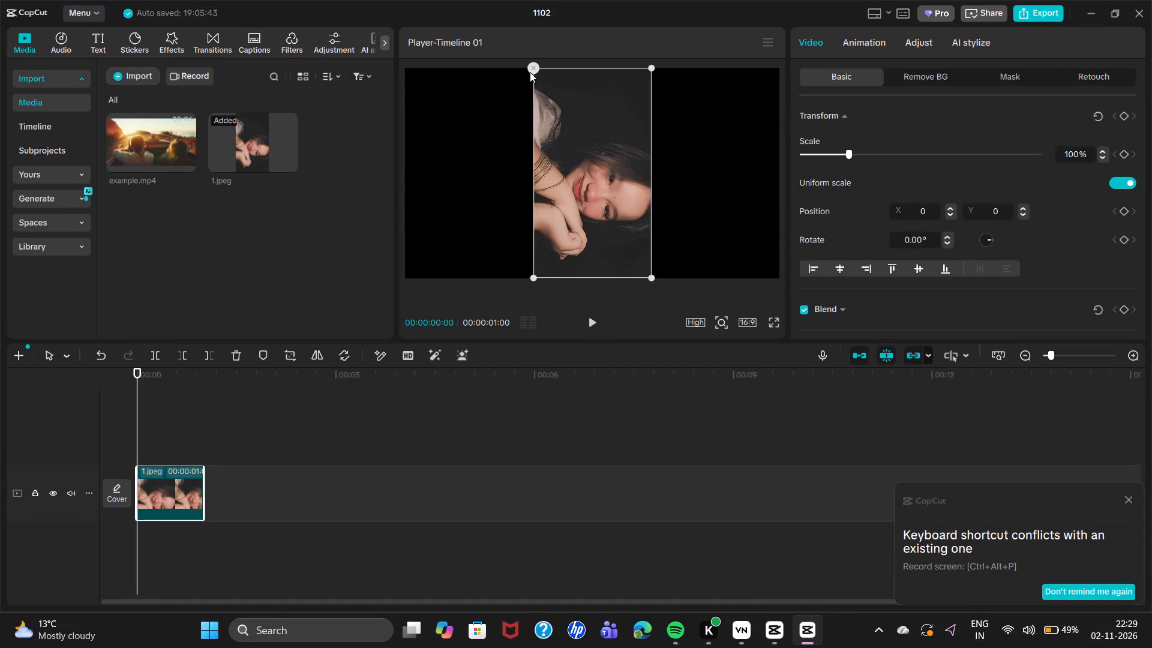
# Rotate the 1.jpeg photo to -90° in the preview so the portrait is upright.
pyautogui.click(639, 86)
pyautogui.moveTo(614, 142); pyautogui.dragTo(547, 134)
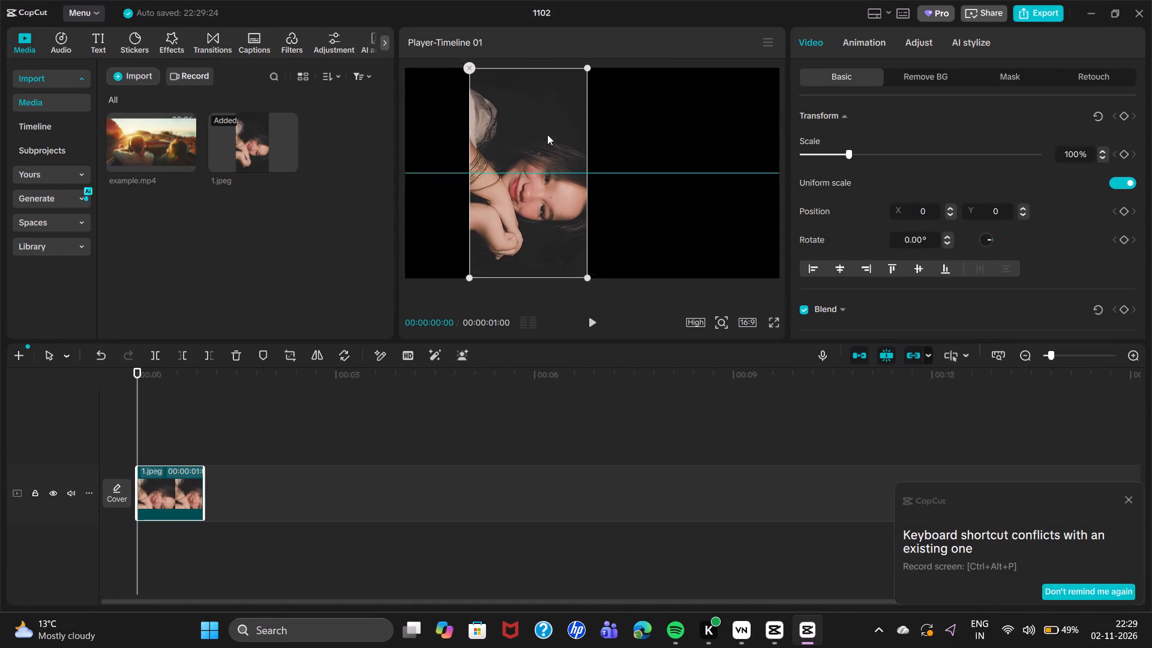
pyautogui.moveTo(547, 134); pyautogui.dragTo(547, 131)
pyautogui.moveTo(522, 282); pyautogui.dragTo(543, 281)
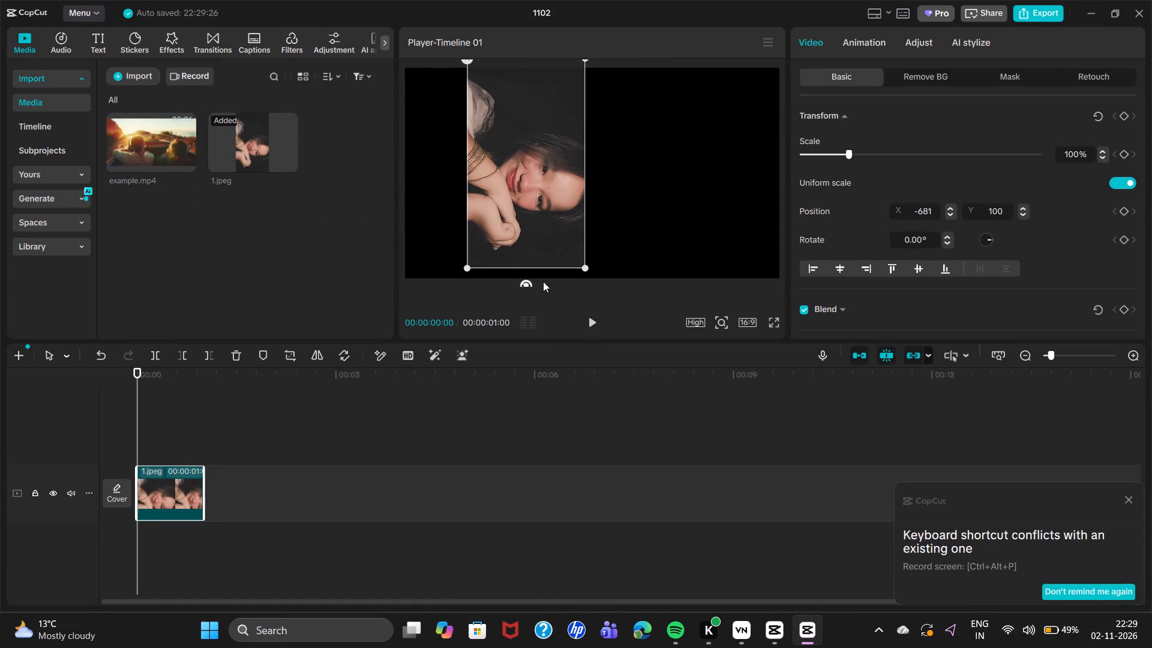
pyautogui.moveTo(543, 281); pyautogui.dragTo(646, 172)
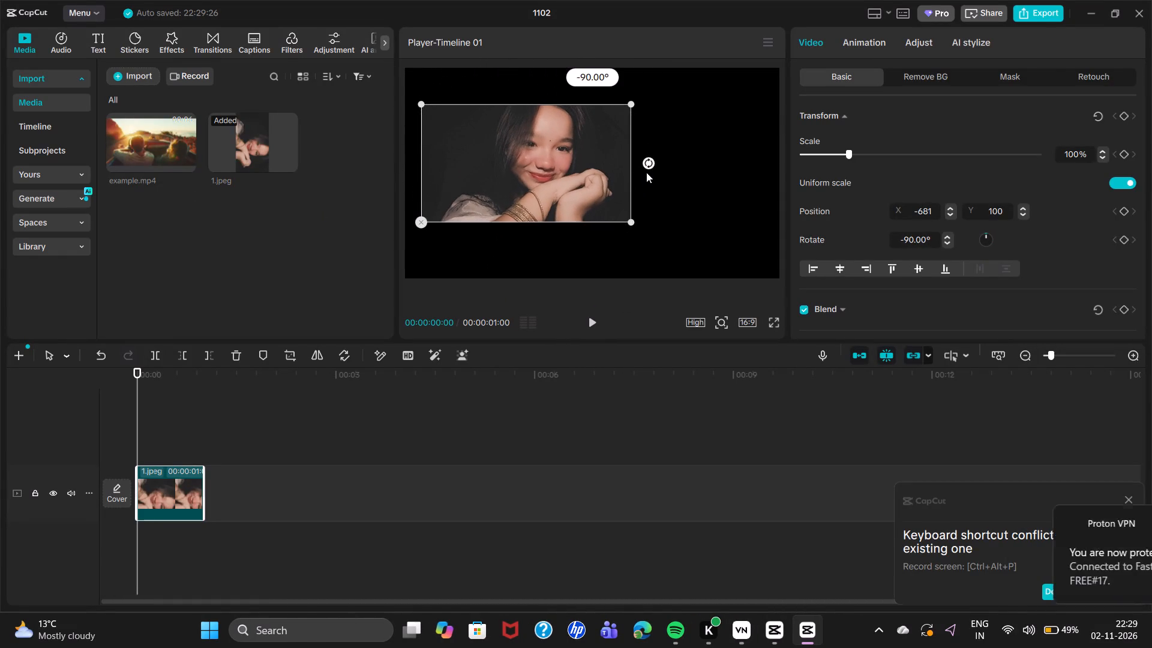
pyautogui.moveTo(646, 172); pyautogui.dragTo(646, 175)
# Centre the rotated photo horizontally and enlarge it to about 192% so it fills the frame.
pyautogui.moveTo(604, 169); pyautogui.dragTo(629, 170)
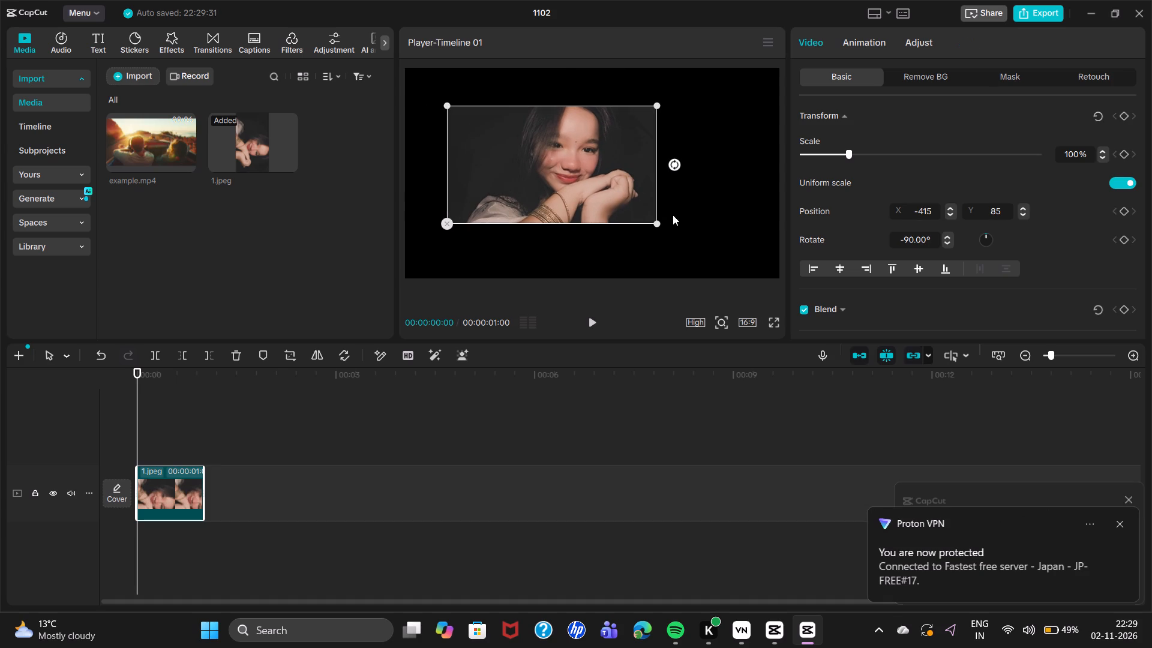
pyautogui.moveTo(658, 227); pyautogui.dragTo(756, 257)
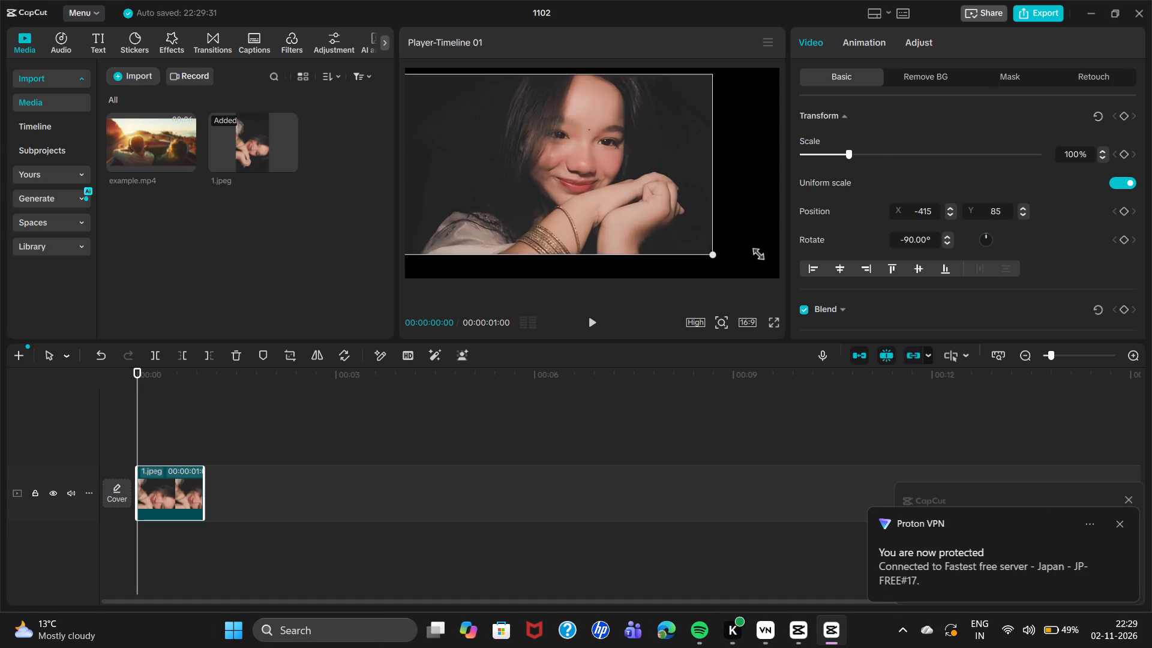
pyautogui.moveTo(756, 257); pyautogui.dragTo(788, 264)
pyautogui.moveTo(656, 206); pyautogui.dragTo(695, 210)
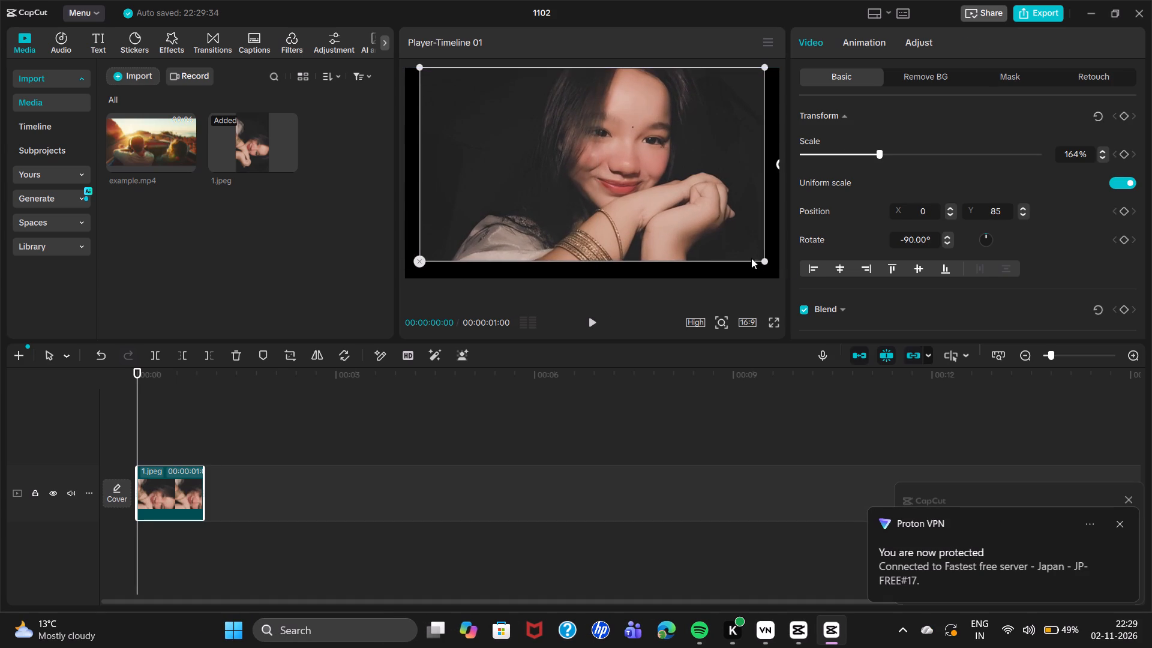
pyautogui.moveTo(766, 267); pyautogui.dragTo(798, 293)
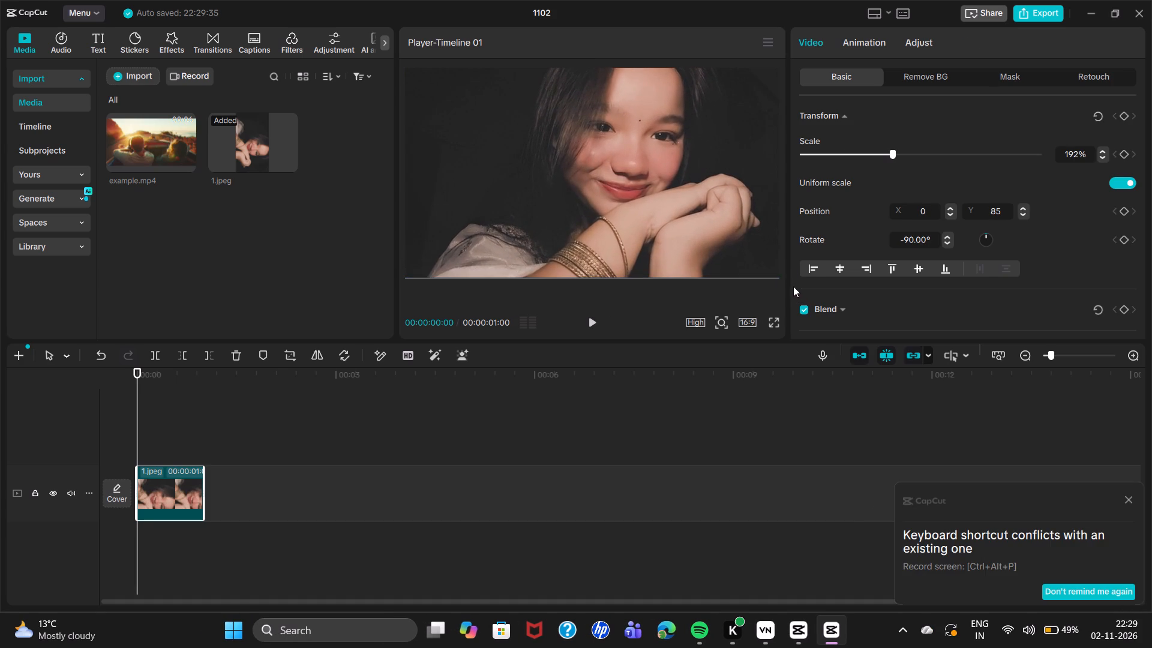
# Reposition the enlarged photo within the frame to about X -58, Y -88.
pyautogui.moveTo(656, 161); pyautogui.dragTo(647, 172)
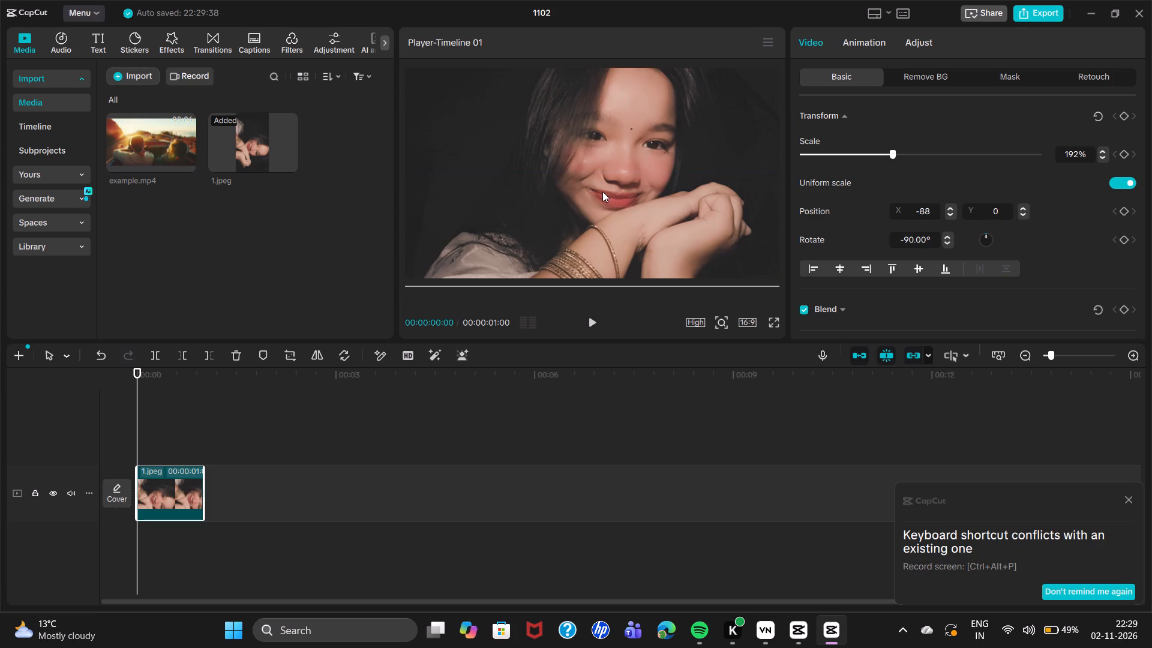
pyautogui.moveTo(595, 195); pyautogui.dragTo(598, 202)
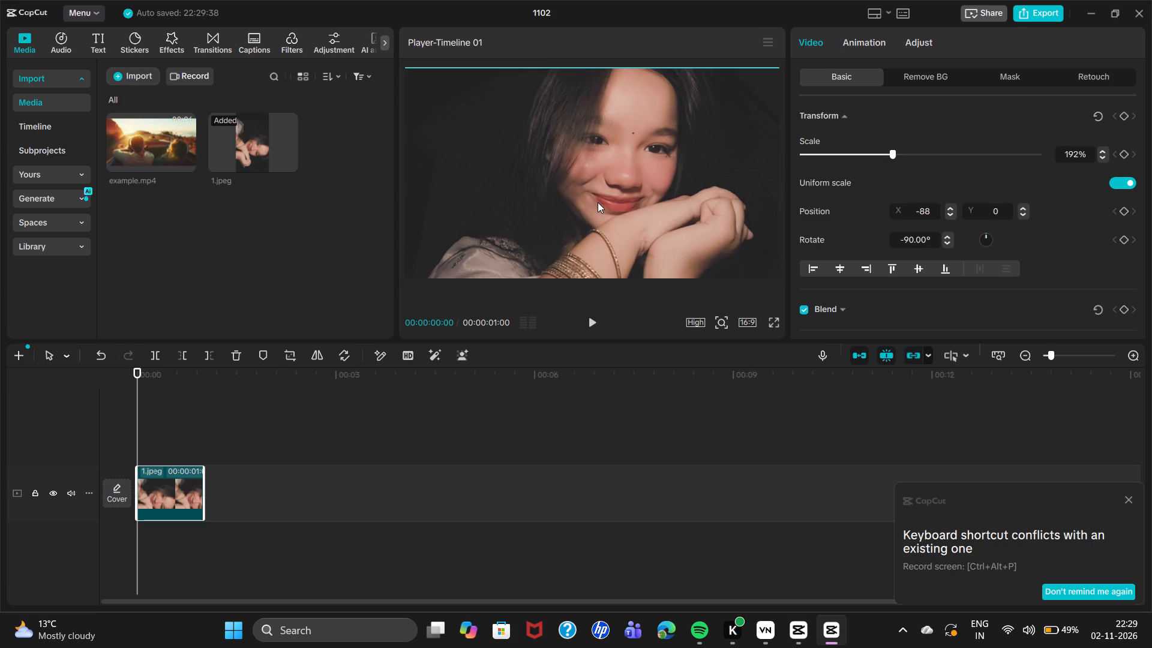
pyautogui.moveTo(598, 202); pyautogui.dragTo(601, 204)
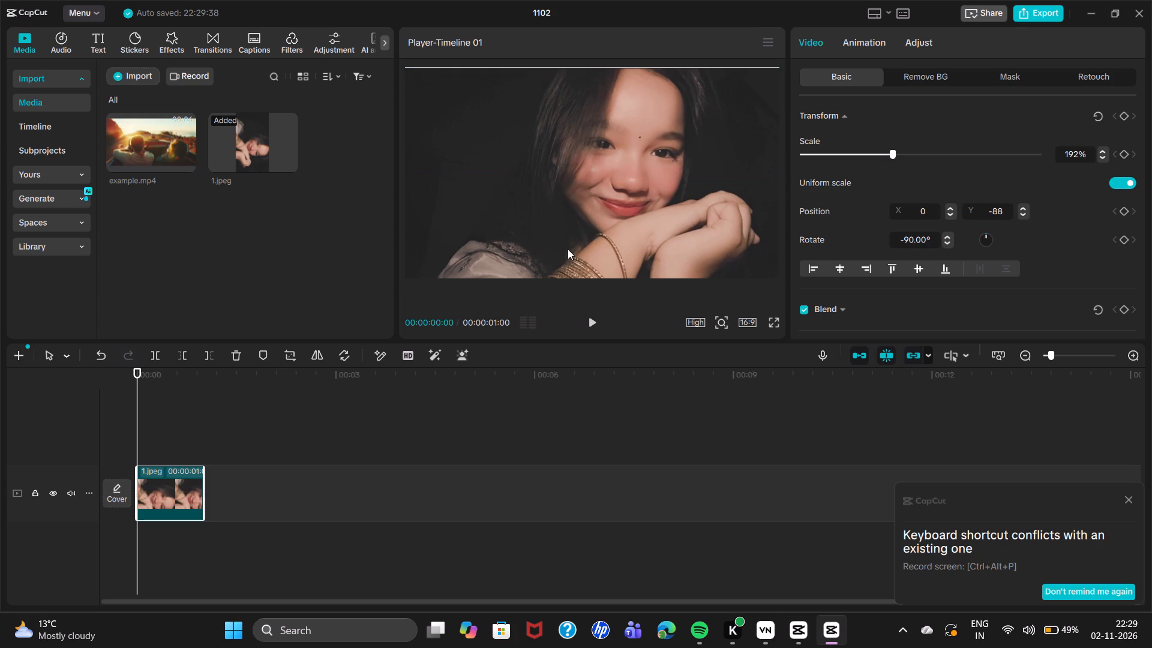
pyautogui.moveTo(601, 194); pyautogui.dragTo(594, 199)
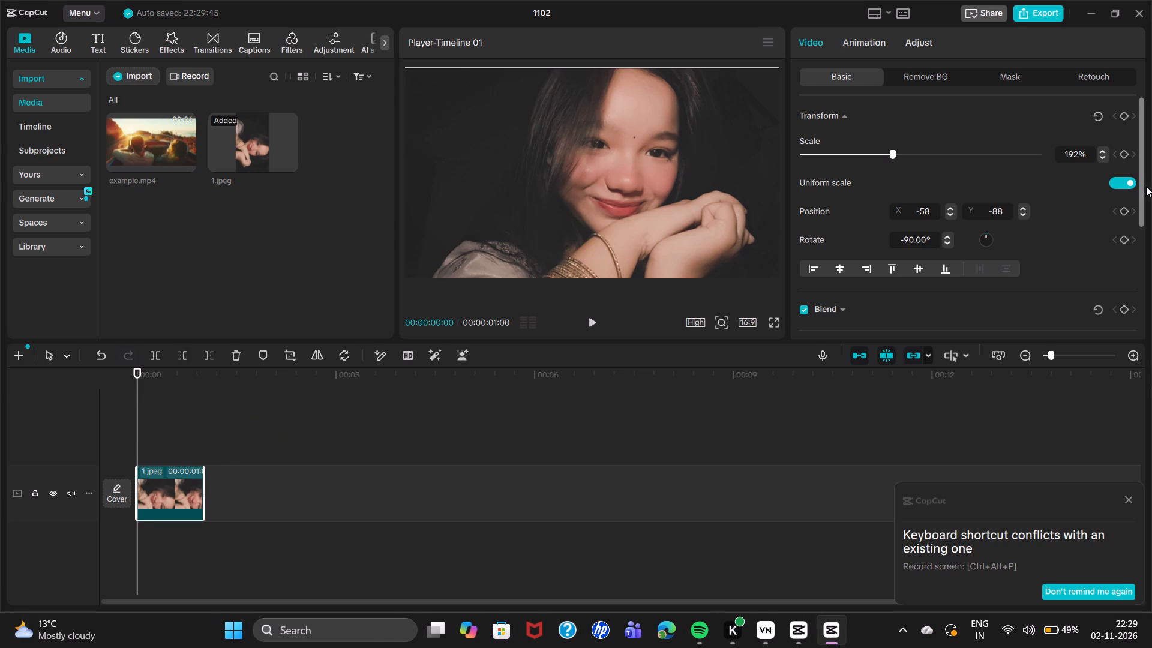
# Add a Transform keyframe at the start of the 1.jpeg clip with Linear easing.
pyautogui.click(1124, 115)
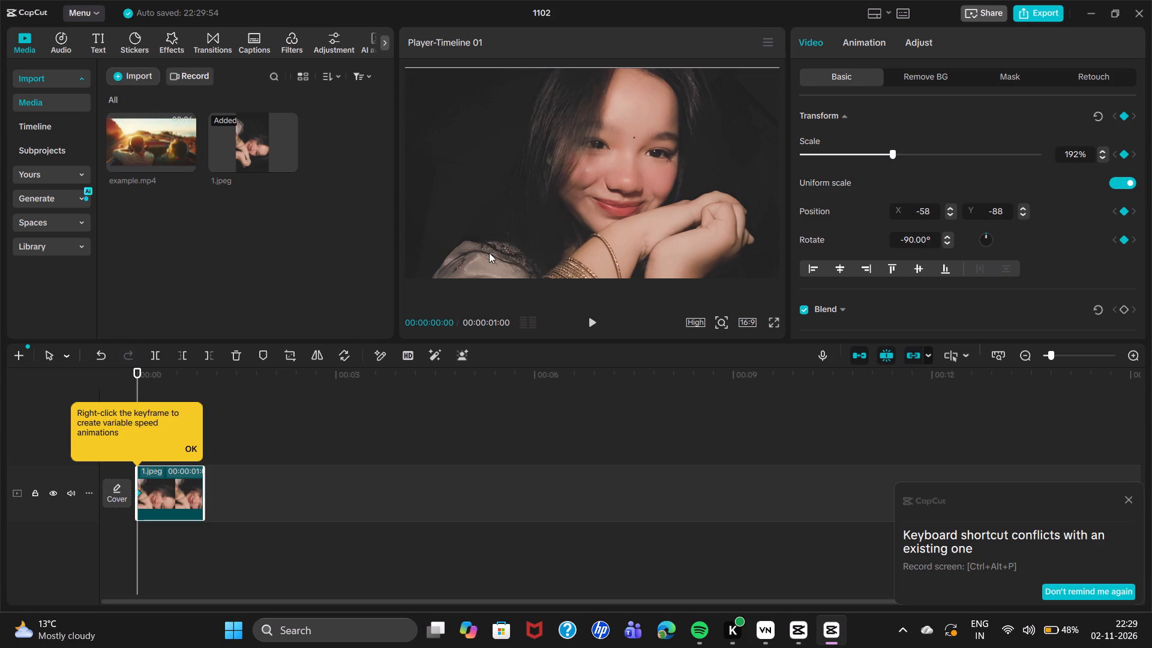
pyautogui.click(191, 452)
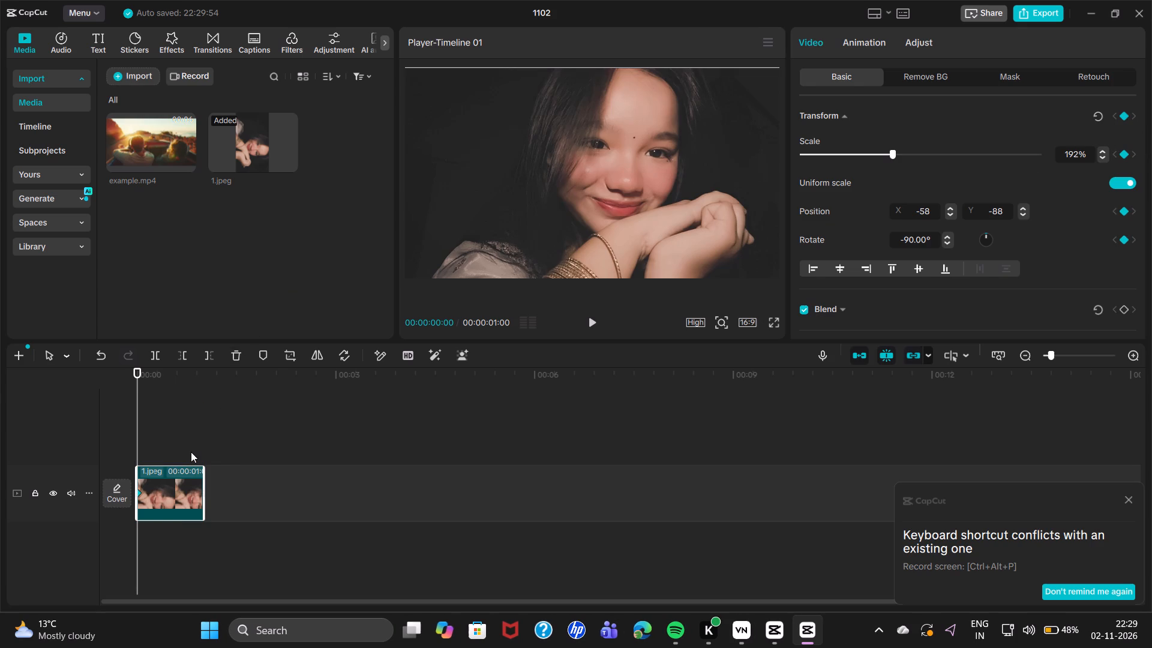
pyautogui.rightClick(142, 492)
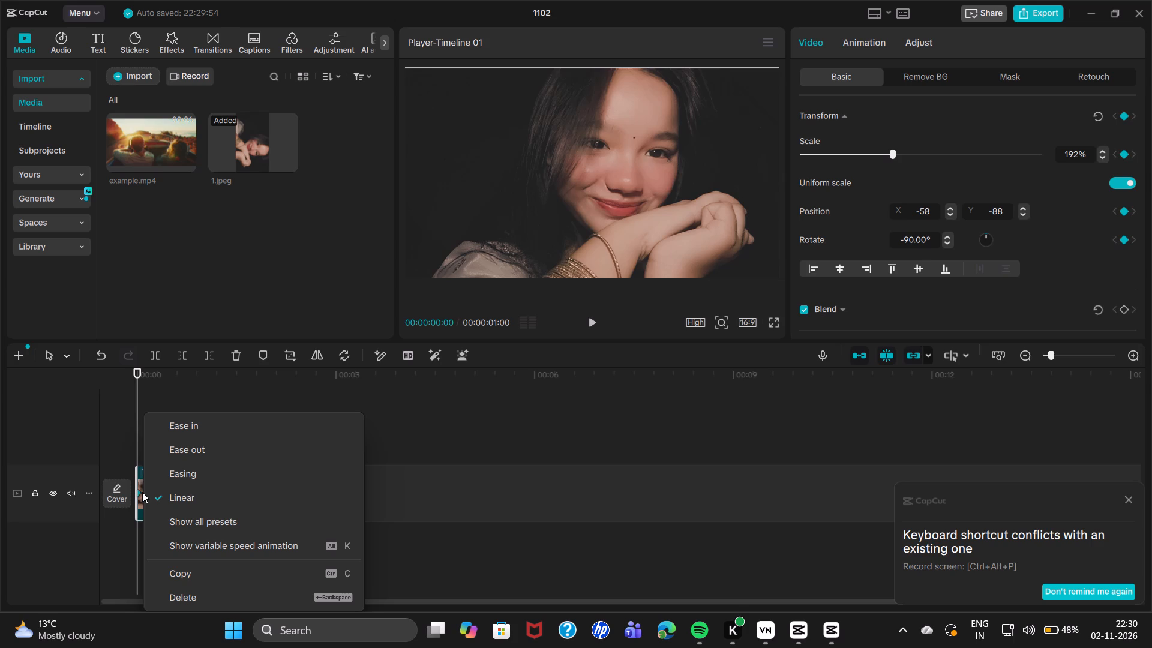
pyautogui.click(164, 495)
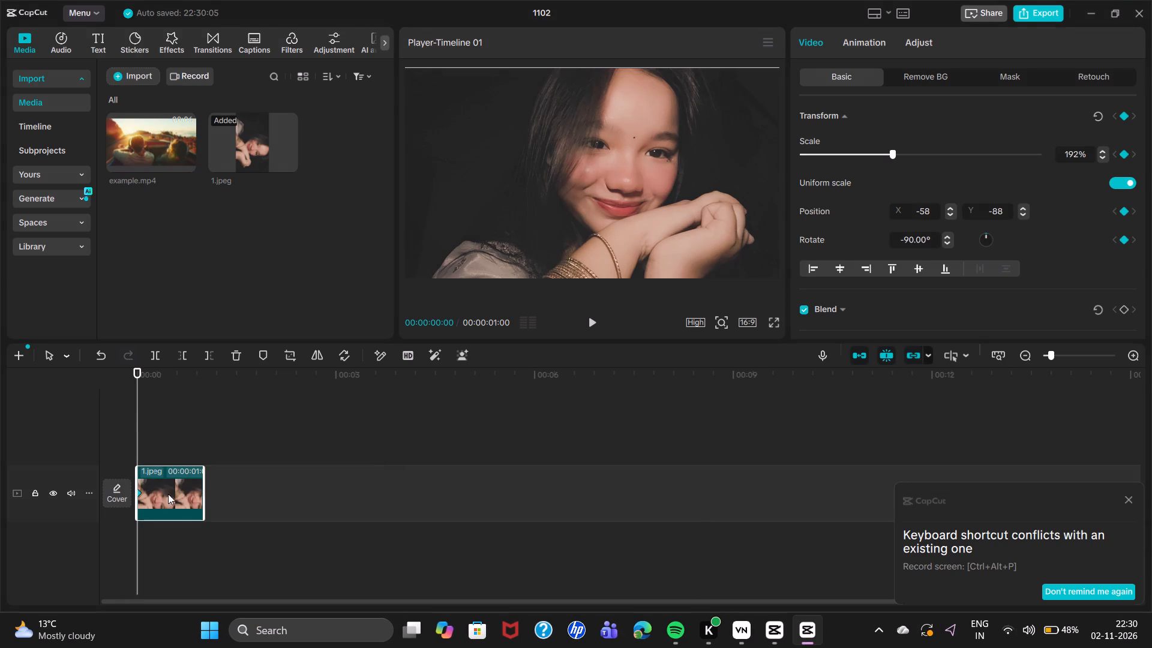
# At the starting keyframe, shift the photo to about X -208 and enlarge it to about 202%.
pyautogui.click(614, 160)
pyautogui.click(614, 160)
pyautogui.moveTo(614, 160); pyautogui.dragTo(605, 159)
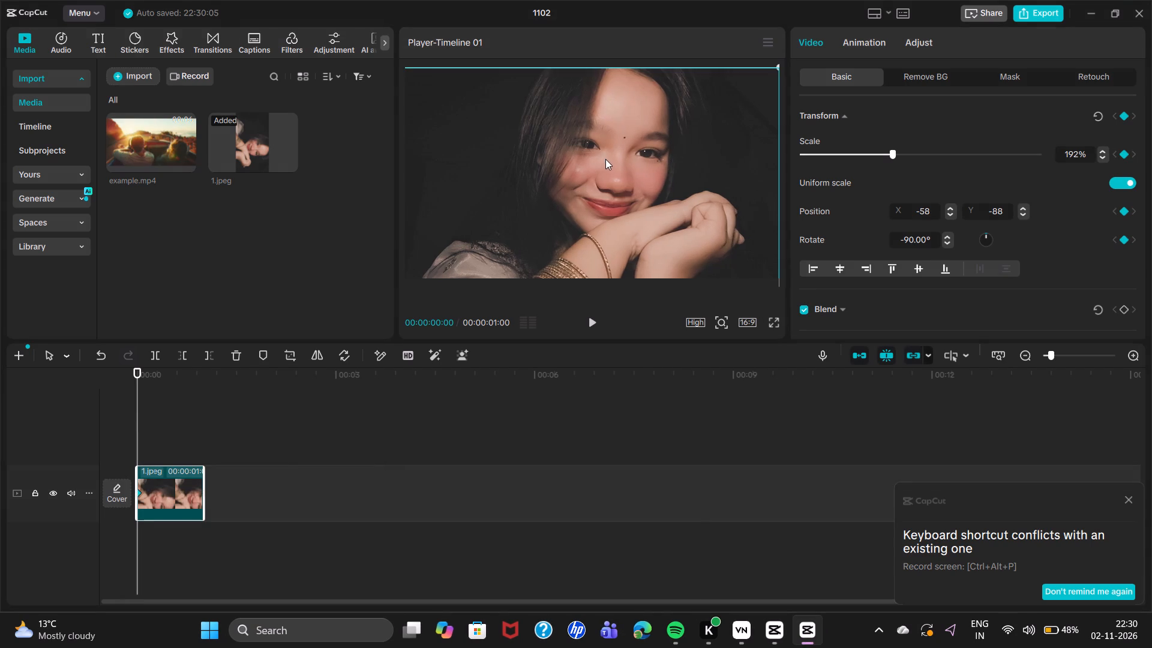
pyautogui.moveTo(605, 159); pyautogui.dragTo(599, 159)
pyautogui.keyDown('ctrl'); pyautogui.scroll(1, 599, 159); pyautogui.keyUp('ctrl')
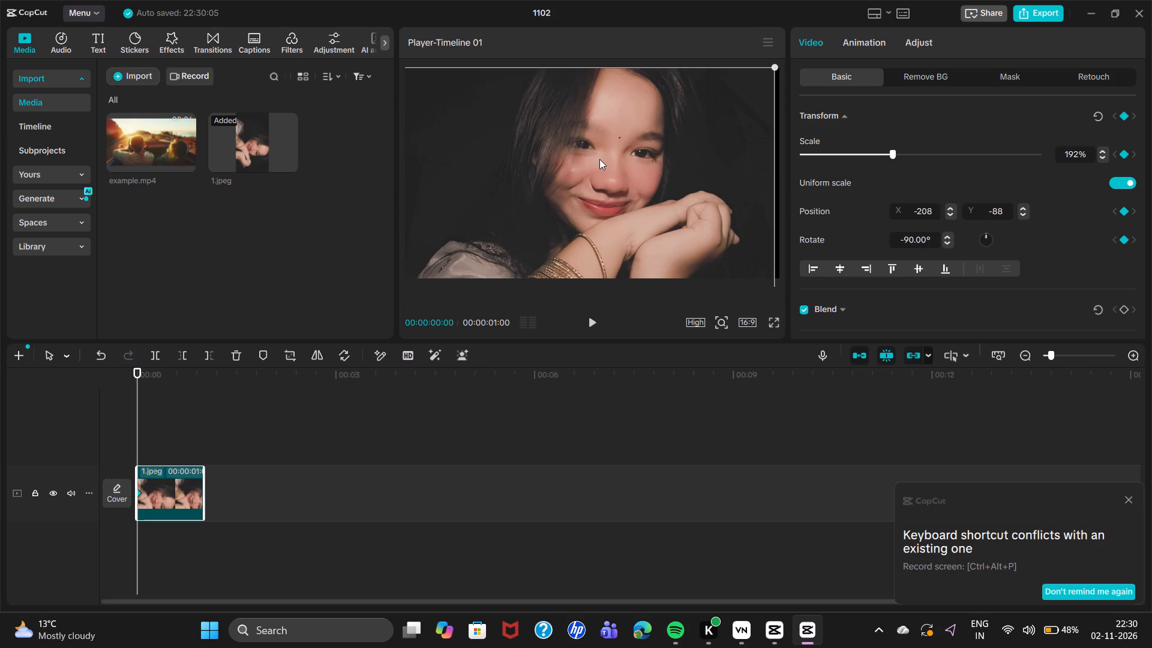
pyautogui.keyDown('ctrl'); pyautogui.scroll(1, 586, 173); pyautogui.keyUp('ctrl')
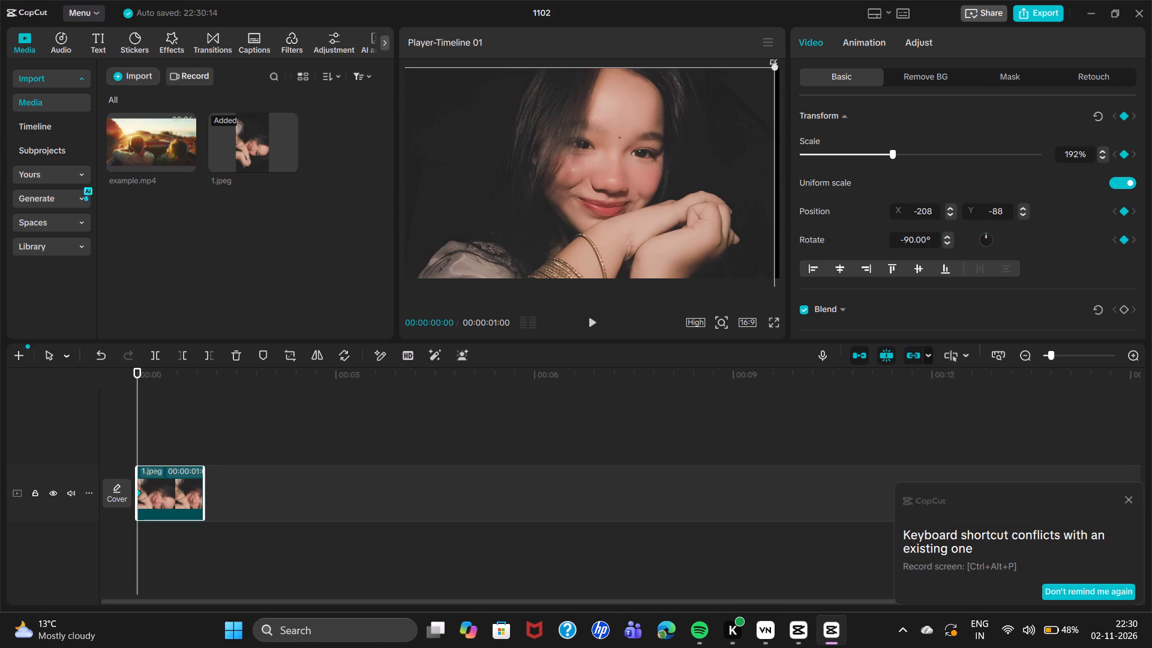
pyautogui.moveTo(774, 73); pyautogui.dragTo(796, 74)
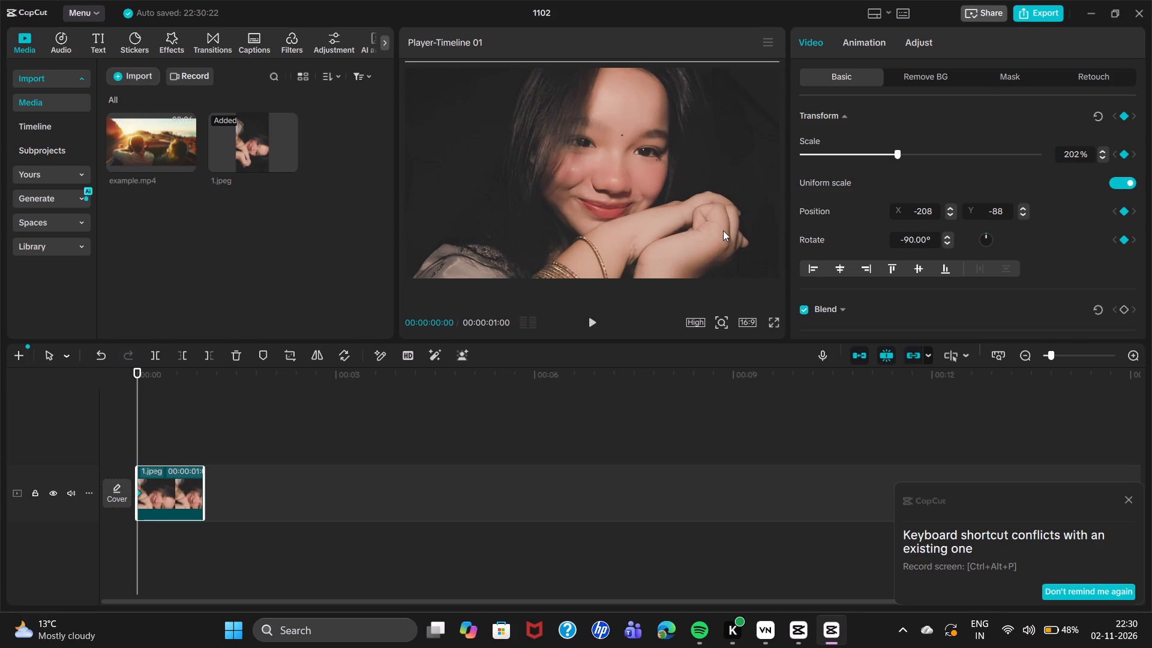
# Move the playhead to the end of the 1.jpeg clip at 00:00:01:00 and select the clip.
pyautogui.moveTo(247, 427); pyautogui.dragTo(240, 422)
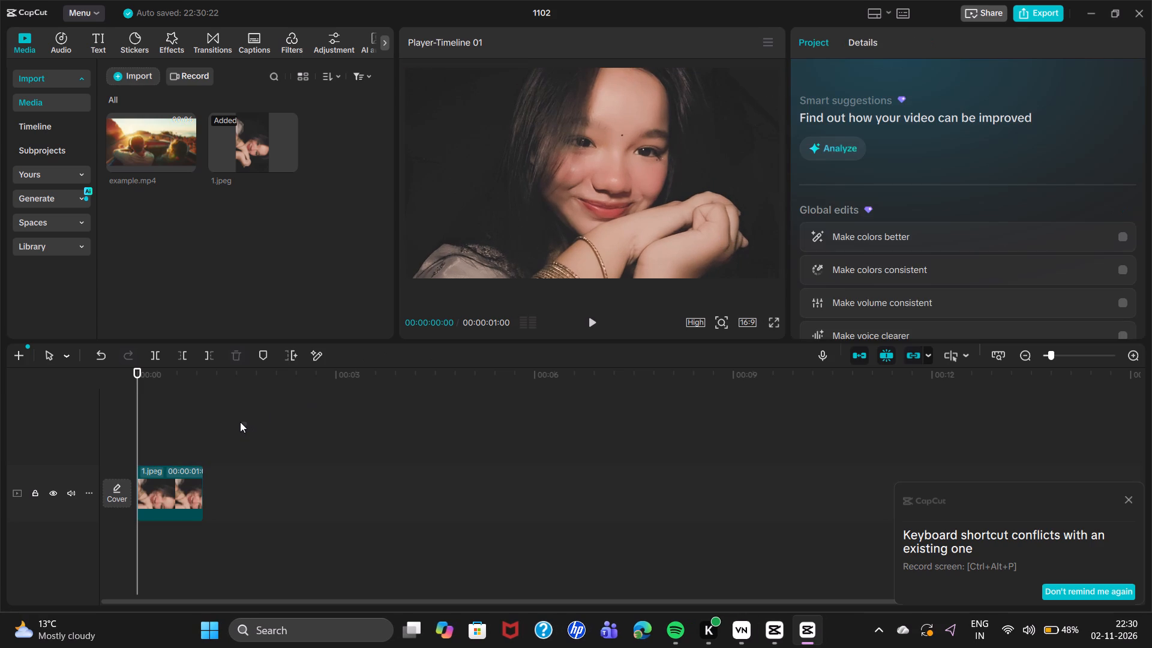
pyautogui.moveTo(240, 422); pyautogui.dragTo(230, 422)
pyautogui.click(230, 418)
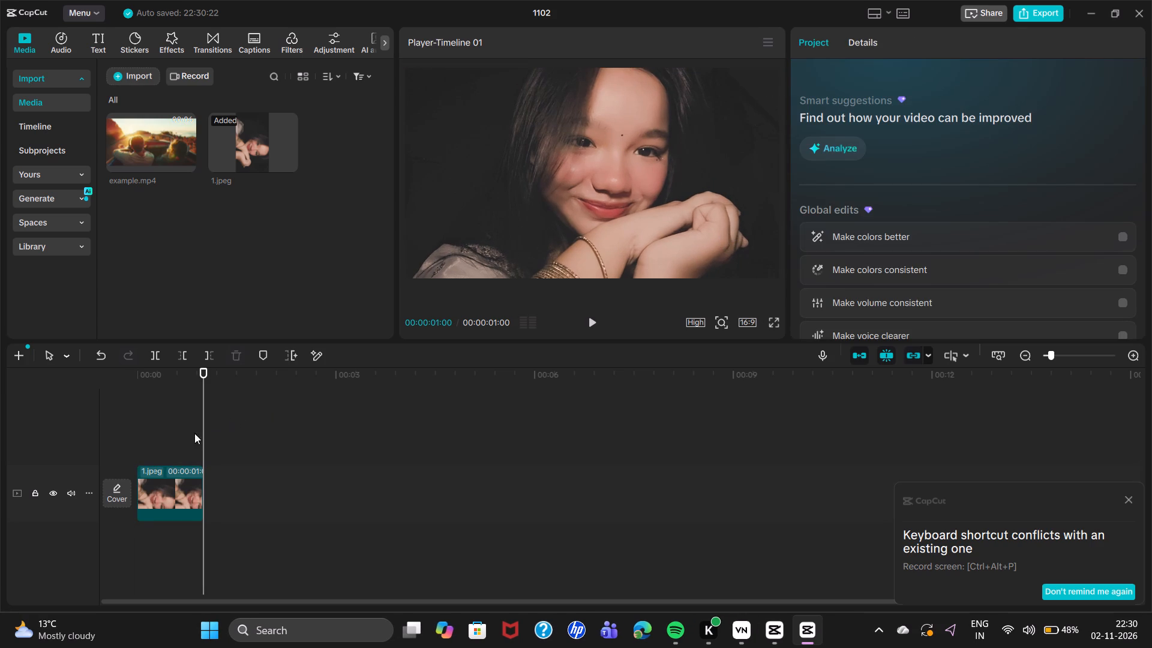
pyautogui.click(148, 487)
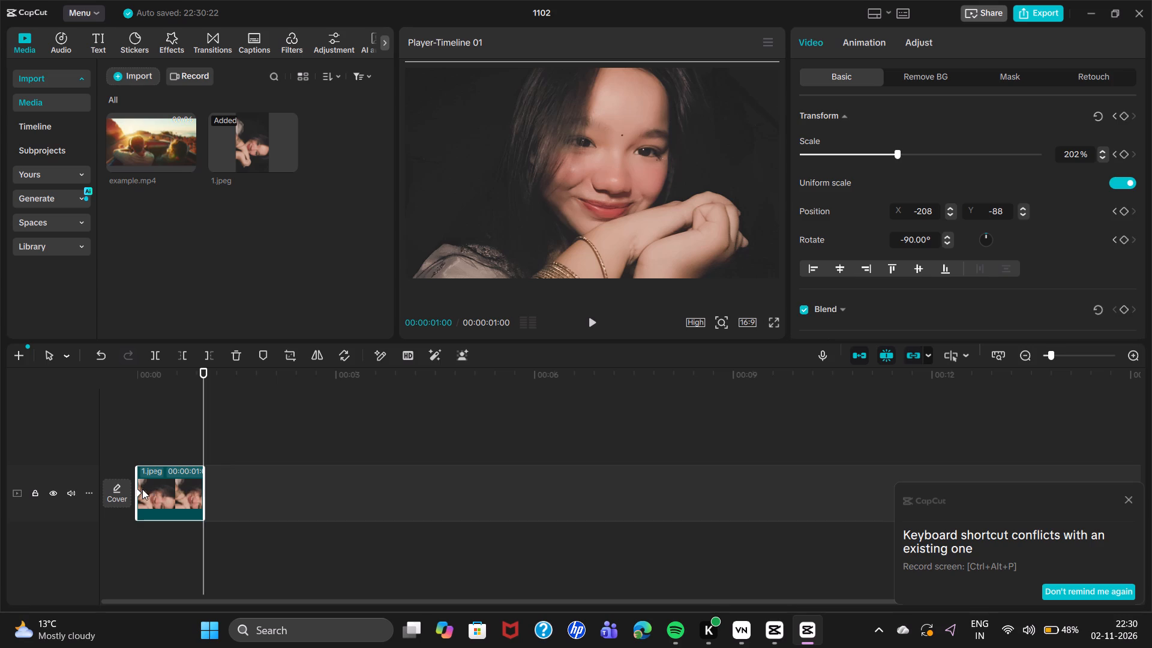
# Move the playhead back to 00:00:00:14, near the middle of the 1.jpeg clip.
pyautogui.click(157, 493)
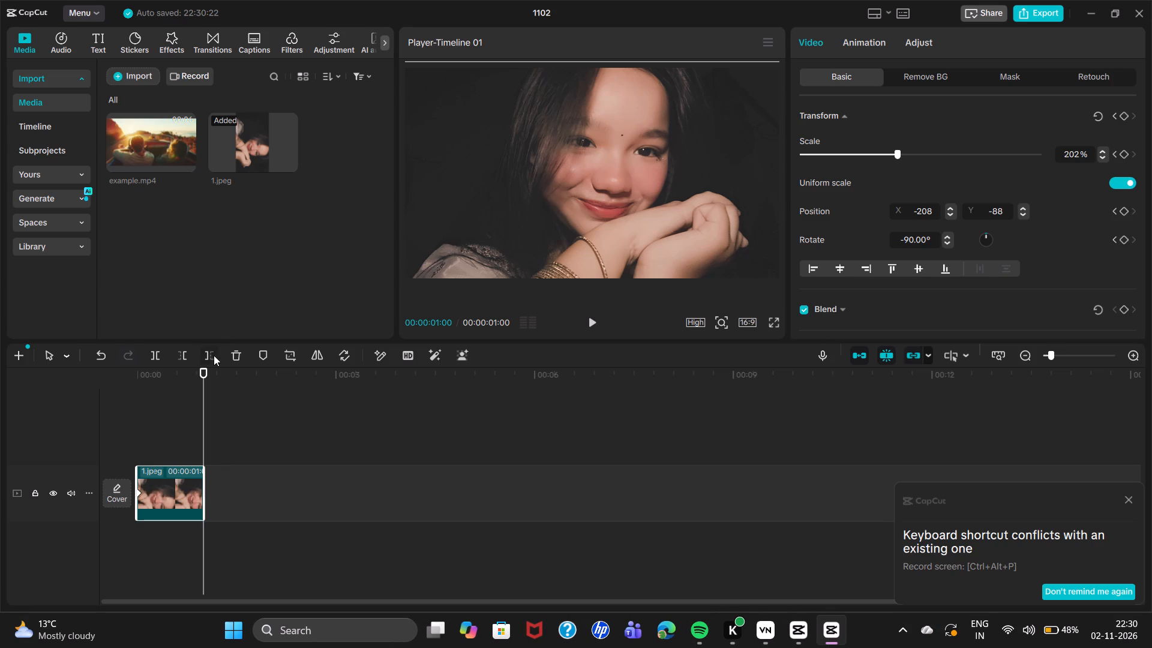
pyautogui.moveTo(206, 370); pyautogui.dragTo(173, 376)
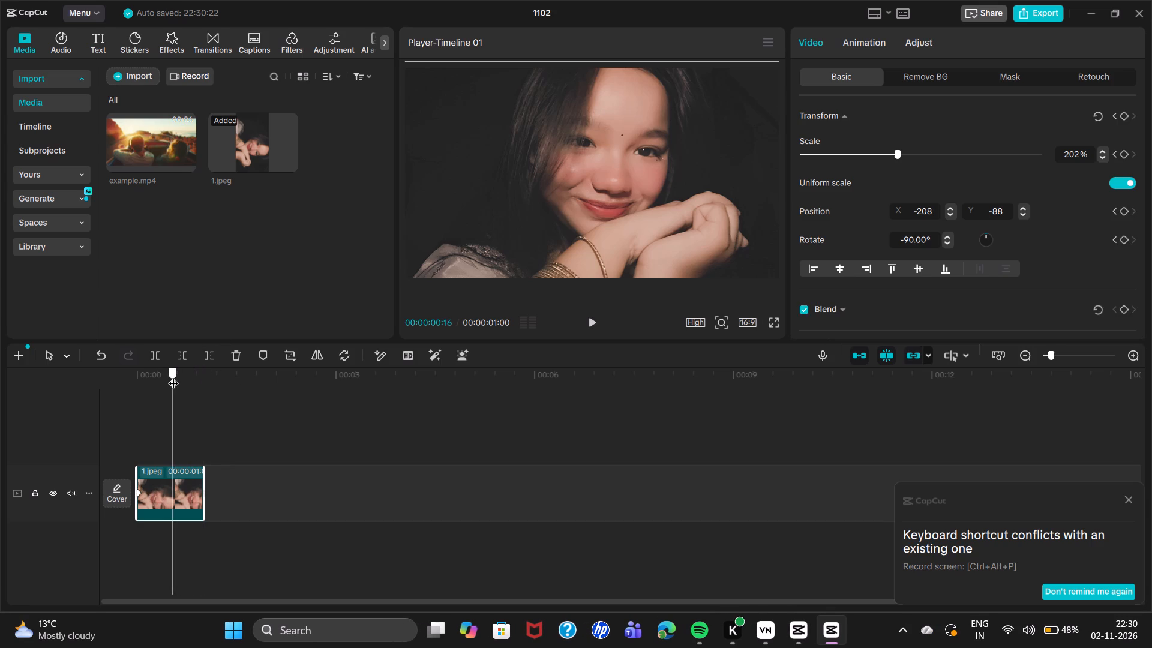
pyautogui.moveTo(173, 376); pyautogui.dragTo(169, 376)
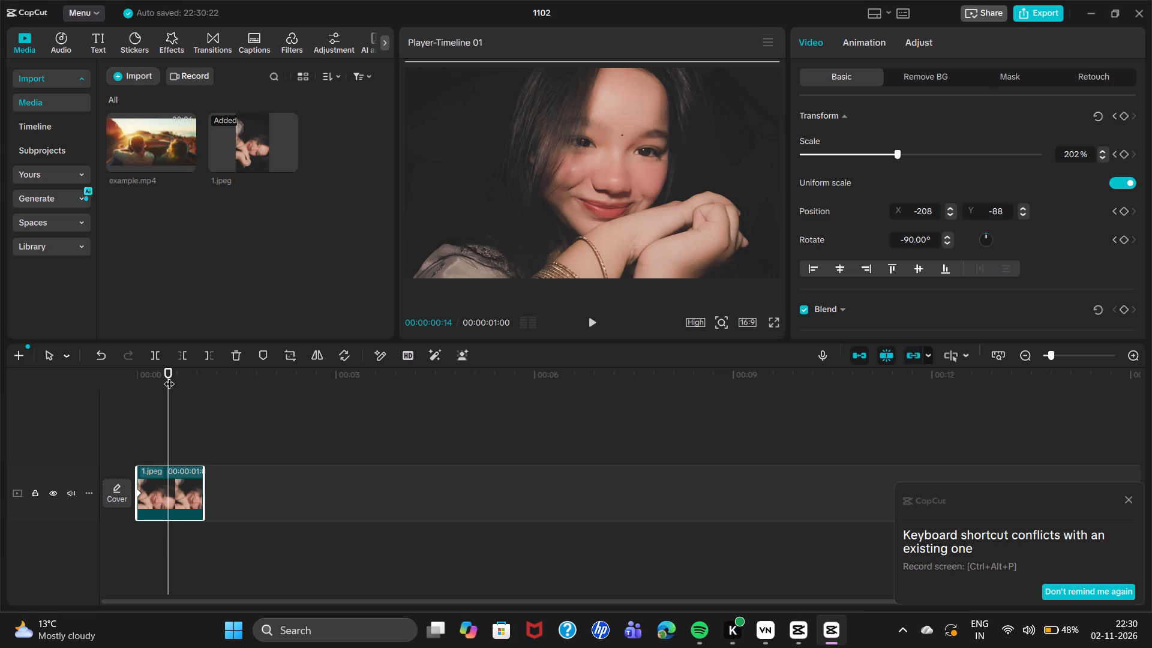
# Turn on Bluetooth in the Windows quick settings.
pyautogui.click(1044, 635)
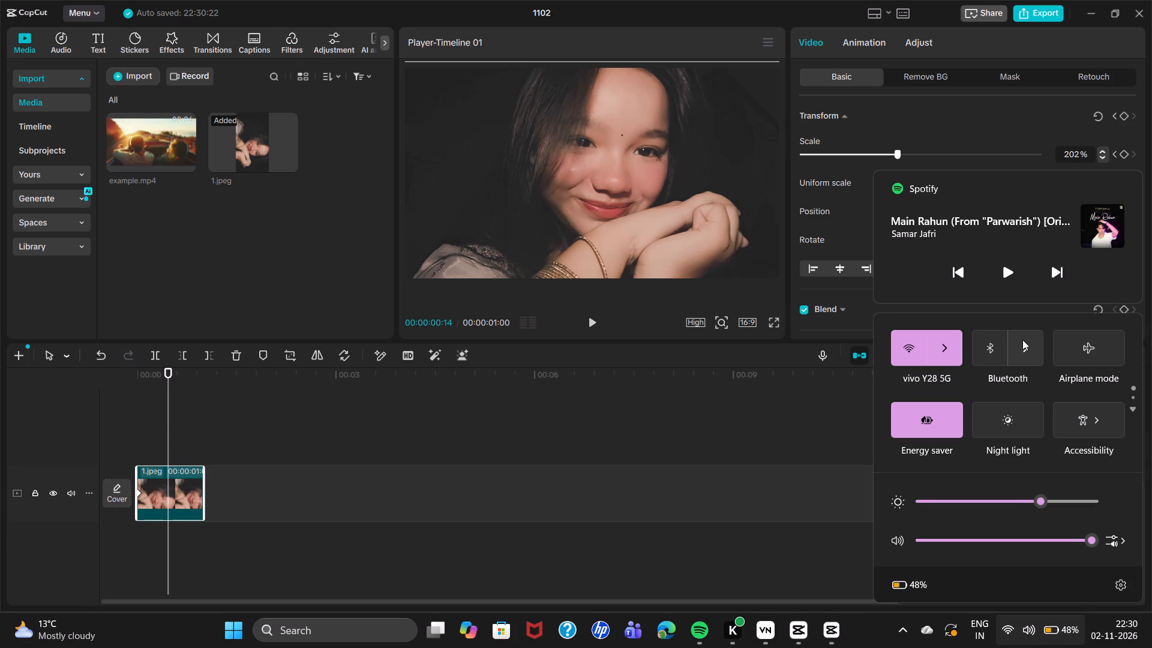
pyautogui.click(1001, 352)
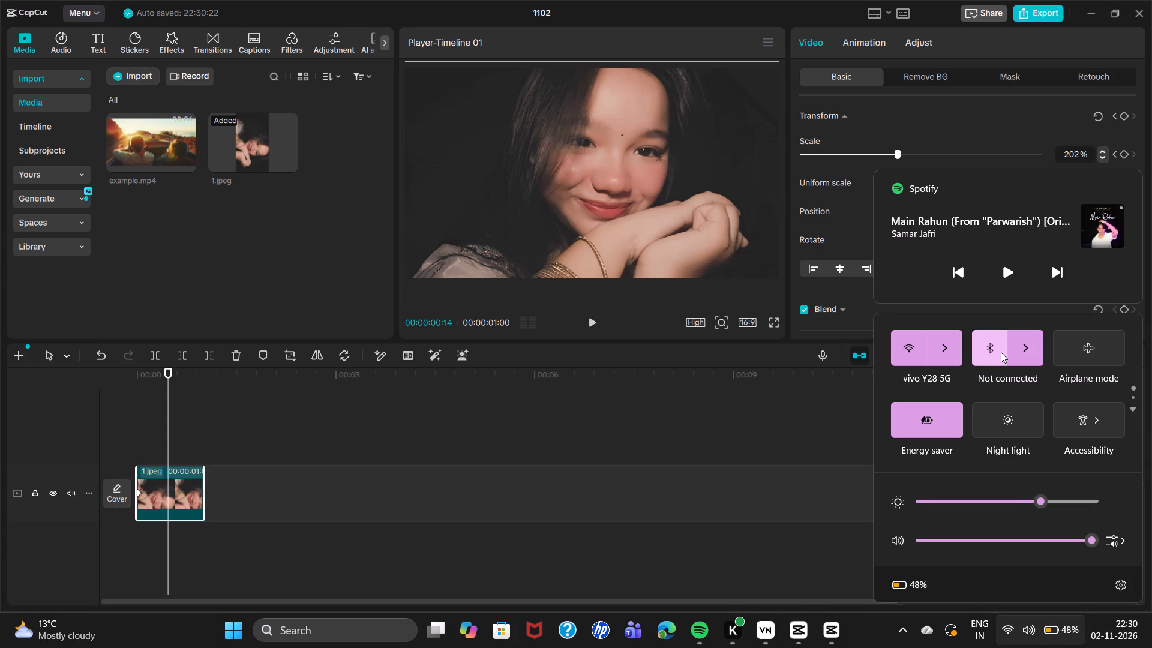
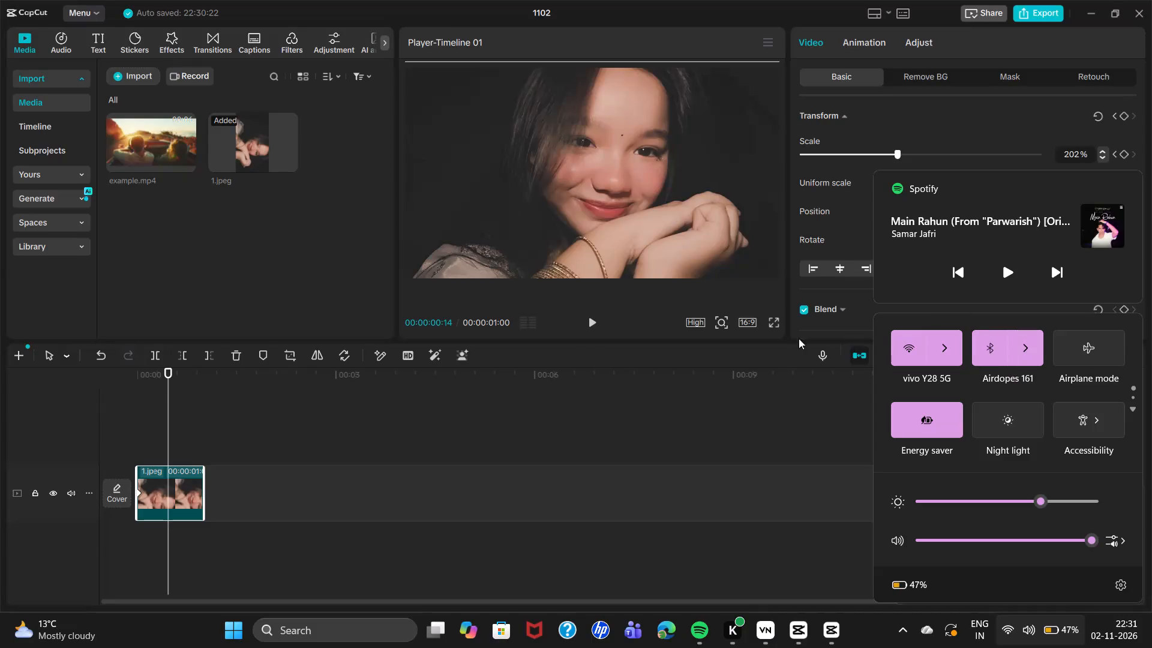
# Move the playhead back to the middle of the 1.jpeg clip at 00:00:00:15.
pyautogui.click(662, 455)
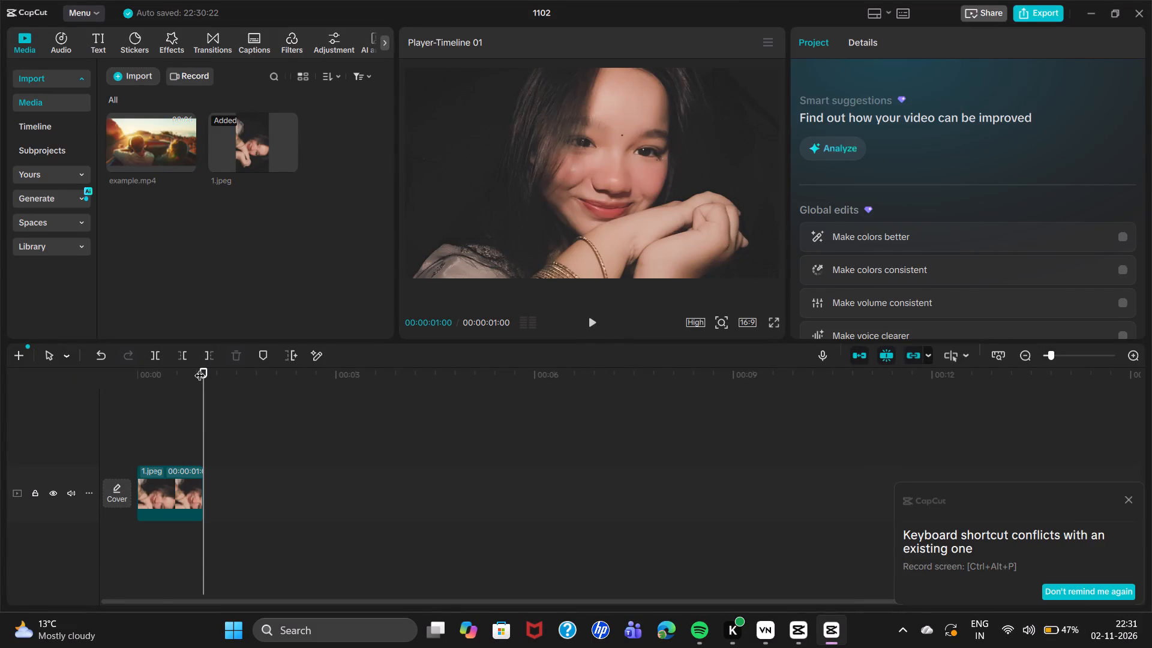
pyautogui.moveTo(200, 367); pyautogui.dragTo(175, 376)
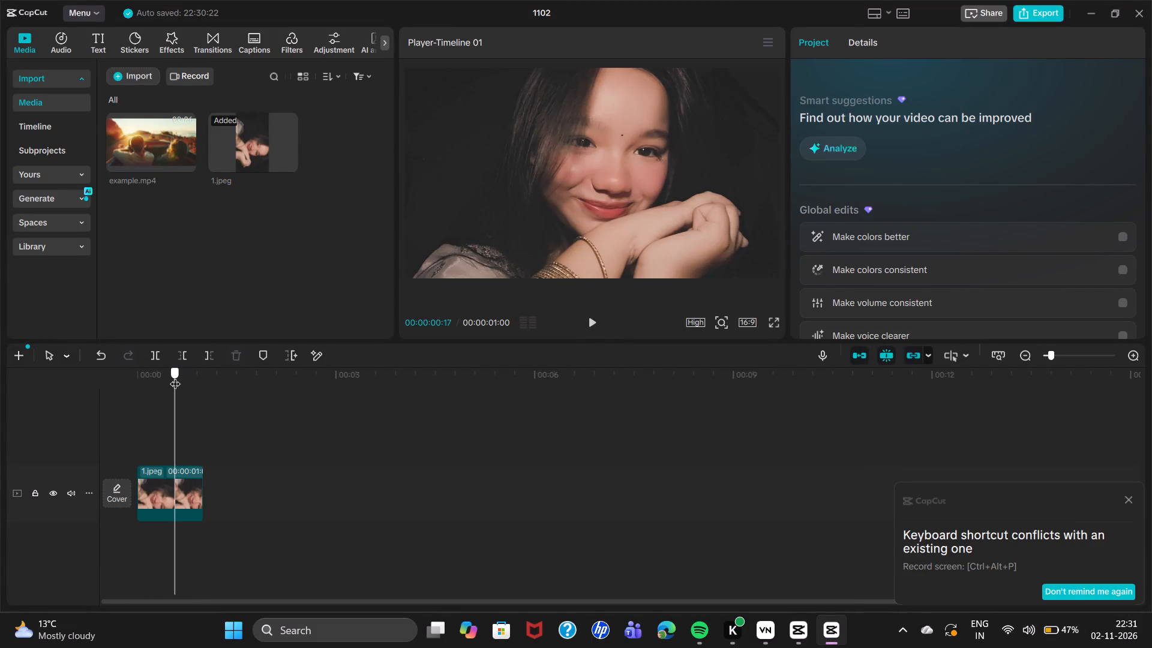
pyautogui.moveTo(175, 376); pyautogui.dragTo(174, 377)
pyautogui.moveTo(174, 377); pyautogui.dragTo(173, 378)
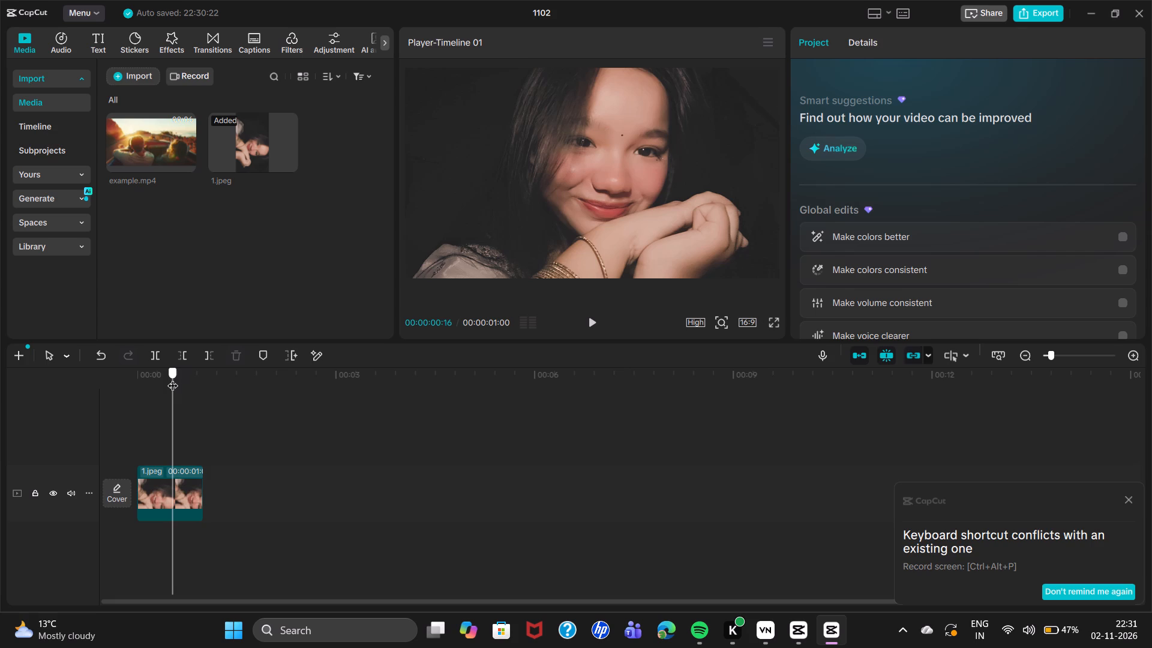
pyautogui.moveTo(173, 378); pyautogui.dragTo(163, 382)
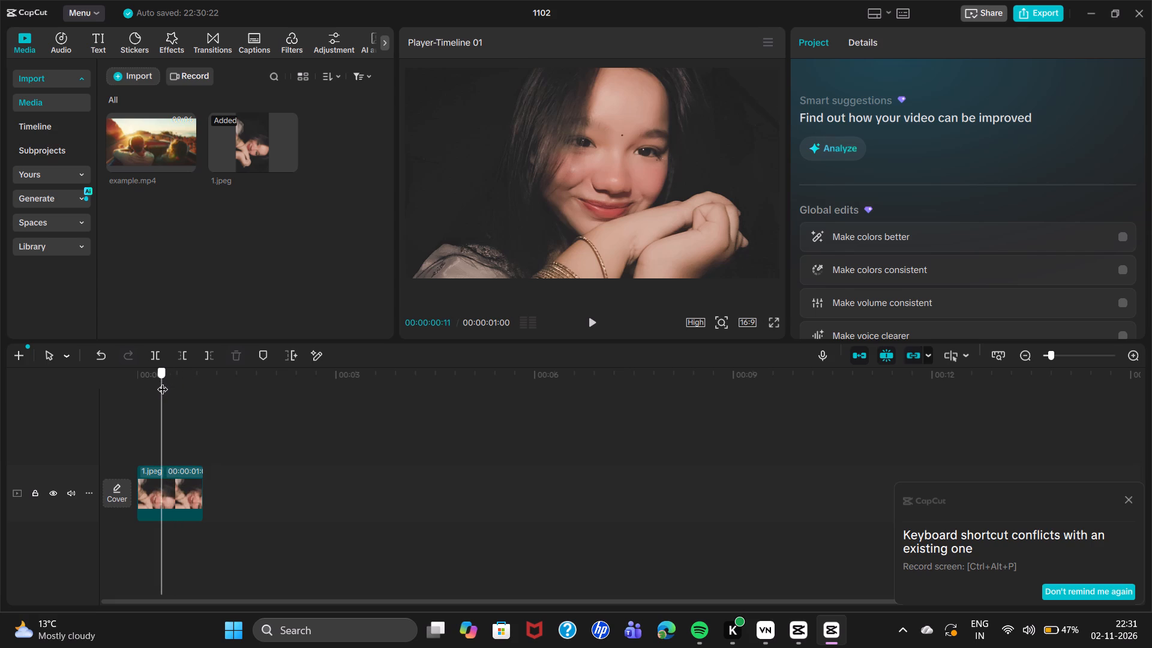
pyautogui.moveTo(163, 382); pyautogui.dragTo(166, 381)
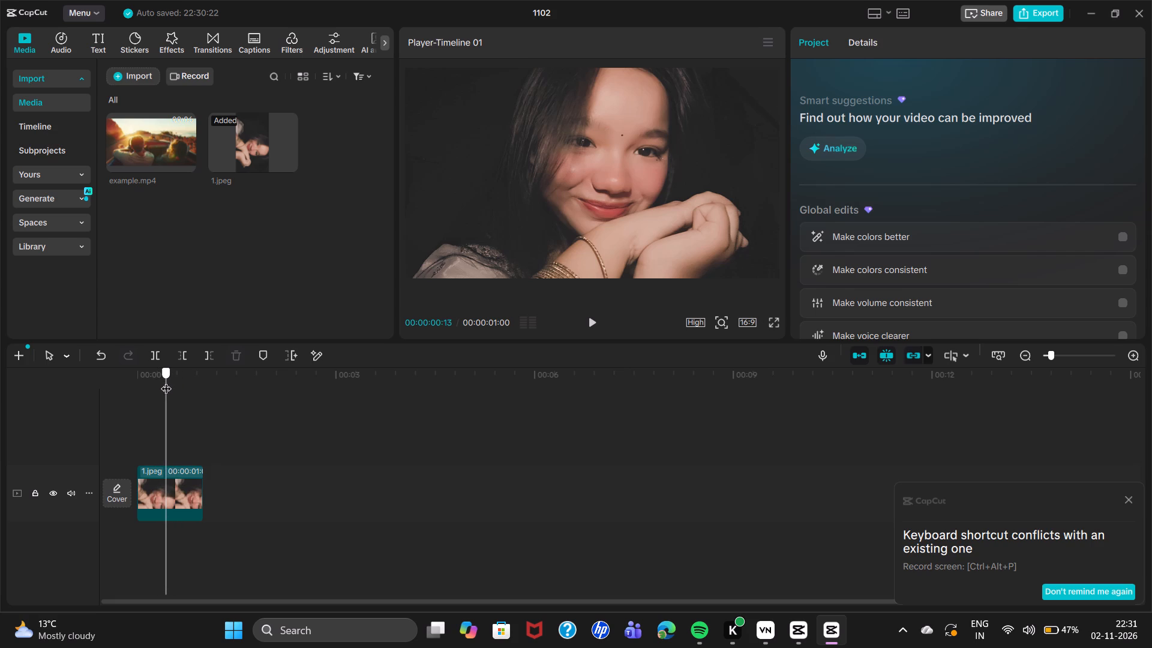
pyautogui.moveTo(166, 381); pyautogui.dragTo(172, 381)
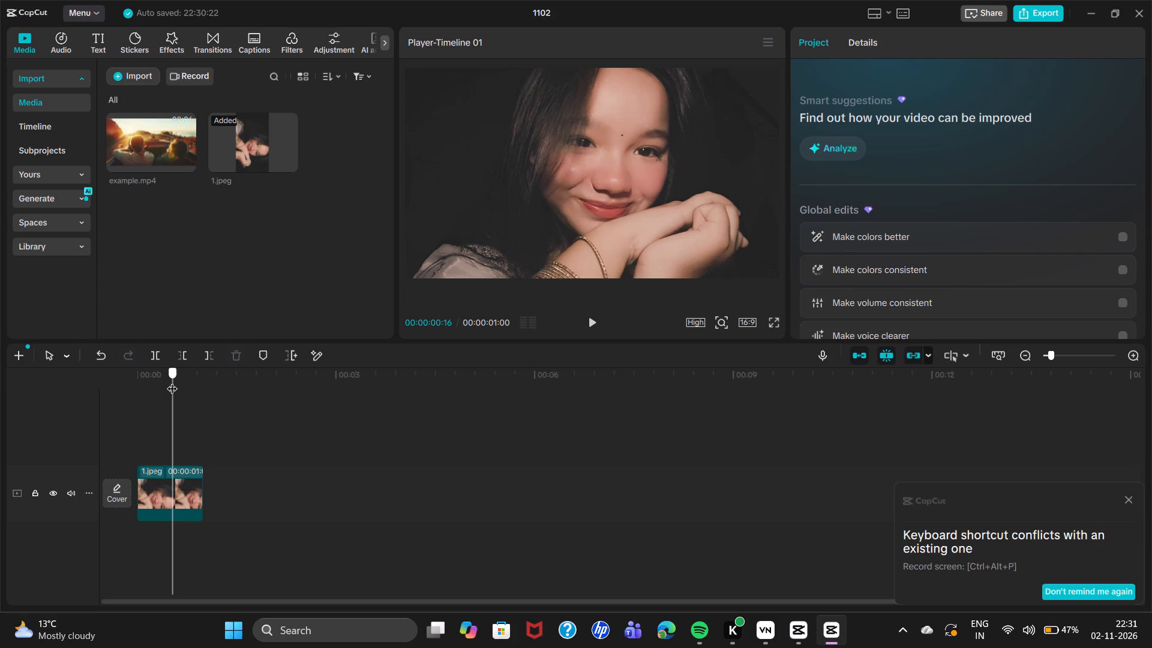
pyautogui.moveTo(172, 381); pyautogui.dragTo(167, 381)
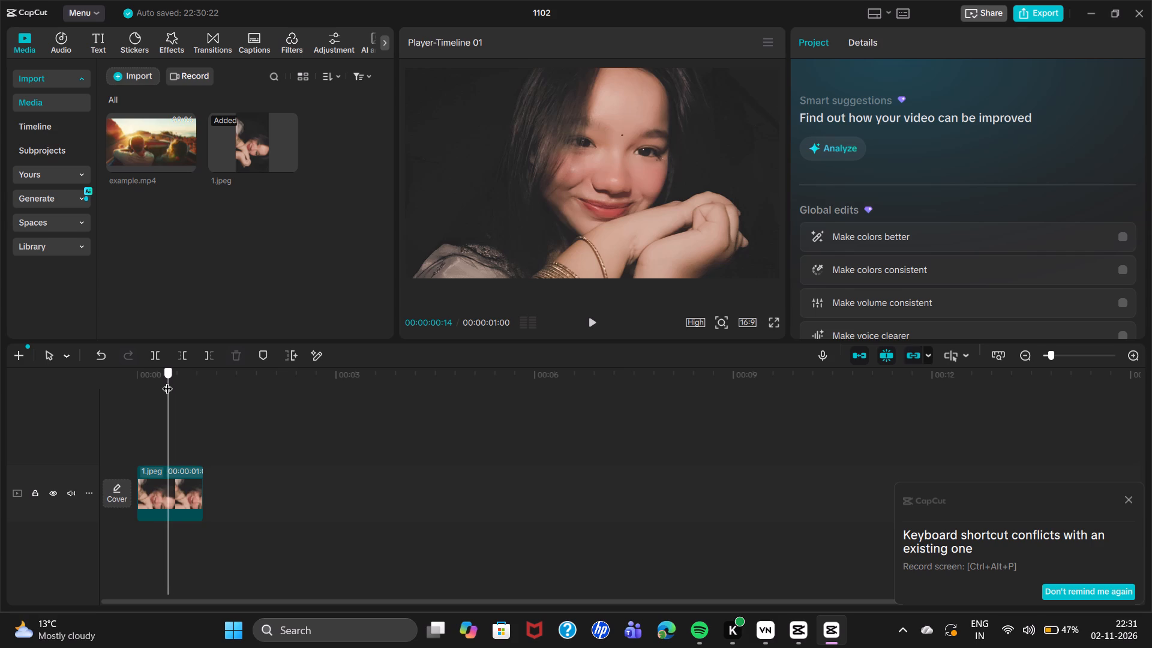
pyautogui.moveTo(167, 381); pyautogui.dragTo(171, 380)
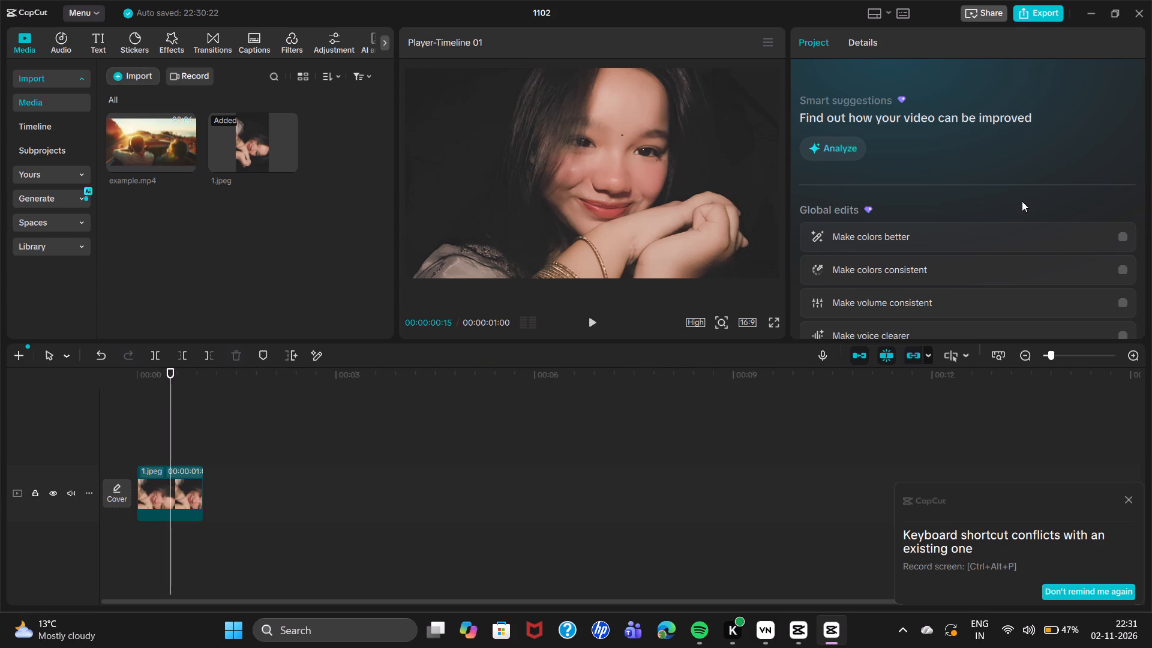
# Look through the project's details and the available global edits, dismissing the layer-reordering tip.
pyautogui.scroll(-4, 886, 218)
pyautogui.scroll(4, 886, 218)
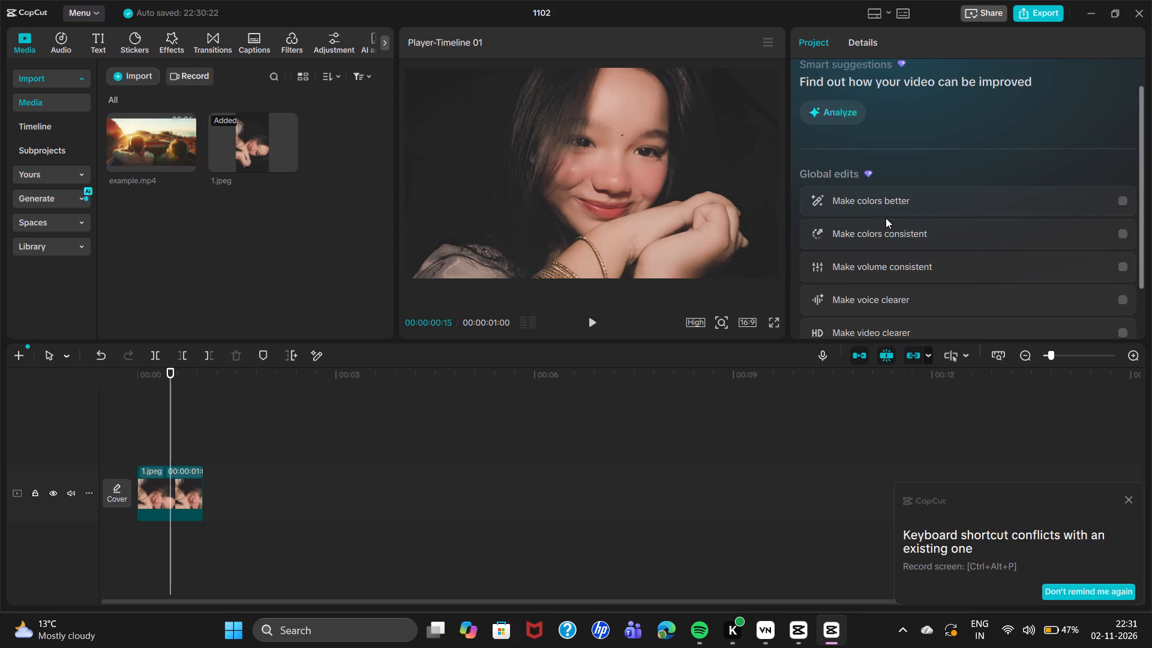
pyautogui.scroll(1, 886, 218)
pyautogui.click(856, 41)
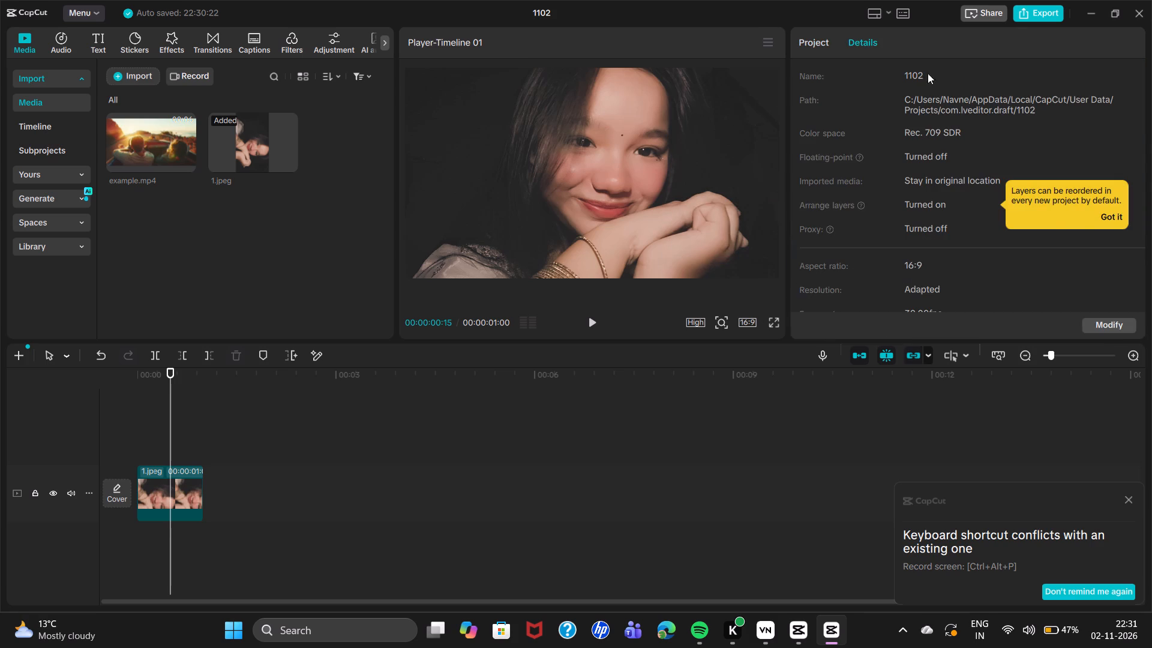
pyautogui.click(1126, 216)
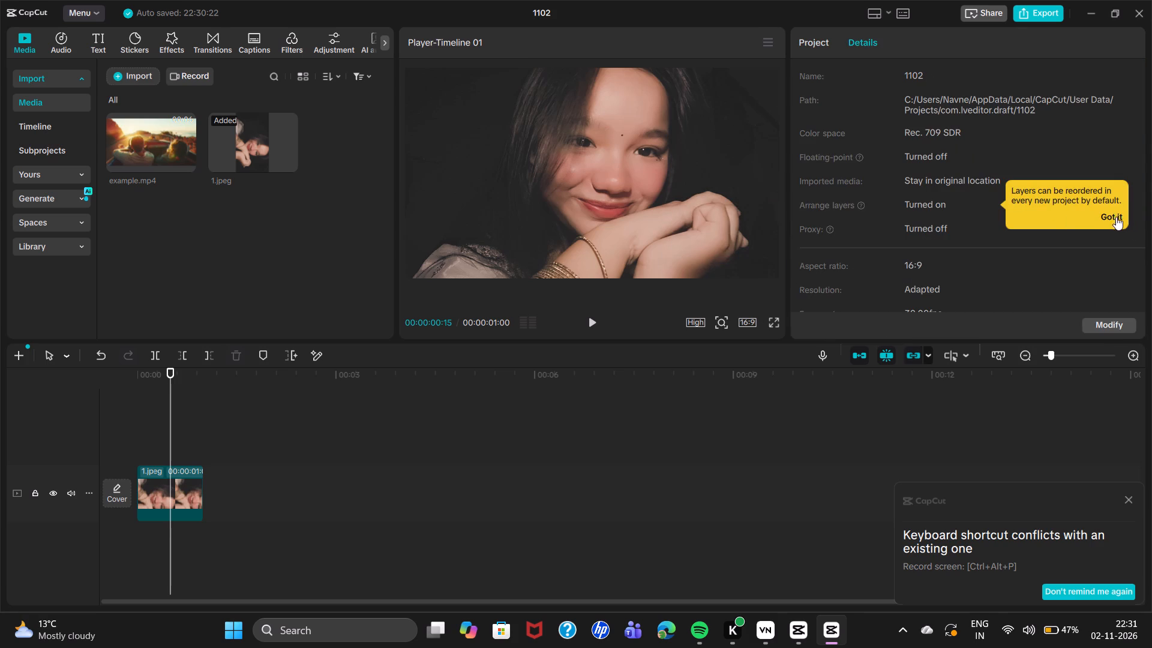
pyautogui.click(1104, 211)
pyautogui.click(1112, 220)
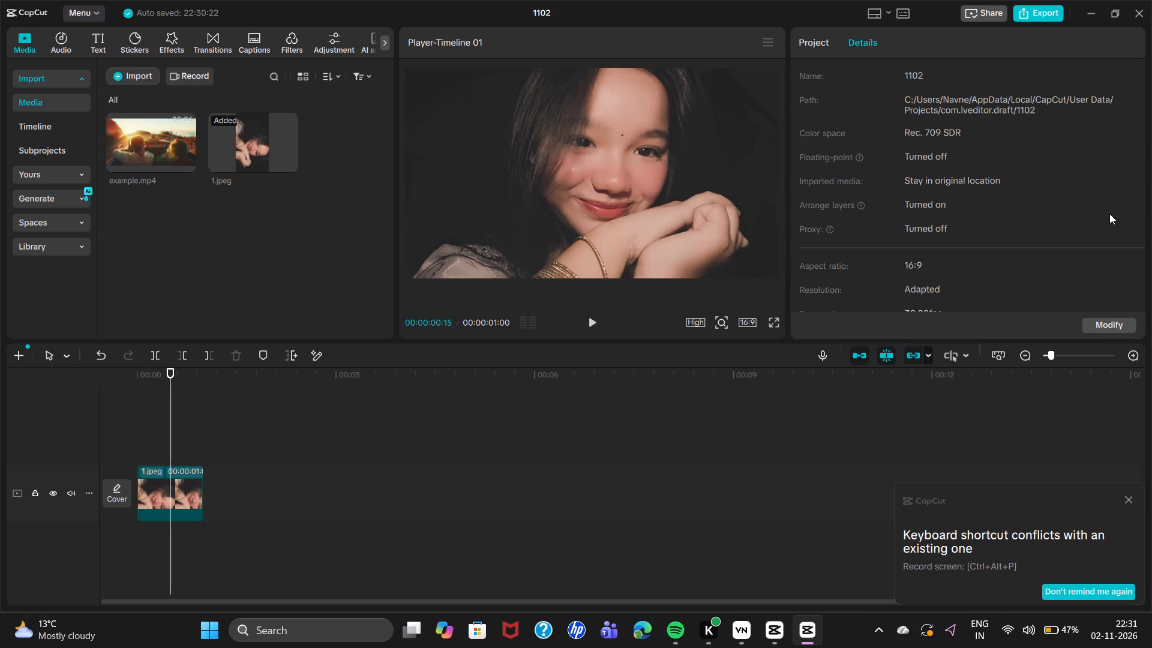
pyautogui.click(809, 41)
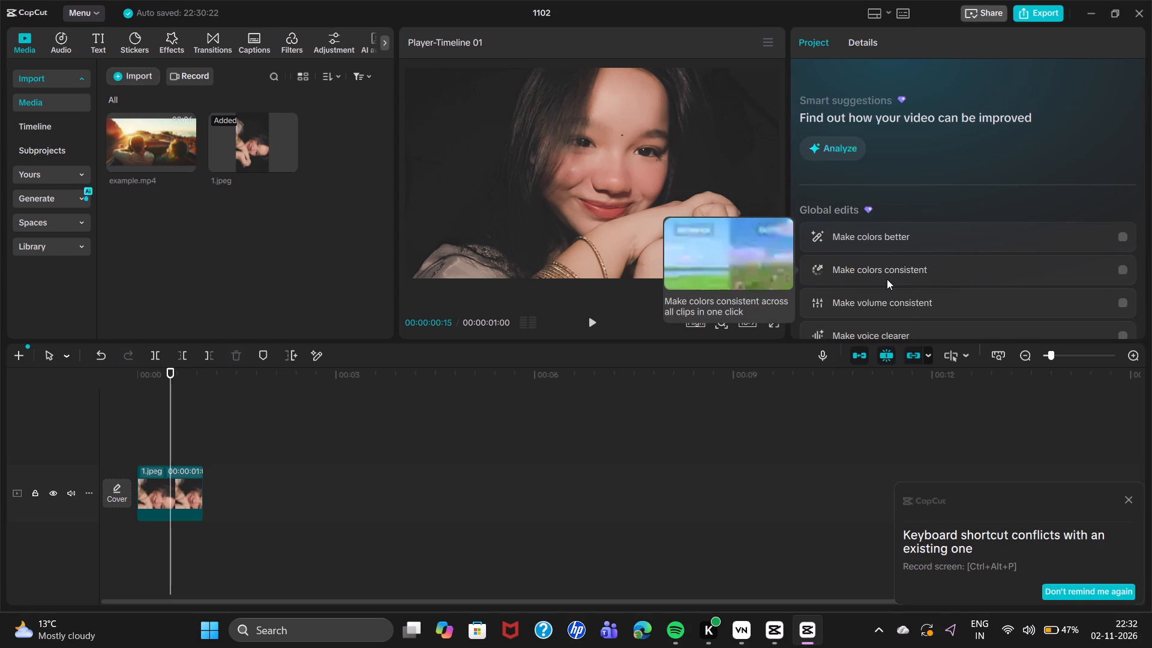
pyautogui.scroll(-1, 885, 301)
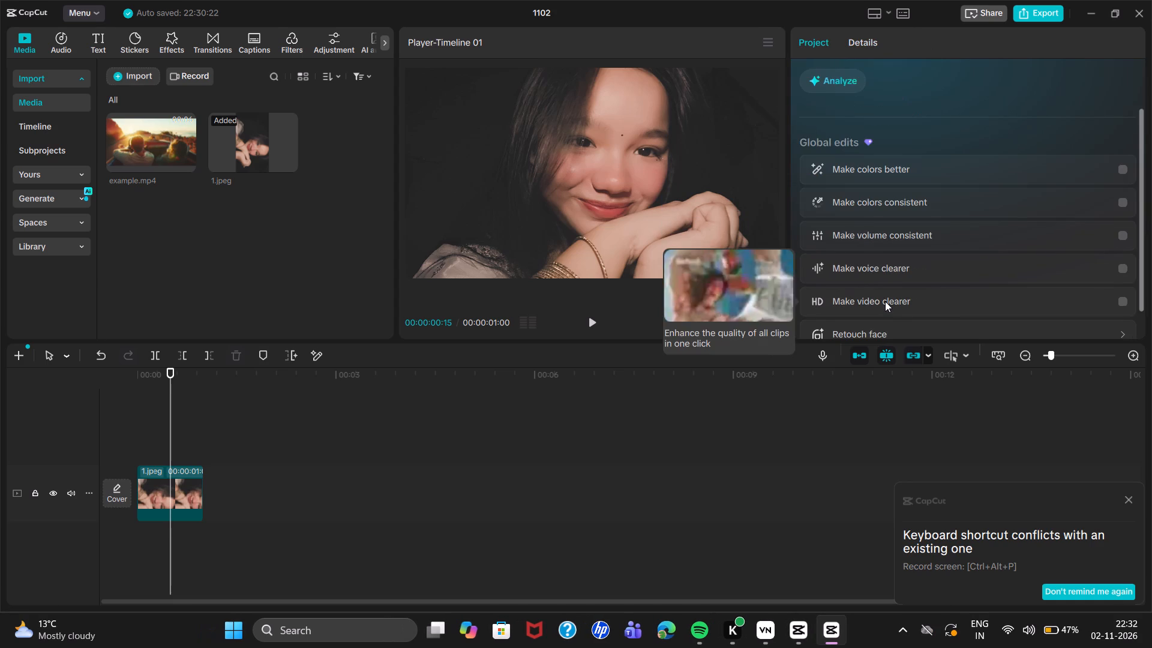
pyautogui.scroll(-2, 885, 301)
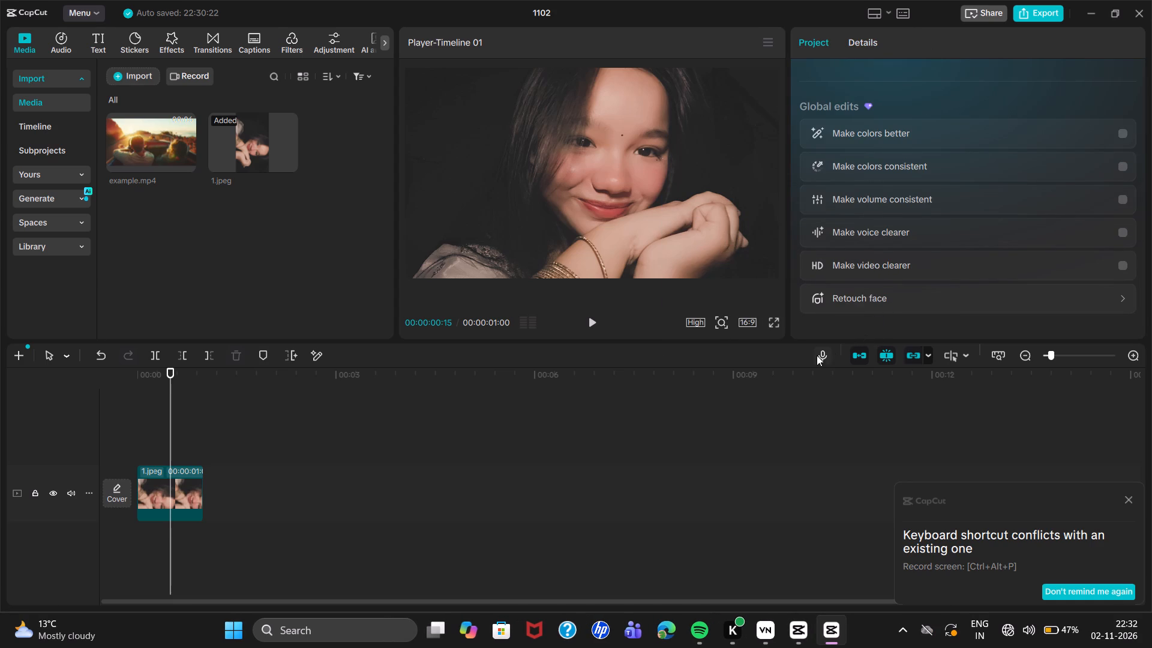
# Add a Transform keyframe to the 1.jpeg clip at 00:00:00:15.
pyautogui.click(161, 498)
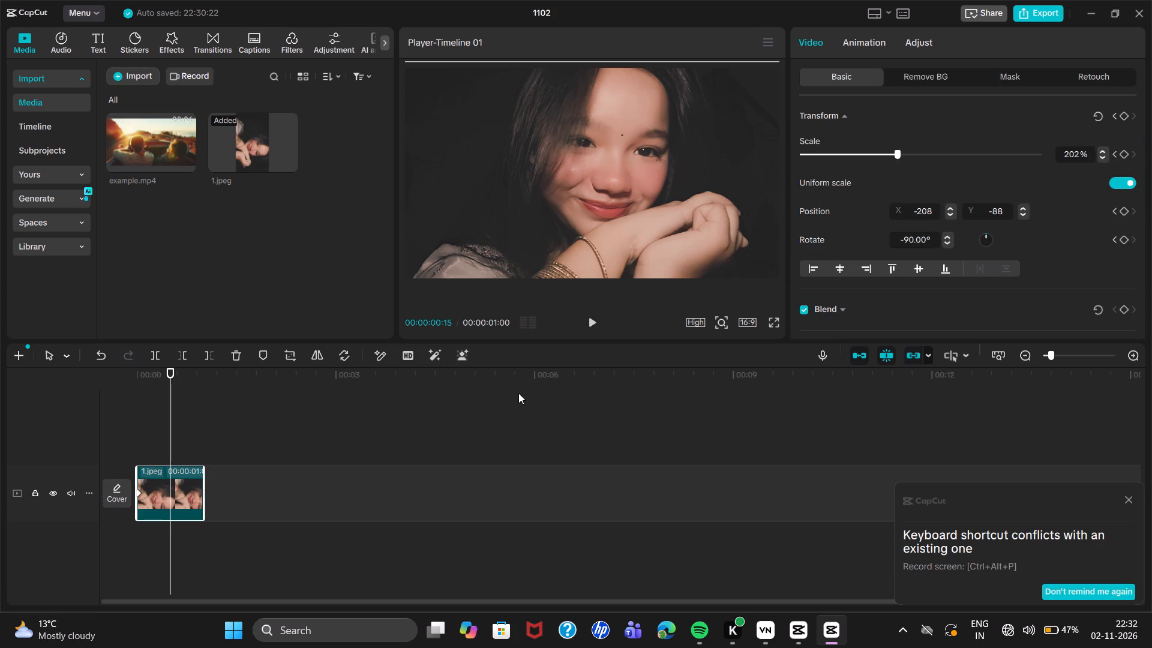
pyautogui.click(1123, 119)
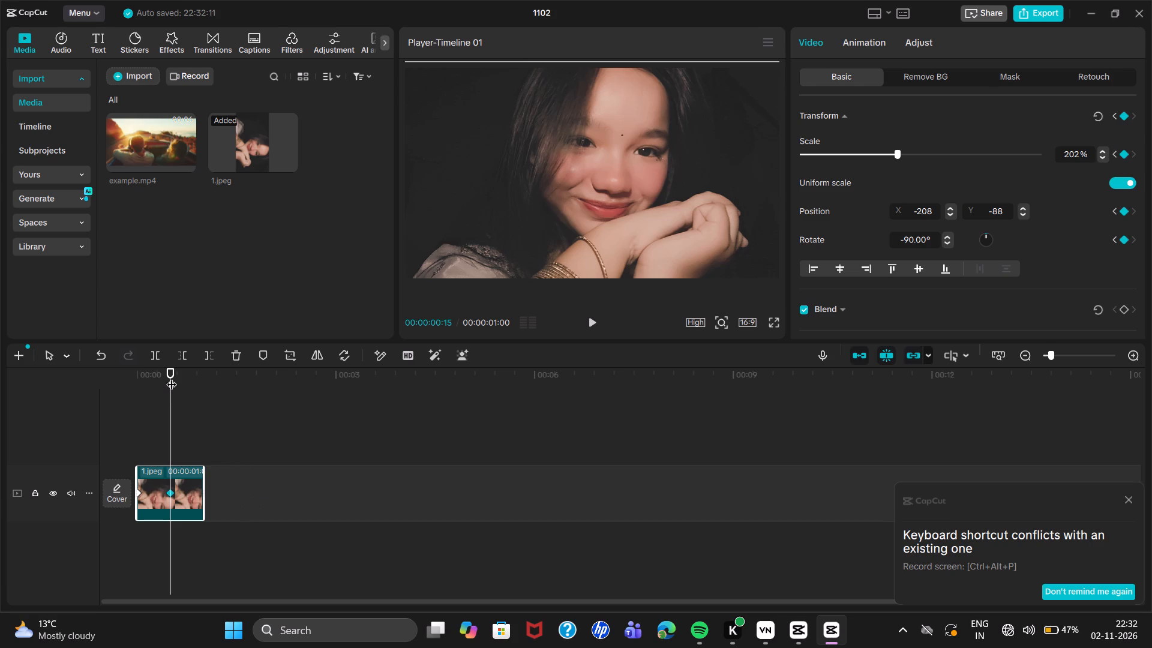
# Add a Transform keyframe at the end of the 1.jpeg clip, at 00:00:01:00.
pyautogui.moveTo(171, 368); pyautogui.dragTo(226, 376)
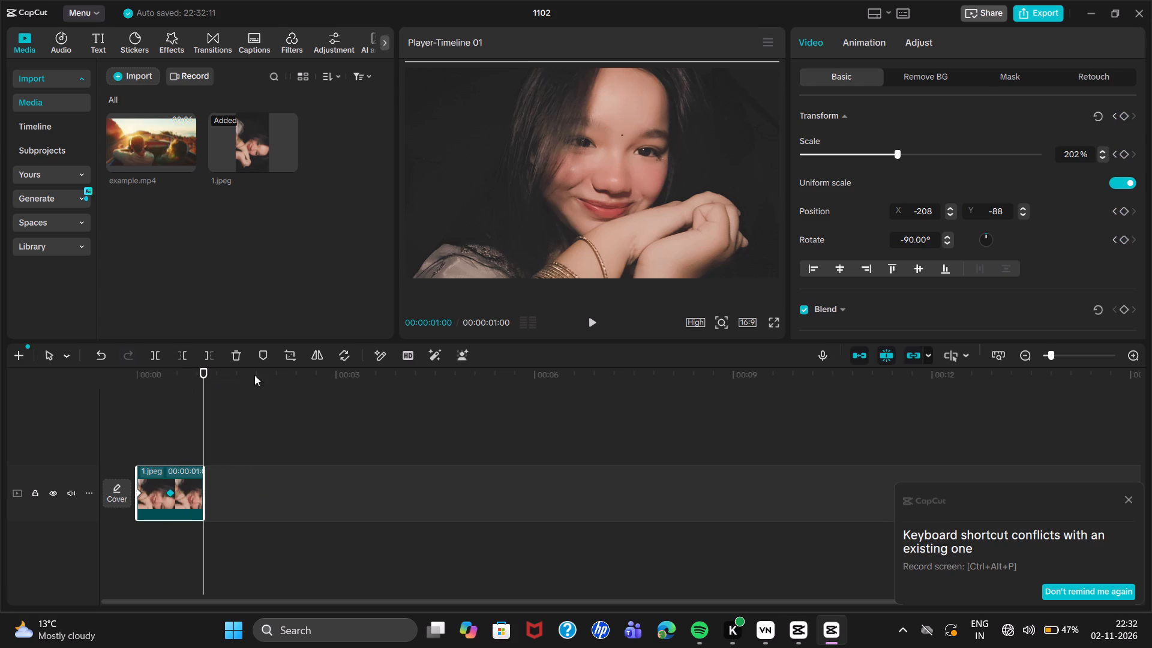
pyautogui.click(1120, 118)
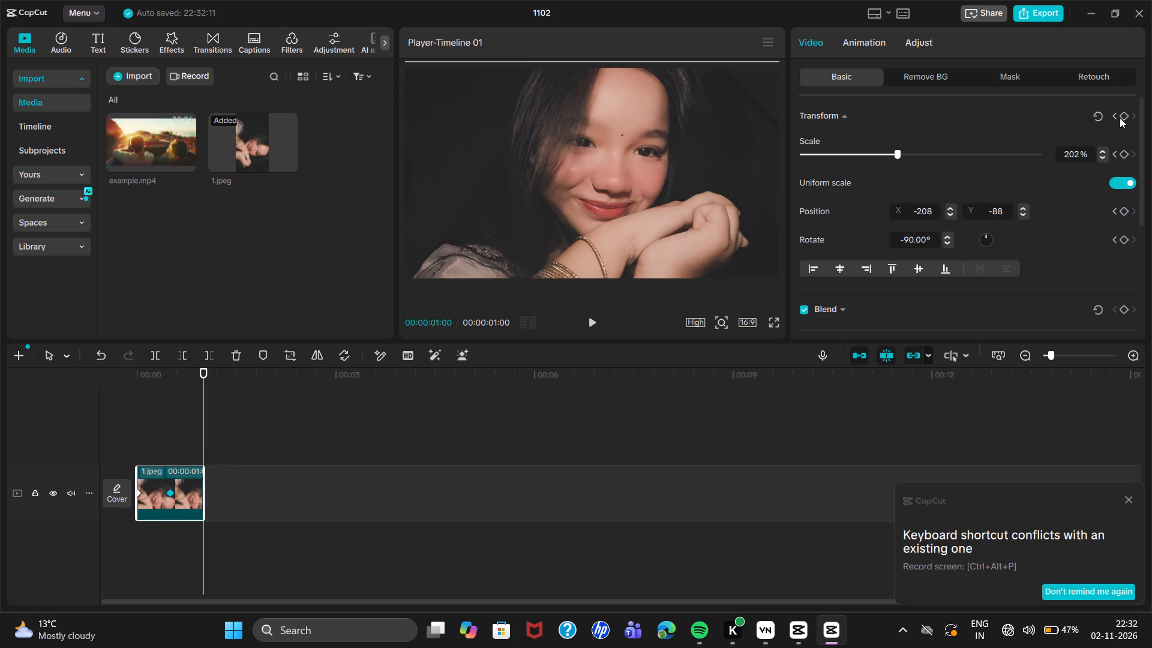
pyautogui.click(1121, 115)
# At the end keyframe, reposition the photo to about X 0, Y -85 and deselect the clip.
pyautogui.moveTo(594, 166); pyautogui.dragTo(593, 169)
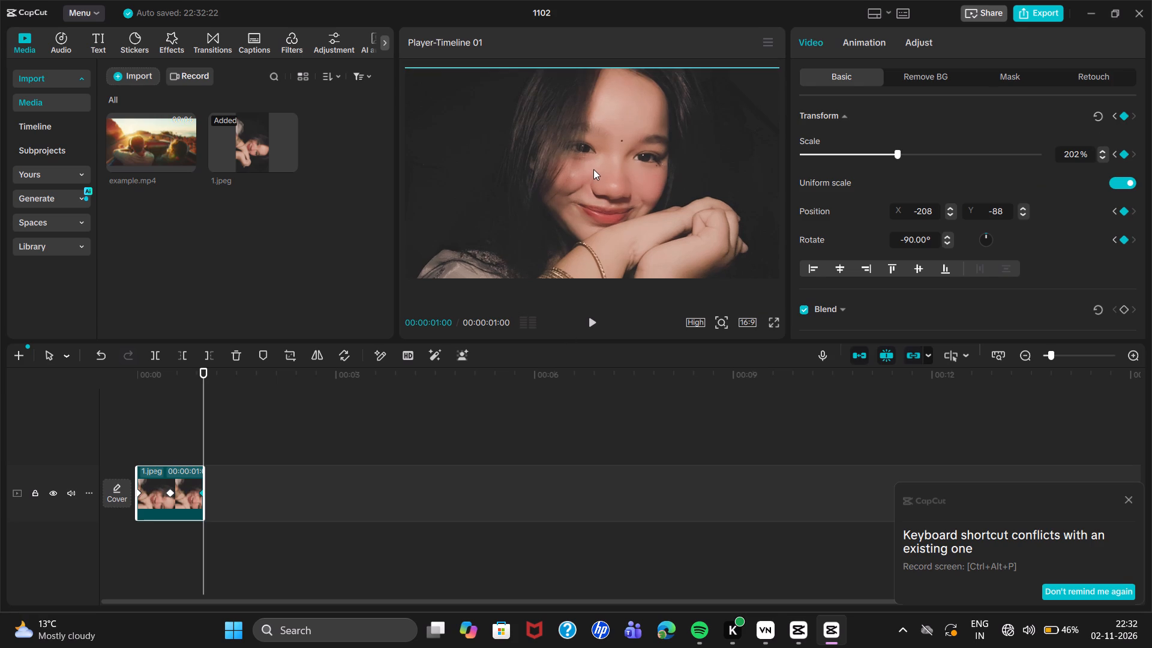
pyautogui.moveTo(593, 169); pyautogui.dragTo(617, 169)
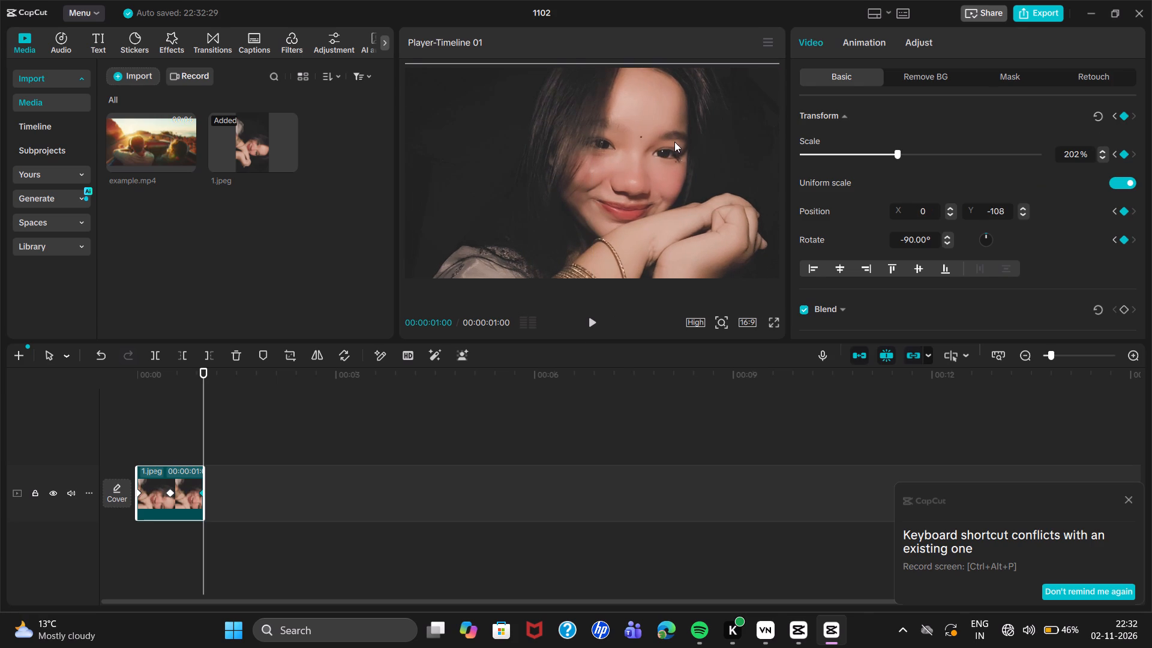
pyautogui.moveTo(580, 133); pyautogui.dragTo(591, 129)
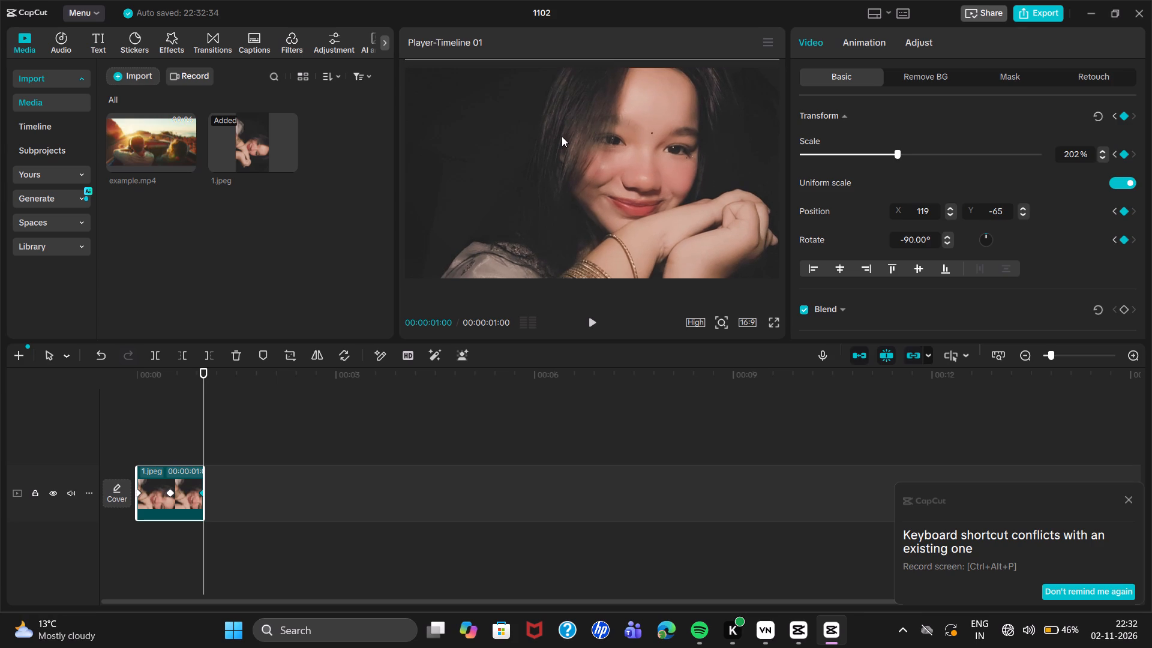
pyautogui.rightClick(608, 146)
pyautogui.moveTo(667, 118); pyautogui.dragTo(657, 119)
pyautogui.doubleClick(657, 119)
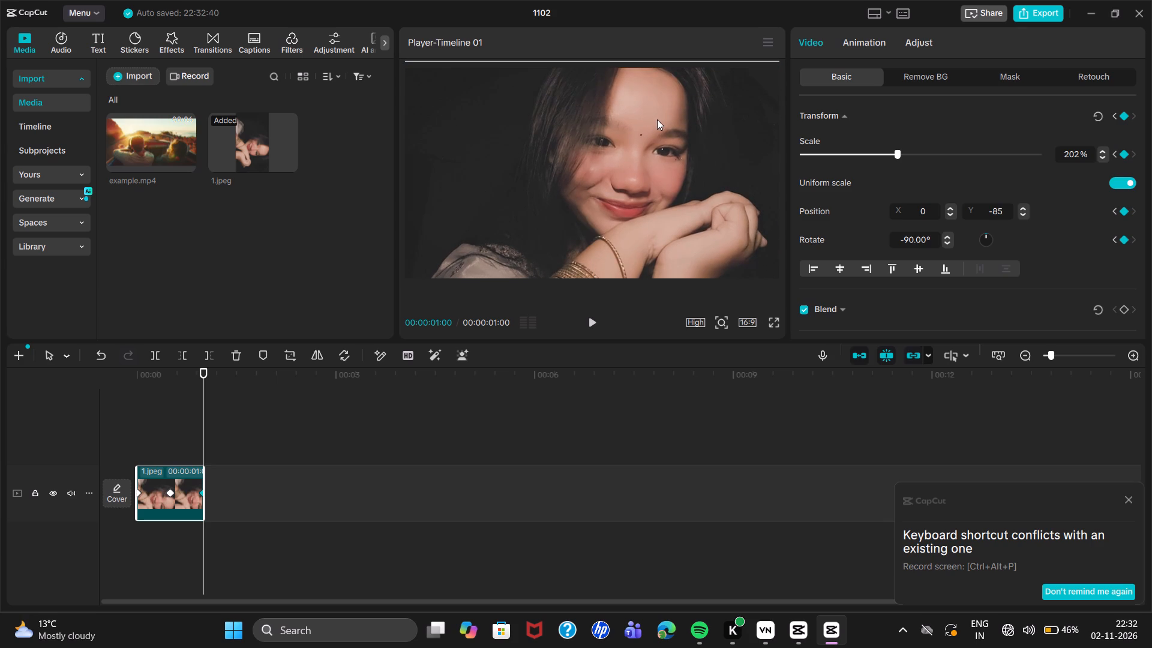
pyautogui.moveTo(338, 418); pyautogui.dragTo(429, 419)
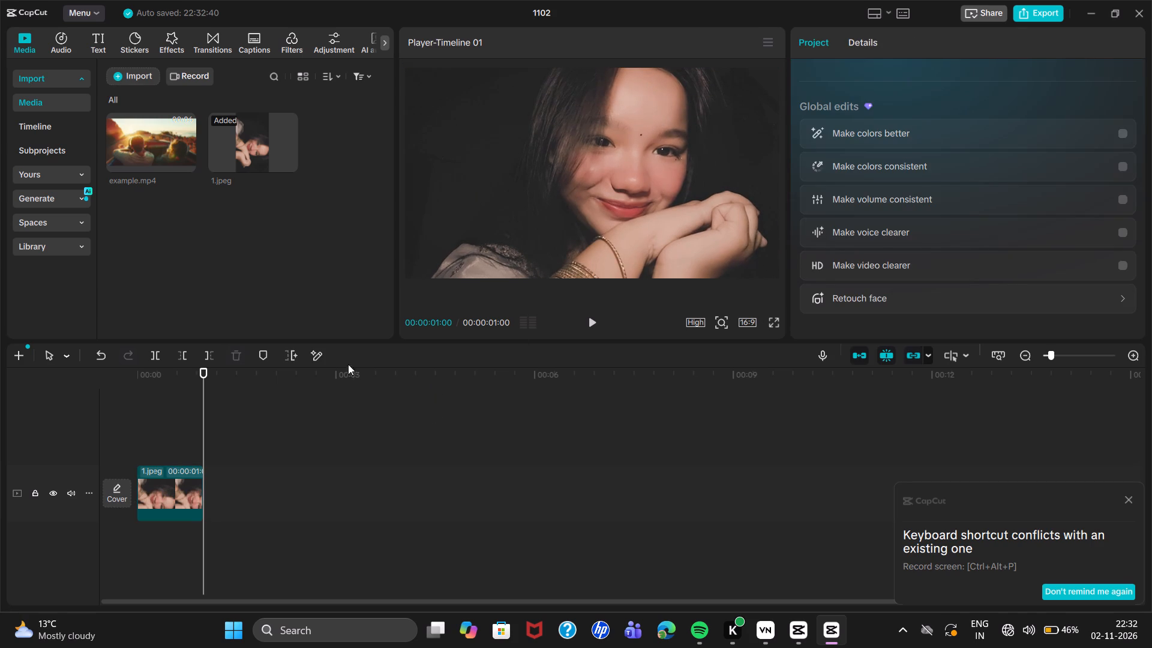
# Play the animation from the start and scrub back through its second half to check the photo's movement.
pyautogui.moveTo(204, 372); pyautogui.dragTo(56, 378)
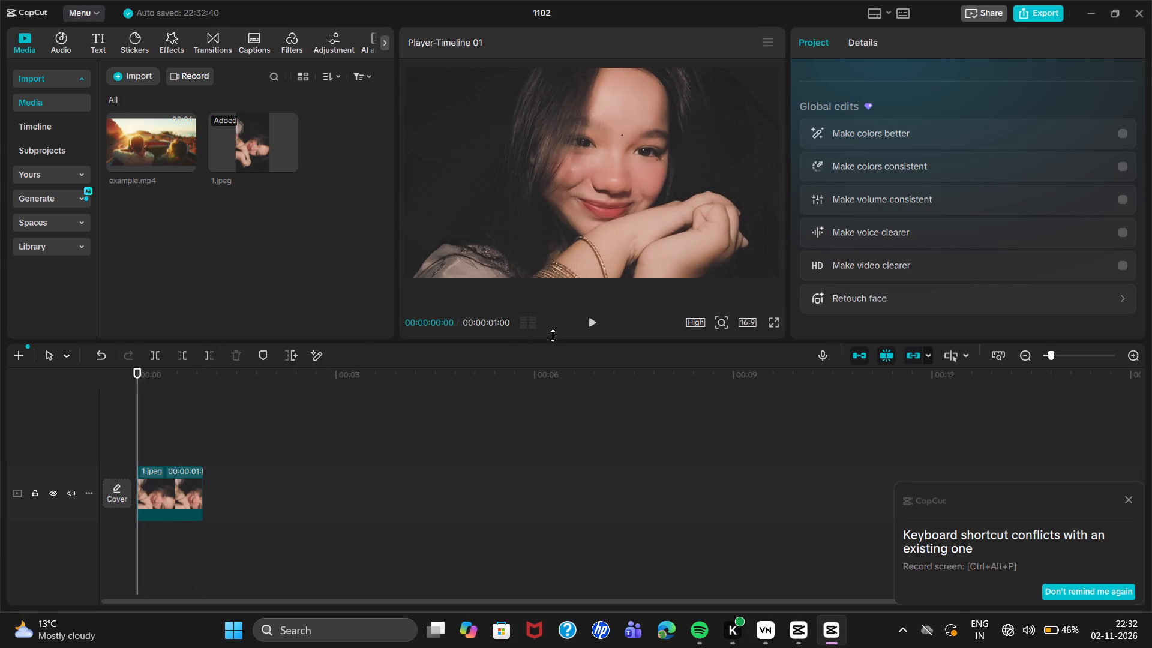
pyautogui.click(587, 319)
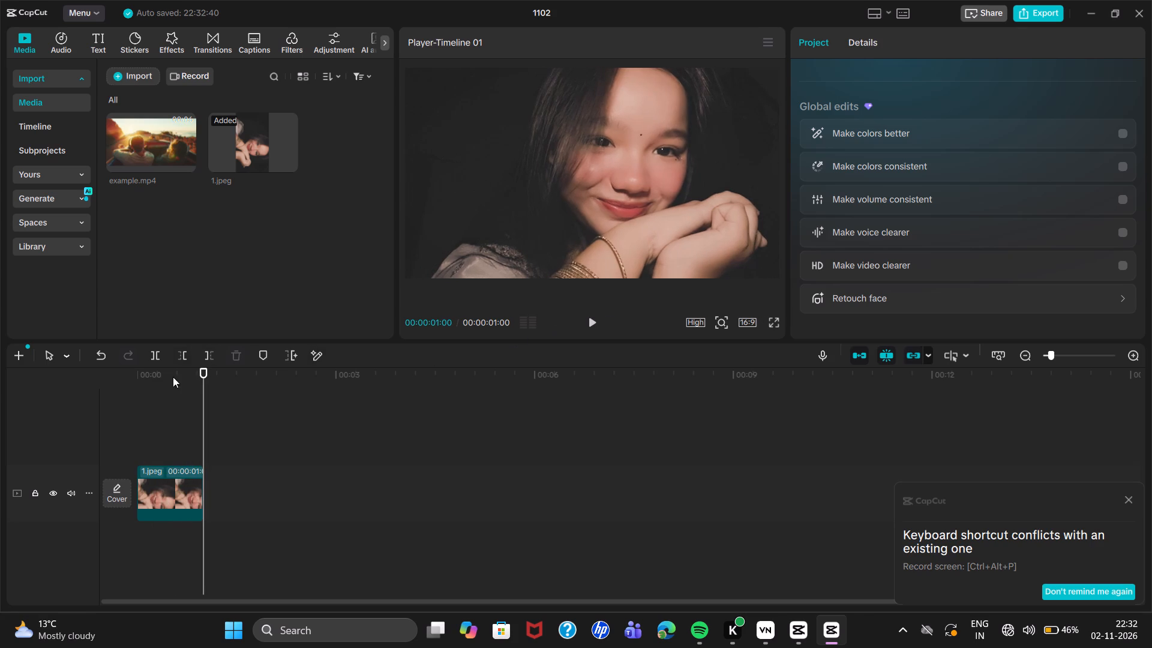
pyautogui.moveTo(205, 365); pyautogui.dragTo(167, 370)
pyautogui.moveTo(206, 369); pyautogui.dragTo(170, 379)
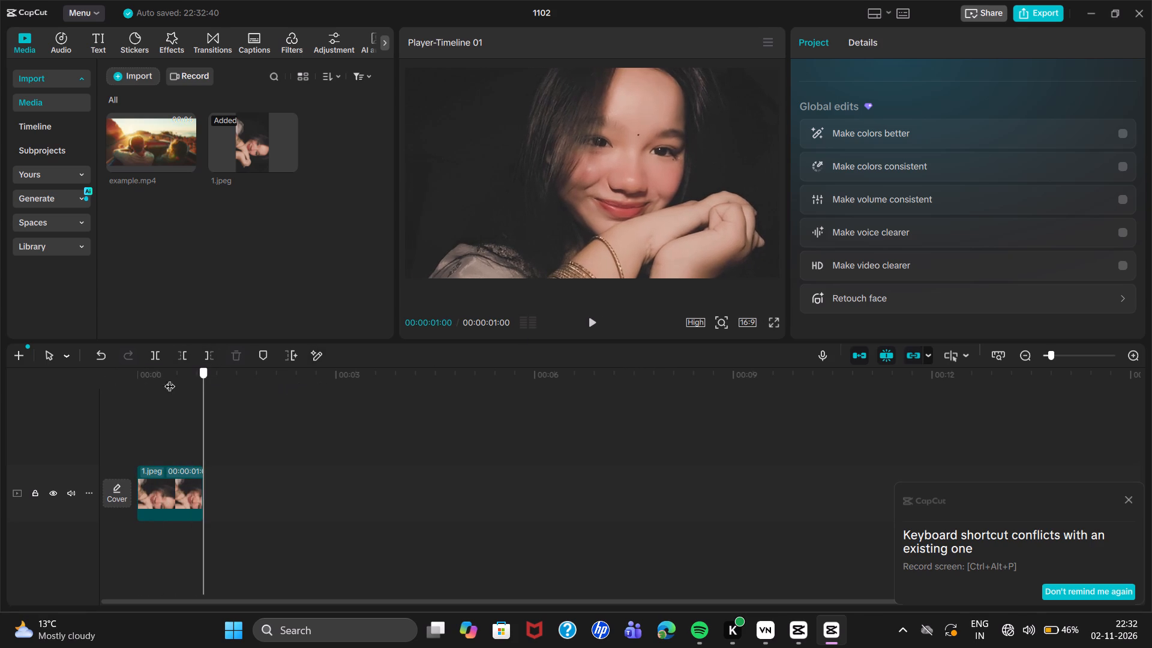
pyautogui.moveTo(170, 379); pyautogui.dragTo(166, 380)
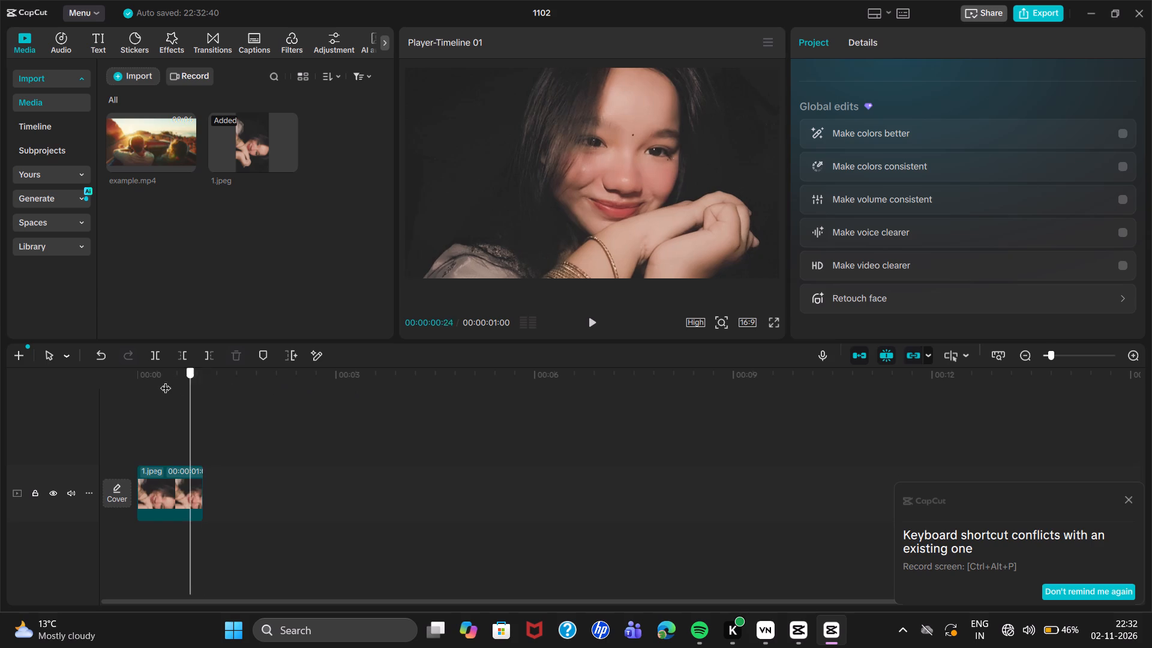
pyautogui.moveTo(166, 380); pyautogui.dragTo(184, 382)
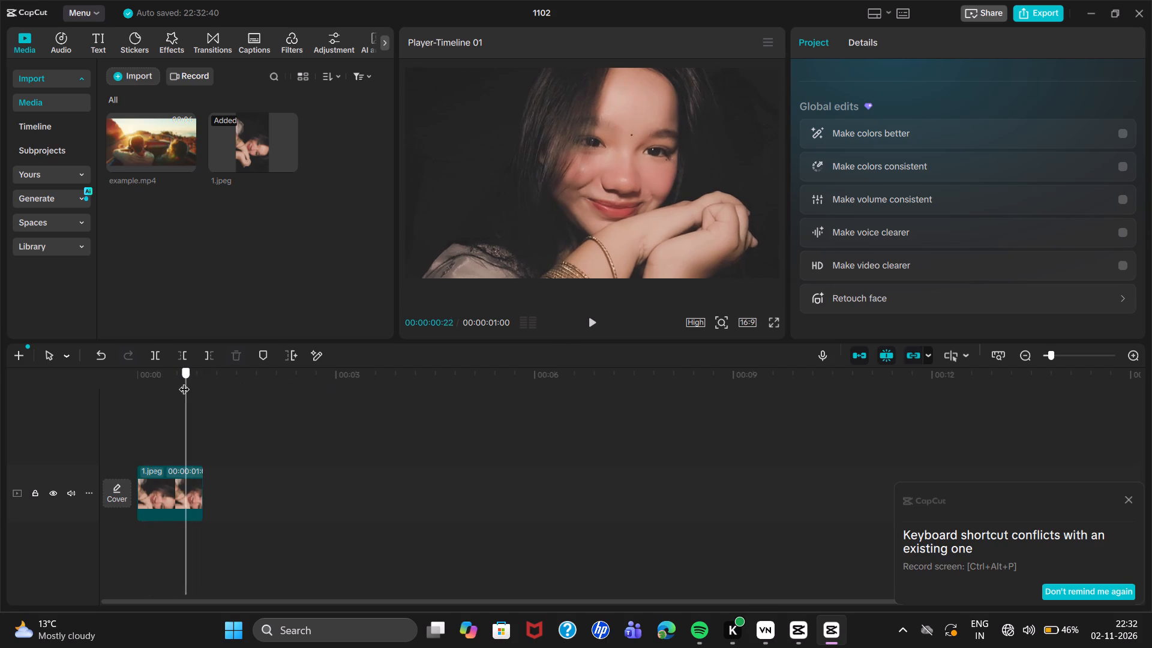
# Return the playhead to 00:00:00:00 and select the 1.jpeg photo at its starting keyframe.
pyautogui.moveTo(184, 382); pyautogui.dragTo(111, 382)
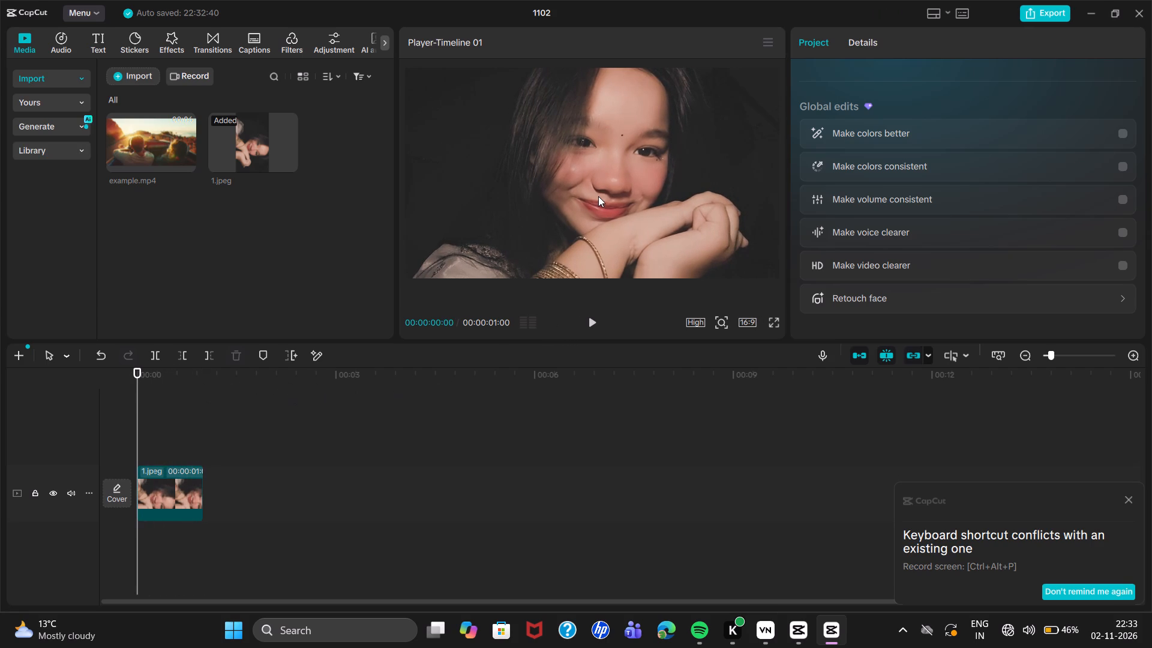
pyautogui.click(598, 196)
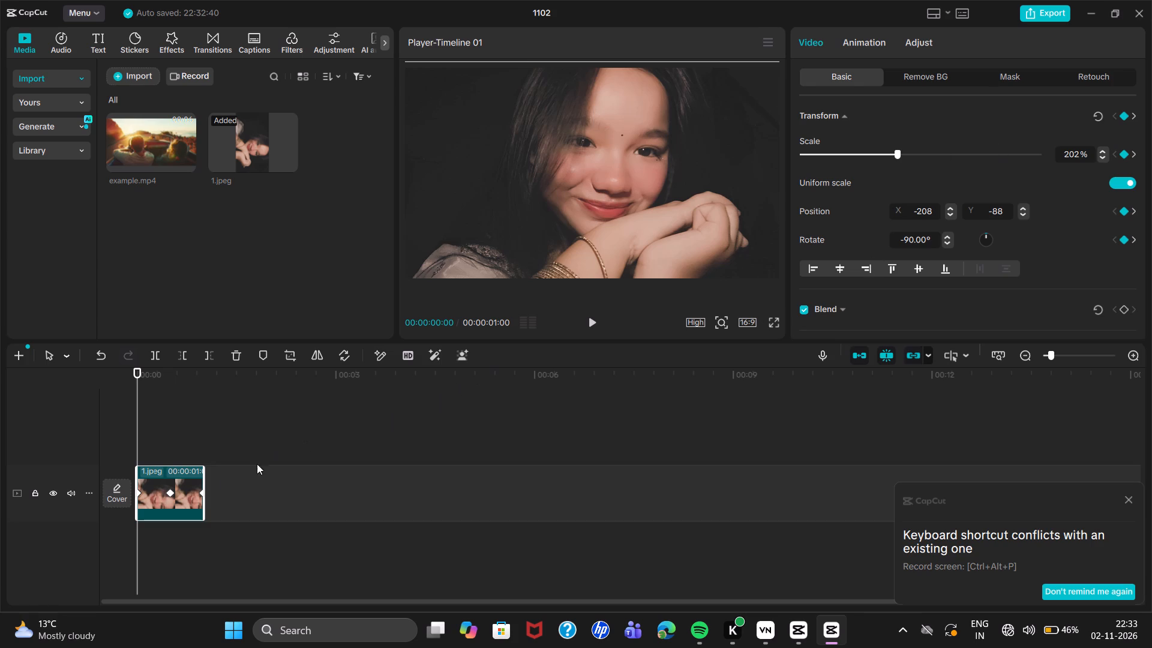
# Move the playhead to the 1.jpeg clip's middle keyframe at 00:00:00:15.
pyautogui.click(136, 497)
pyautogui.click(143, 491)
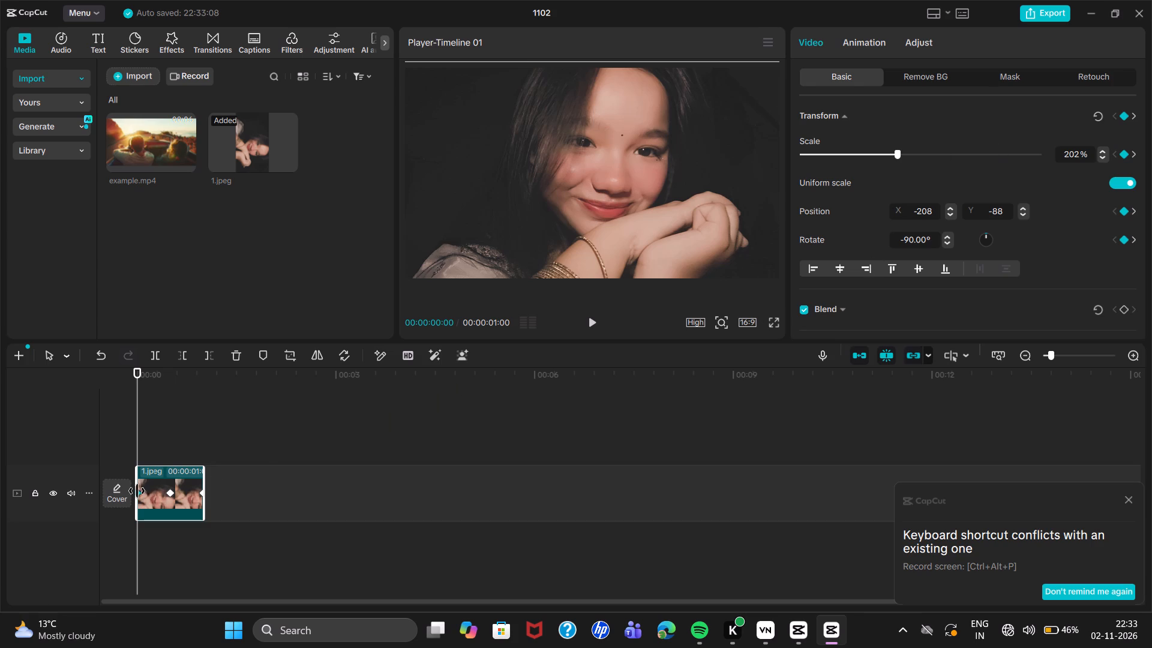
pyautogui.click(136, 491)
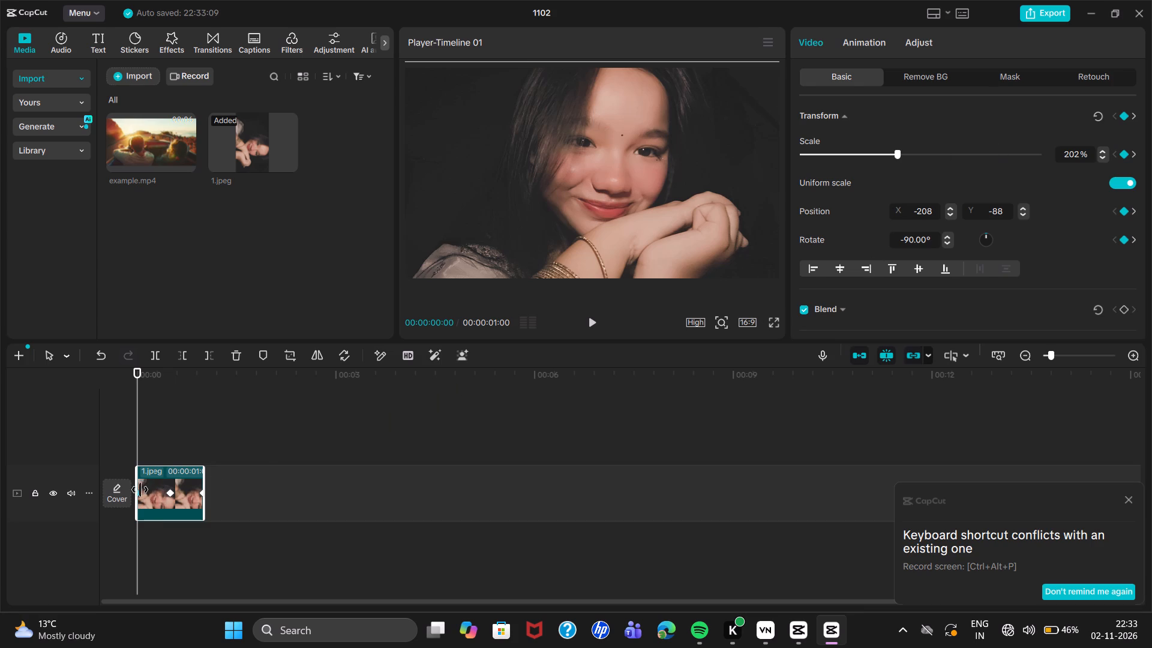
pyautogui.rightClick(138, 491)
pyautogui.click(174, 497)
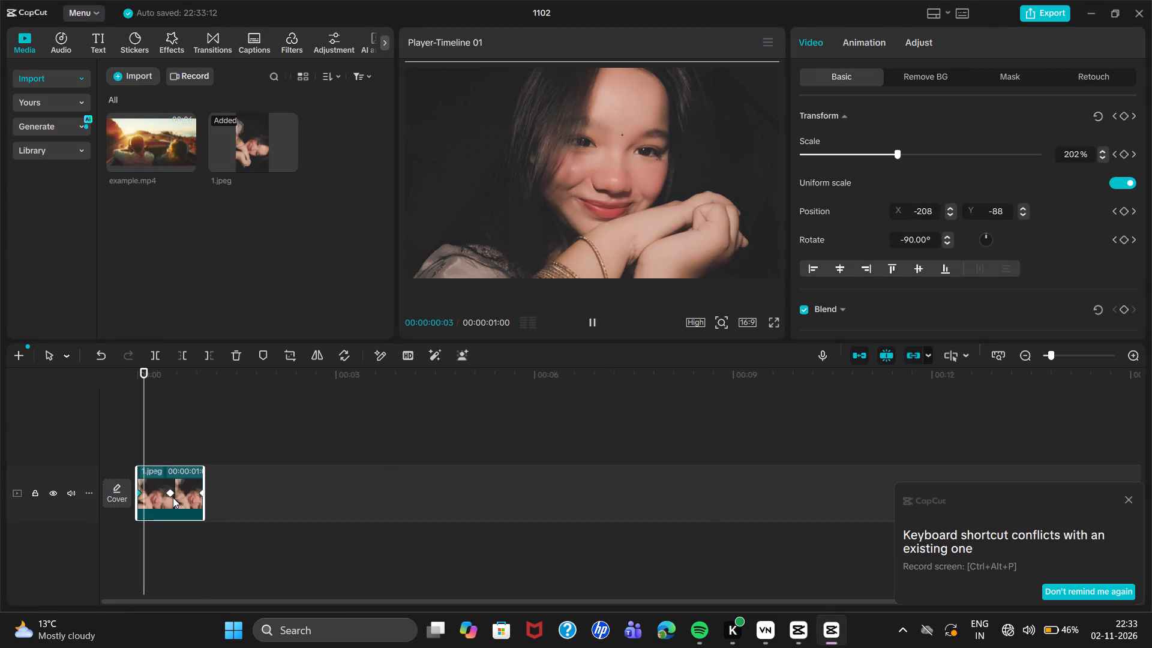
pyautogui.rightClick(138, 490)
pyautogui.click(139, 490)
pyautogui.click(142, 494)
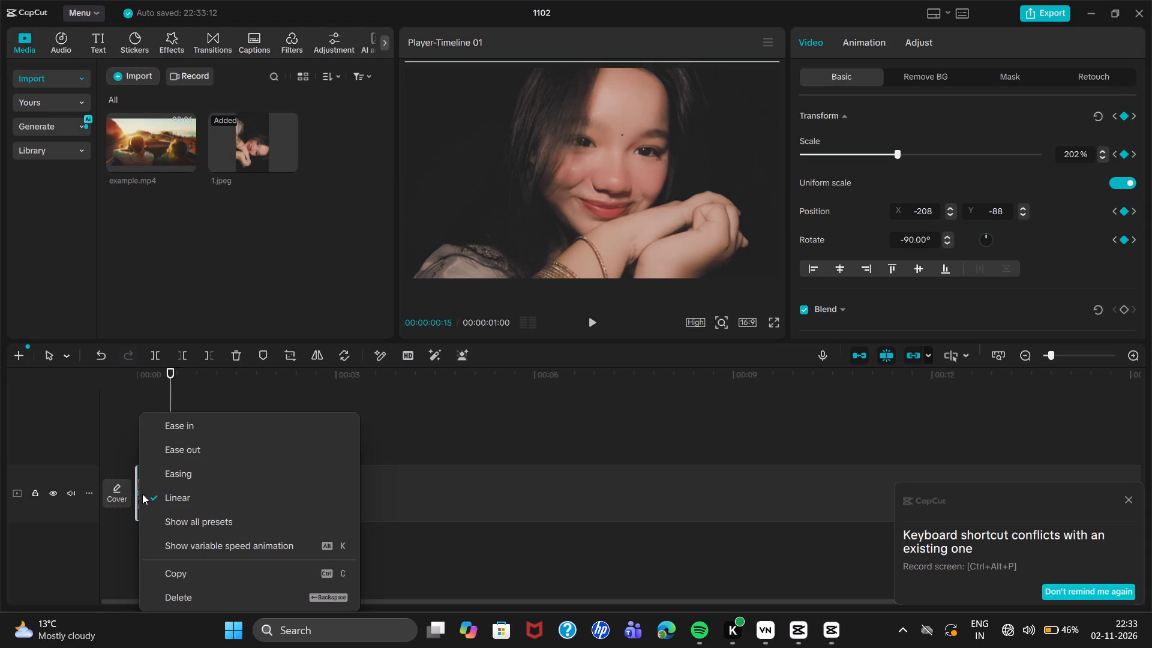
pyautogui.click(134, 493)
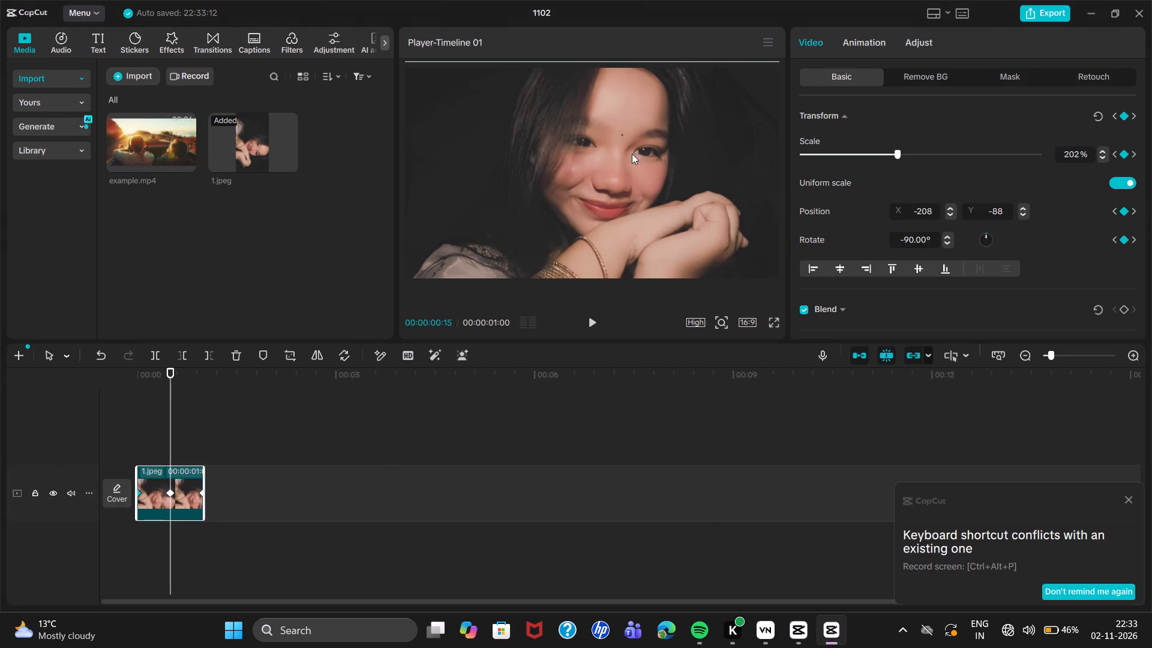
# At the middle keyframe, reposition the photo to about X -477, Y -84.
pyautogui.click(629, 157)
pyautogui.moveTo(629, 157); pyautogui.dragTo(630, 157)
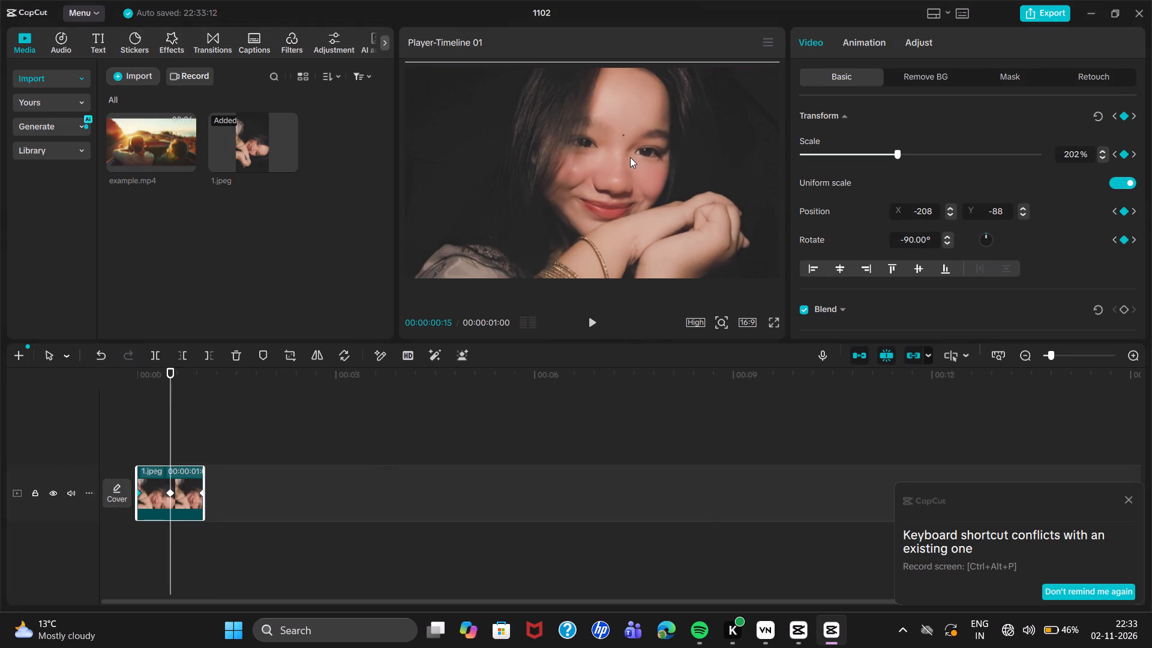
pyautogui.moveTo(630, 157); pyautogui.dragTo(642, 158)
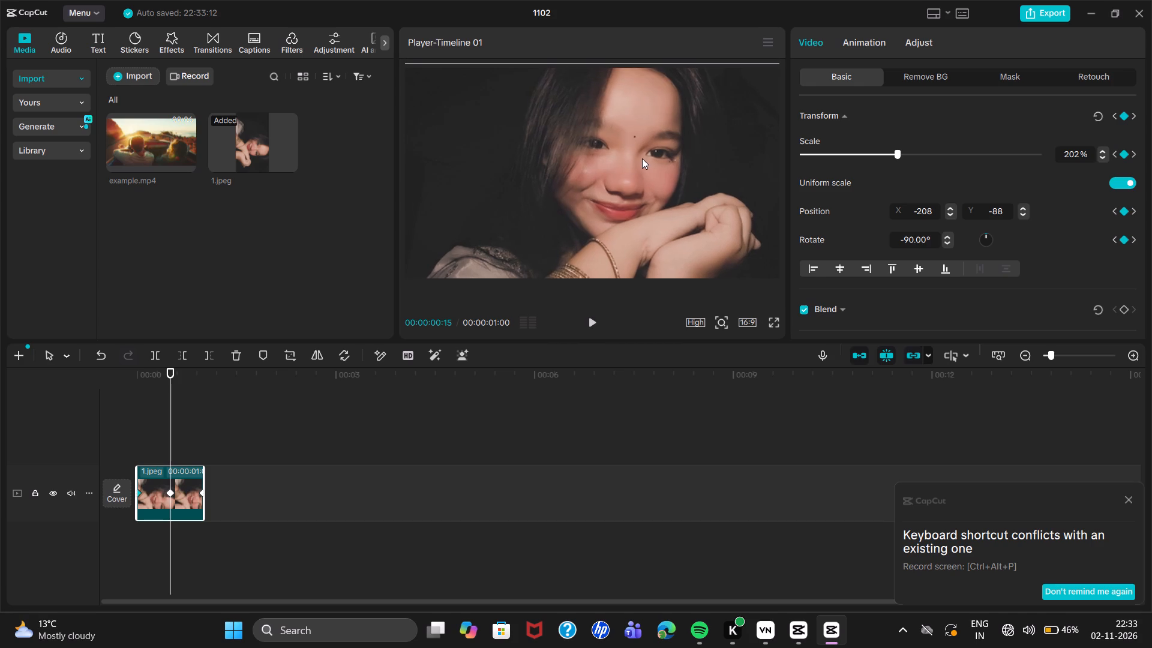
pyautogui.moveTo(642, 158); pyautogui.dragTo(615, 161)
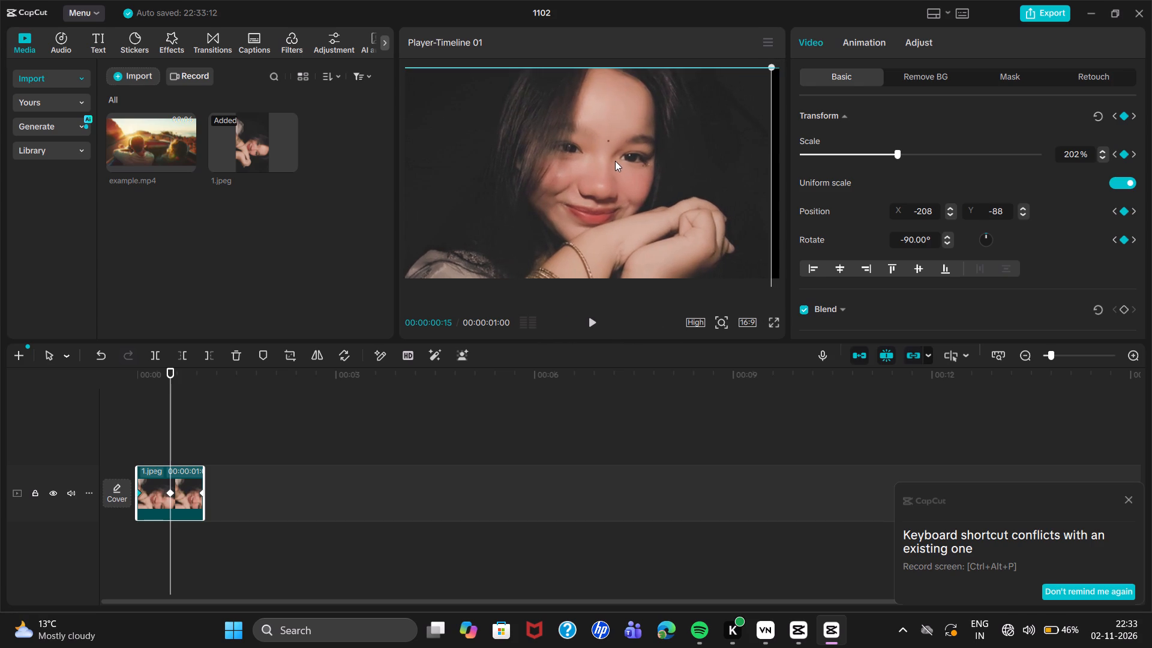
pyautogui.moveTo(615, 161); pyautogui.dragTo(614, 160)
pyautogui.moveTo(613, 159); pyautogui.dragTo(601, 152)
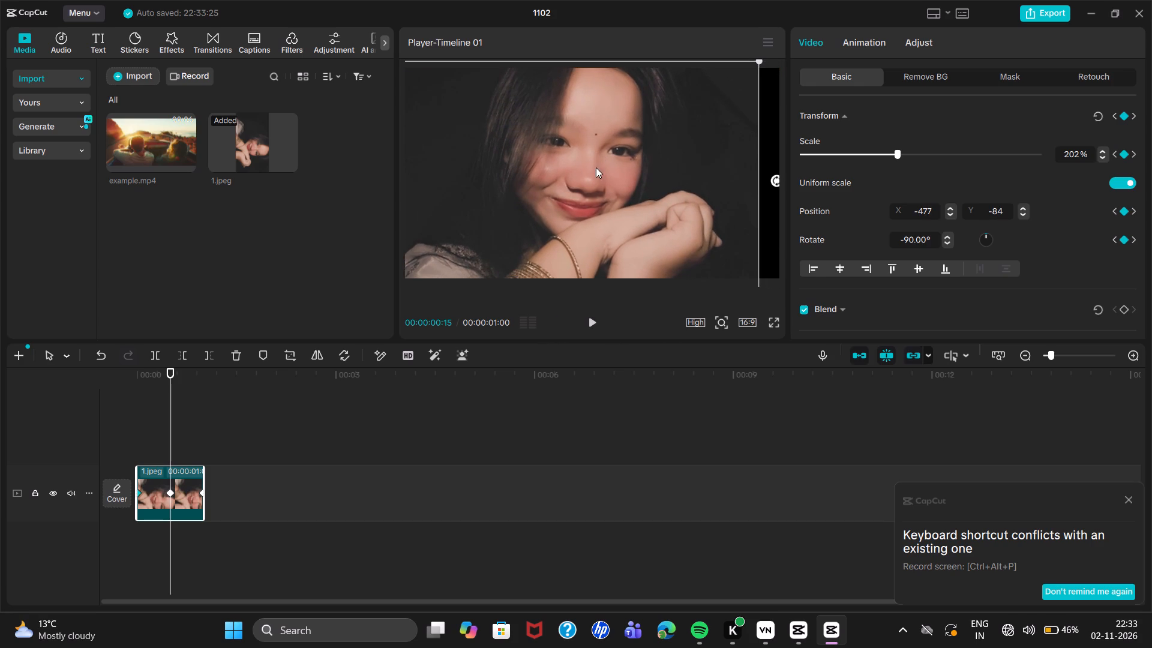
# Play the animation repeatedly to check how the photo moves between its keyframes.
pyautogui.click(589, 315)
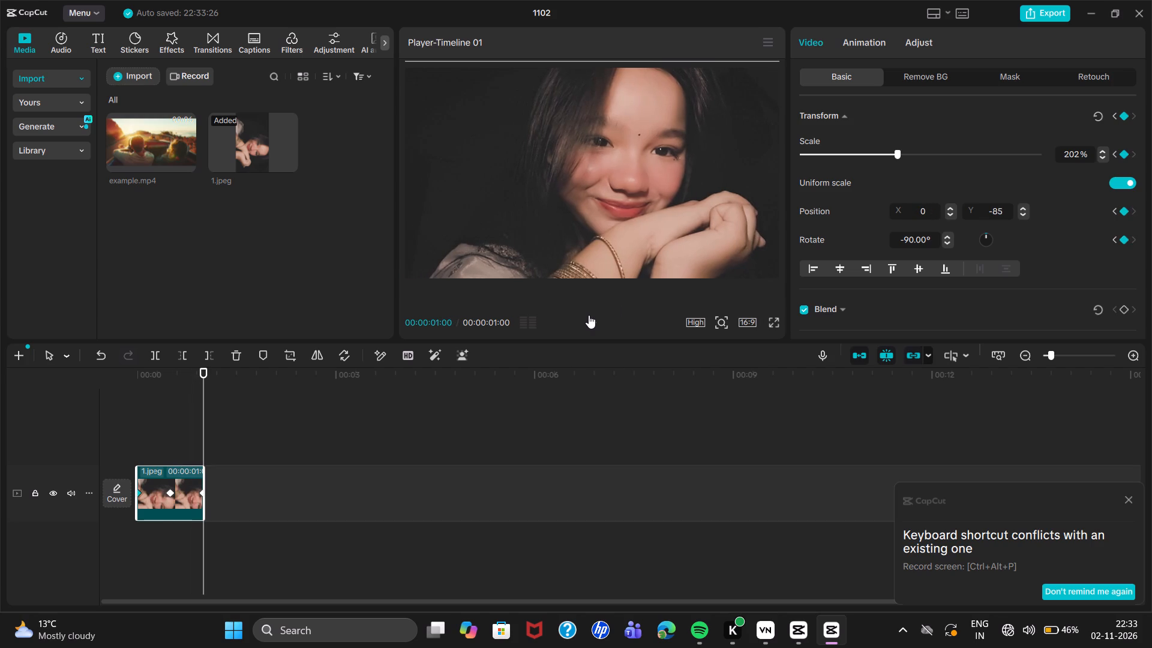
pyautogui.click(589, 315)
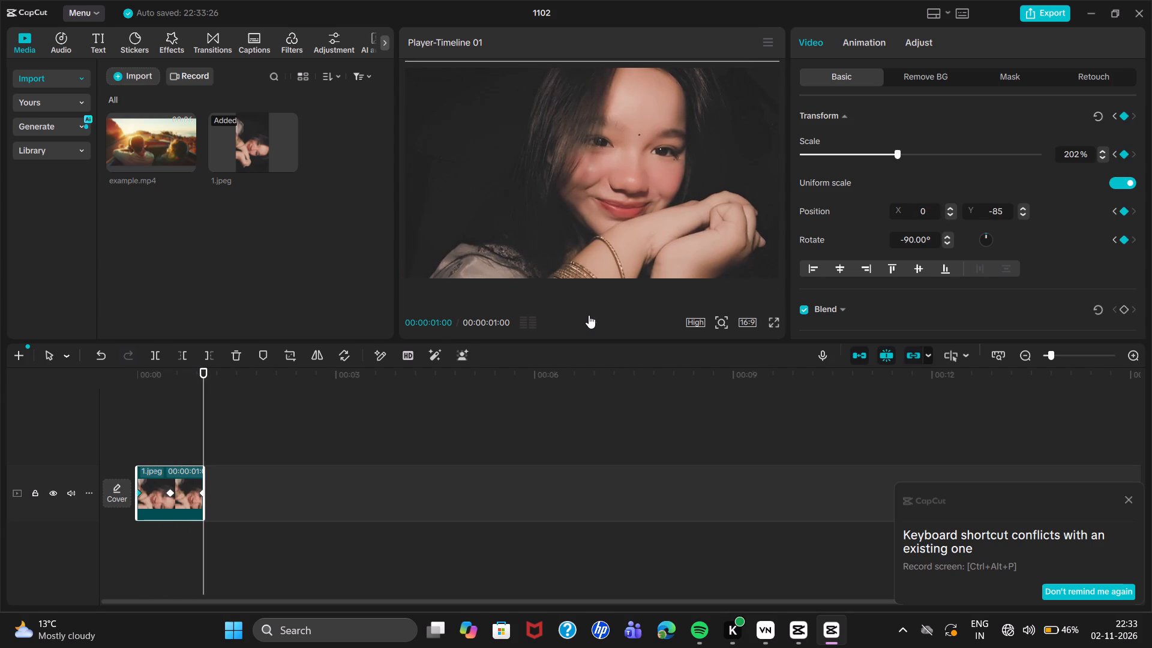
pyautogui.click(589, 315)
# Dismiss the notification about the conflicting screen-recording shortcut.
pyautogui.click(1128, 498)
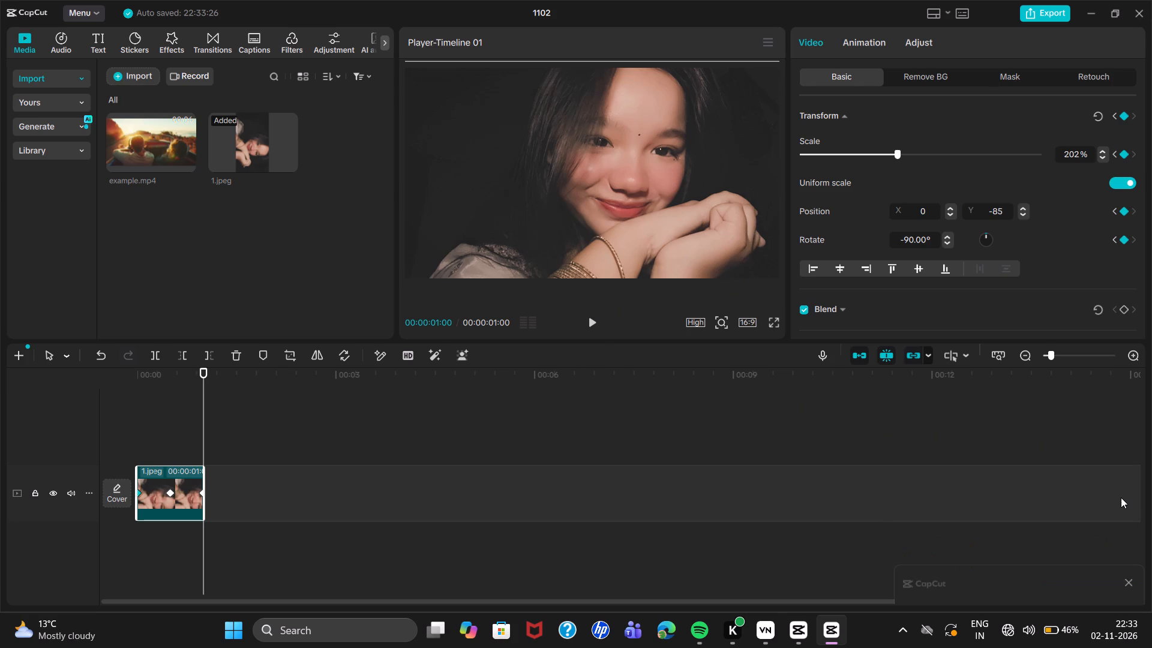
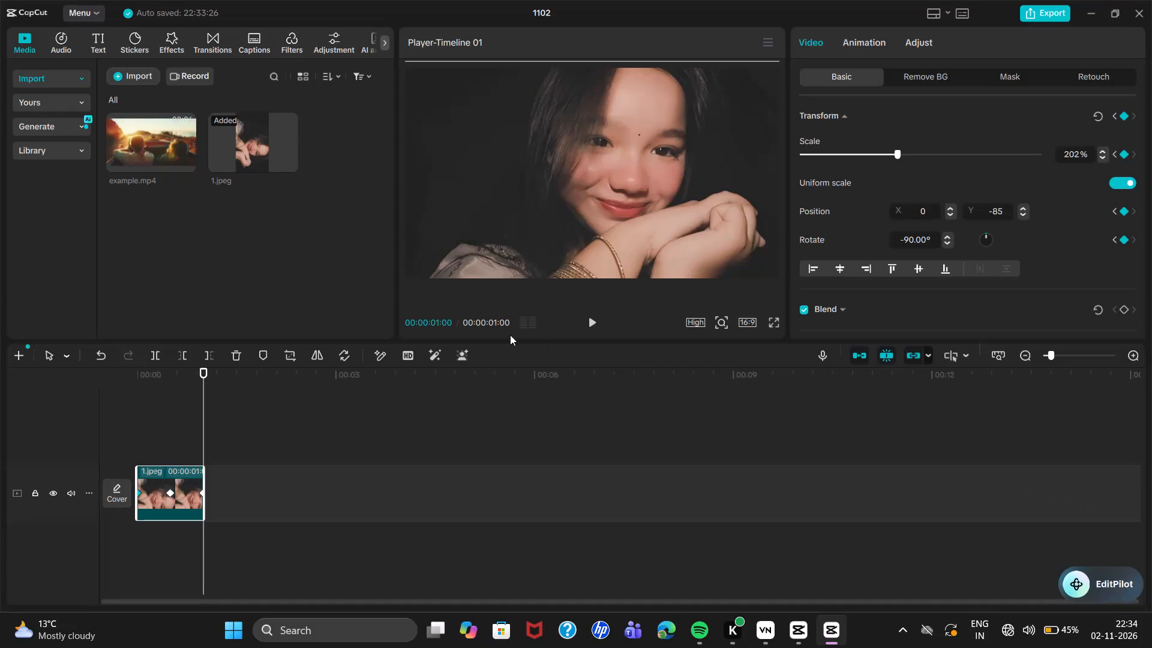
# Play the animation to check the photo's movement across its keyframes.
pyautogui.click(590, 316)
# At the 1.jpeg clip's end keyframe, reposition the photo to about X 308, Y -85.
pyautogui.click(199, 492)
pyautogui.click(559, 218)
pyautogui.click(557, 211)
pyautogui.moveTo(557, 211); pyautogui.dragTo(562, 208)
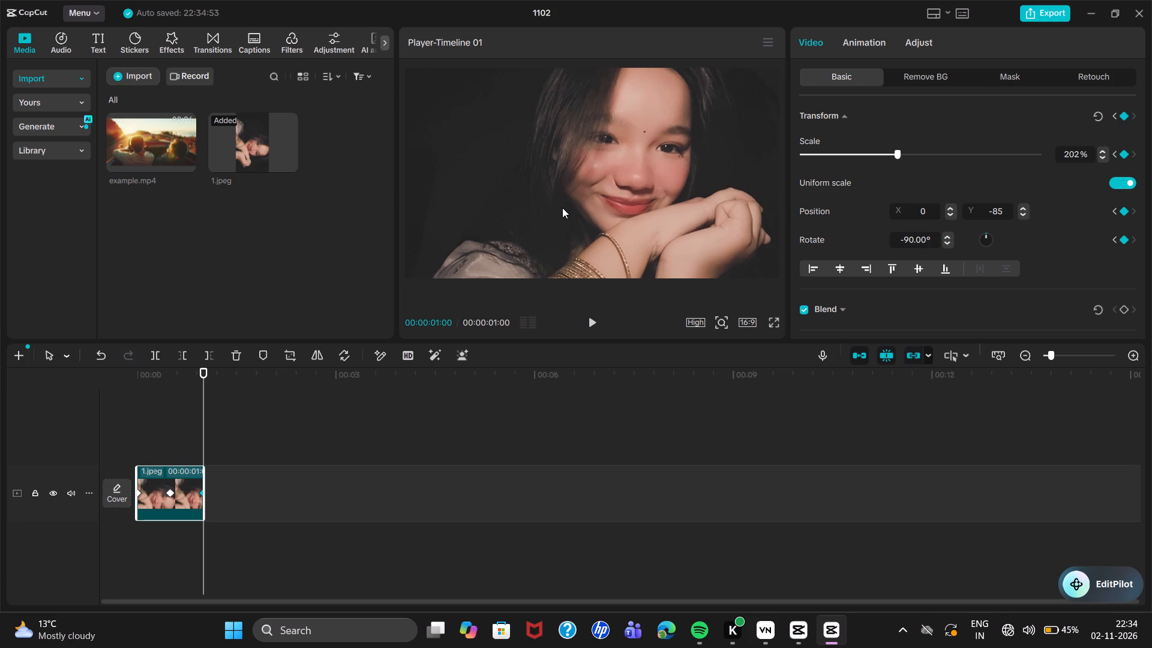
pyautogui.moveTo(562, 208); pyautogui.dragTo(580, 209)
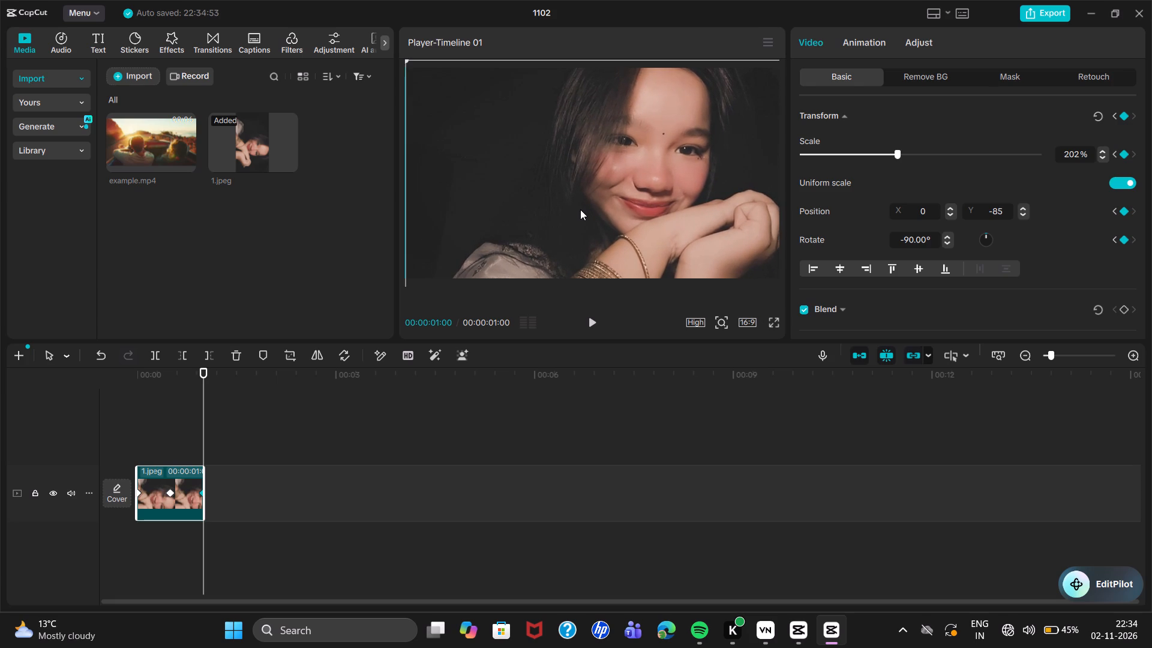
pyautogui.moveTo(580, 209); pyautogui.dragTo(581, 209)
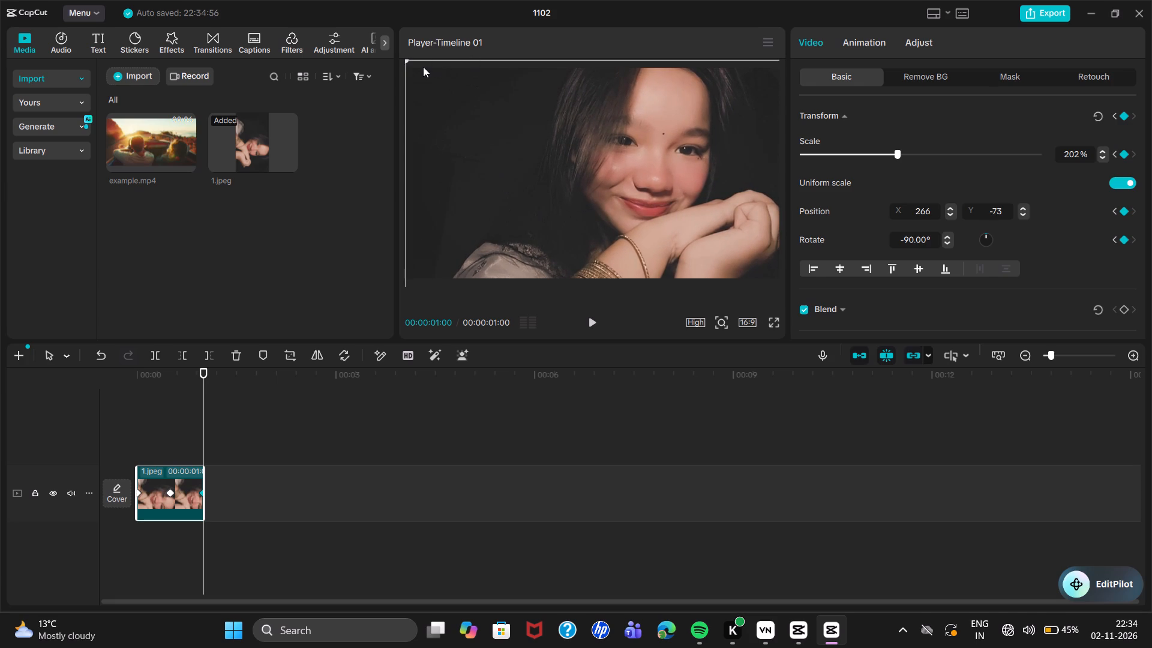
pyautogui.moveTo(406, 56); pyautogui.dragTo(392, 41)
pyautogui.moveTo(403, 58); pyautogui.dragTo(377, 37)
pyautogui.moveTo(377, 37); pyautogui.dragTo(415, 77)
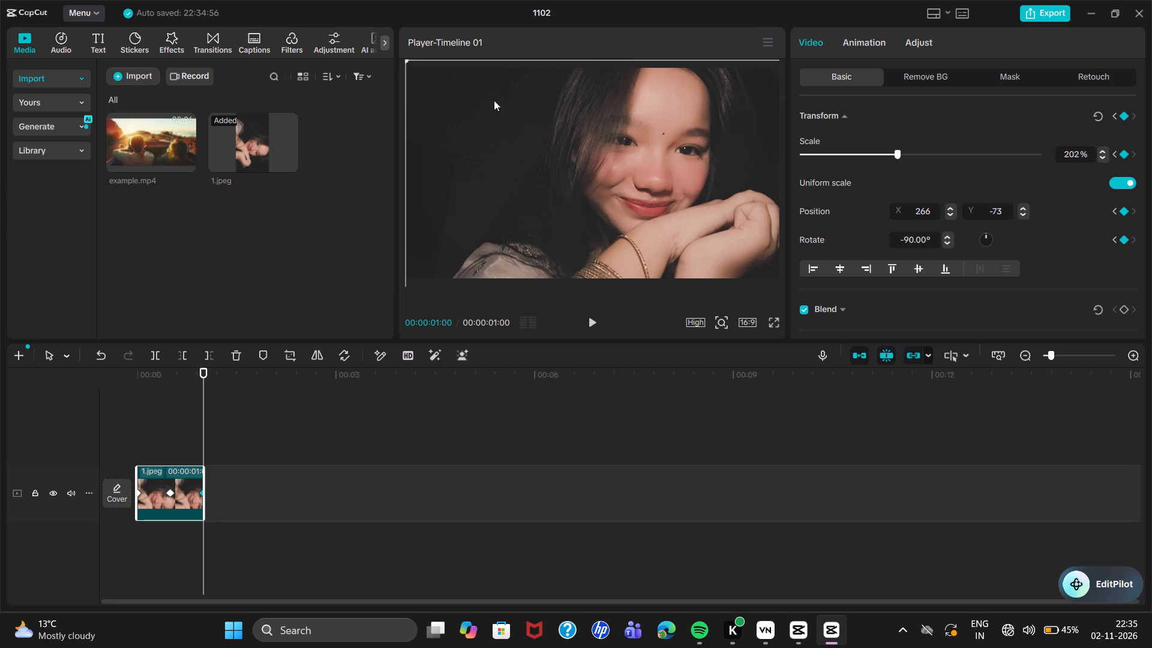
pyautogui.click(494, 100)
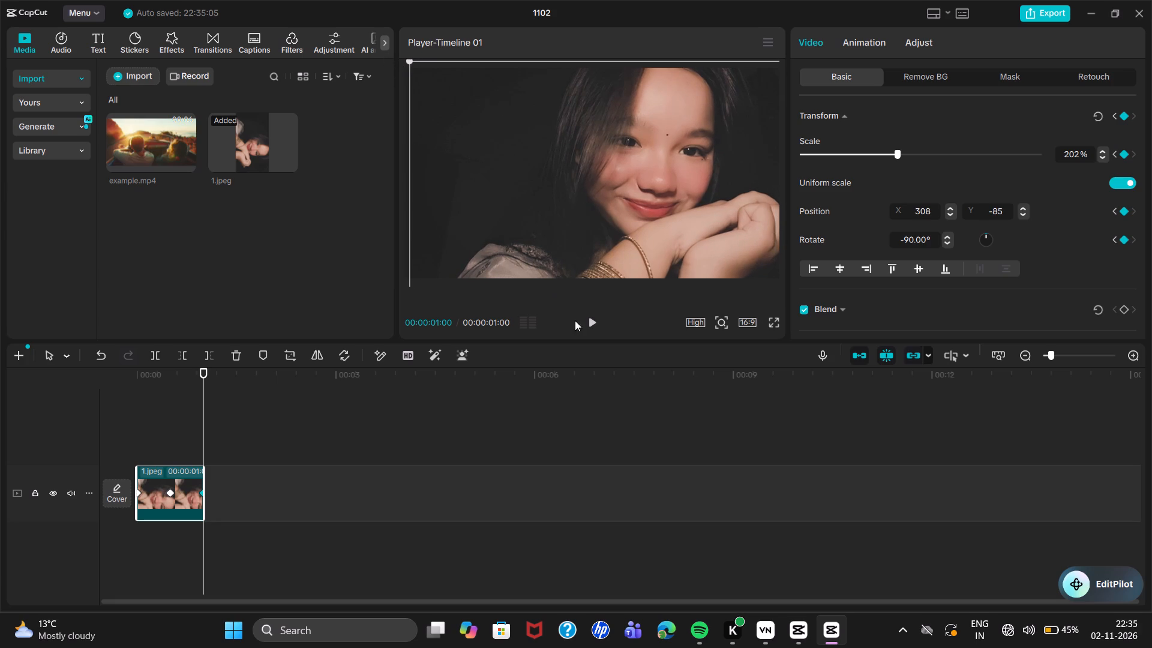
# Replay the animation from the start to check the motion towards the end keyframe.
pyautogui.click(595, 324)
pyautogui.moveTo(205, 368); pyautogui.dragTo(86, 369)
pyautogui.click(584, 313)
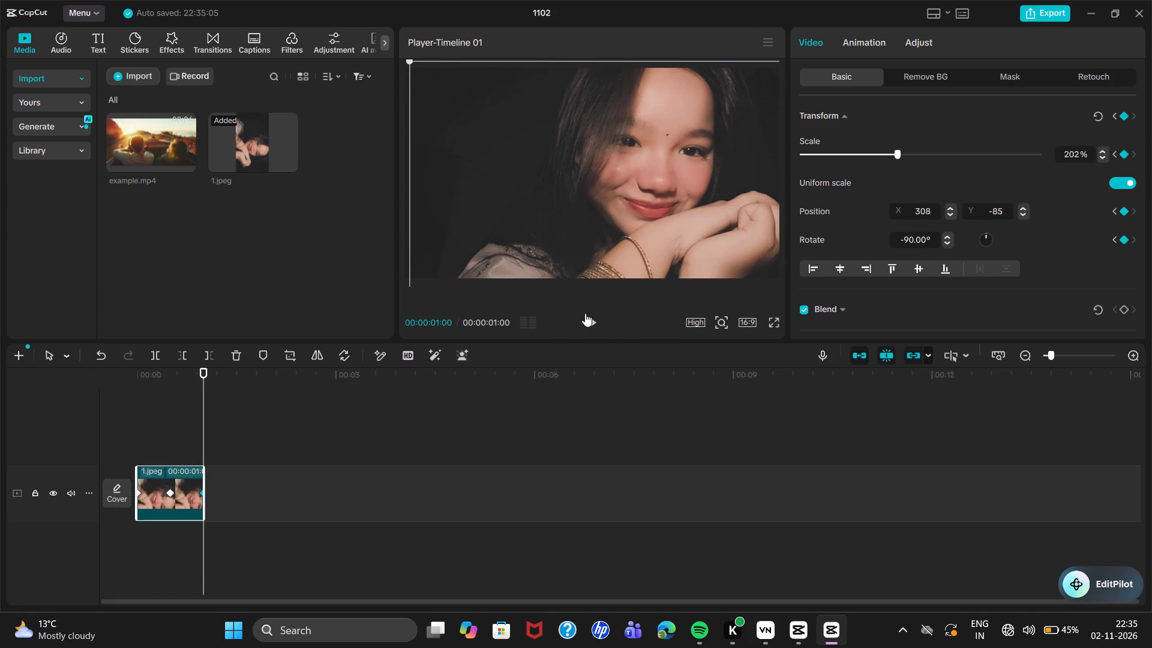
pyautogui.click(585, 313)
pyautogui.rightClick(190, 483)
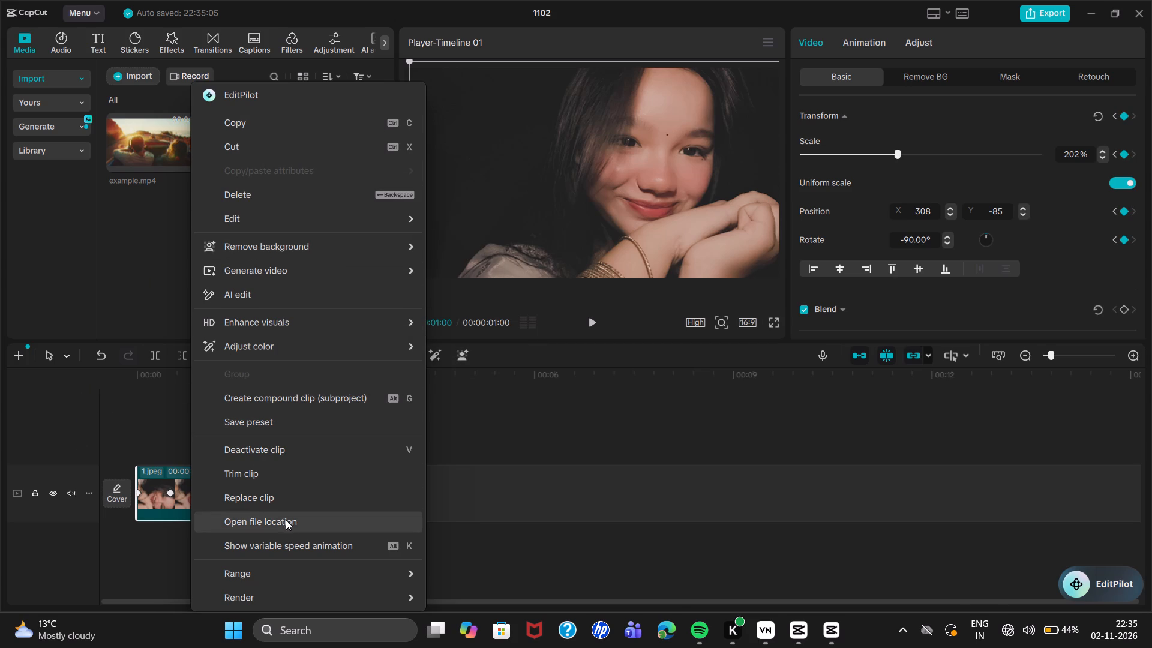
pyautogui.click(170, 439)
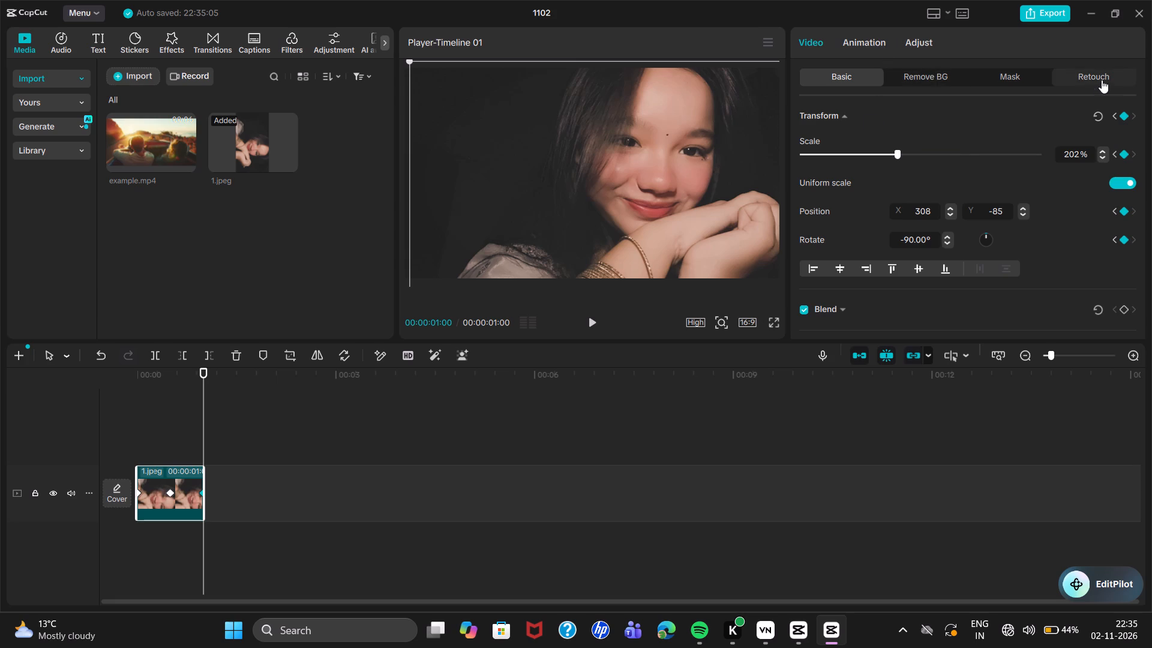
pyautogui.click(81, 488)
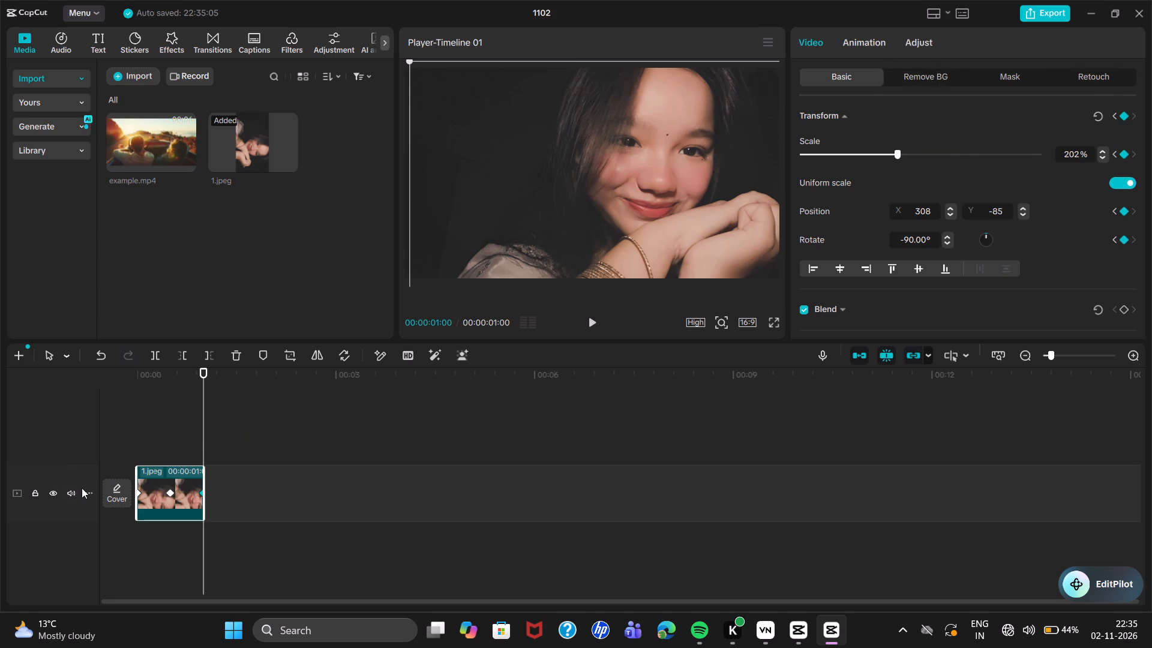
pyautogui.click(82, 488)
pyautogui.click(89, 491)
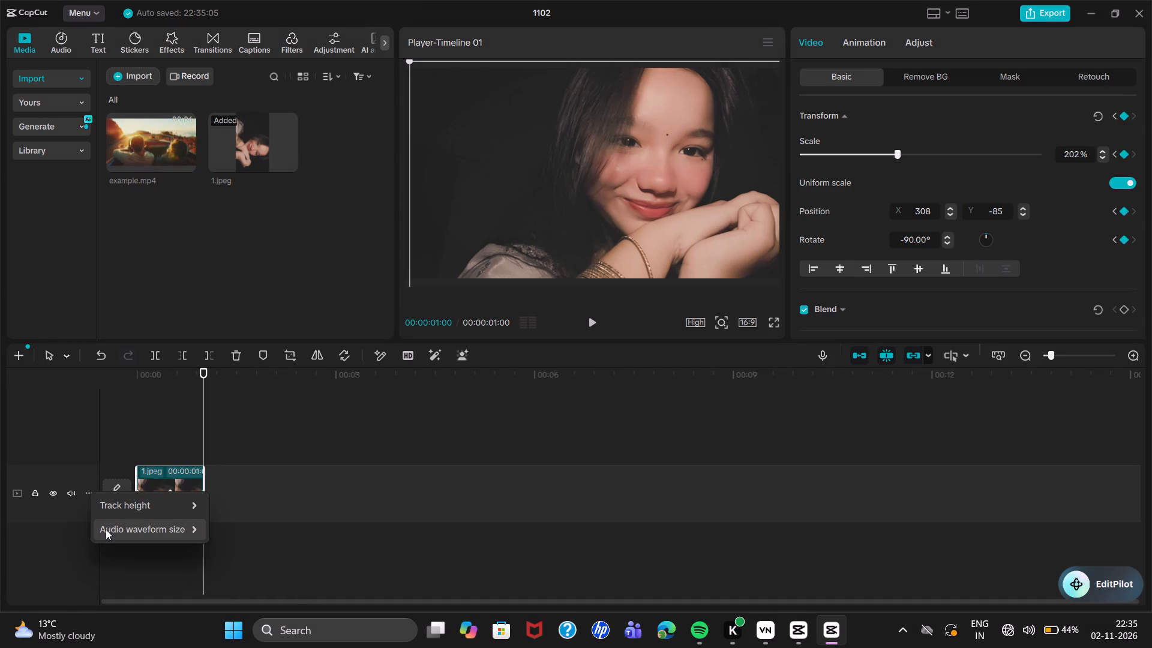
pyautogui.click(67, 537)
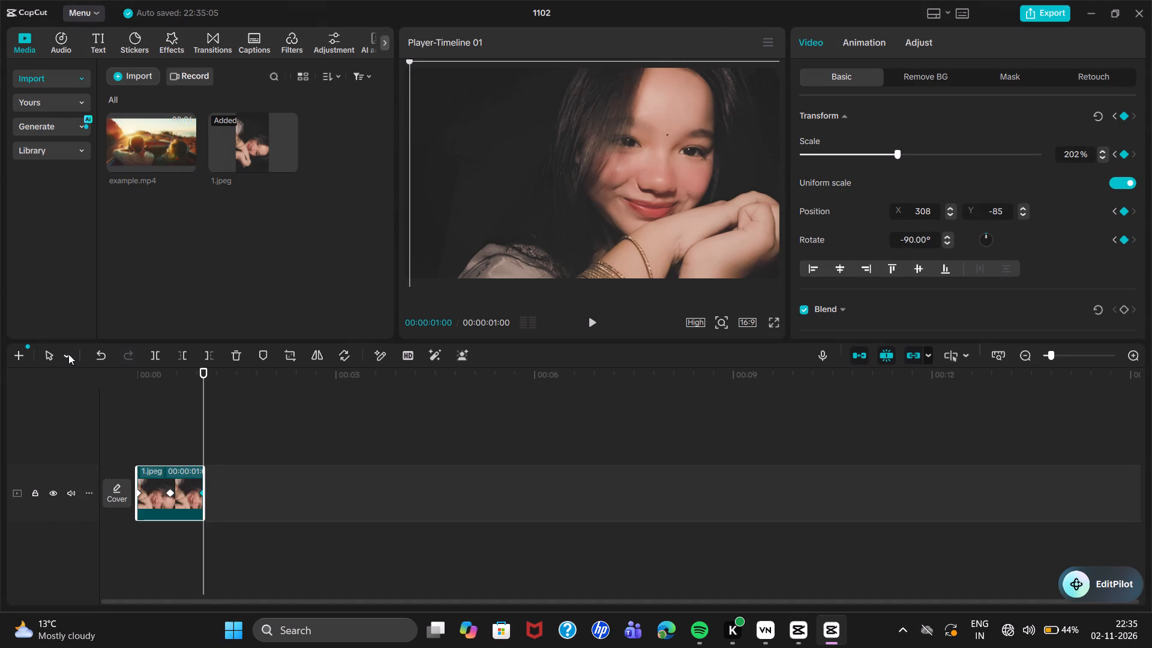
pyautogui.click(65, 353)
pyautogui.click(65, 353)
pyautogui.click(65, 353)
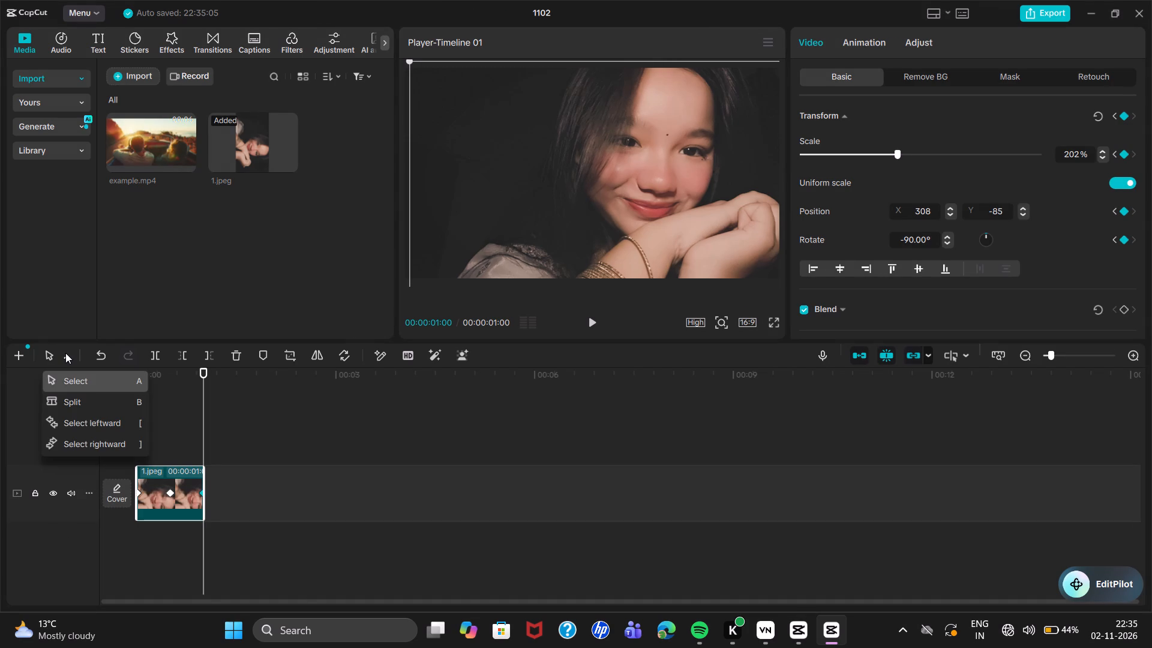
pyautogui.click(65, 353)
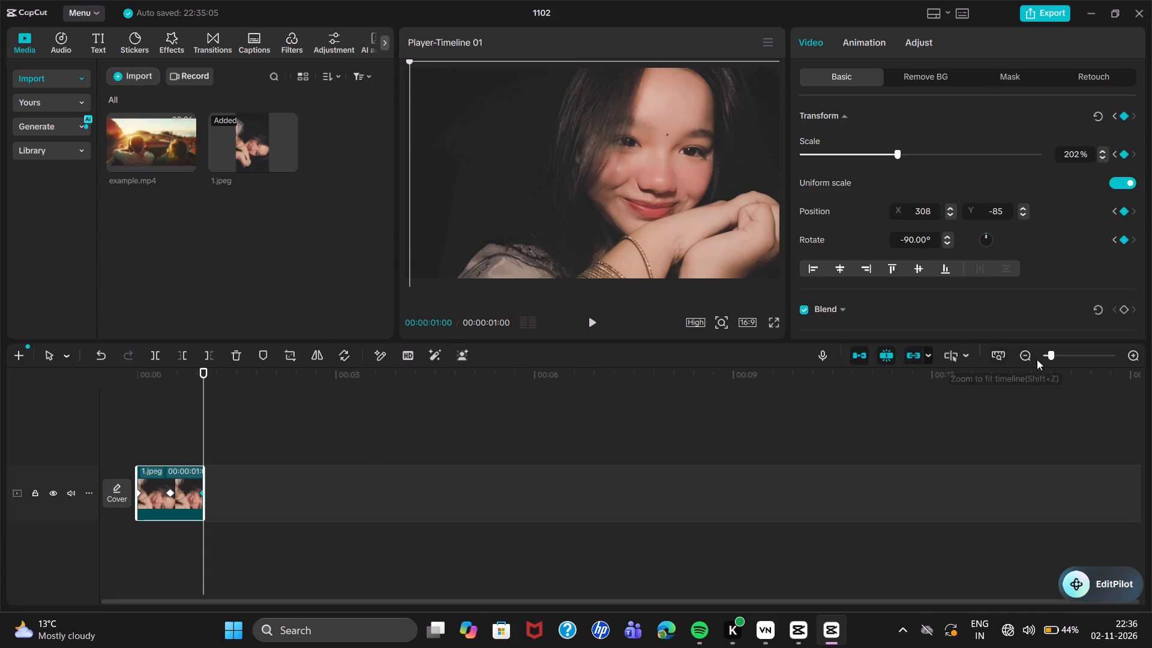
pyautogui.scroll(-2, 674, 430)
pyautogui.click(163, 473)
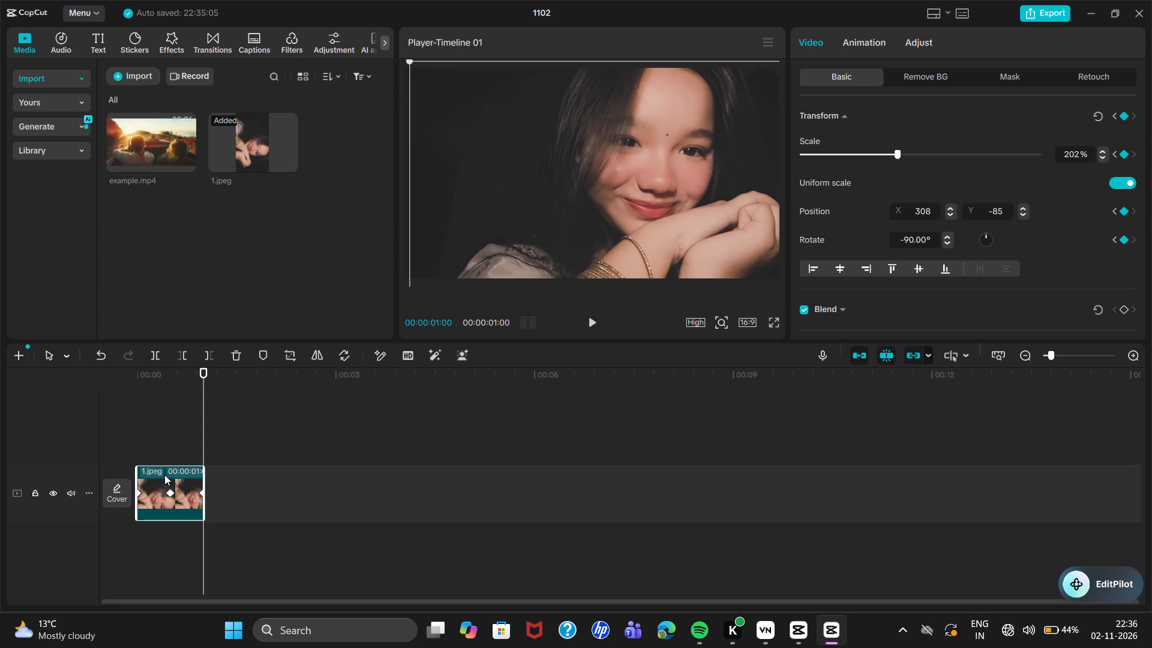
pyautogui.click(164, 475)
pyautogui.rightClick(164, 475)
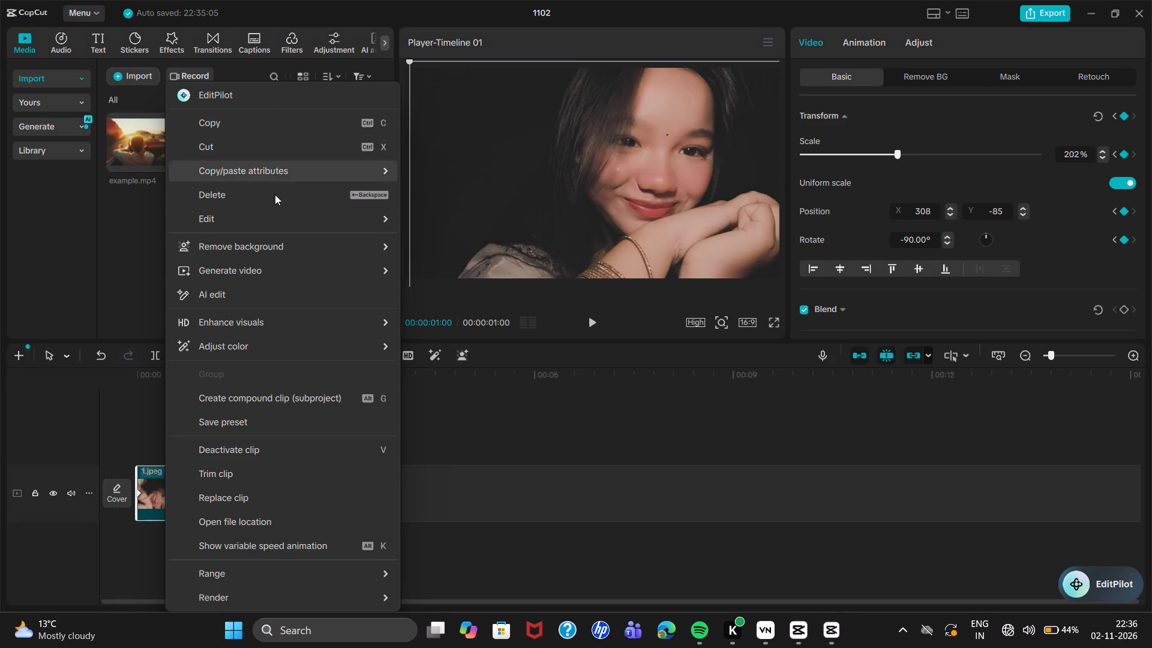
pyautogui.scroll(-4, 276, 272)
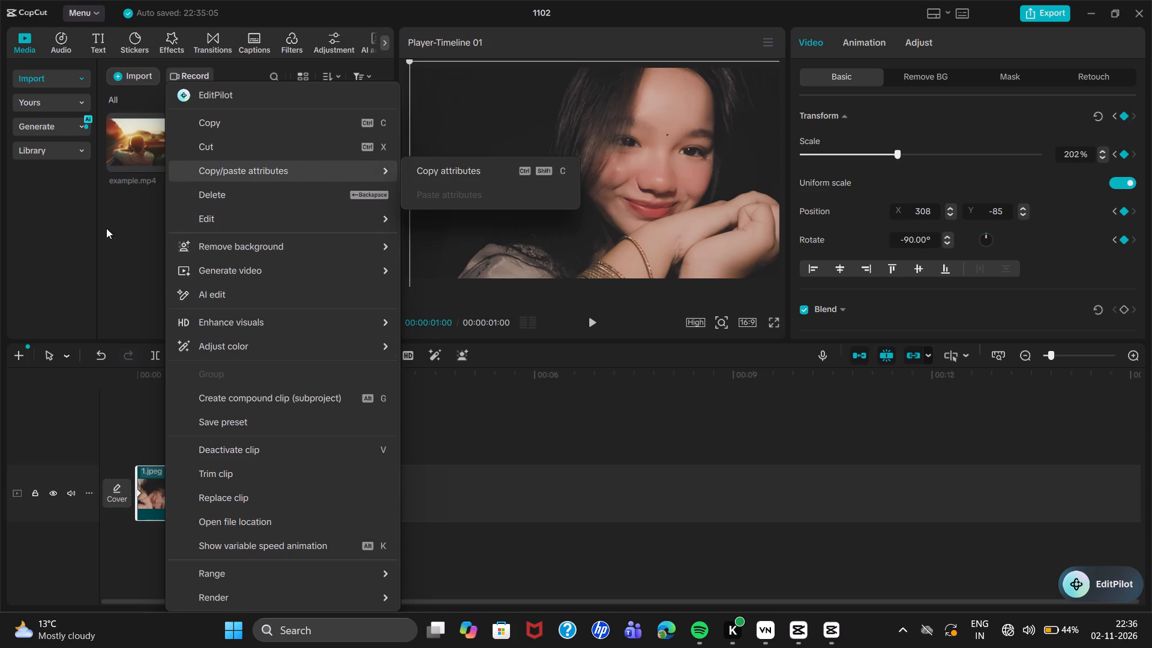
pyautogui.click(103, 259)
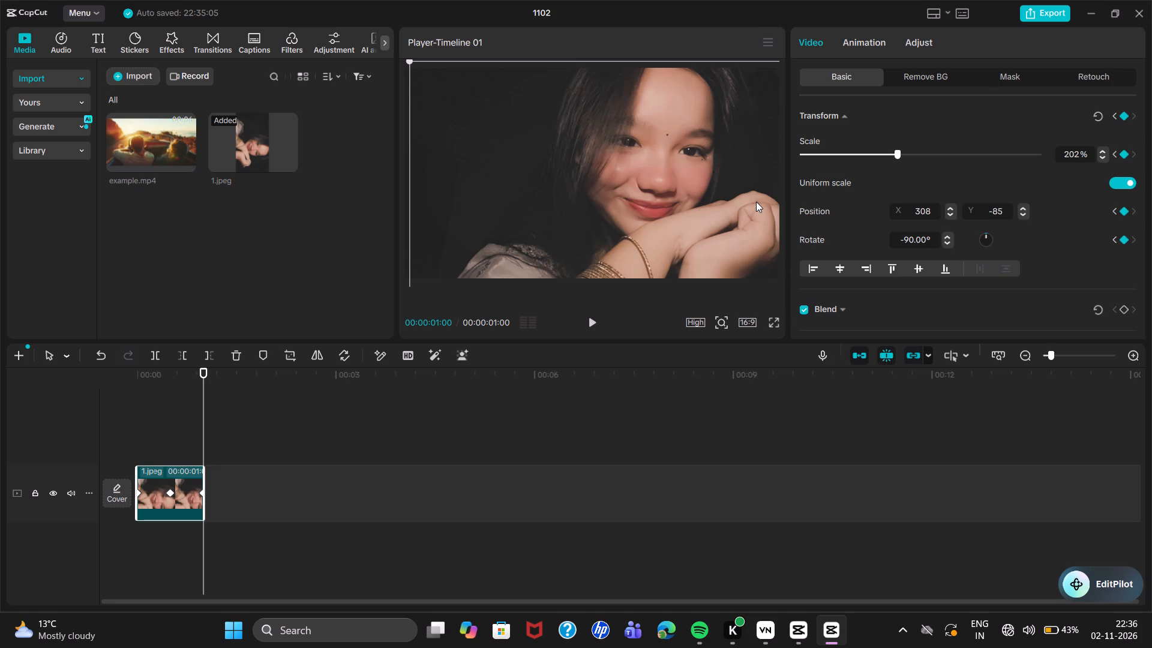
# Turn the computer's Wi-Fi off and on again and connect to the vivo Y28 5G network.
pyautogui.click(1007, 629)
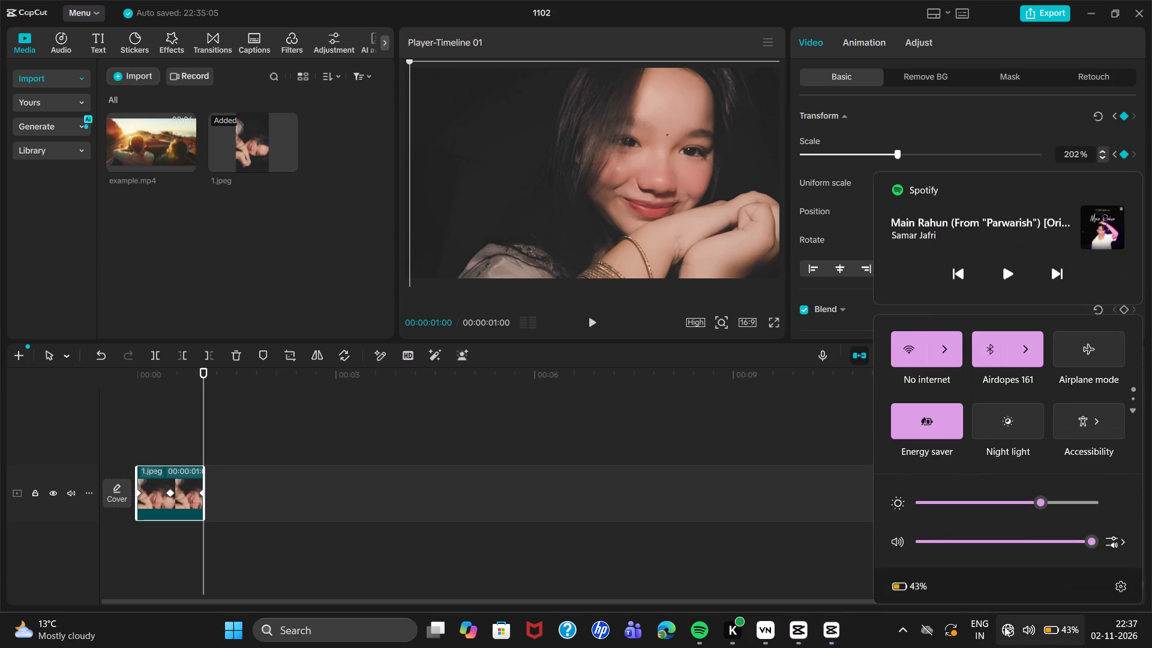
pyautogui.click(926, 354)
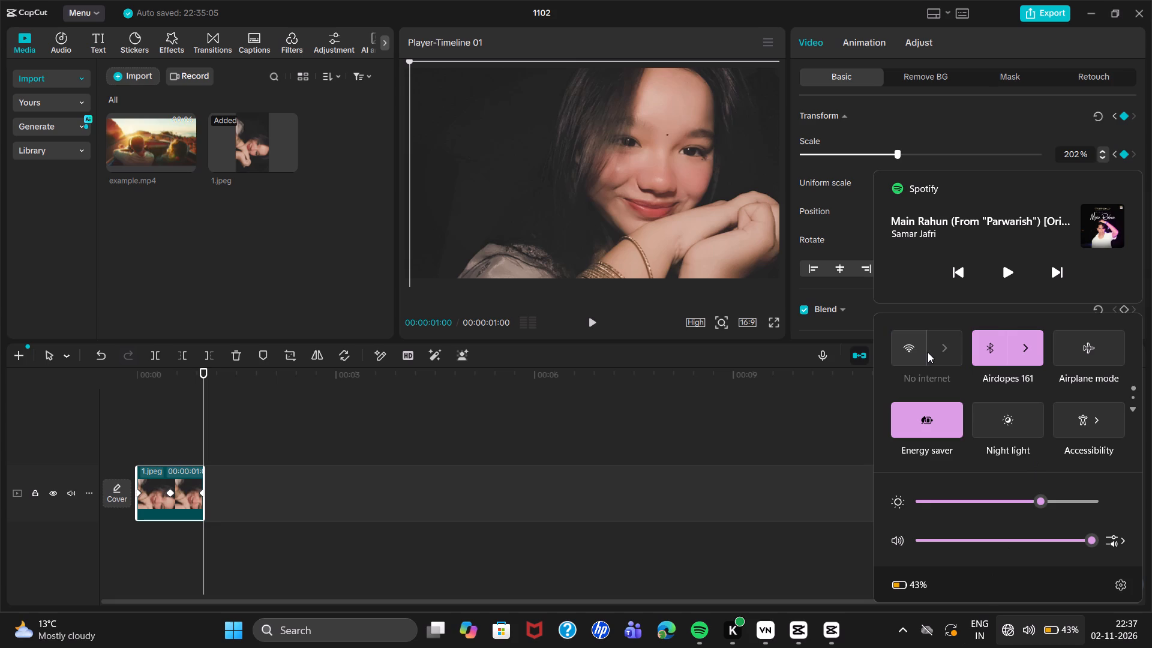
pyautogui.click(921, 353)
pyautogui.click(939, 340)
pyautogui.click(937, 352)
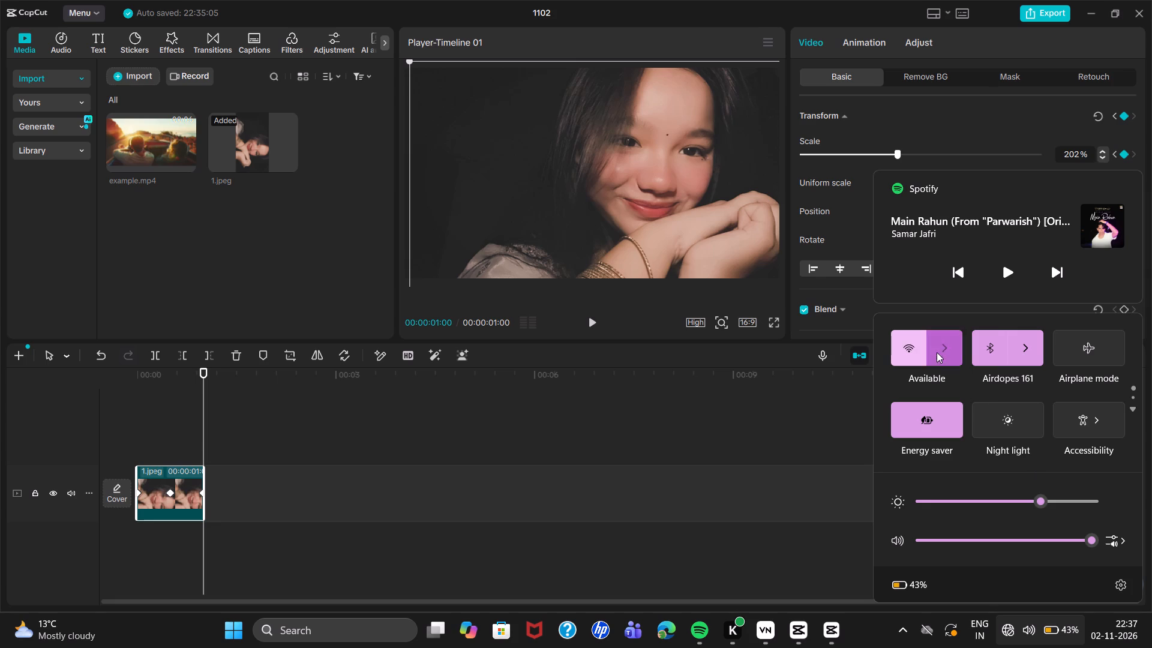
pyautogui.click(1007, 364)
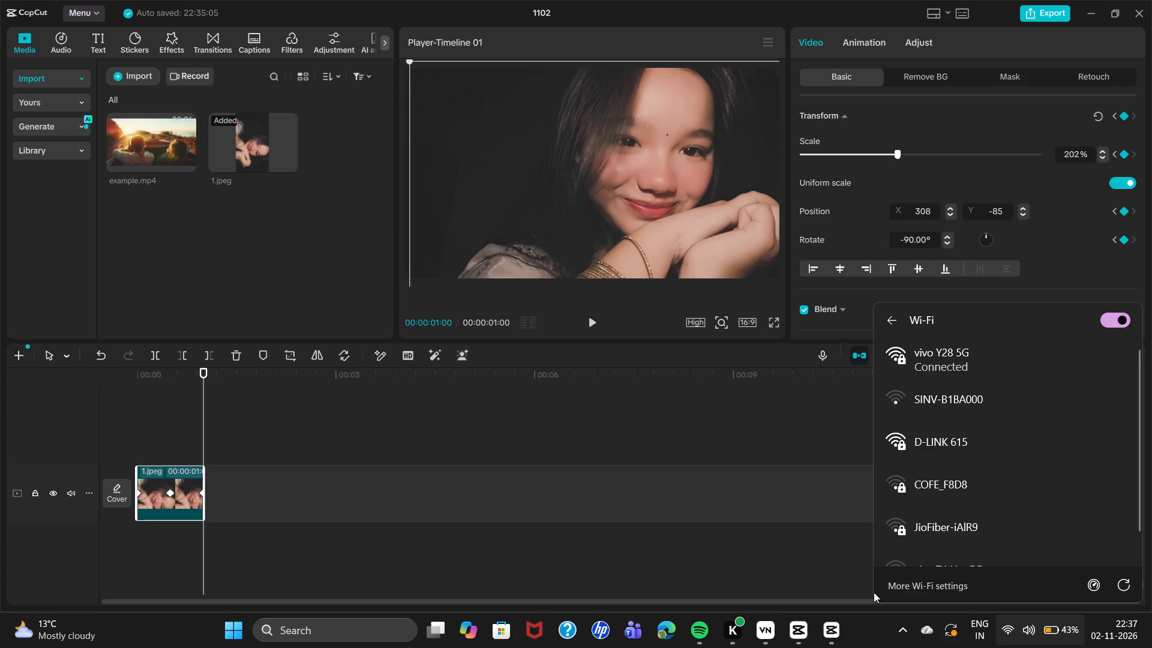
pyautogui.click(819, 564)
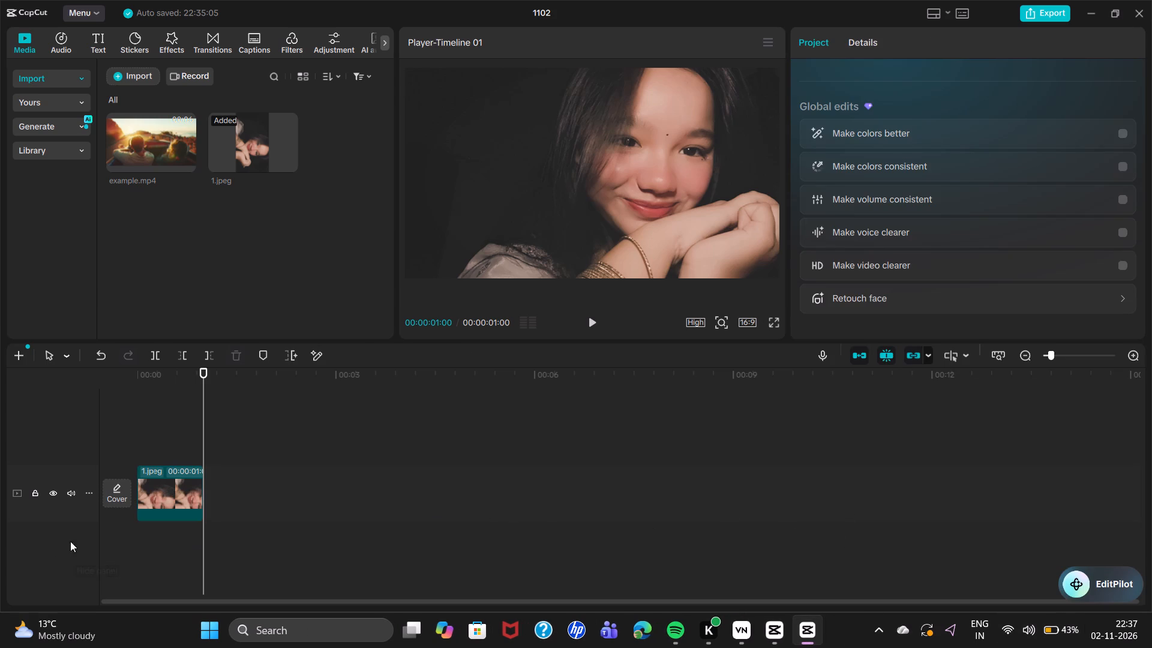
# Select the 1.jpeg clip in the timeline.
pyautogui.click(177, 493)
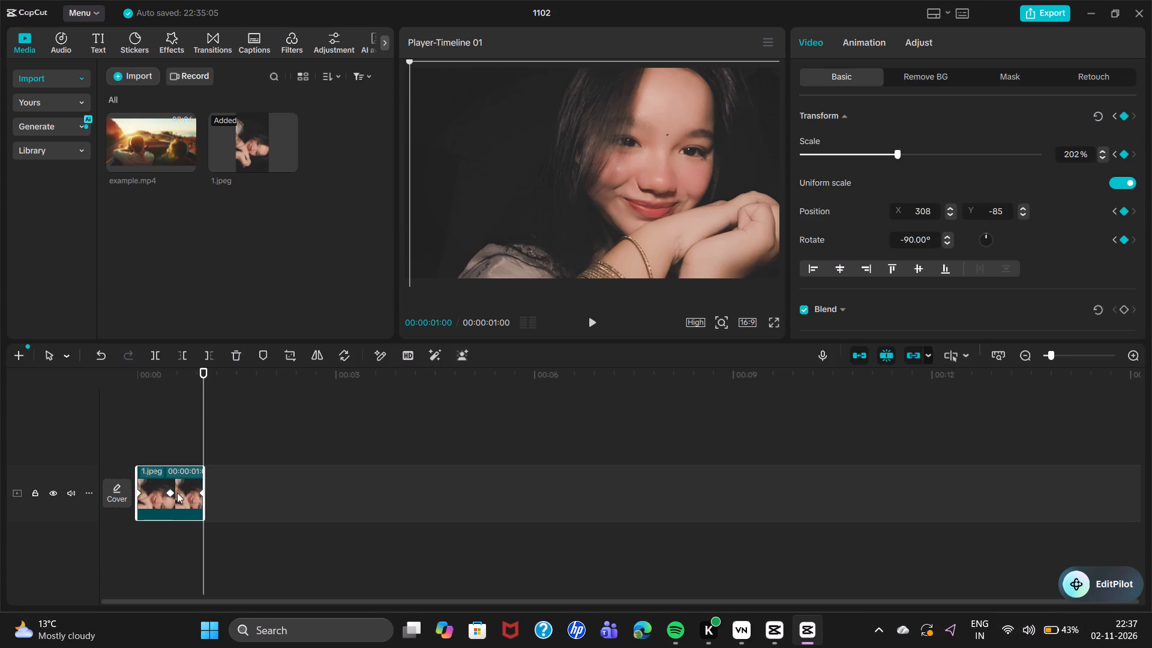
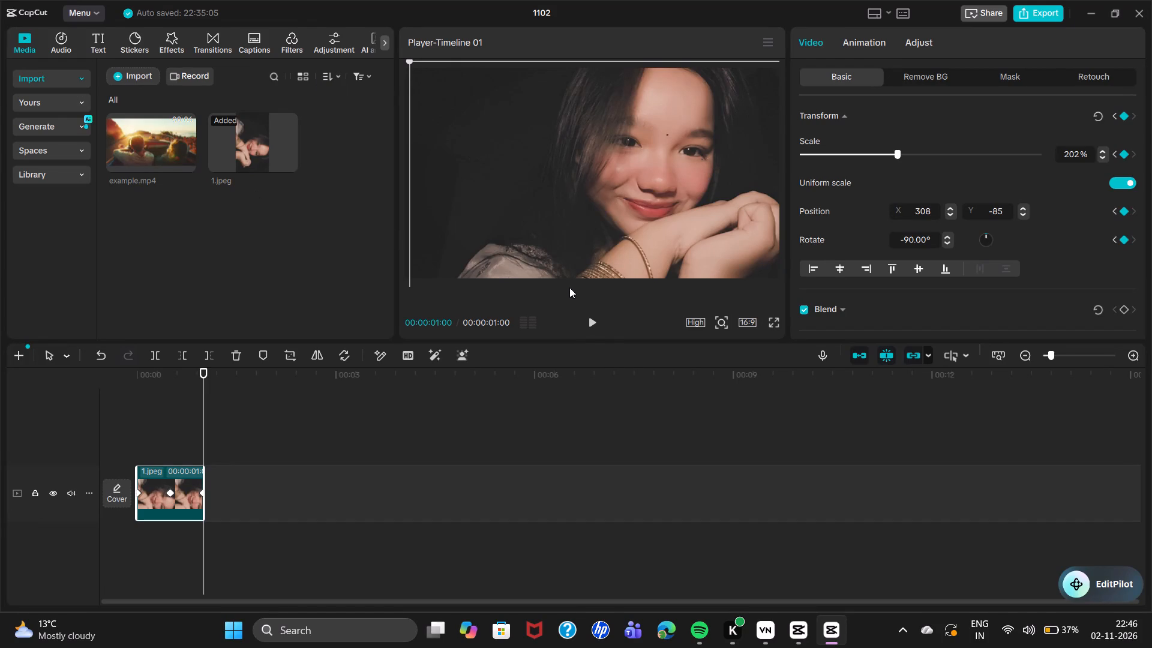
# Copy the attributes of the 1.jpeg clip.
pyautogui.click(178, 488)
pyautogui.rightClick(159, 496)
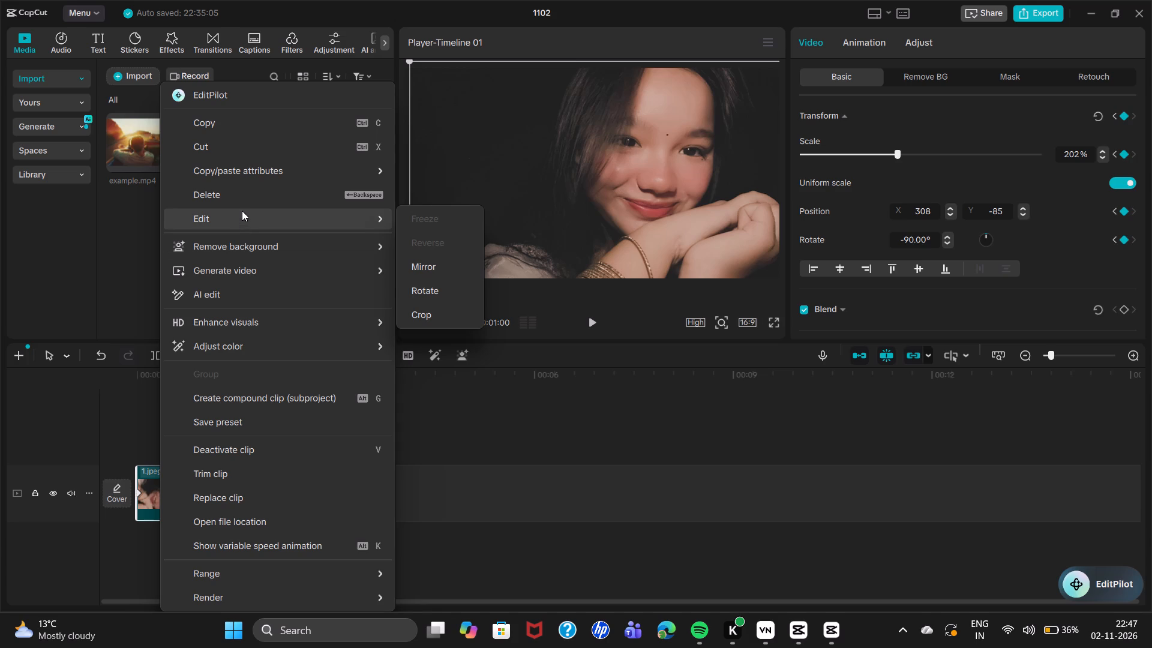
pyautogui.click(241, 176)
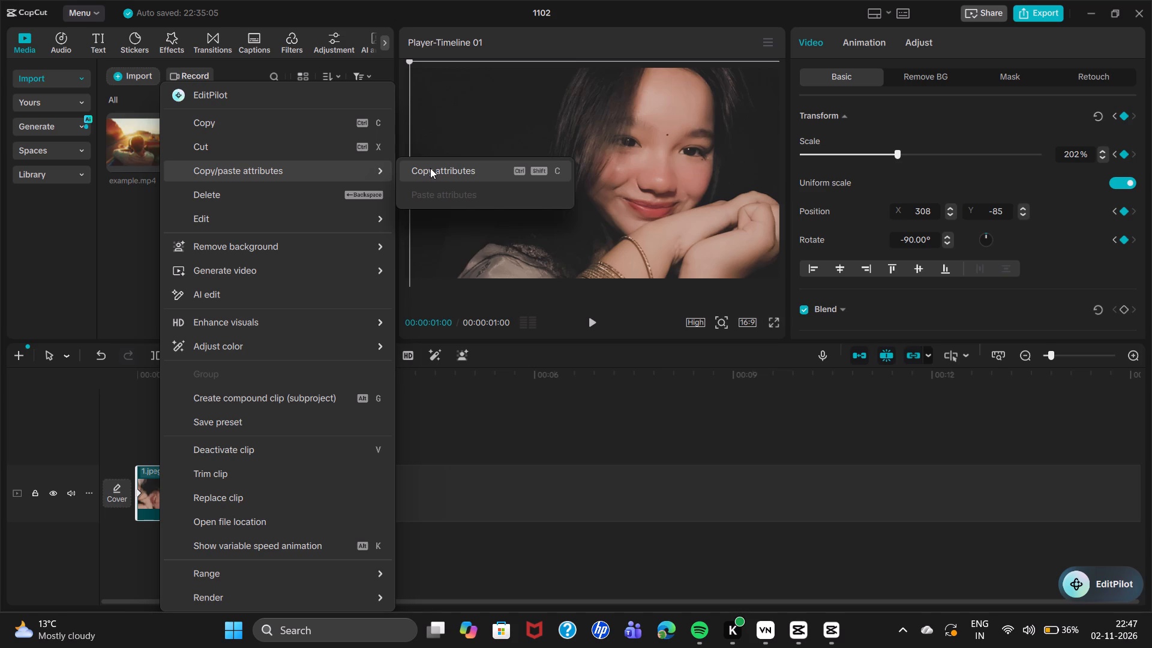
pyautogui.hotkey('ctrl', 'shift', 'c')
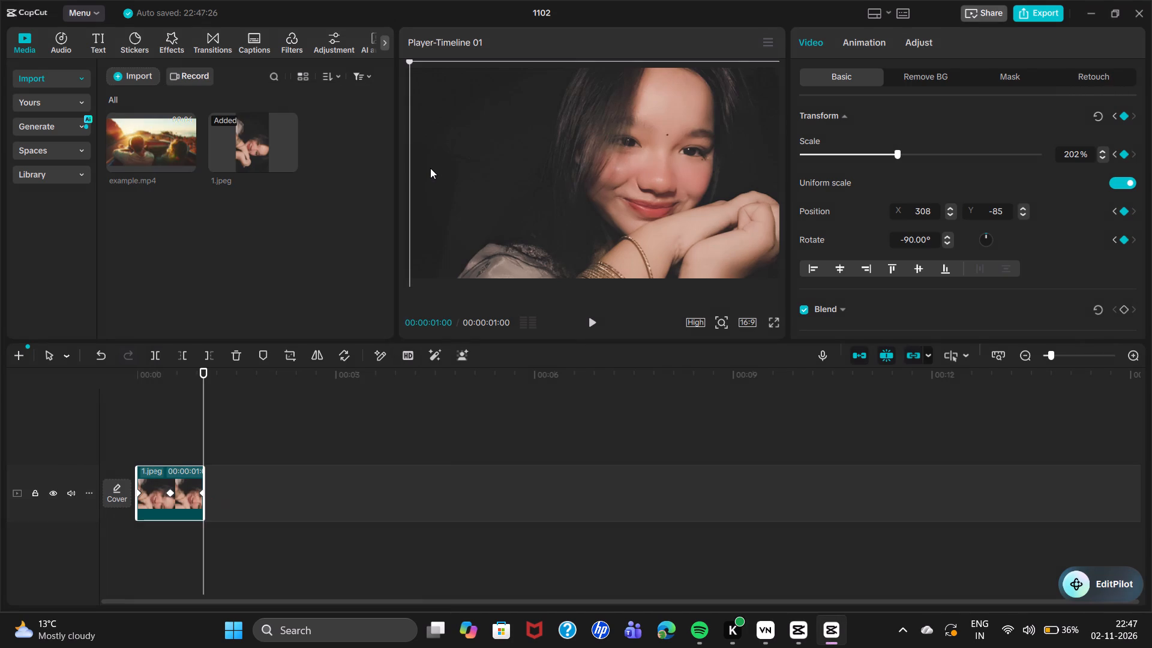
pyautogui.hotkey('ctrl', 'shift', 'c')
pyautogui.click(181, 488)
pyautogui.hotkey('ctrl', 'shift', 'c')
# Copy the keyframed 1.jpeg clip and paste a duplicate at 00:00:01:00 on a new track above it.
pyautogui.press('c')
pyautogui.hotkey('ctrl', 'c')
pyautogui.hotkey('ctrl', 'c')
pyautogui.hotkey('ctrl', 'c')
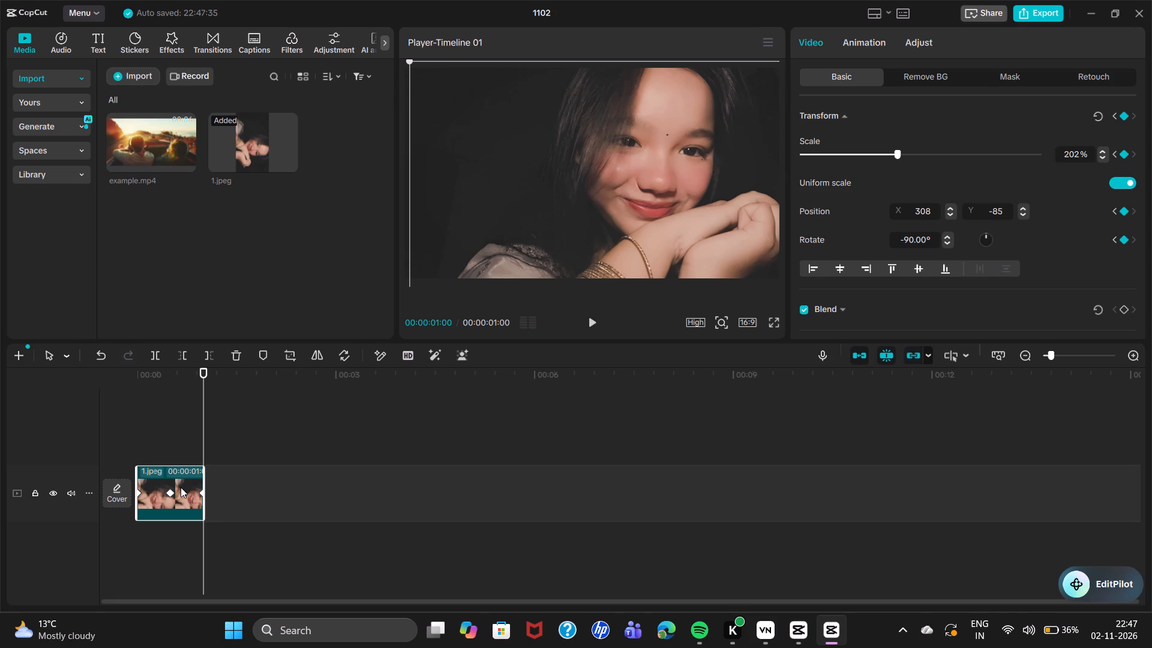
pyautogui.click(181, 487)
pyautogui.rightClick(182, 479)
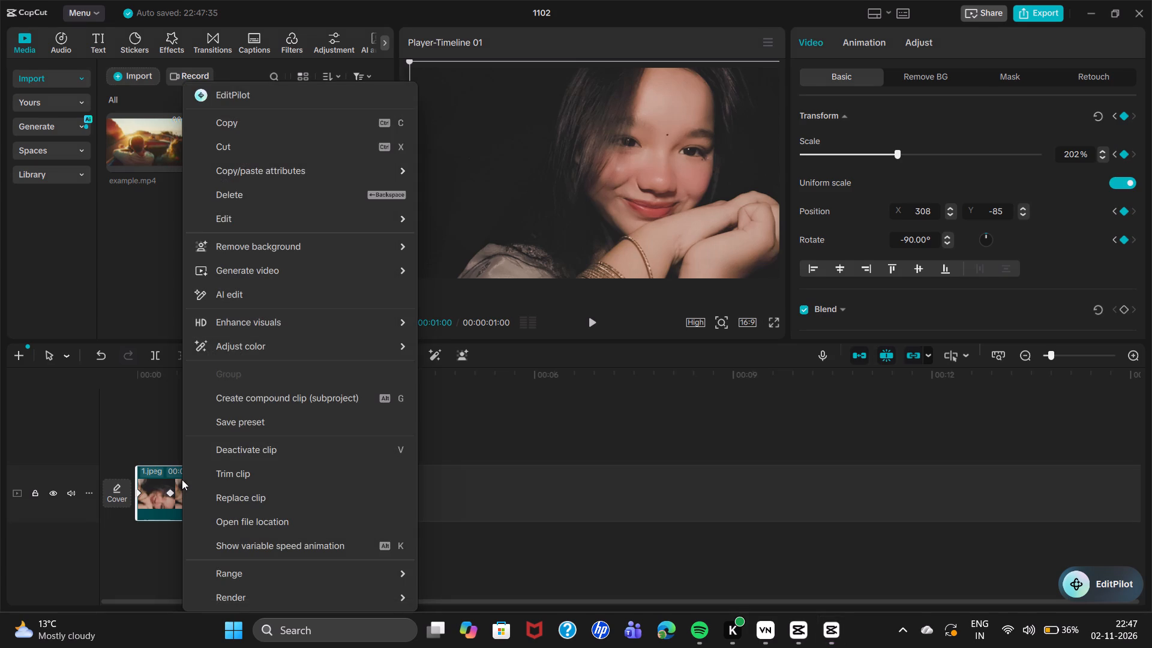
pyautogui.click(249, 110)
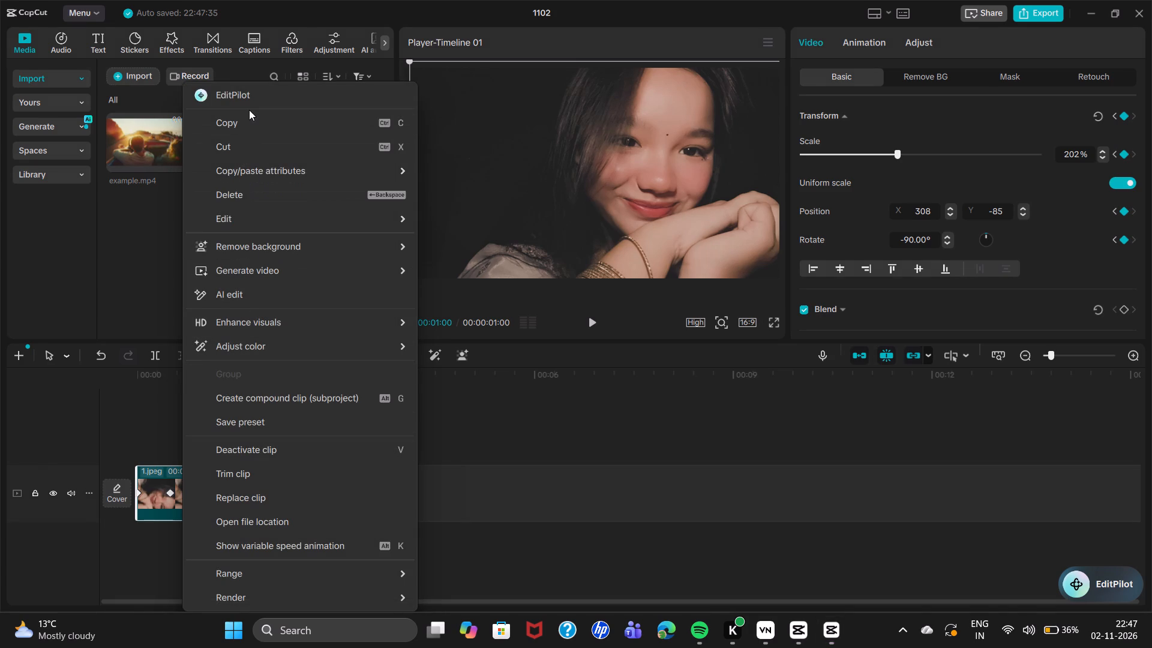
pyautogui.click(248, 122)
pyautogui.rightClick(309, 494)
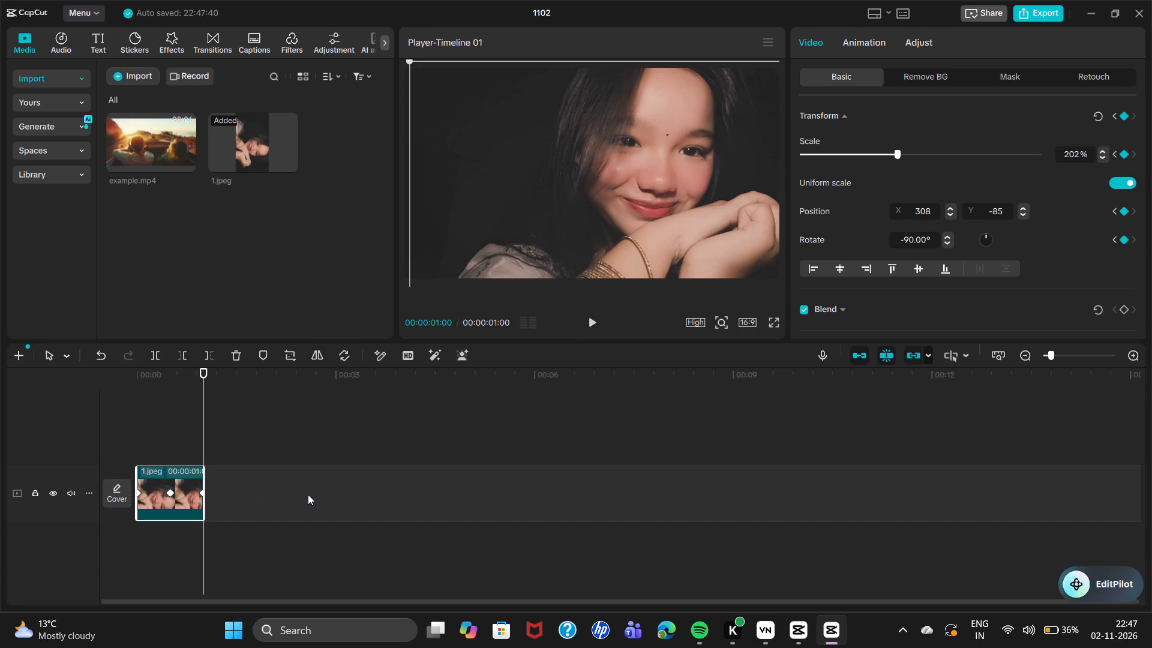
pyautogui.click(332, 556)
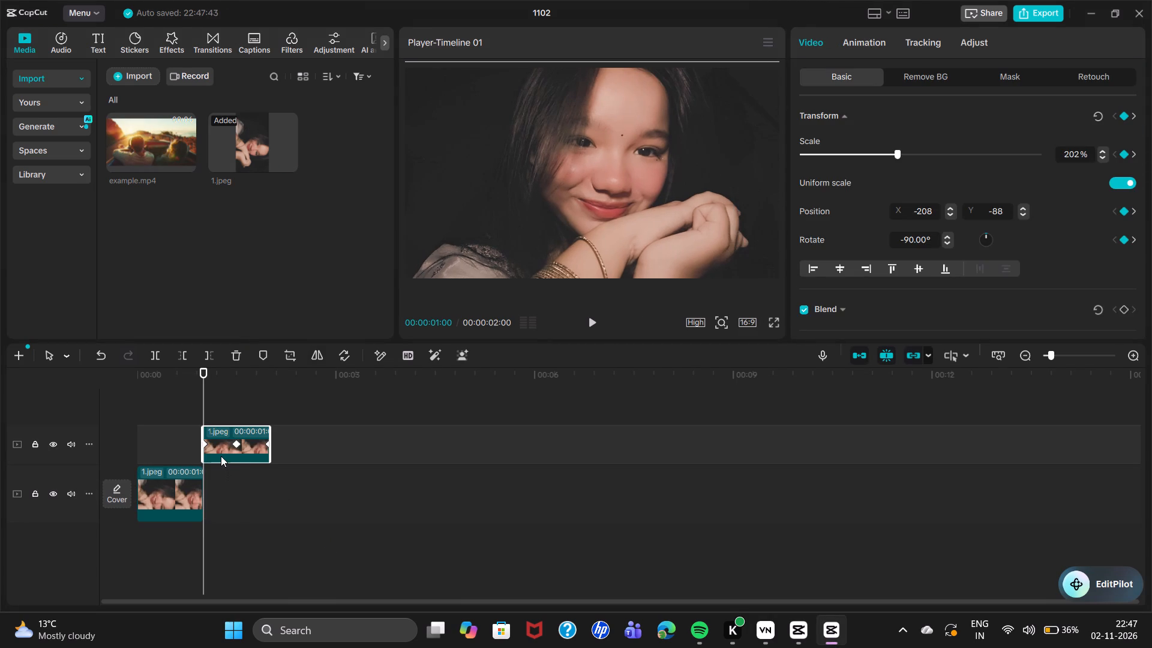
# Move the duplicate clip on the second track so it starts at the first clip's middle keyframe, 00:00:00:15.
pyautogui.click(291, 466)
pyautogui.moveTo(244, 445); pyautogui.dragTo(234, 449)
pyautogui.click(234, 449)
pyautogui.moveTo(218, 445); pyautogui.dragTo(196, 443)
pyautogui.click(196, 443)
pyautogui.click(160, 485)
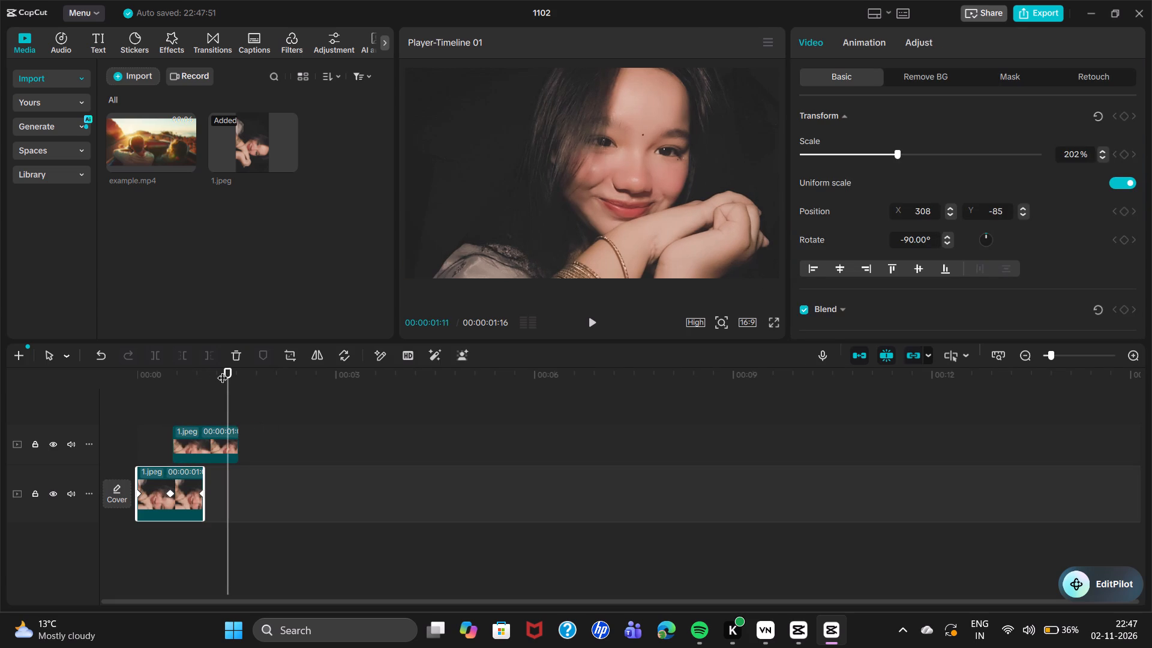
pyautogui.moveTo(227, 370); pyautogui.dragTo(182, 374)
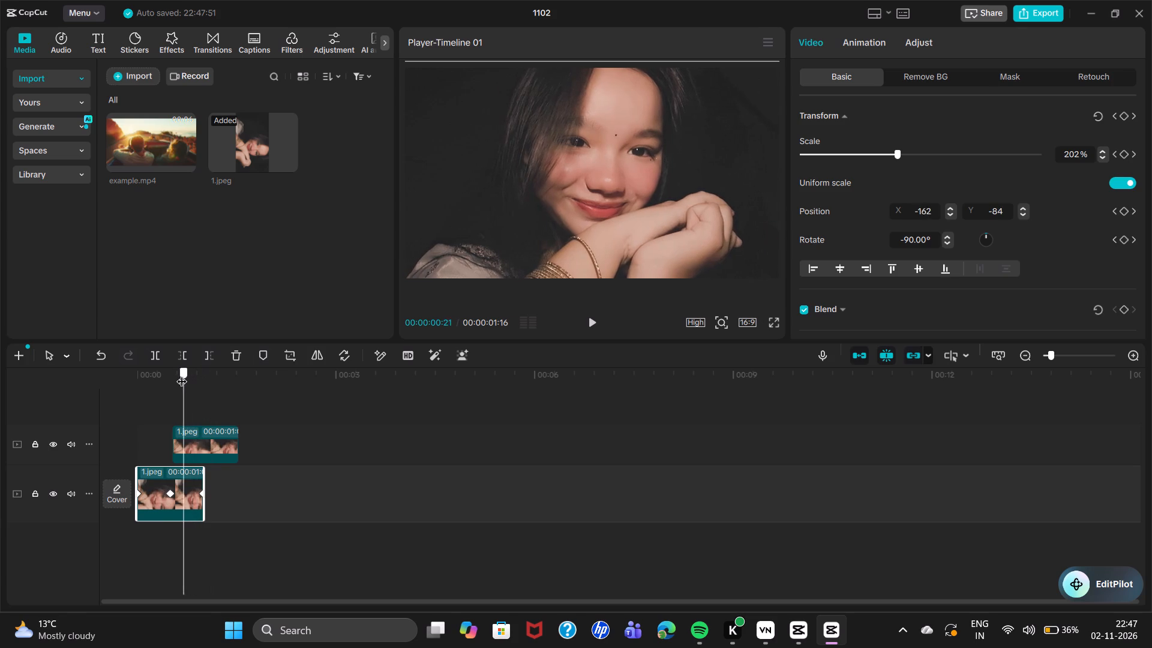
pyautogui.moveTo(182, 374); pyautogui.dragTo(175, 374)
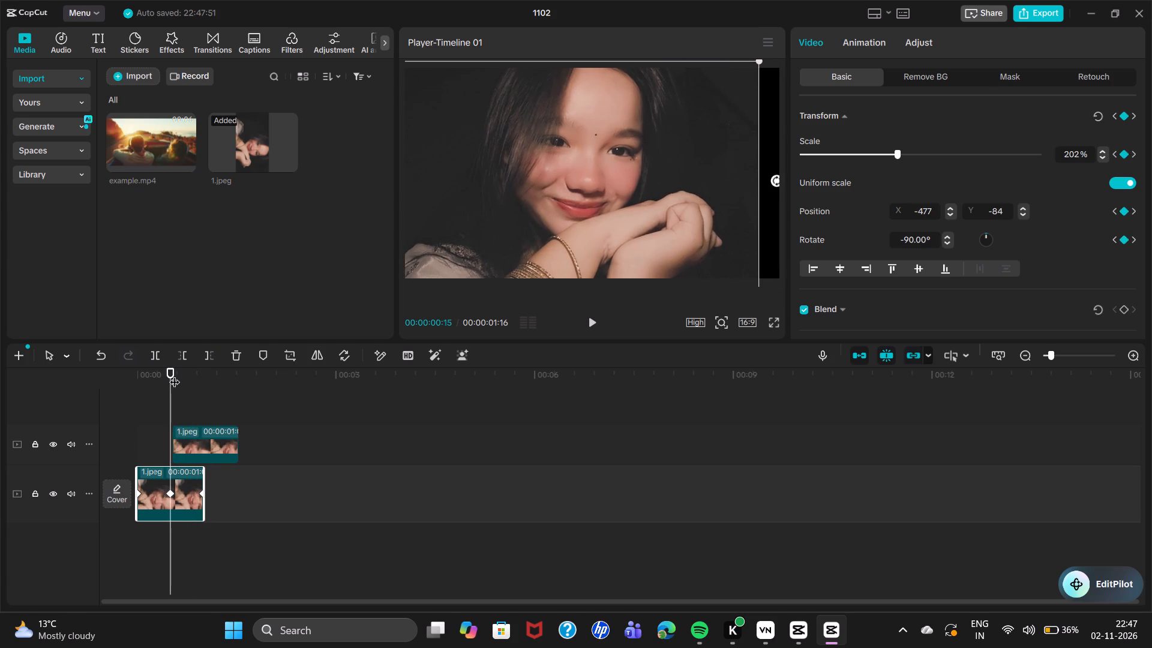
pyautogui.click(215, 433)
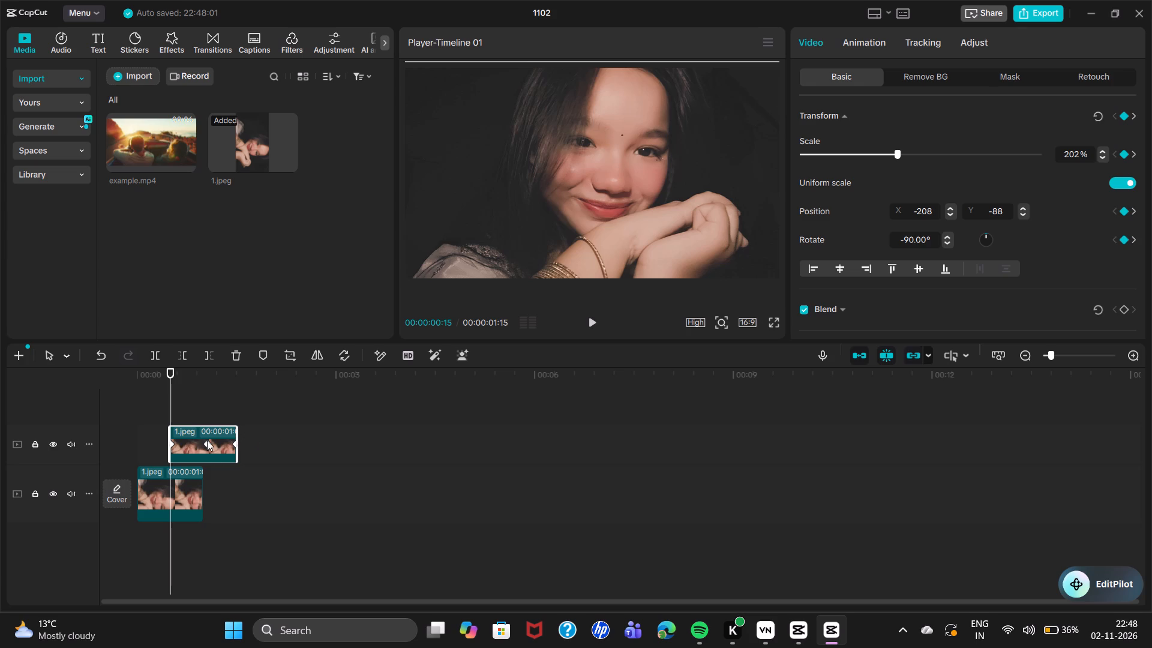
# Paste another copy of the 1.jpeg clip and place it on a new third track, starting at 00:00:01:00.
pyautogui.click(269, 434)
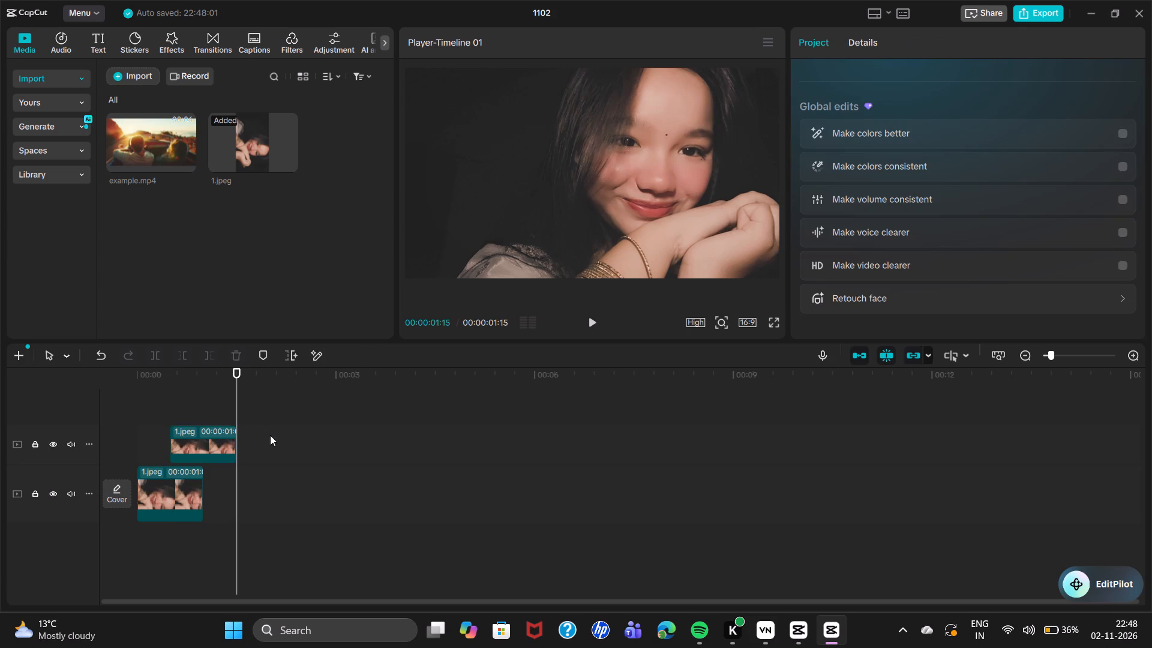
pyautogui.hotkey('ctrl', 'v')
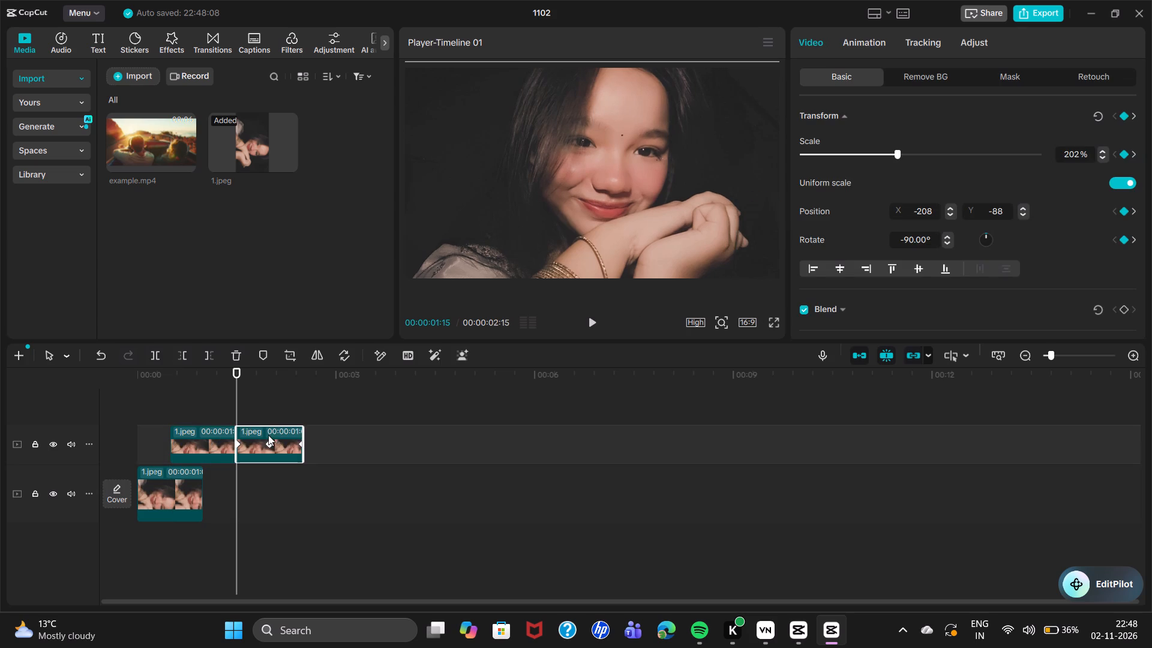
pyautogui.moveTo(268, 435); pyautogui.dragTo(239, 395)
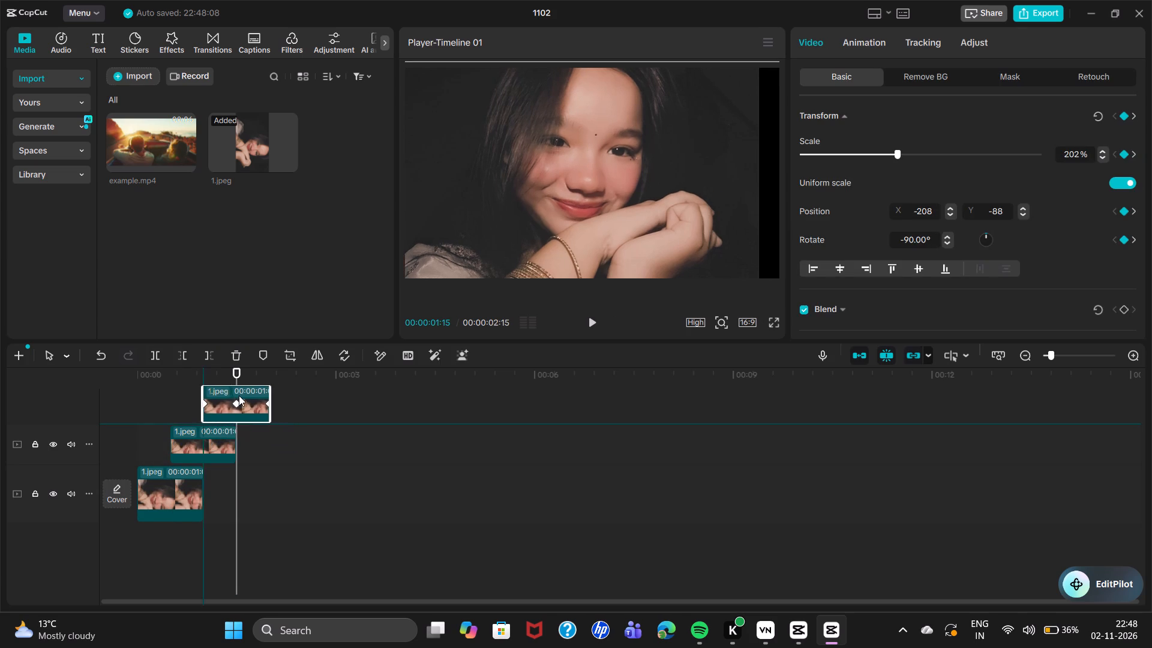
# Move the third-track clip so it starts at the second clip's middle keyframe, 00:00:01:02.
pyautogui.moveTo(236, 370); pyautogui.dragTo(217, 373)
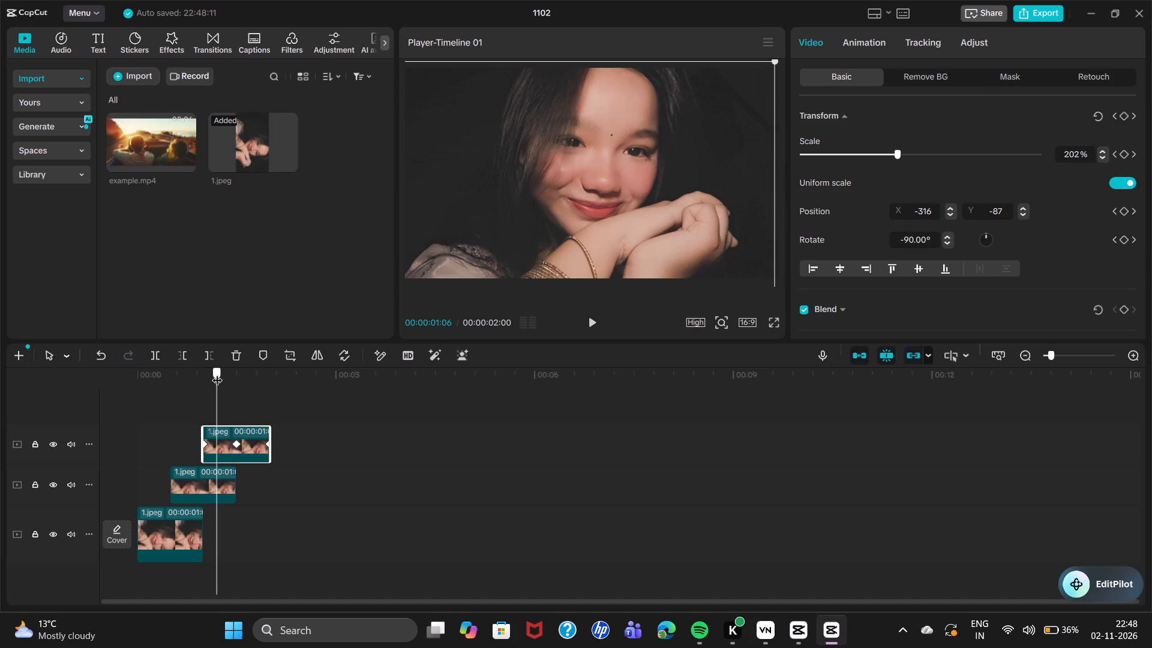
pyautogui.moveTo(217, 373); pyautogui.dragTo(208, 374)
pyautogui.click(220, 469)
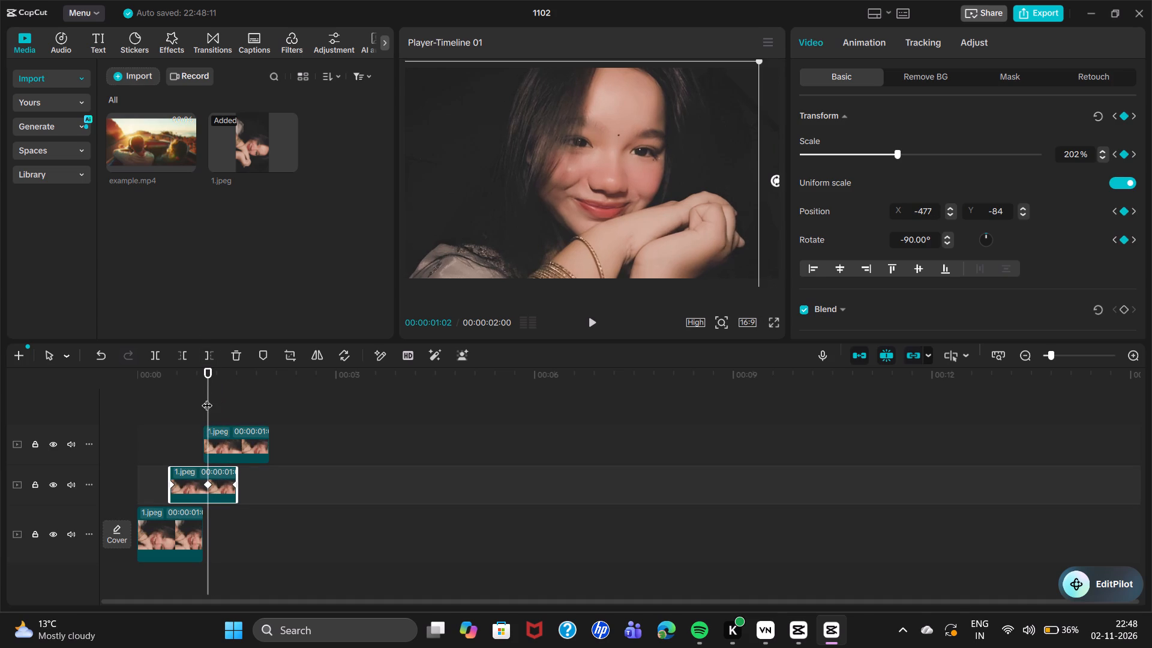
pyautogui.click(163, 538)
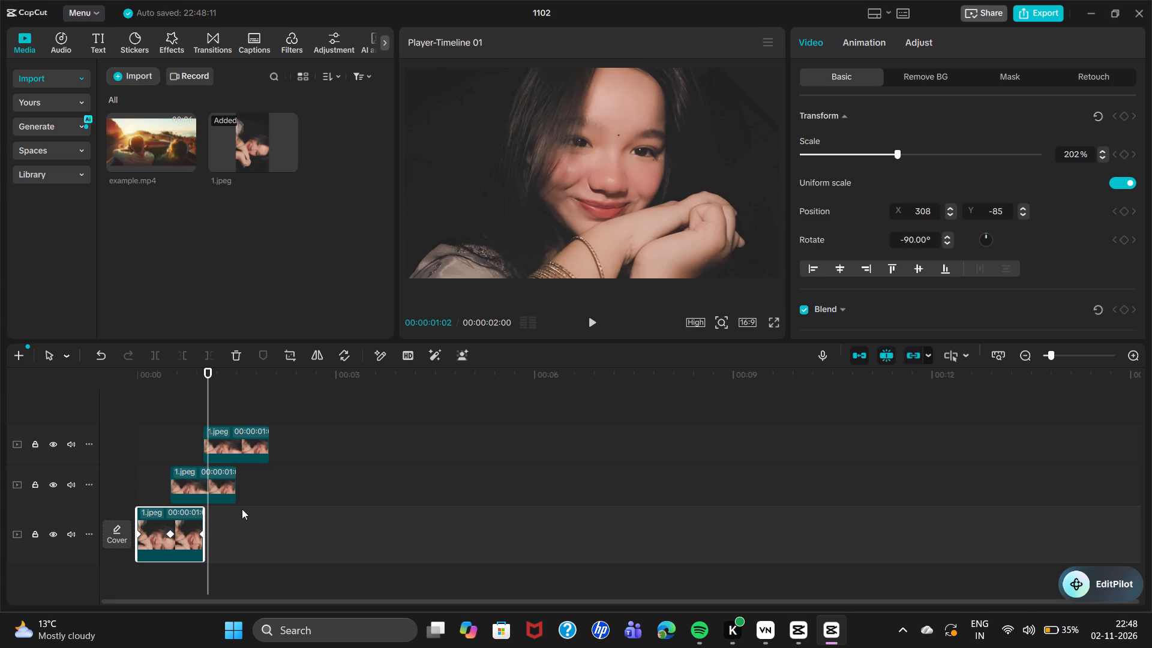
pyautogui.click(222, 481)
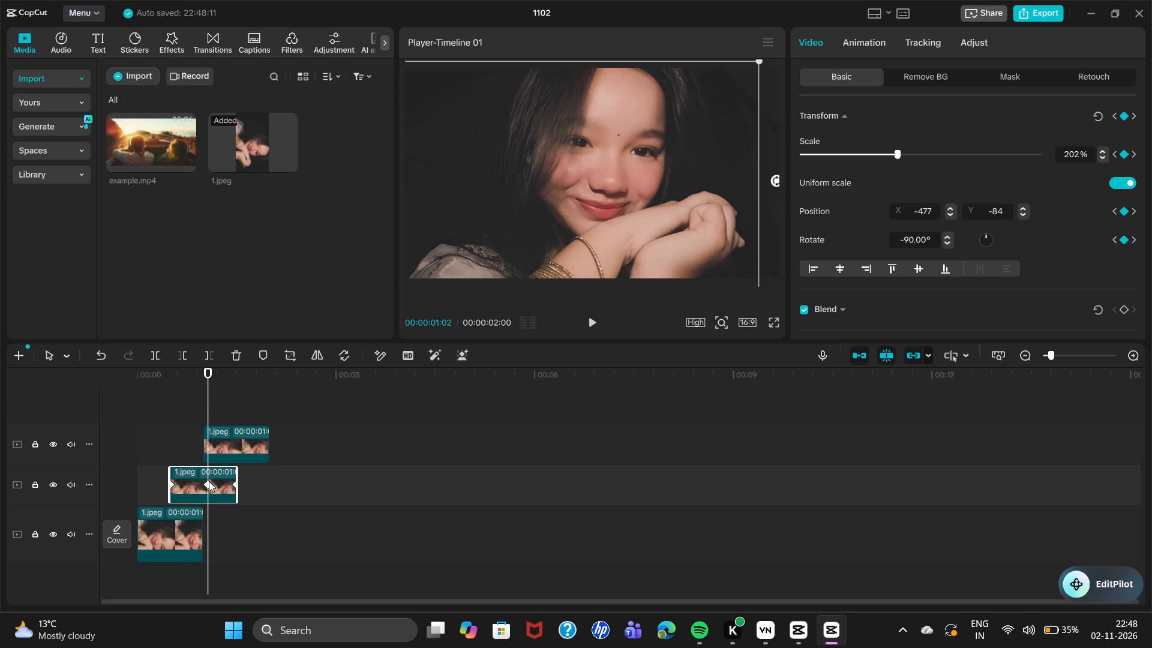
pyautogui.moveTo(218, 440); pyautogui.dragTo(225, 442)
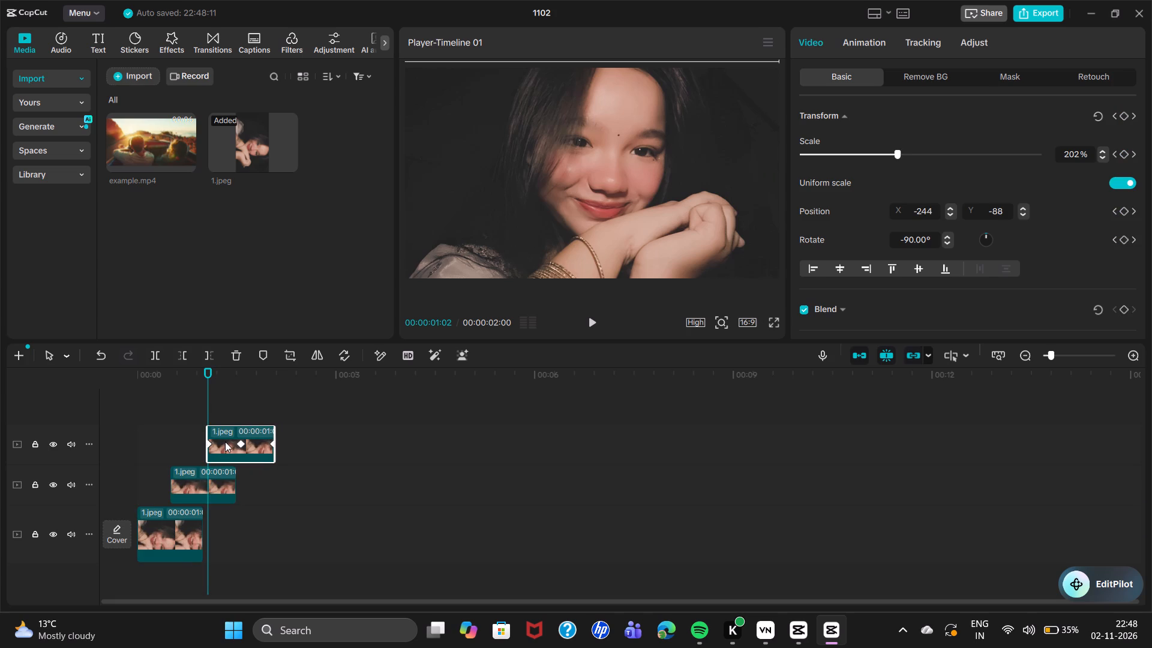
pyautogui.moveTo(225, 442); pyautogui.dragTo(225, 441)
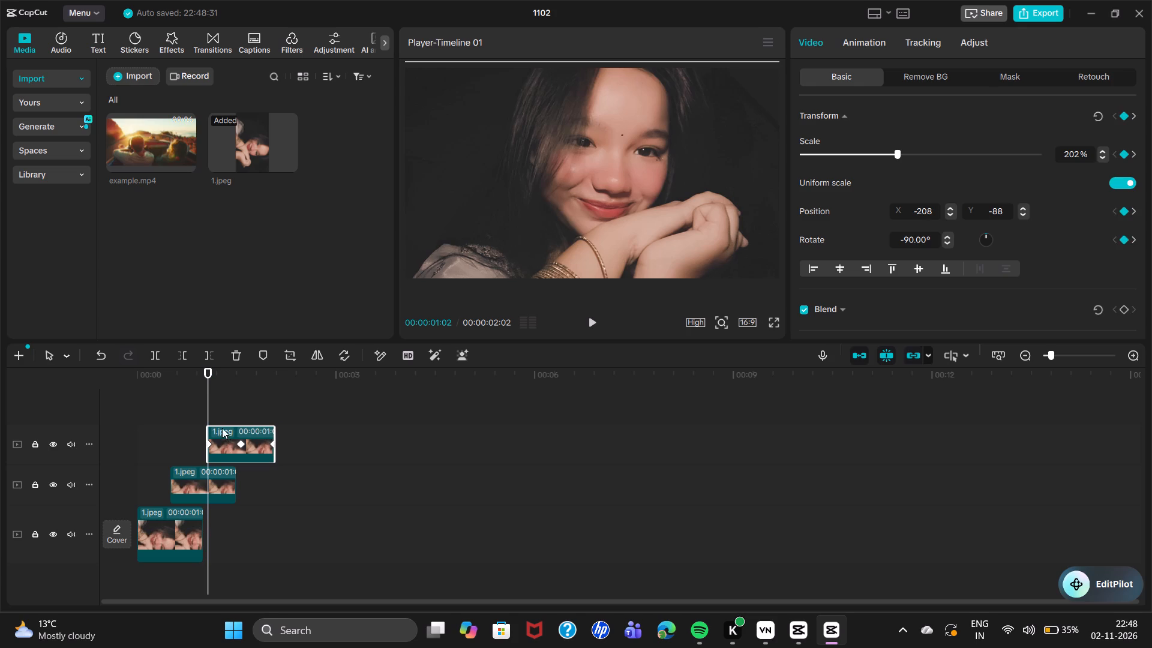
# Check that each copied clip's start lines up with the middle keyframe of the clip beneath it.
pyautogui.click(208, 371)
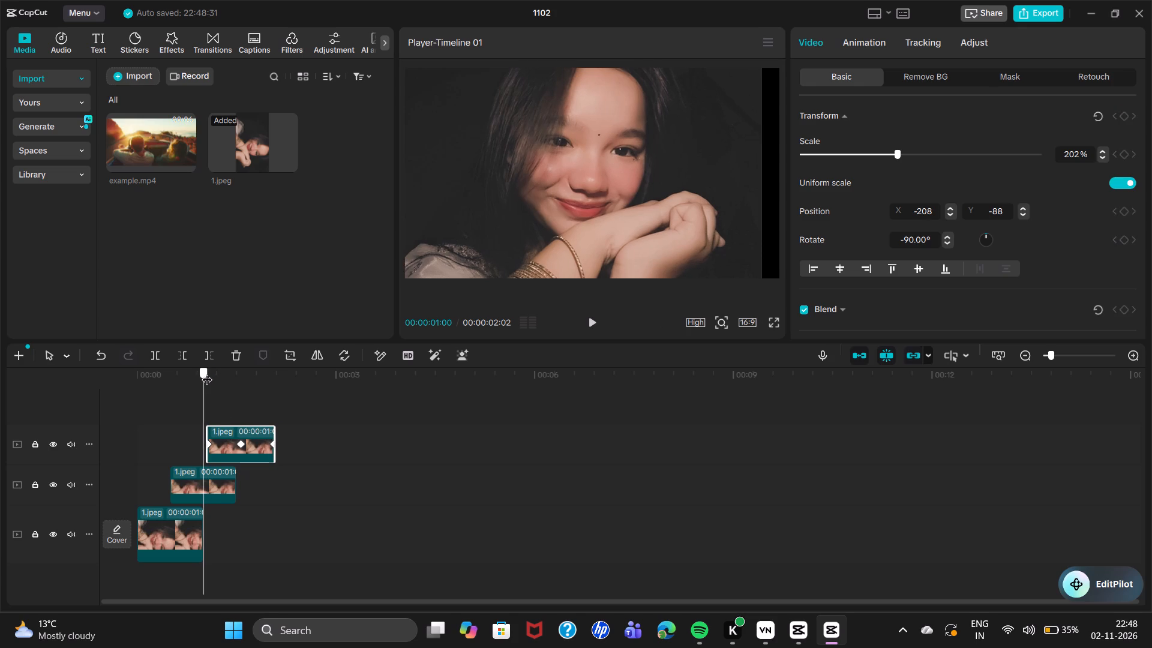
pyautogui.click(213, 488)
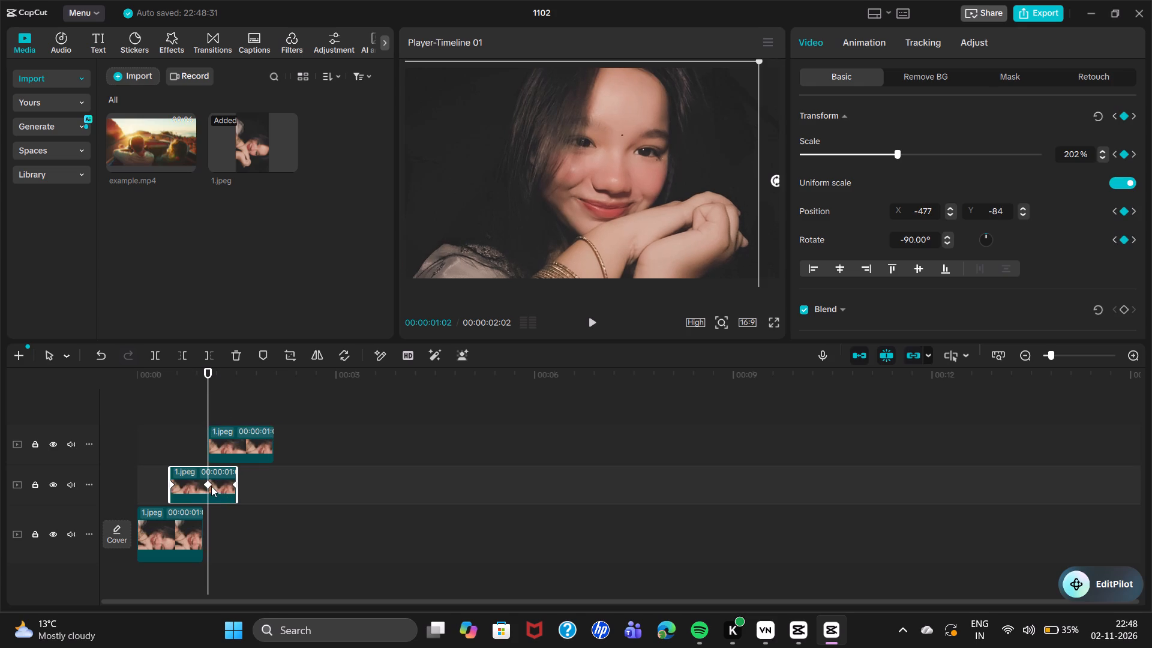
pyautogui.click(207, 369)
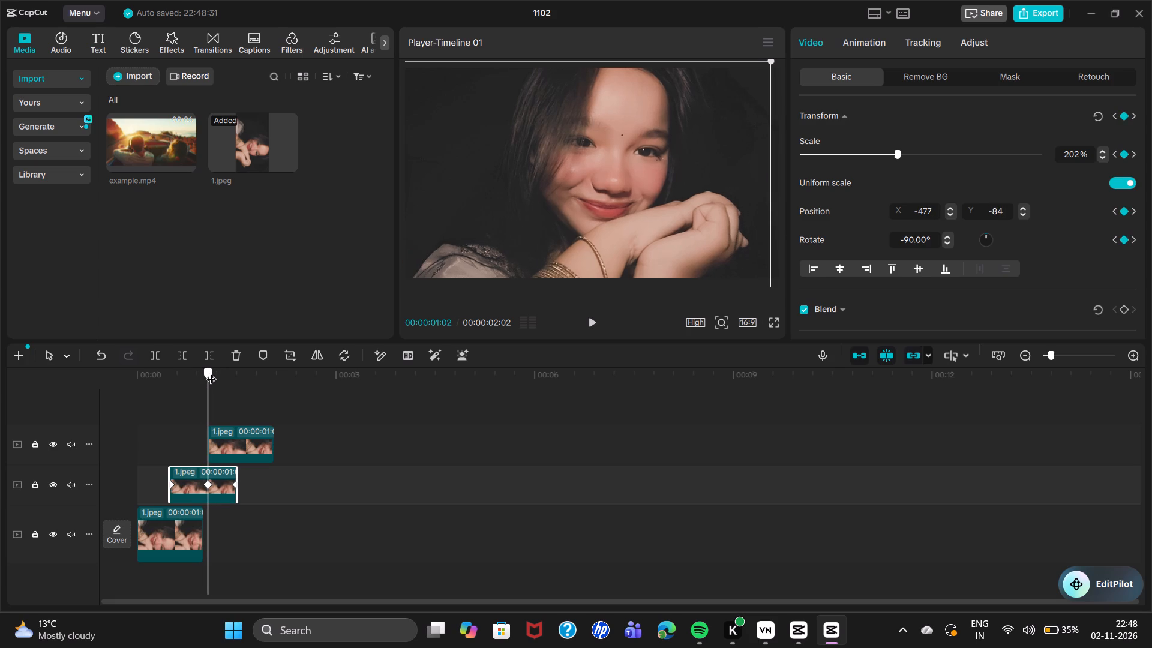
pyautogui.click(238, 447)
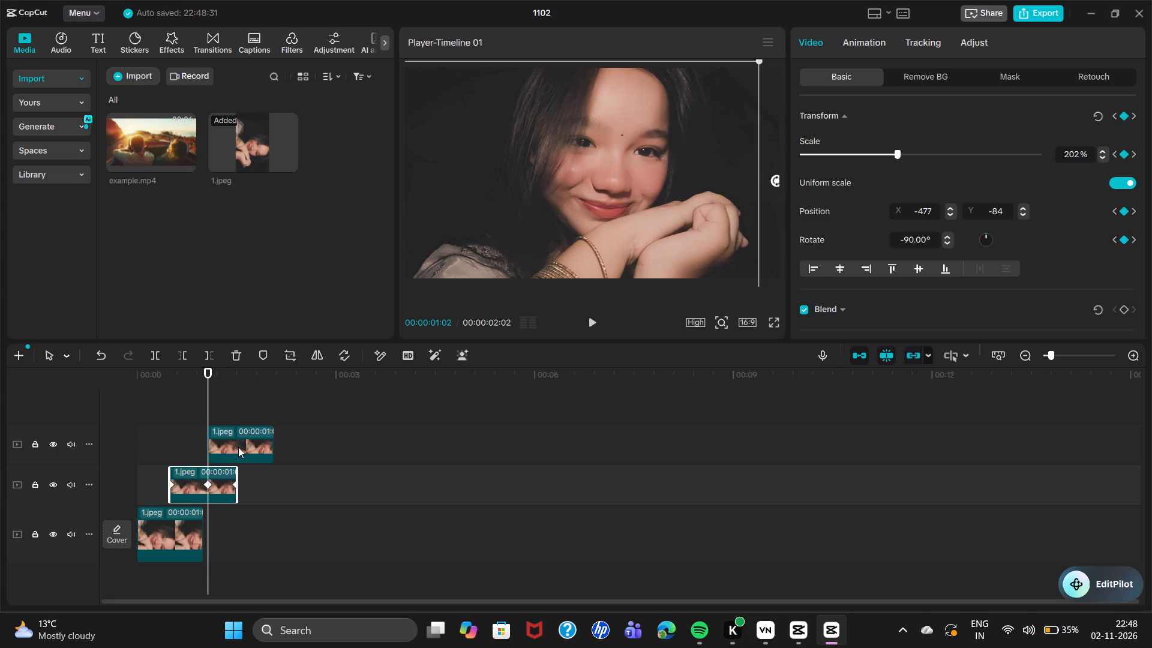
pyautogui.doubleClick(234, 447)
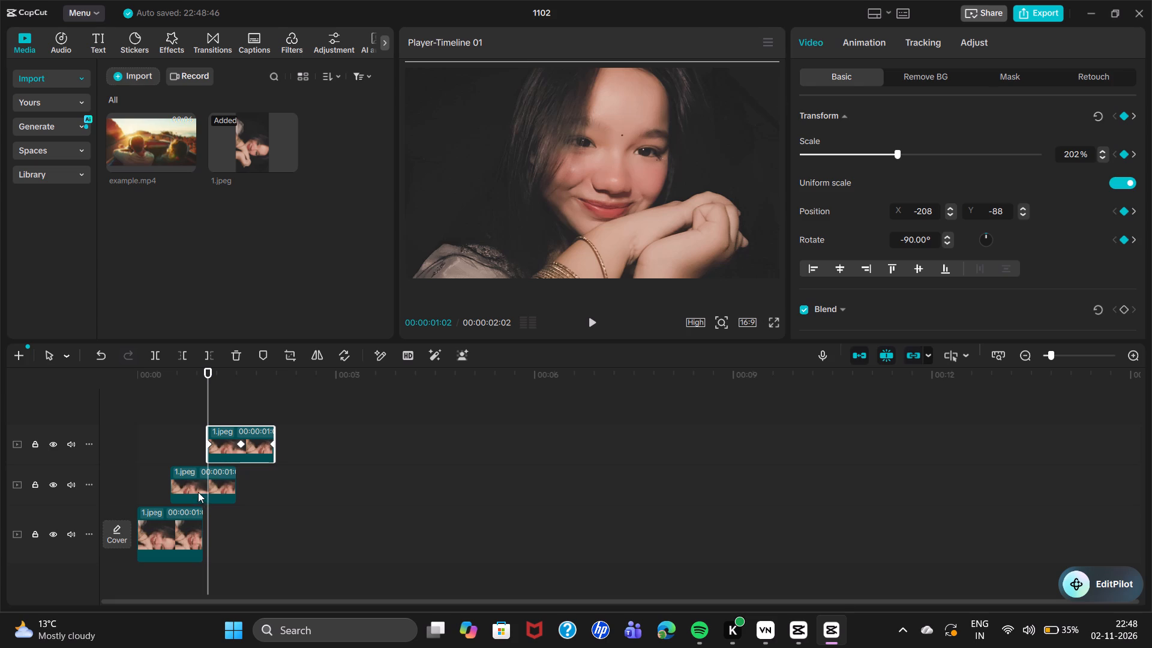
pyautogui.click(174, 540)
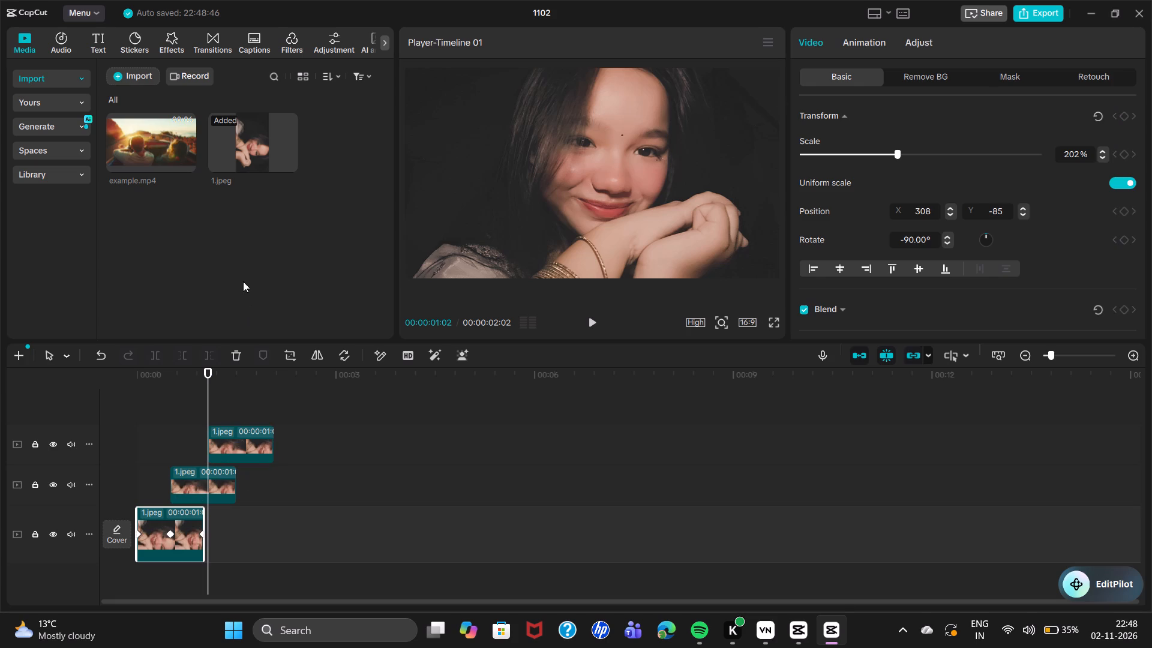
pyautogui.moveTo(207, 365); pyautogui.dragTo(205, 374)
pyautogui.moveTo(207, 367); pyautogui.dragTo(178, 368)
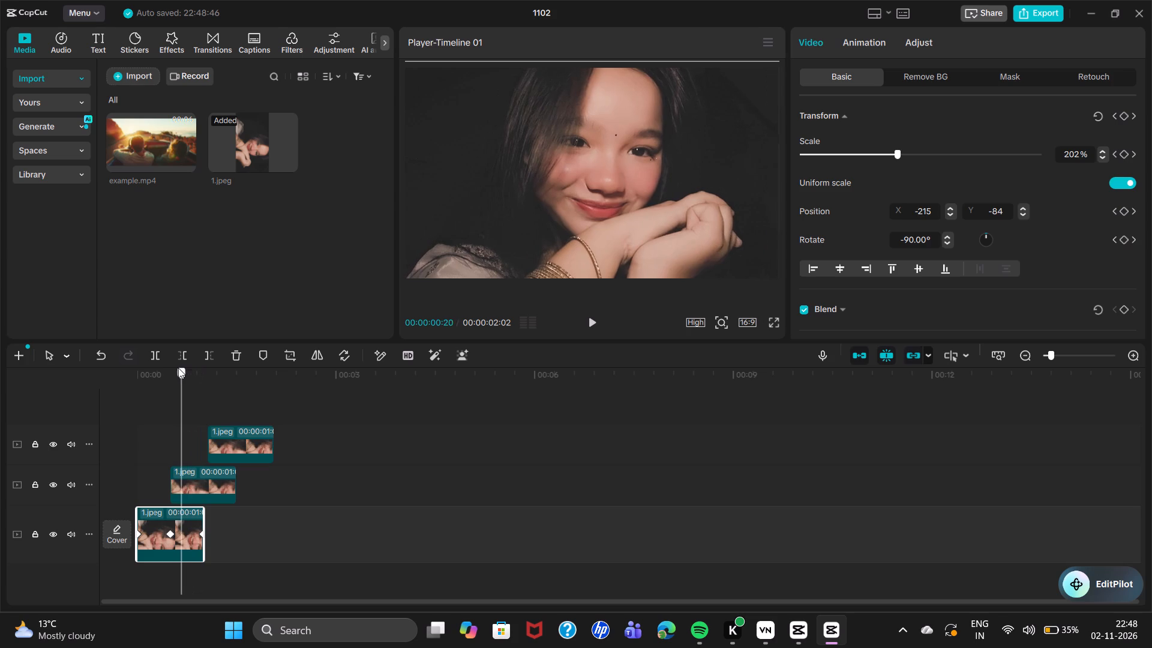
pyautogui.moveTo(178, 368); pyautogui.dragTo(172, 368)
pyautogui.click(199, 471)
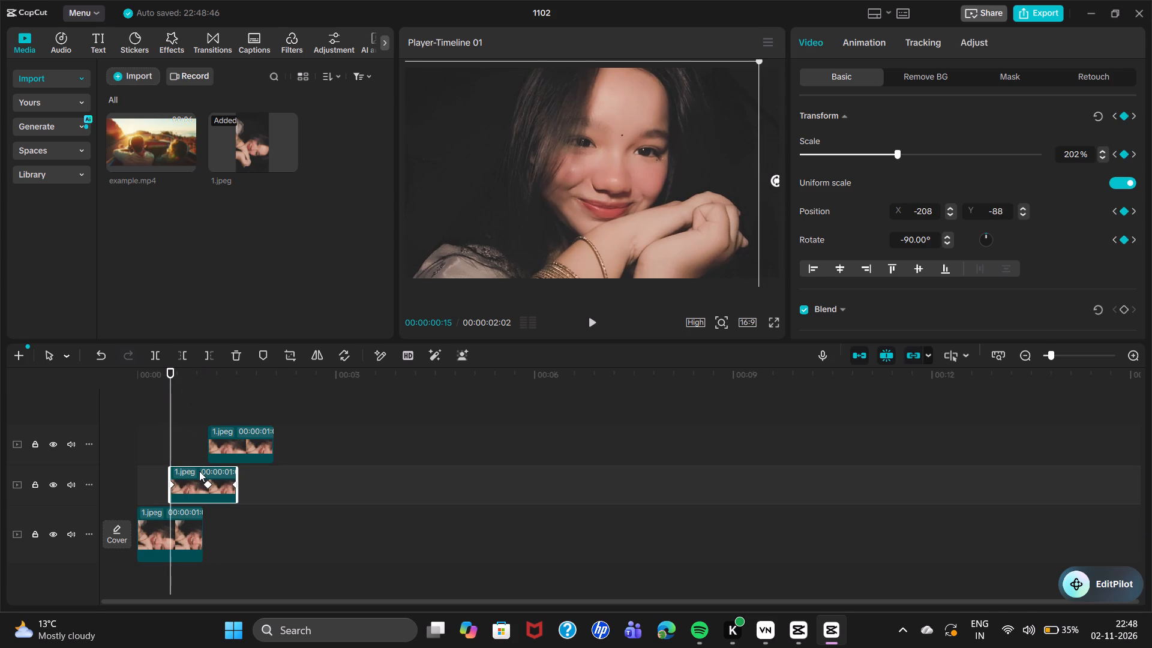
# Check that the second and third clips start at the middle keyframe of the clip beneath, at 00:00:00:15 and 00:00:01:02.
pyautogui.click(199, 471)
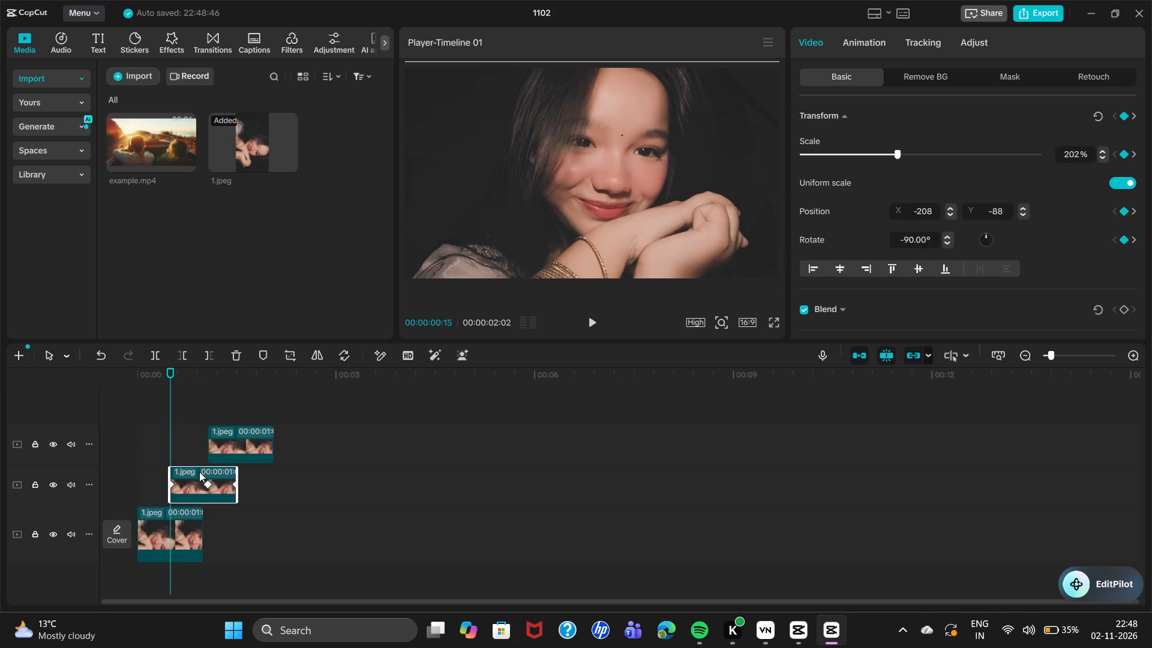
pyautogui.click(192, 441)
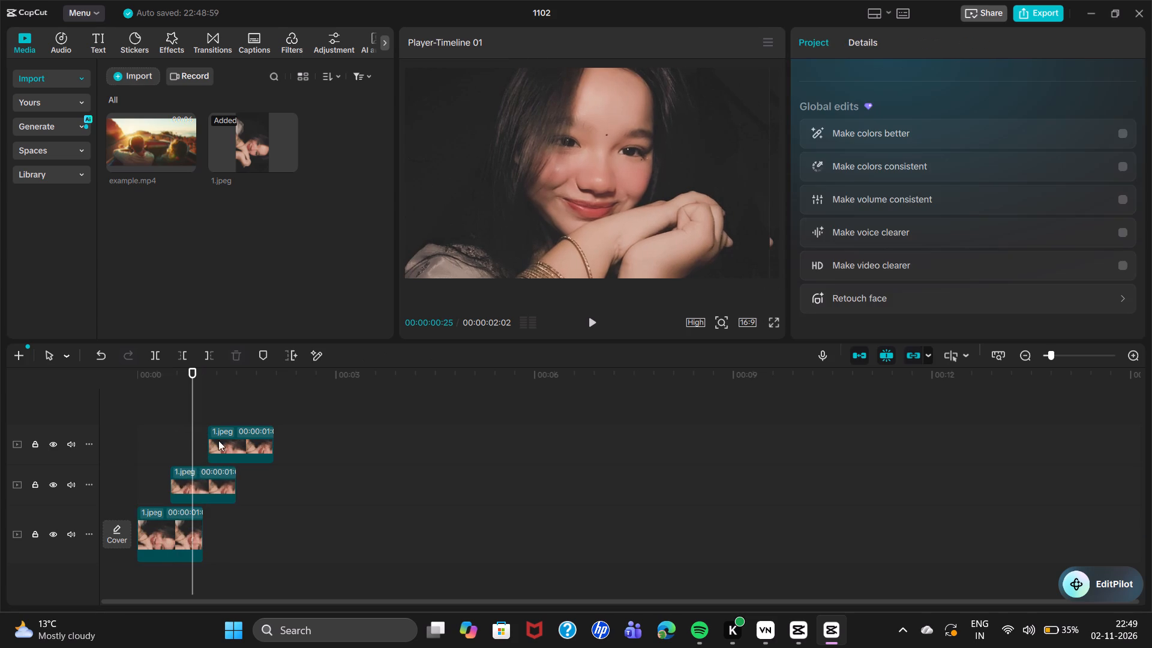
pyautogui.click(230, 442)
pyautogui.click(212, 488)
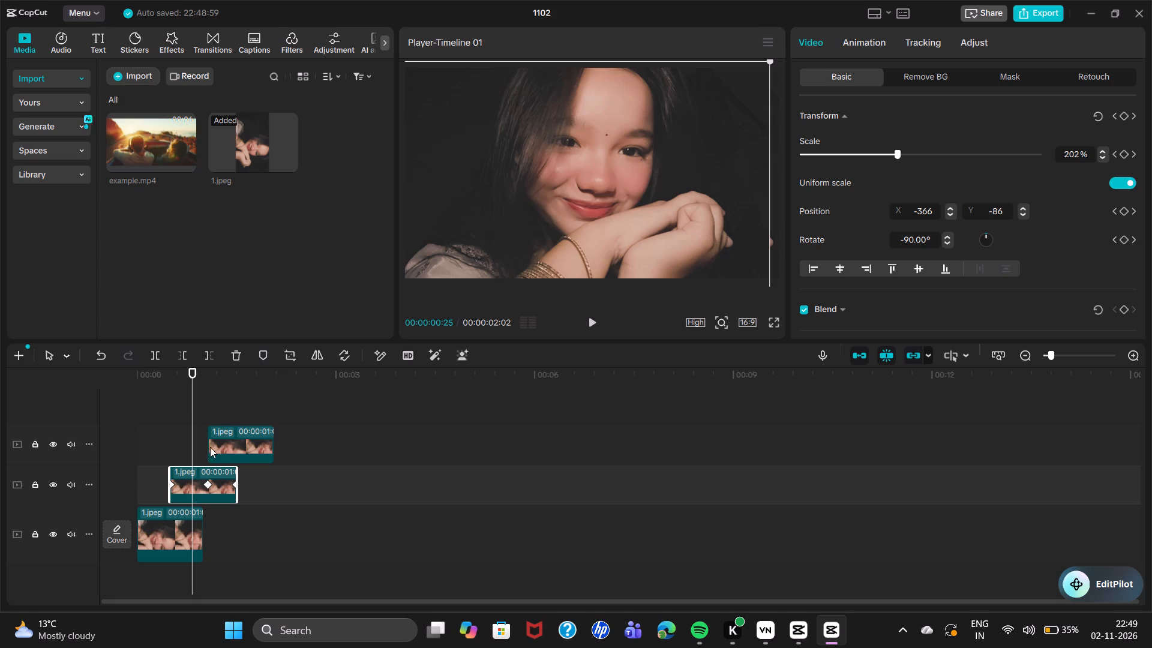
pyautogui.moveTo(193, 373); pyautogui.dragTo(209, 372)
pyautogui.click(242, 439)
pyautogui.click(244, 428)
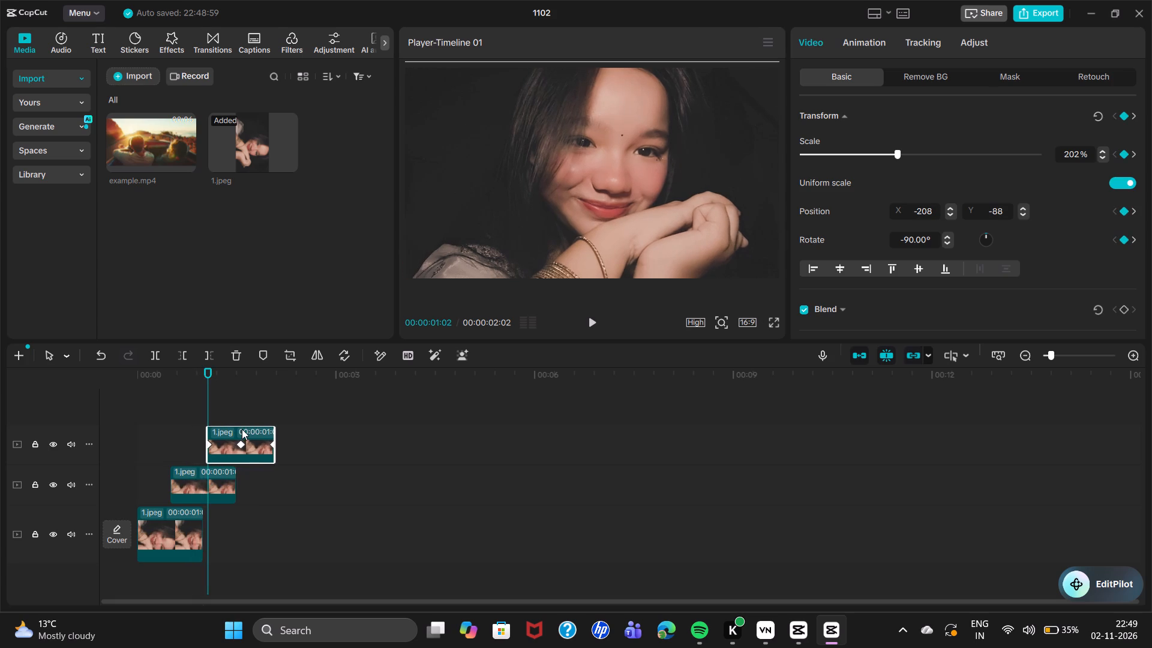
# Paste another copy of the 1.jpeg clip and place it on a new fourth track, starting at 00:00:01:24.
pyautogui.click(329, 442)
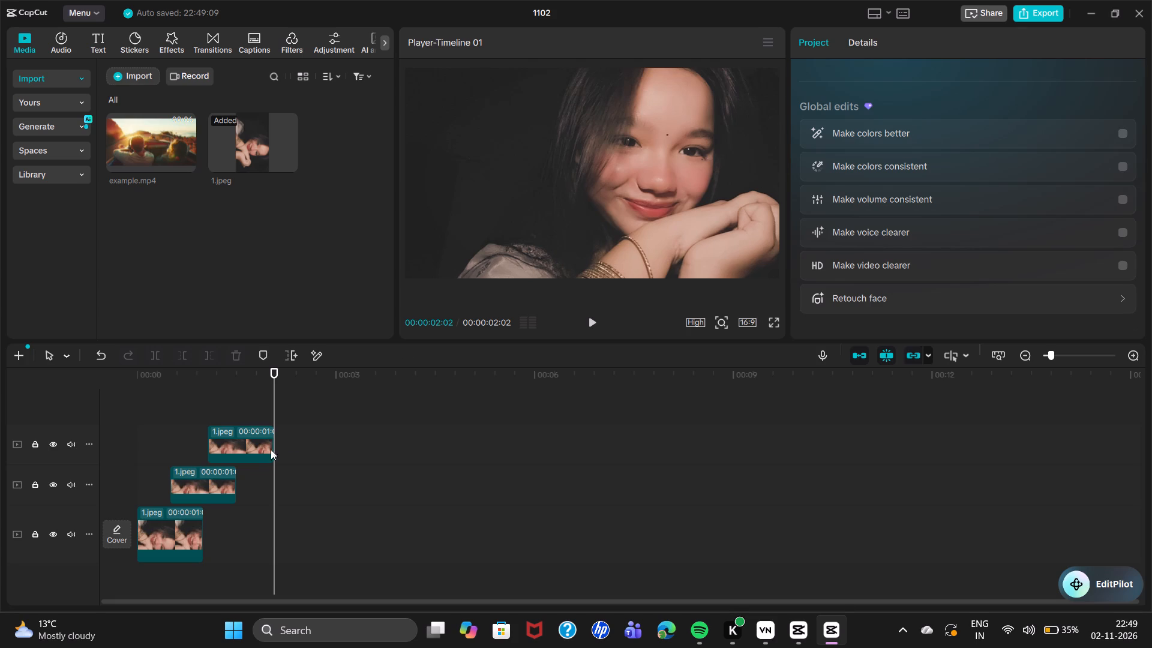
pyautogui.hotkey('ctrl', 'v')
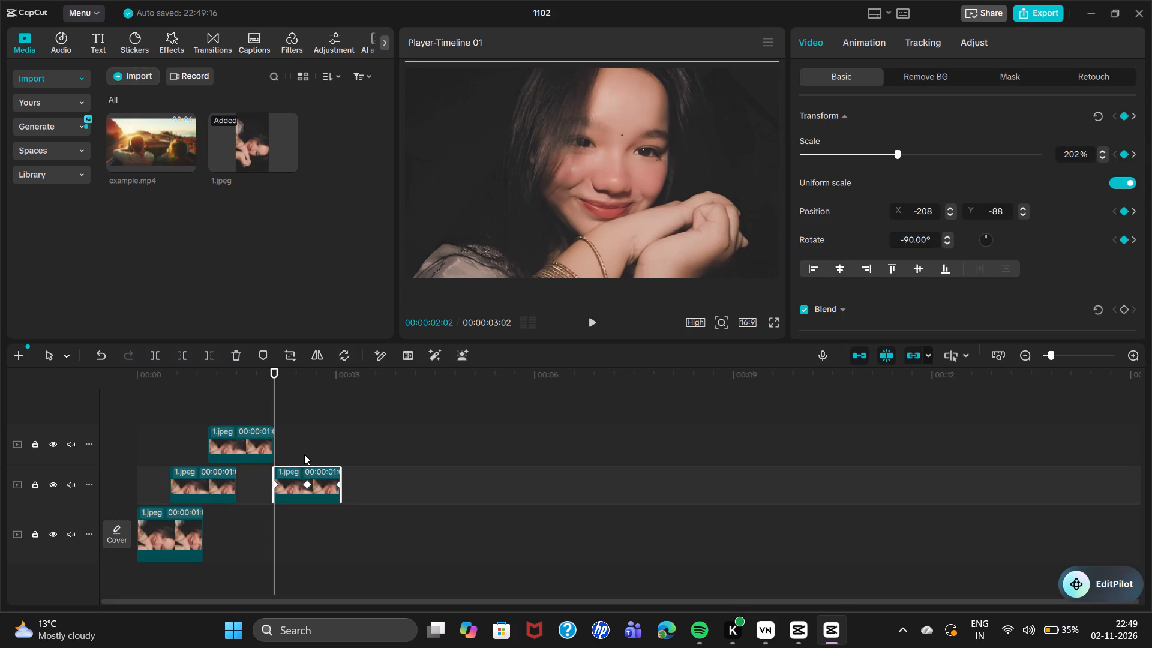
pyautogui.click(292, 472)
pyautogui.moveTo(291, 485); pyautogui.dragTo(290, 484)
pyautogui.moveTo(290, 484); pyautogui.dragTo(286, 410)
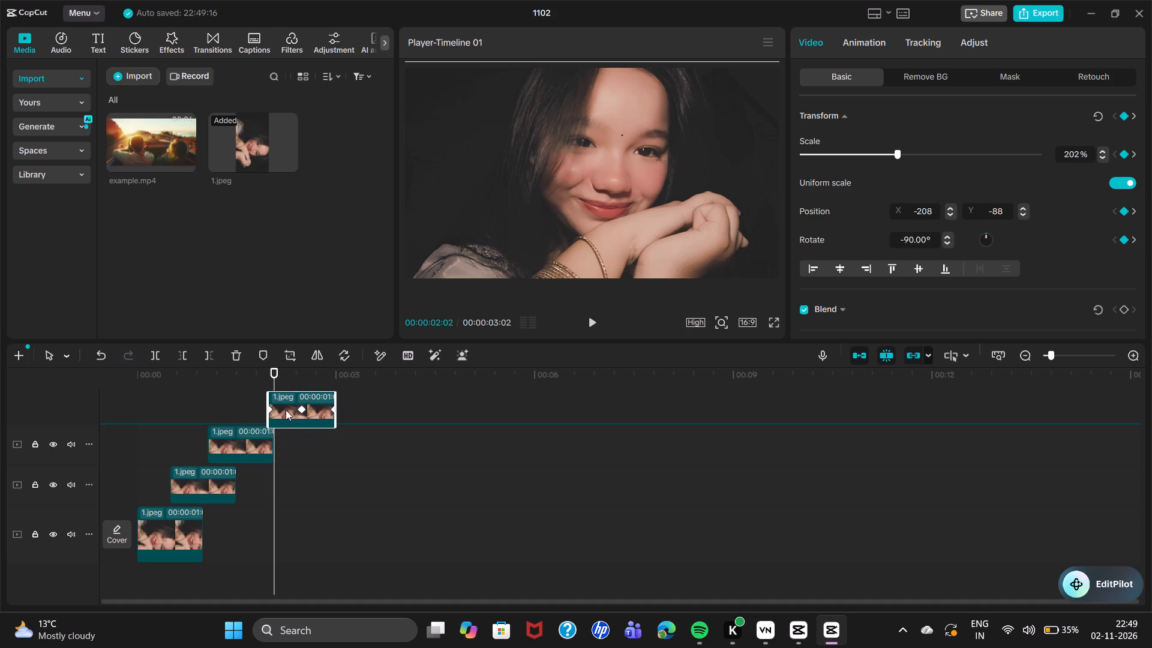
pyautogui.moveTo(286, 410); pyautogui.dragTo(272, 408)
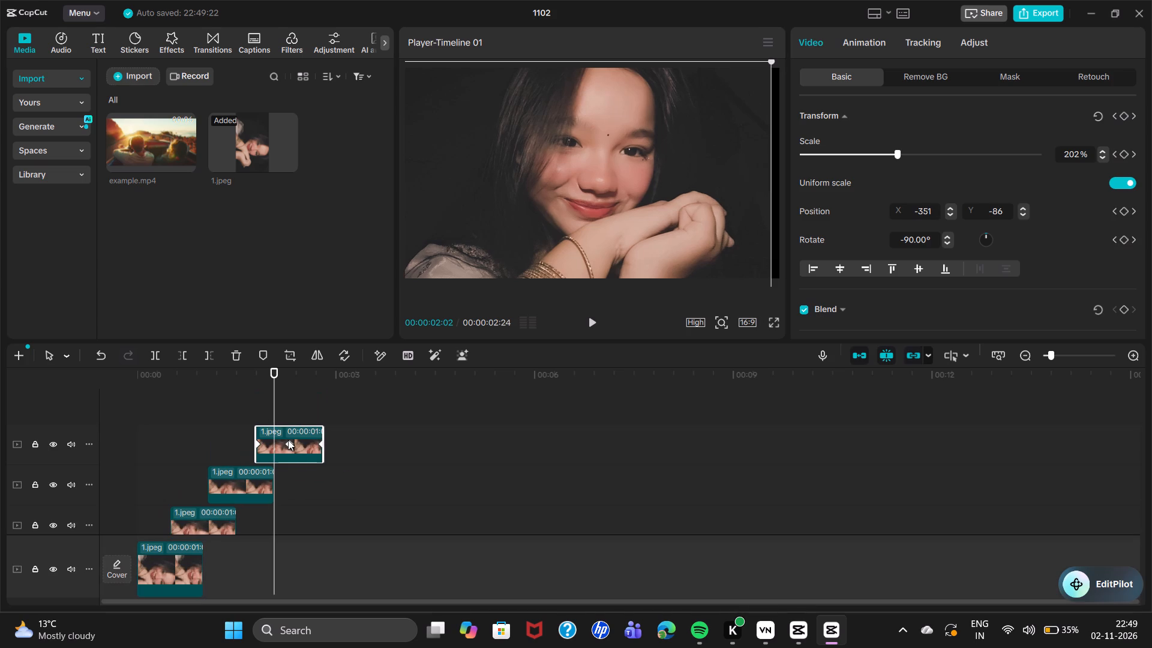
# Move the fourth-track clip so it starts at the third clip's middle keyframe, 00:00:01:17.
pyautogui.click(247, 496)
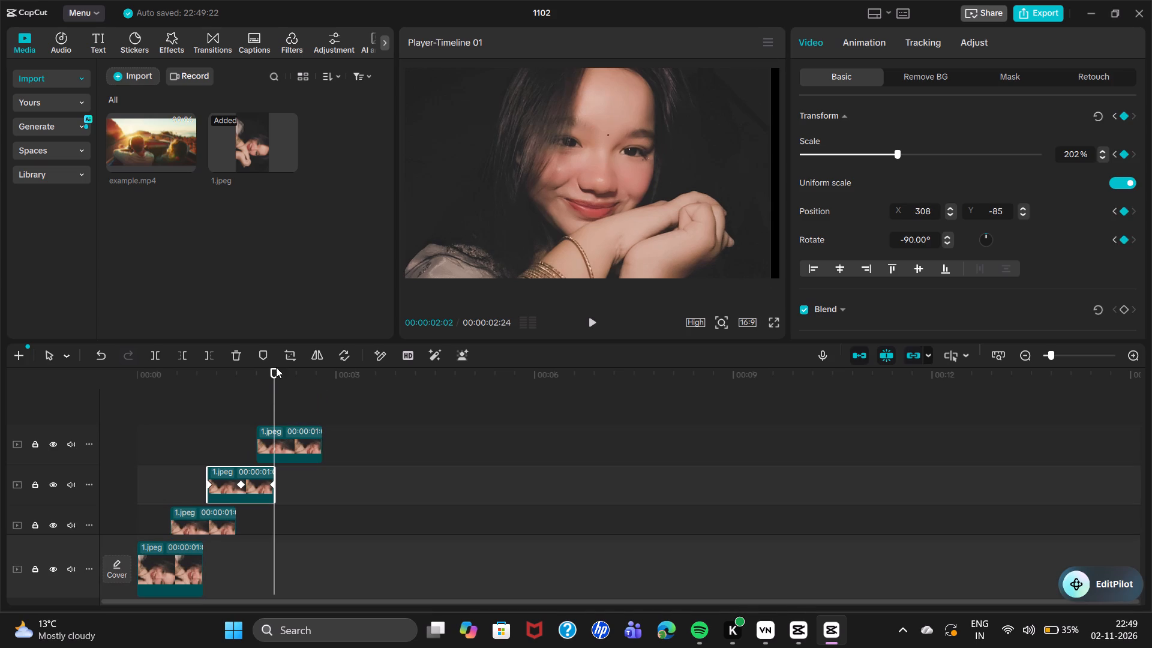
pyautogui.moveTo(272, 371); pyautogui.dragTo(248, 378)
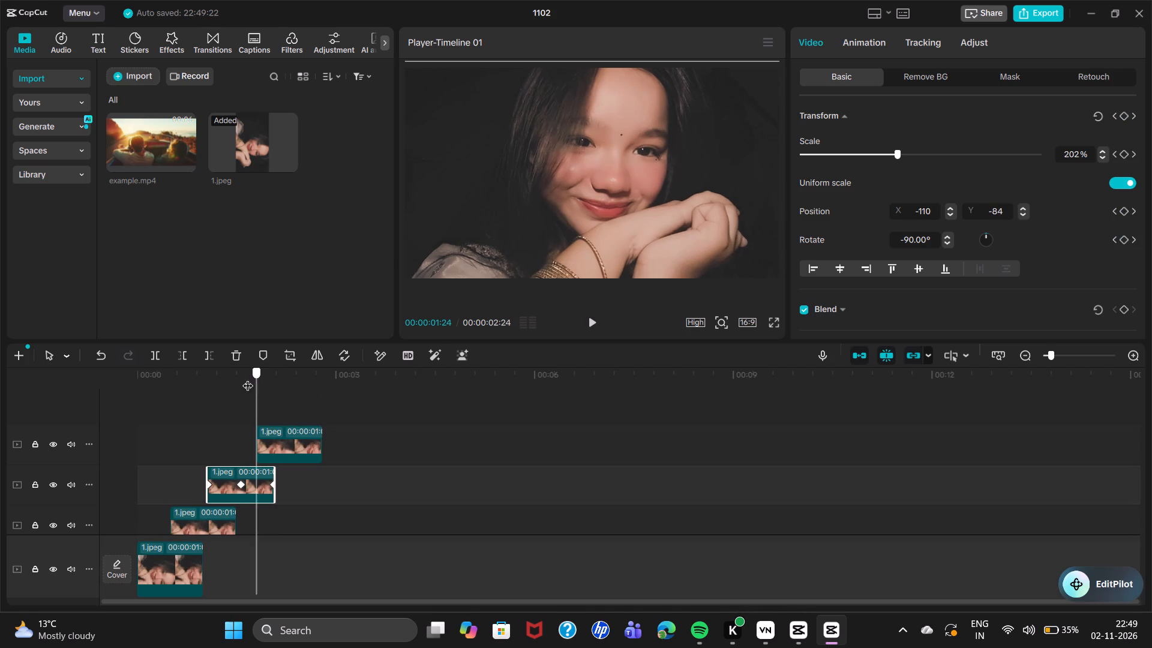
pyautogui.moveTo(248, 378); pyautogui.dragTo(244, 378)
pyautogui.click(299, 433)
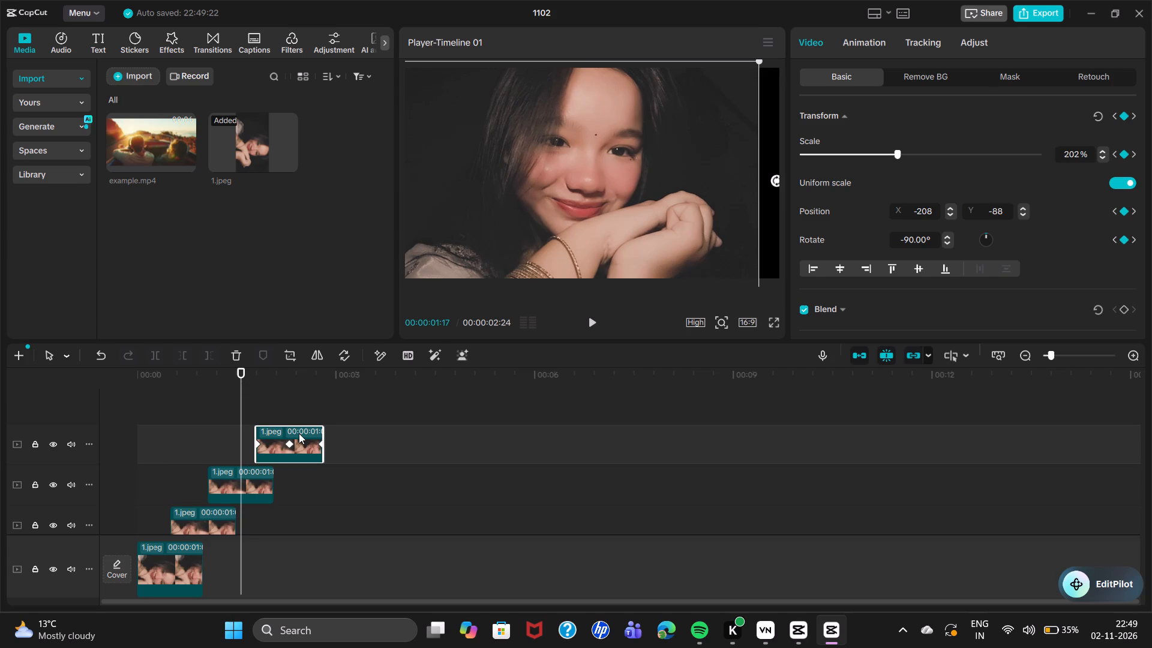
pyautogui.moveTo(299, 433); pyautogui.dragTo(287, 433)
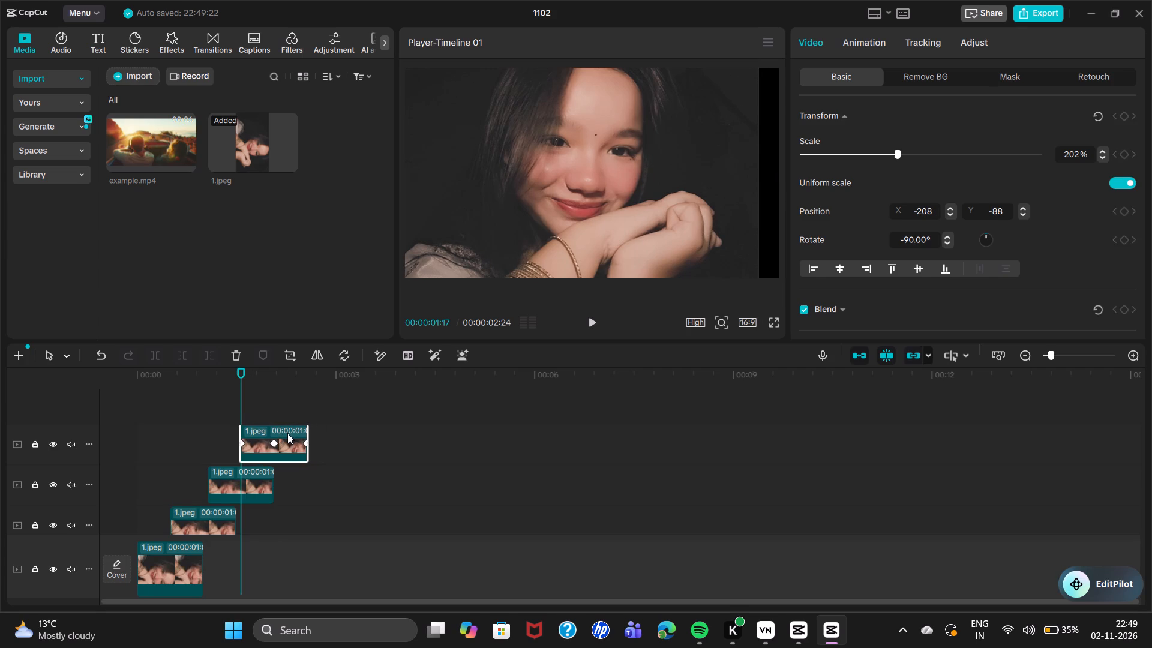
pyautogui.moveTo(287, 433); pyautogui.dragTo(286, 433)
# Paste another 1.jpeg copy onto a new fifth track, starting at the fourth clip's middle keyframe, 00:00:02:02.
pyautogui.click(338, 451)
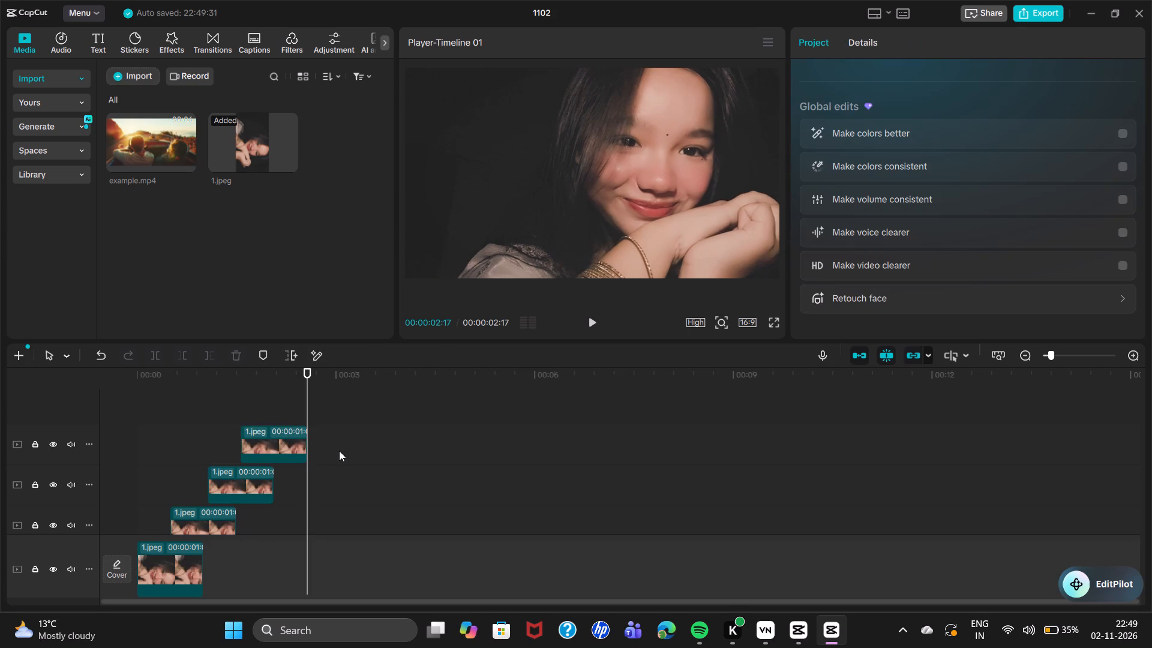
pyautogui.hotkey('ctrl', 'v')
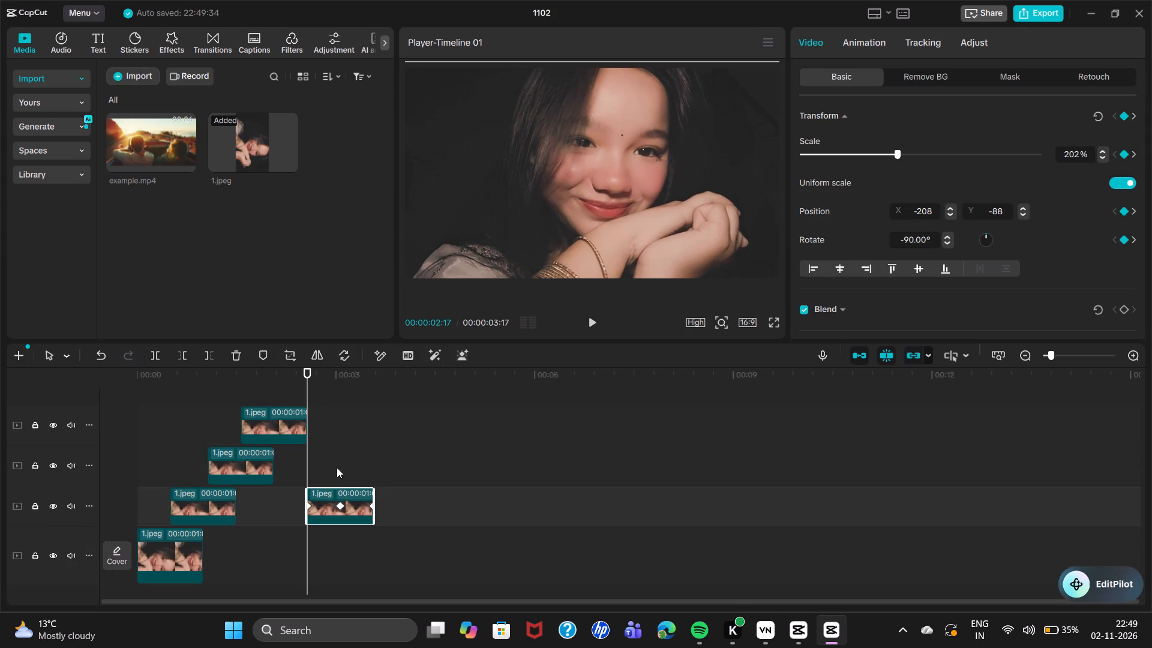
pyautogui.moveTo(323, 499); pyautogui.dragTo(316, 389)
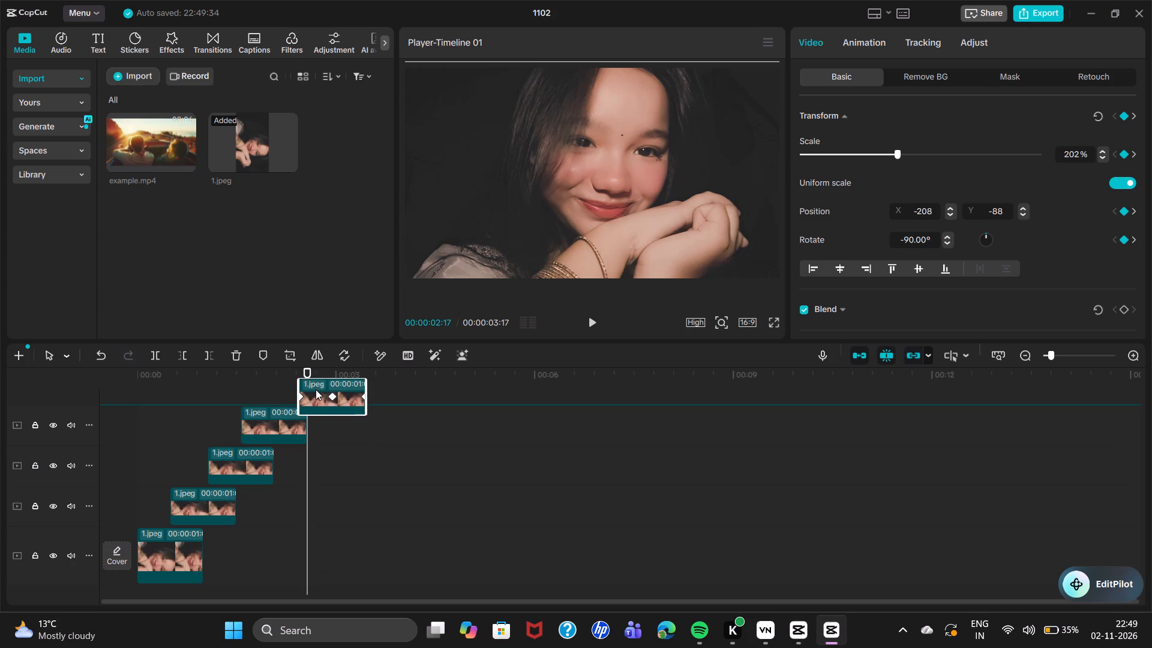
pyautogui.moveTo(316, 389); pyautogui.dragTo(288, 392)
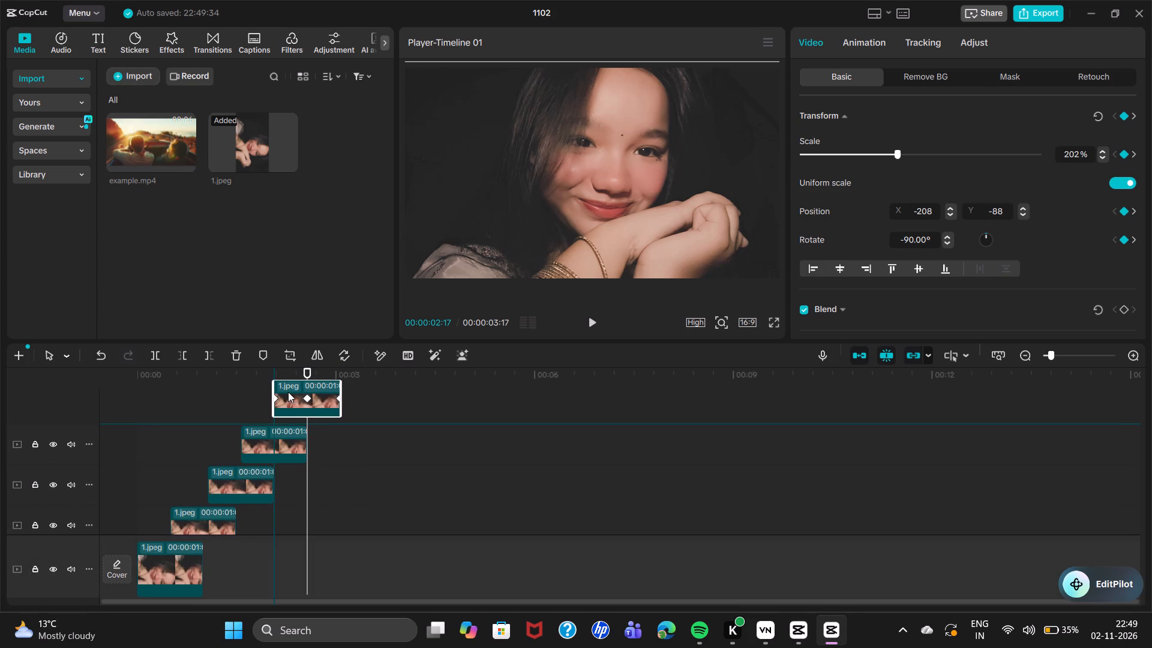
pyautogui.moveTo(288, 392); pyautogui.dragTo(288, 393)
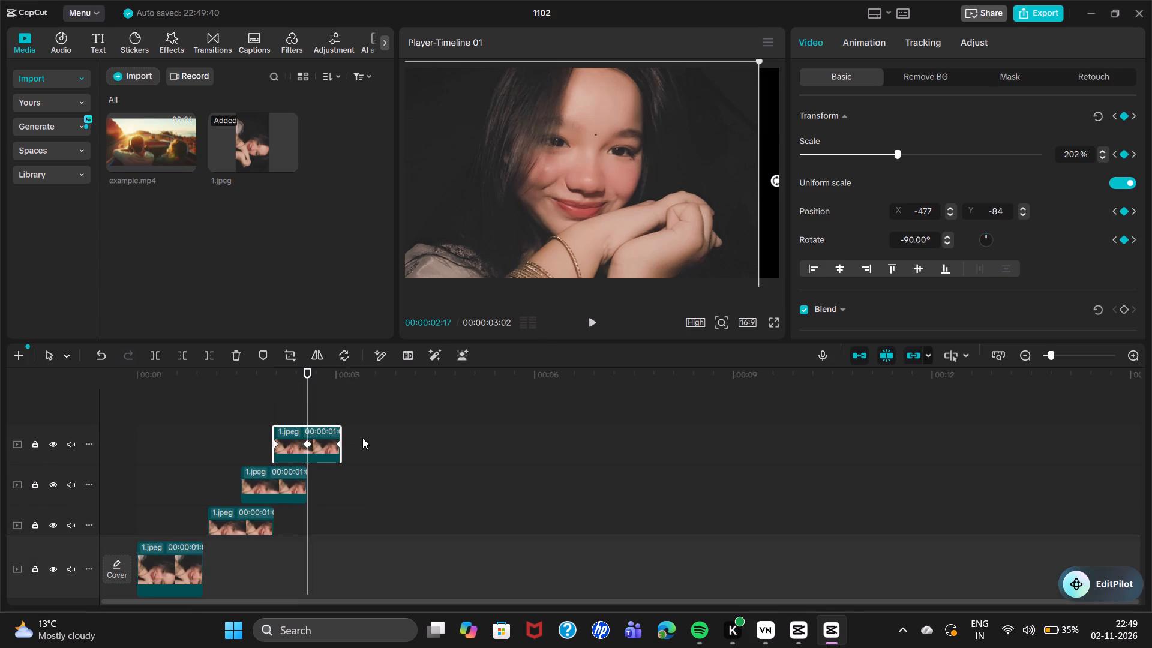
# Paste another 1.jpeg copy onto a new sixth track, starting at the fifth clip's middle keyframe, 00:00:02:17.
pyautogui.click(364, 439)
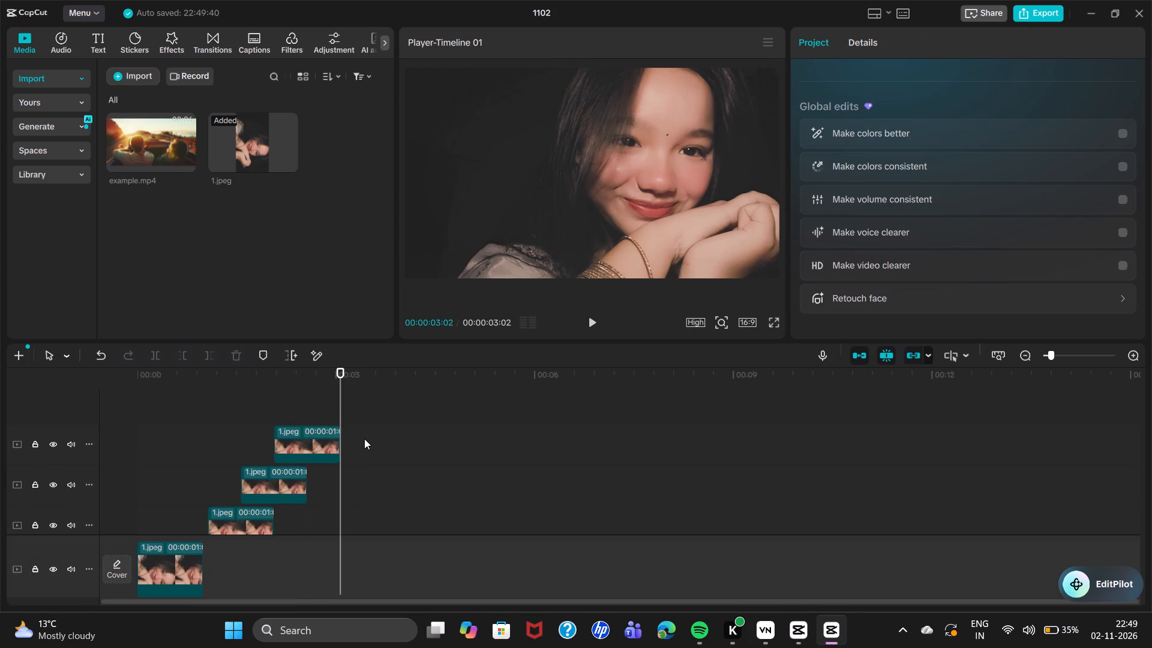
pyautogui.hotkey('ctrl', 'v')
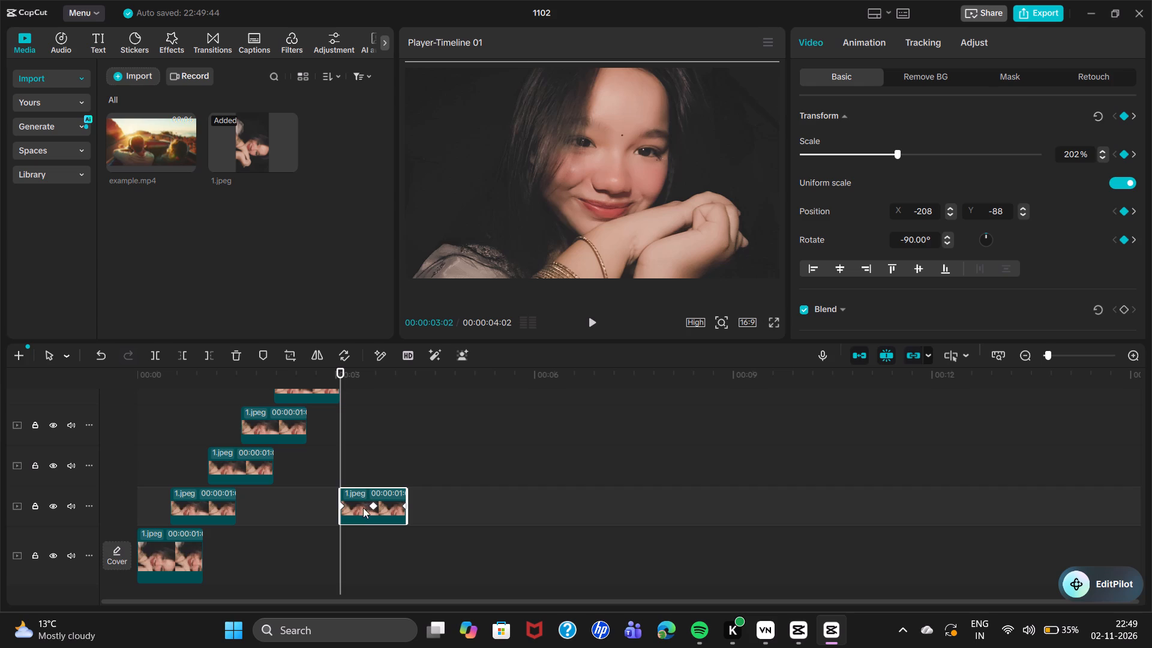
pyautogui.moveTo(362, 508); pyautogui.dragTo(334, 366)
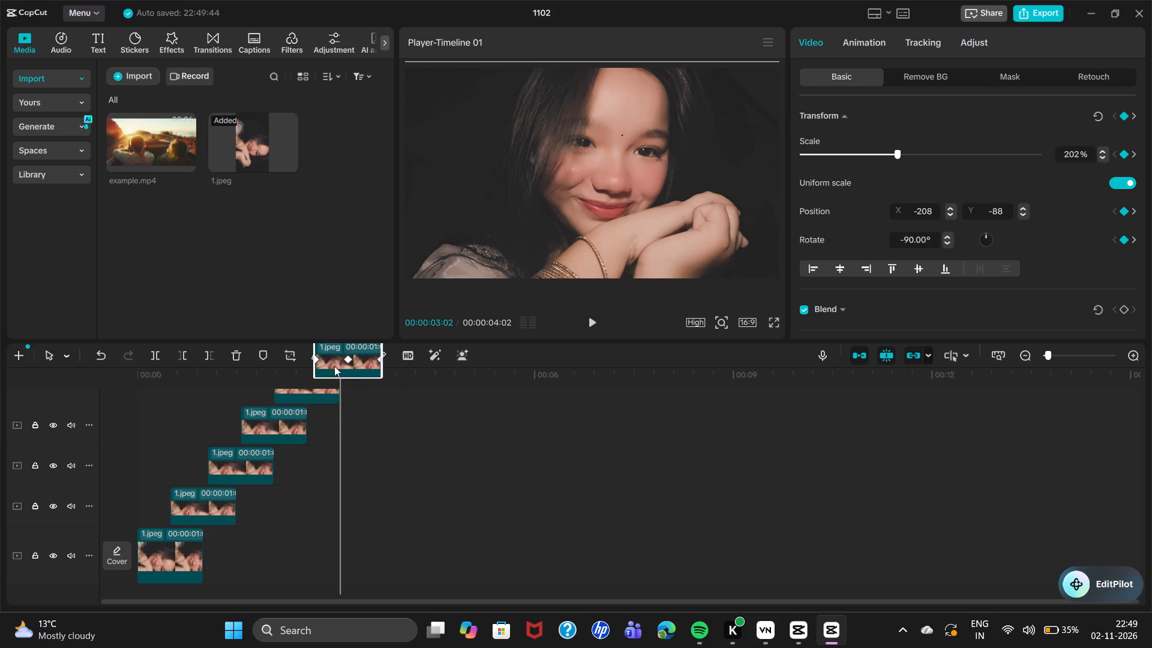
pyautogui.moveTo(334, 366); pyautogui.dragTo(295, 425)
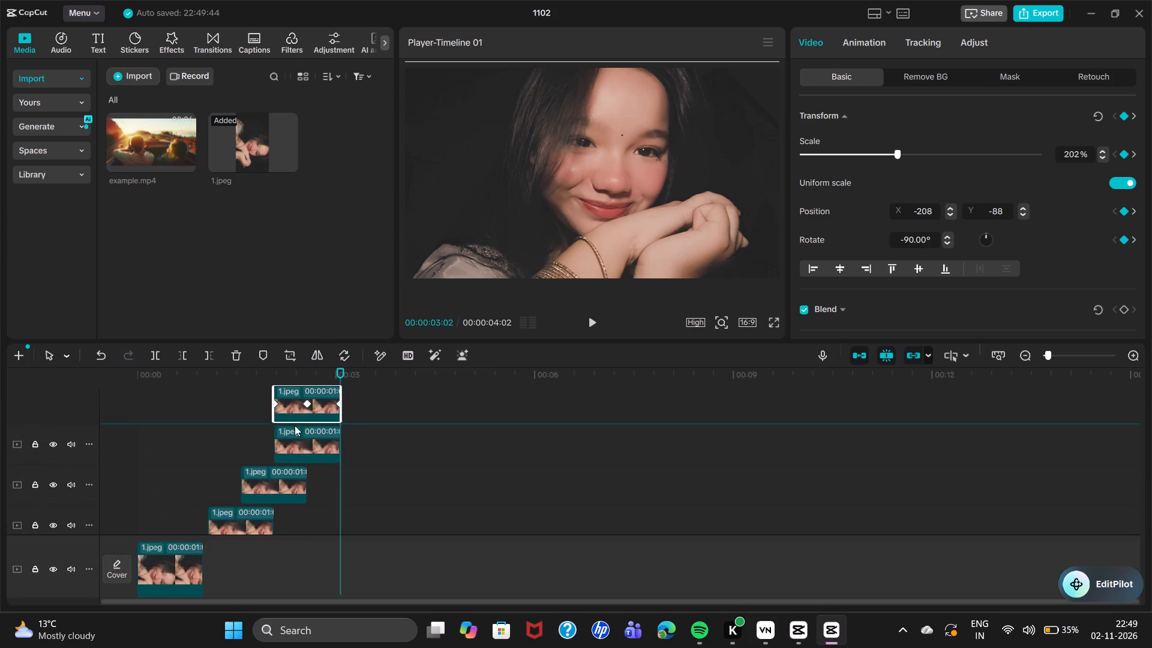
pyautogui.moveTo(295, 425); pyautogui.dragTo(330, 411)
# Paste another 1.jpeg copy onto a new seventh track, starting at the sixth clip's middle keyframe, 00:00:03:02.
pyautogui.click(415, 440)
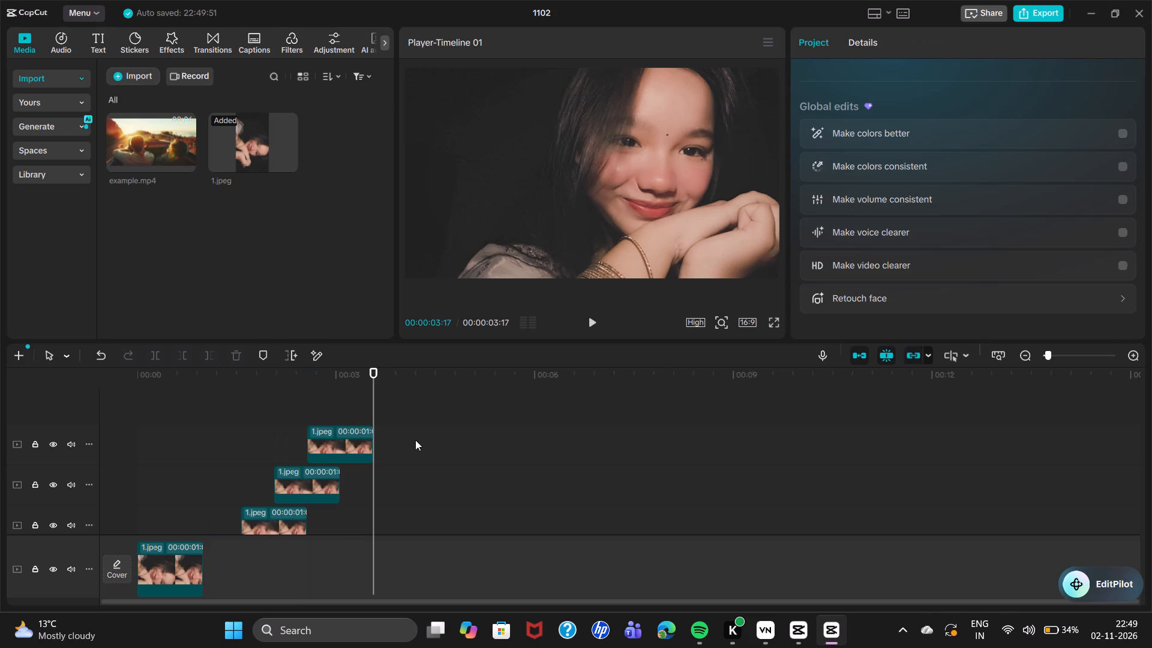
pyautogui.moveTo(404, 436); pyautogui.dragTo(551, 446)
pyautogui.hotkey('ctrl', 'v')
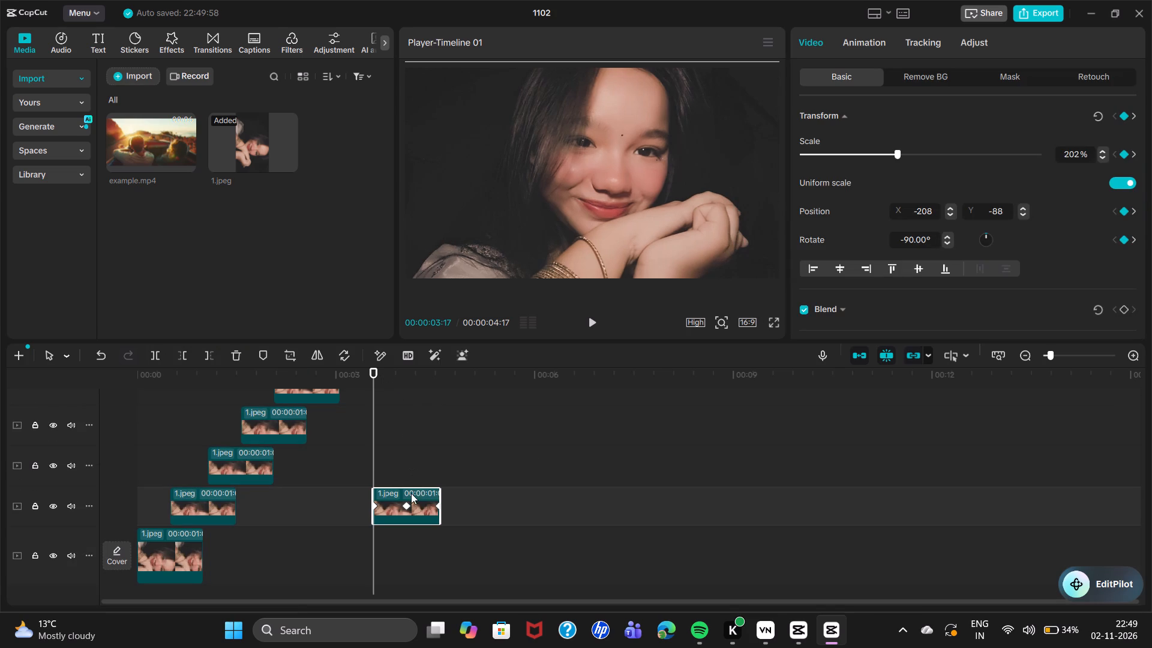
pyautogui.moveTo(408, 496); pyautogui.dragTo(357, 347)
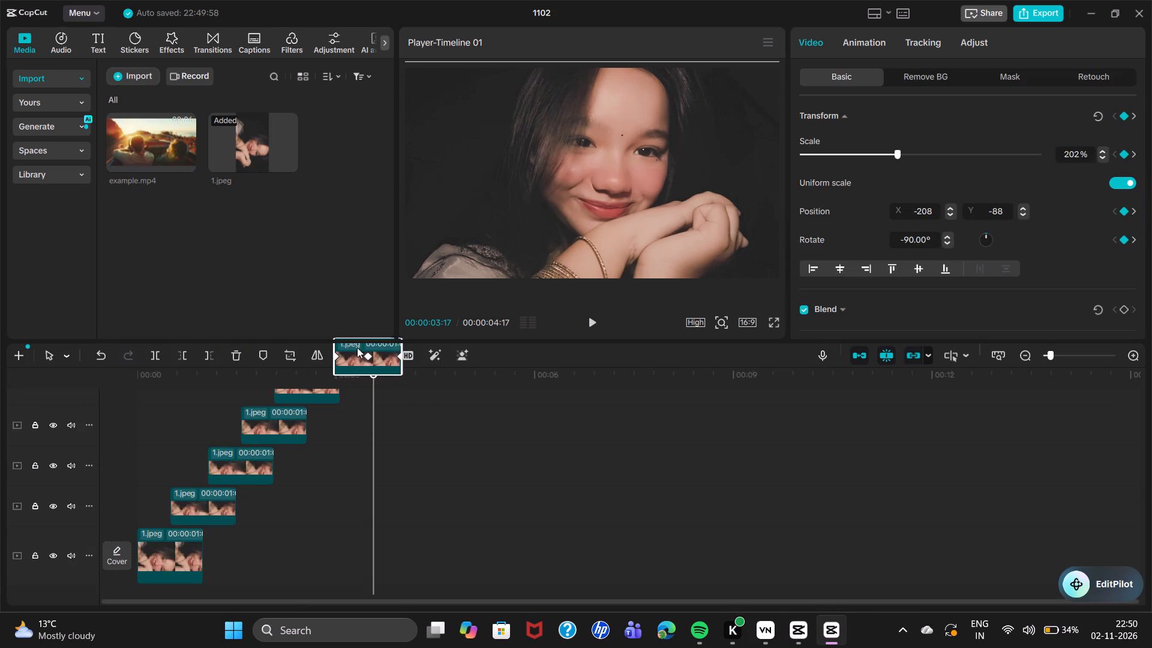
pyautogui.moveTo(357, 347); pyautogui.dragTo(305, 374)
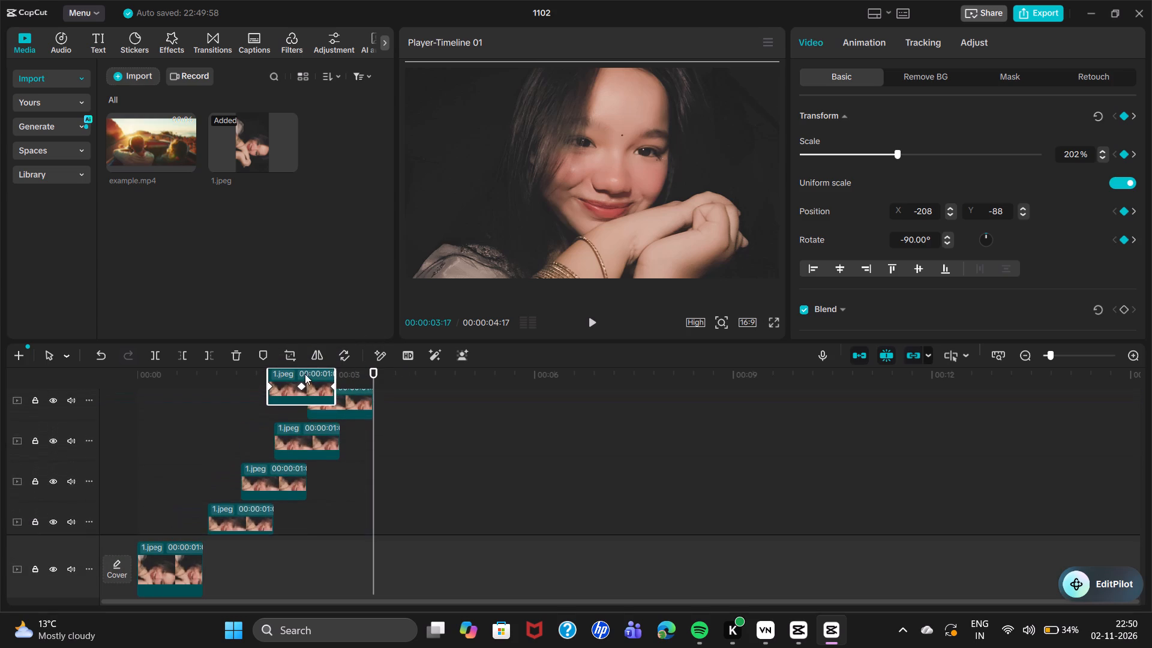
pyautogui.moveTo(305, 374); pyautogui.dragTo(377, 397)
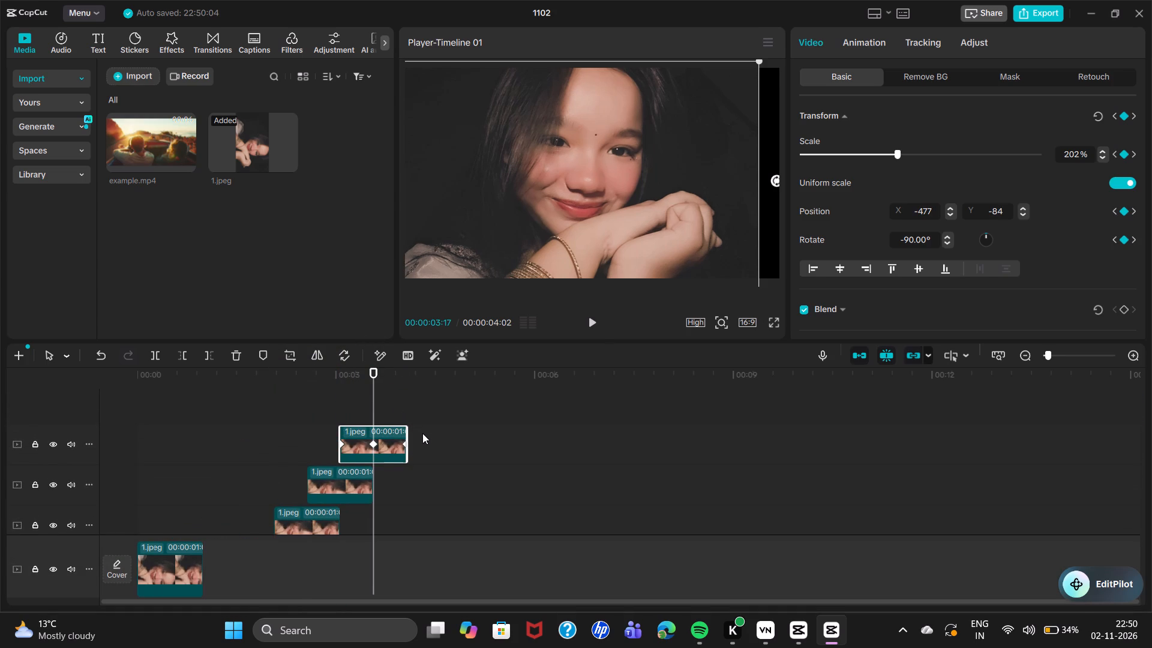
# Paste another 1.jpeg copy onto a new eighth track, starting at the seventh clip's middle keyframe, 00:00:03:17.
pyautogui.hotkey('ctrl', 'v')
pyautogui.moveTo(401, 503); pyautogui.dragTo(404, 480)
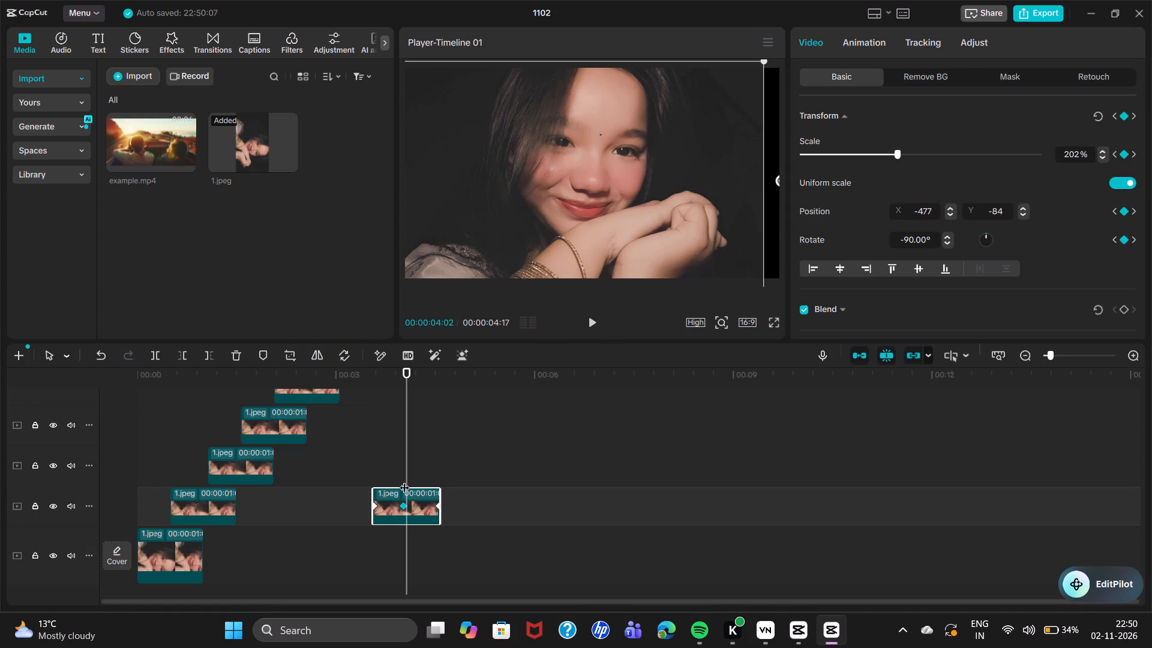
pyautogui.moveTo(404, 480); pyautogui.dragTo(409, 457)
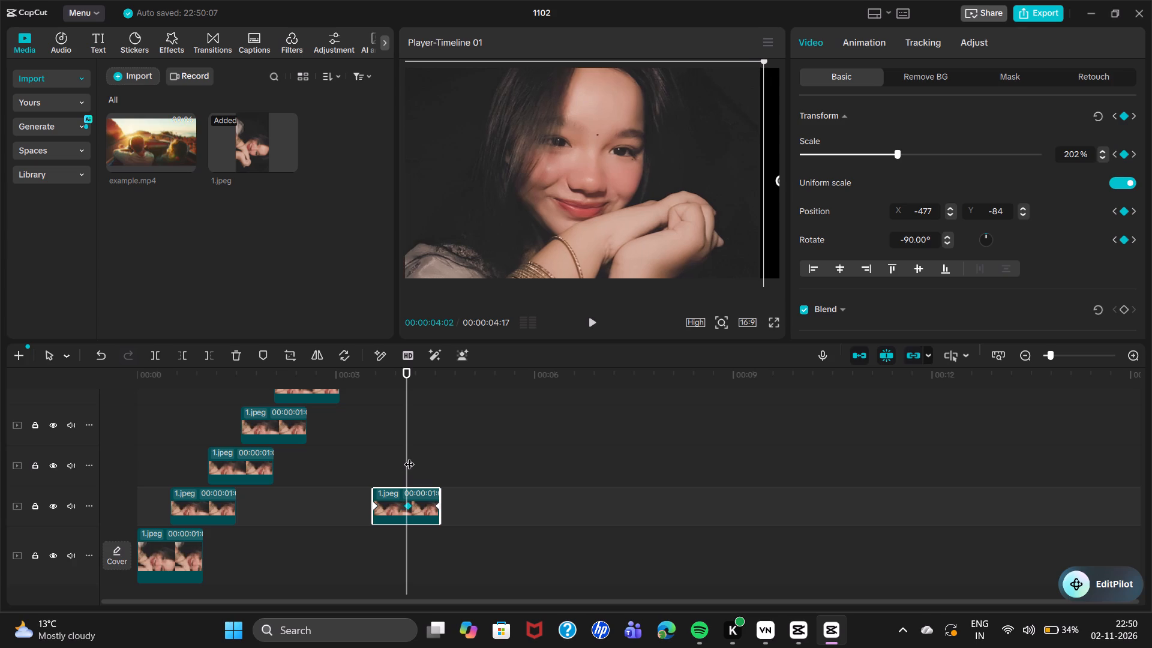
pyautogui.moveTo(409, 457); pyautogui.dragTo(406, 457)
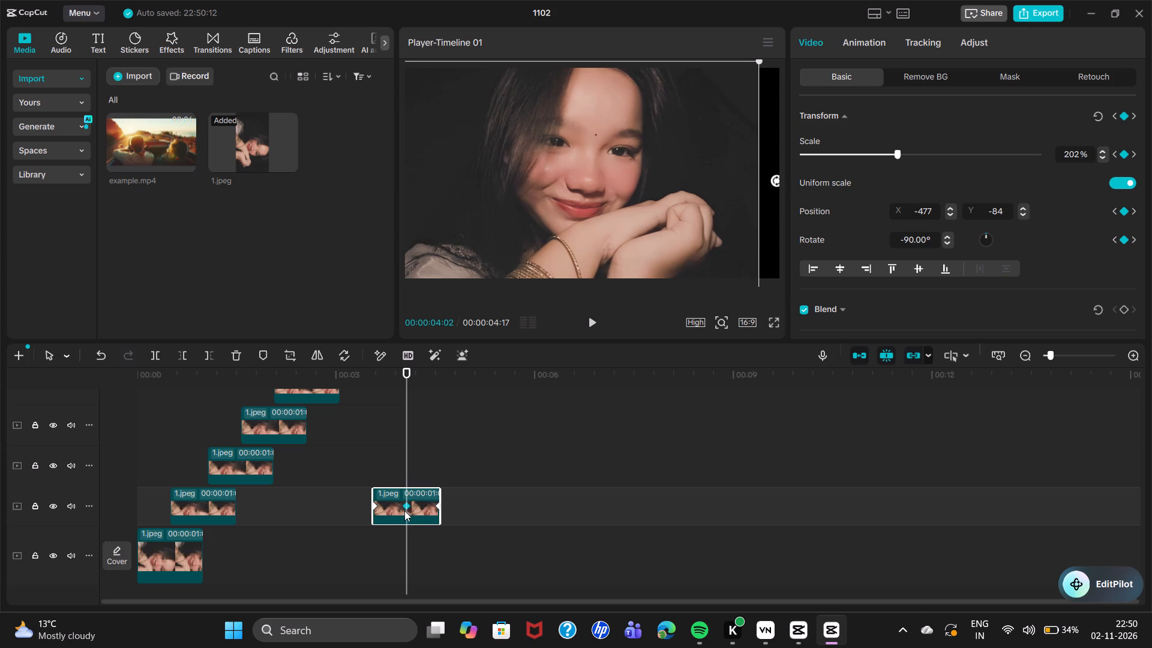
pyautogui.click(390, 503)
pyautogui.moveTo(389, 495); pyautogui.dragTo(387, 469)
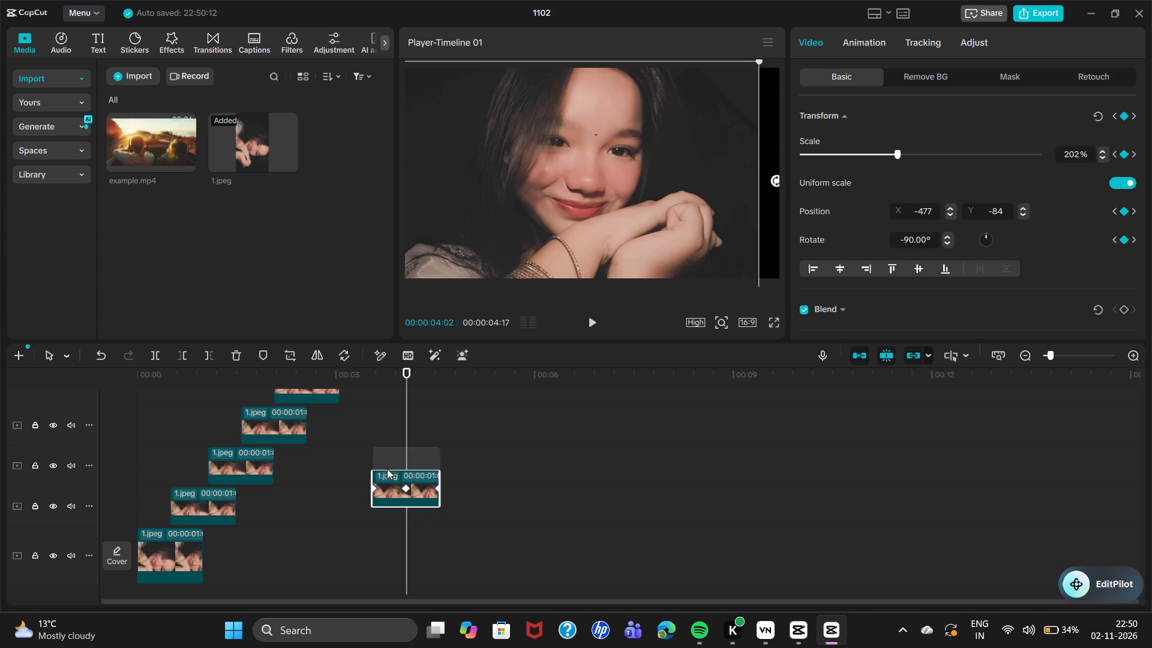
pyautogui.moveTo(387, 469); pyautogui.dragTo(307, 358)
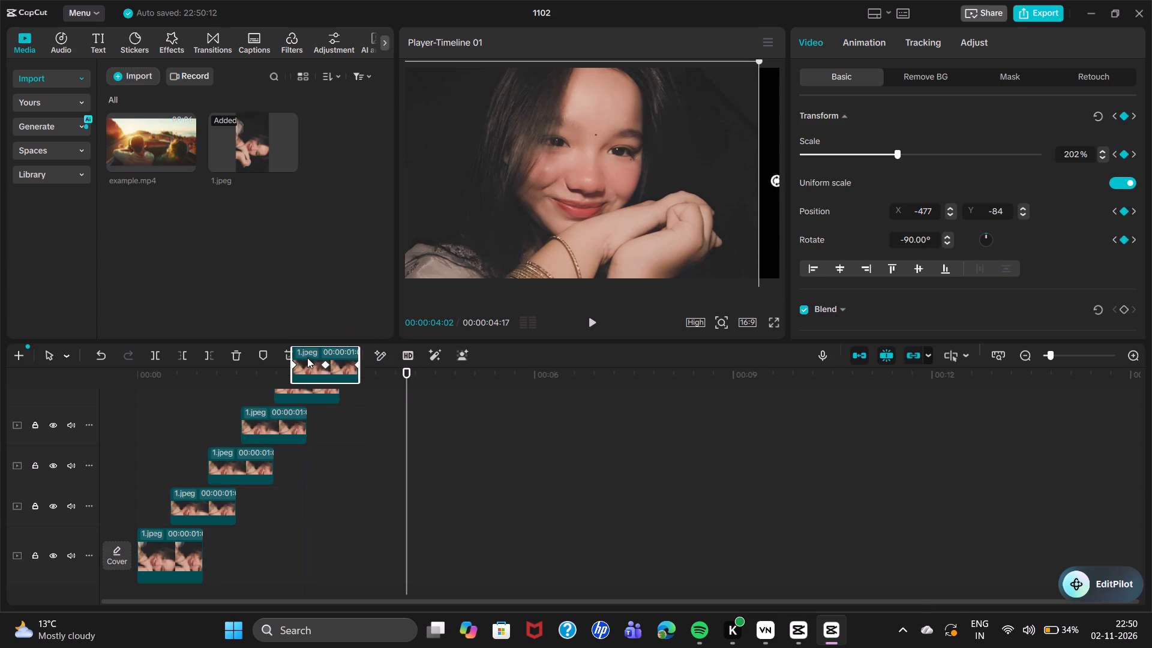
pyautogui.moveTo(307, 358); pyautogui.dragTo(310, 370)
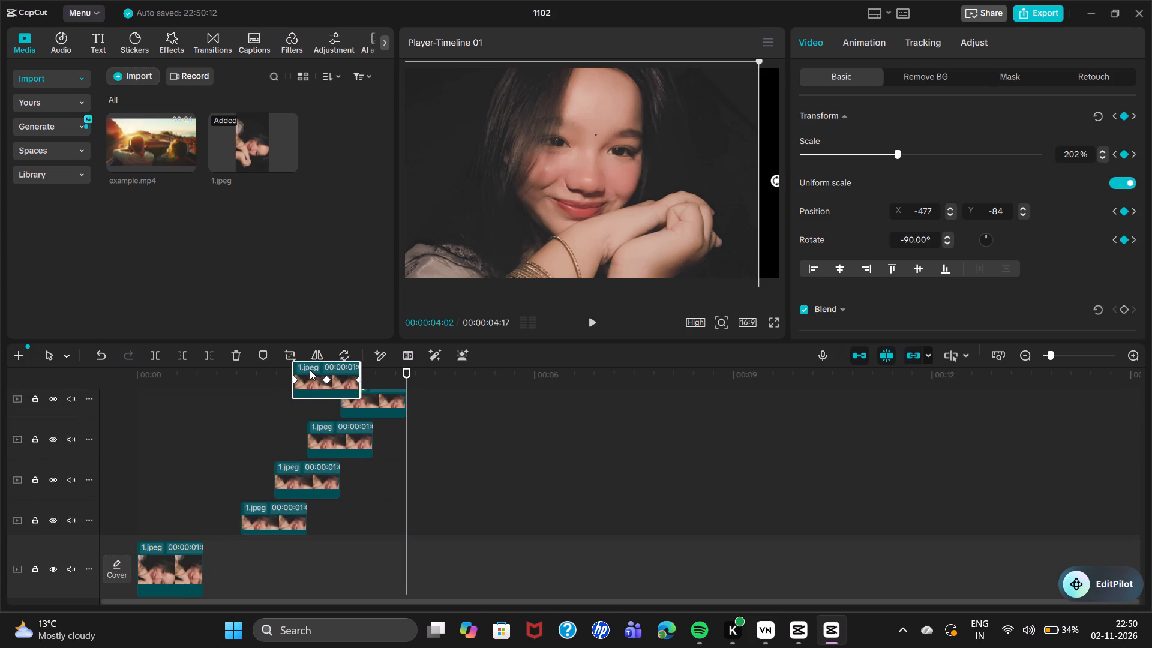
pyautogui.moveTo(310, 370); pyautogui.dragTo(386, 401)
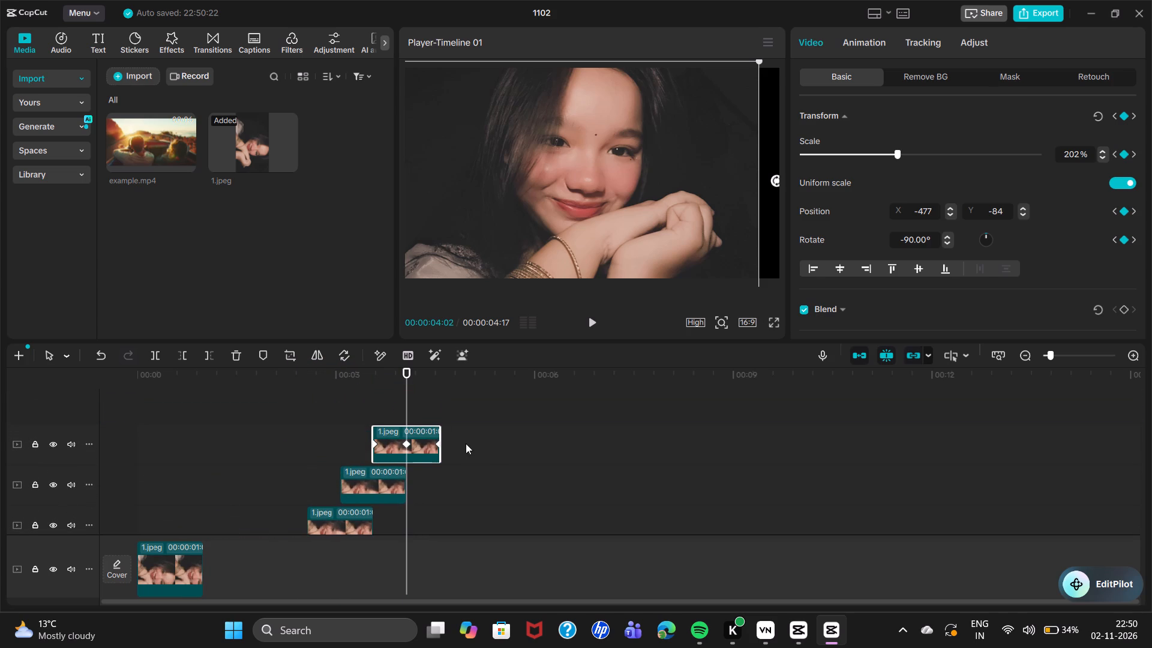
# Play the stacked 1.jpeg sequence from 00:00:00:00 to its end to review the animation.
pyautogui.click(506, 445)
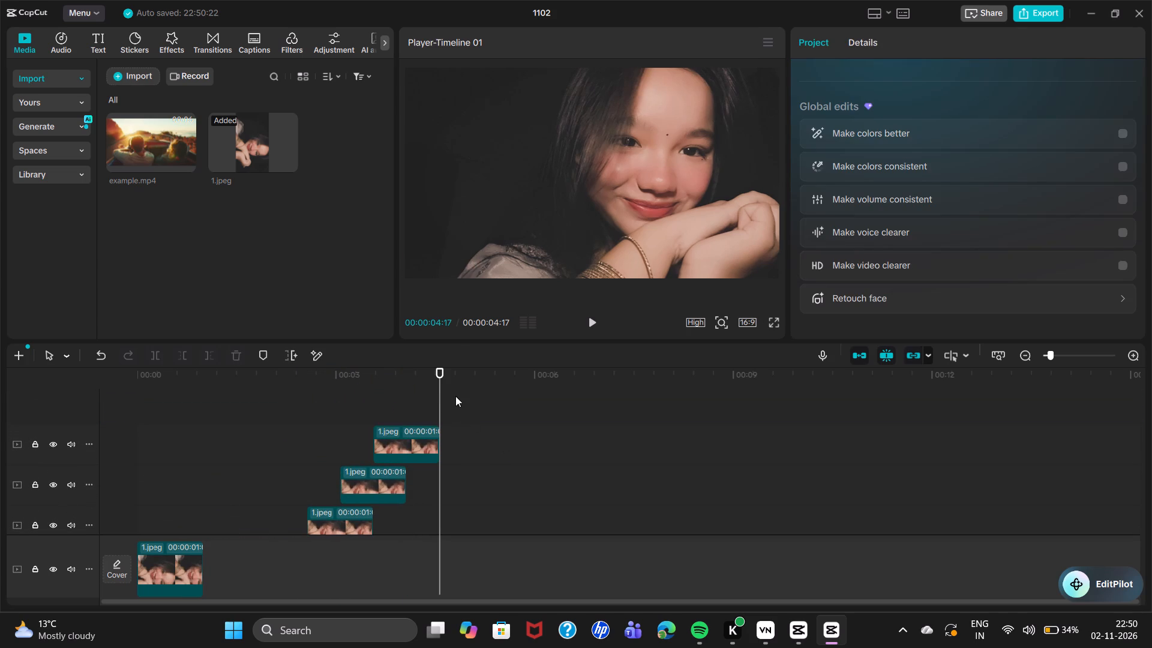
pyautogui.moveTo(441, 371); pyautogui.dragTo(315, 371)
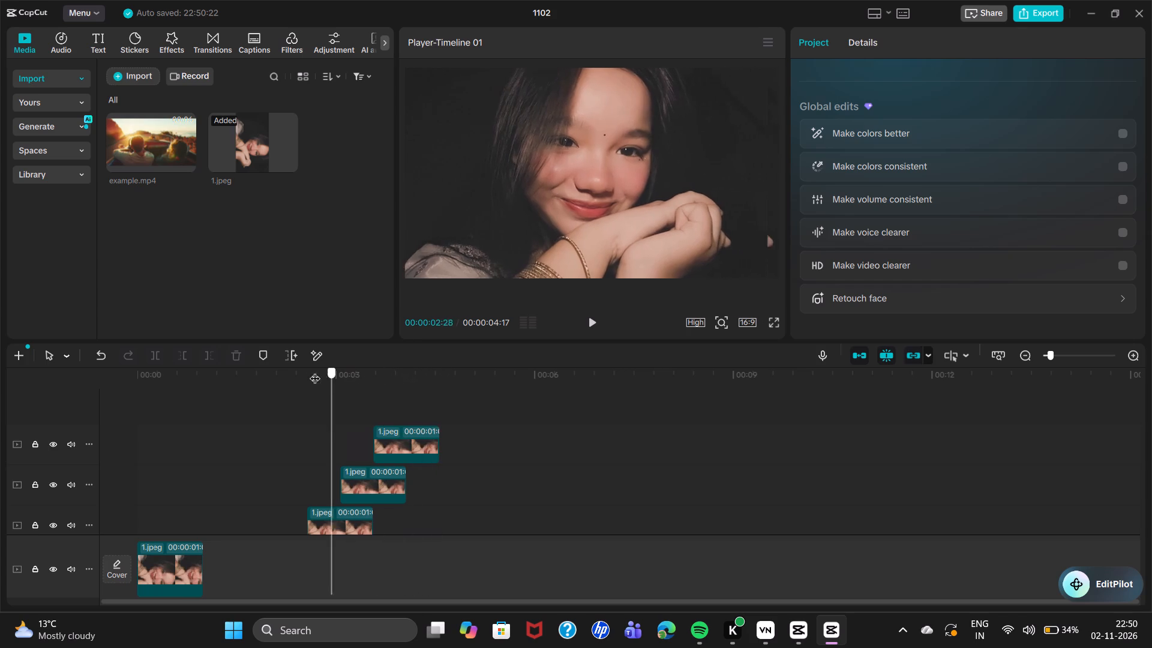
pyautogui.moveTo(315, 371); pyautogui.dragTo(114, 376)
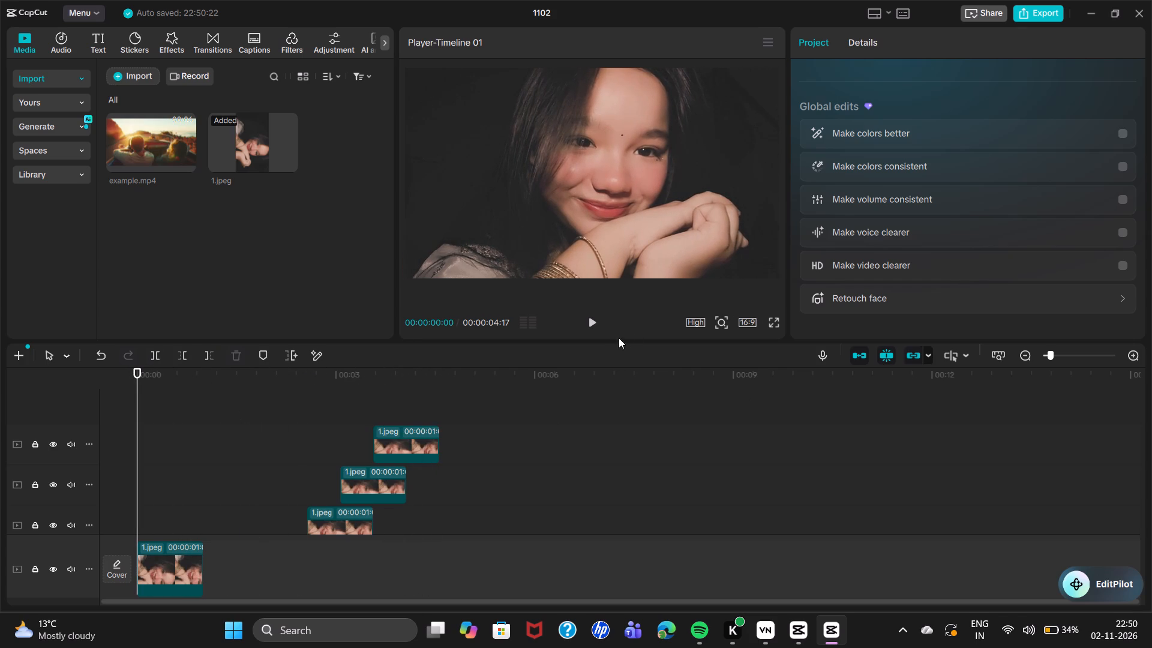
pyautogui.click(595, 328)
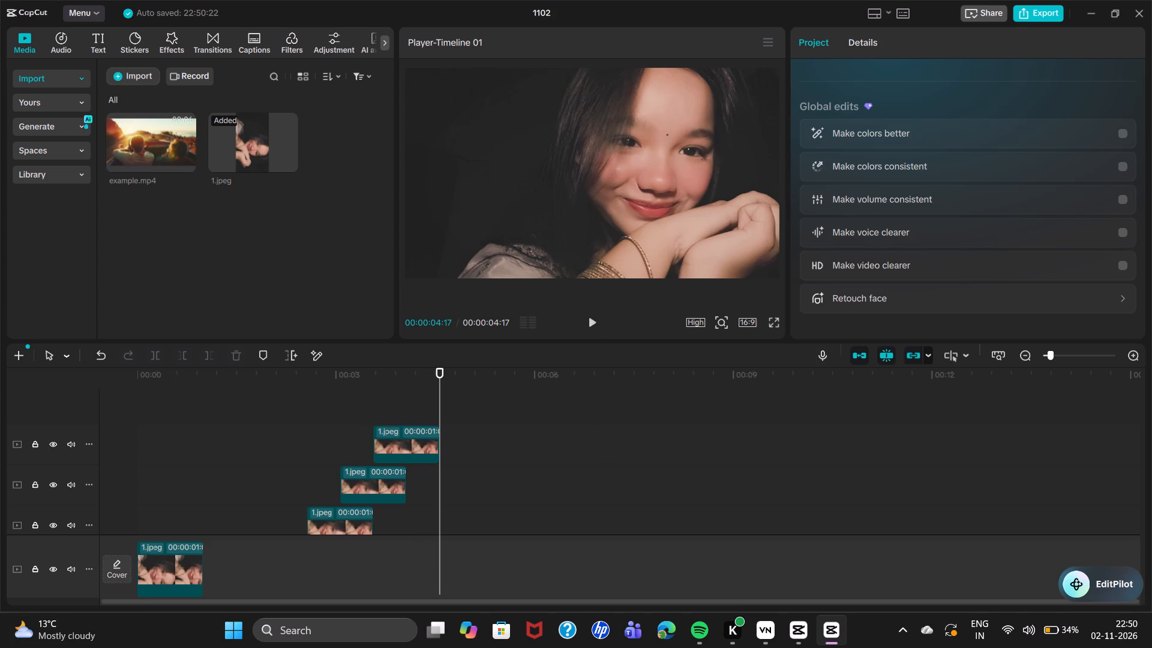
# Delete all seven 1.jpeg copies from the upper tracks, keeping only the original clip on the main track.
pyautogui.scroll(-9, 272, 426)
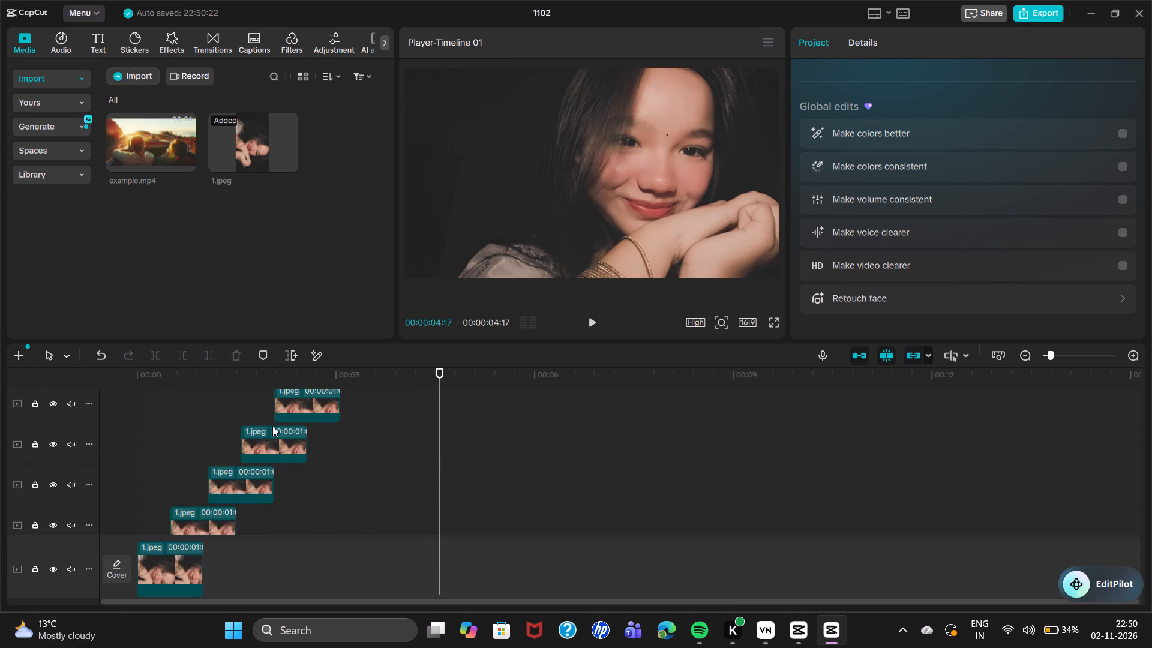
pyautogui.scroll(-5, 272, 426)
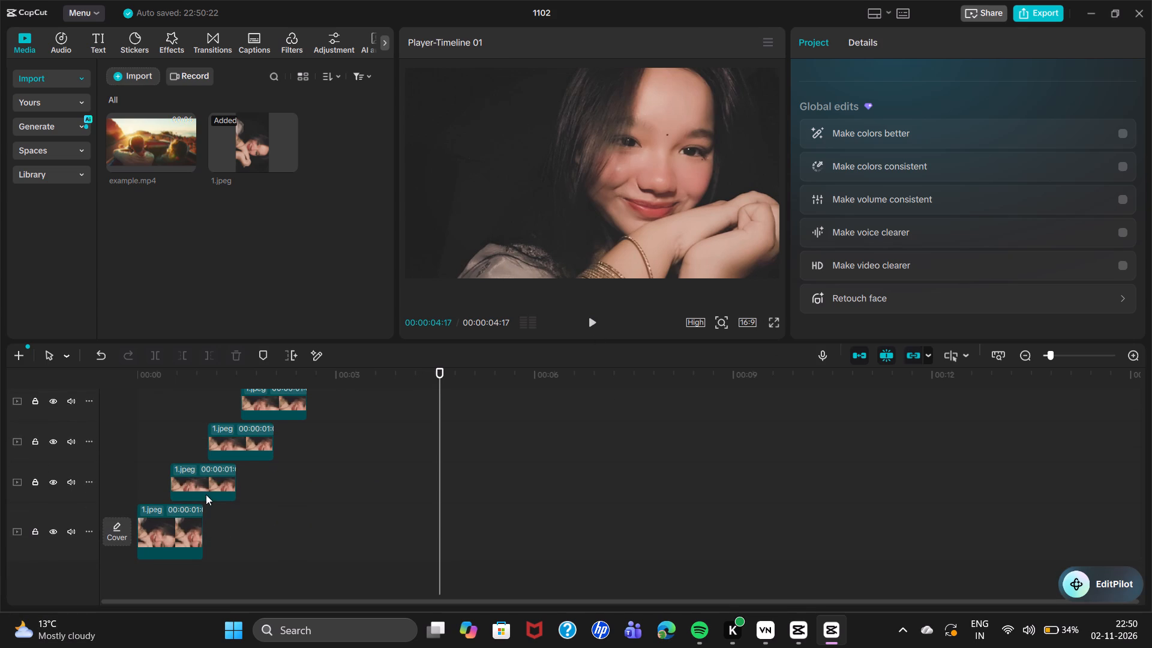
pyautogui.click(219, 476)
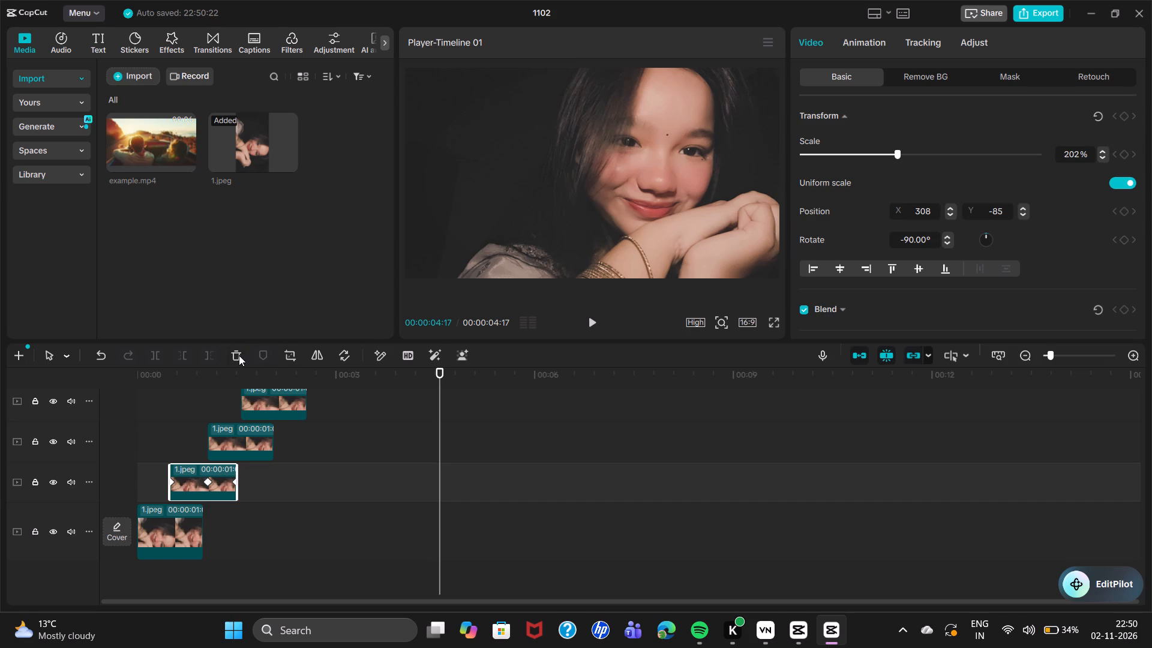
pyautogui.click(238, 355)
pyautogui.click(220, 493)
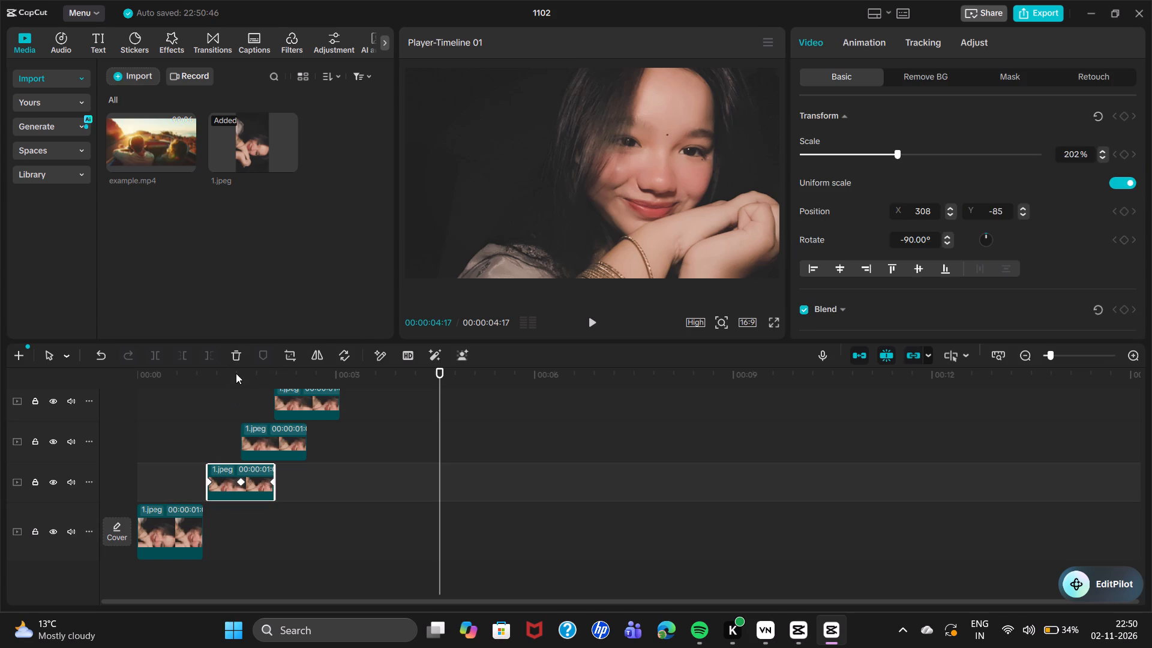
pyautogui.click(235, 362)
pyautogui.click(290, 486)
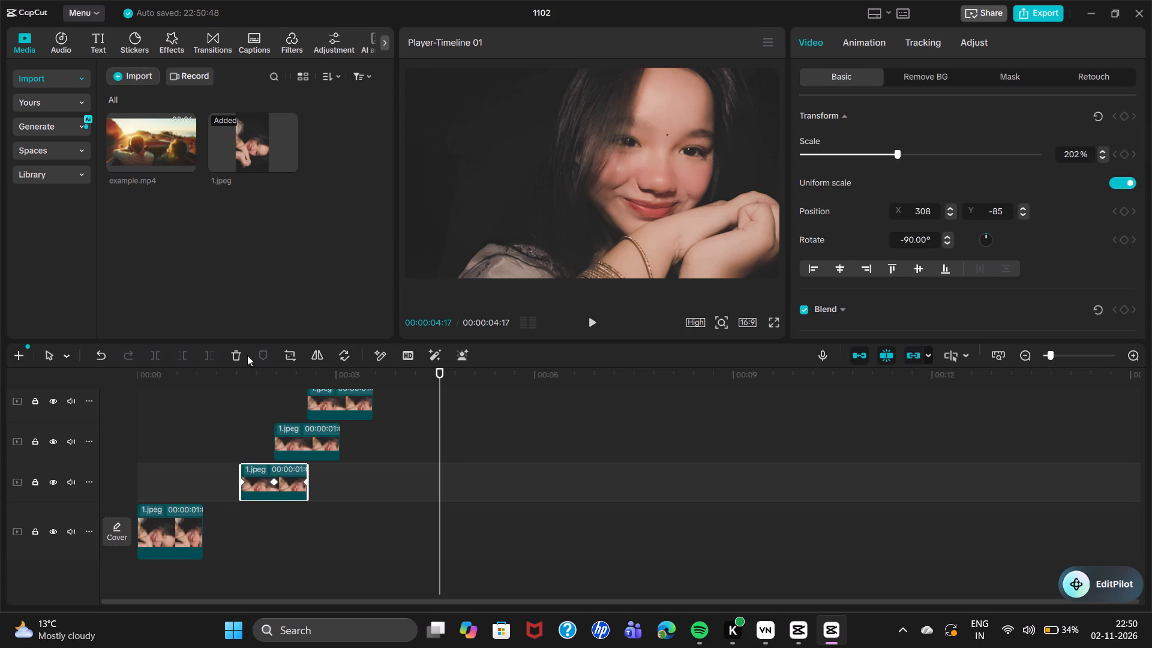
pyautogui.click(237, 353)
pyautogui.click(318, 478)
pyautogui.click(239, 351)
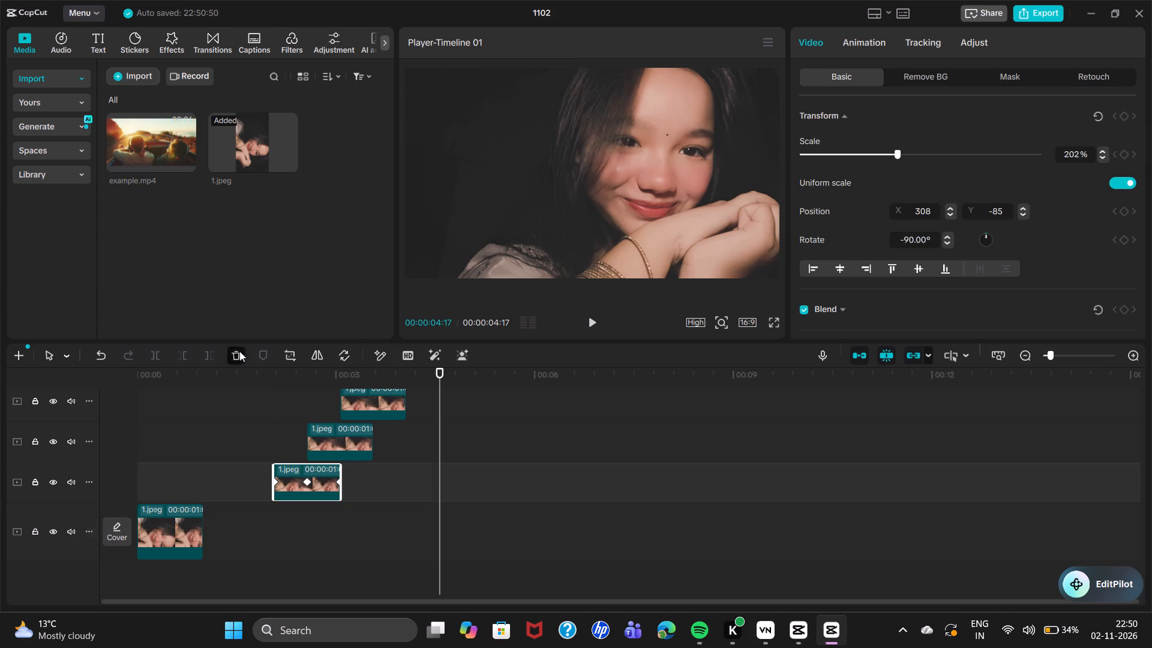
pyautogui.click(341, 510)
pyautogui.click(333, 491)
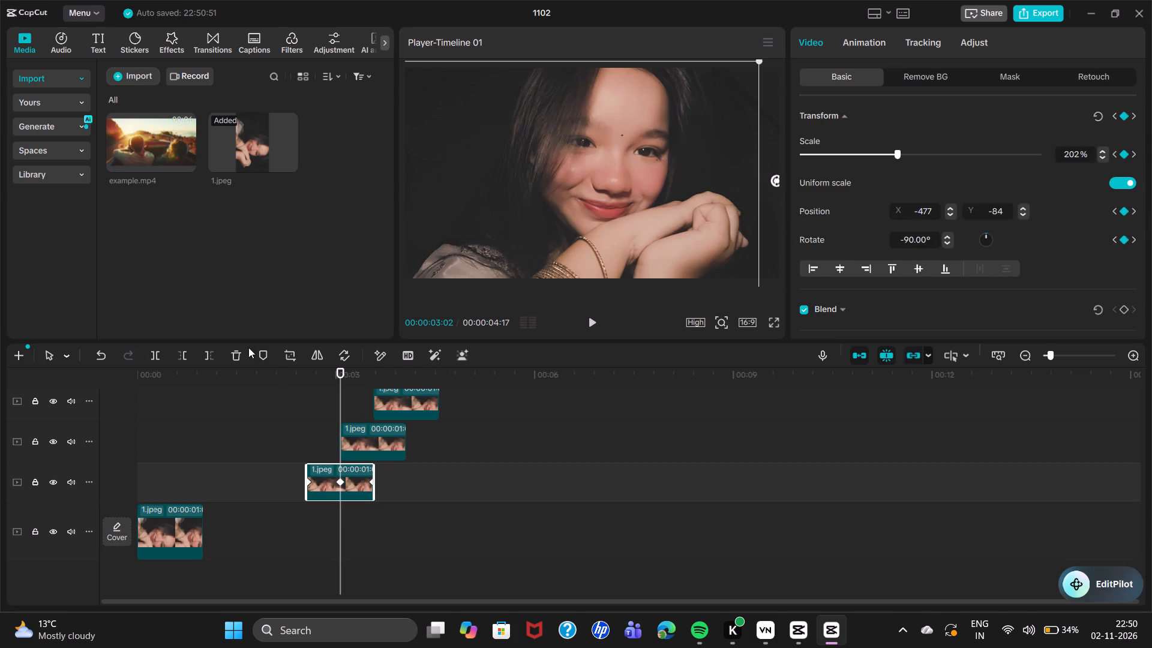
pyautogui.click(241, 356)
pyautogui.click(361, 488)
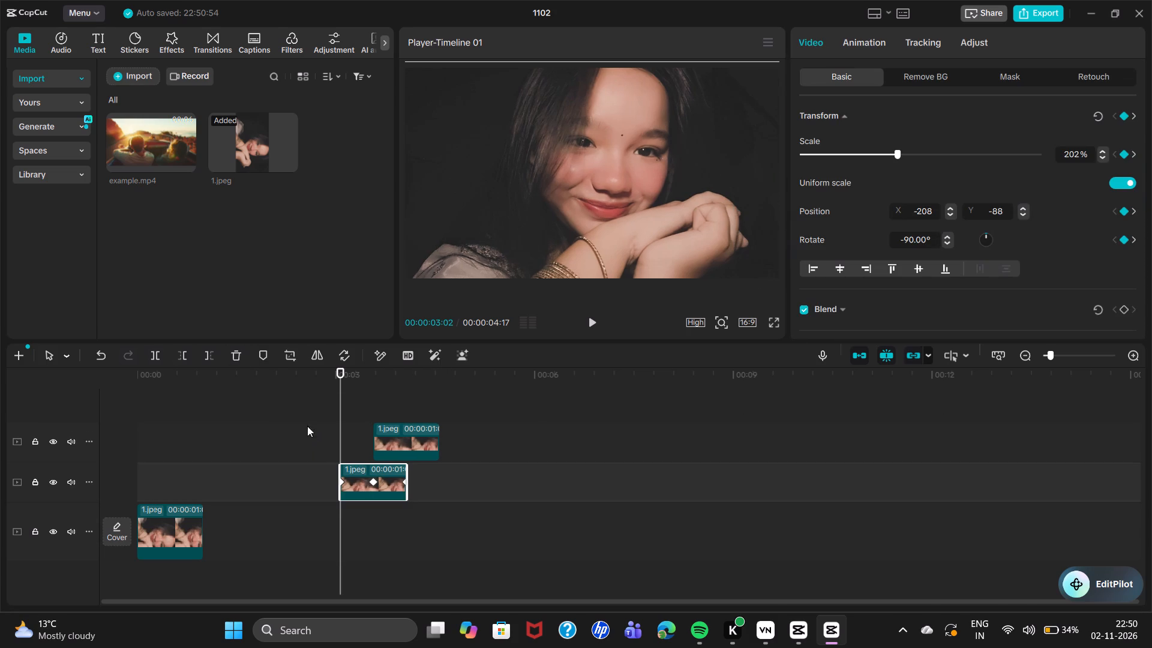
pyautogui.click(241, 353)
pyautogui.click(387, 450)
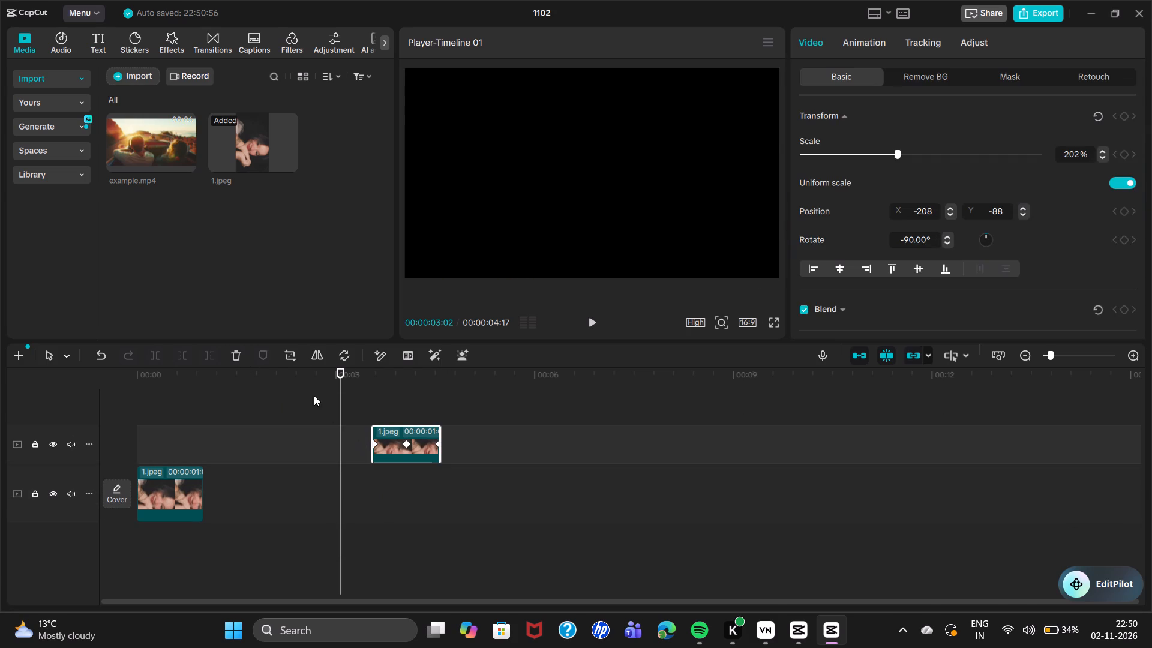
pyautogui.click(234, 358)
# Select the remaining 1.jpeg clip, return to 00:00:00:00, and examine its face Retouch options.
pyautogui.click(175, 492)
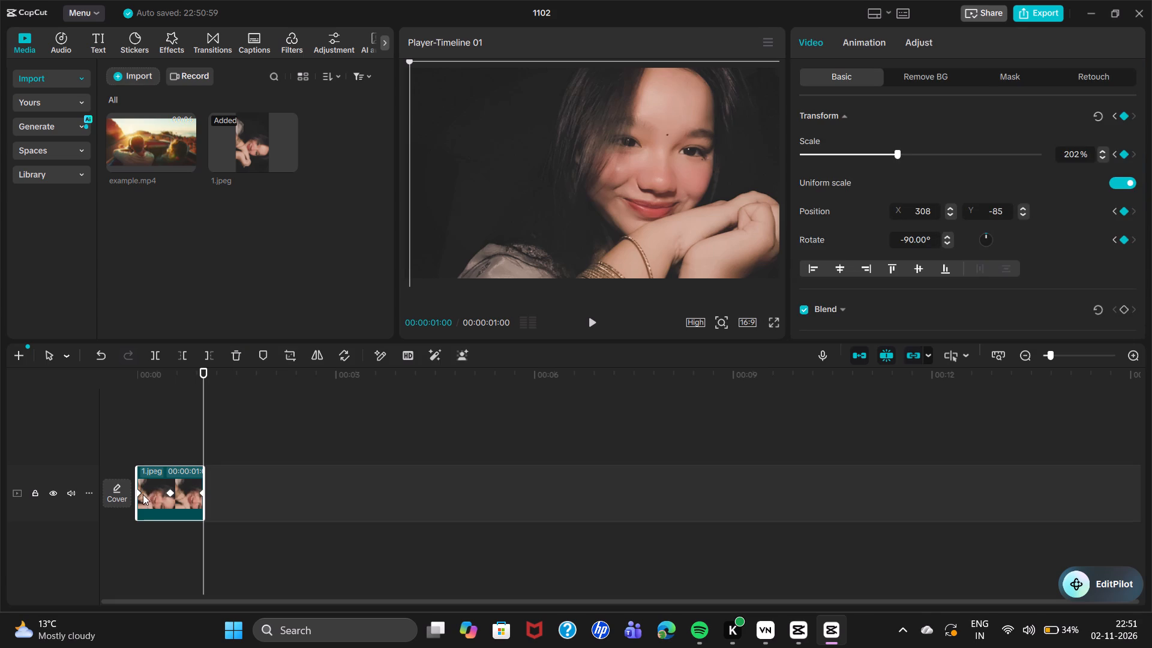
pyautogui.click(136, 493)
pyautogui.click(138, 481)
pyautogui.moveTo(205, 373); pyautogui.dragTo(138, 376)
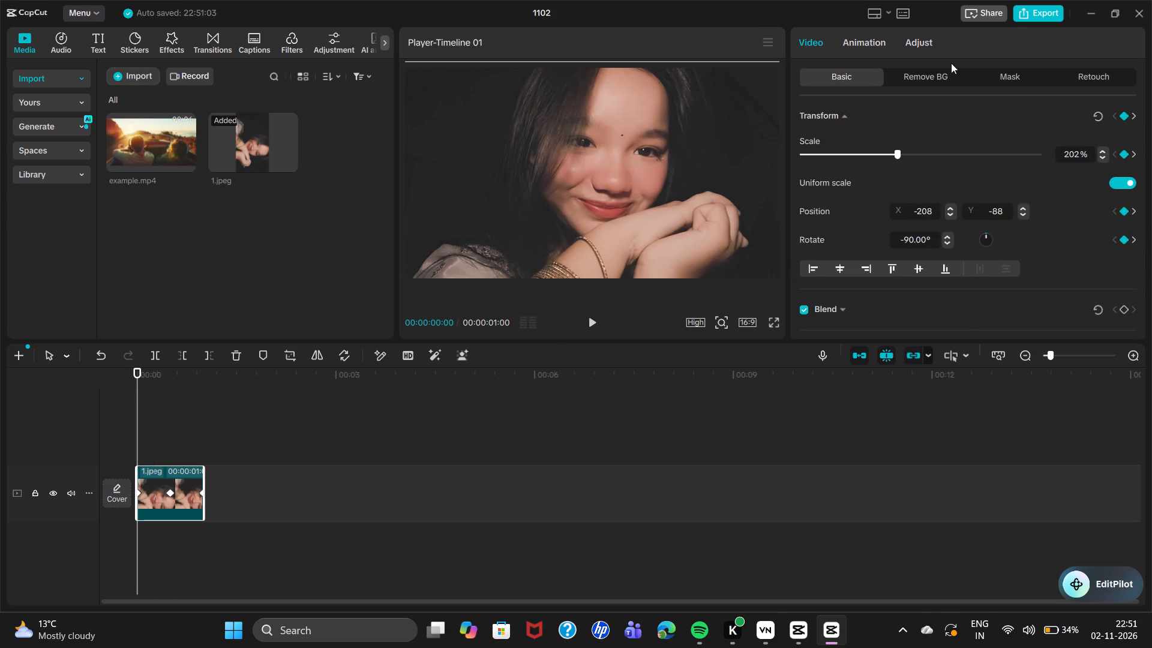
pyautogui.click(1072, 70)
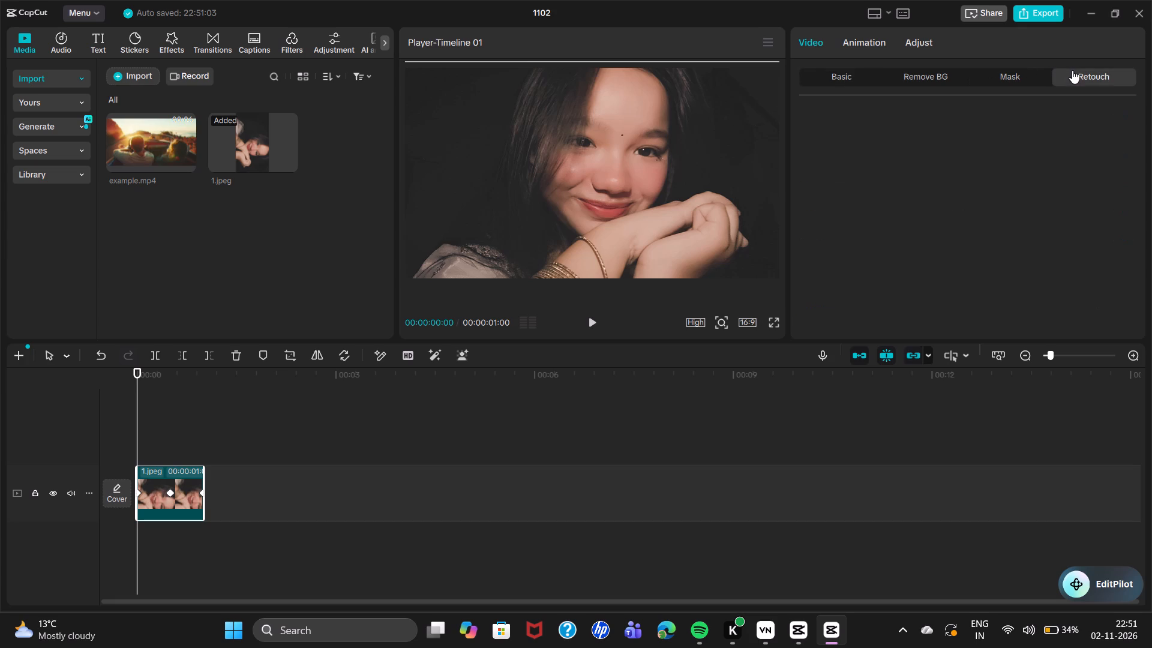
pyautogui.scroll(-4, 905, 219)
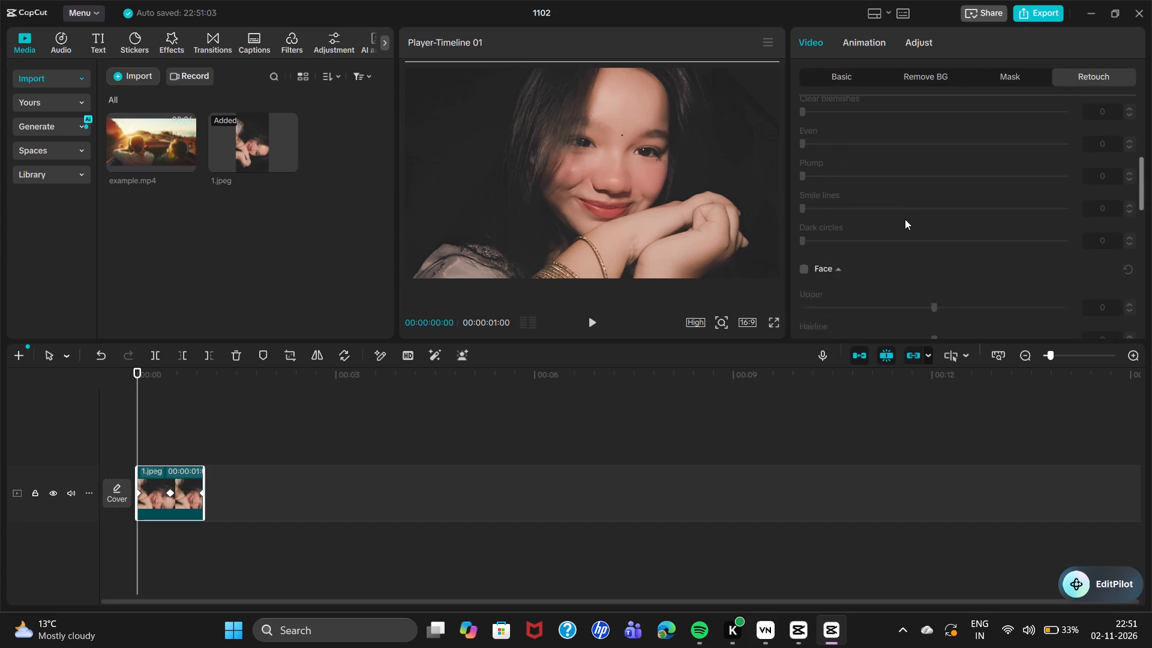
pyautogui.scroll(-10, 905, 219)
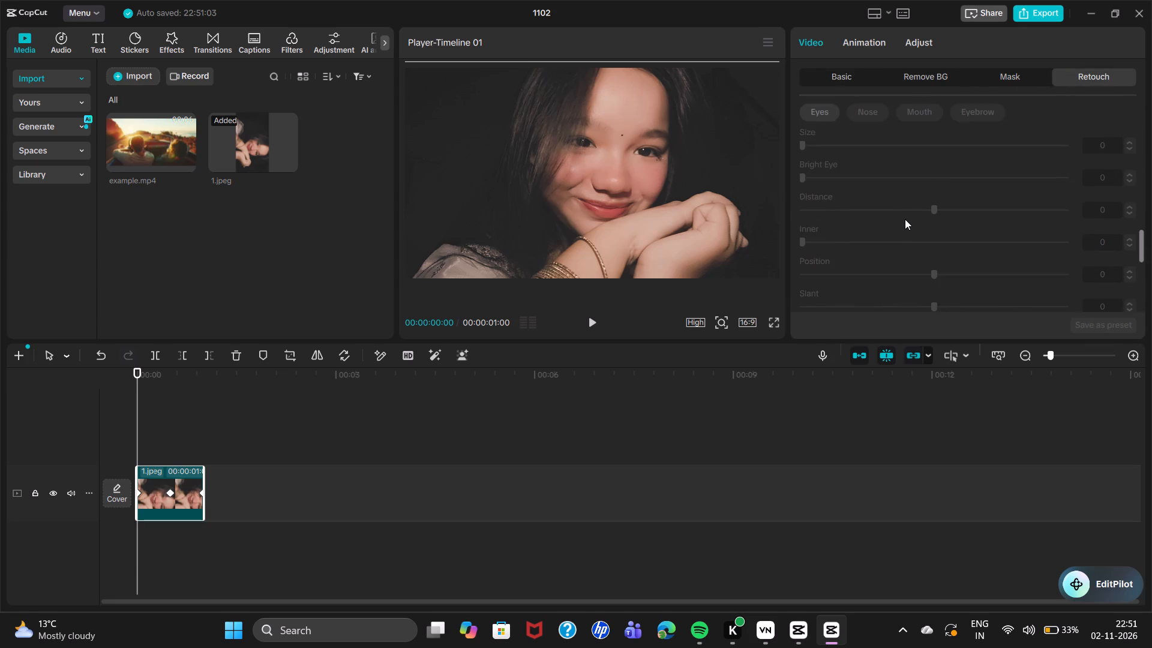
pyautogui.scroll(-2, 905, 219)
pyautogui.scroll(14, 905, 219)
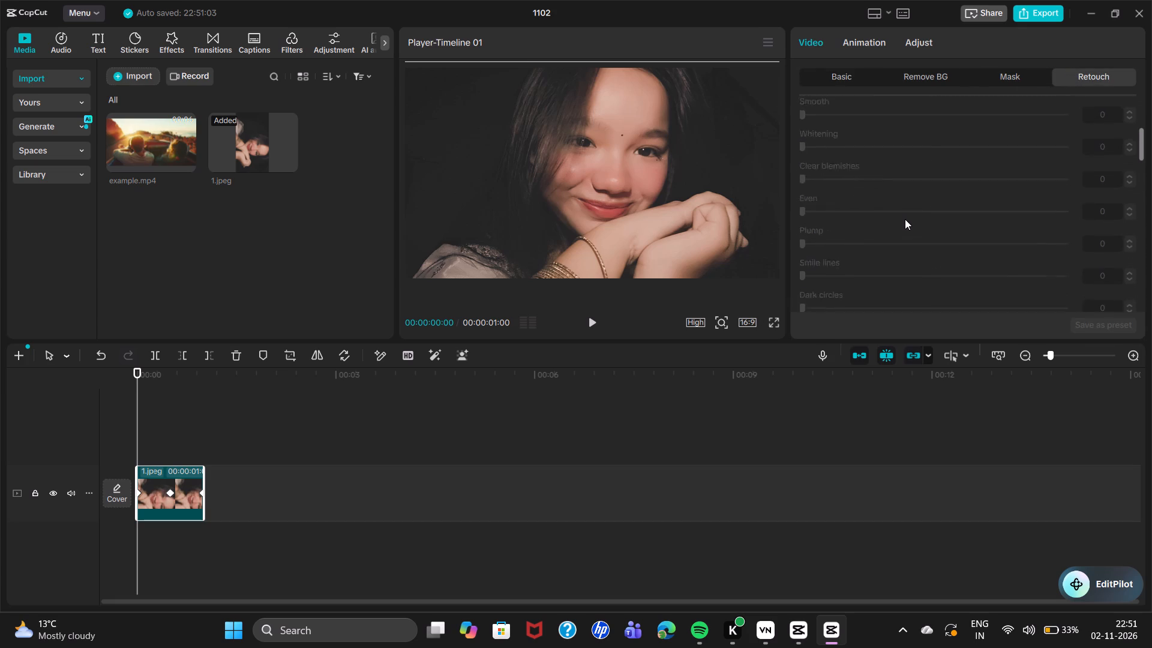
pyautogui.scroll(9, 905, 219)
# Look through the clip's Animation presets, its Basic Adjust settings for colour, lightness and effects, and the Adjustment library.
pyautogui.click(871, 40)
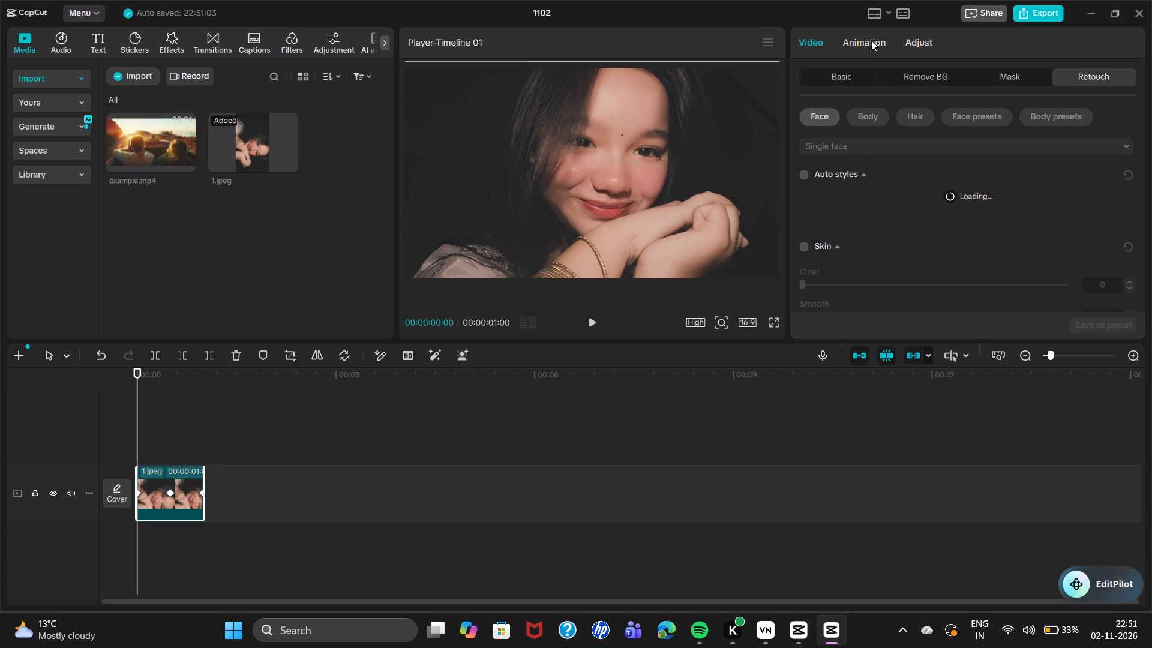
pyautogui.click(924, 35)
pyautogui.click(925, 38)
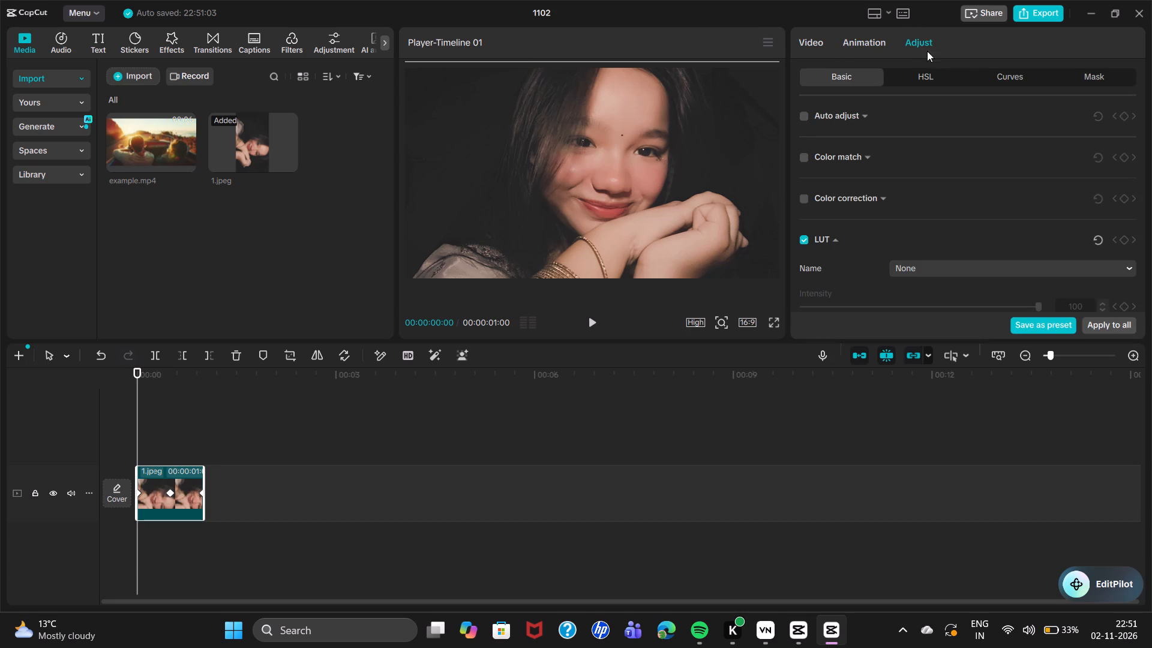
pyautogui.scroll(-5, 877, 179)
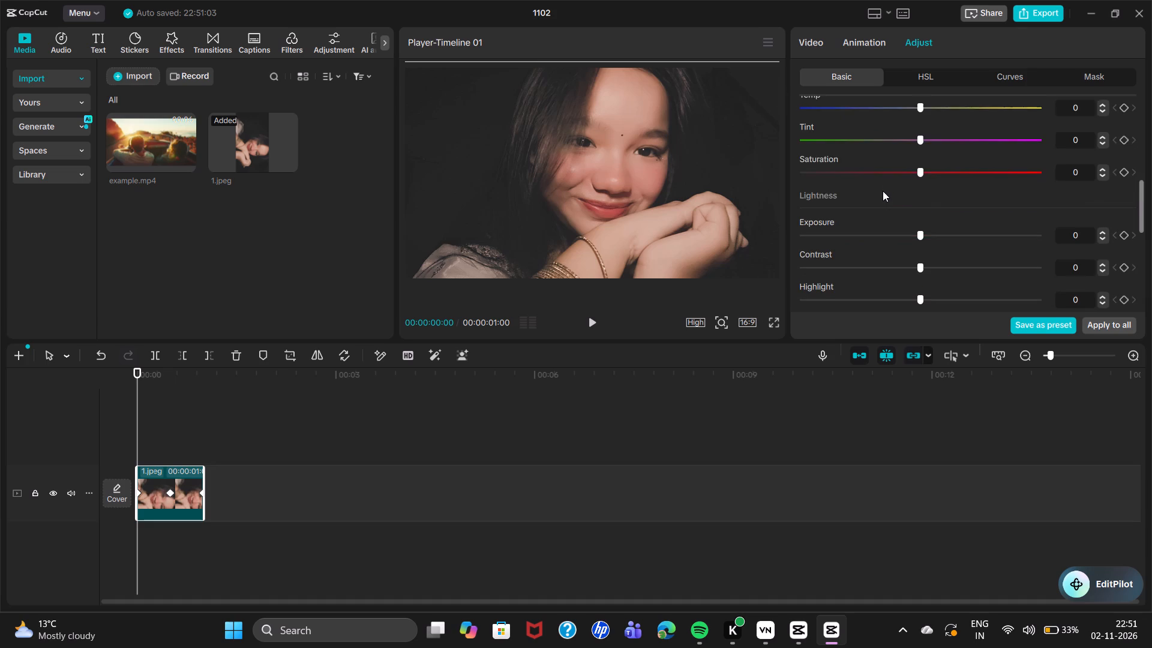
pyautogui.scroll(-5, 883, 191)
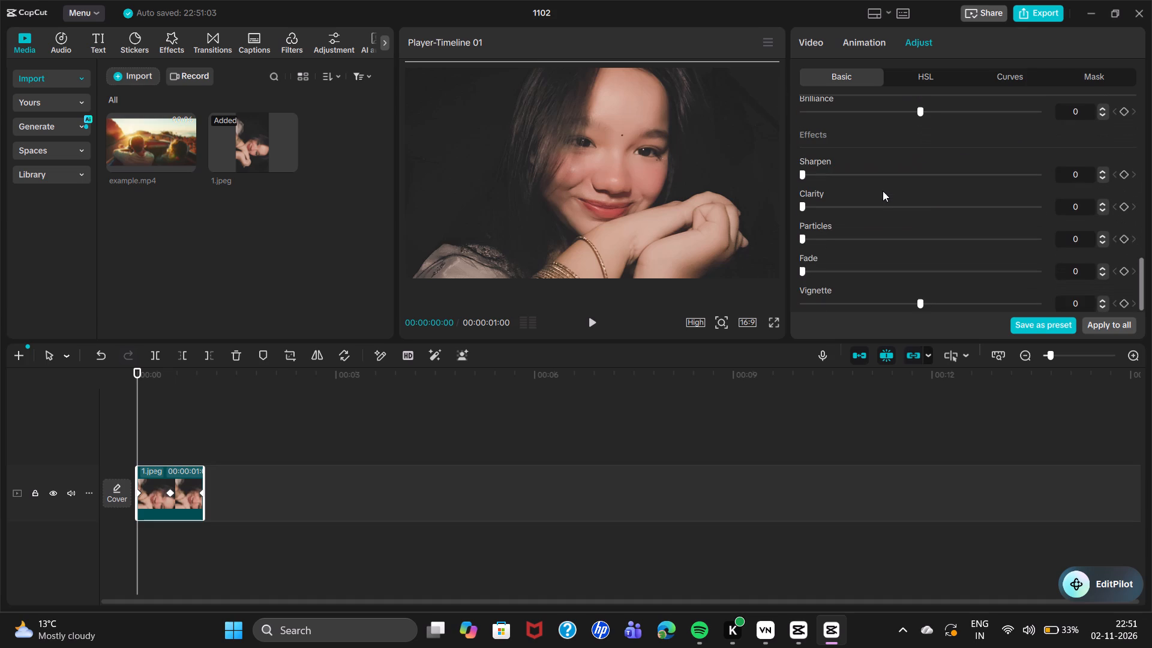
pyautogui.scroll(-4, 883, 191)
pyautogui.scroll(5, 895, 188)
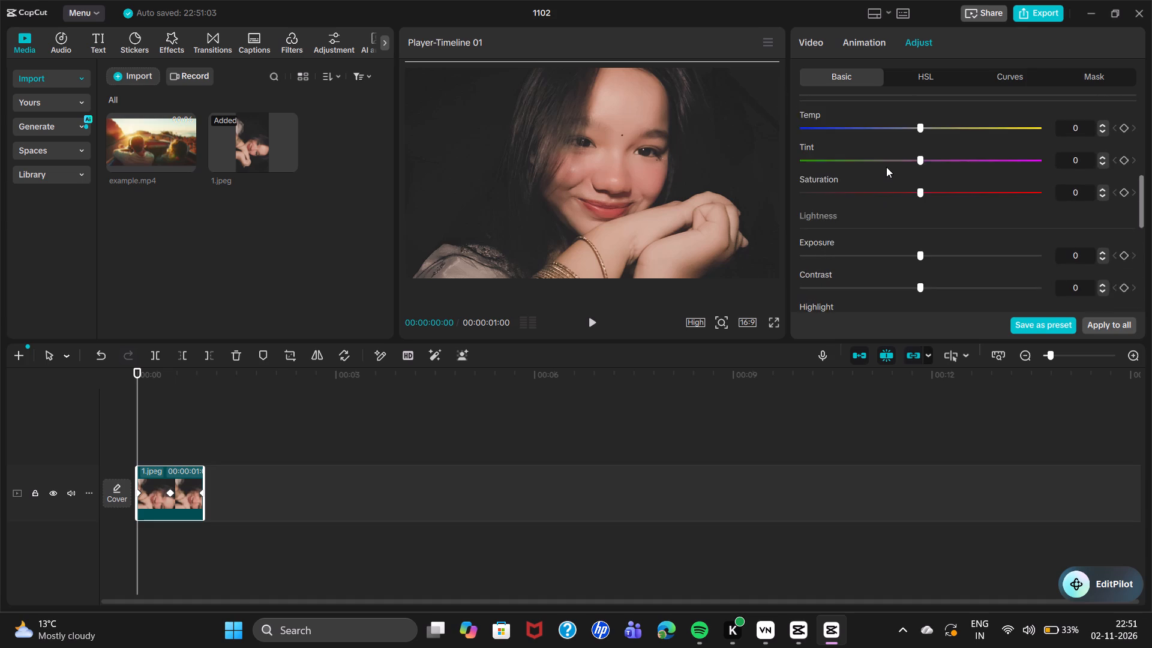
pyautogui.scroll(7, 886, 167)
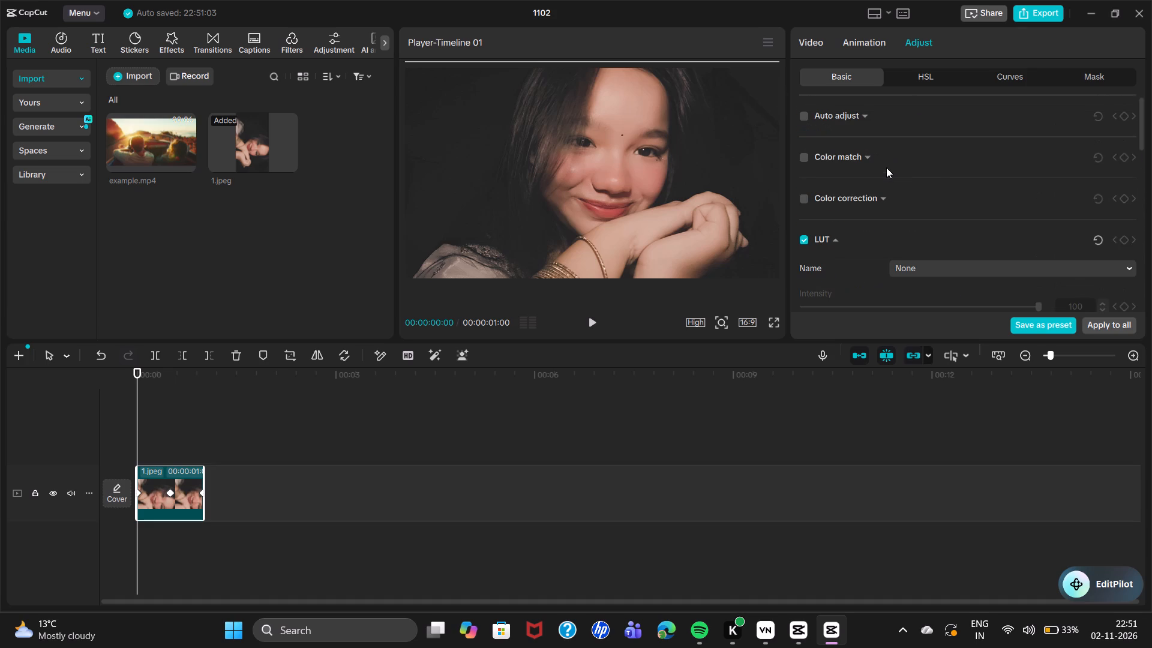
pyautogui.scroll(2, 886, 167)
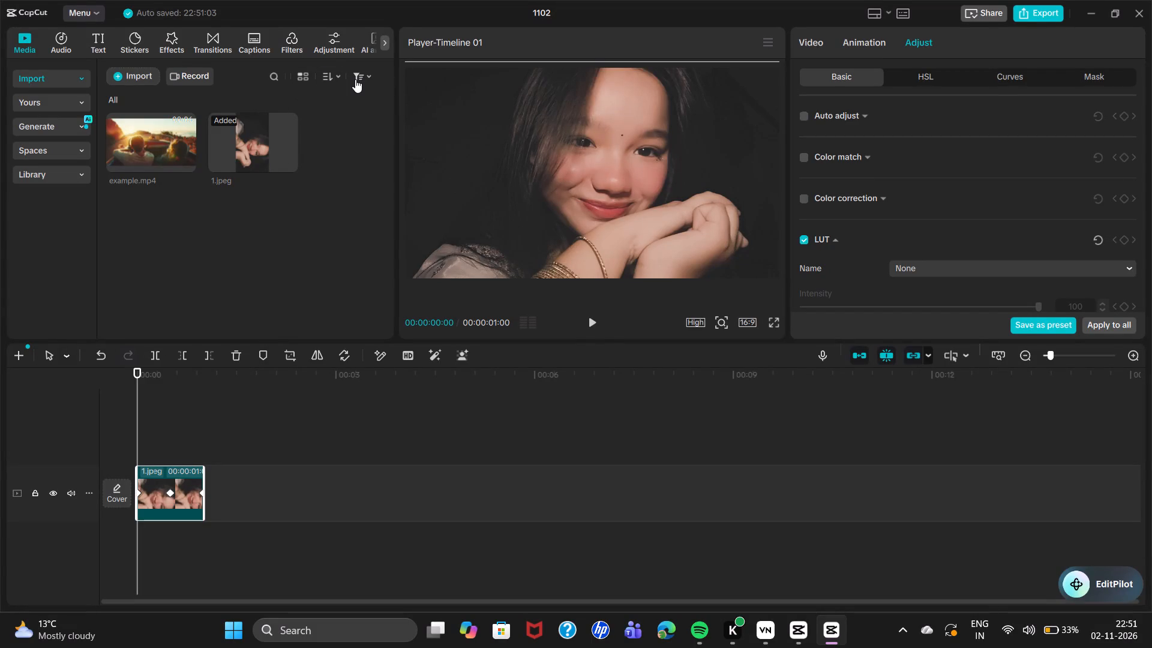
pyautogui.click(332, 34)
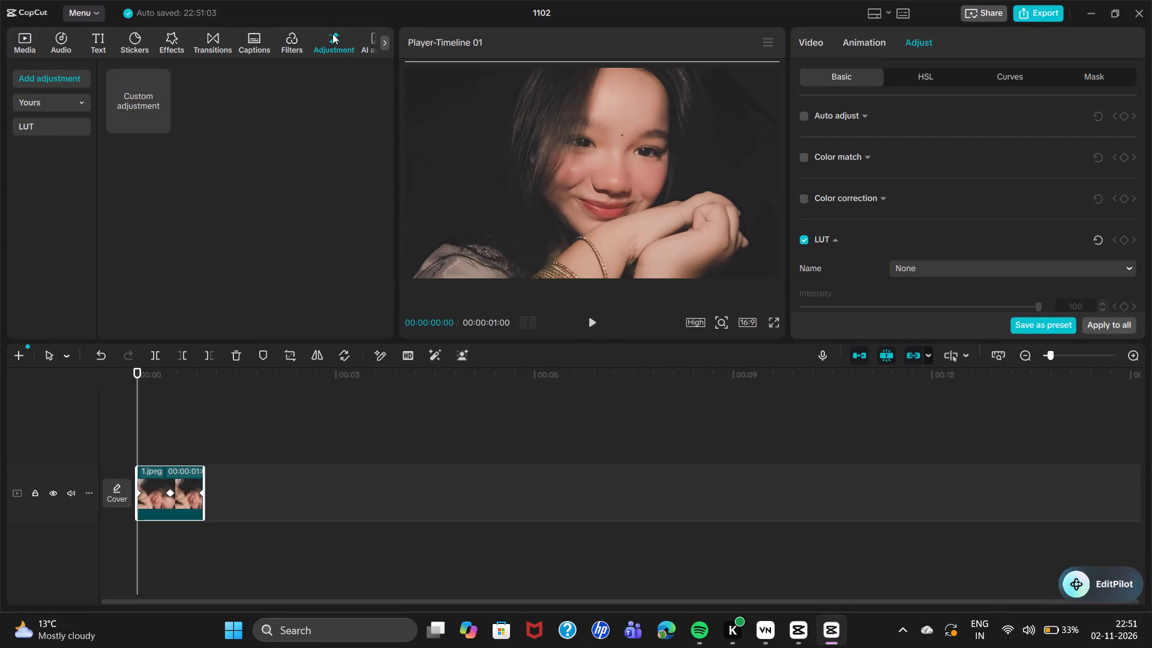
pyautogui.click(383, 38)
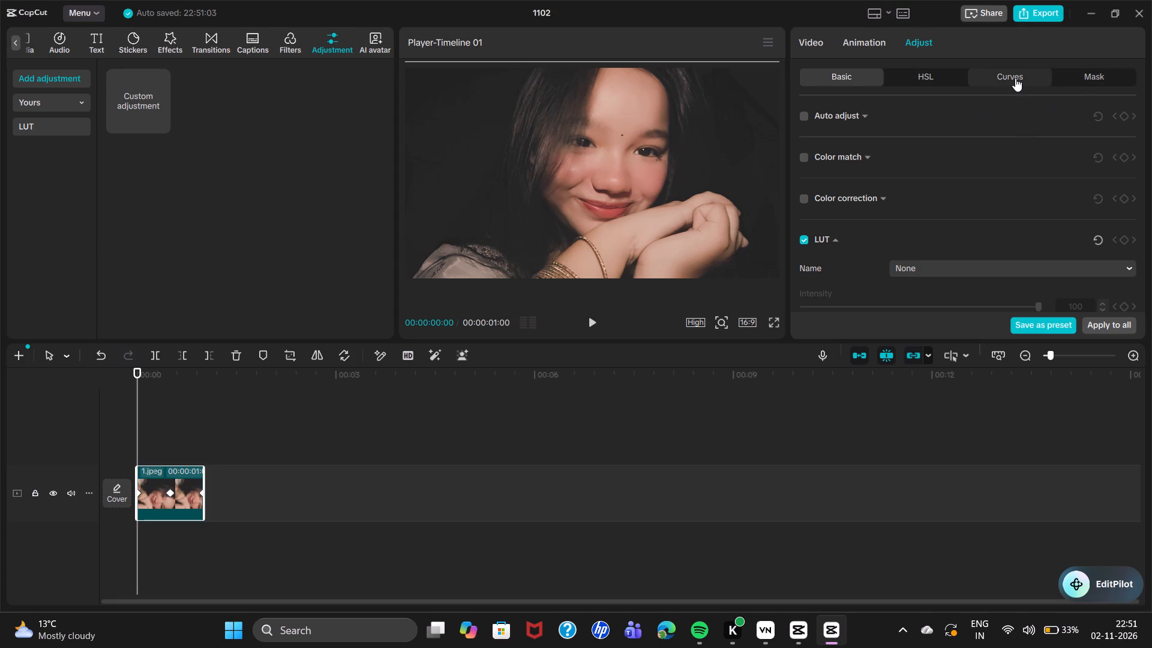
# Examine the 1.jpeg clip's face Retouch options again, from Auto styles and Skin through the face-shape settings.
pyautogui.click(808, 37)
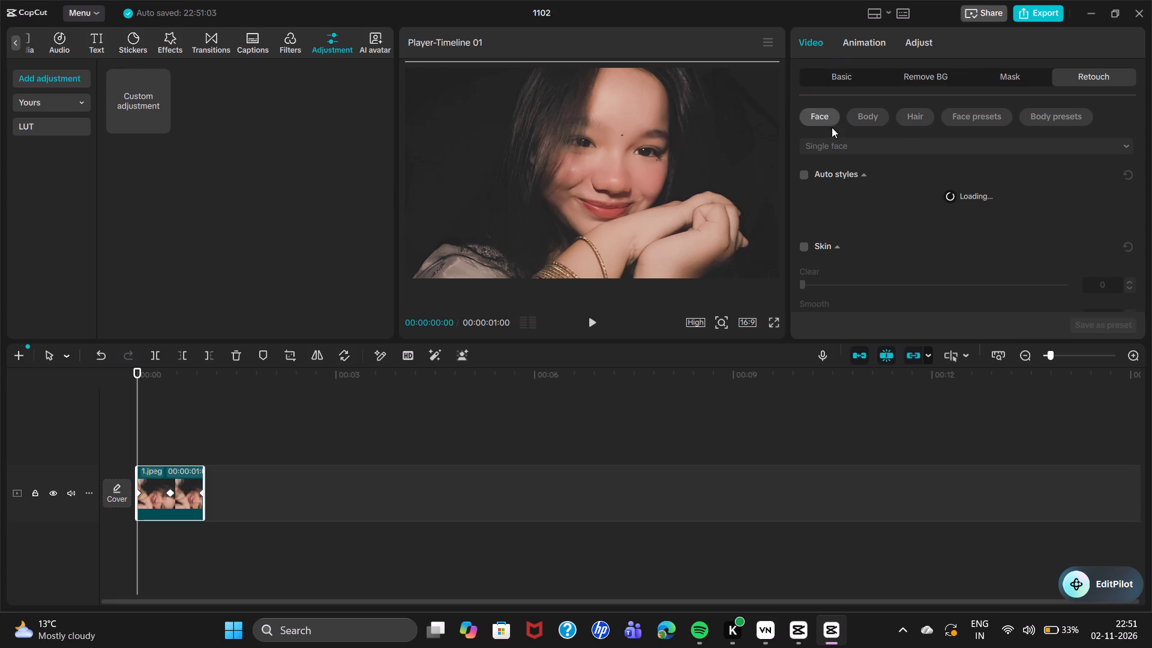
pyautogui.scroll(-2, 923, 260)
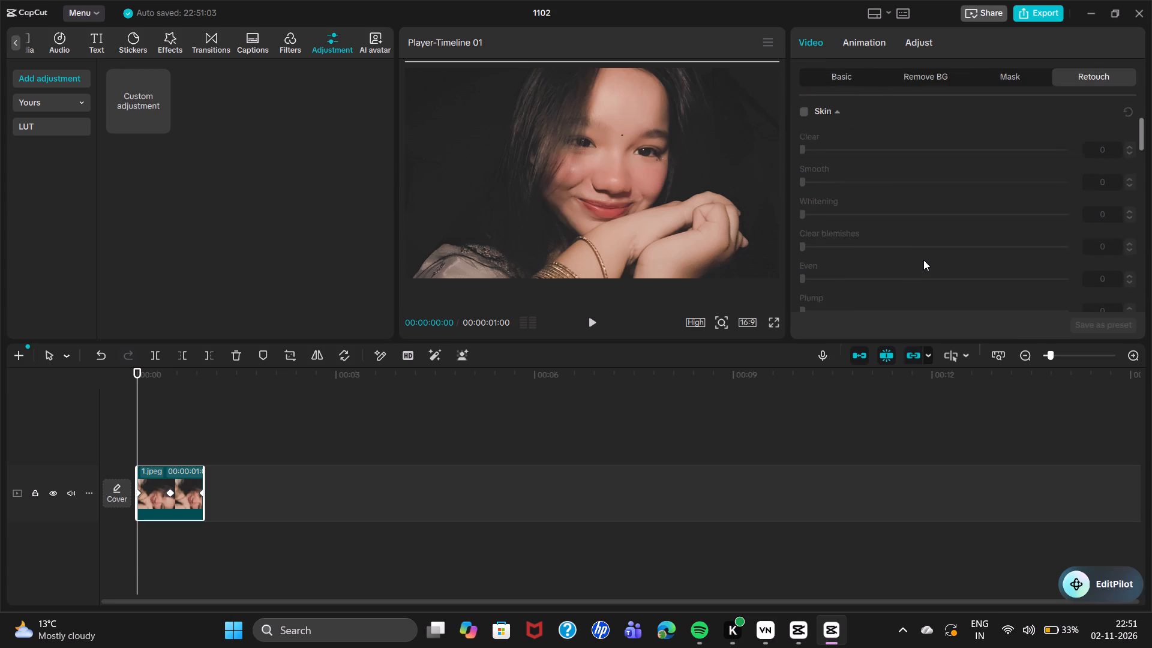
pyautogui.scroll(-7, 923, 260)
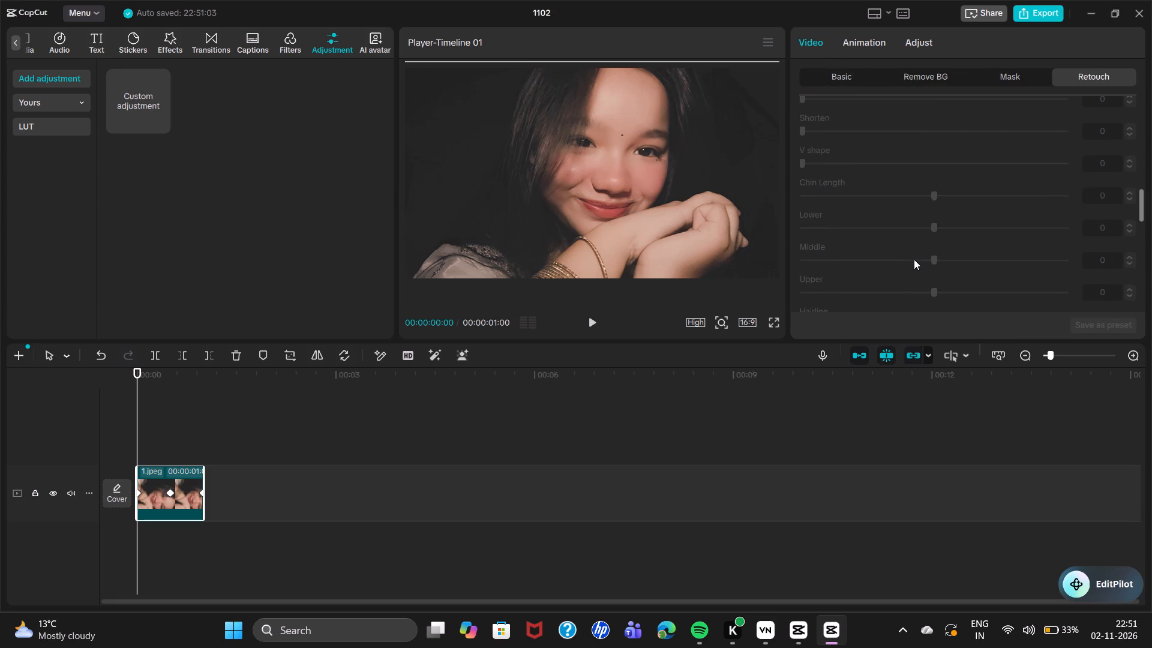
pyautogui.scroll(14, 914, 259)
pyautogui.scroll(-1, 913, 248)
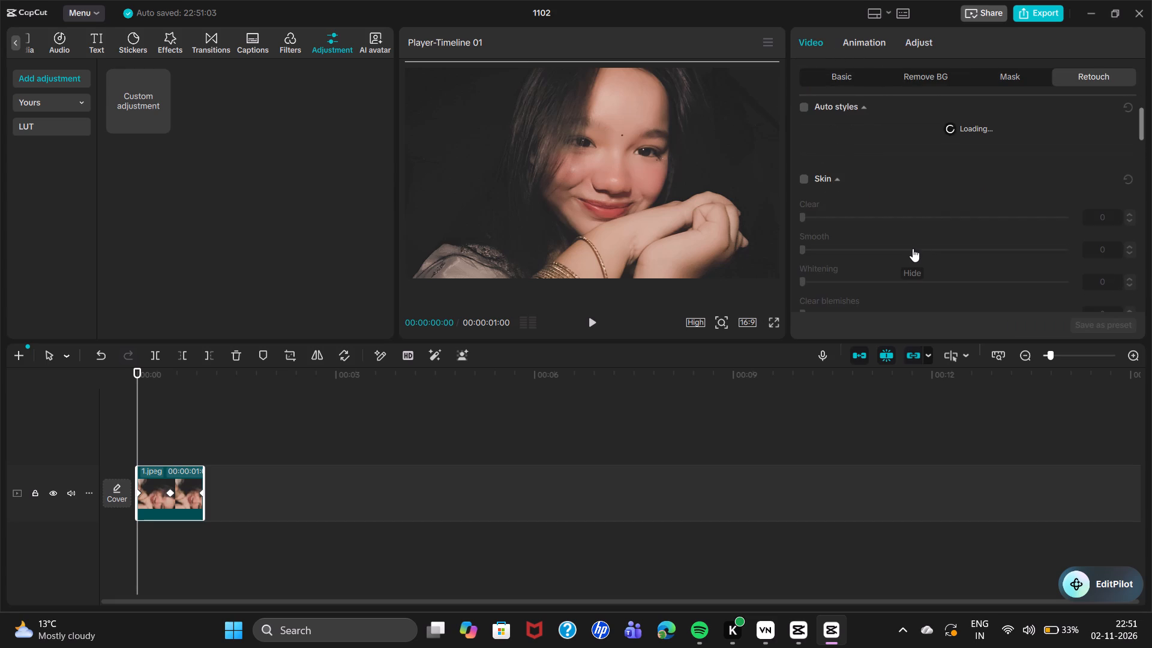
pyautogui.scroll(3, 949, 283)
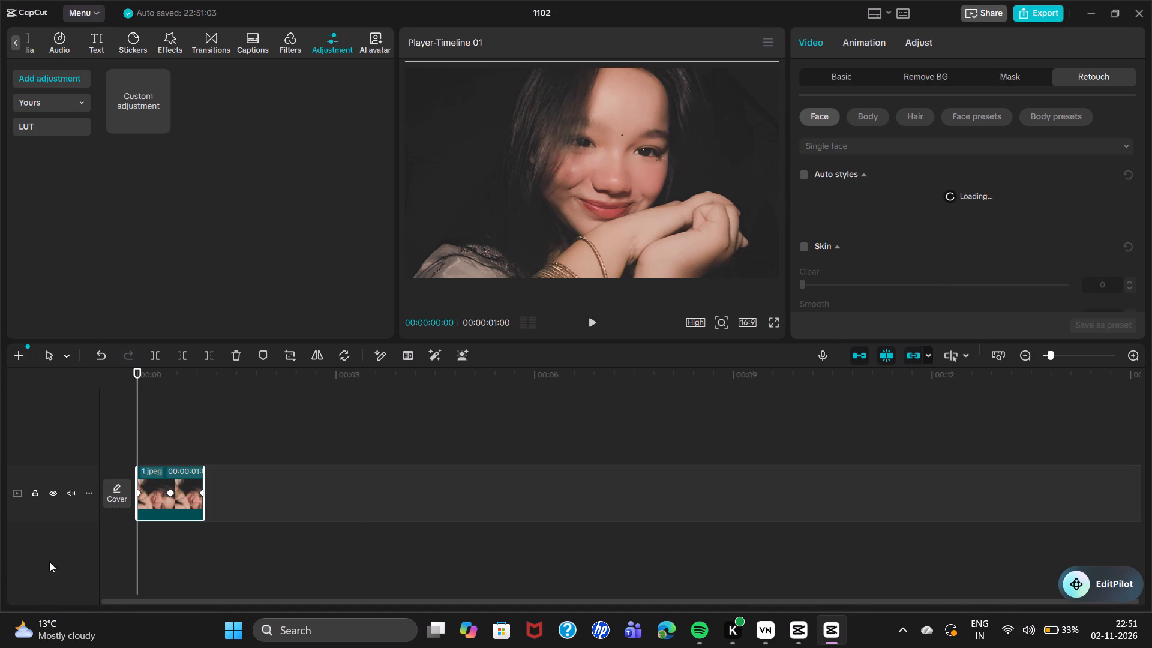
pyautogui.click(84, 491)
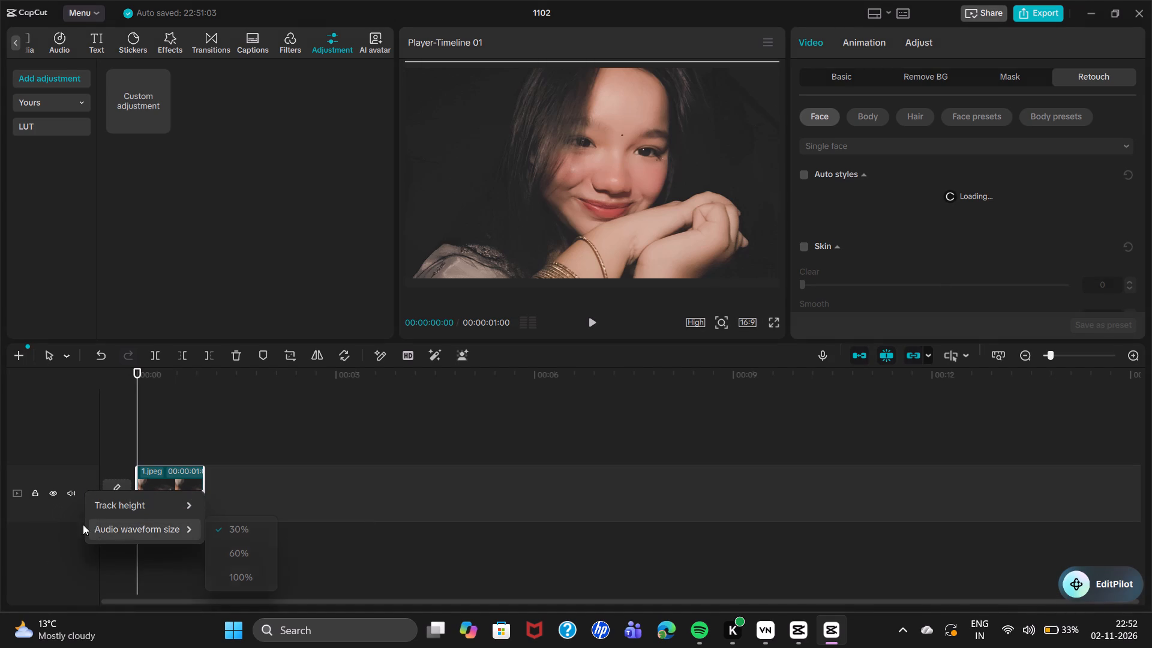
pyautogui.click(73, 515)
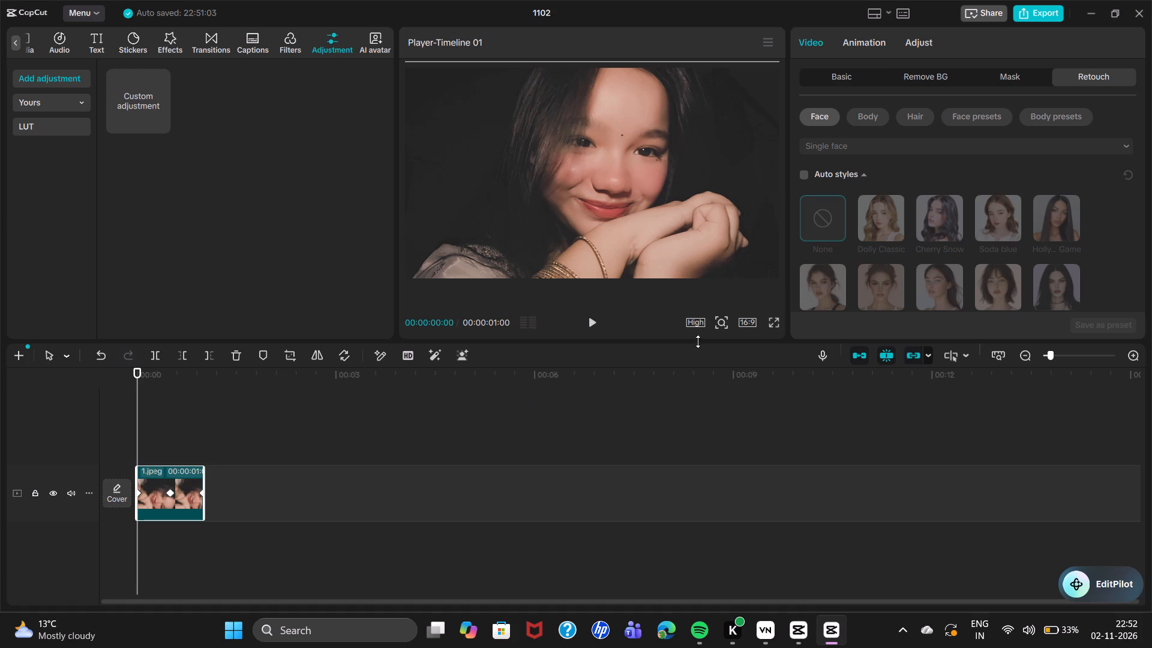
# Set the preview's playback quality to Full.
pyautogui.click(694, 324)
pyautogui.click(732, 333)
# Play the 1.jpeg animation in full-screen preview, then return to the editor.
pyautogui.click(776, 326)
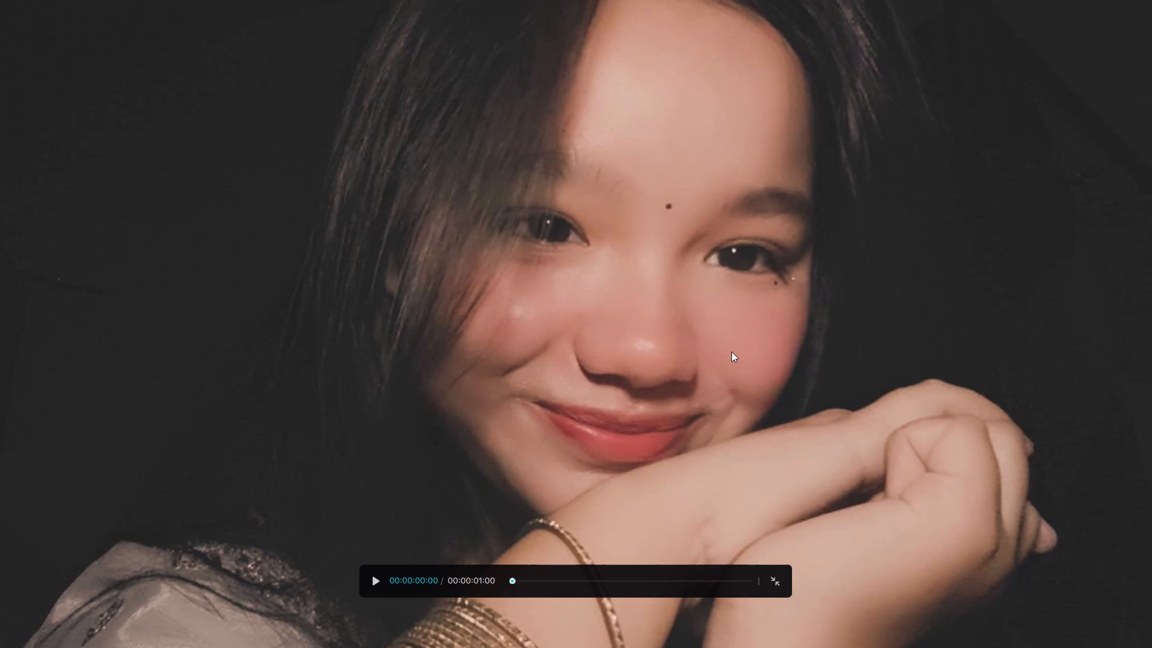
pyautogui.press('space')
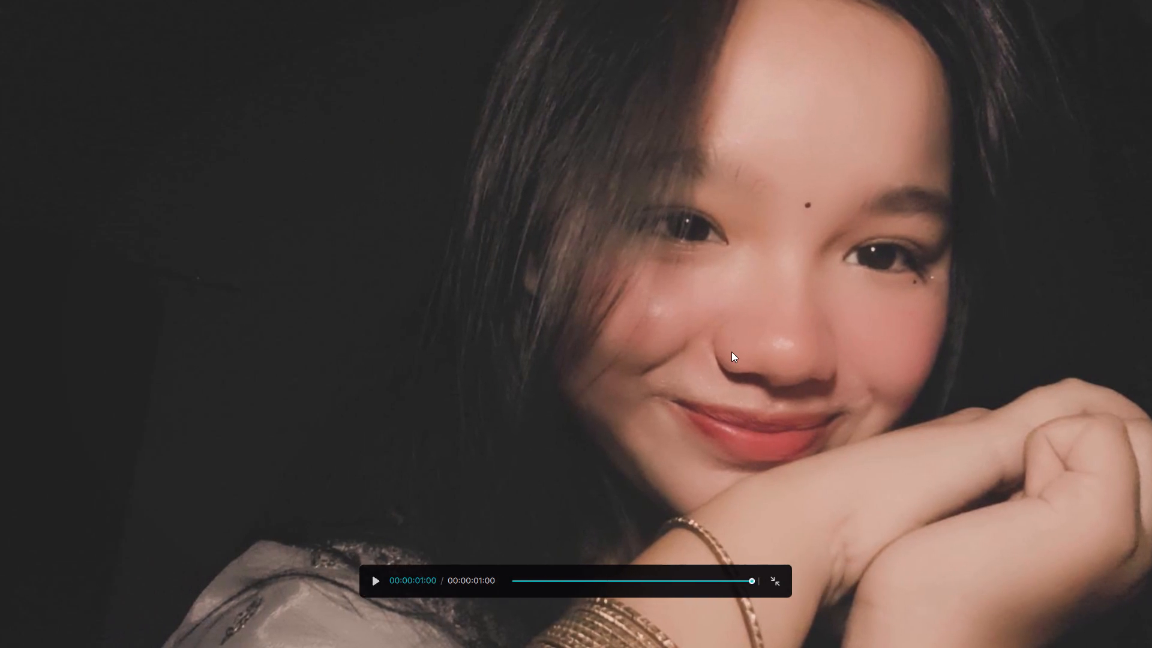
pyautogui.press('space')
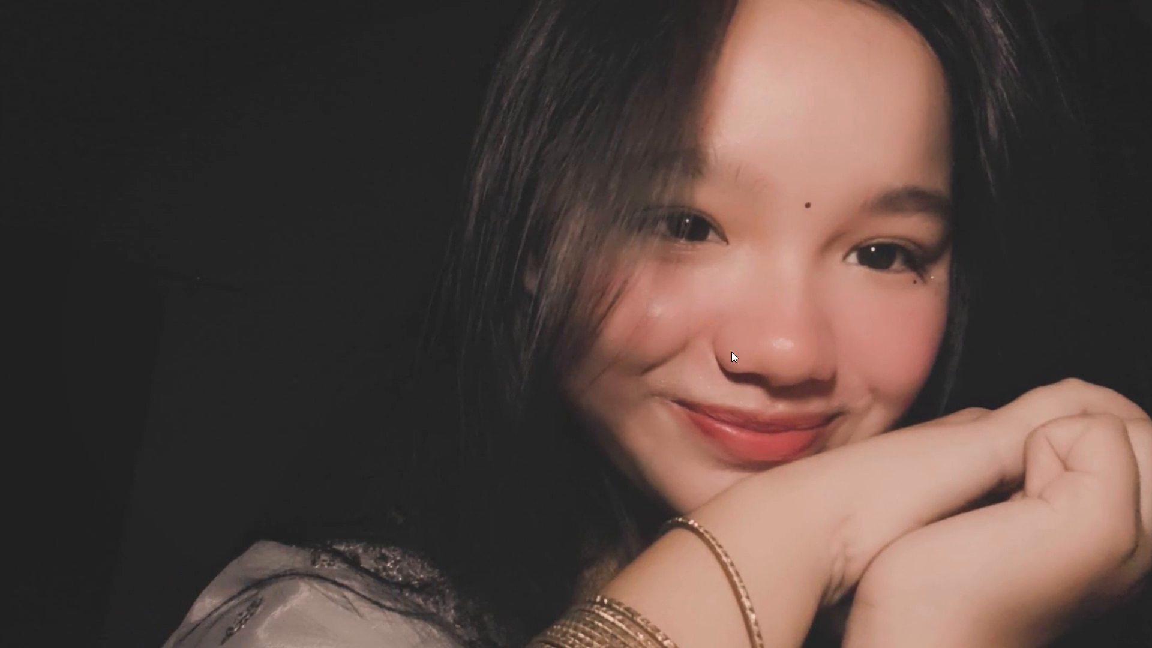
pyautogui.press('Escape')
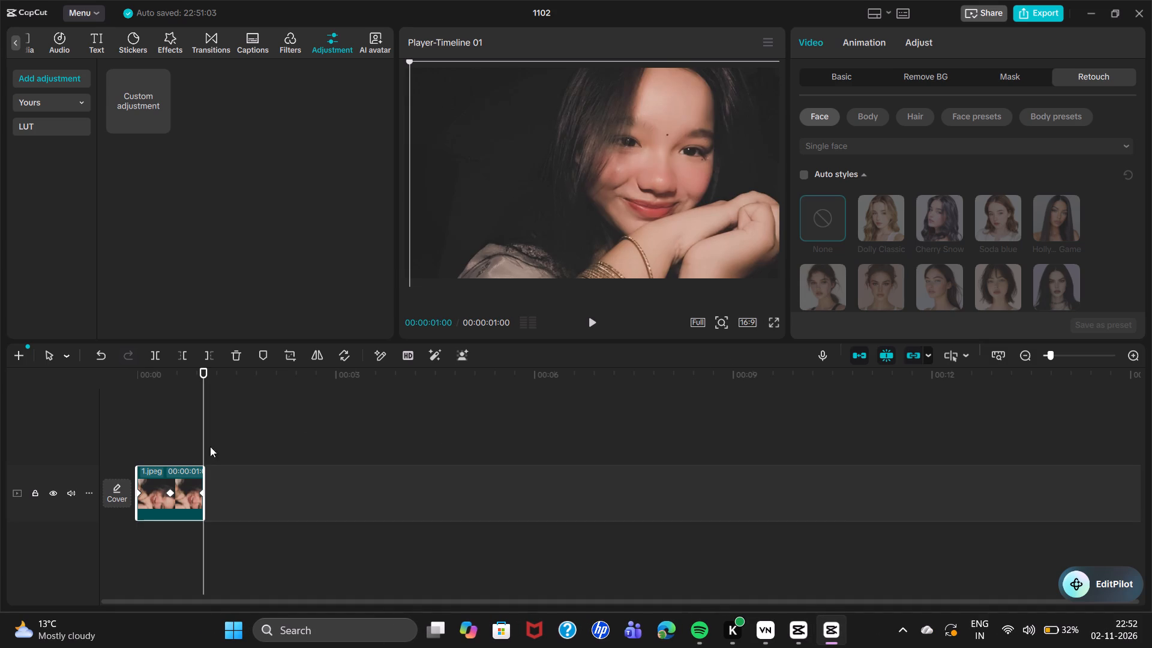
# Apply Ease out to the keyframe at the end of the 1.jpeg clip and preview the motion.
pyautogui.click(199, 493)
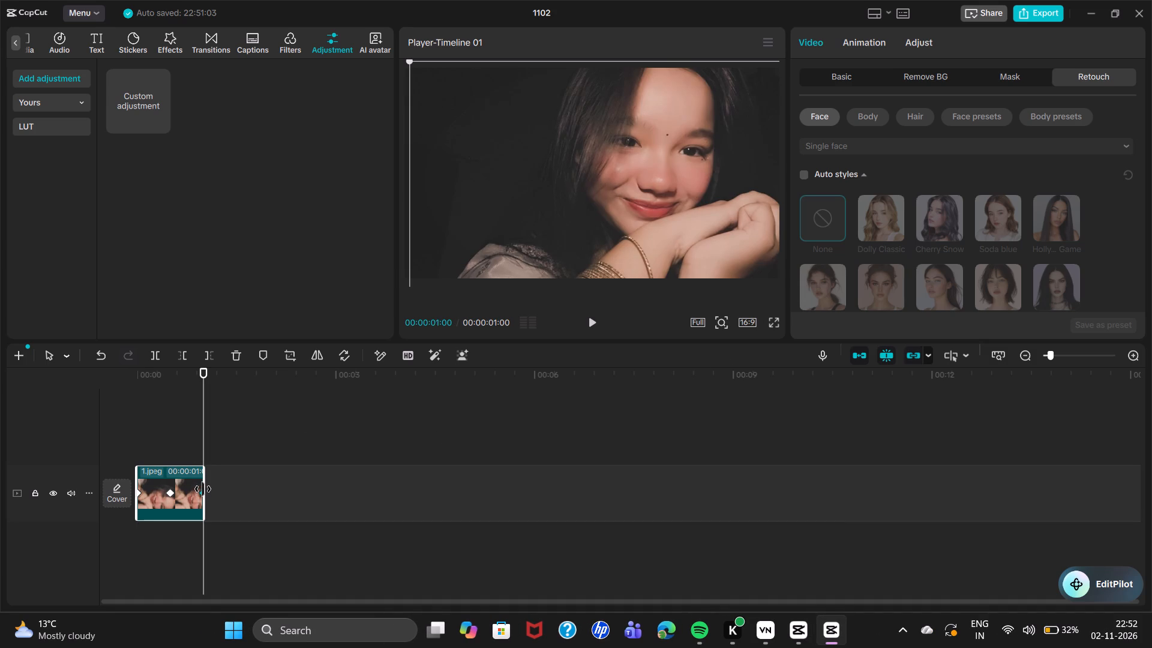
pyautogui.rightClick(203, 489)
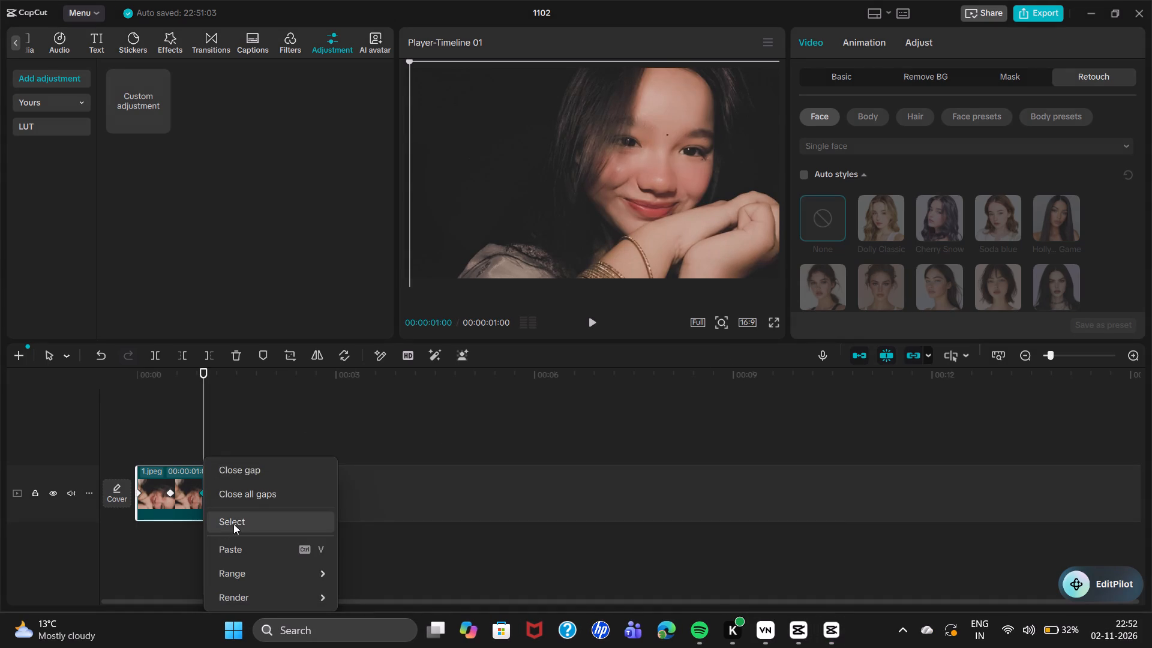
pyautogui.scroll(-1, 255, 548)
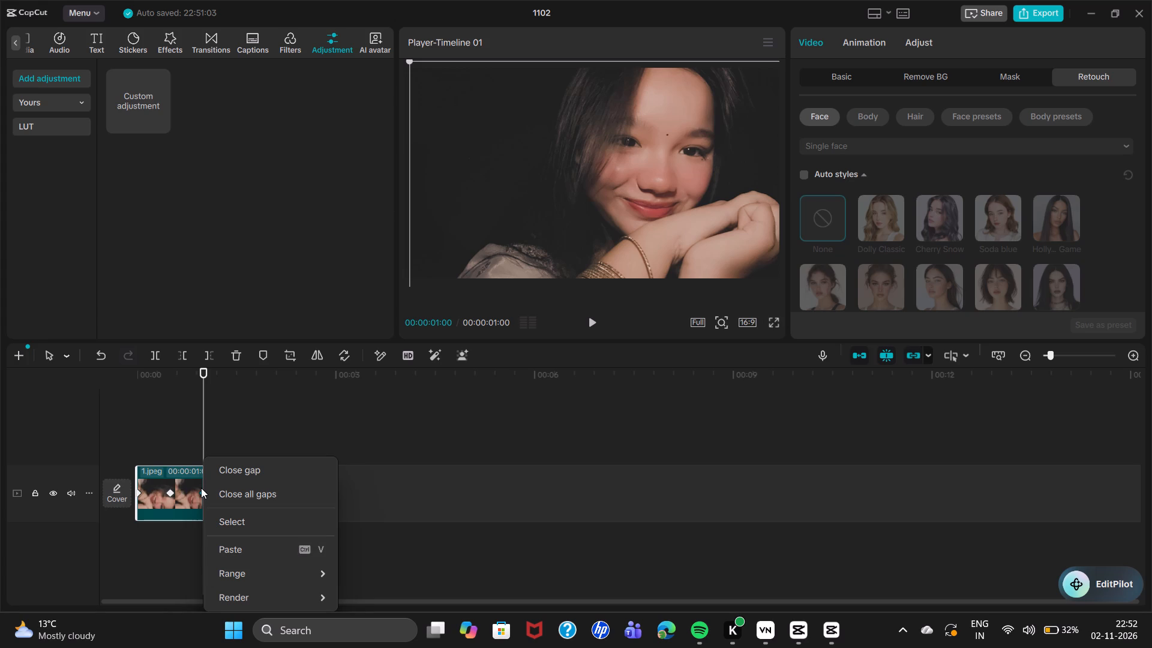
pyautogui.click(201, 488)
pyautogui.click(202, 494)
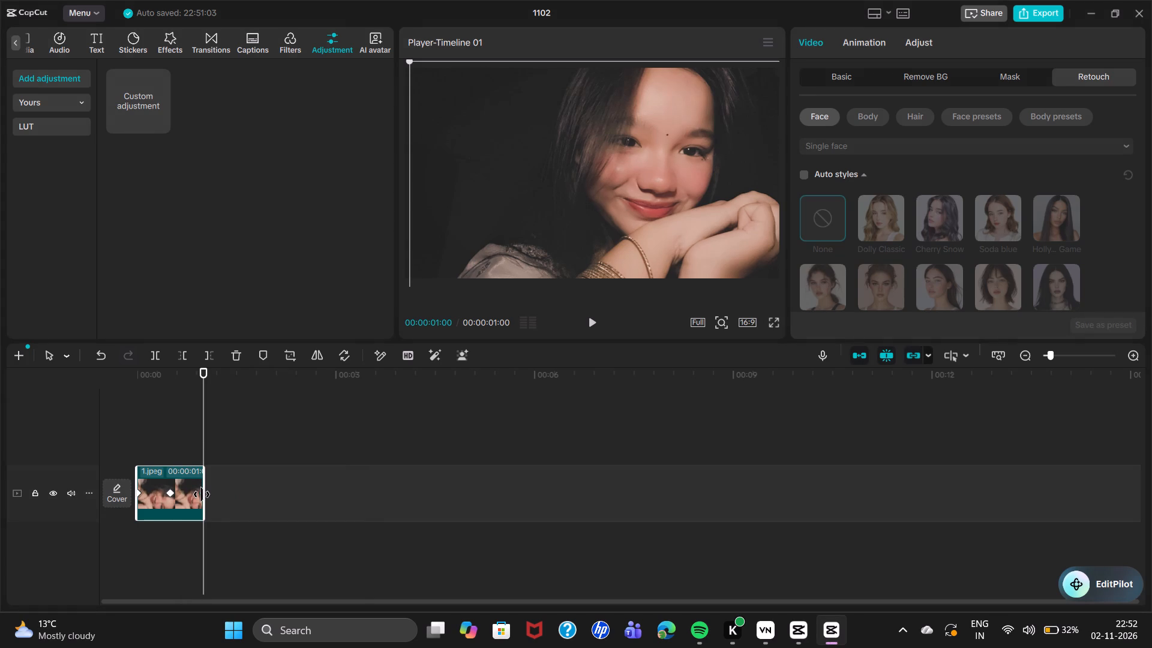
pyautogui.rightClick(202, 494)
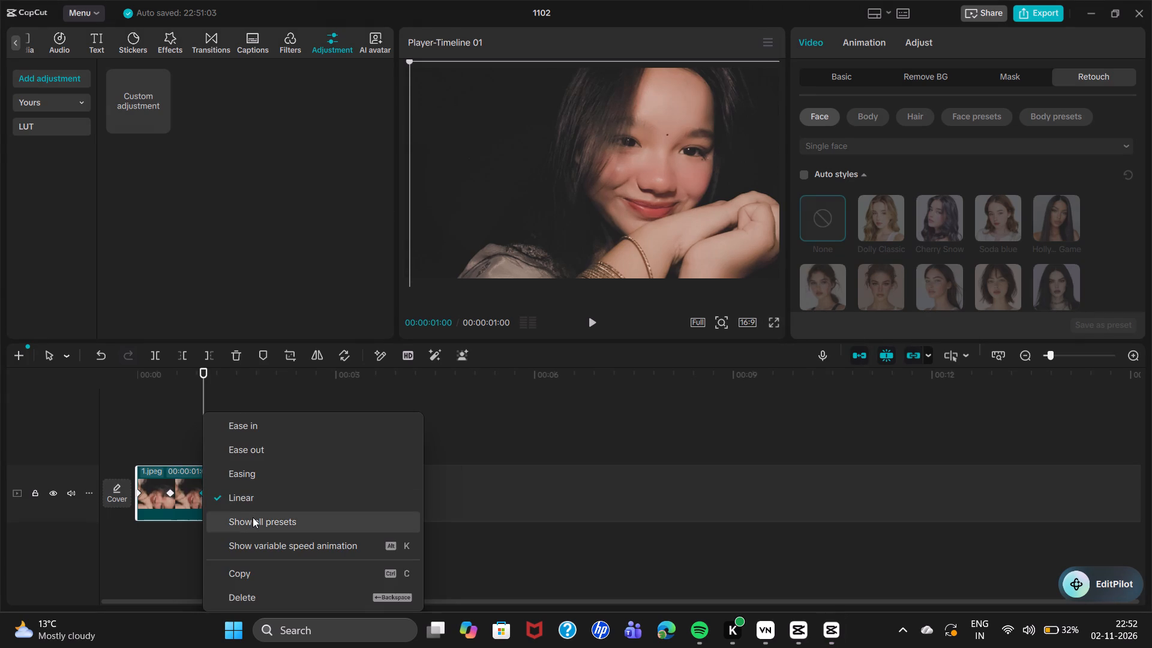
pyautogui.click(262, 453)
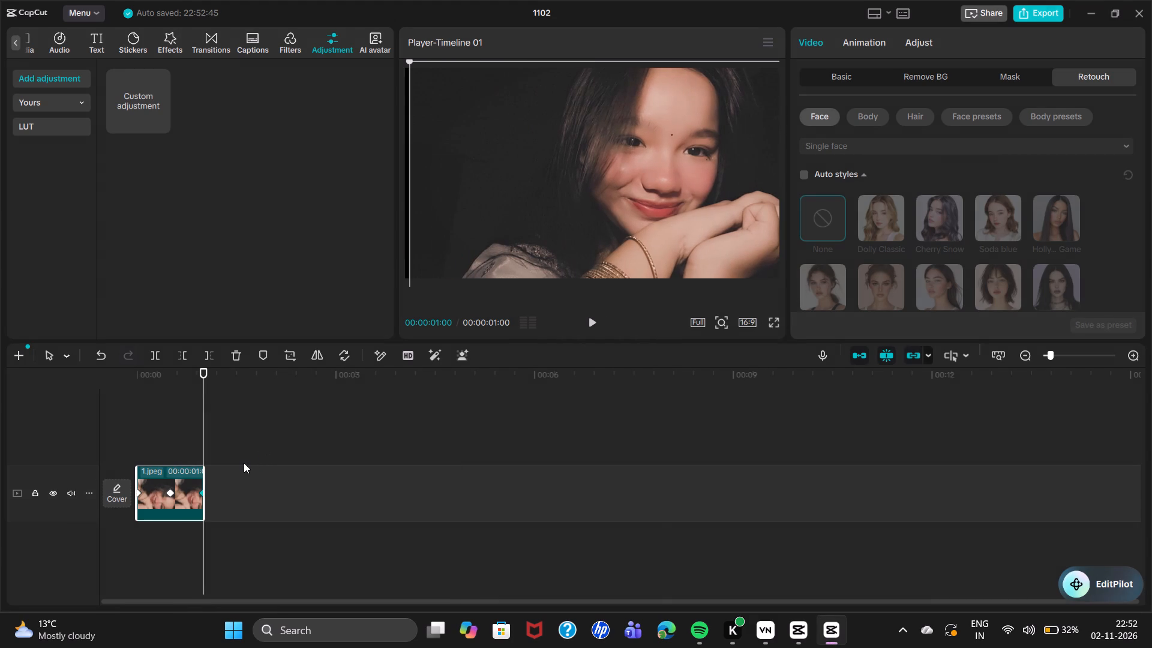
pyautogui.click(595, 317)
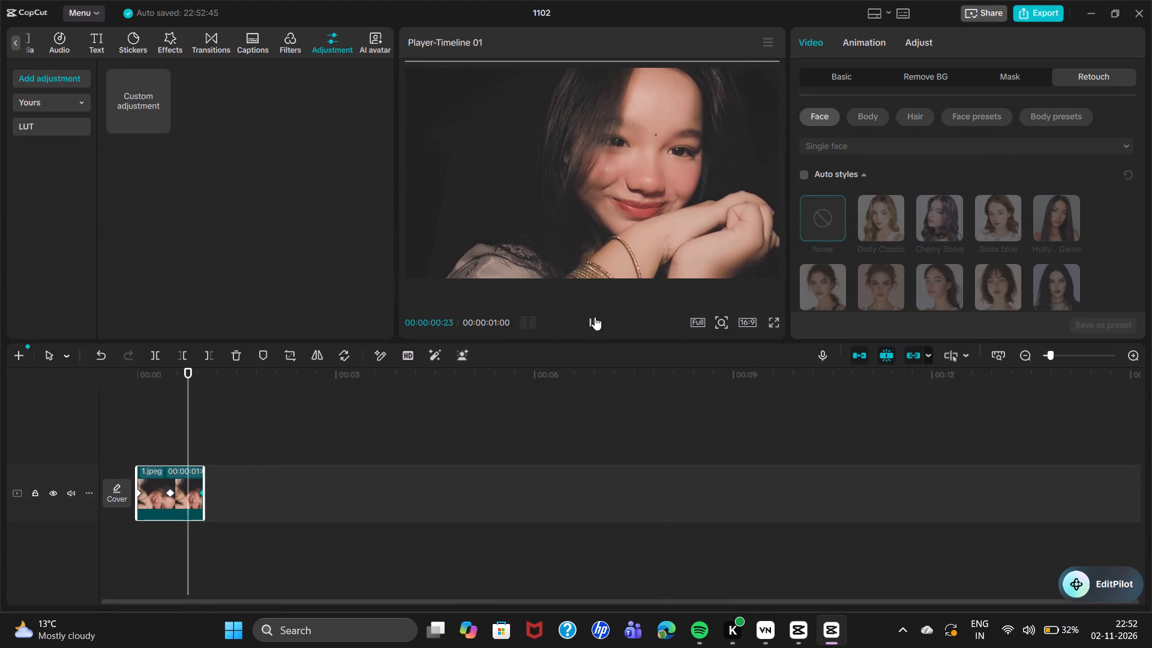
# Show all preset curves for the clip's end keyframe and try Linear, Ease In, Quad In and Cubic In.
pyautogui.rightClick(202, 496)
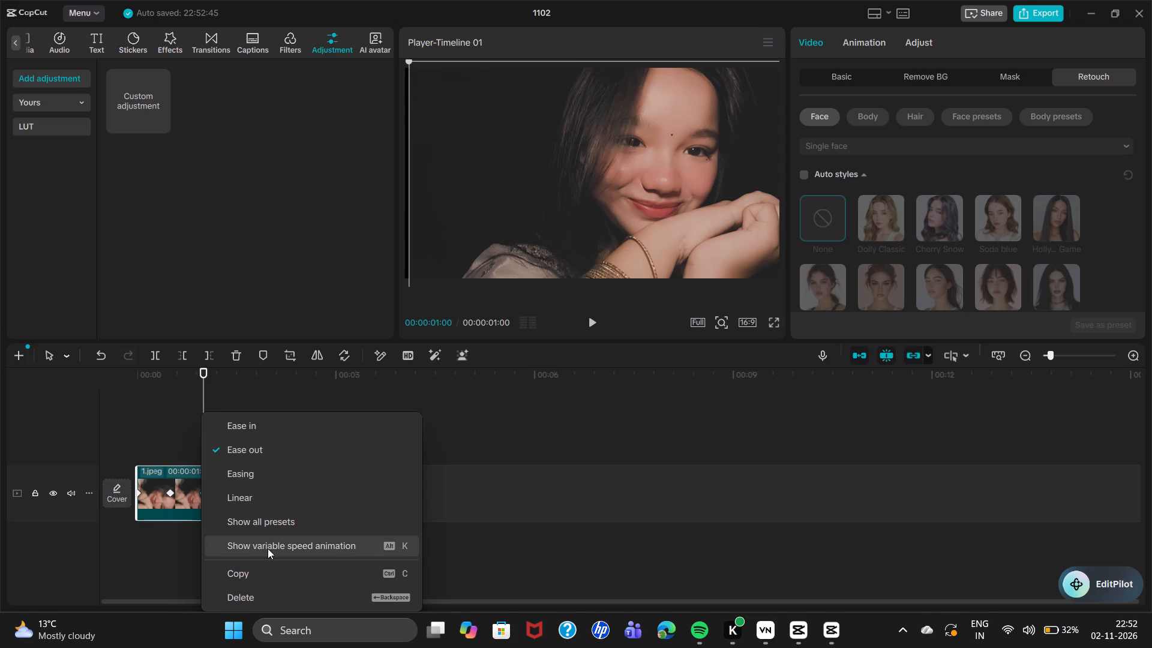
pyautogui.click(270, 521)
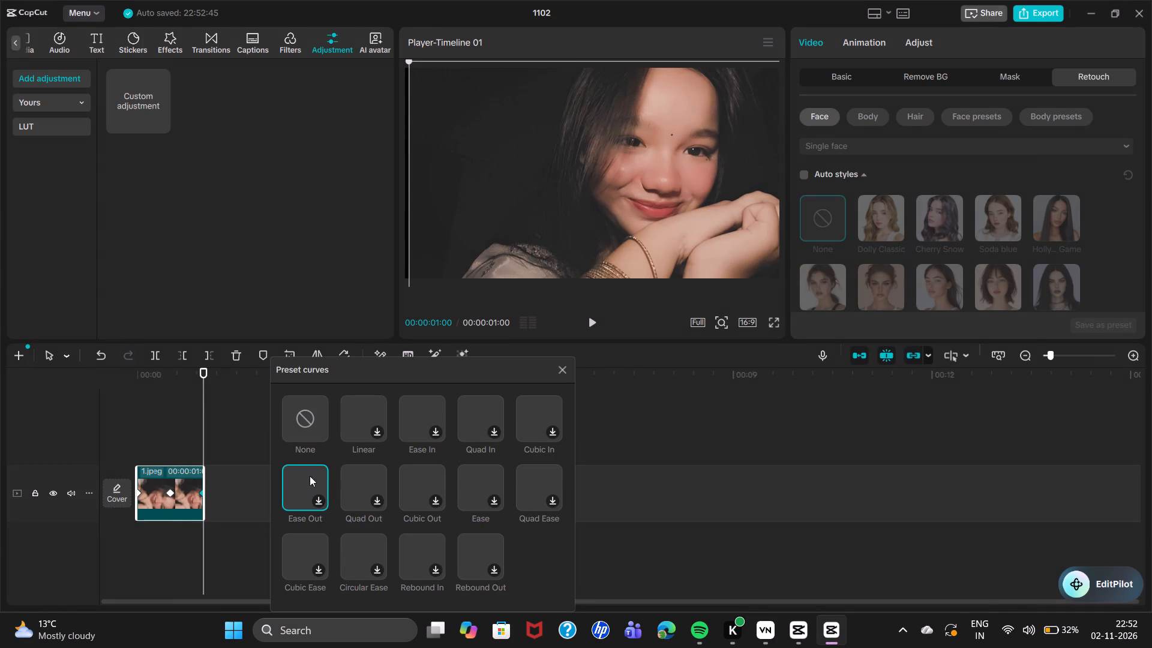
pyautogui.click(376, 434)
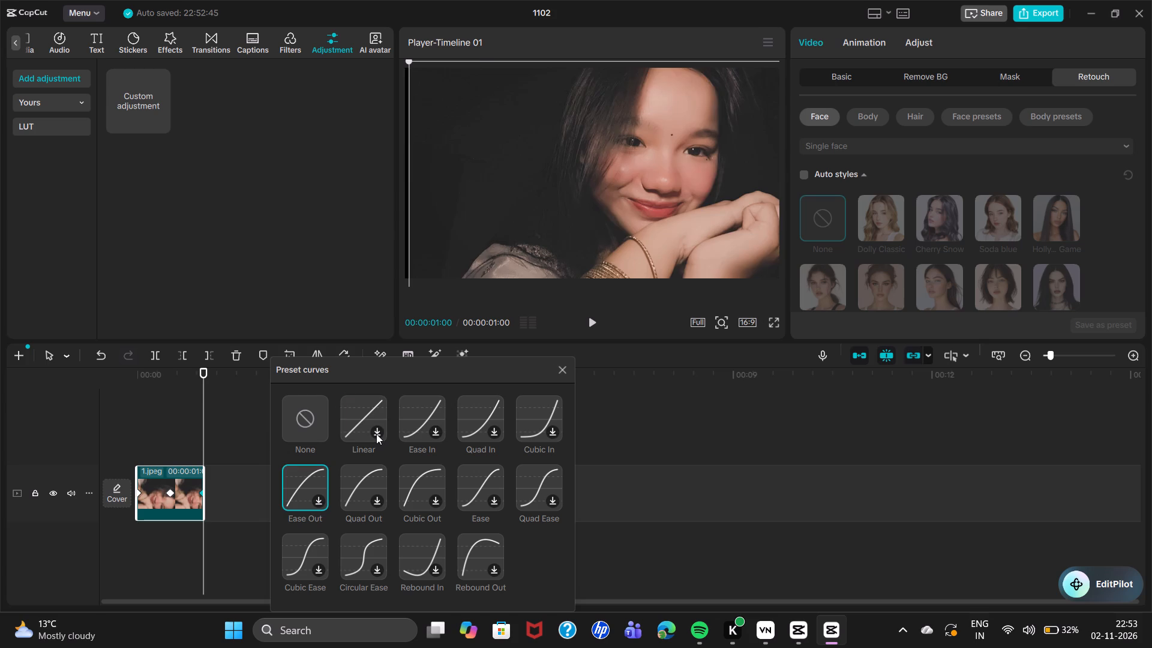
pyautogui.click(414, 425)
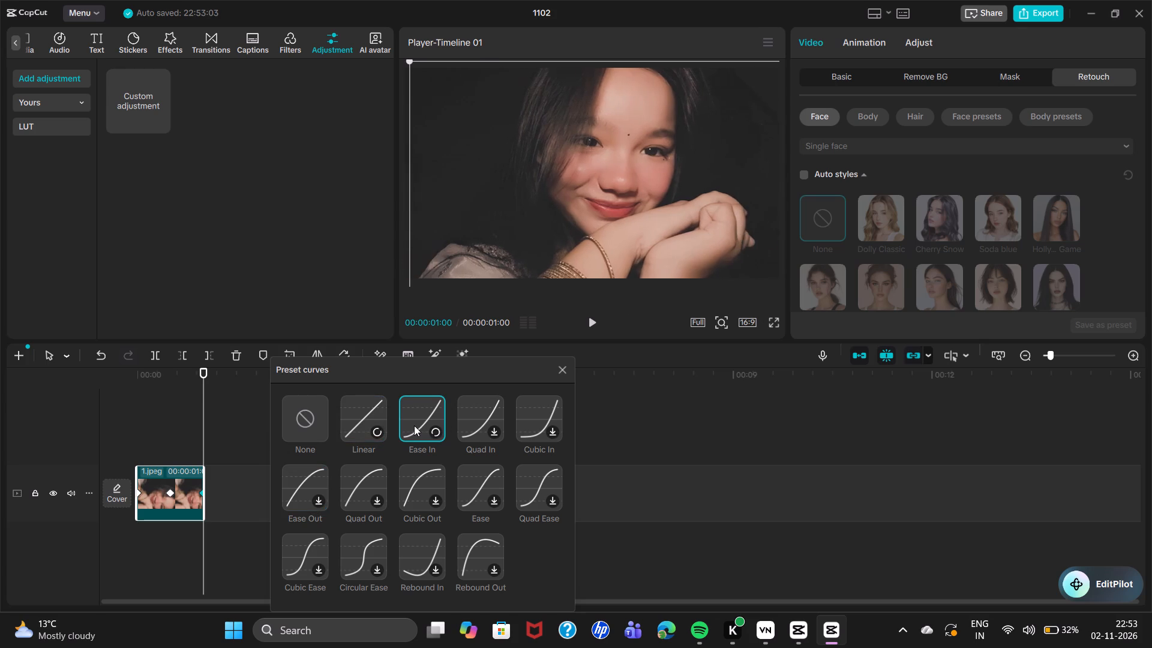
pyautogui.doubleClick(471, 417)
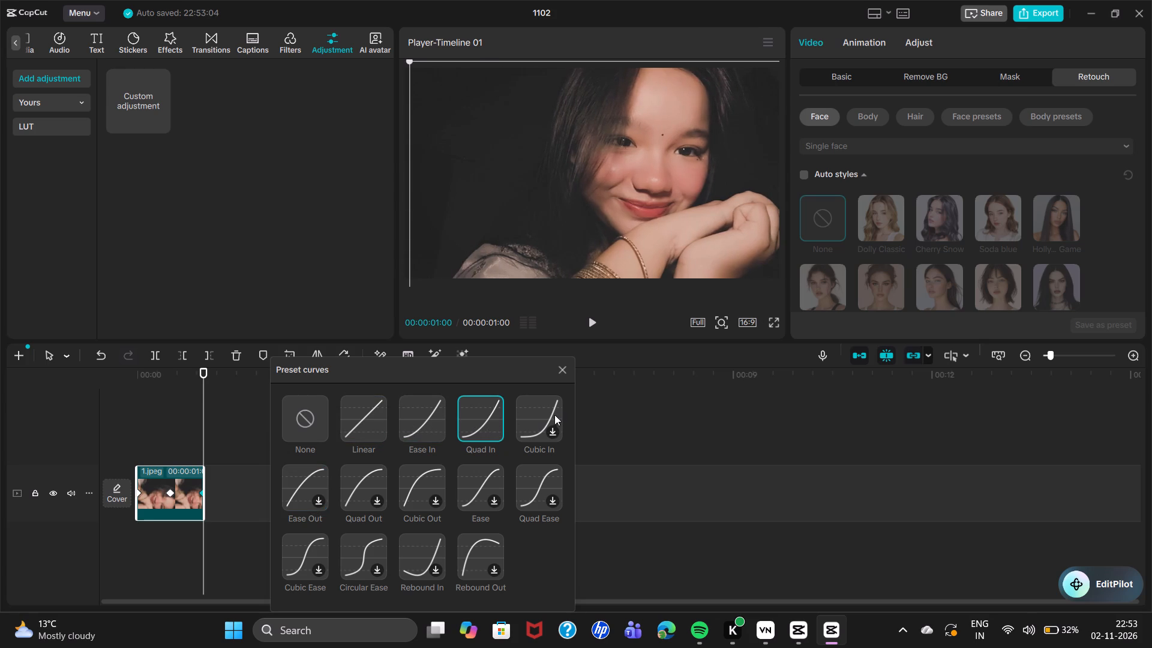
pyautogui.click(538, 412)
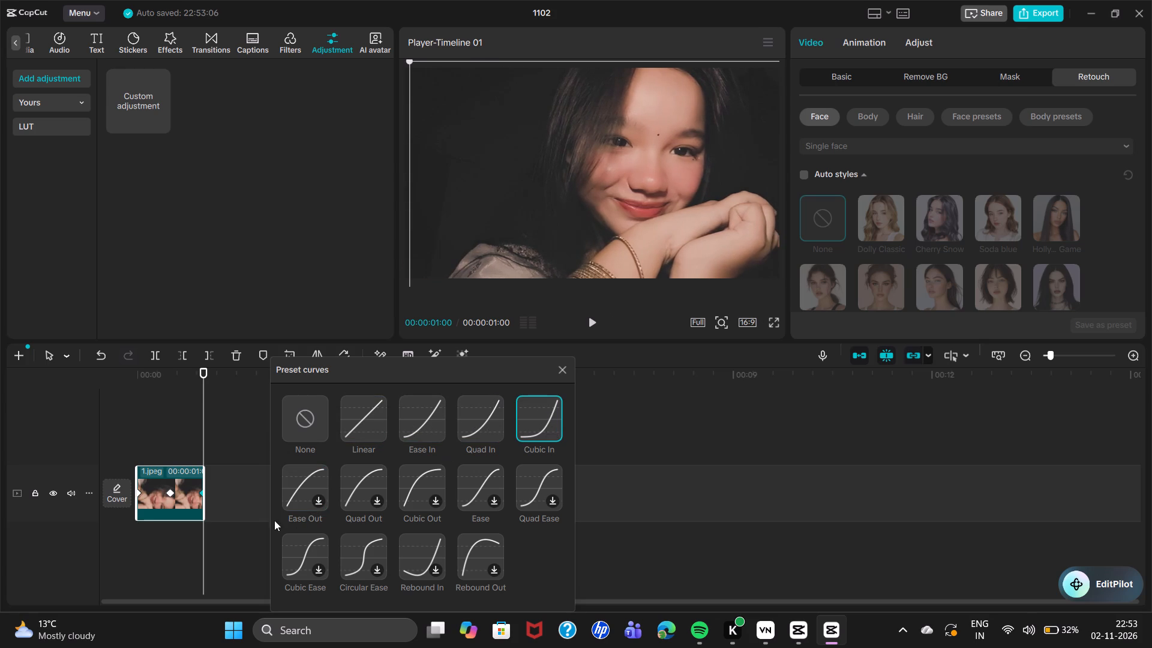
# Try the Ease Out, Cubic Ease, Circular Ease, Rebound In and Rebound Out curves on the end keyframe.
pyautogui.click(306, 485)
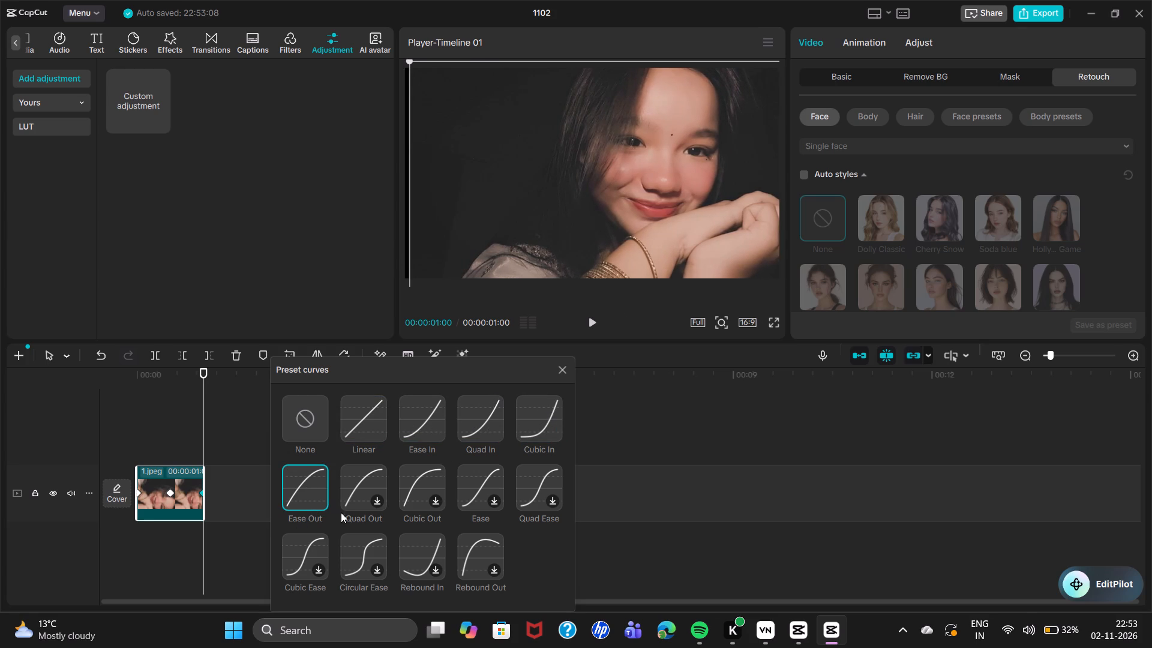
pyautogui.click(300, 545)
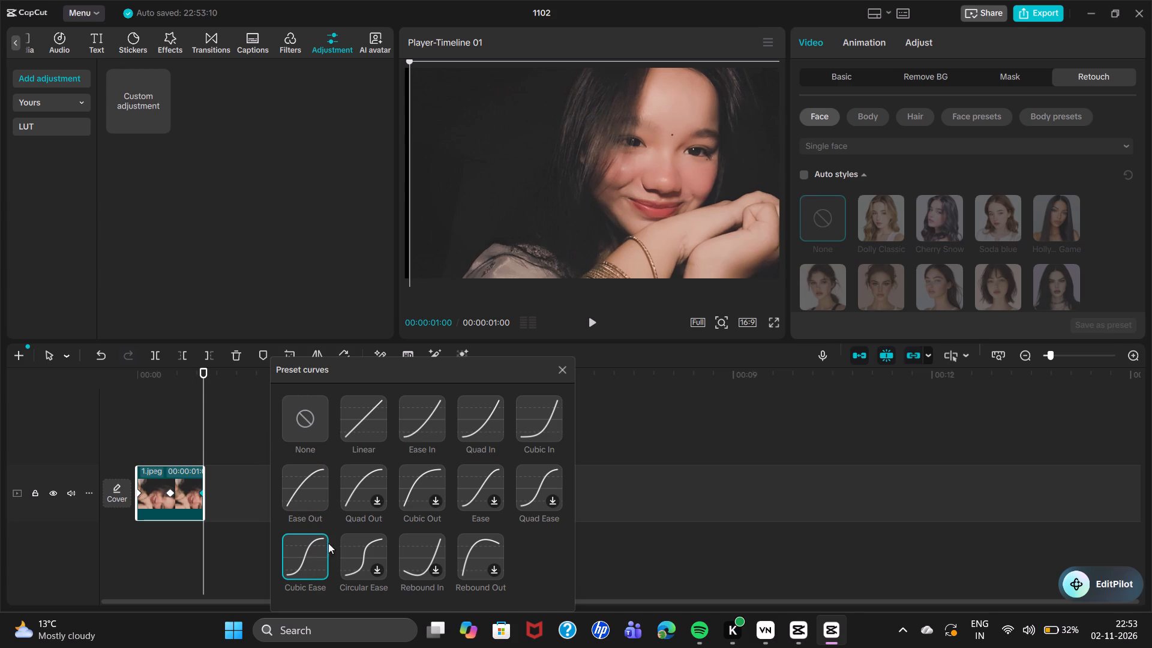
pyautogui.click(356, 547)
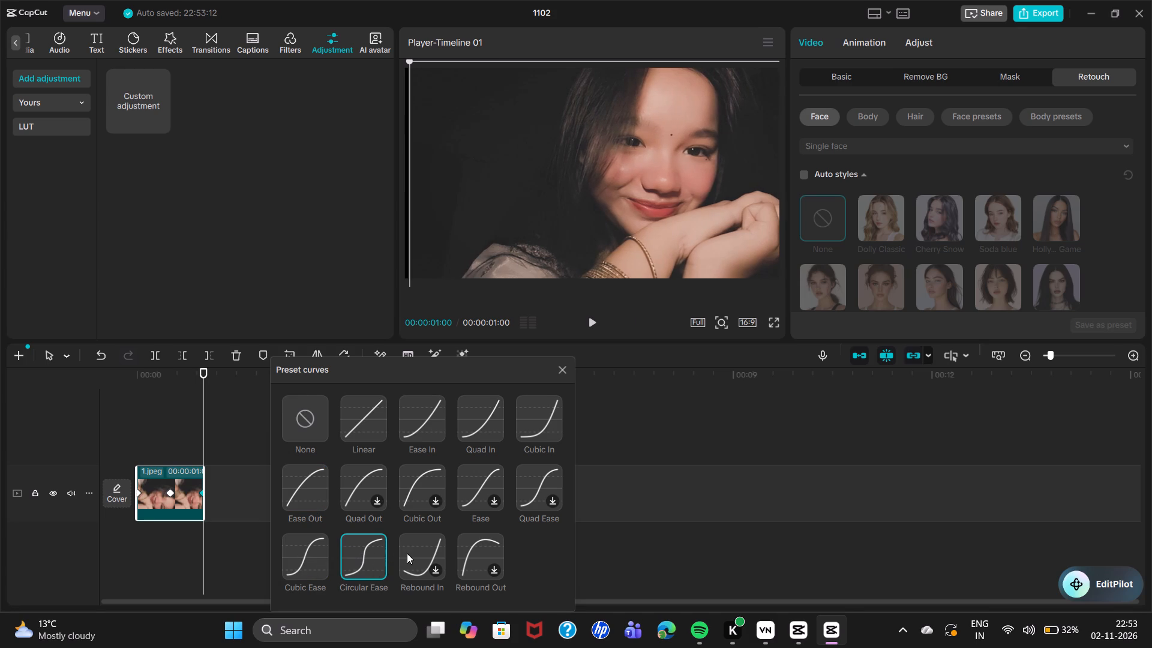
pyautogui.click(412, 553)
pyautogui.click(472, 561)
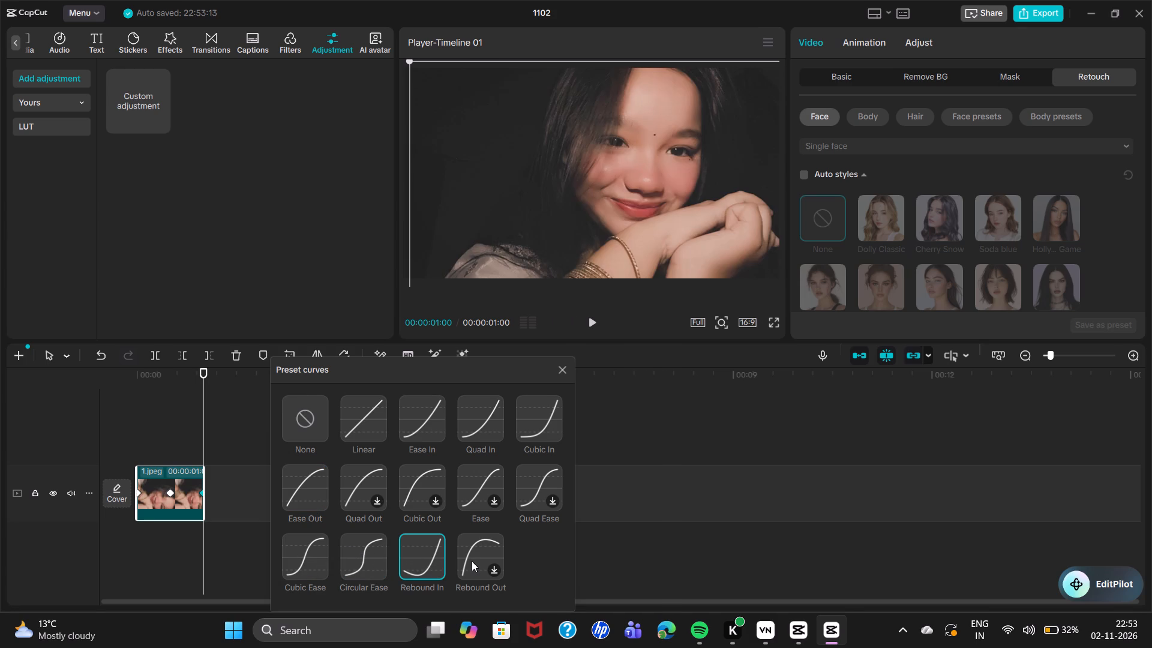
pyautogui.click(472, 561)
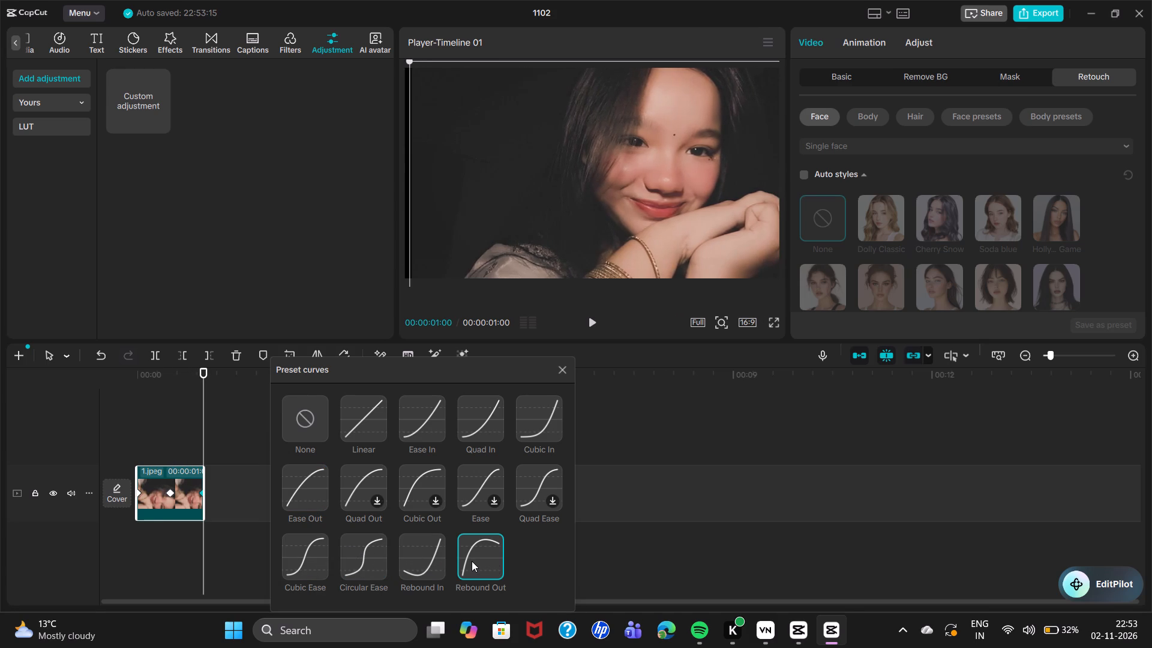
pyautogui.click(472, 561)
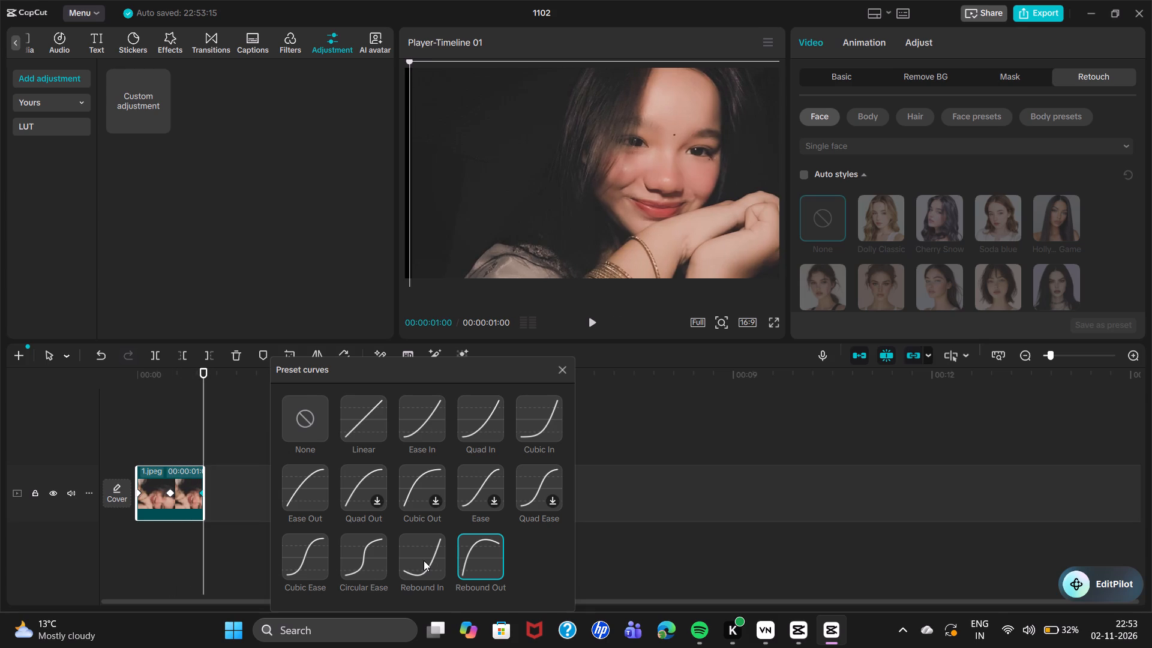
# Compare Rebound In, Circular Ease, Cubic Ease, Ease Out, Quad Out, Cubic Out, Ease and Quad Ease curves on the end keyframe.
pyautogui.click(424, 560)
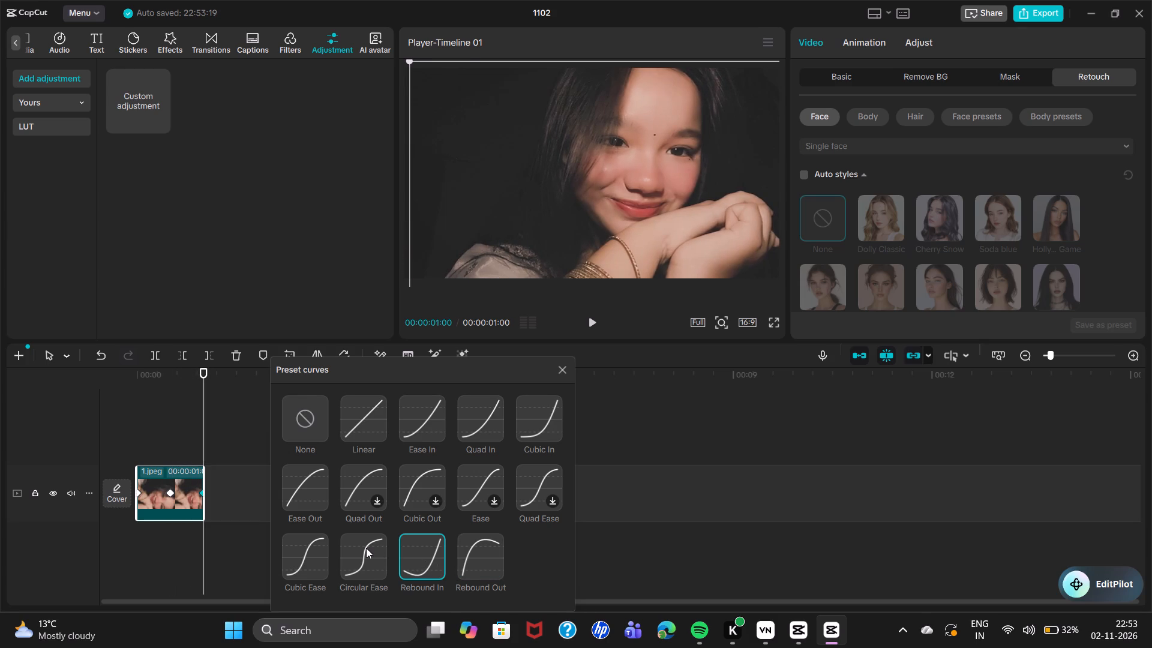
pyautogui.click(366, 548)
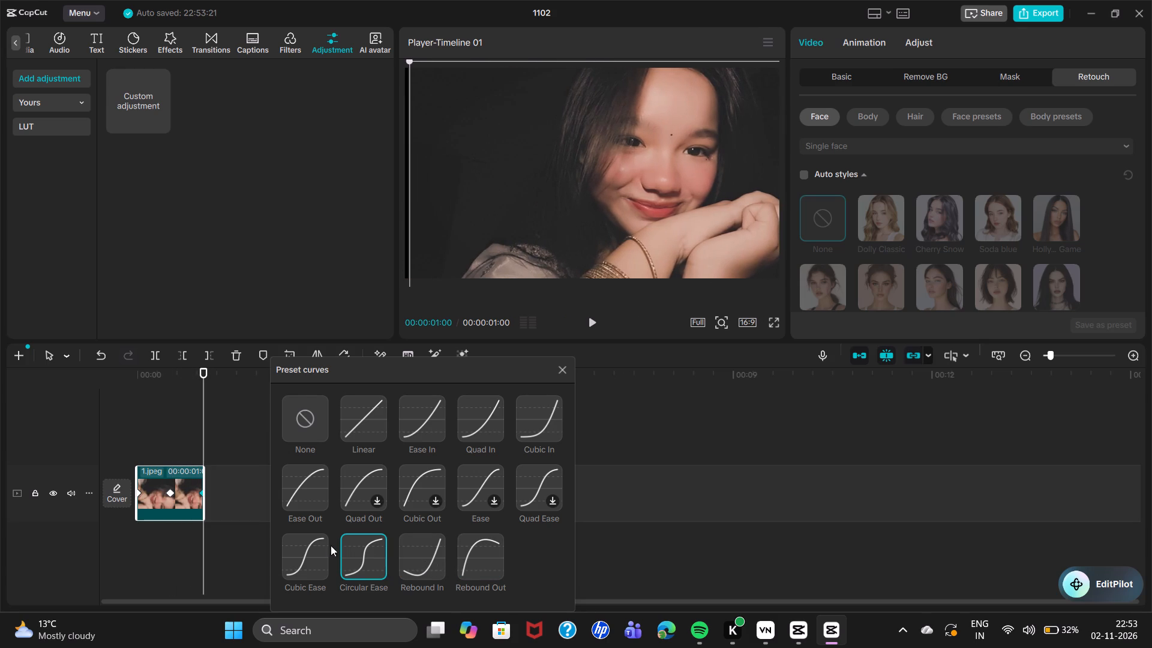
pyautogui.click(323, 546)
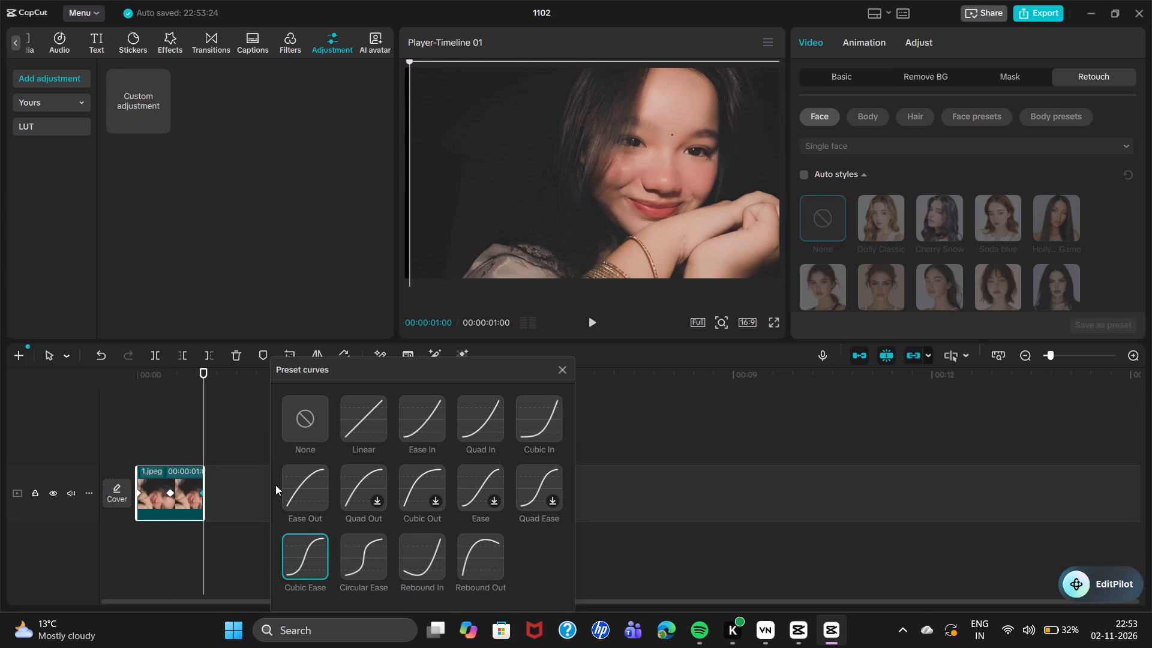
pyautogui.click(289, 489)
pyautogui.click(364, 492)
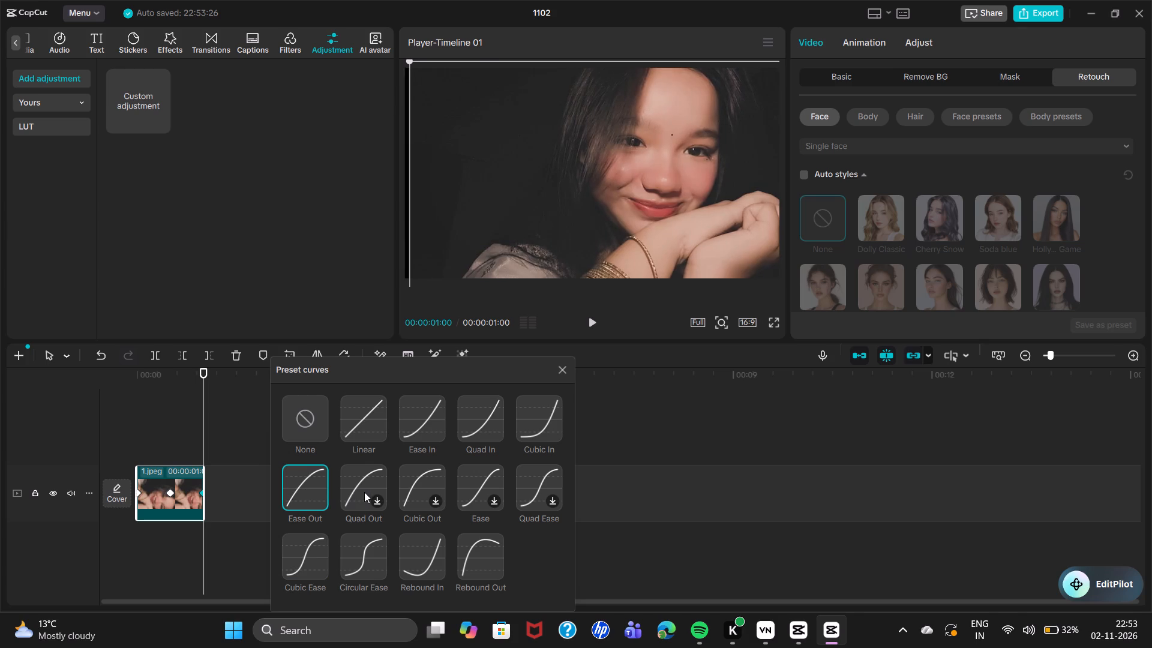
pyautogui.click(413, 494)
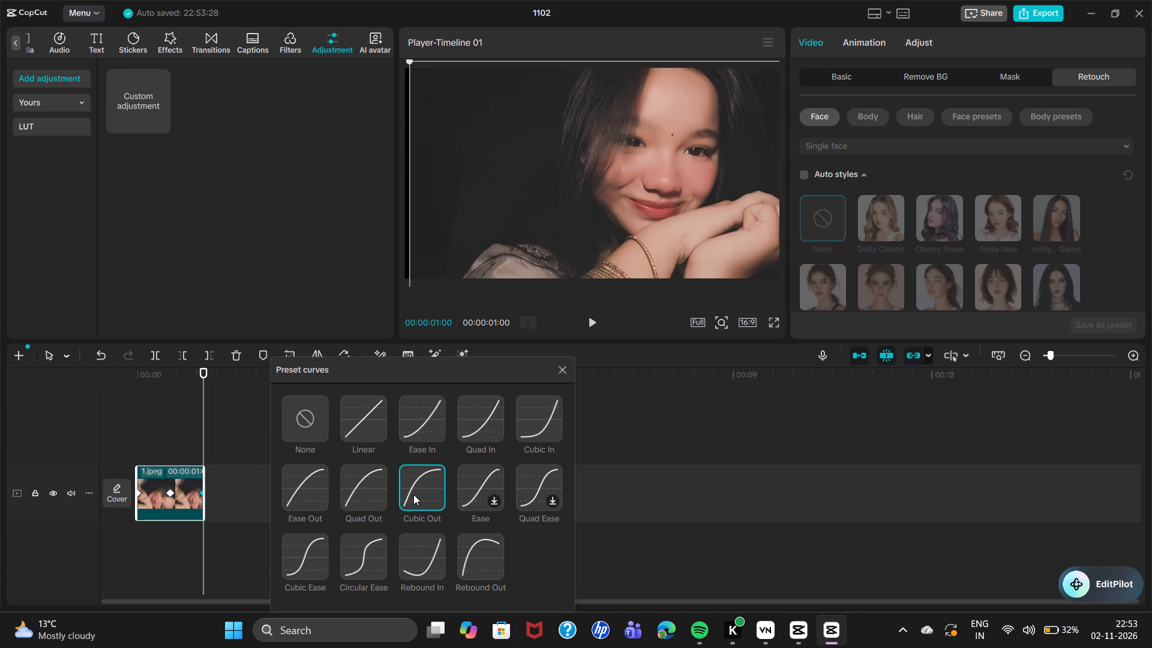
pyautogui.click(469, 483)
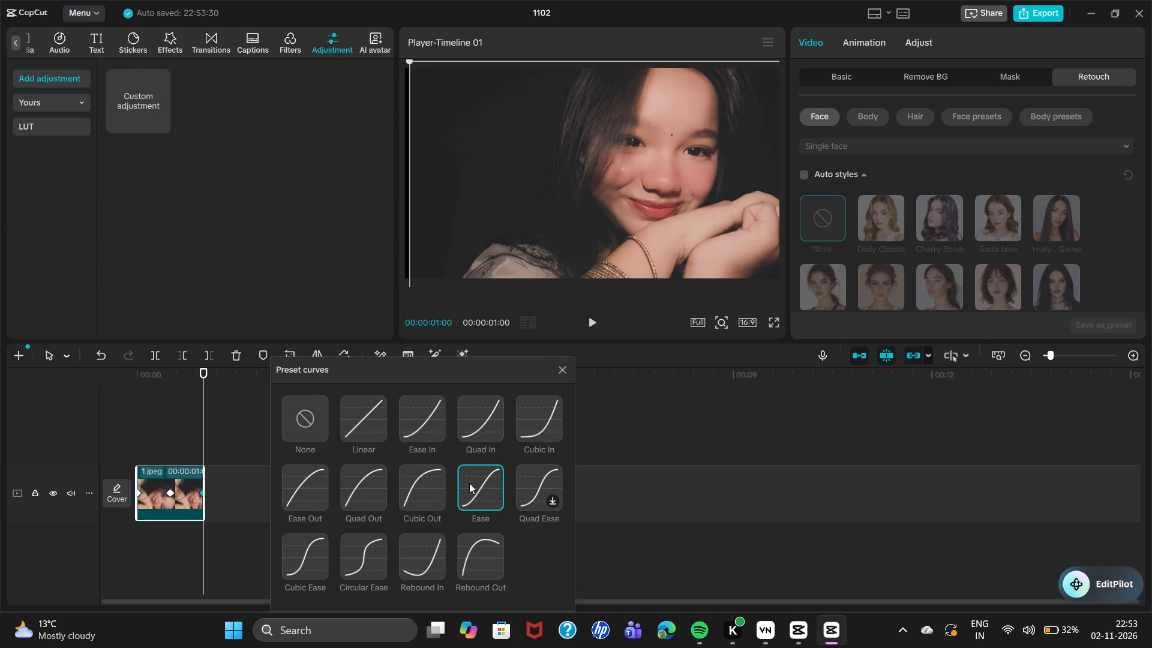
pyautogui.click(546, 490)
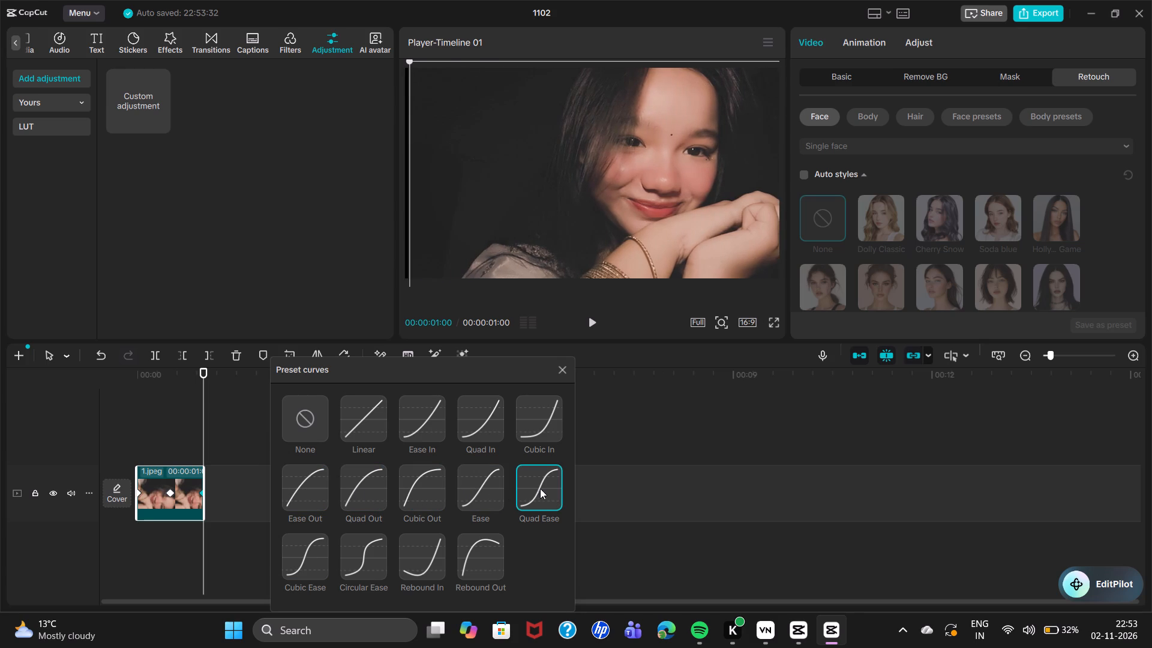
# Apply the Cubic In preset curve to the 1.jpeg clip's end keyframe.
pyautogui.click(536, 425)
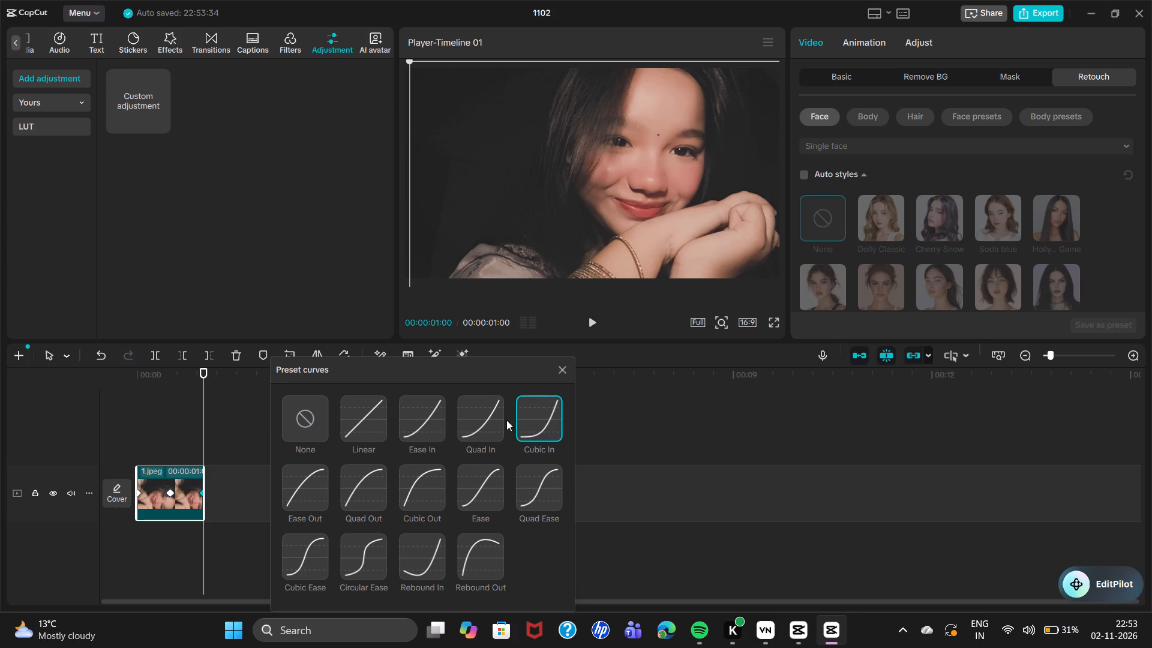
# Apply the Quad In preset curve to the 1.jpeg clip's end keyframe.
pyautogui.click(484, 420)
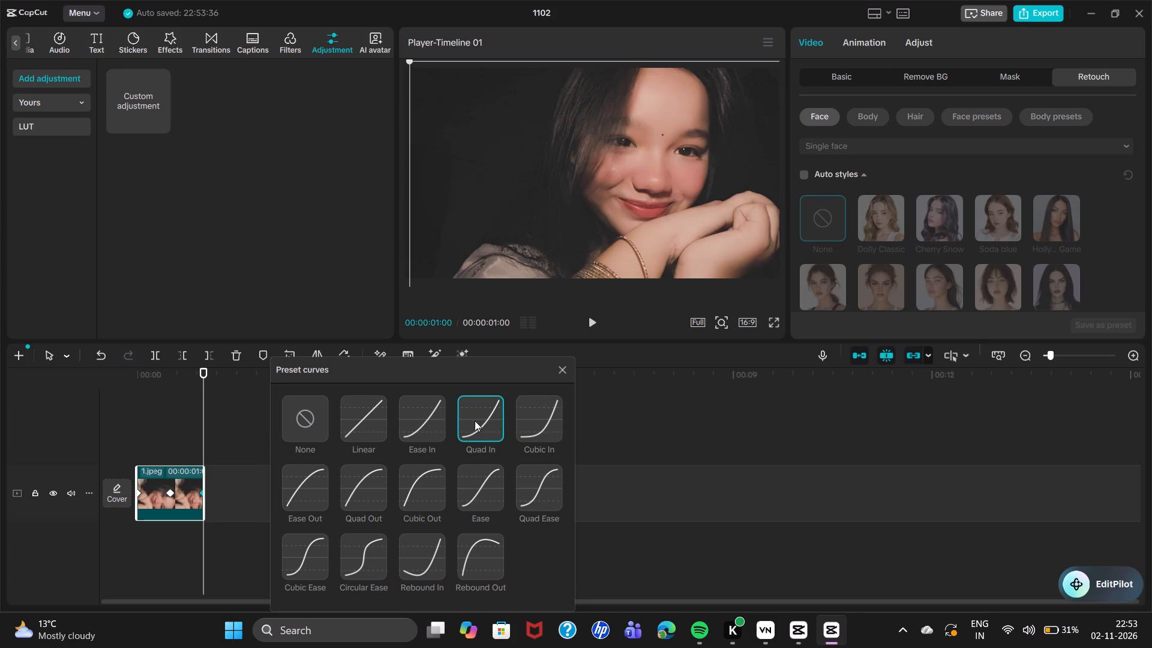
# Try Linear, Ease In, Quad In, Quad Ease and Rebound Out curves on the clip's start keyframe, settling on Rebound In.
pyautogui.click(137, 492)
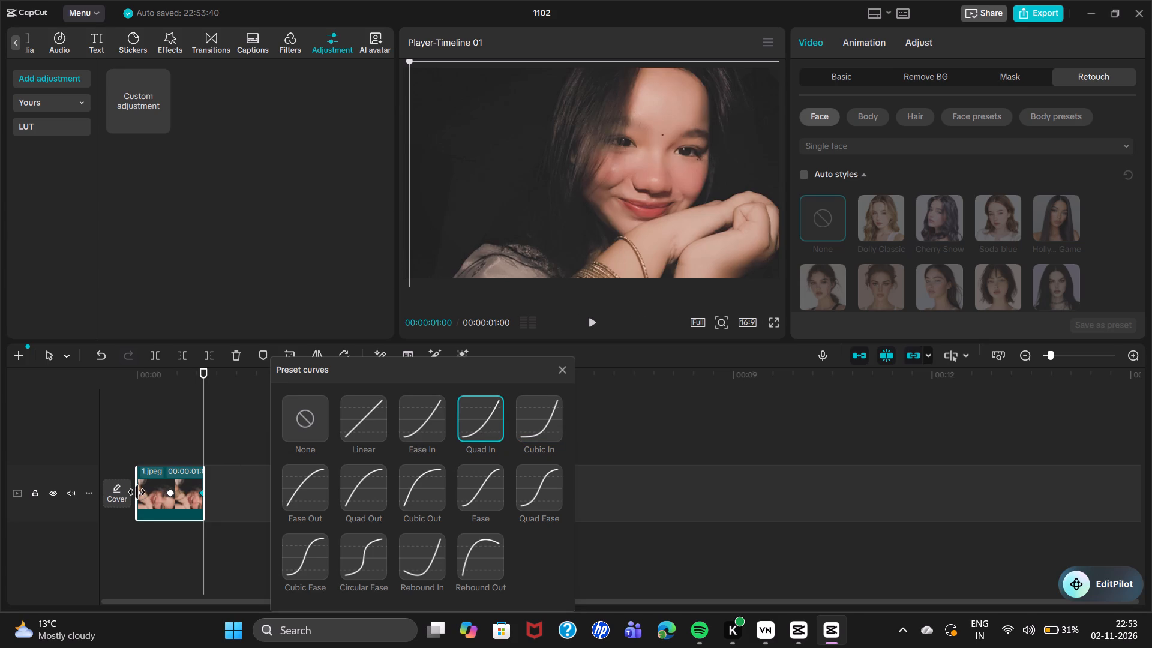
pyautogui.click(139, 492)
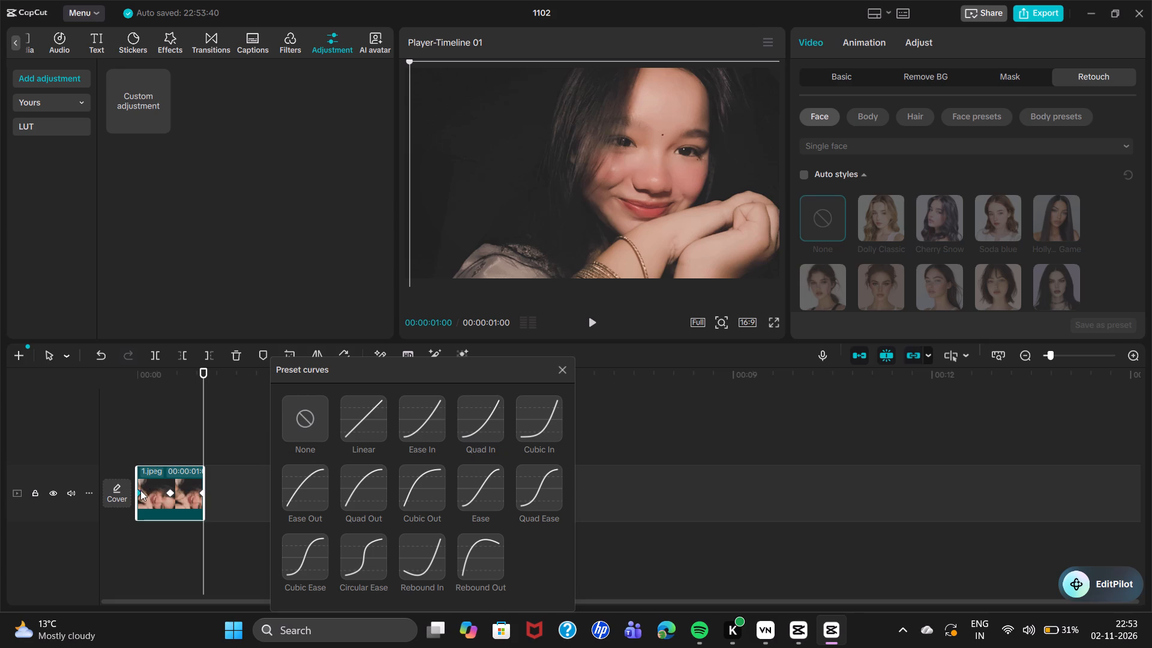
pyautogui.click(357, 418)
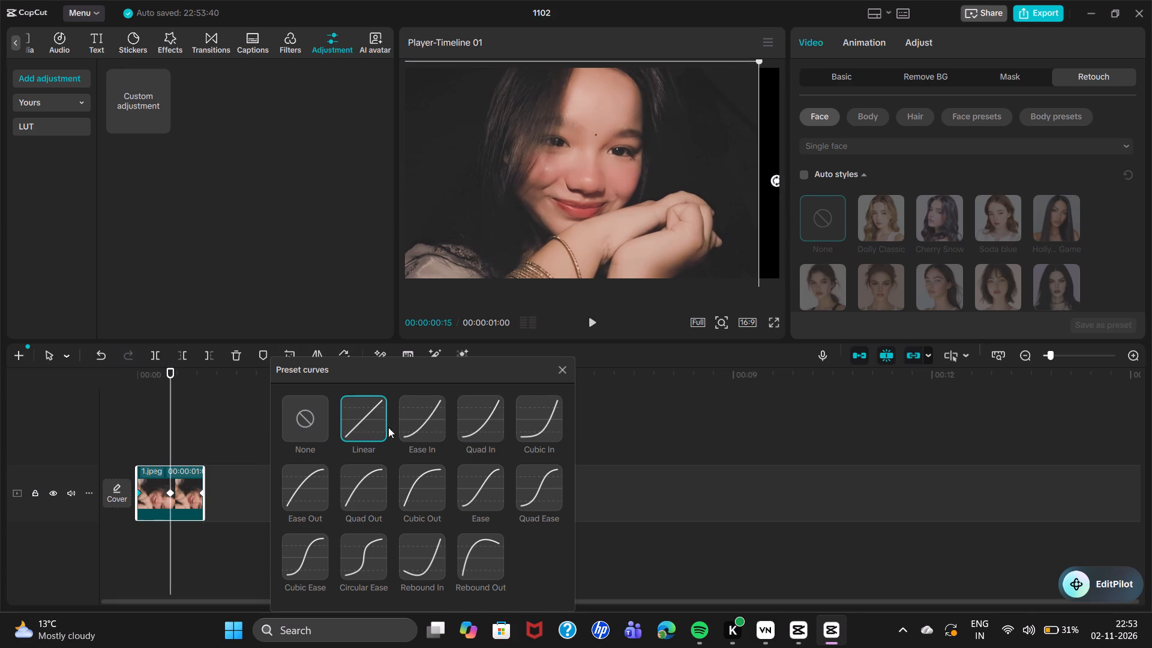
pyautogui.click(414, 431)
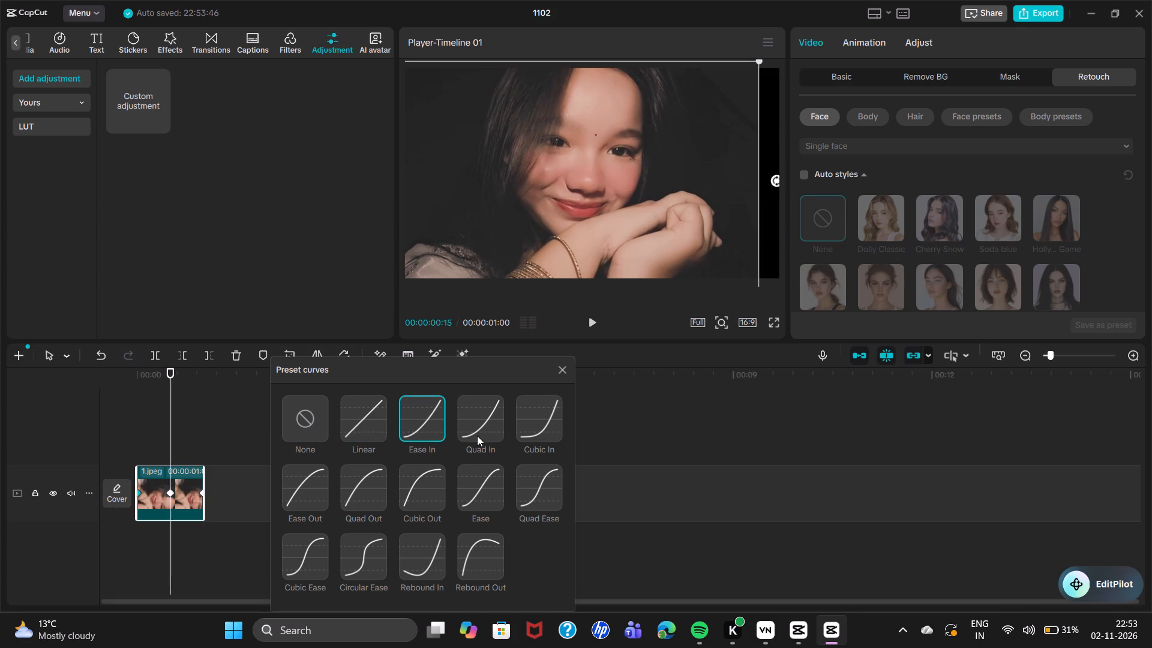
pyautogui.click(477, 436)
pyautogui.click(521, 488)
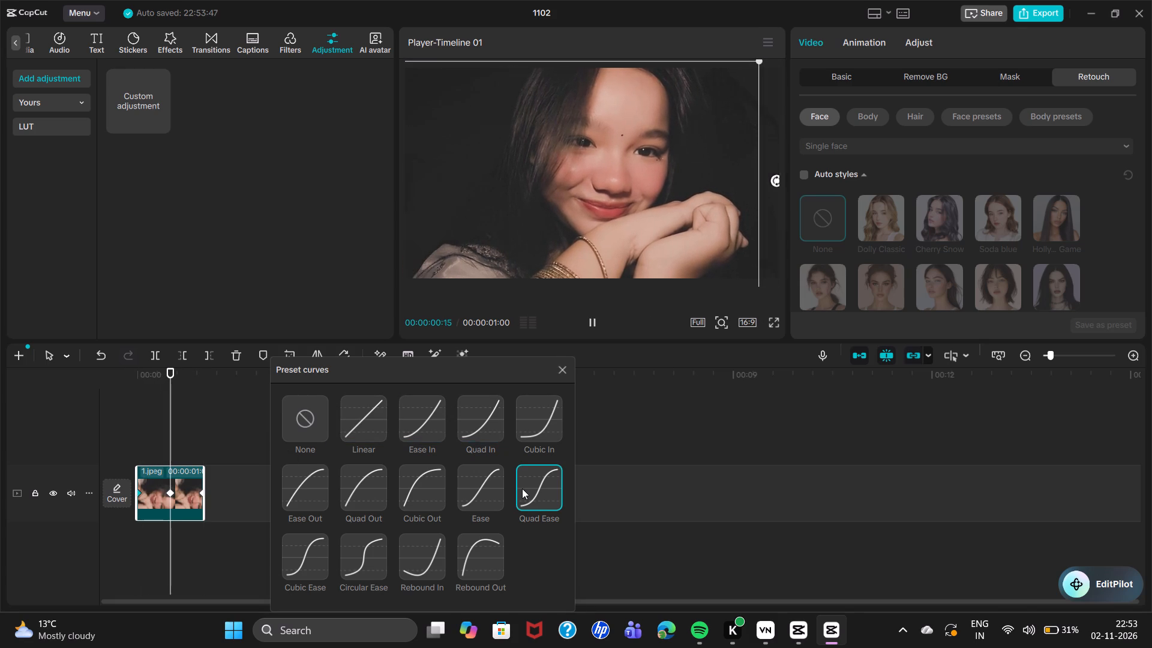
pyautogui.click(476, 555)
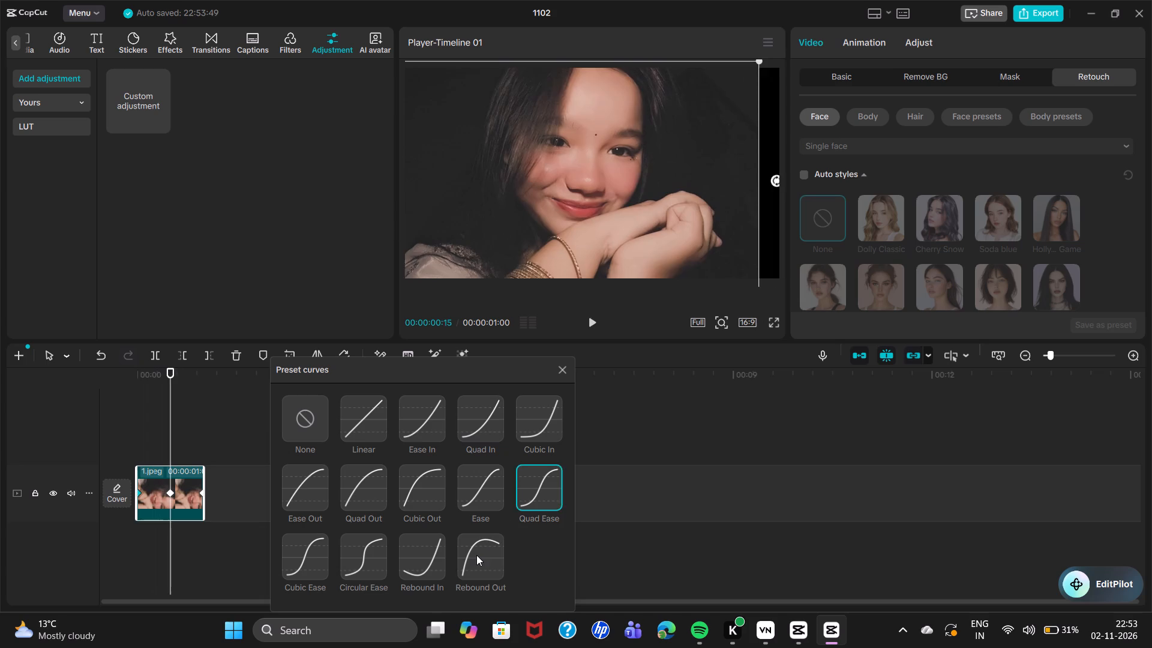
pyautogui.click(475, 551)
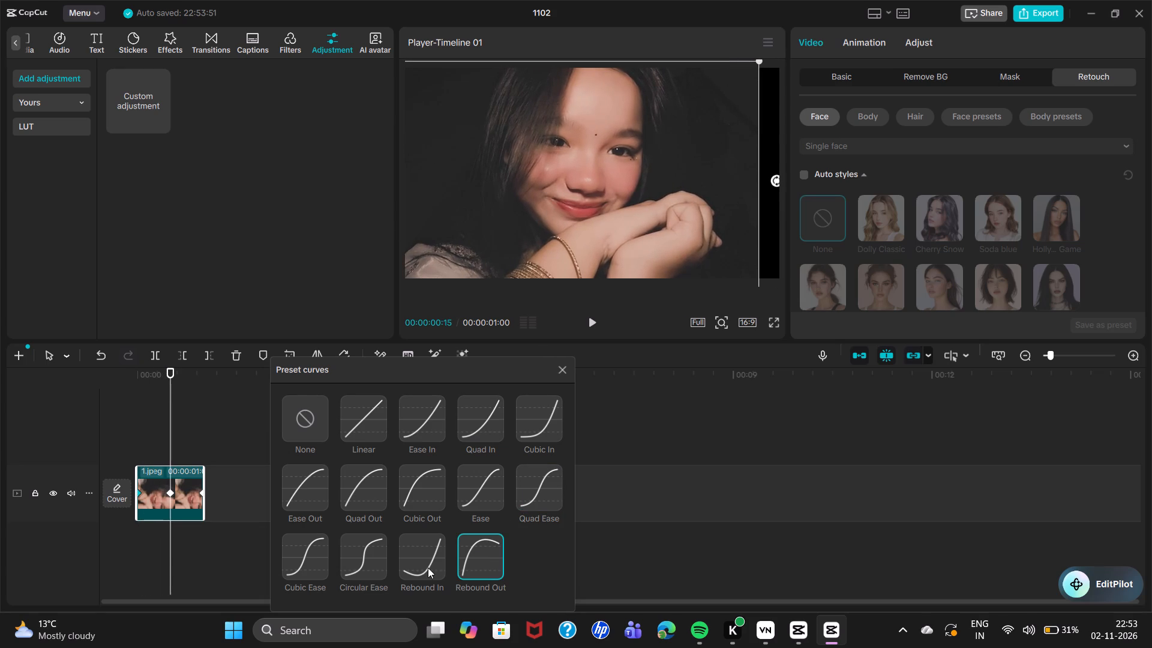
pyautogui.click(427, 568)
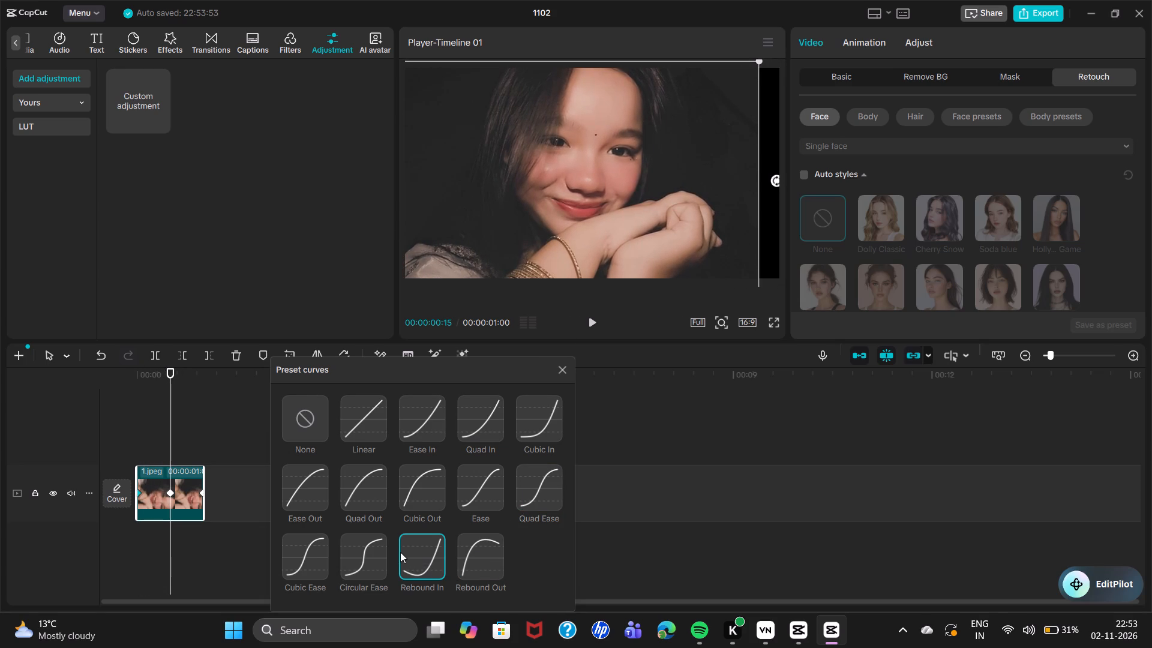
# Try Cubic Out and Circular Ease on the end keyframe, settle on Linear, and close the preset curves.
pyautogui.click(201, 490)
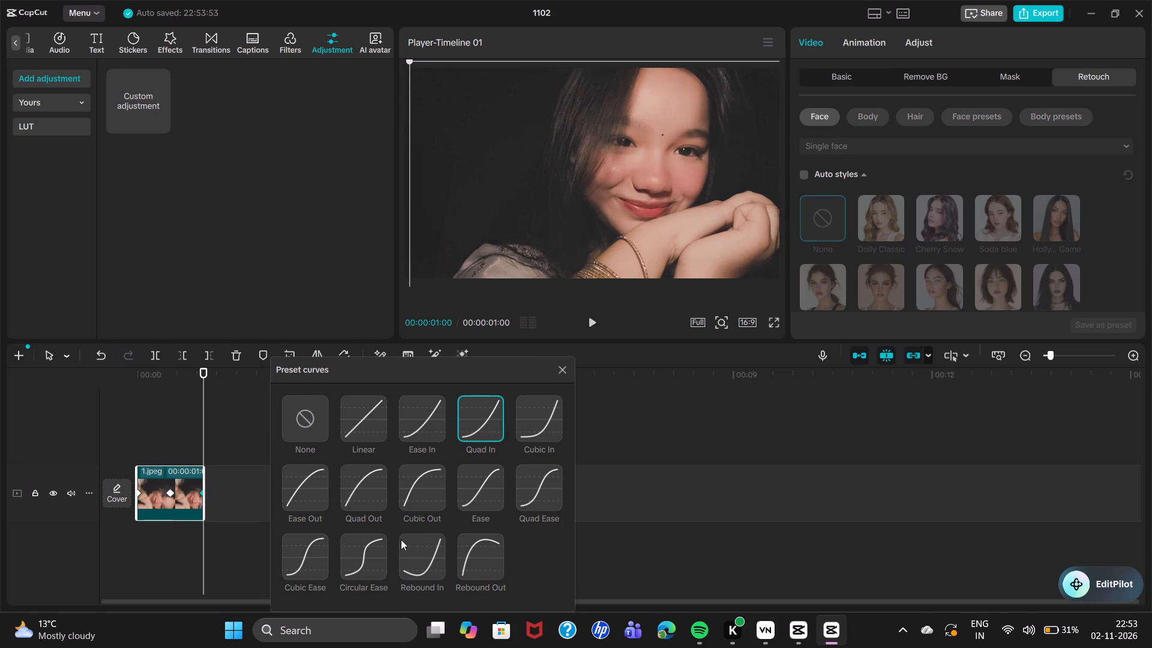
pyautogui.click(411, 500)
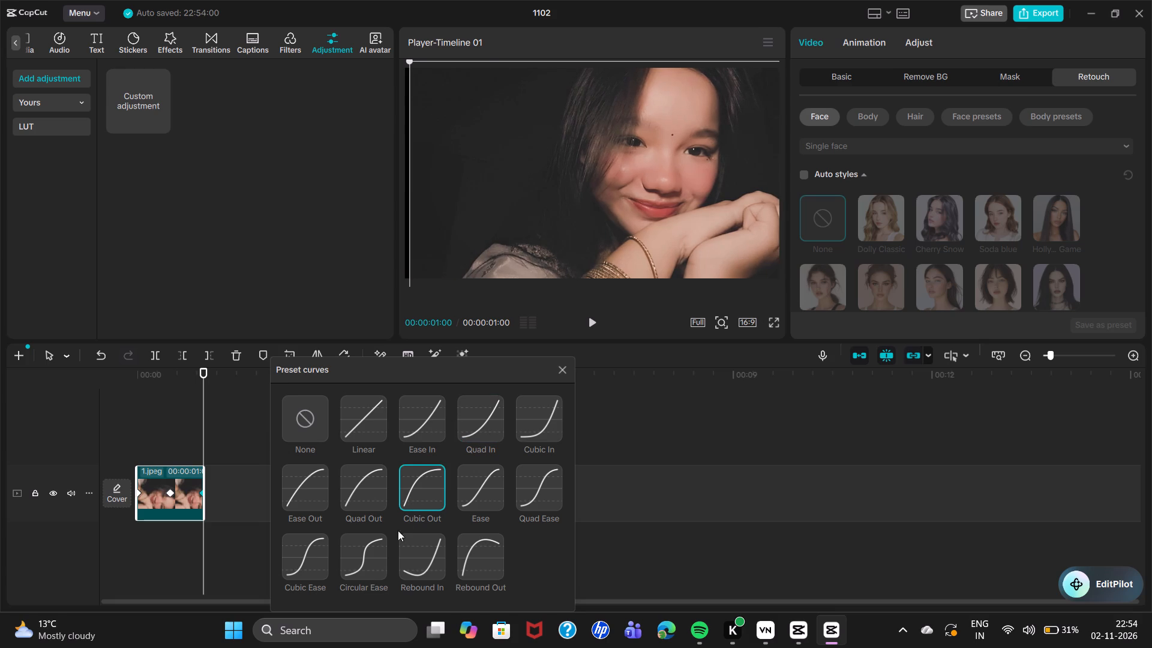
pyautogui.click(386, 537)
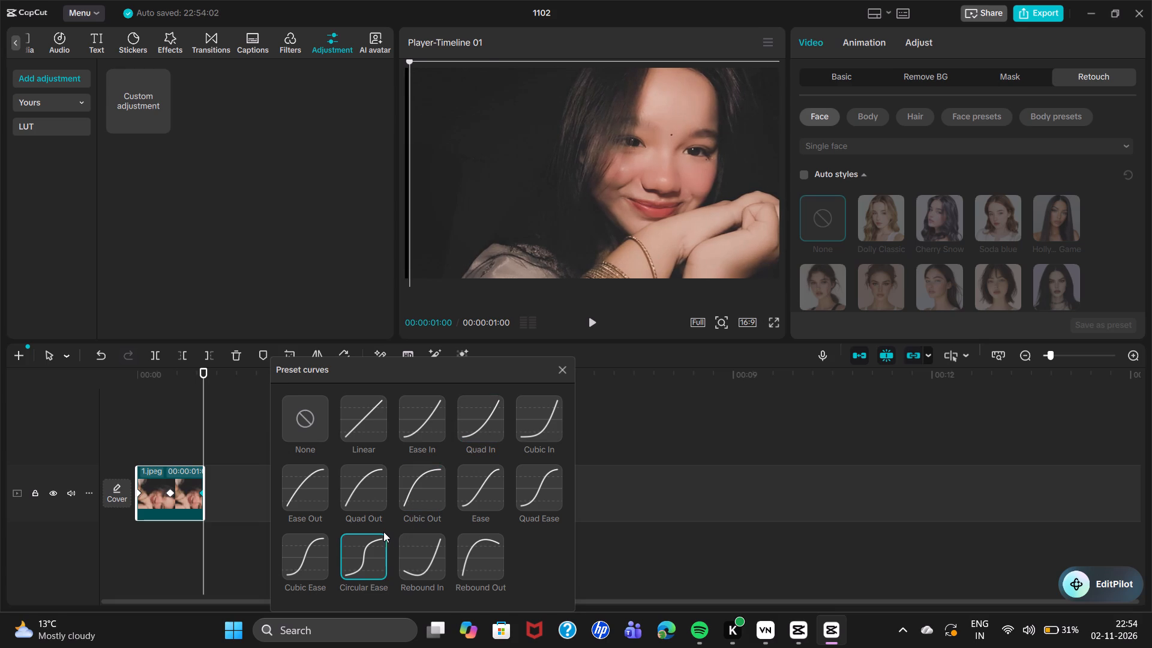
pyautogui.click(367, 428)
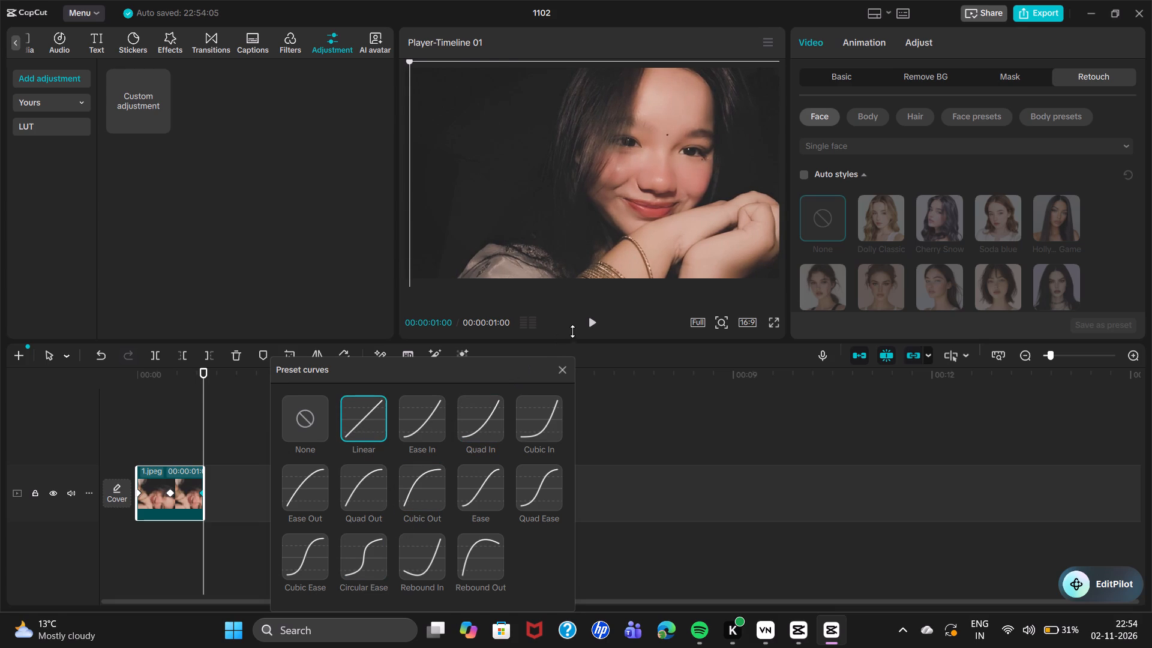
pyautogui.click(590, 328)
pyautogui.click(627, 436)
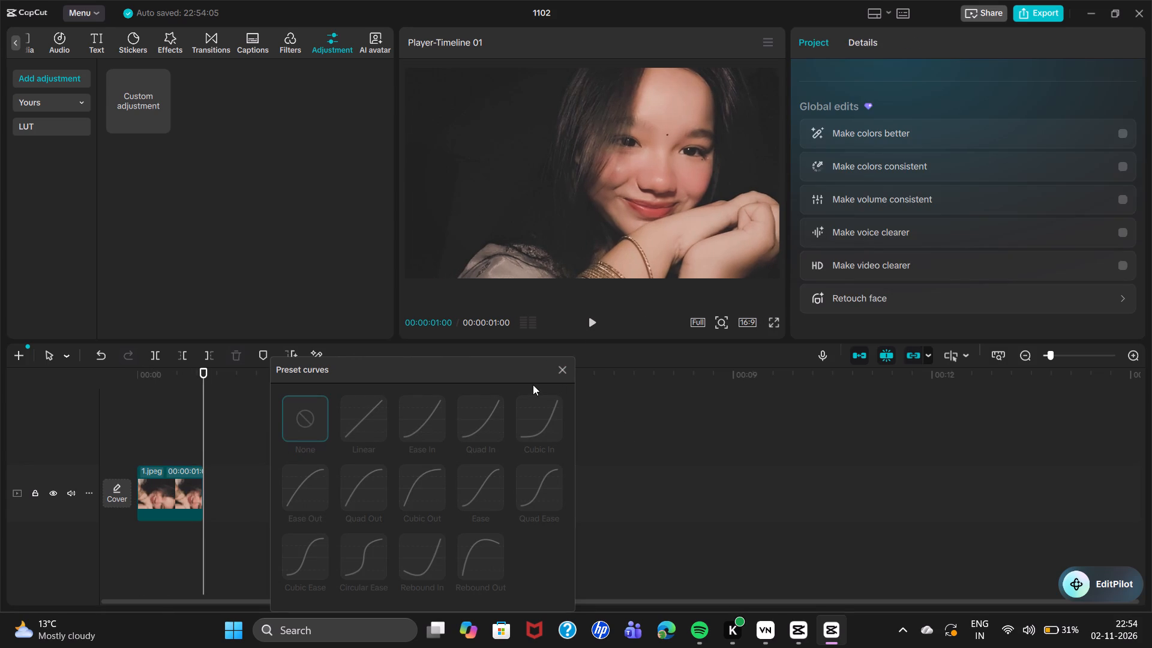
pyautogui.click(554, 373)
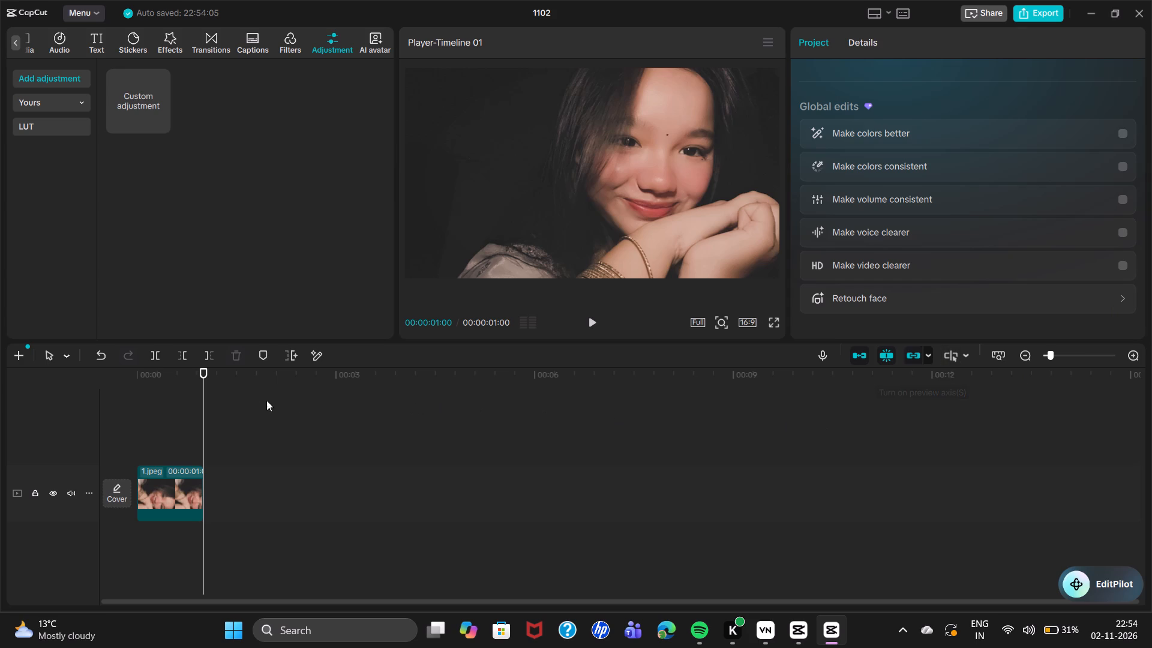
# Move the playhead back to the start of the timeline at 00:00:00:00.
pyautogui.moveTo(200, 367); pyautogui.dragTo(139, 373)
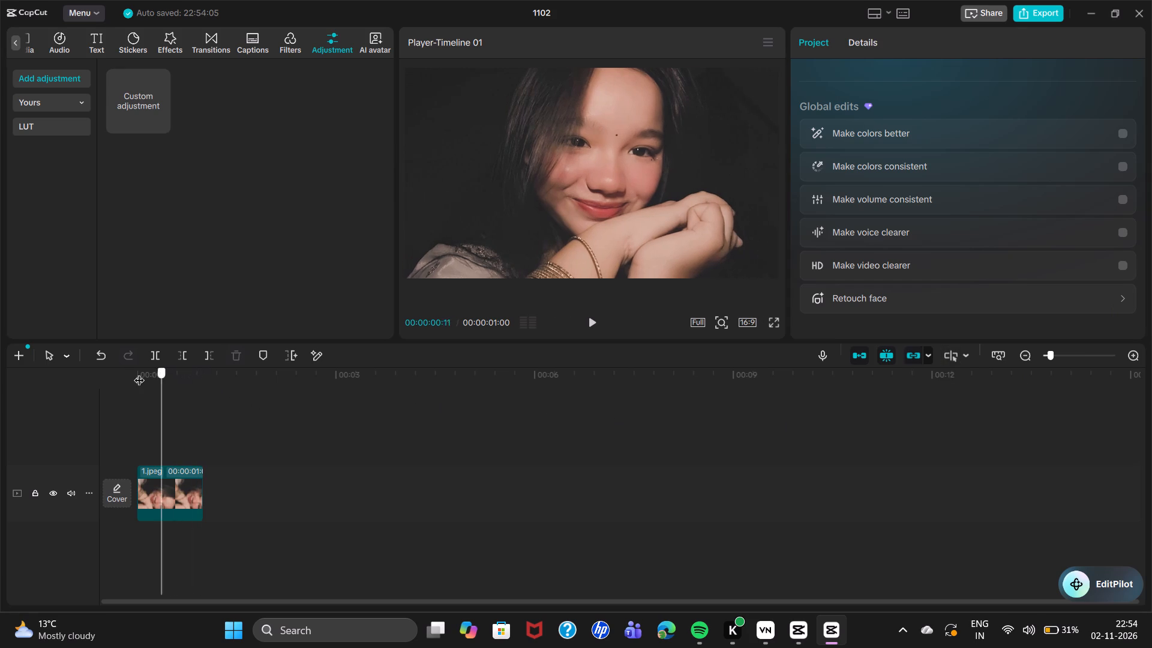
pyautogui.moveTo(139, 373); pyautogui.dragTo(90, 379)
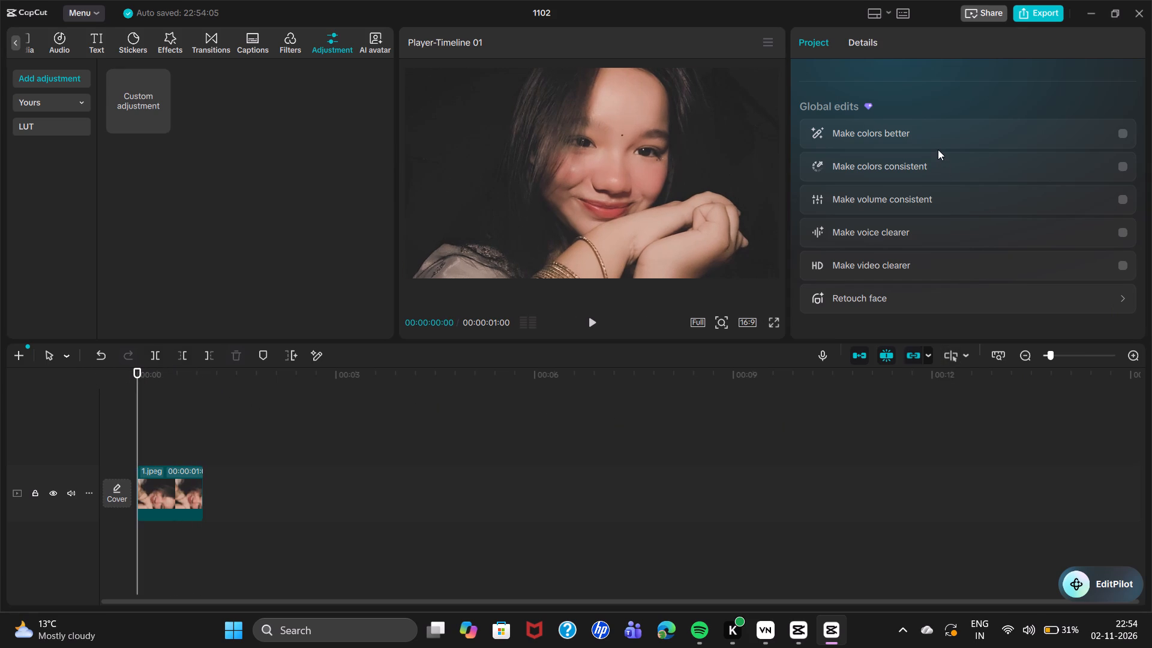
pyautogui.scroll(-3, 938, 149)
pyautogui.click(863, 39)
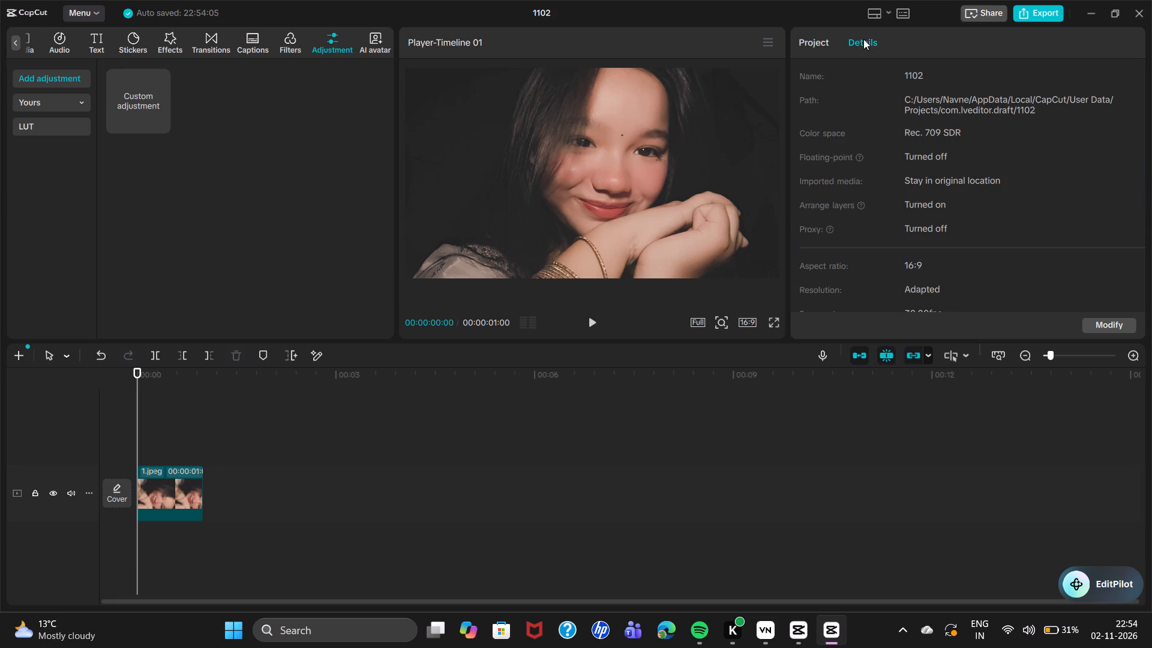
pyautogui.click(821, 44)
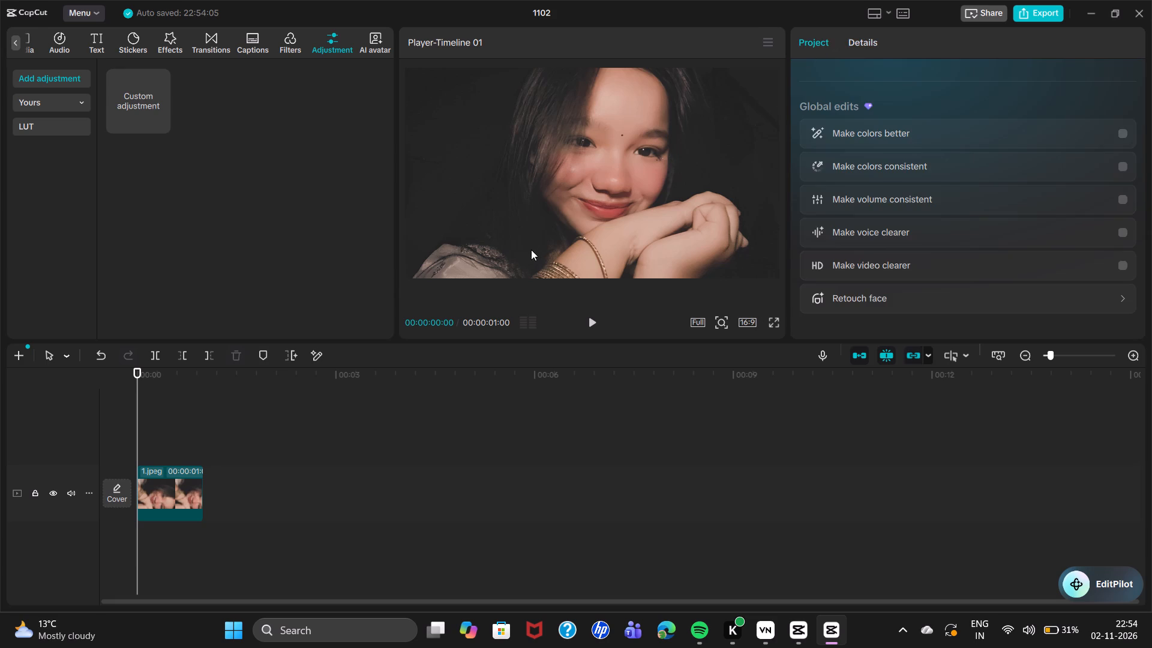
# Select the 1.jpeg clip and look through its start keyframe's easing options and the clip's Animation and Adjust settings.
pyautogui.click(172, 484)
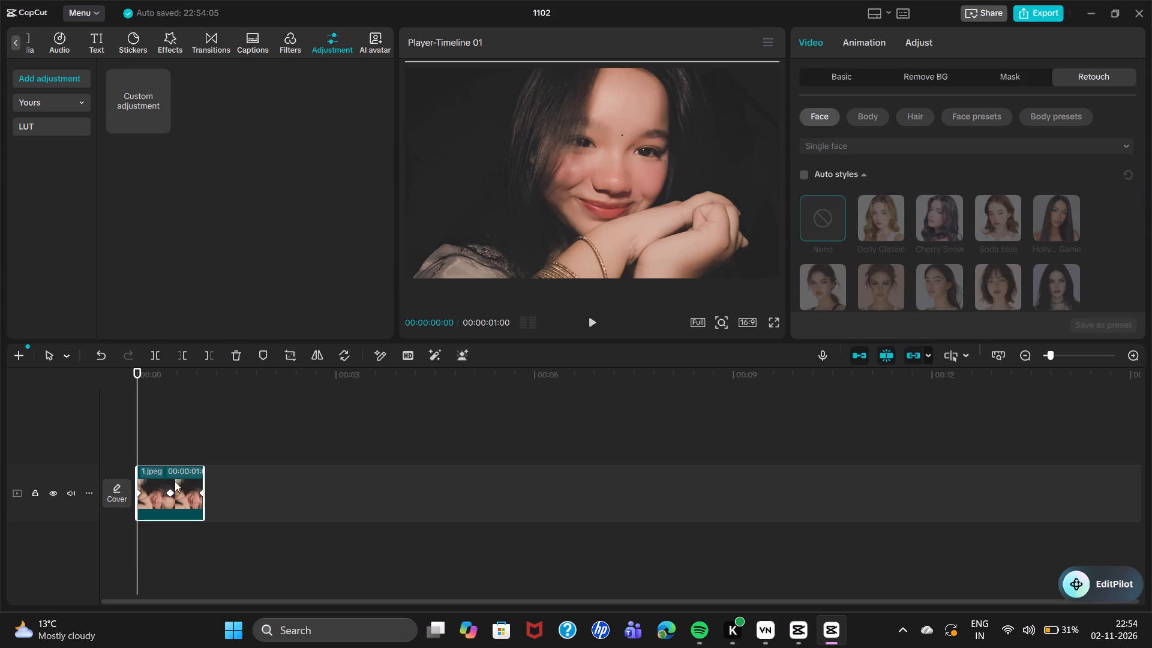
pyautogui.rightClick(139, 492)
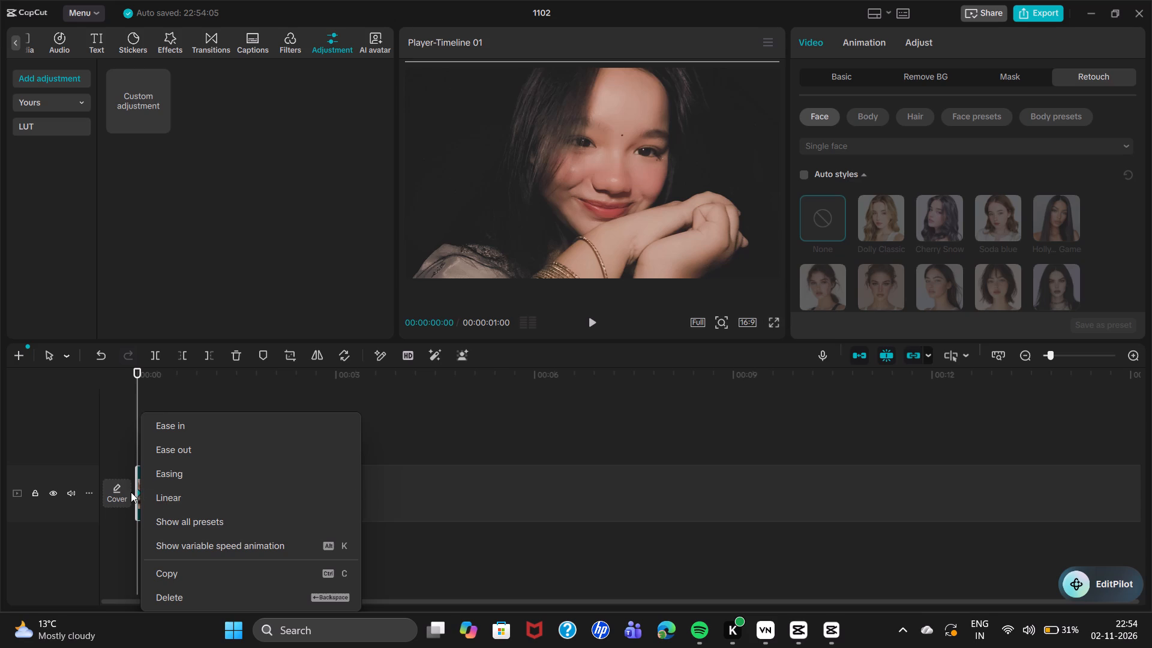
pyautogui.click(121, 437)
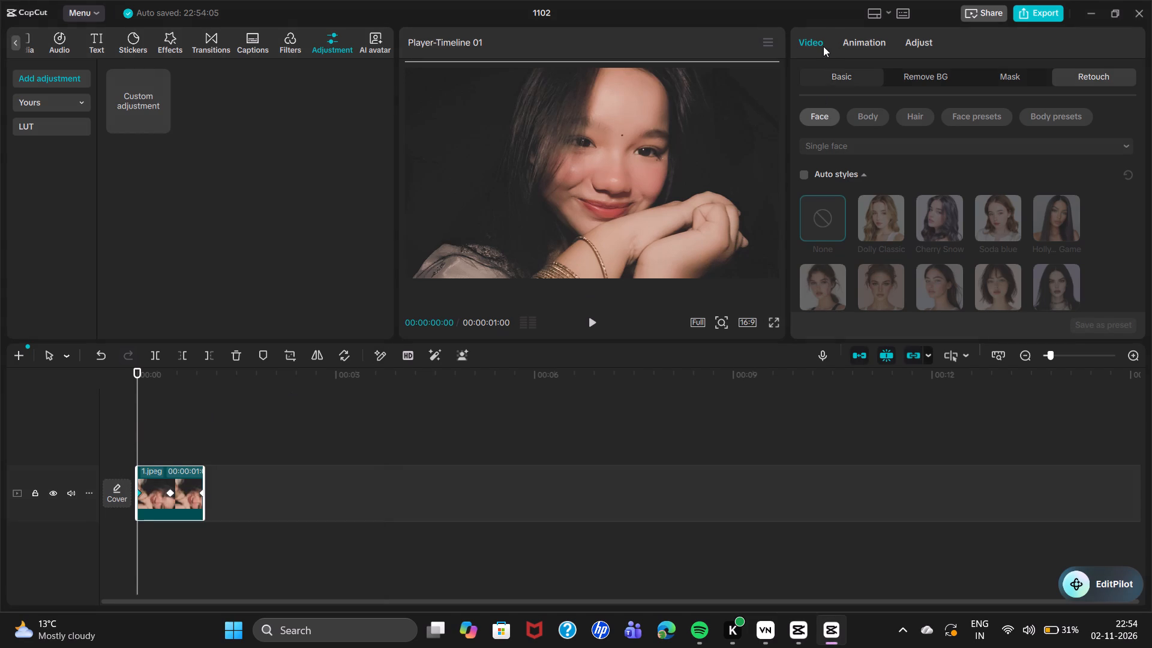
pyautogui.click(821, 43)
pyautogui.click(857, 44)
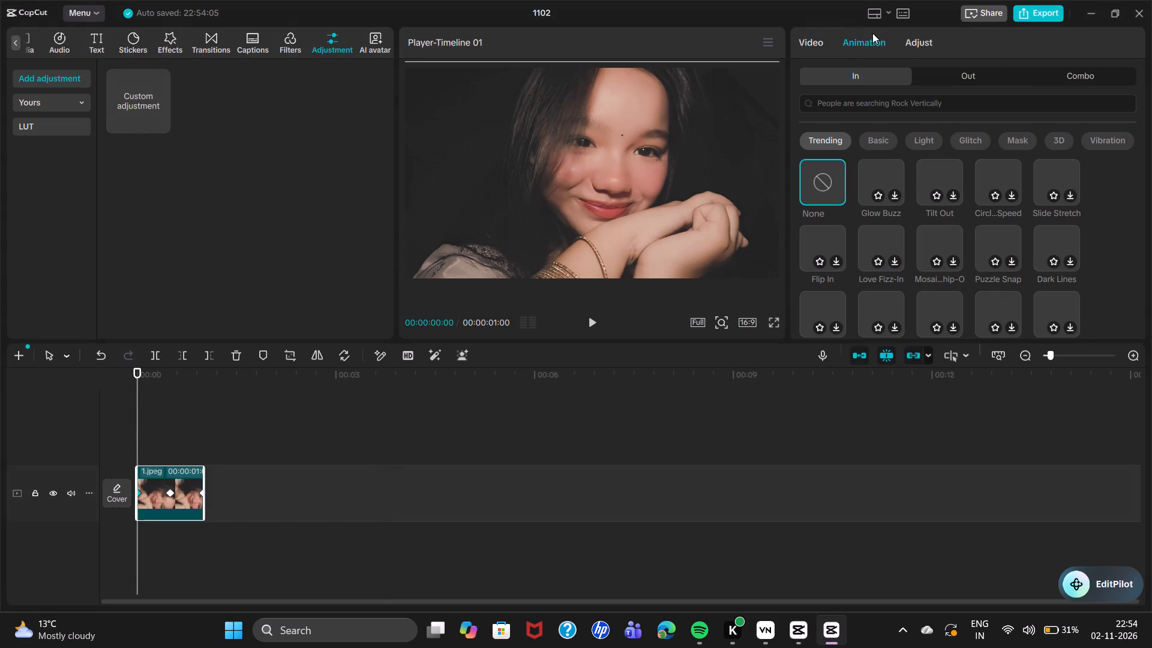
pyautogui.click(826, 39)
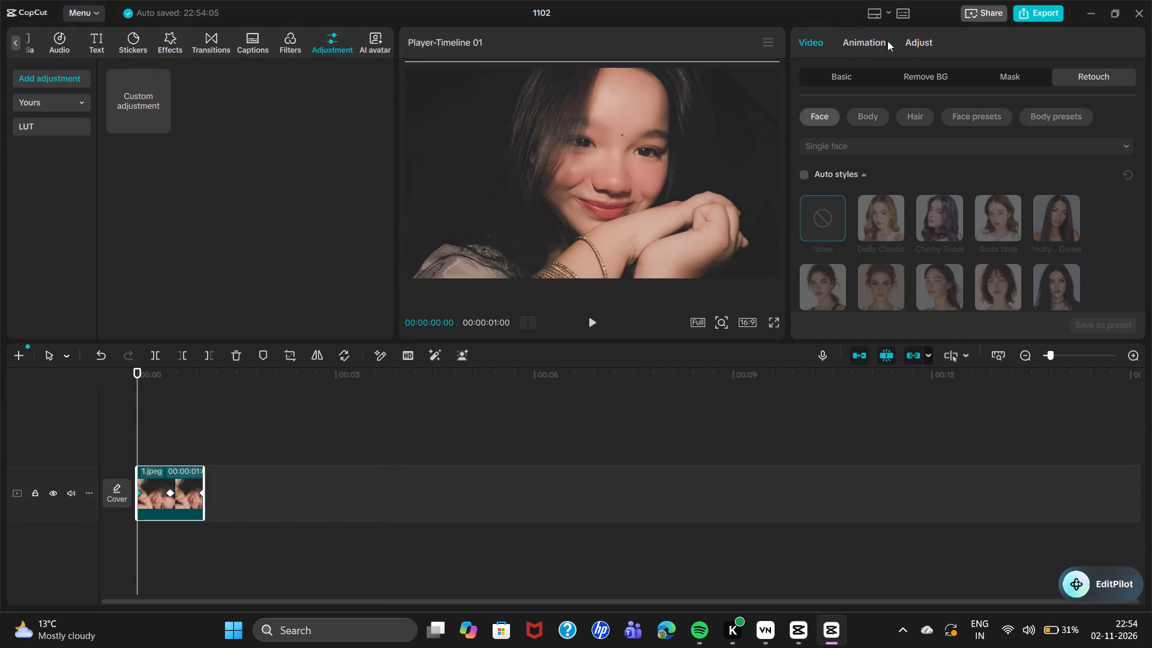
pyautogui.click(917, 33)
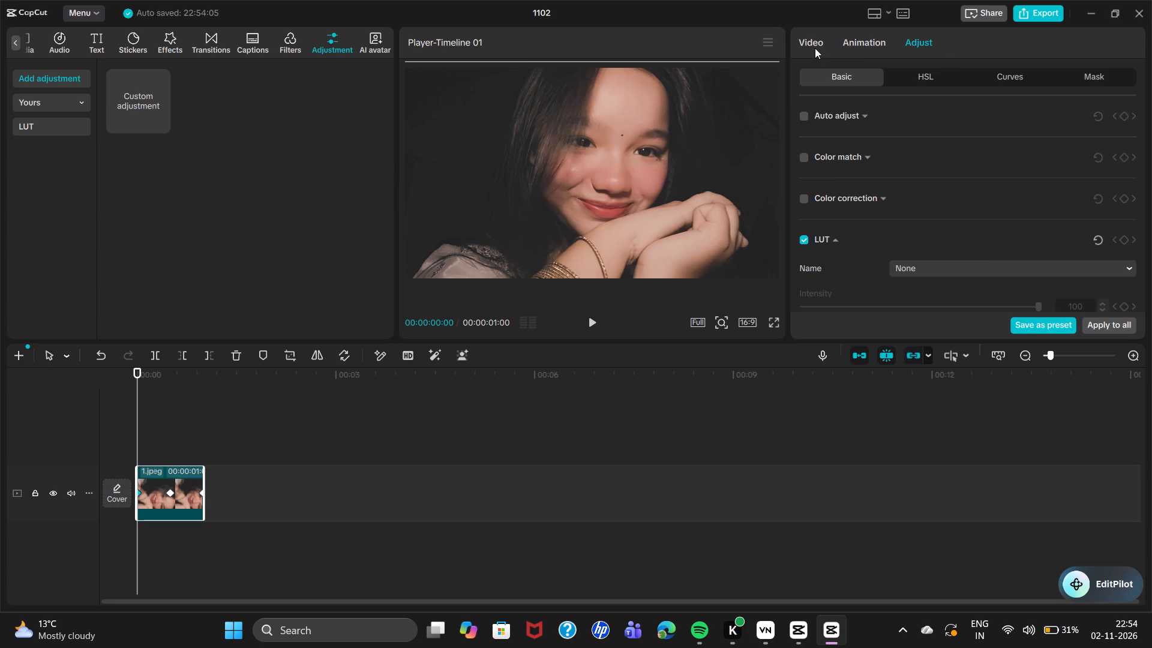
pyautogui.click(814, 47)
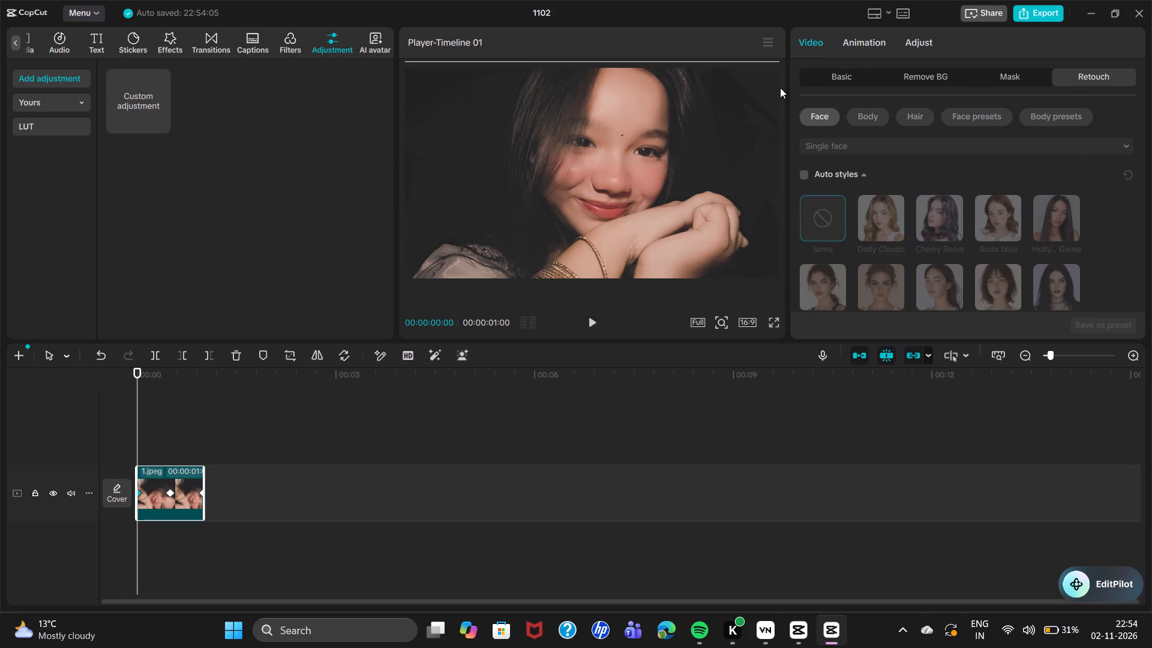
# Examine the clip's Basic video settings from Transform down to the expanded Canvas options.
pyautogui.click(831, 79)
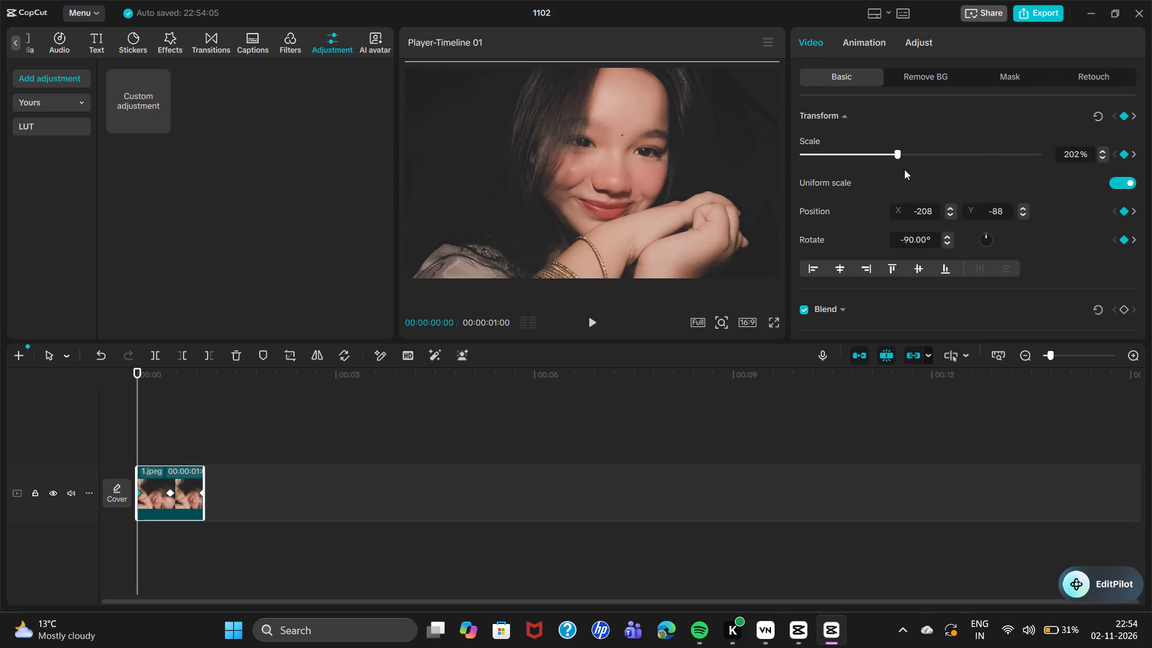
pyautogui.scroll(-2, 904, 169)
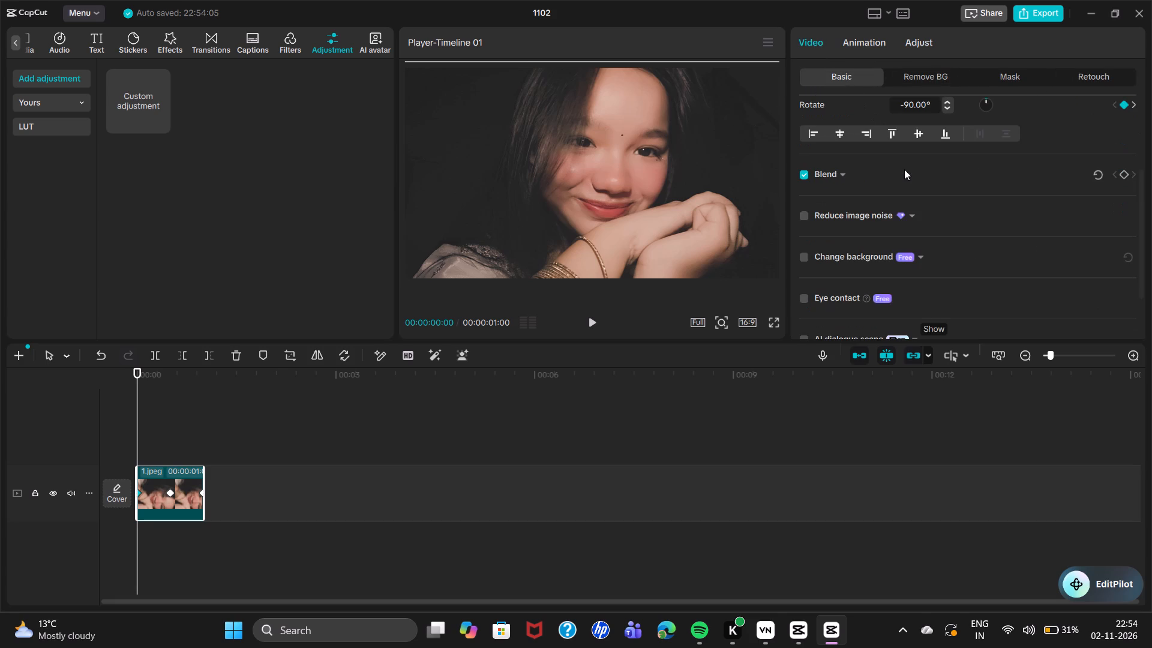
pyautogui.scroll(-3, 904, 169)
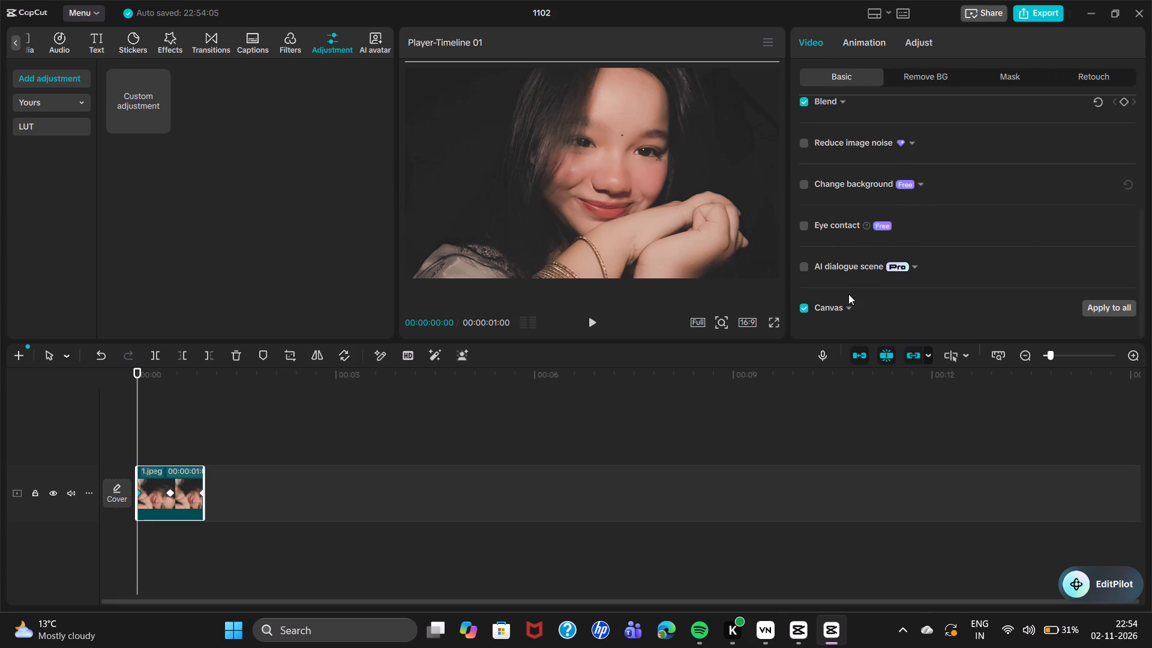
pyautogui.click(847, 303)
pyautogui.scroll(-3, 909, 257)
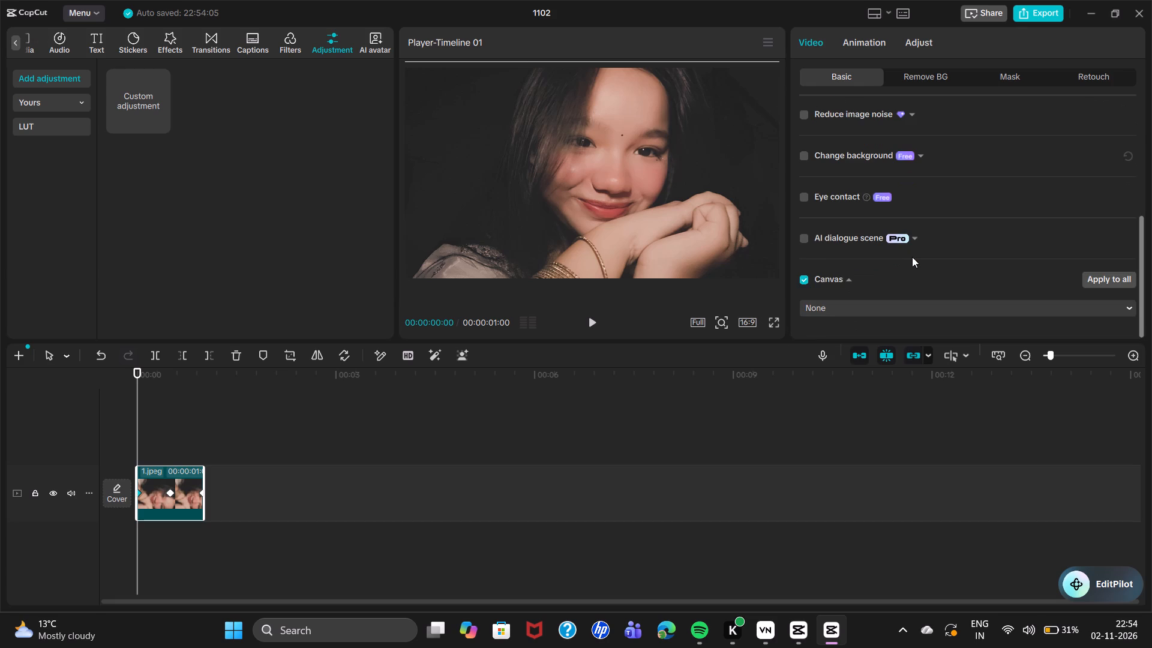
pyautogui.scroll(4, 912, 257)
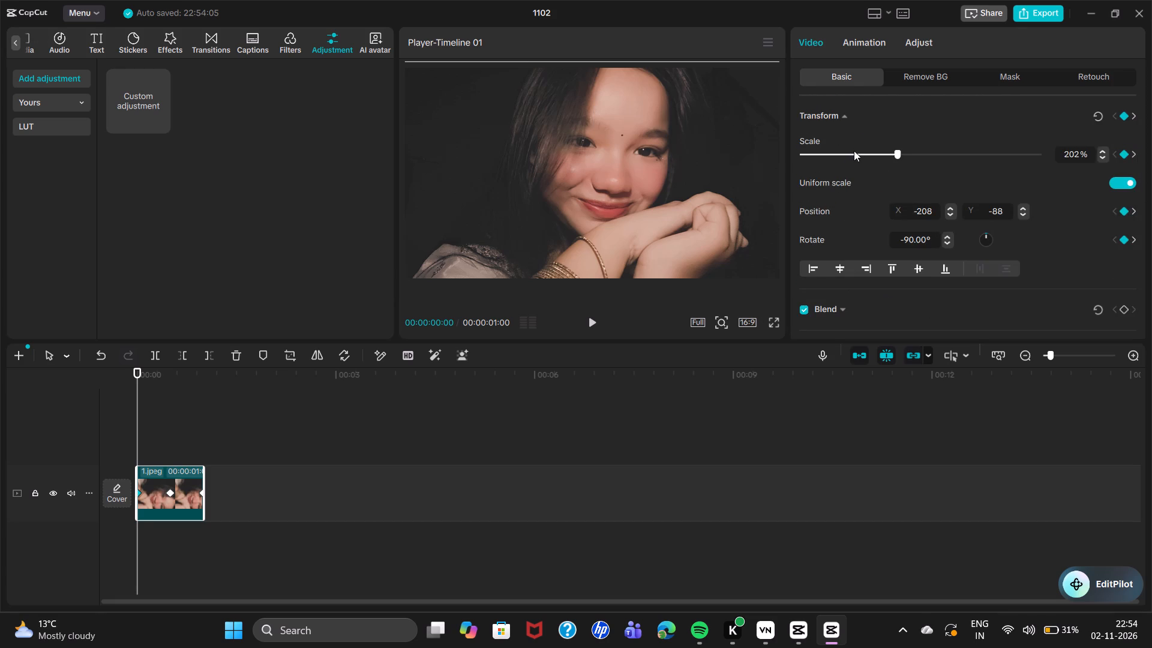
# Reduce the 1.jpeg clip's scale to 178% at the start keyframe.
pyautogui.moveTo(893, 152); pyautogui.dragTo(878, 162)
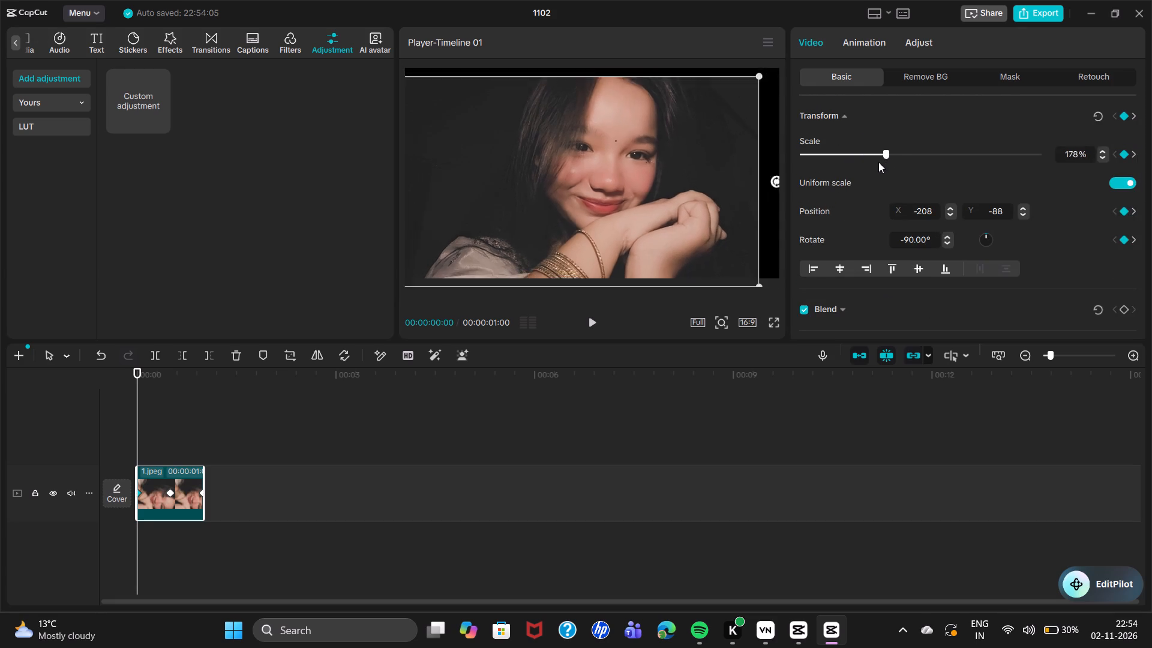
pyautogui.moveTo(878, 162); pyautogui.dragTo(870, 164)
pyautogui.moveTo(870, 164); pyautogui.dragTo(892, 164)
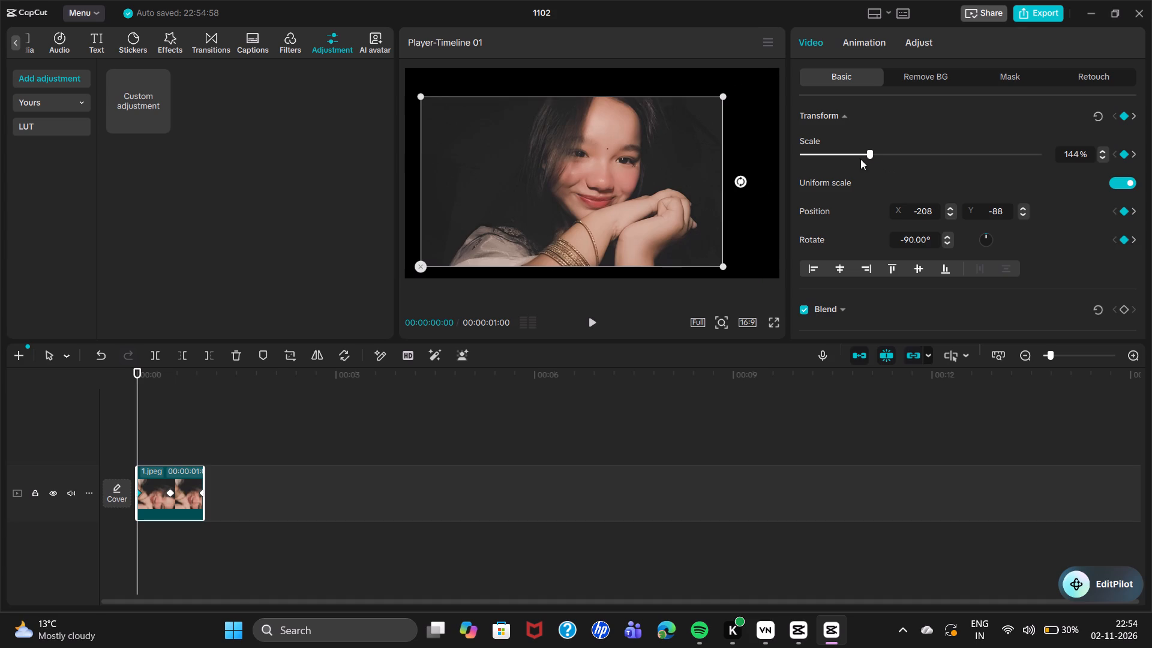
pyautogui.moveTo(868, 148); pyautogui.dragTo(886, 151)
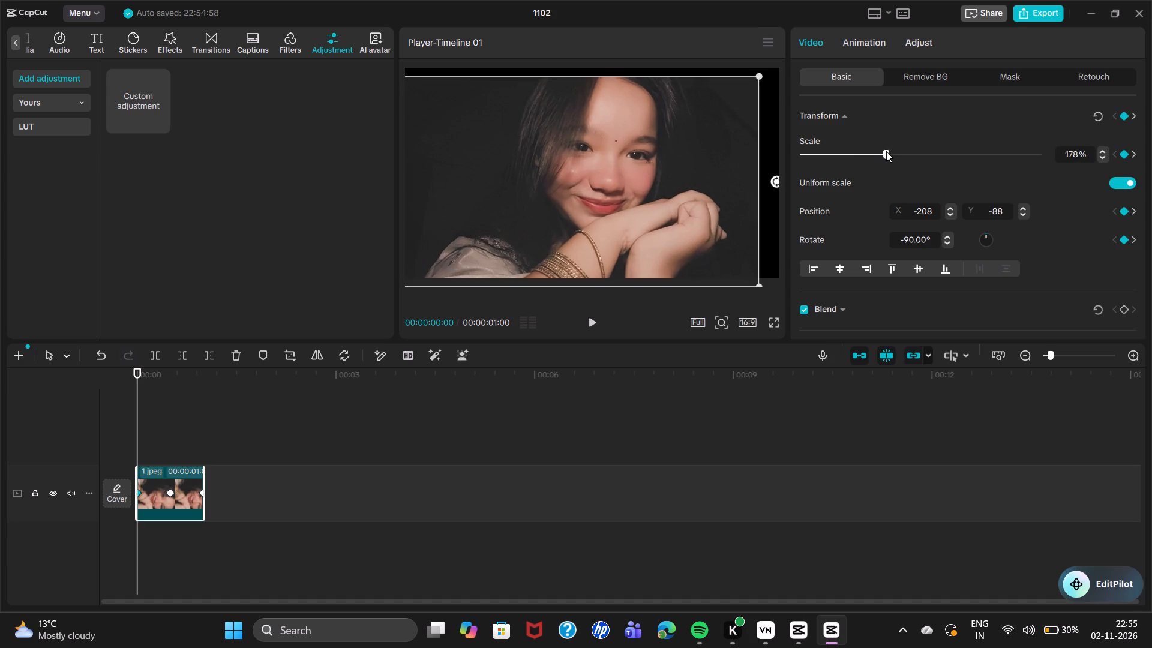
# Increase the 1.jpeg clip's scale to 194% at the start keyframe.
pyautogui.moveTo(886, 151); pyautogui.dragTo(891, 151)
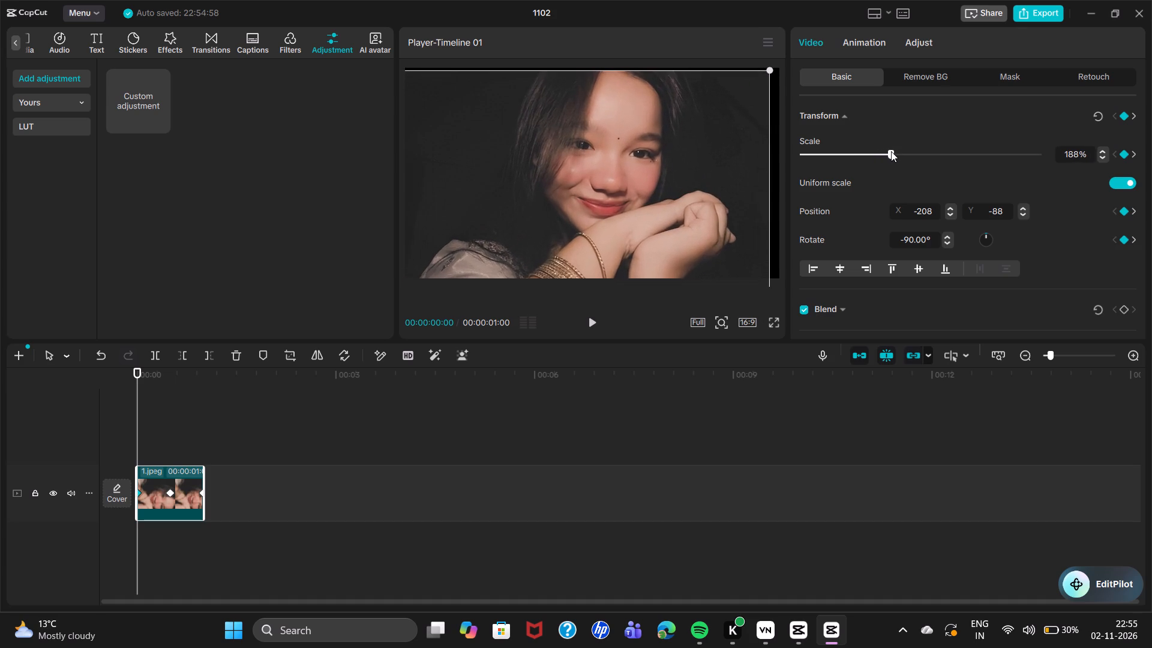
pyautogui.moveTo(891, 151); pyautogui.dragTo(894, 154)
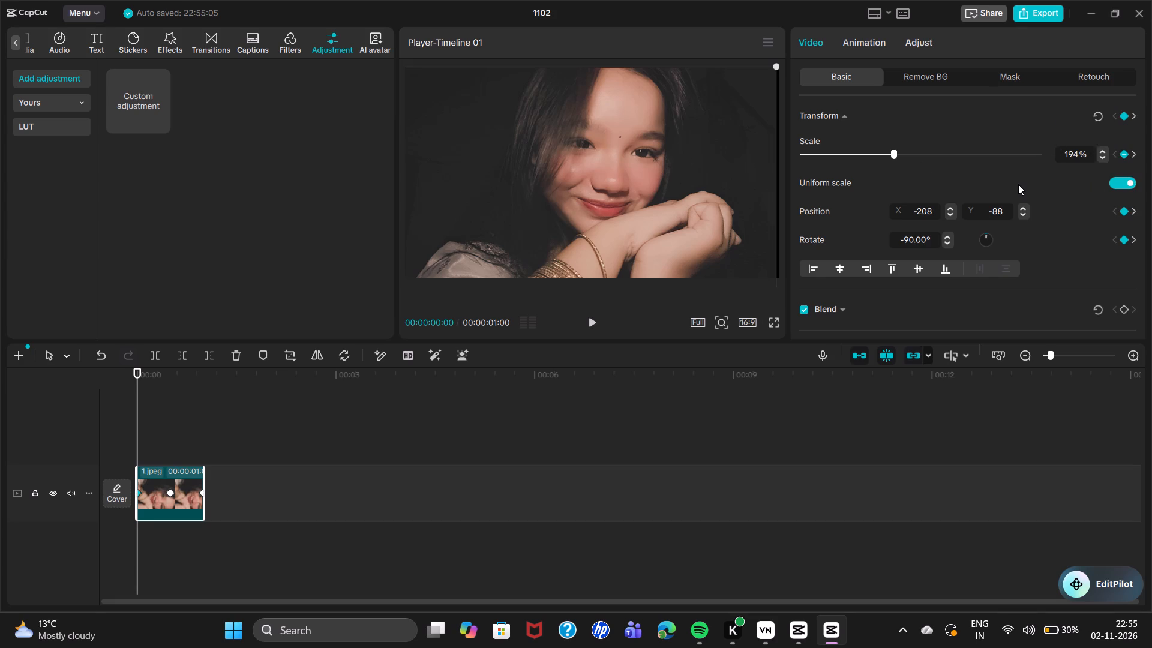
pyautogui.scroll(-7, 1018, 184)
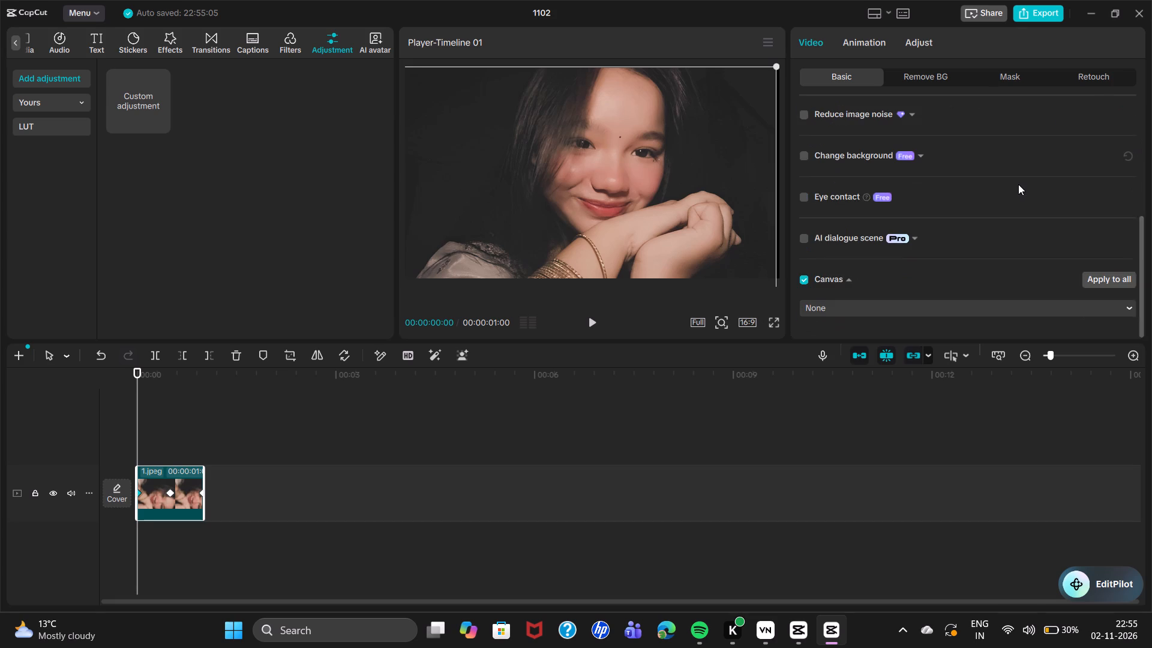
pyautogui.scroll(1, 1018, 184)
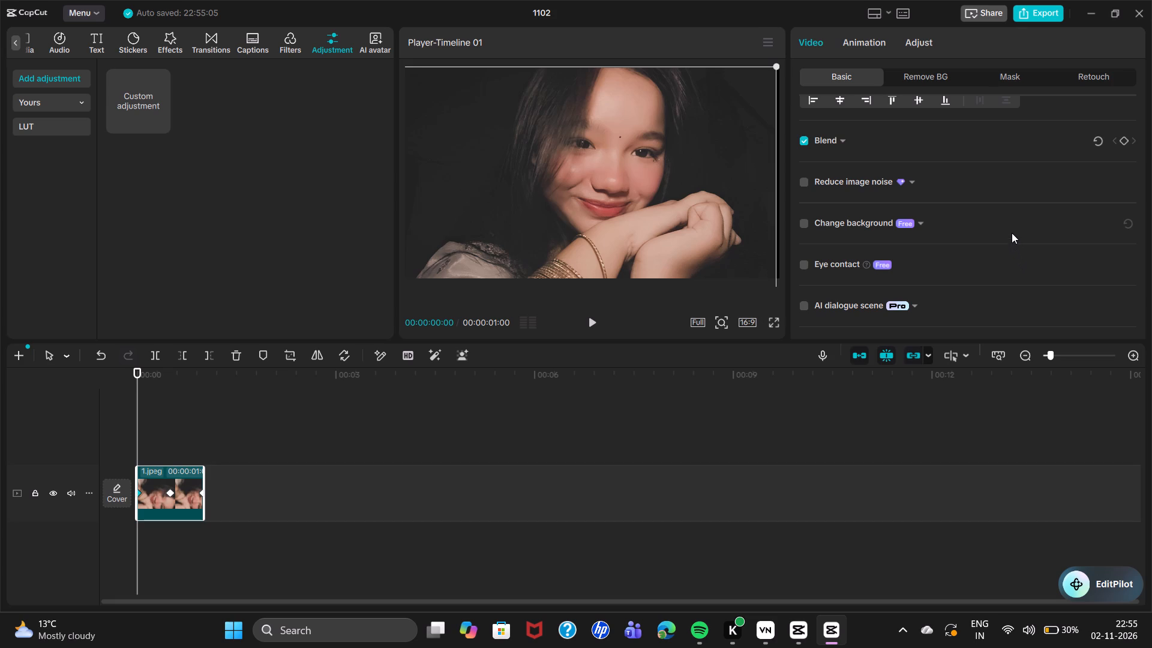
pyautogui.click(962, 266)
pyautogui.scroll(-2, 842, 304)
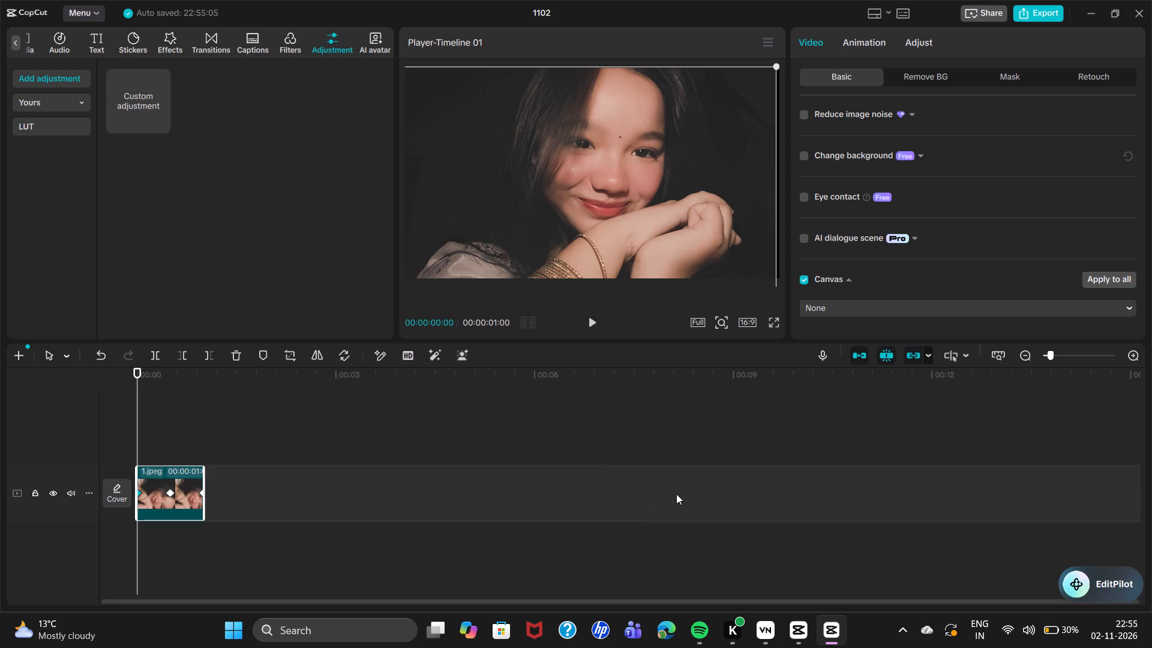
# Switch to the VN editor and review the two keyframed portrait clips by playing the timeline from the start.
pyautogui.click(773, 628)
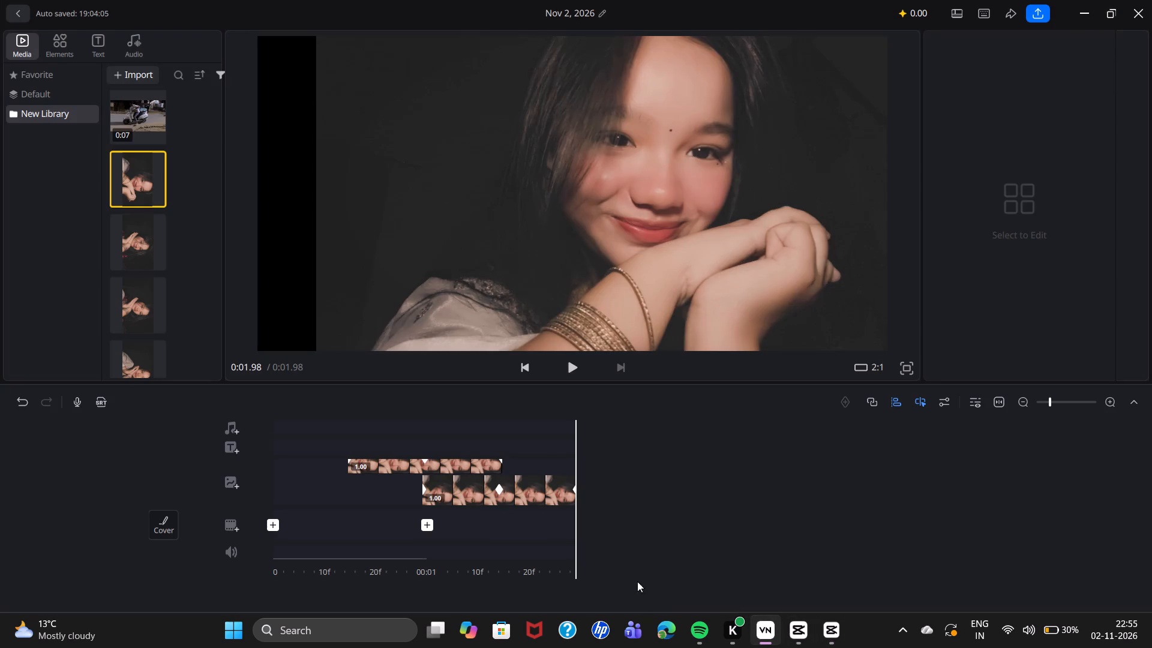
pyautogui.click(482, 485)
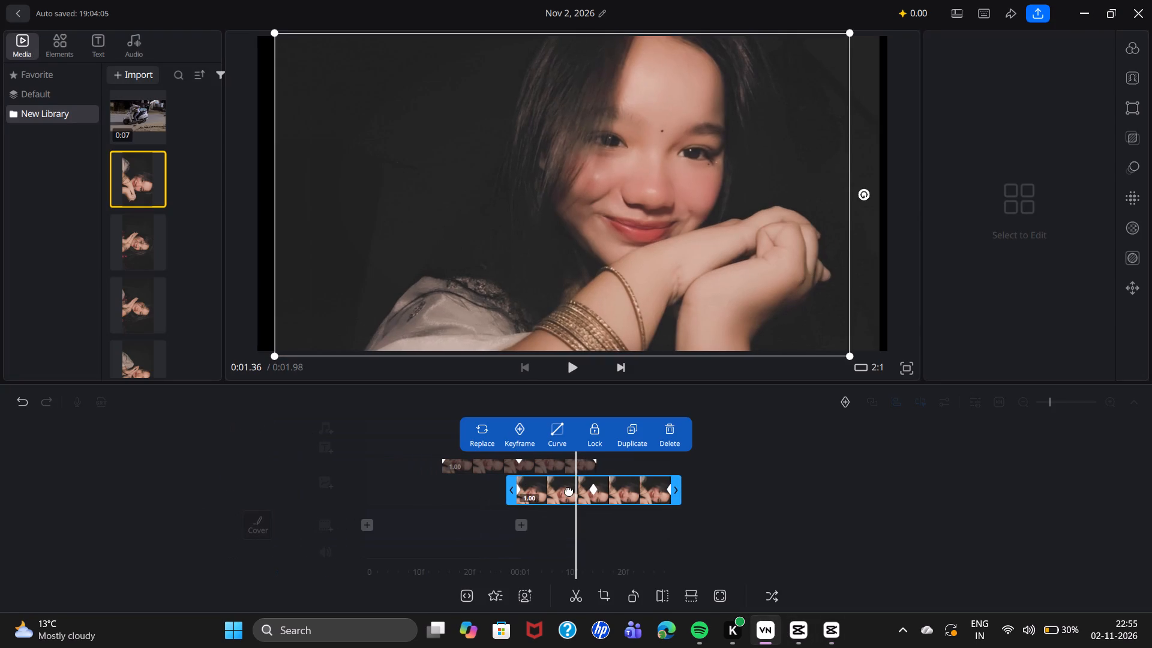
pyautogui.click(511, 468)
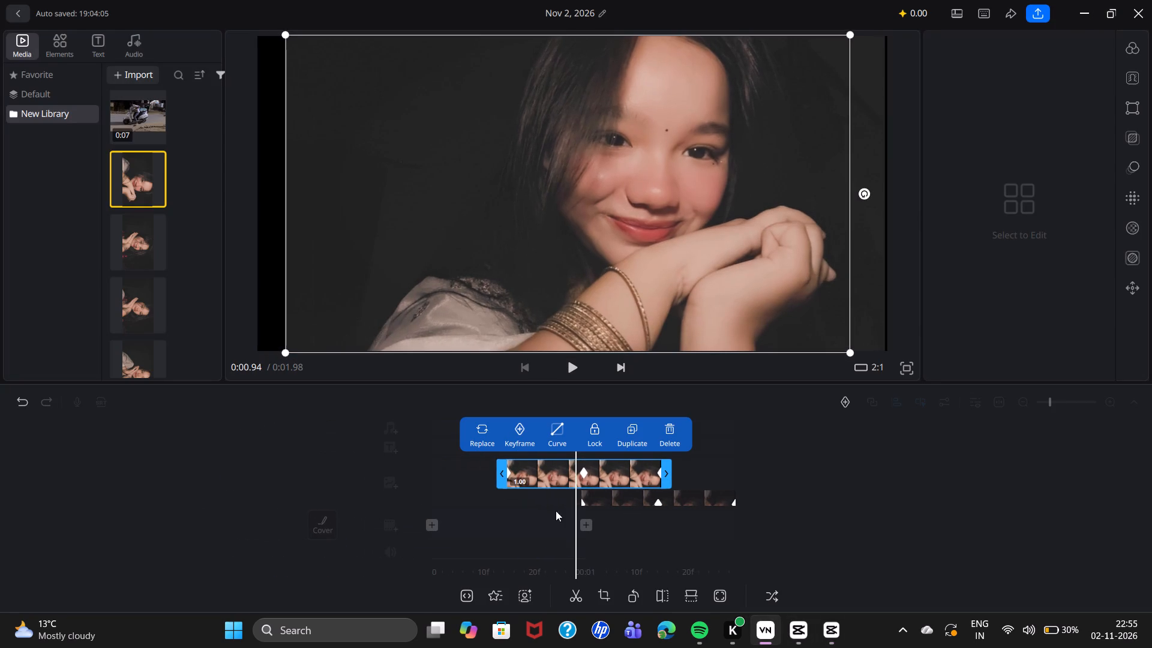
pyautogui.moveTo(527, 518); pyautogui.dragTo(891, 547)
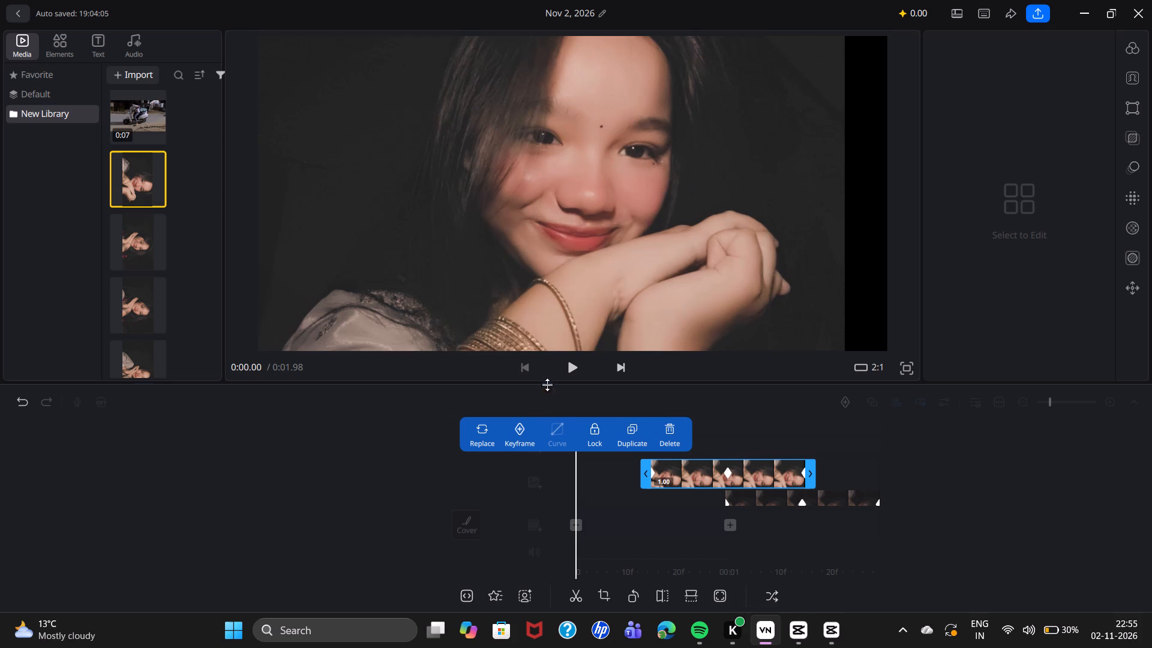
pyautogui.click(560, 373)
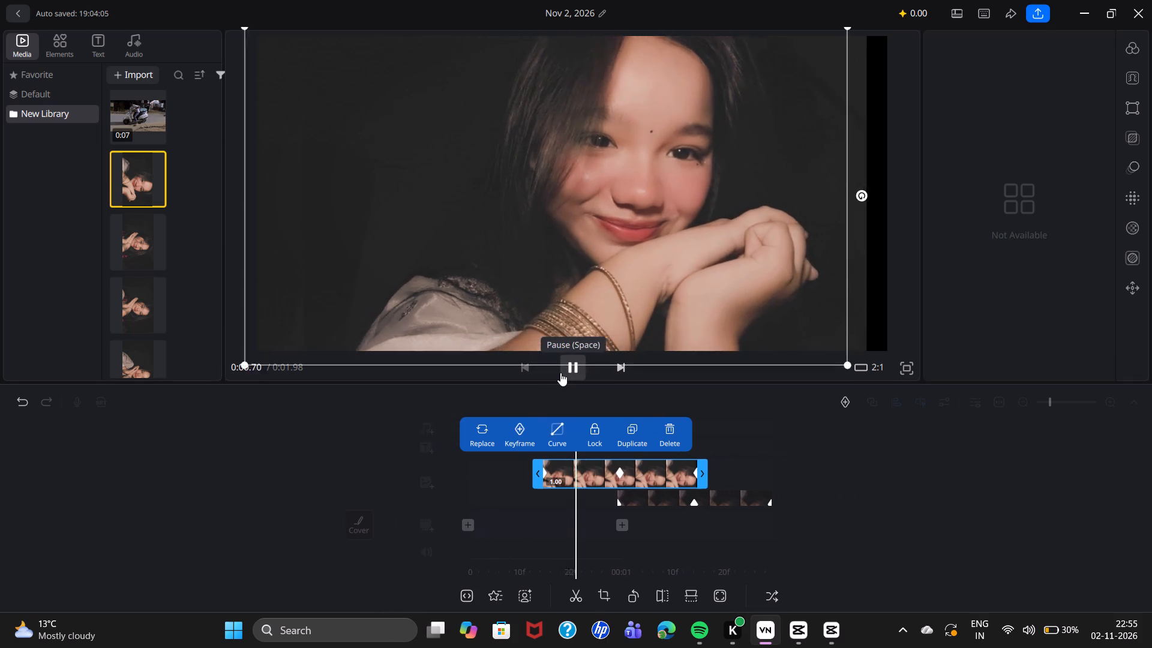
pyautogui.moveTo(373, 511); pyautogui.dragTo(421, 509)
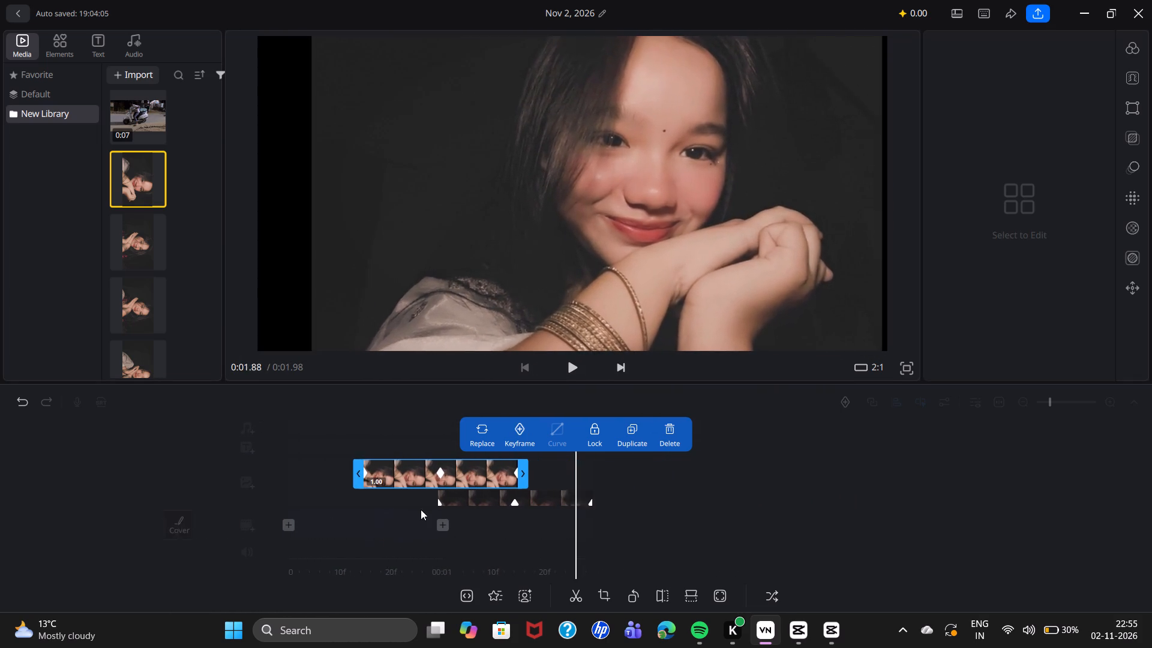
pyautogui.moveTo(421, 509); pyautogui.dragTo(698, 518)
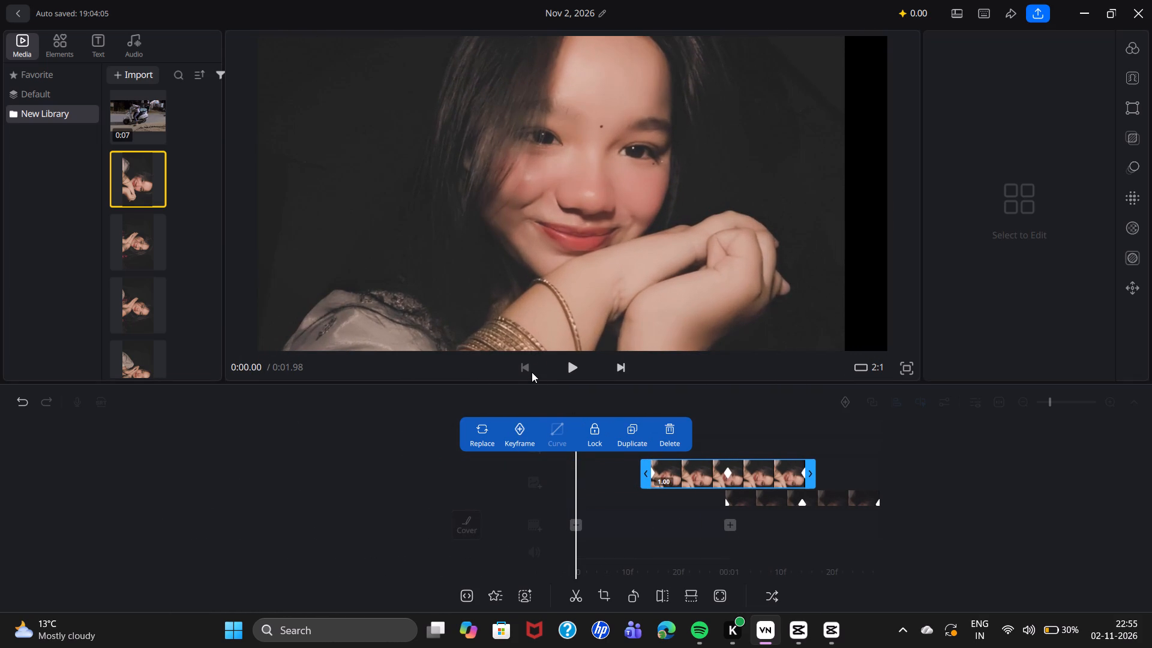
pyautogui.scroll(-2, 605, 515)
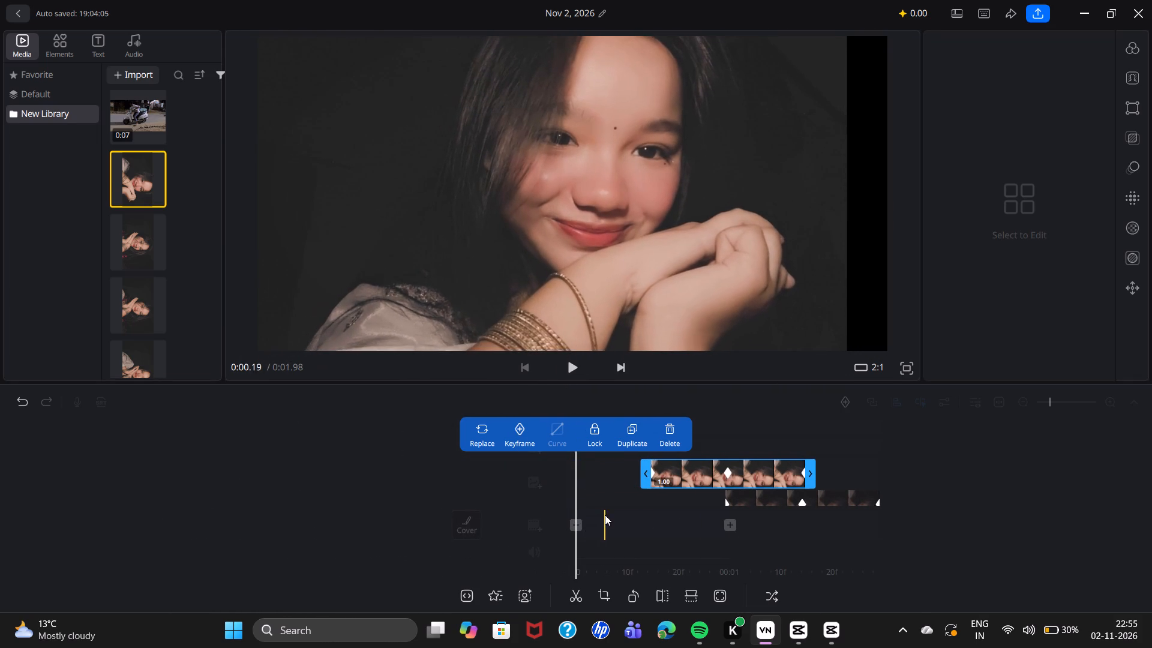
pyautogui.scroll(-1, 605, 515)
# Delete both keyframed portrait clips from the overlay tracks.
pyautogui.click(660, 418)
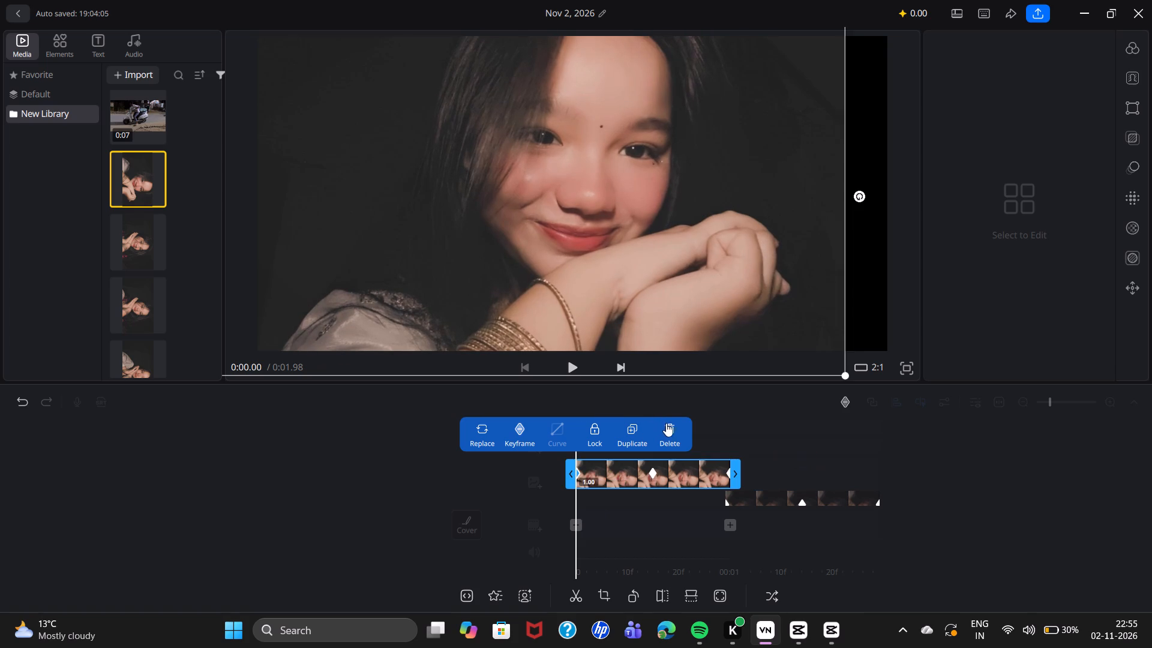
pyautogui.click(668, 425)
pyautogui.click(671, 444)
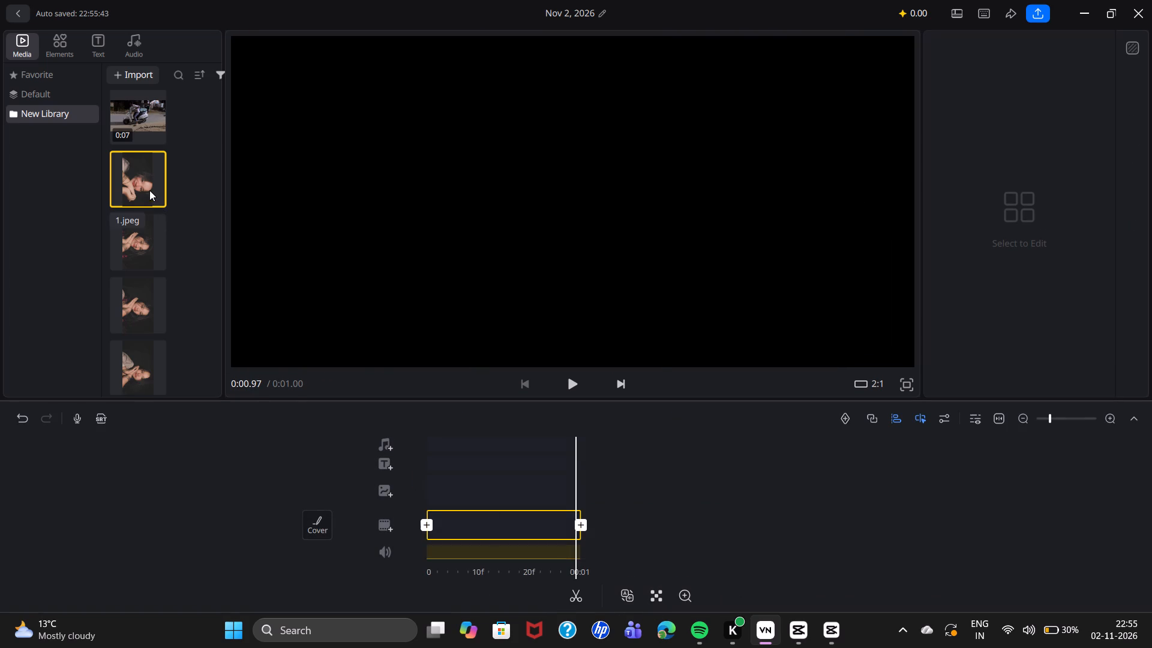
# Place 1.jpeg from New Library at the start of the main track and delete the blank clip that follows it.
pyautogui.moveTo(149, 190); pyautogui.dragTo(491, 519)
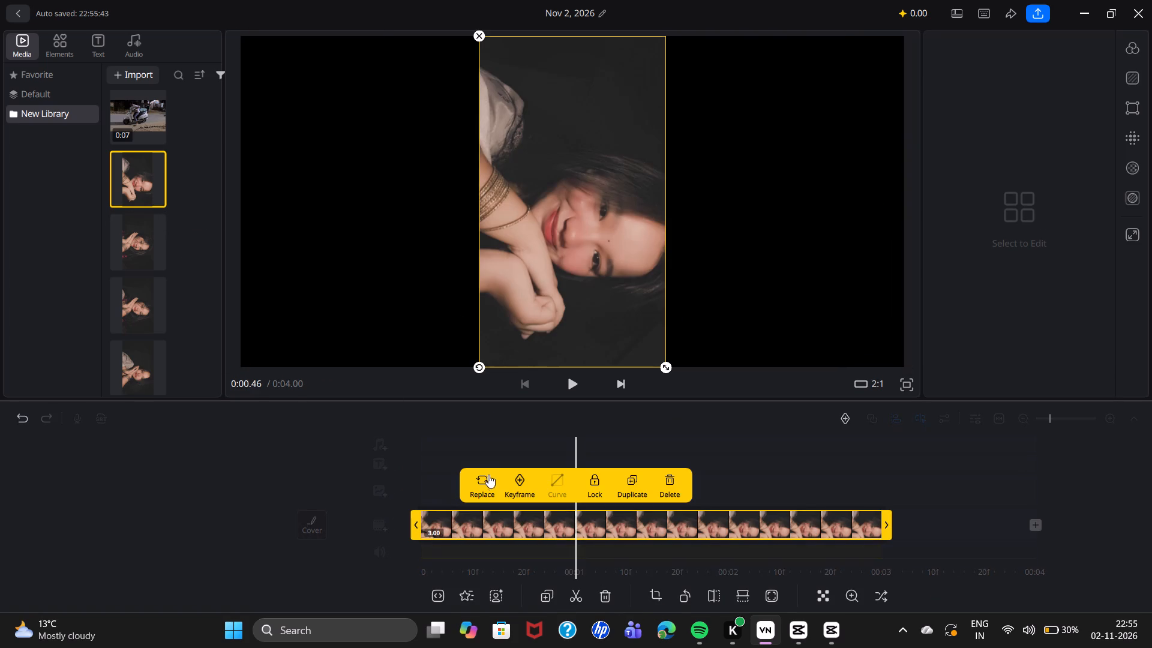
pyautogui.click(992, 533)
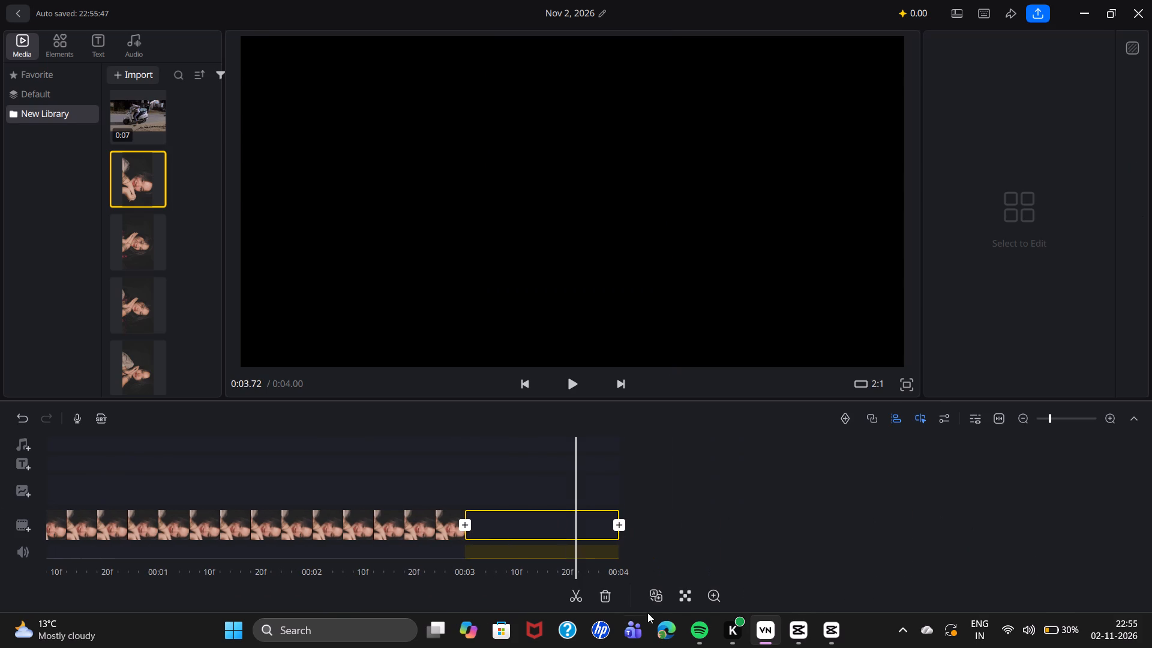
pyautogui.click(599, 596)
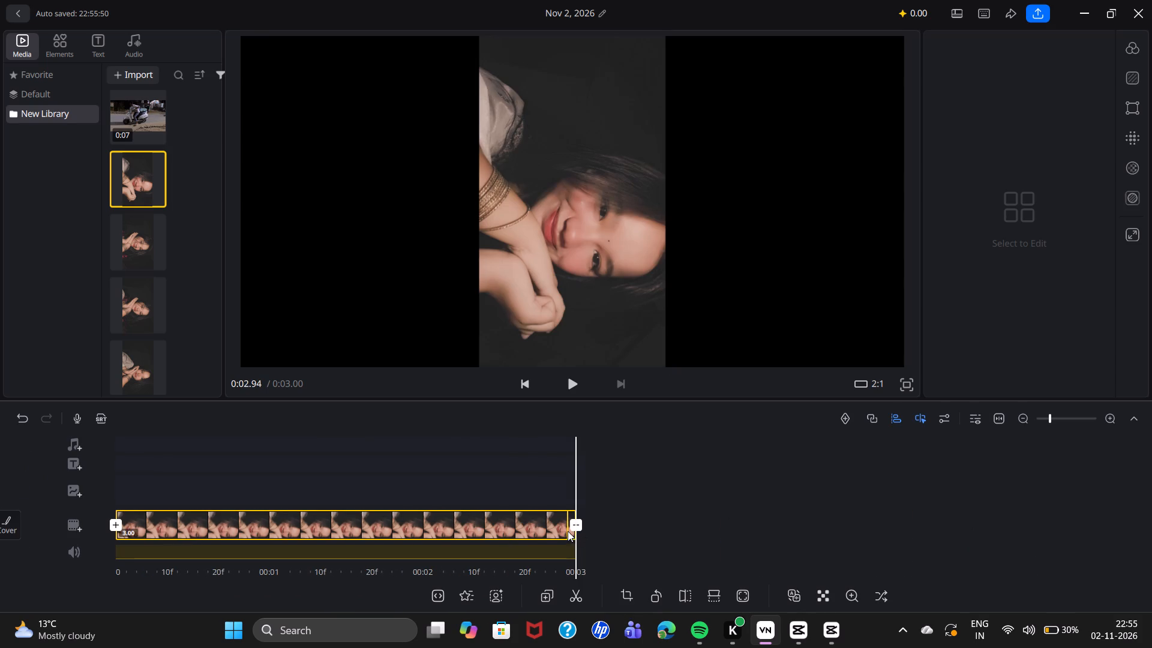
# Trim the end of the 1.jpeg clip to a duration of 1.01 seconds.
pyautogui.click(556, 520)
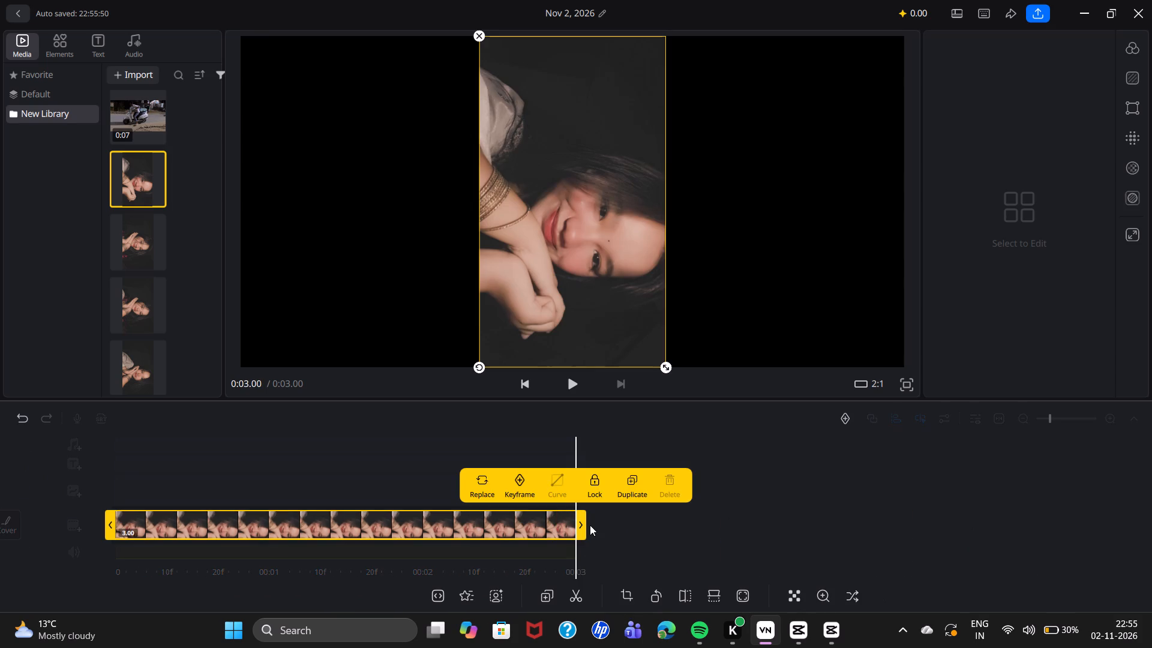
pyautogui.moveTo(581, 523); pyautogui.dragTo(338, 532)
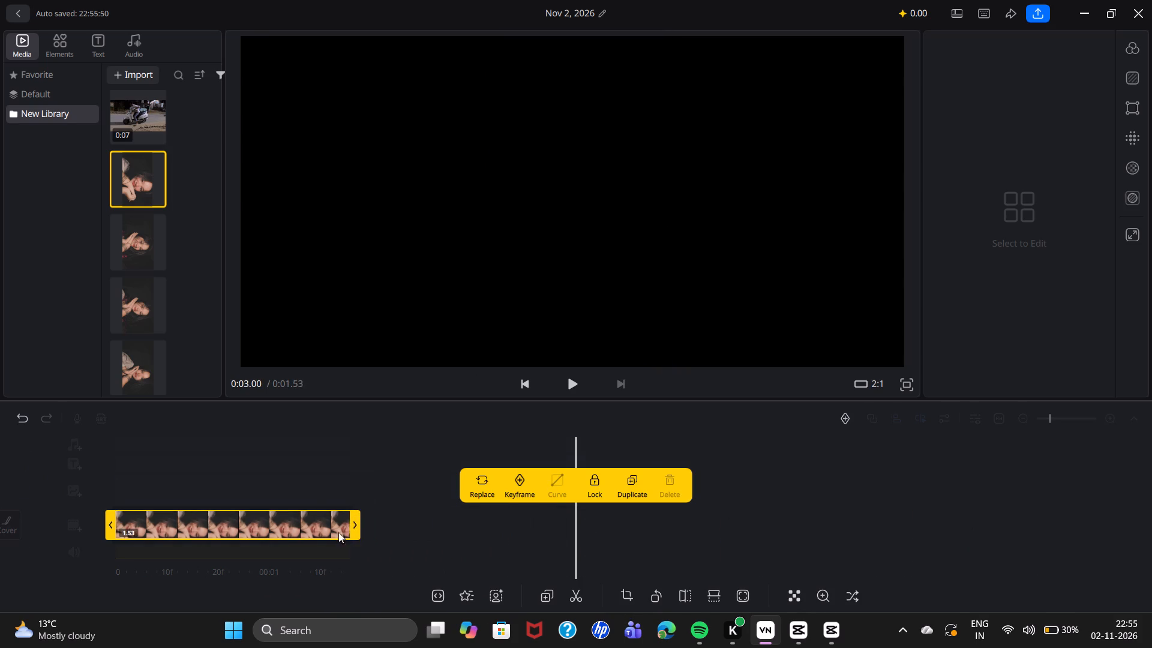
pyautogui.moveTo(338, 532); pyautogui.dragTo(287, 550)
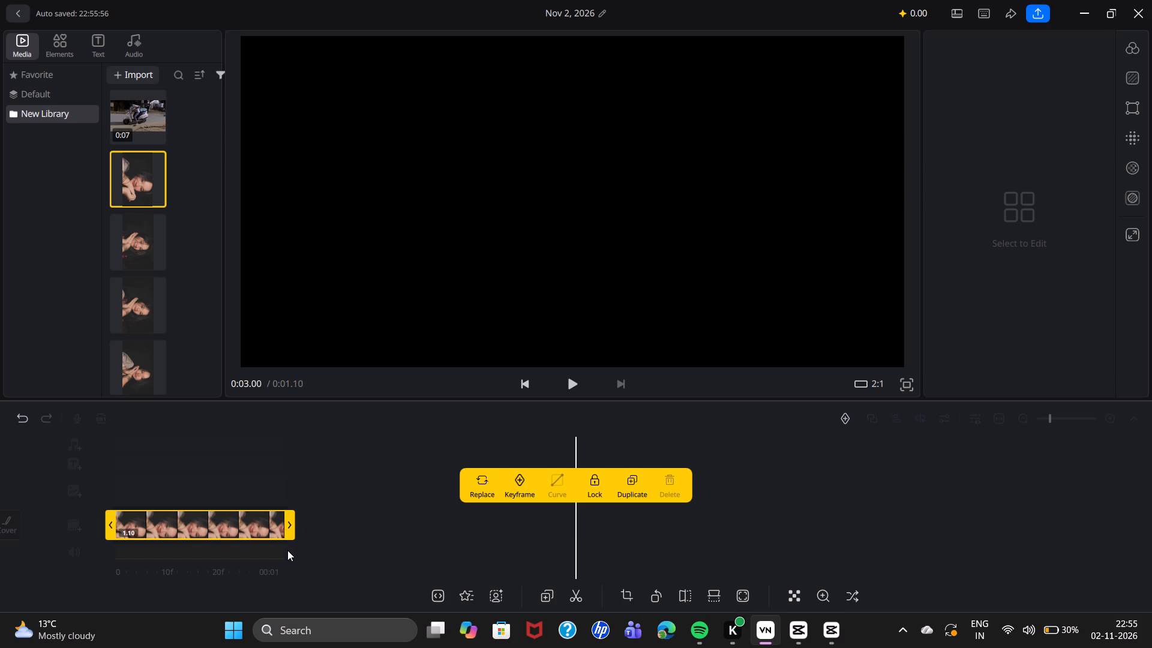
pyautogui.moveTo(287, 550); pyautogui.dragTo(277, 552)
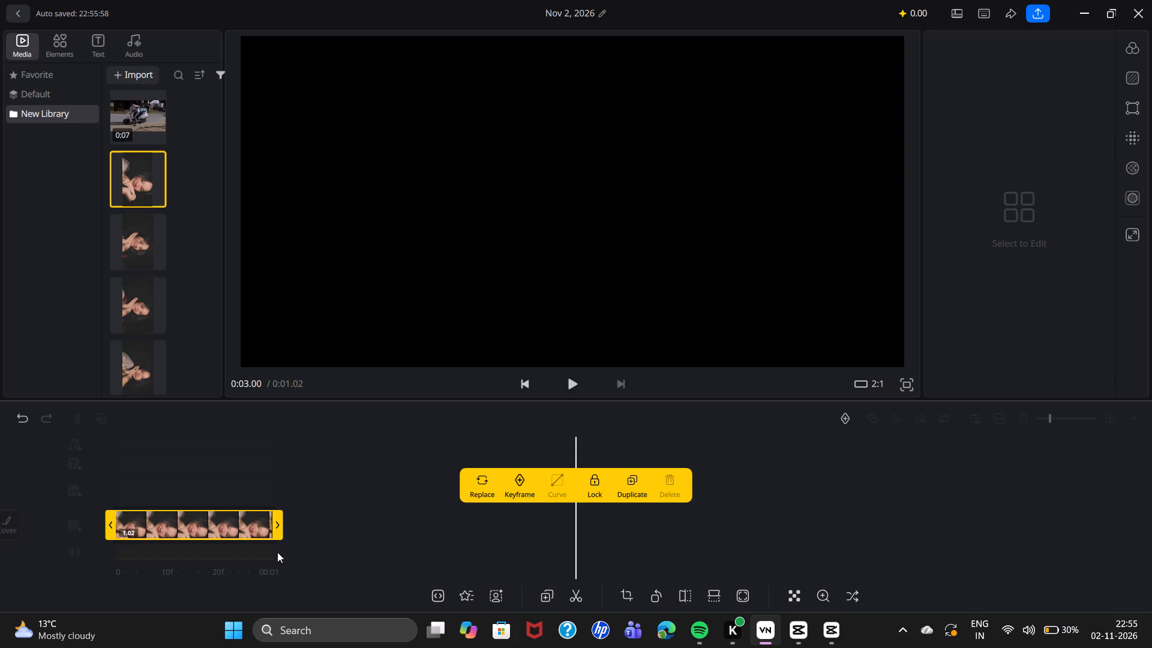
pyautogui.moveTo(277, 552); pyautogui.dragTo(276, 553)
pyautogui.moveTo(276, 553); pyautogui.dragTo(275, 553)
pyautogui.moveTo(275, 553); pyautogui.dragTo(275, 554)
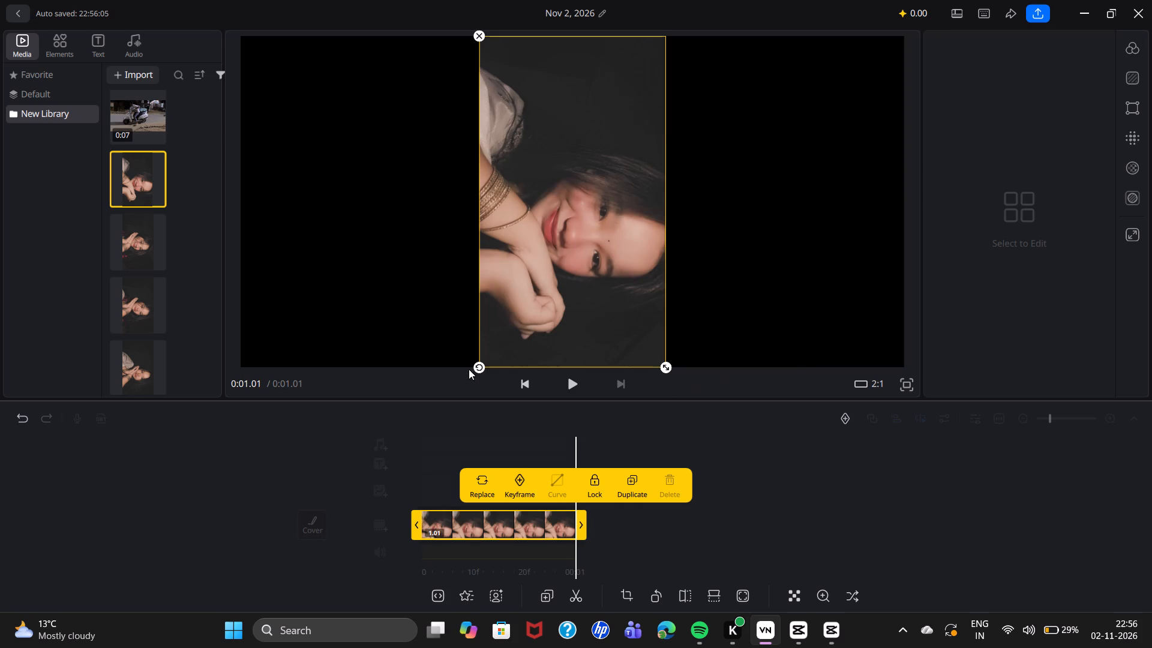
# Rotate the 1.jpeg image to -90° so the portrait is upright in the preview.
pyautogui.moveTo(476, 367); pyautogui.dragTo(722, 287)
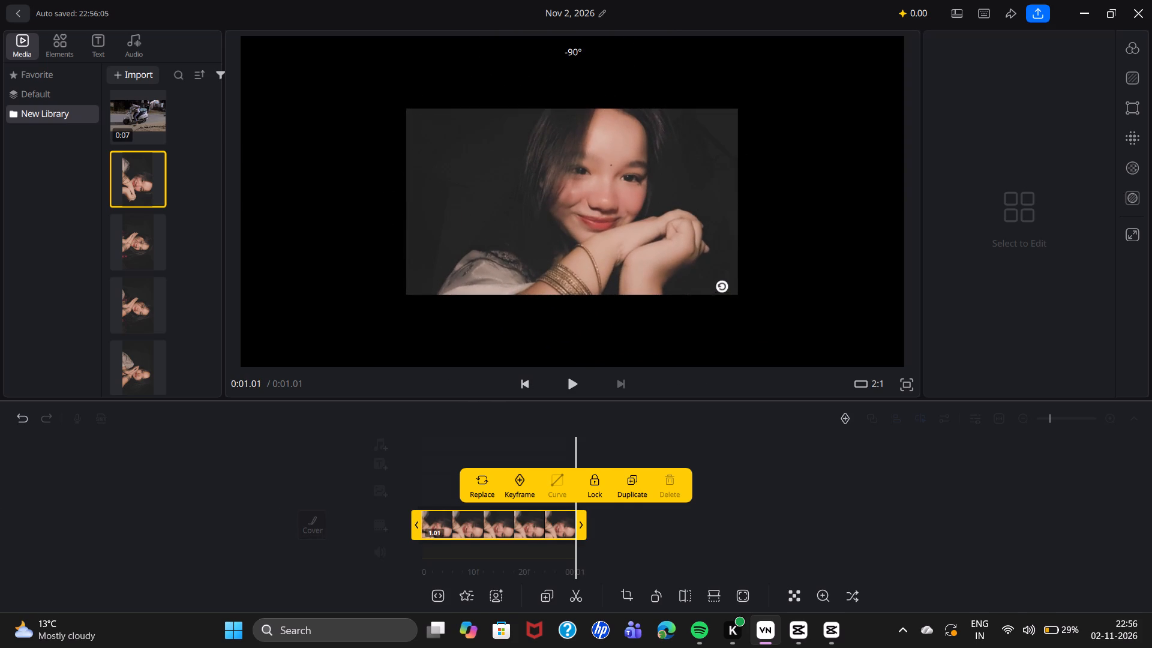
pyautogui.moveTo(722, 287); pyautogui.dragTo(726, 280)
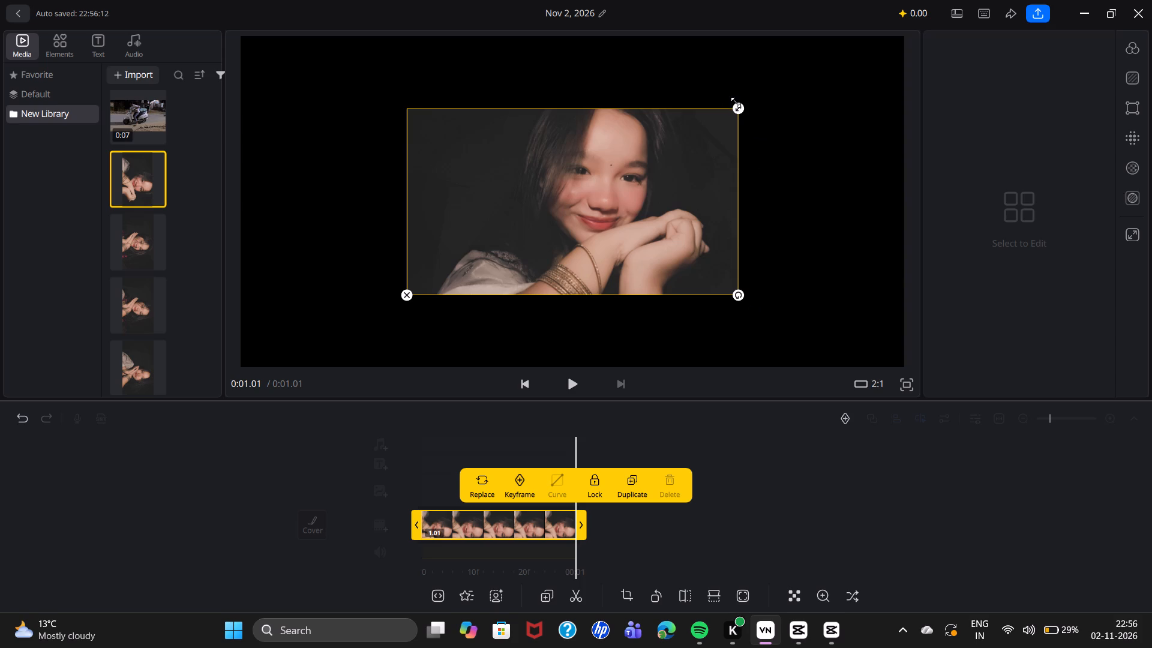
# Enlarge the rotated portrait within the 2:1 frame, keeping black margins on all sides.
pyautogui.moveTo(737, 109); pyautogui.dragTo(896, 103)
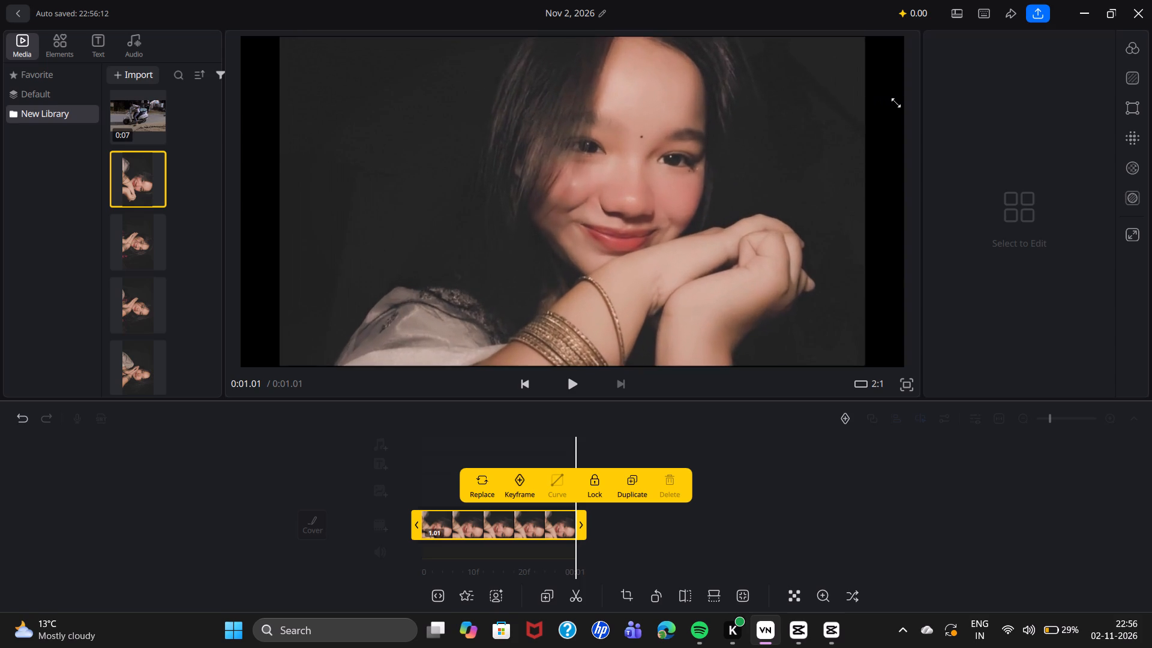
pyautogui.moveTo(896, 103); pyautogui.dragTo(921, 104)
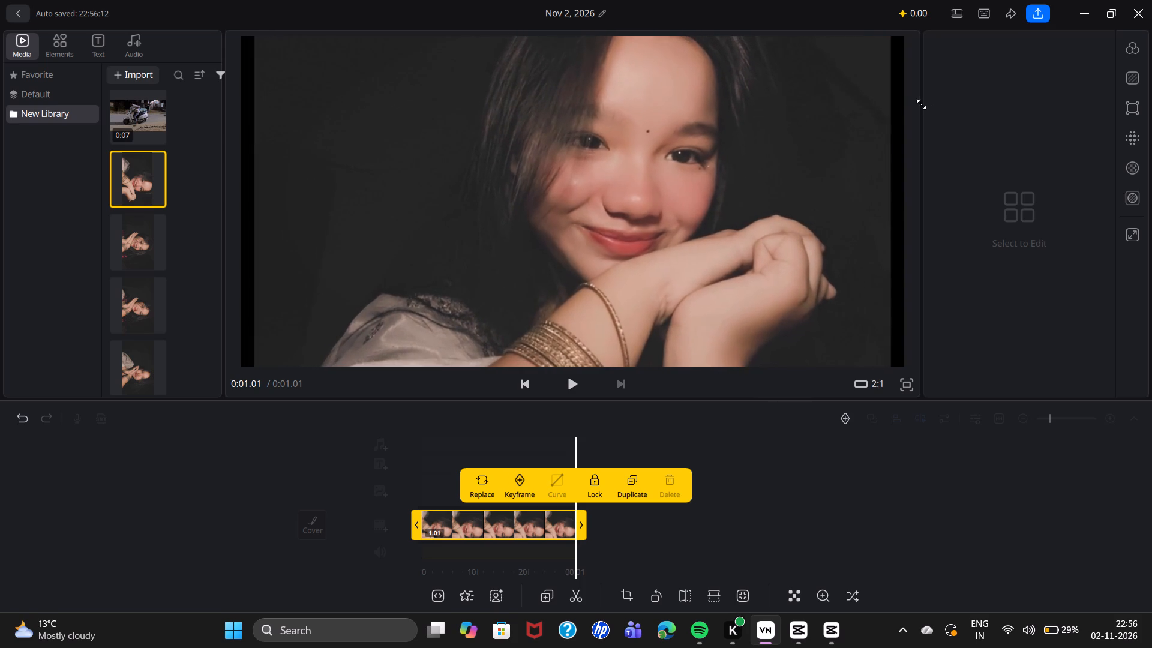
pyautogui.moveTo(921, 104); pyautogui.dragTo(827, 128)
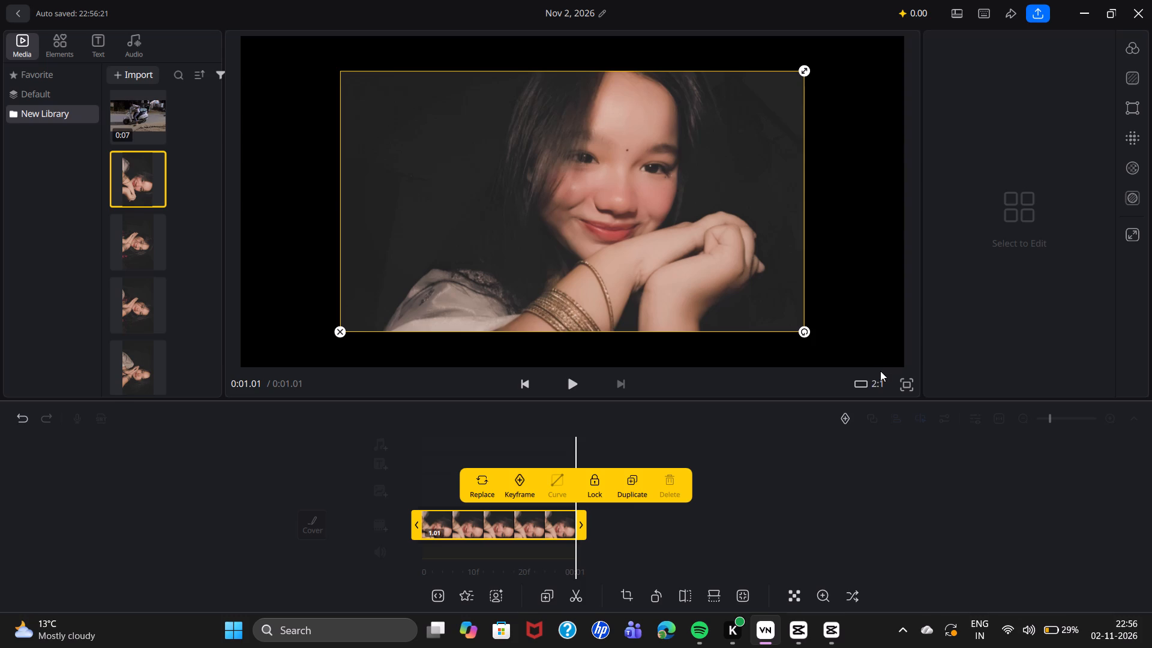
# Change the project's aspect ratio to 3:2.
pyautogui.click(875, 380)
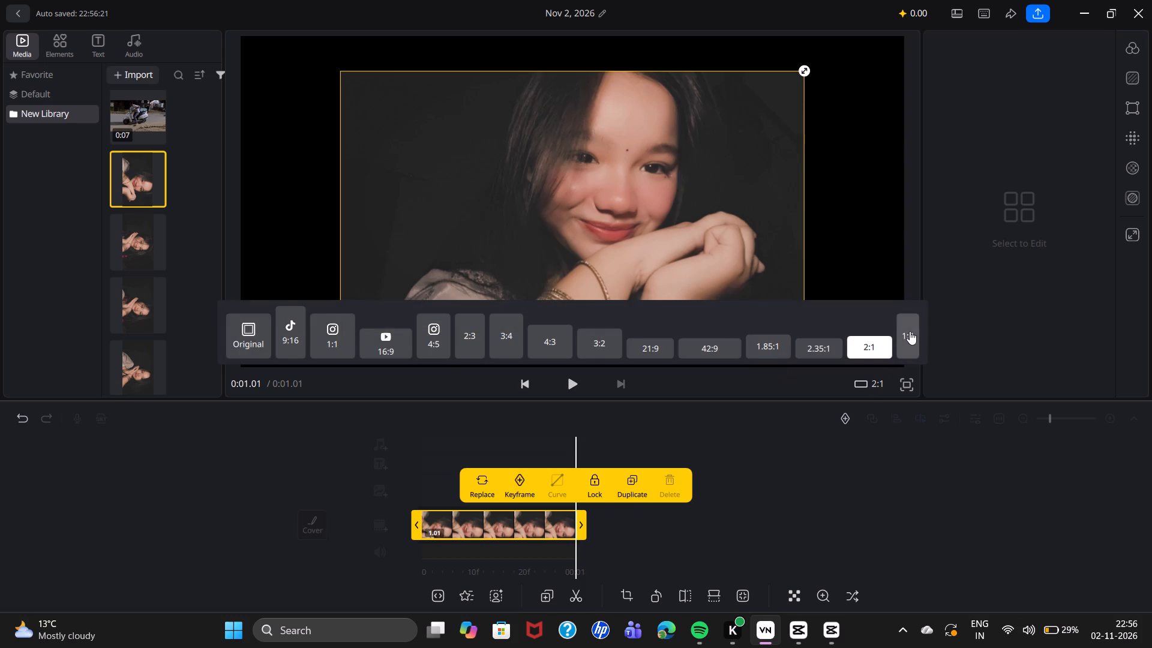
pyautogui.click(606, 343)
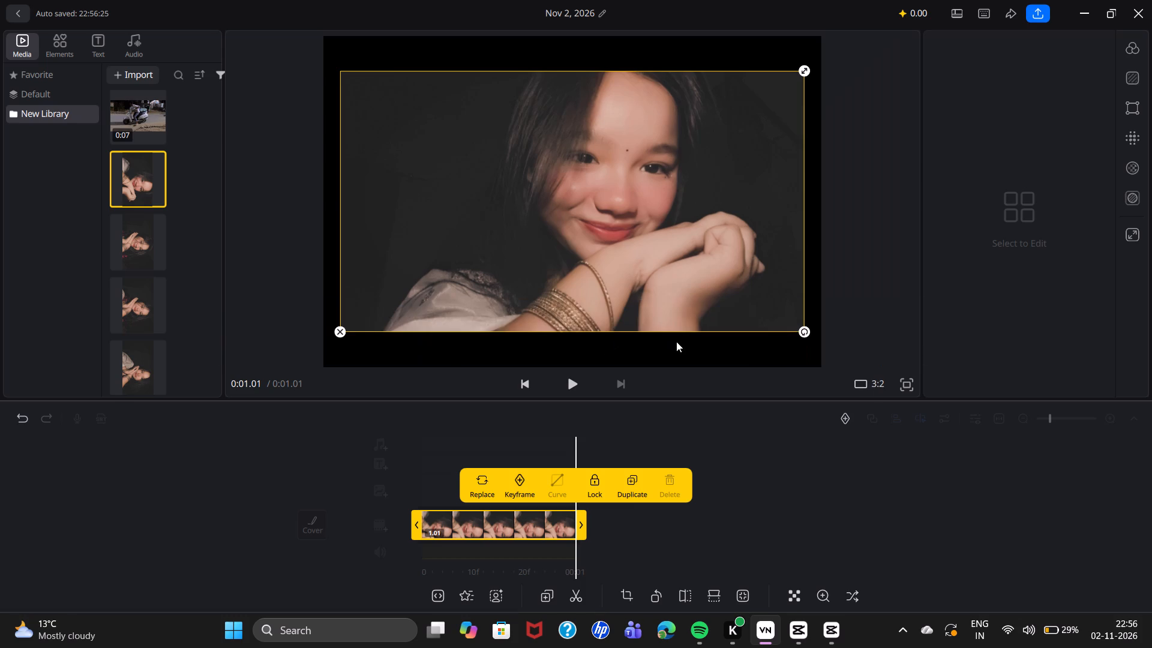
# Enlarge the portrait until it spans slightly more than the full width of the 3:2 frame.
pyautogui.moveTo(802, 70); pyautogui.dragTo(819, 64)
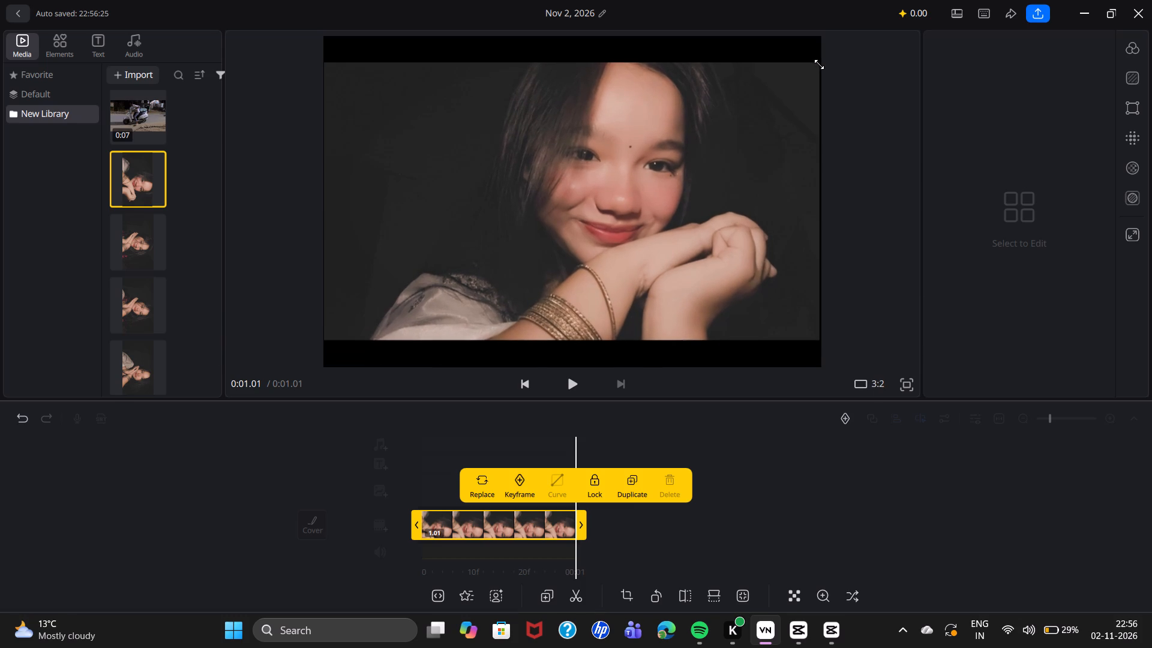
pyautogui.moveTo(819, 64); pyautogui.dragTo(823, 62)
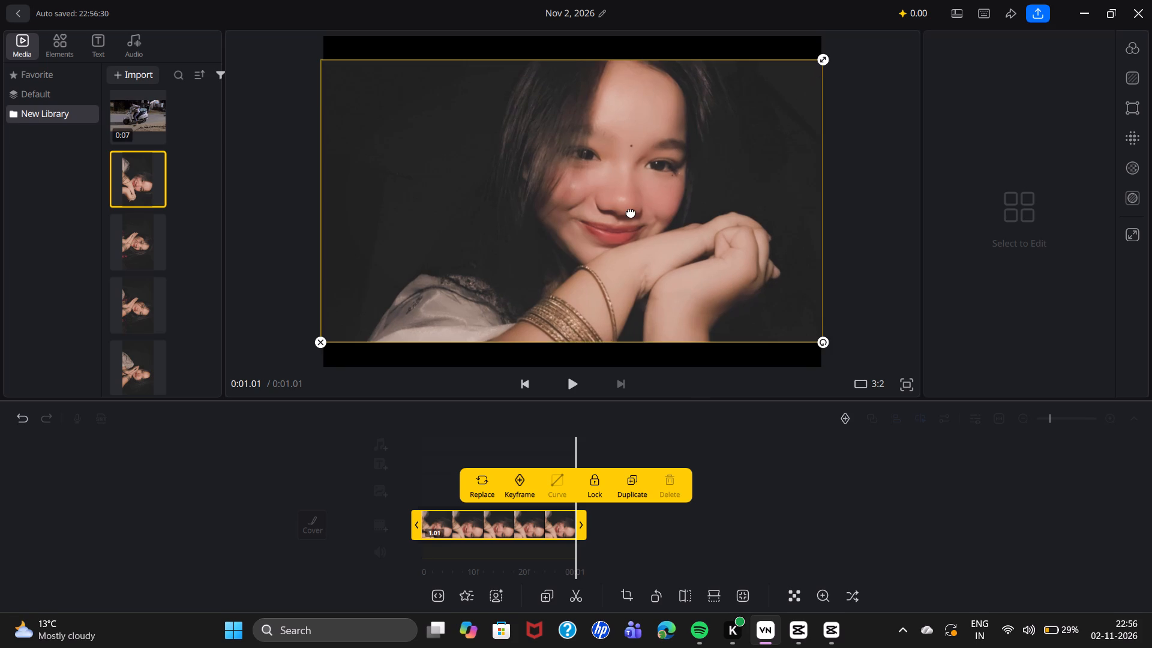
# Add keyframes to the portrait clip at its start (0.00), middle (0.50) and end (1.01).
pyautogui.click(631, 212)
pyautogui.click(458, 518)
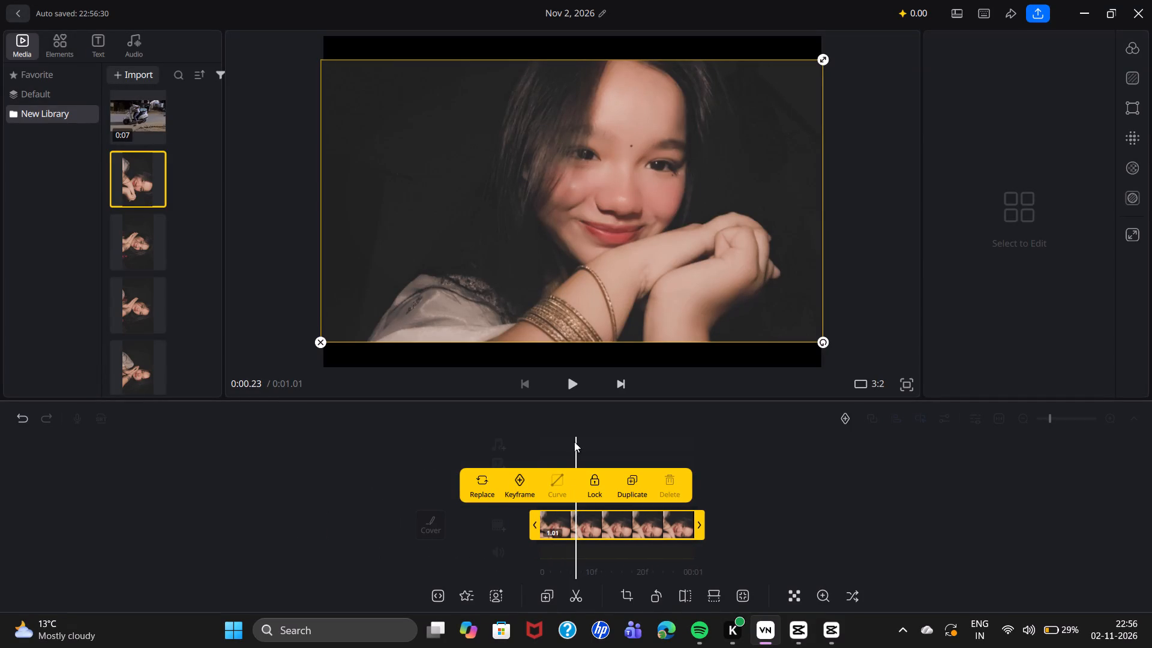
pyautogui.moveTo(574, 442); pyautogui.dragTo(662, 438)
pyautogui.click(523, 488)
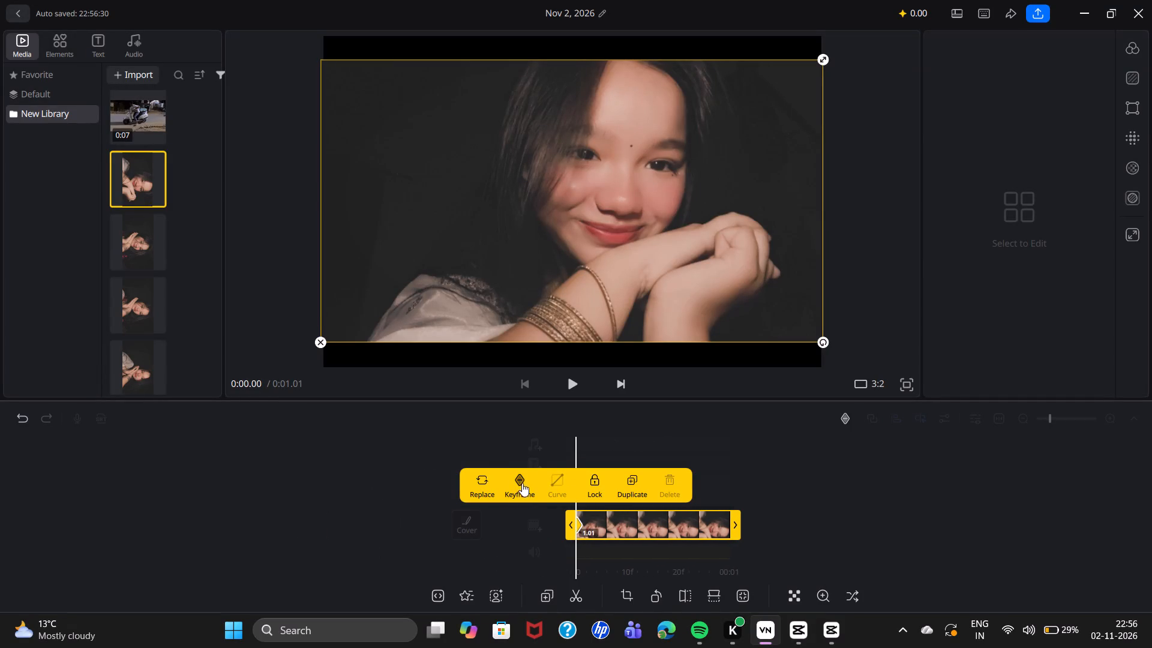
pyautogui.moveTo(656, 440); pyautogui.dragTo(649, 441)
pyautogui.moveTo(649, 441); pyautogui.dragTo(571, 448)
pyautogui.click(520, 481)
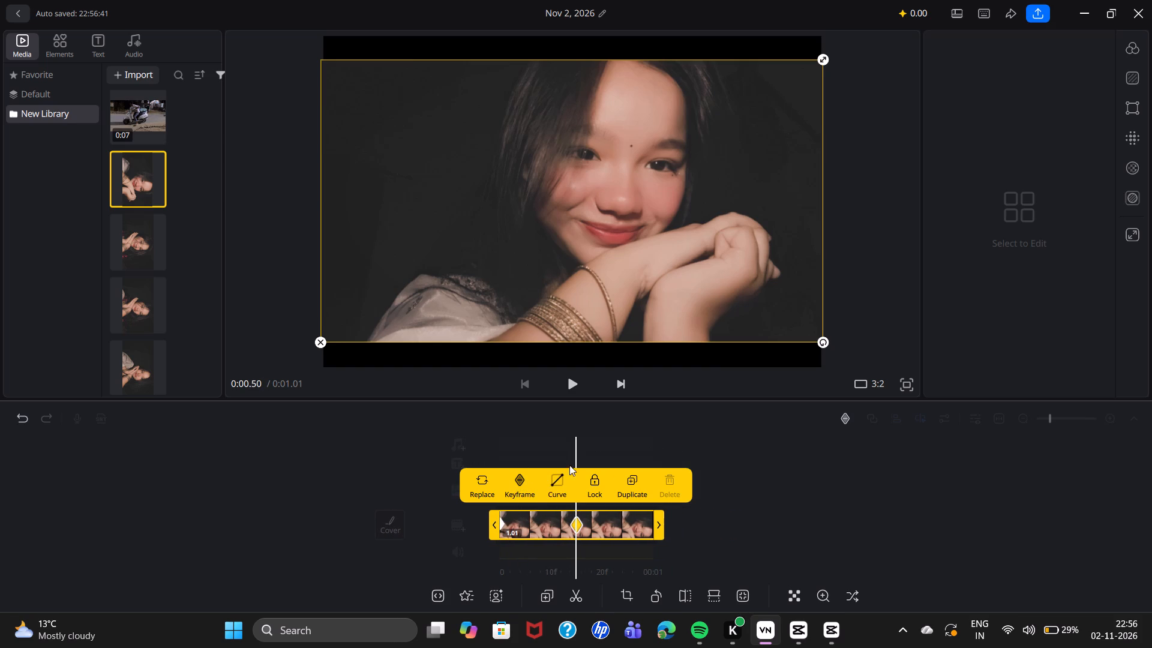
pyautogui.moveTo(668, 457); pyautogui.dragTo(503, 466)
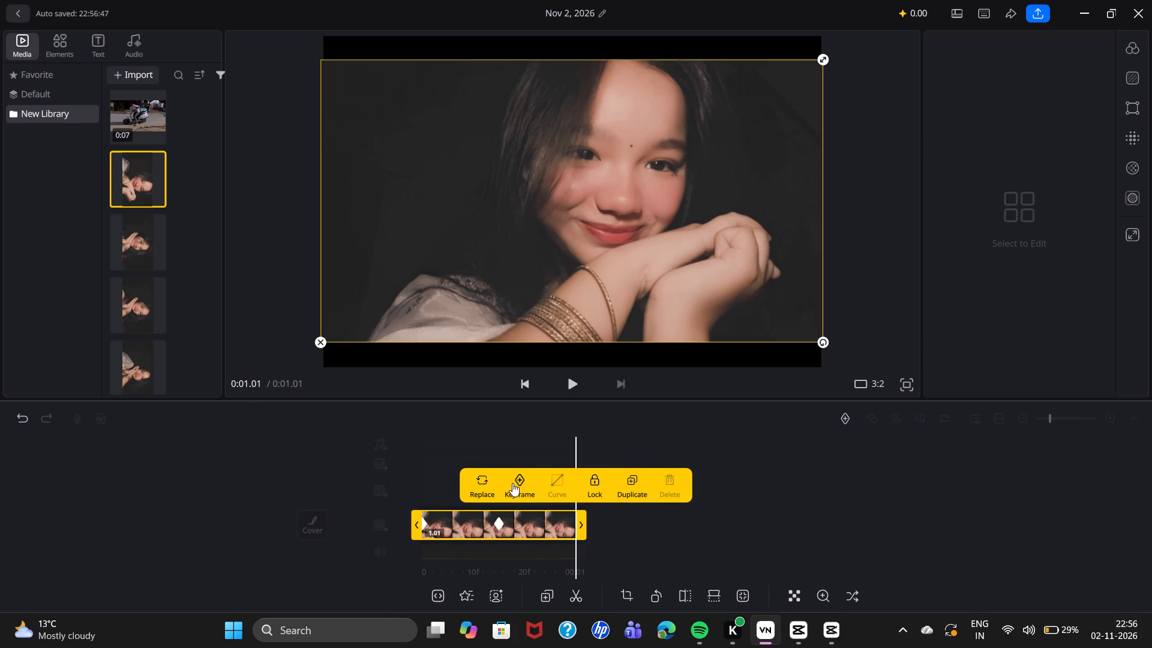
pyautogui.click(521, 476)
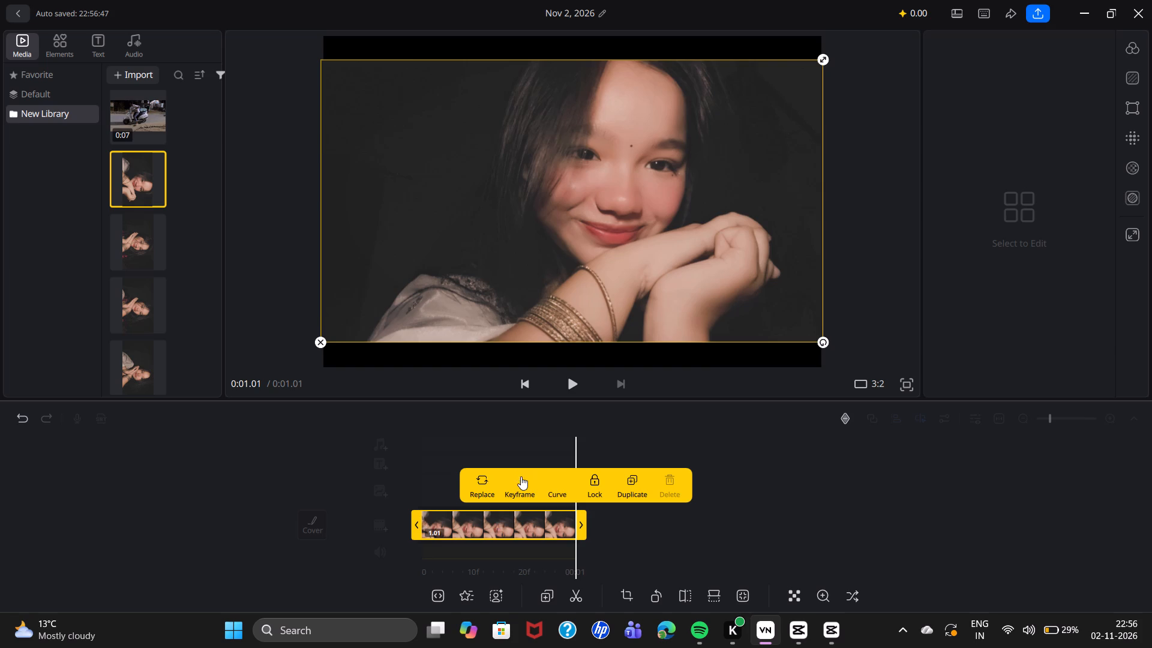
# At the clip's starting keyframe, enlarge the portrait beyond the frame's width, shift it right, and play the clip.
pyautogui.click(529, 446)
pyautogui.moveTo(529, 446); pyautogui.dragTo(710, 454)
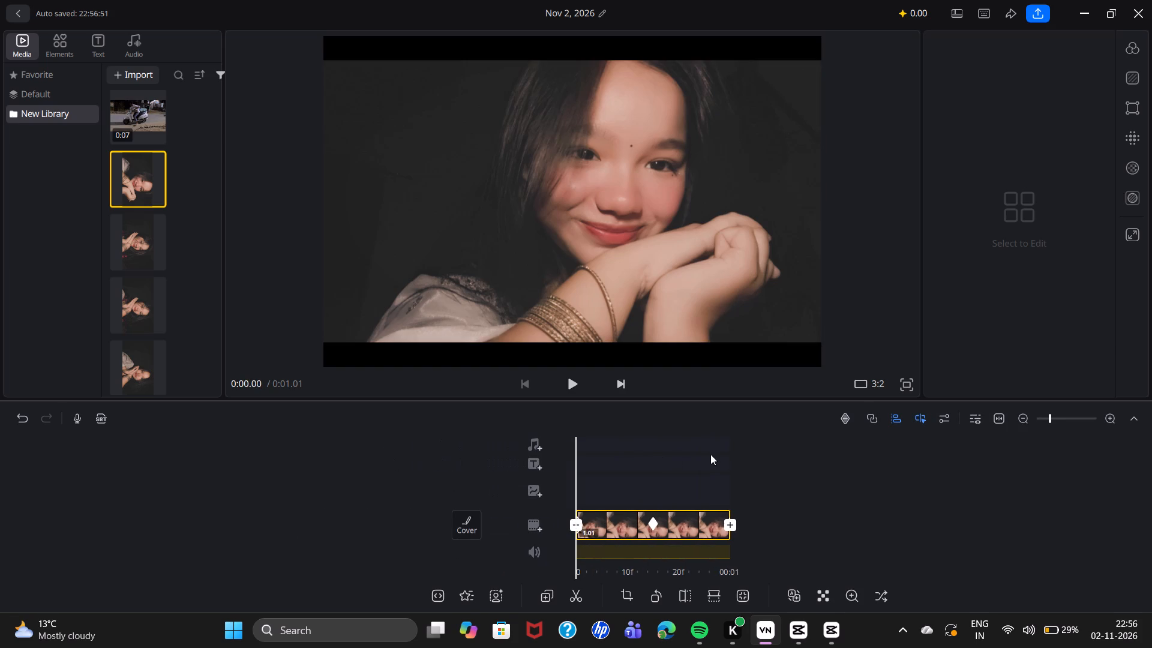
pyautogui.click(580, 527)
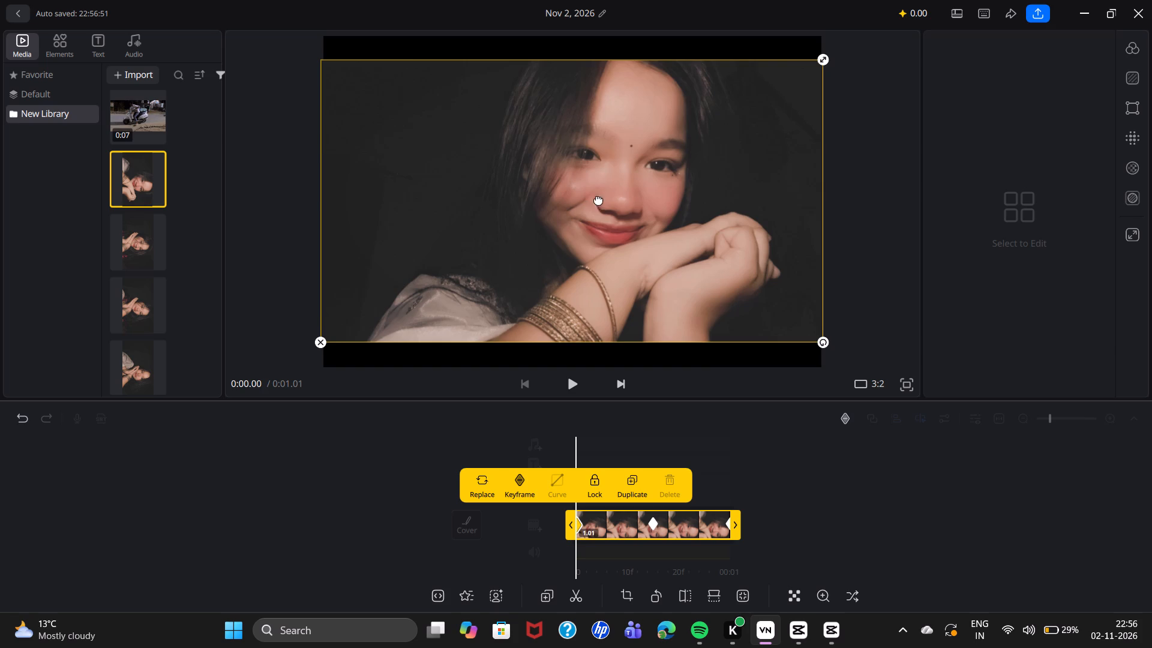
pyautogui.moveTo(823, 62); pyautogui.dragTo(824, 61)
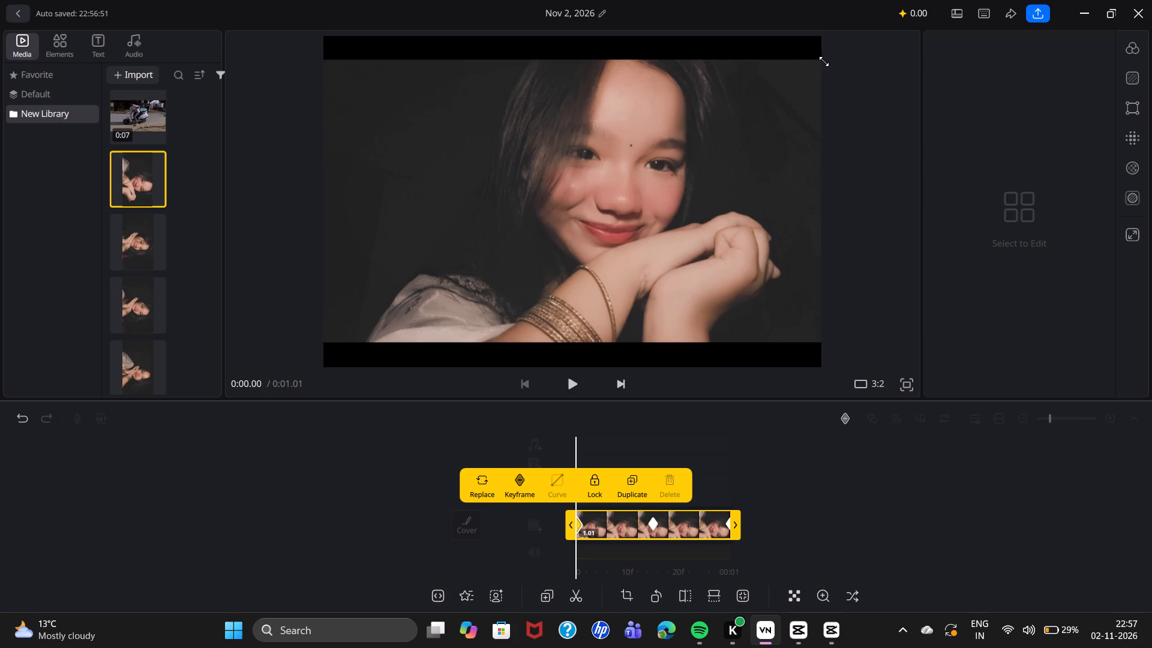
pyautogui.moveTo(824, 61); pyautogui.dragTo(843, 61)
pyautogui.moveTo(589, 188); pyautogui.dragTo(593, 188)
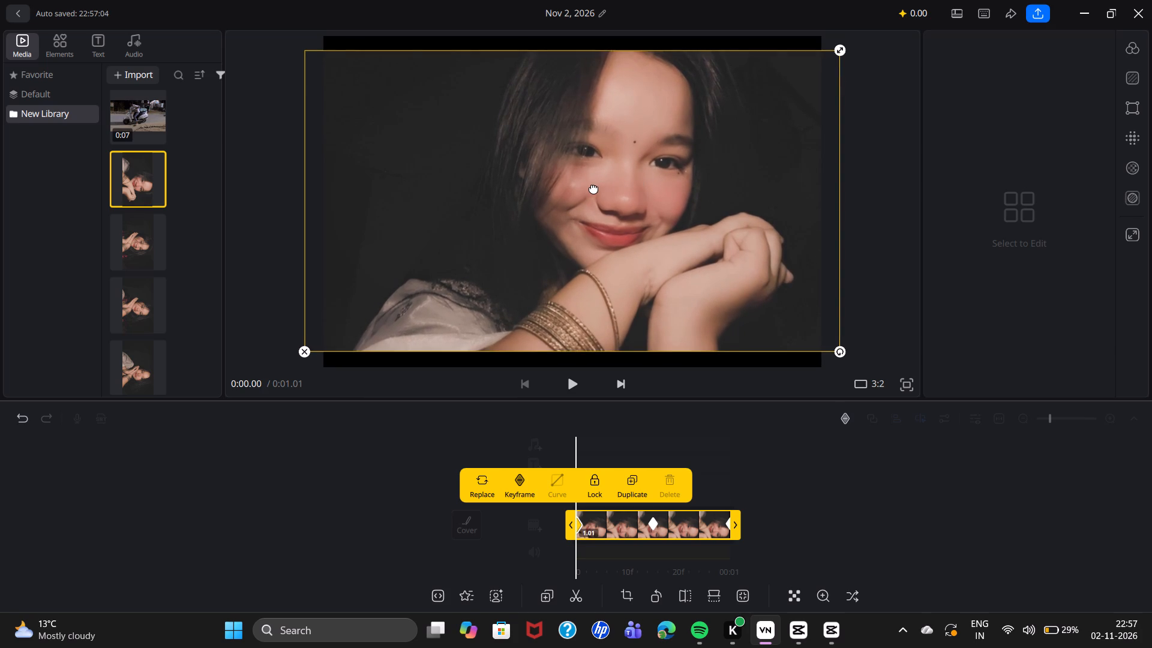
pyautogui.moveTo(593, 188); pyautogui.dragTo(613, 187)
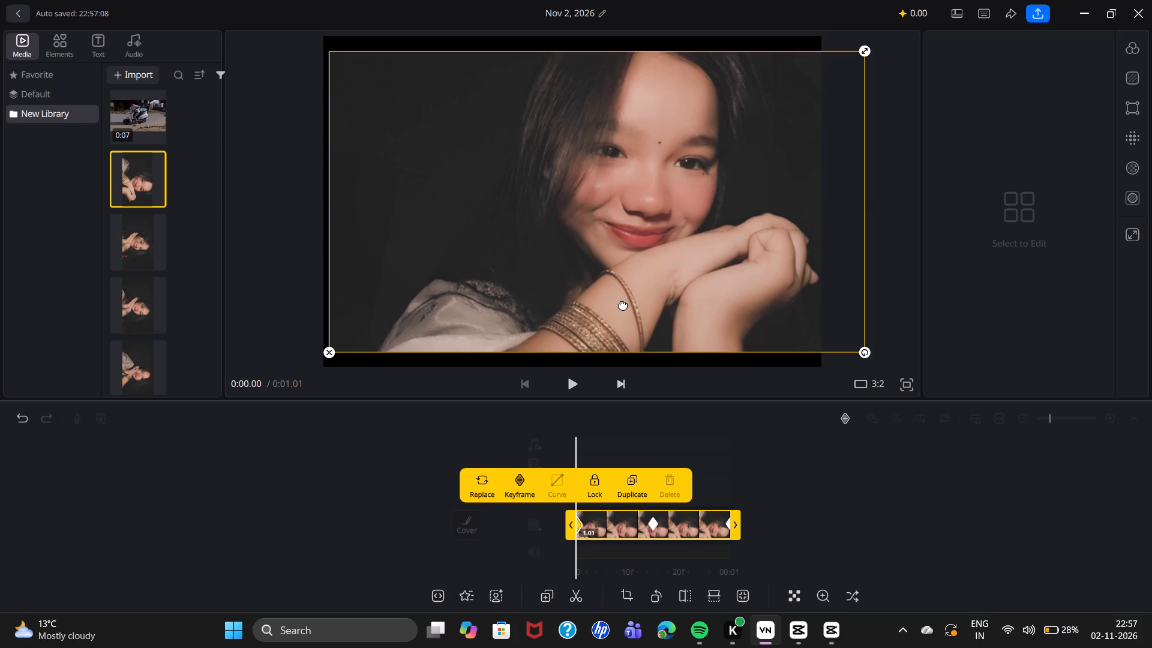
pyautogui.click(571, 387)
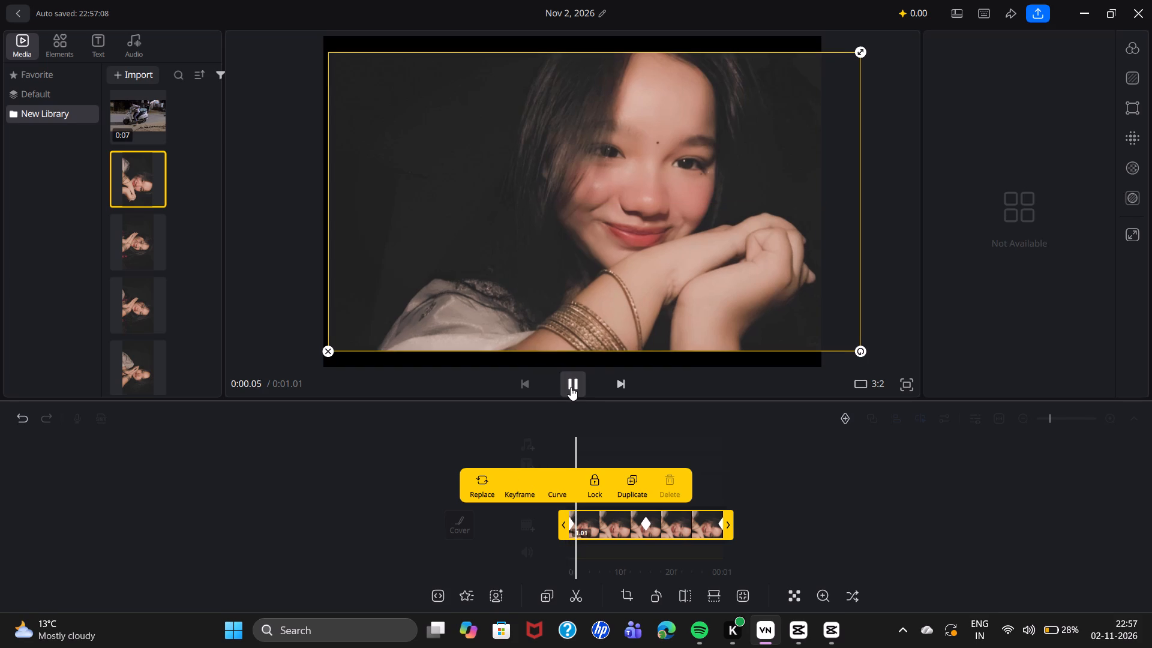
# At the starting keyframe, rescale the portrait slightly wider than the frame, shift it left so the overflow is on the left, and preview.
pyautogui.moveTo(524, 448); pyautogui.dragTo(581, 450)
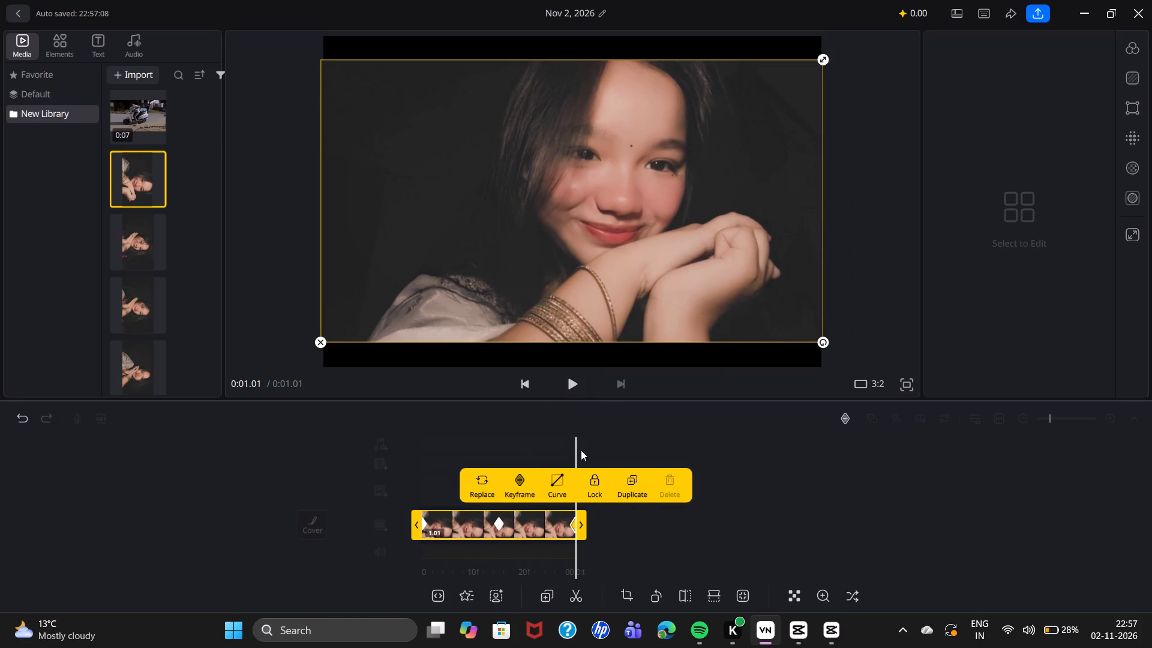
pyautogui.moveTo(581, 450); pyautogui.dragTo(610, 451)
pyautogui.click(502, 521)
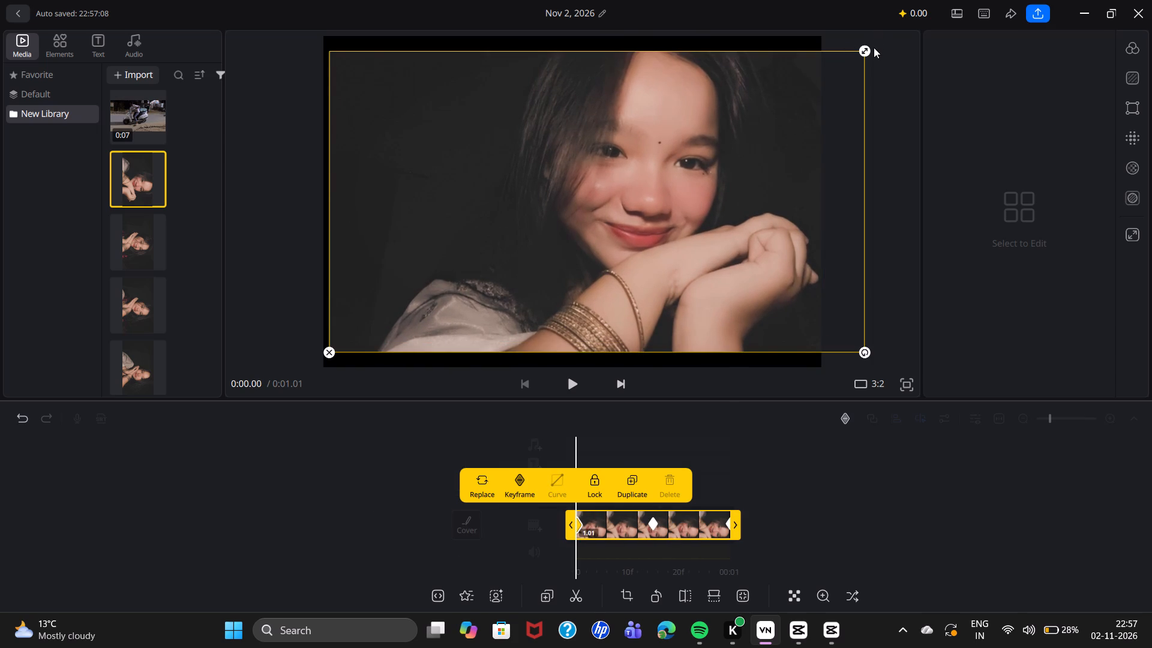
pyautogui.moveTo(865, 52); pyautogui.dragTo(851, 61)
pyautogui.moveTo(792, 122); pyautogui.dragTo(778, 125)
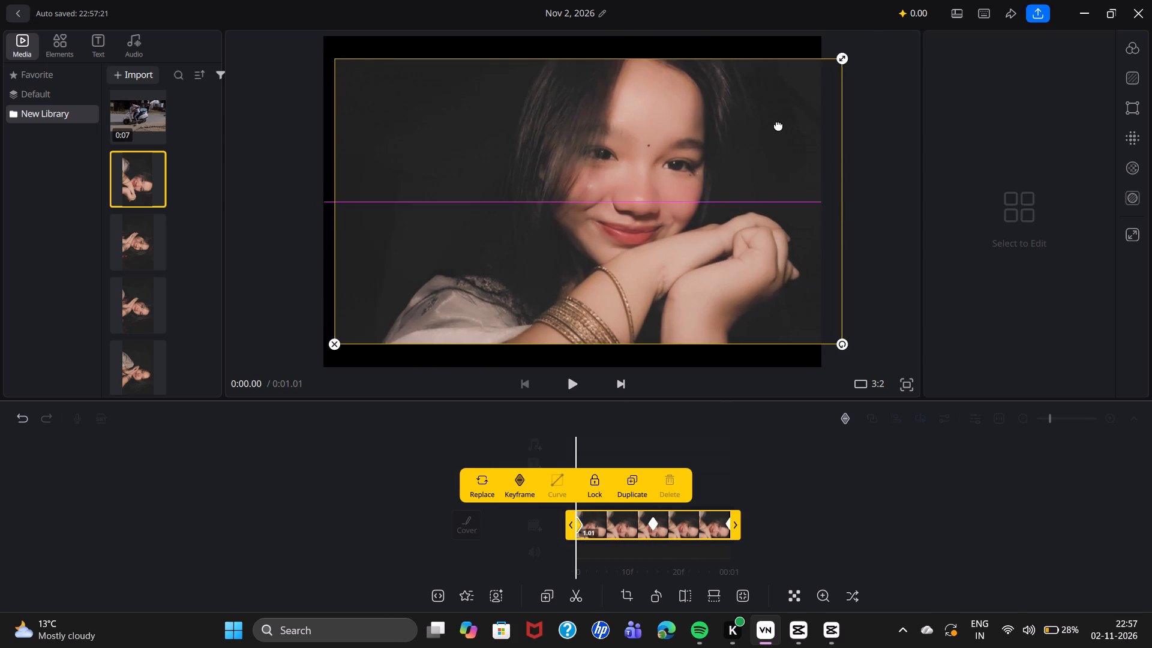
pyautogui.moveTo(778, 125); pyautogui.dragTo(766, 123)
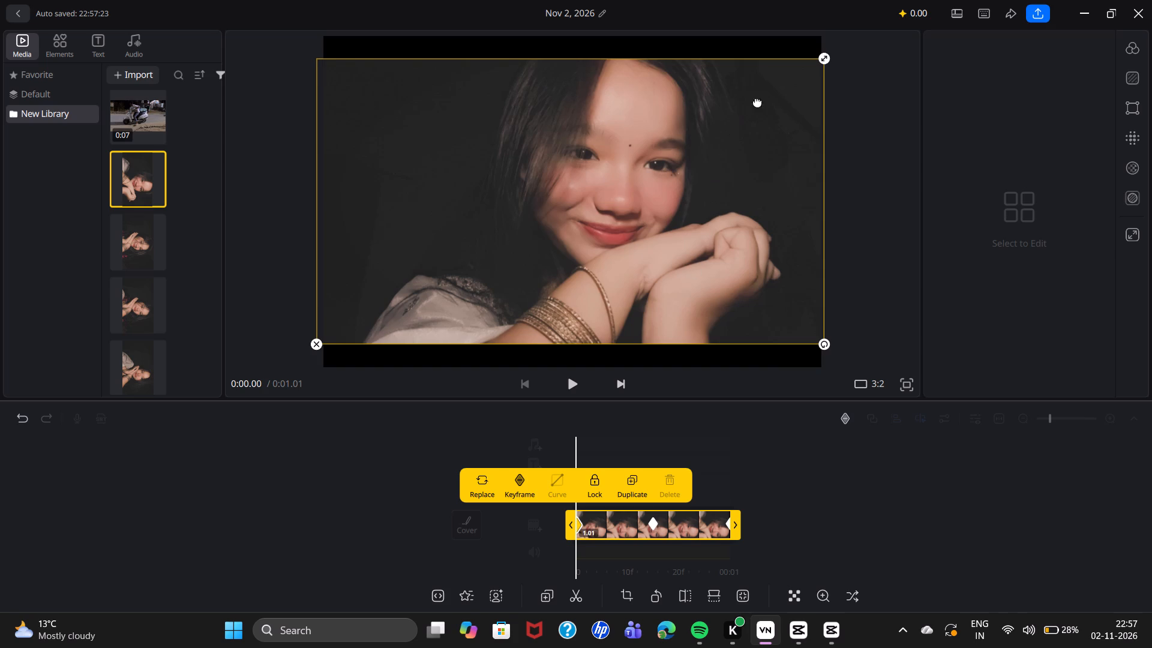
pyautogui.moveTo(823, 59); pyautogui.dragTo(840, 60)
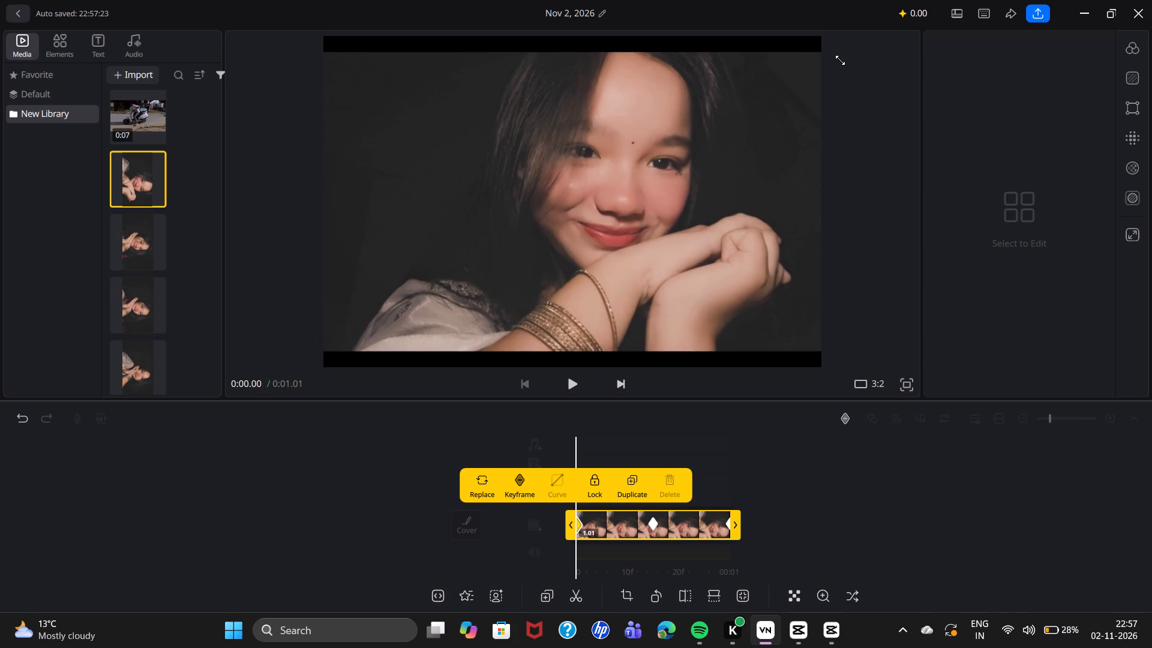
pyautogui.moveTo(840, 60); pyautogui.dragTo(847, 60)
pyautogui.moveTo(645, 192); pyautogui.dragTo(629, 191)
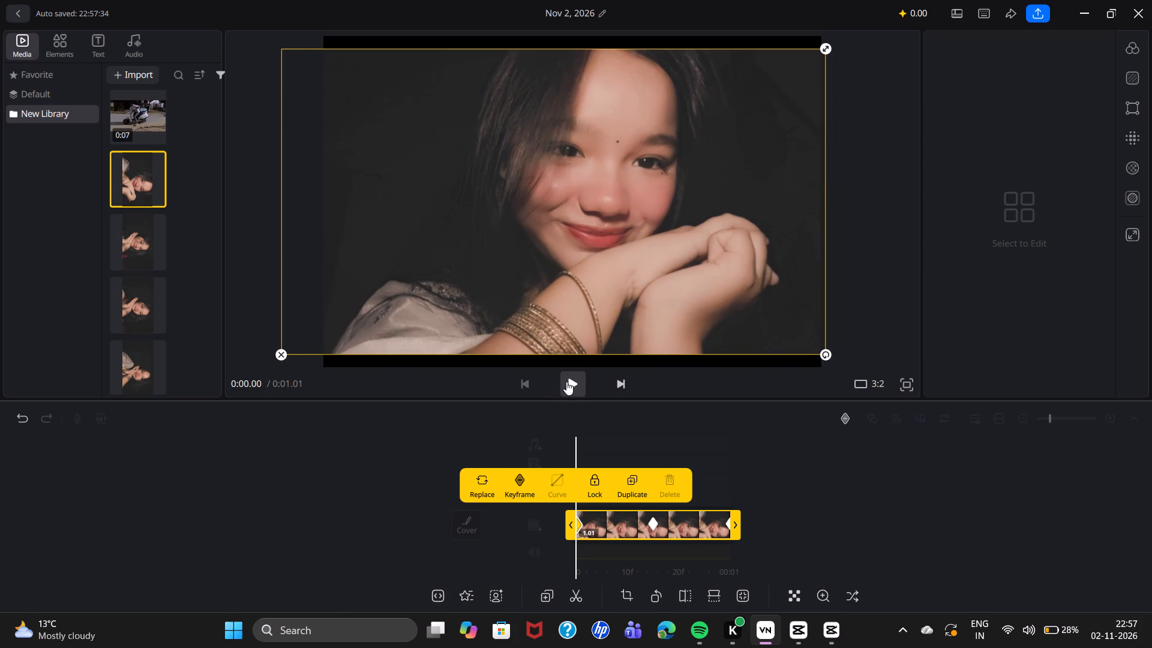
pyautogui.click(568, 382)
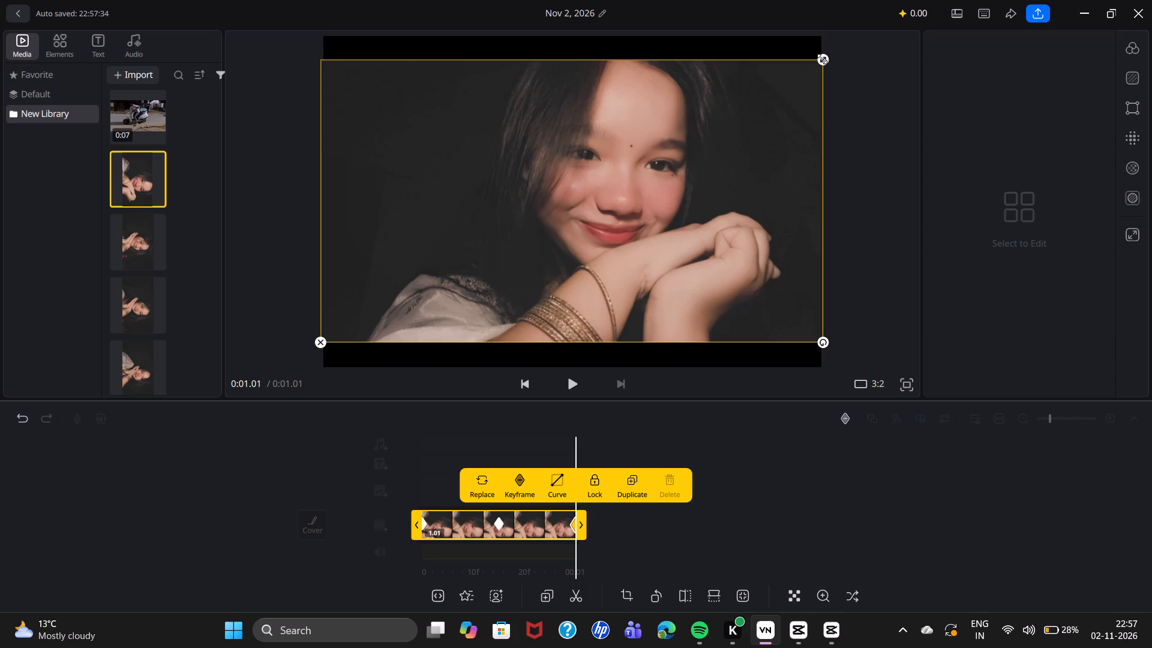
# At the clip's final keyframe, enlarge the portrait slightly, shift it right until its left edge meets the frame's left edge, and preview.
pyautogui.moveTo(822, 59); pyautogui.dragTo(834, 57)
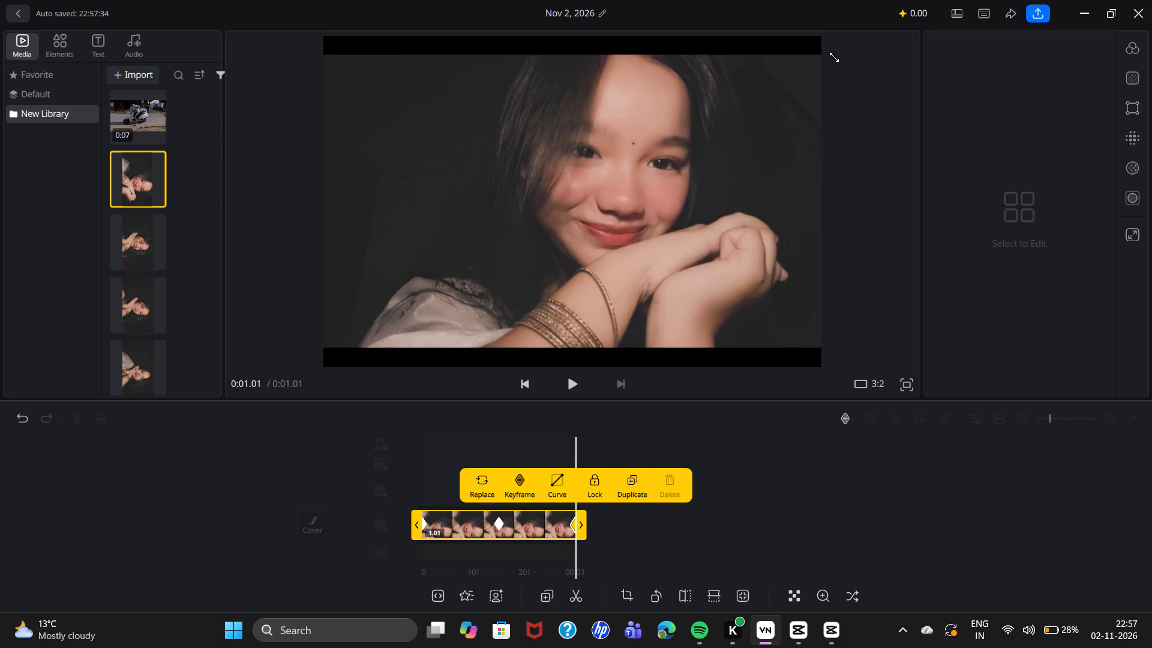
pyautogui.moveTo(834, 57); pyautogui.dragTo(836, 56)
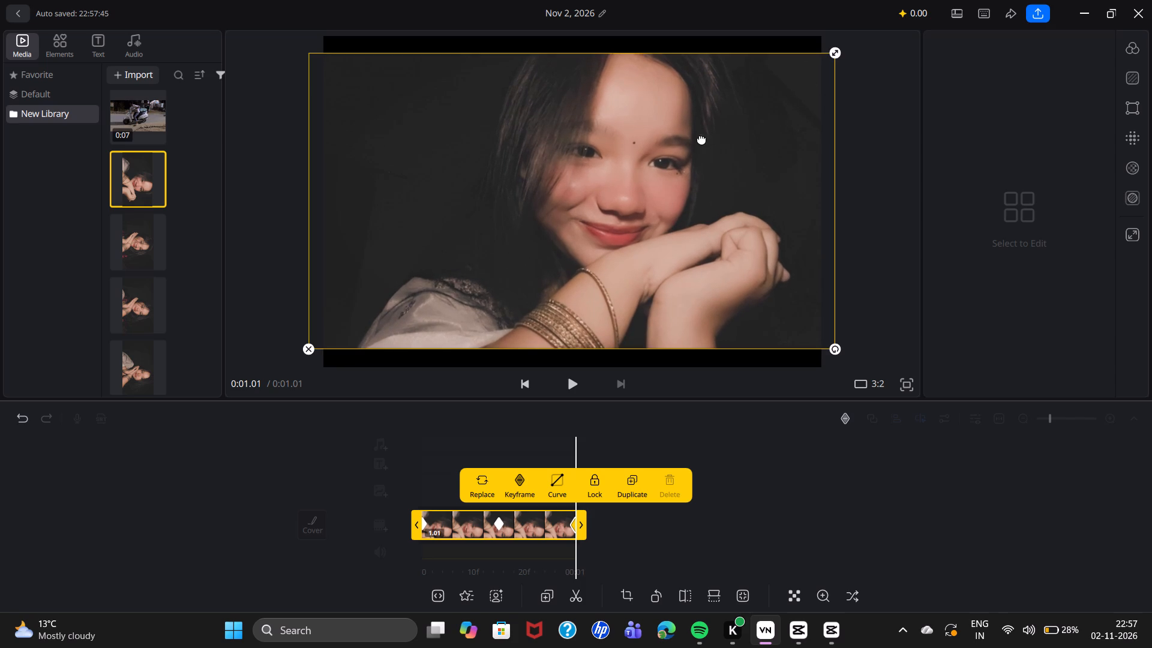
pyautogui.moveTo(636, 160); pyautogui.dragTo(642, 160)
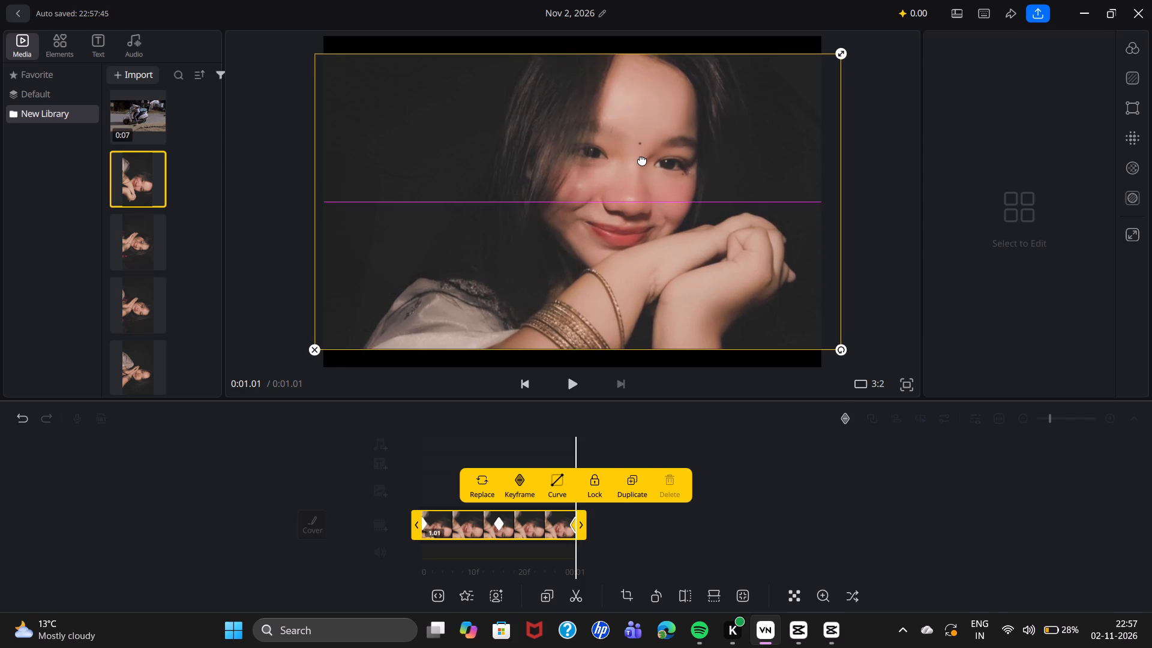
pyautogui.moveTo(642, 160); pyautogui.dragTo(649, 160)
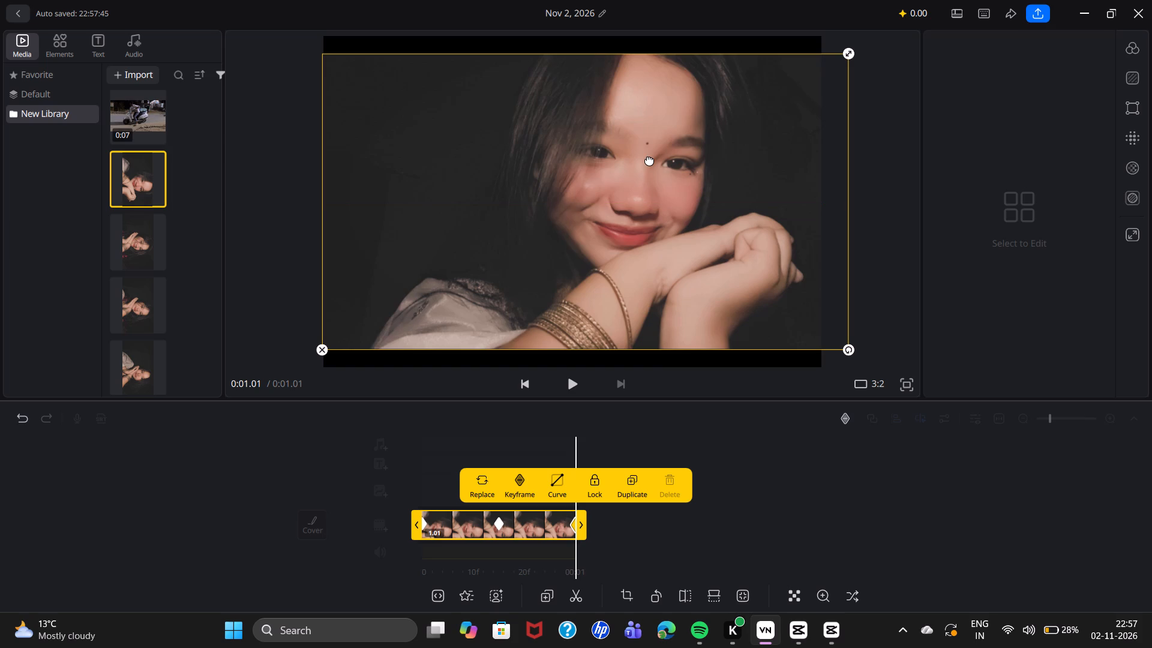
pyautogui.moveTo(587, 430); pyautogui.dragTo(679, 443)
pyautogui.click(580, 386)
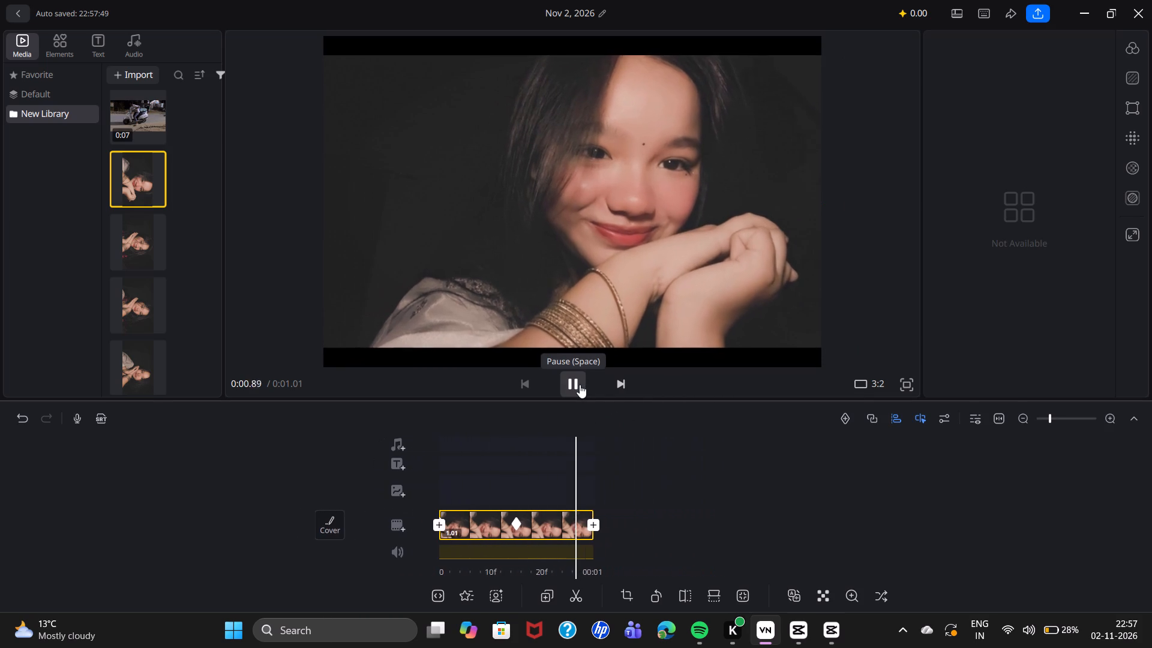
pyautogui.click(580, 385)
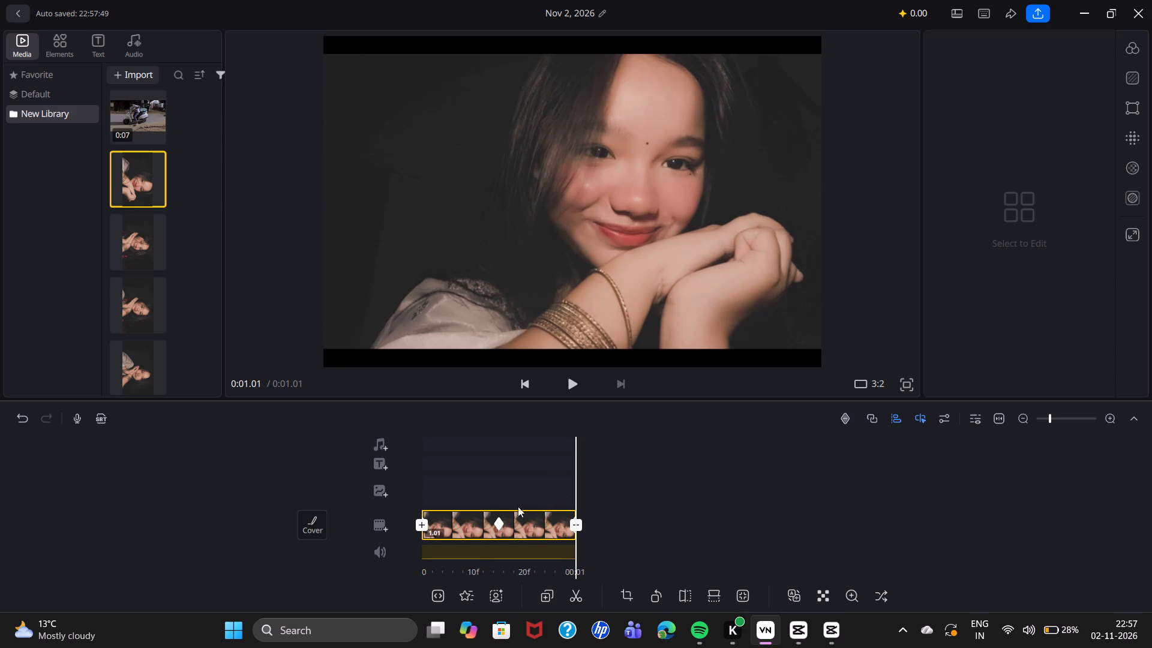
# Set the portrait's opacity to 0 at the clip's starting keyframe.
pyautogui.moveTo(482, 483); pyautogui.dragTo(500, 482)
pyautogui.moveTo(500, 482); pyautogui.dragTo(793, 483)
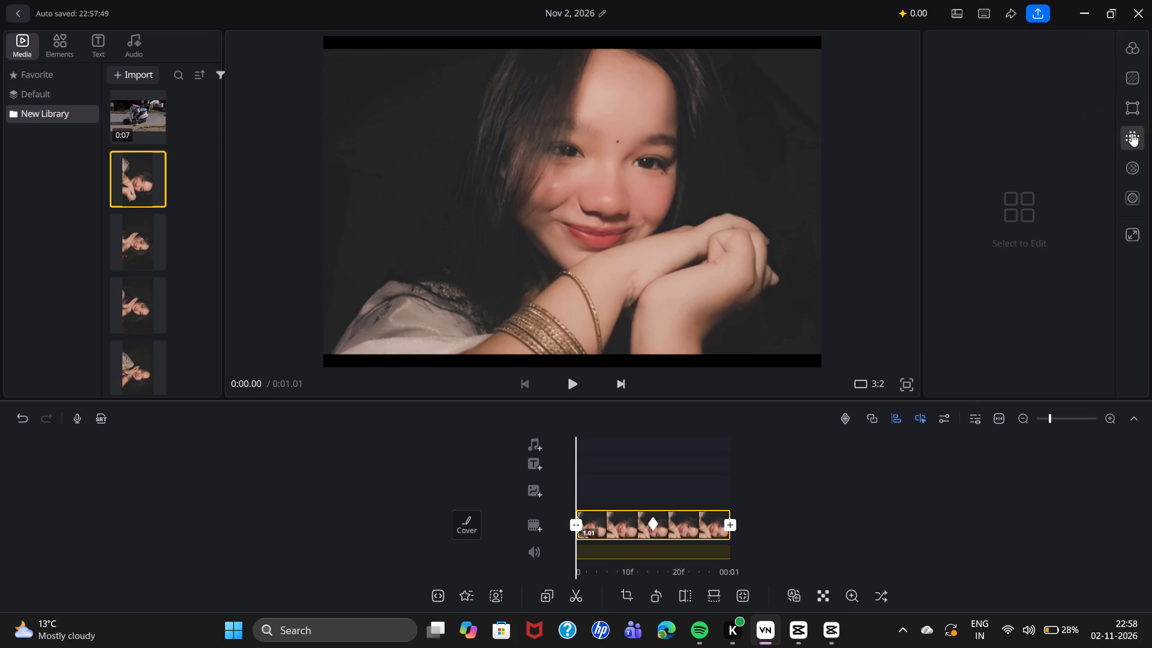
pyautogui.click(1132, 159)
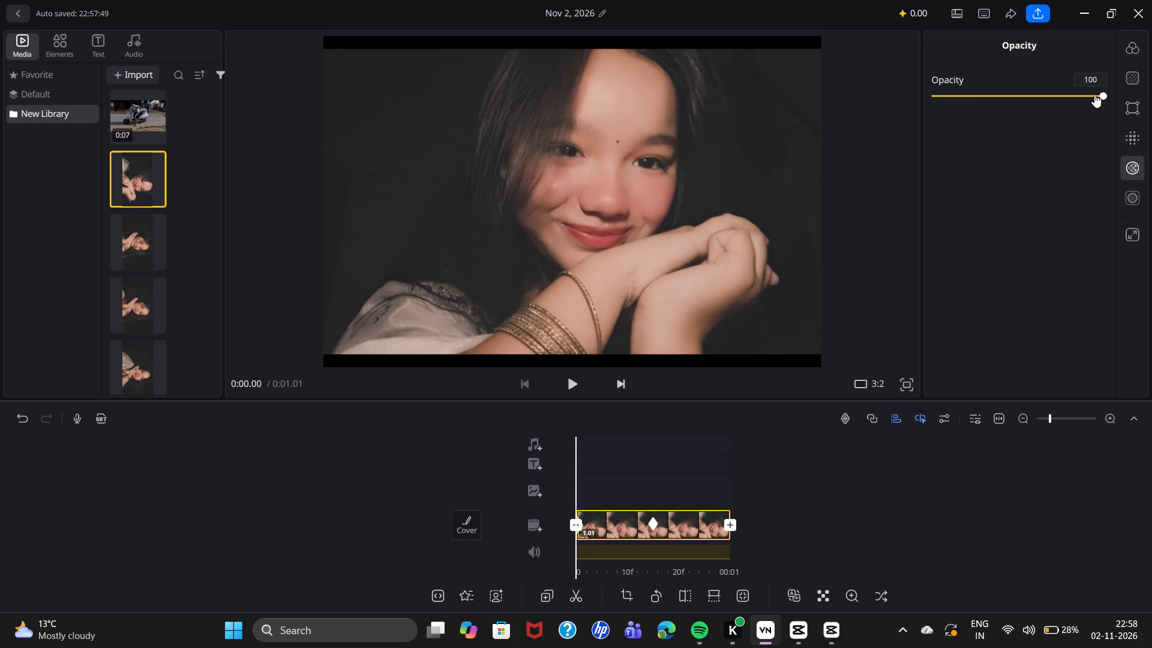
pyautogui.moveTo(1094, 94); pyautogui.dragTo(895, 134)
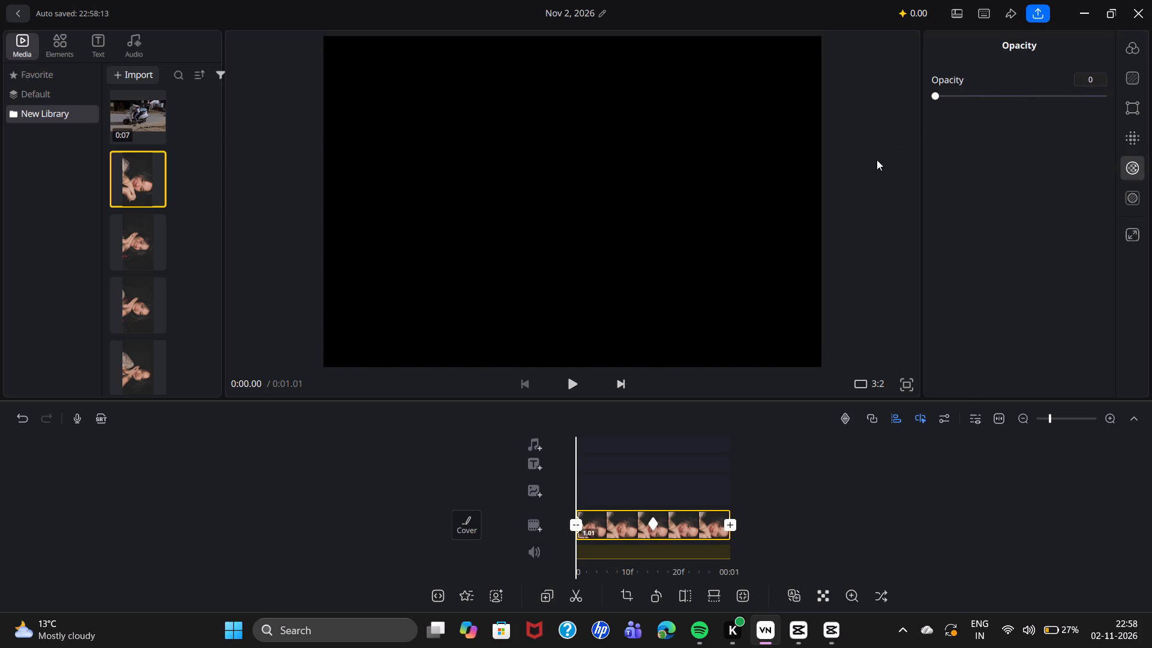
# Set the portrait's opacity to 0 at the clip's final keyframe and preview the fade from the start.
pyautogui.click(721, 523)
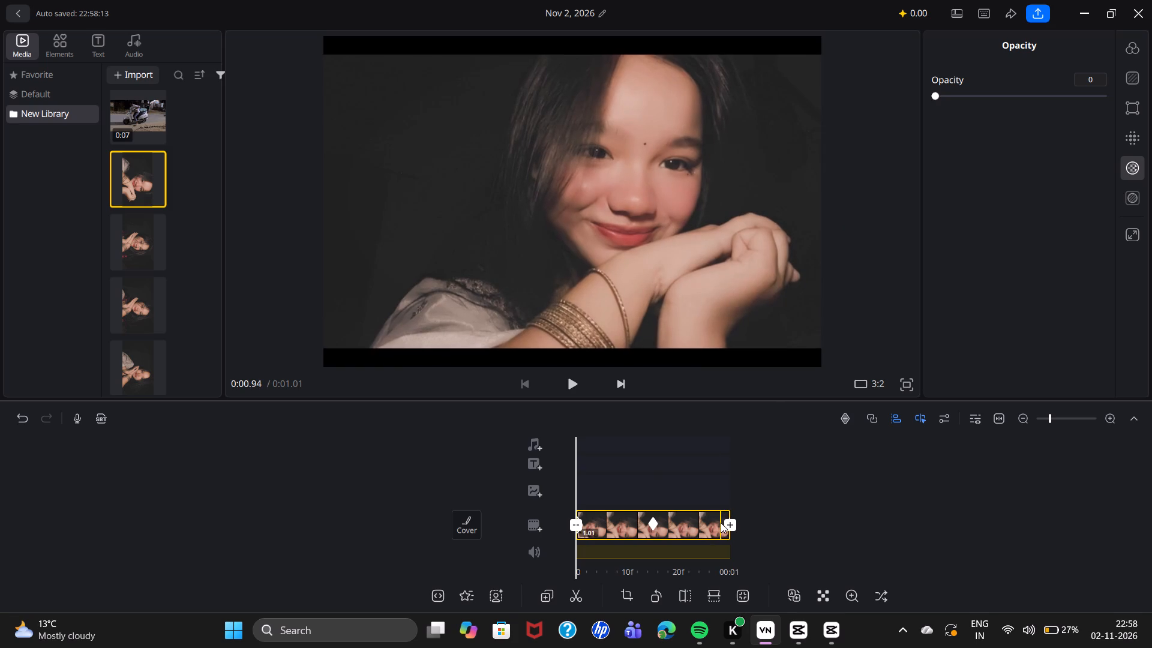
pyautogui.click(726, 520)
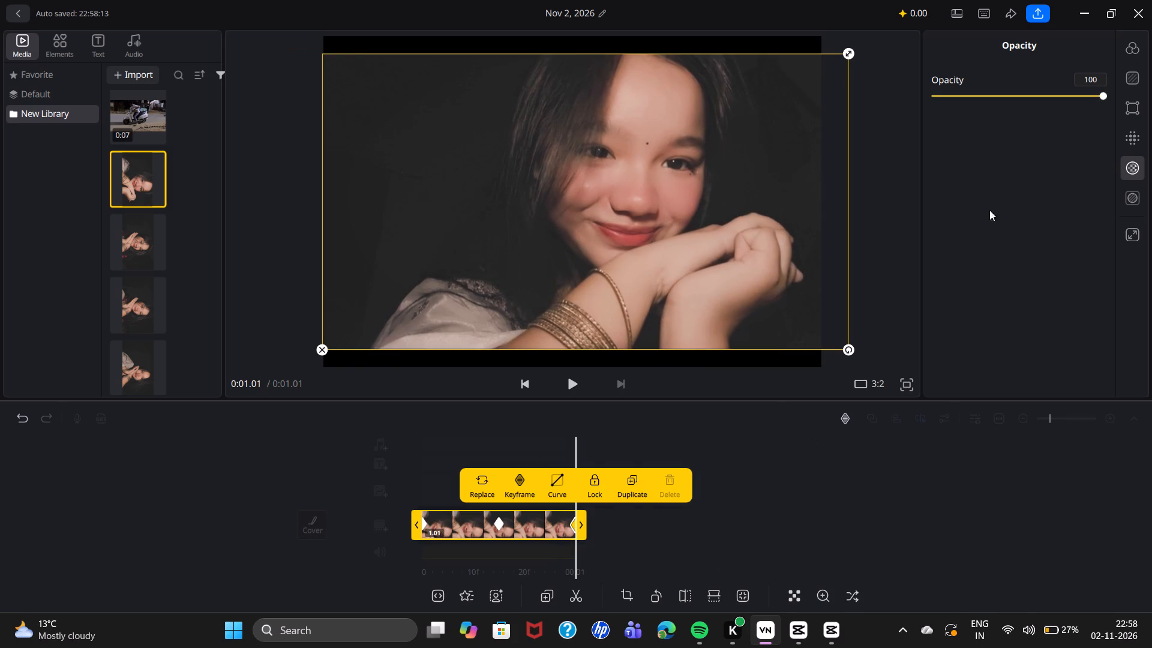
pyautogui.moveTo(1102, 92); pyautogui.dragTo(832, 128)
pyautogui.moveTo(718, 472); pyautogui.dragTo(1126, 462)
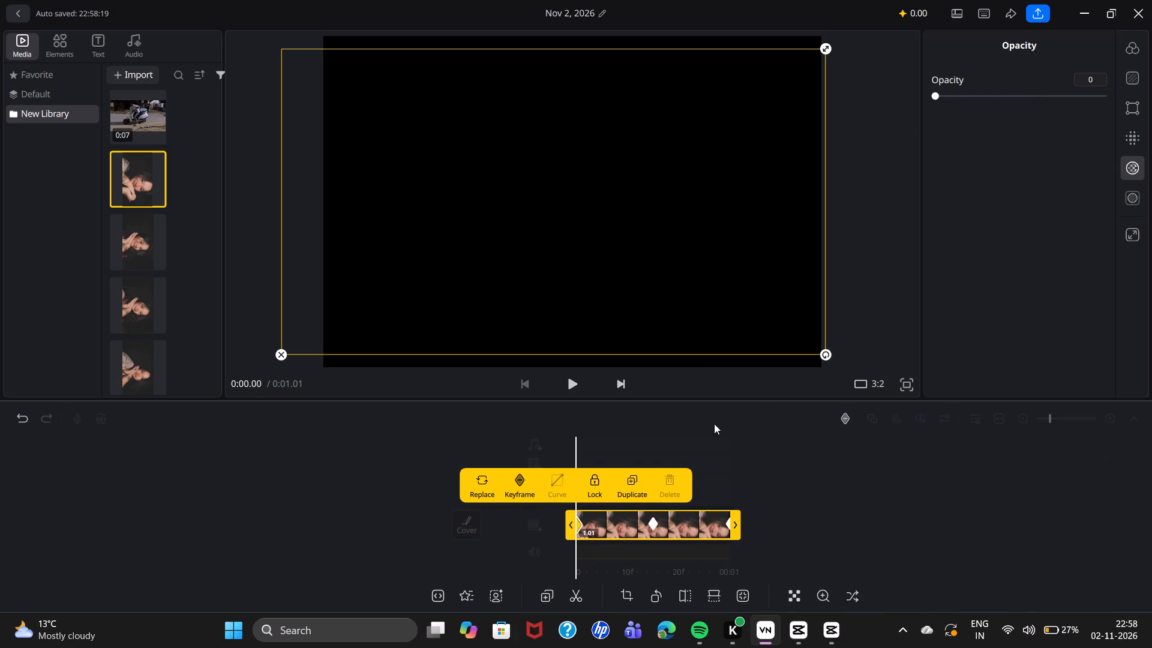
pyautogui.click(583, 394)
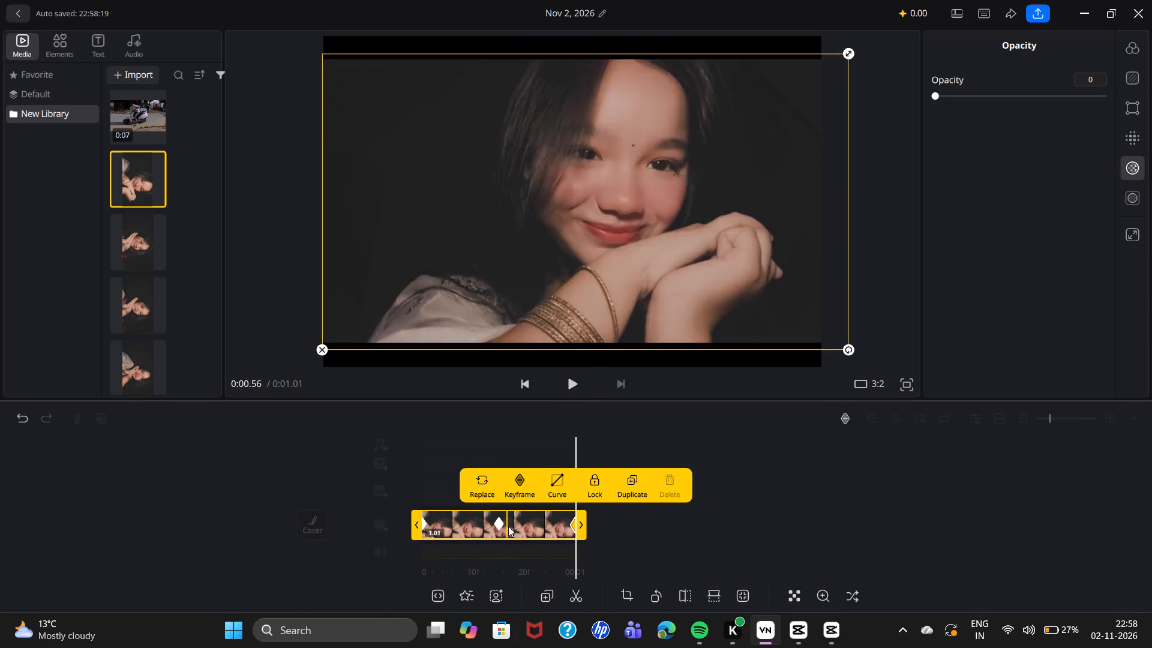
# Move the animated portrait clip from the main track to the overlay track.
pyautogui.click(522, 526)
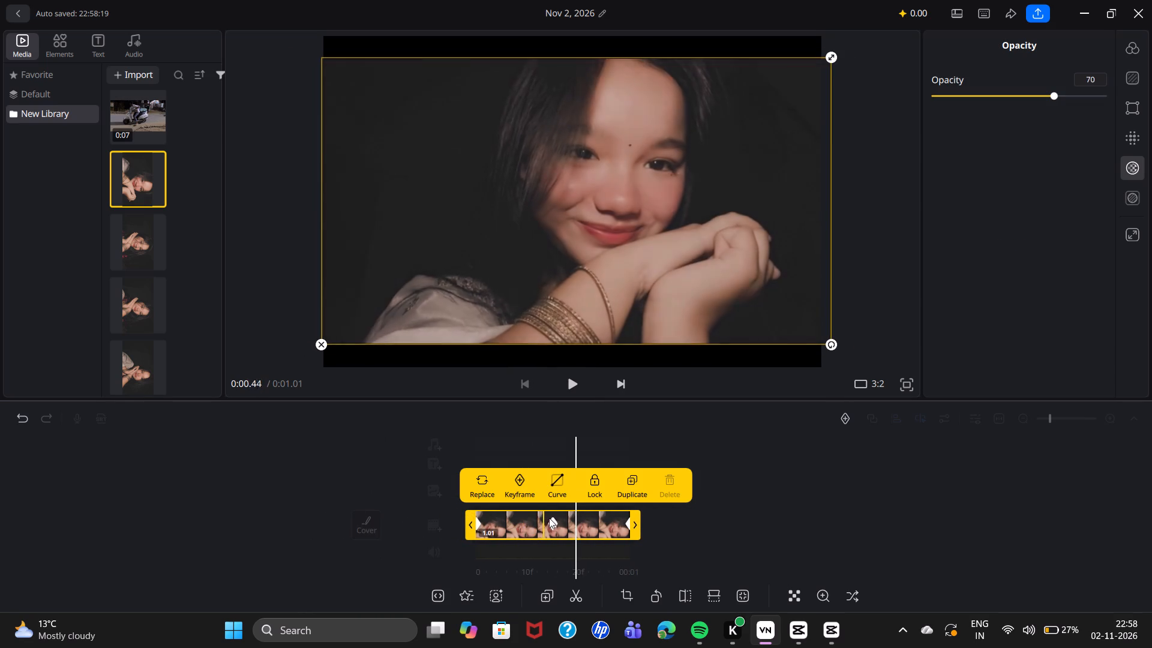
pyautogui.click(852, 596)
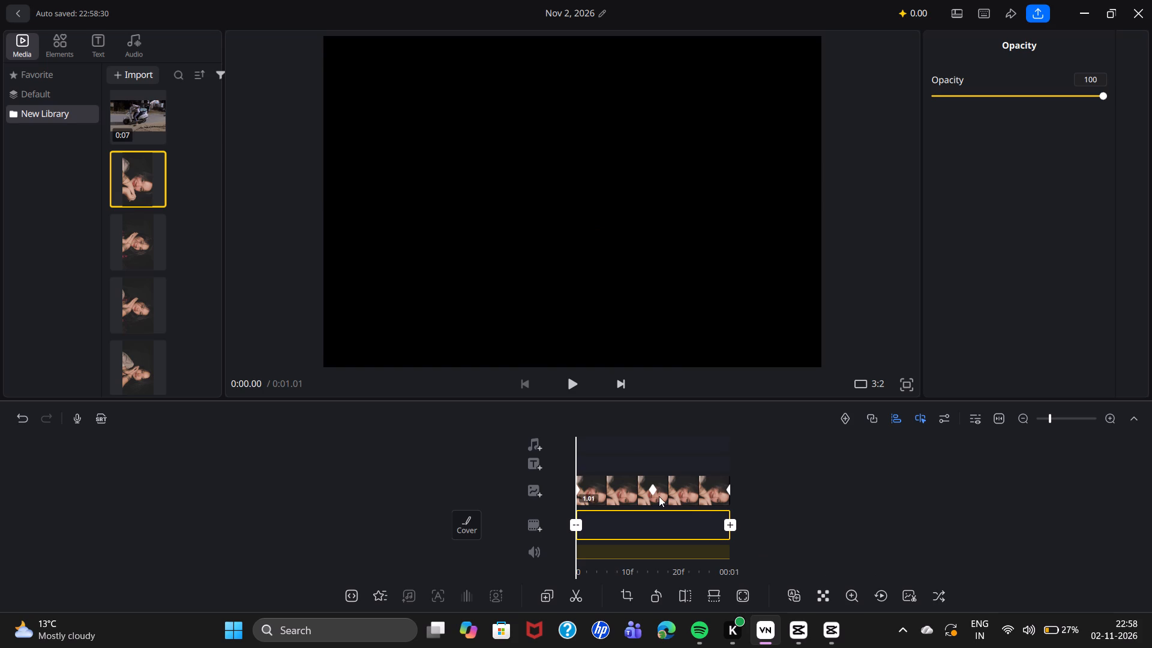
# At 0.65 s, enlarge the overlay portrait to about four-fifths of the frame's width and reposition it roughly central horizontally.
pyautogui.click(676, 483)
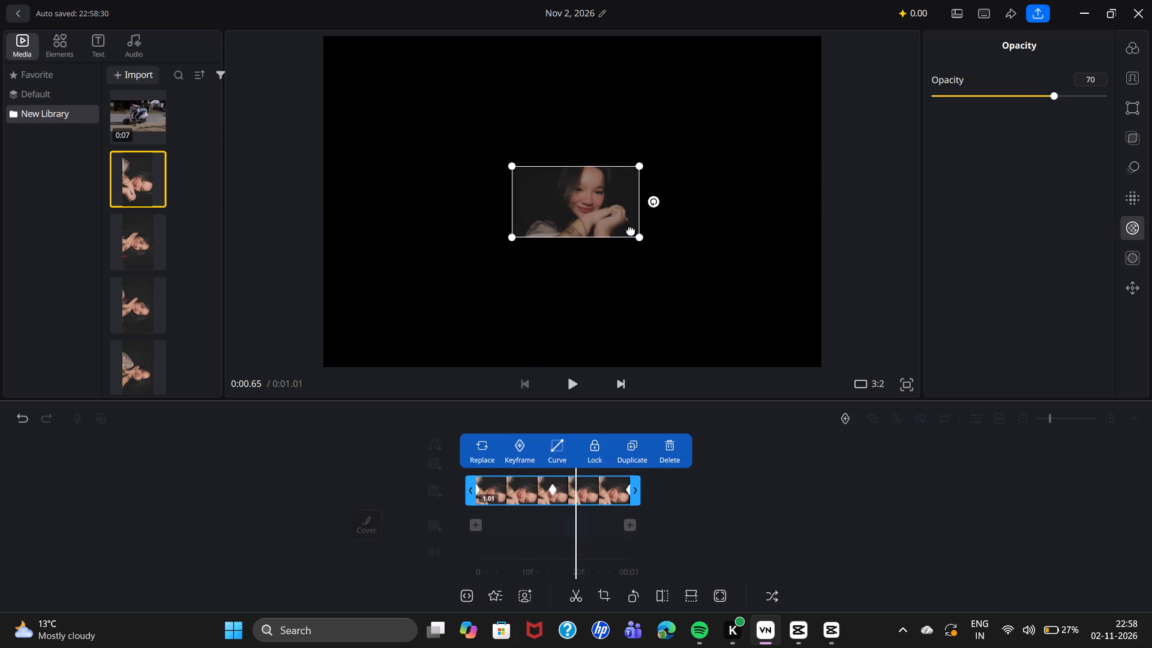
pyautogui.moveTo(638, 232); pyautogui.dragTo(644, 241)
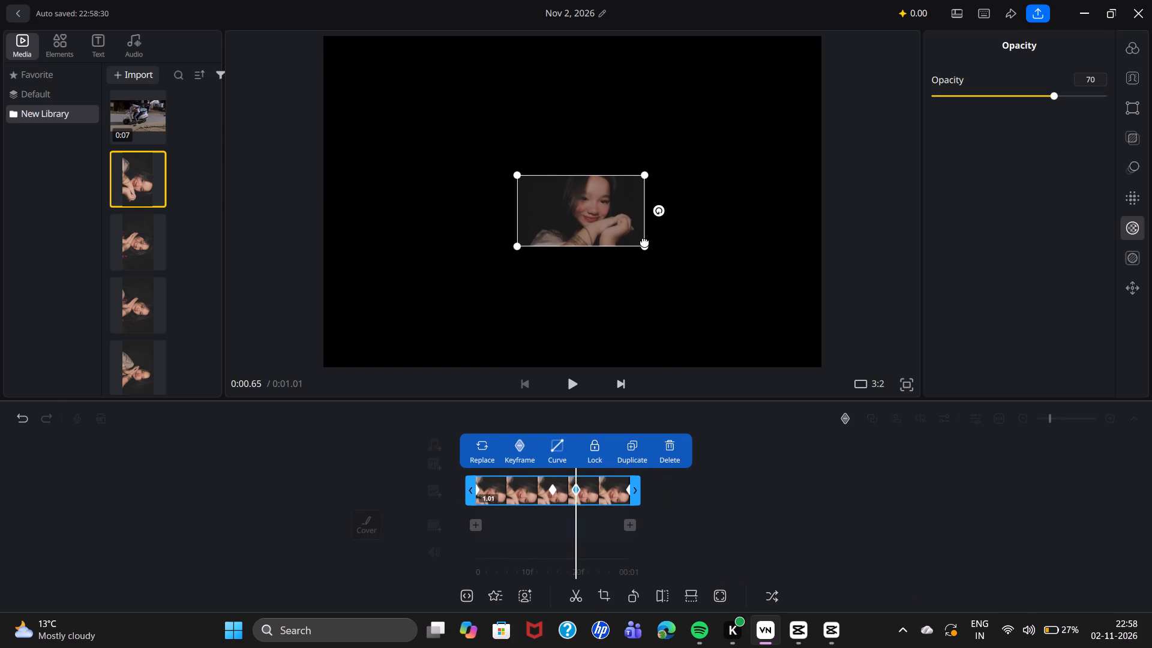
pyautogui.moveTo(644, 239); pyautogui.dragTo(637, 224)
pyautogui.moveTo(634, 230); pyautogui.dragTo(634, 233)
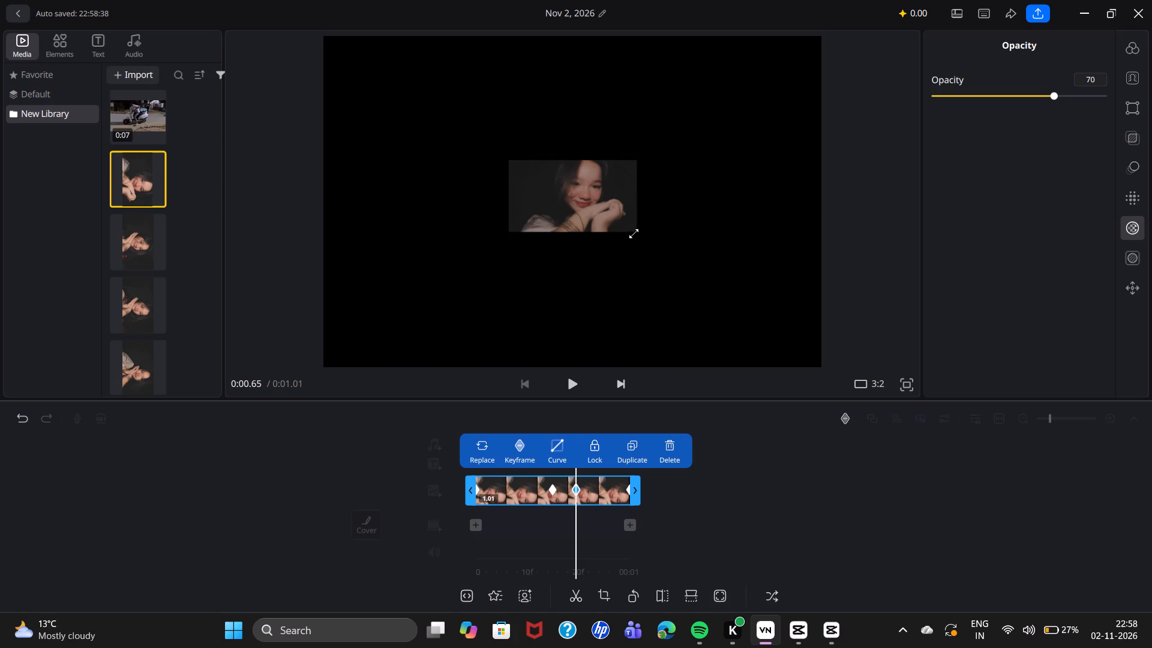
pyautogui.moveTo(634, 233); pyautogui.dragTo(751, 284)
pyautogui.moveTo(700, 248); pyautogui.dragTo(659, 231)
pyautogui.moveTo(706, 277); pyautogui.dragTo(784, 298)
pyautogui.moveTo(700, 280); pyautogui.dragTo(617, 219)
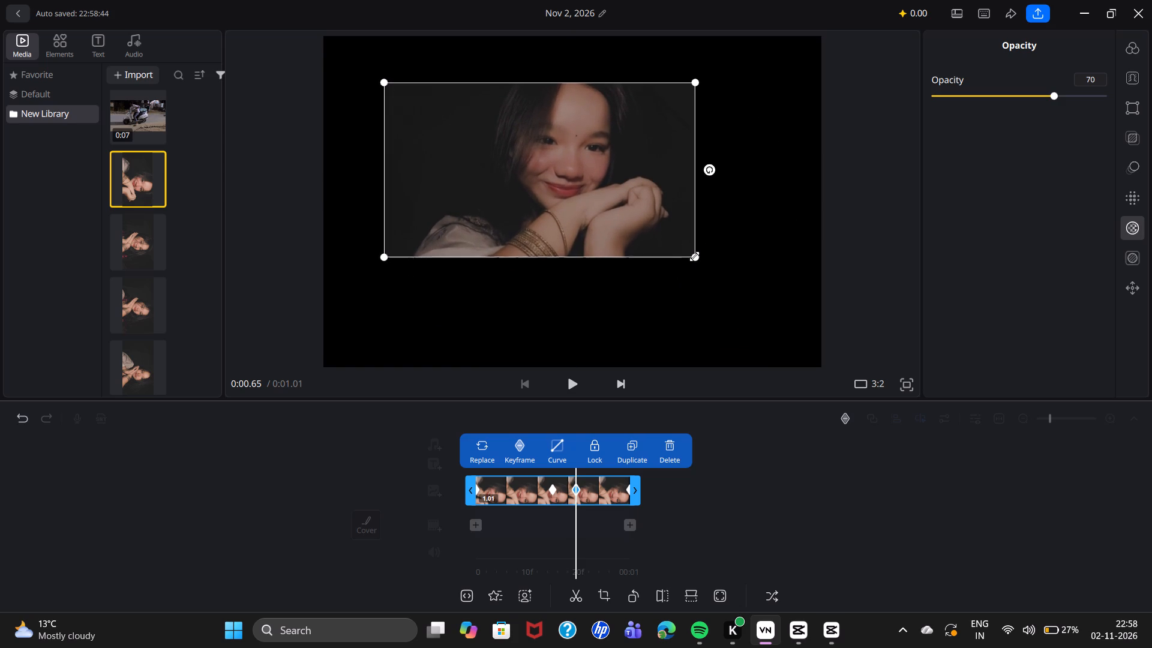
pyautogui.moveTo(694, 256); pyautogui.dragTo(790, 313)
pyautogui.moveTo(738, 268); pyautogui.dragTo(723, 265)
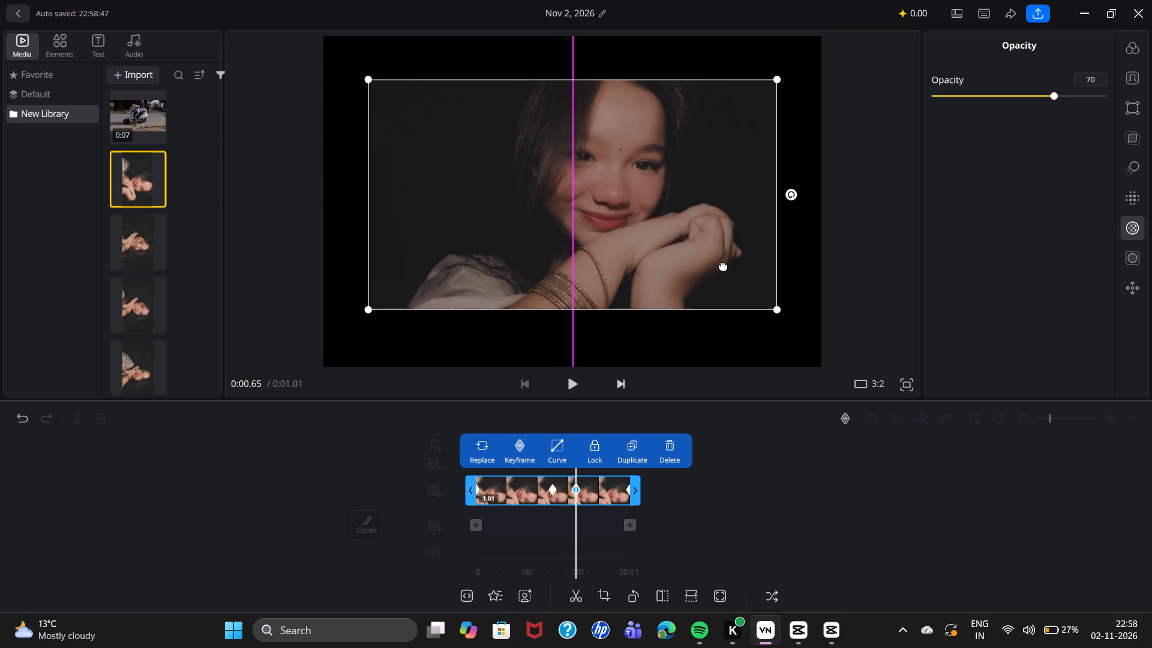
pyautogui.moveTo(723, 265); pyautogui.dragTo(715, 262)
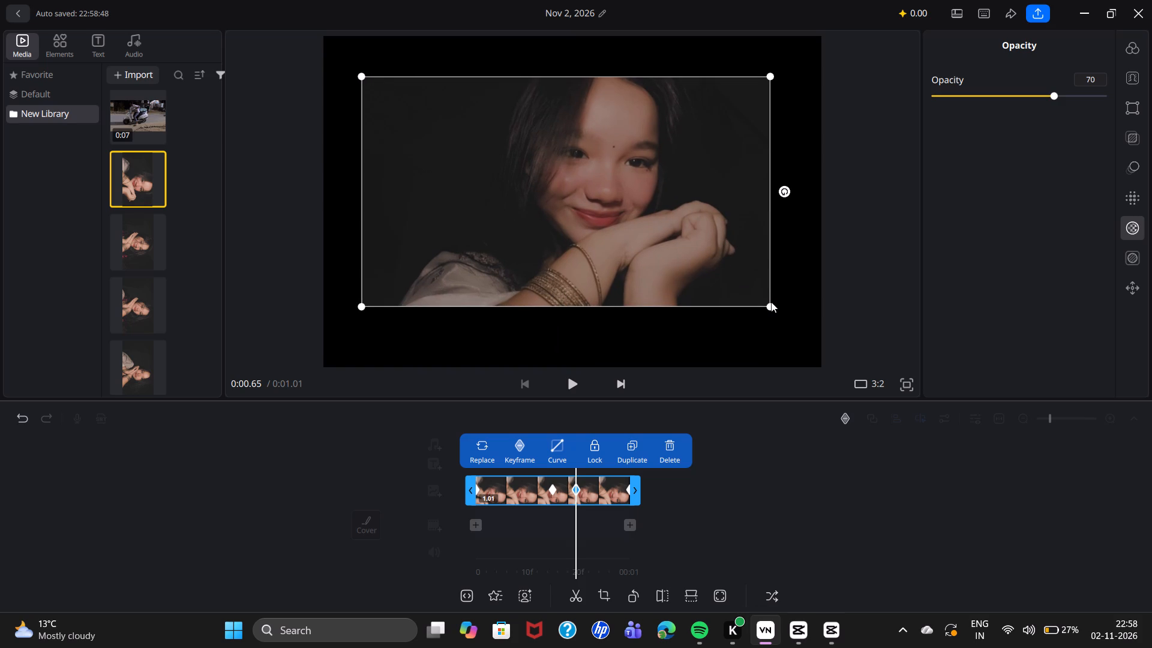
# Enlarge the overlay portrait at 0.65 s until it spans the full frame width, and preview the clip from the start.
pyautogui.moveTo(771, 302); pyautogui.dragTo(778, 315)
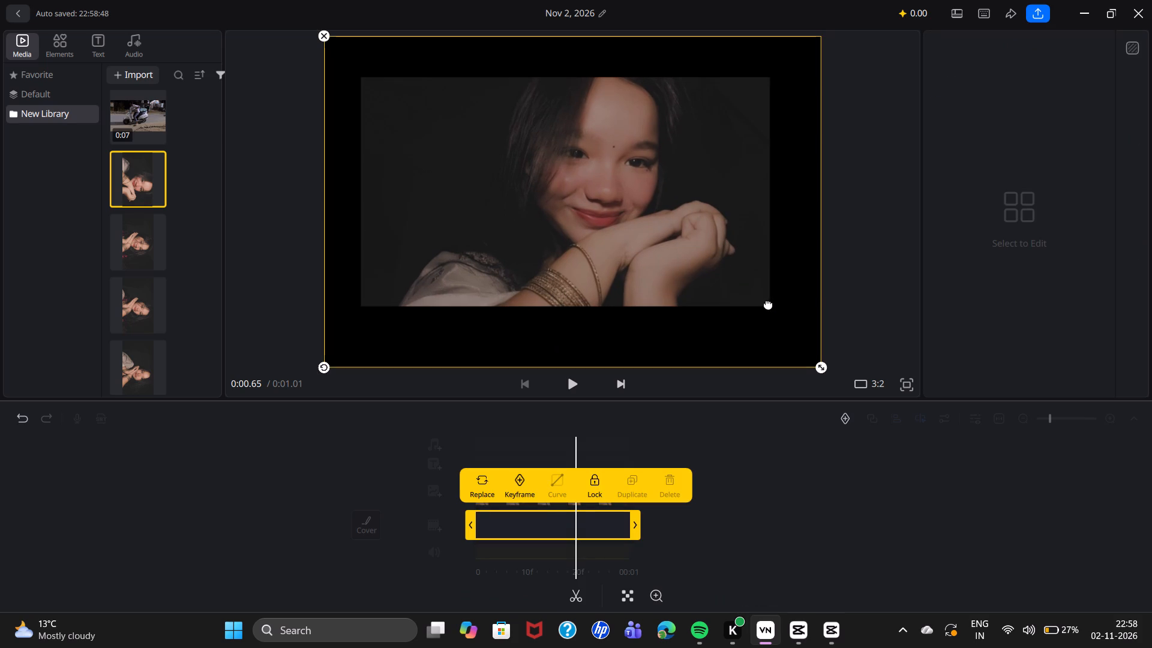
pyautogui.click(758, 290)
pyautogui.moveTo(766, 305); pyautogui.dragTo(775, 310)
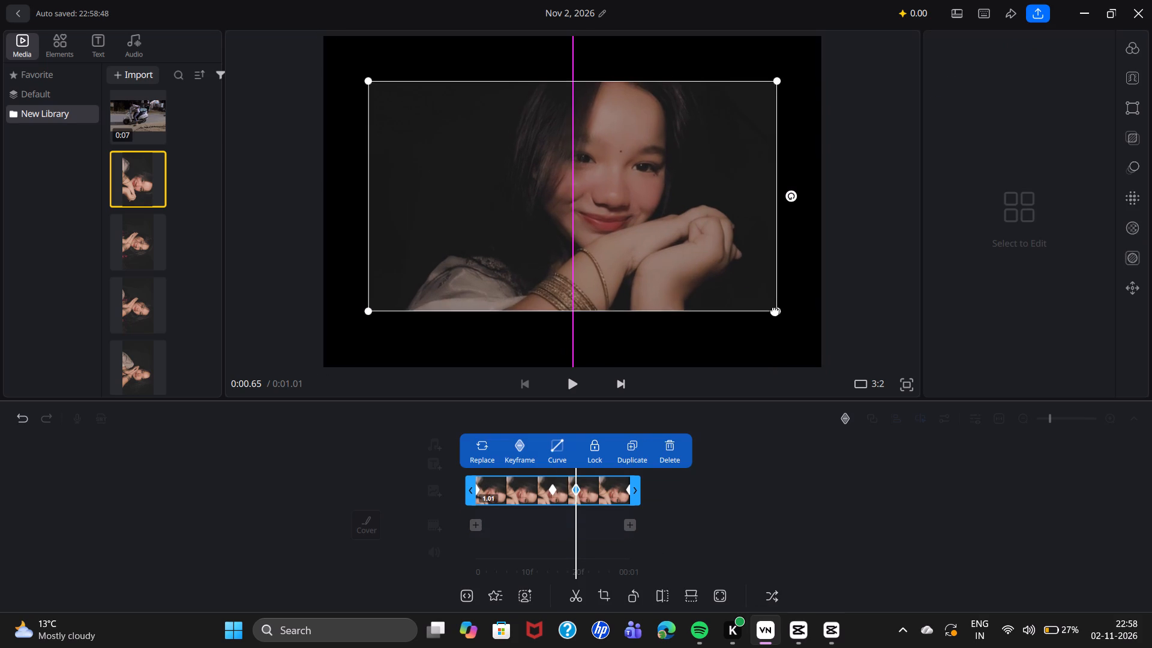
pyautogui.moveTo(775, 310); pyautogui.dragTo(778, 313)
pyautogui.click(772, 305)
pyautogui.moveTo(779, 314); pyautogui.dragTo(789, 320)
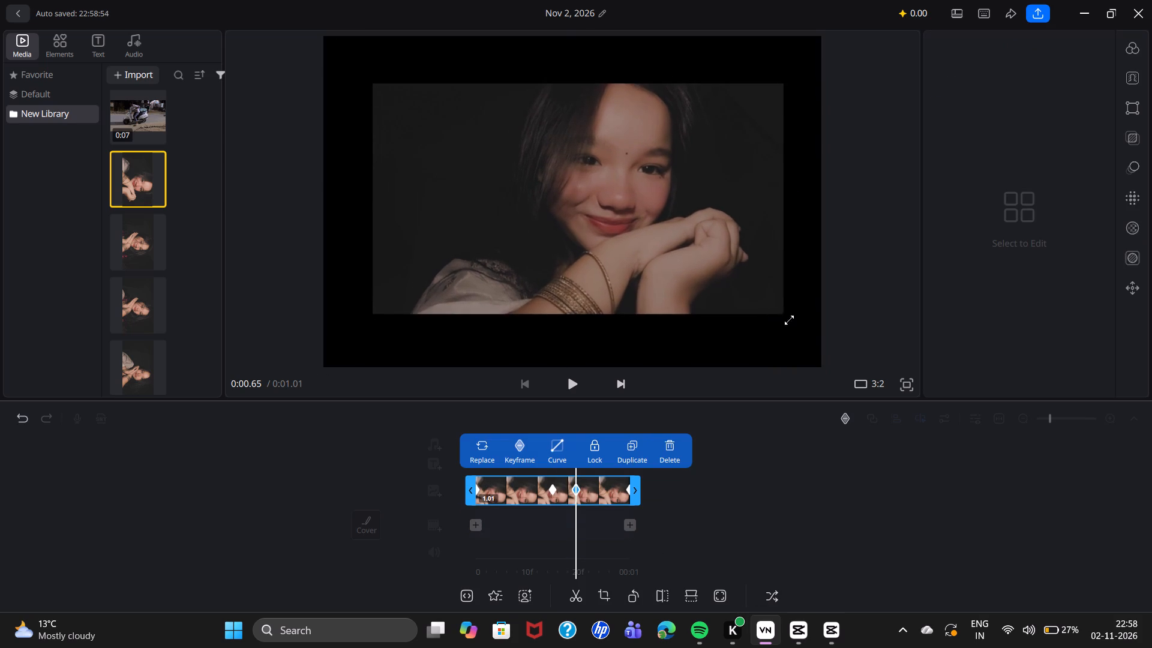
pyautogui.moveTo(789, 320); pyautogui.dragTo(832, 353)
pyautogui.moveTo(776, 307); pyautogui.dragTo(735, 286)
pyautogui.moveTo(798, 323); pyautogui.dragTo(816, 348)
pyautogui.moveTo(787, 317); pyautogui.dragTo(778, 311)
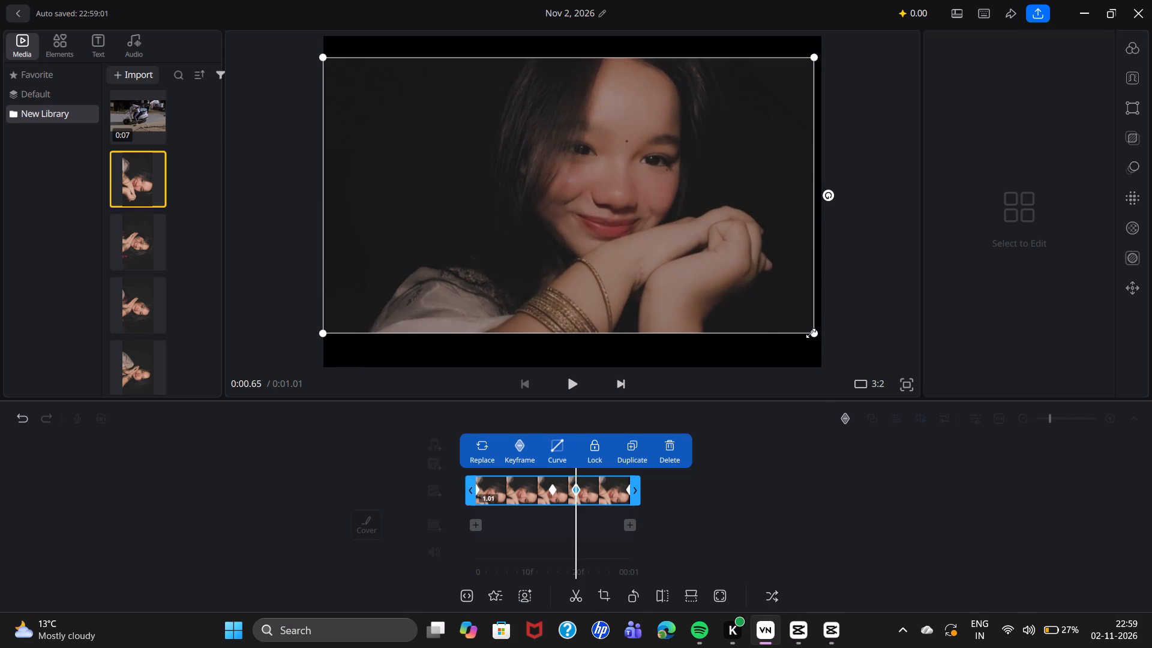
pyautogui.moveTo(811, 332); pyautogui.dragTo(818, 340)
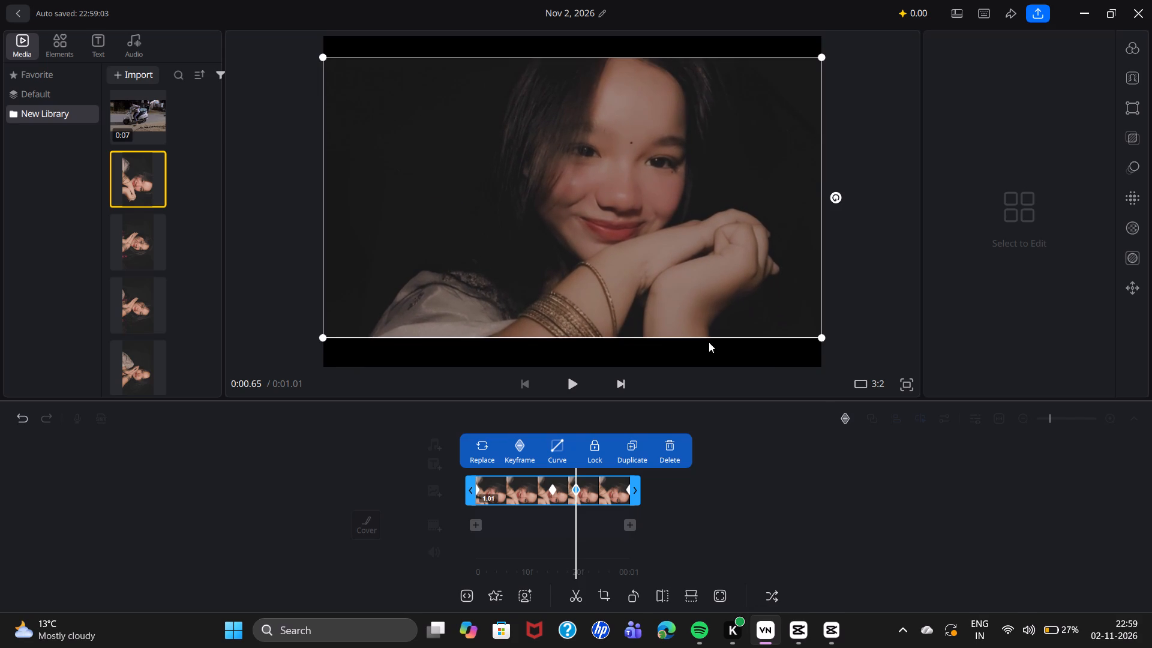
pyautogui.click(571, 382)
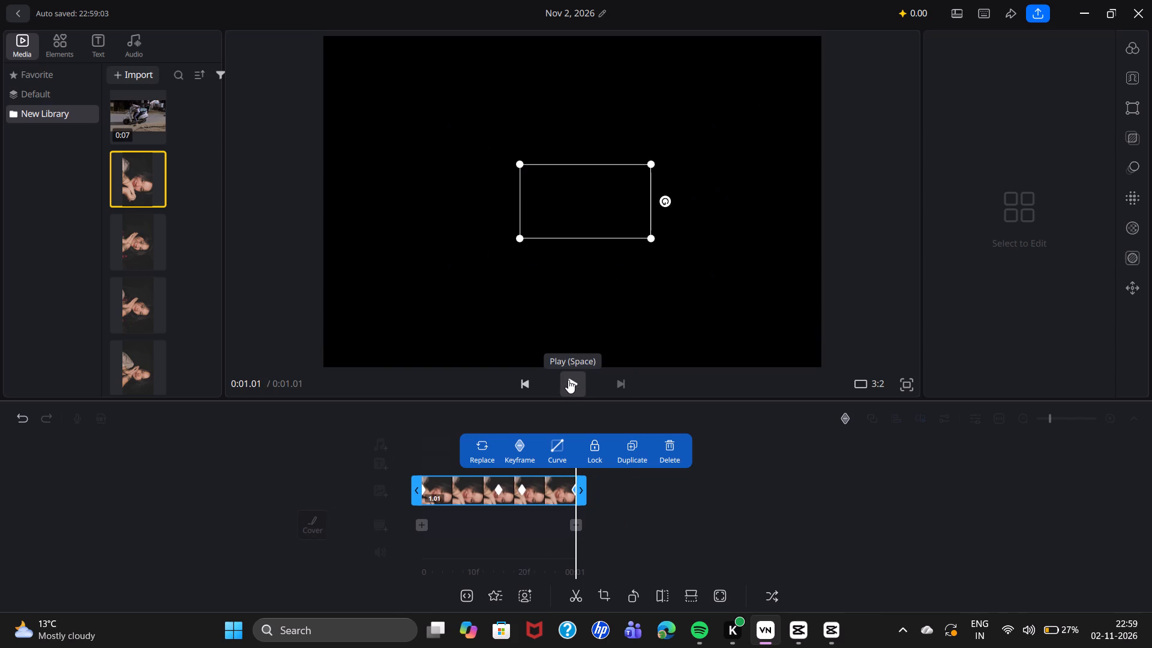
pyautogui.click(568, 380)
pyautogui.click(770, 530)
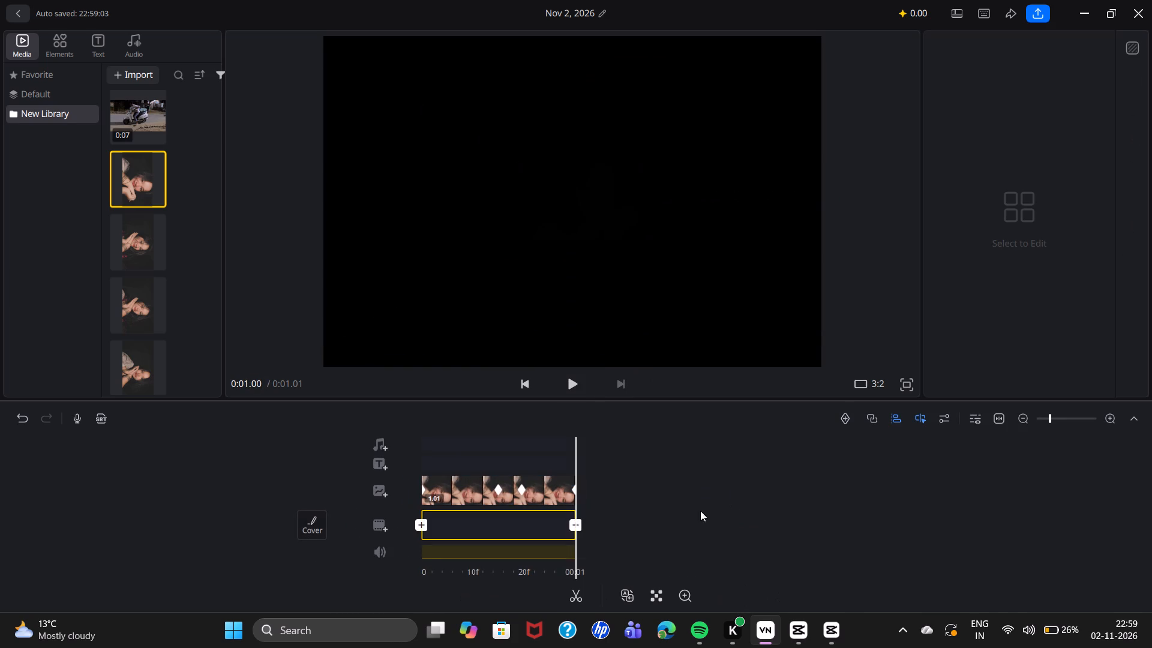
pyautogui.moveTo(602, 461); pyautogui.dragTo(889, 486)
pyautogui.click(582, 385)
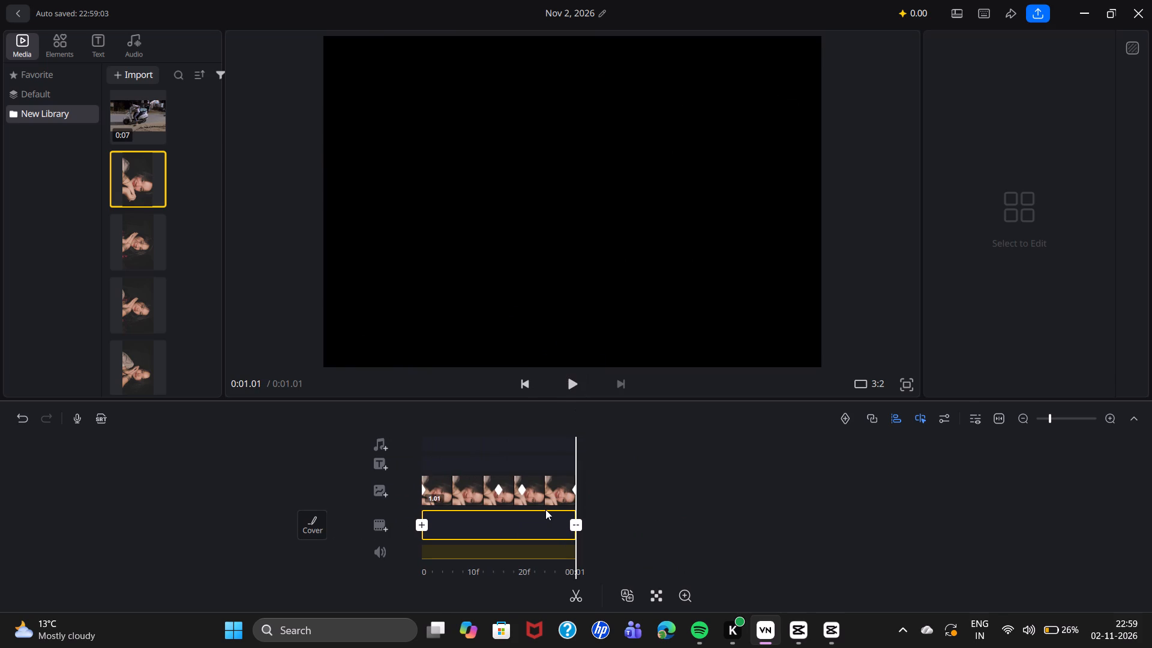
# Delete the animated portrait clip from the overlay track.
pyautogui.click(521, 487)
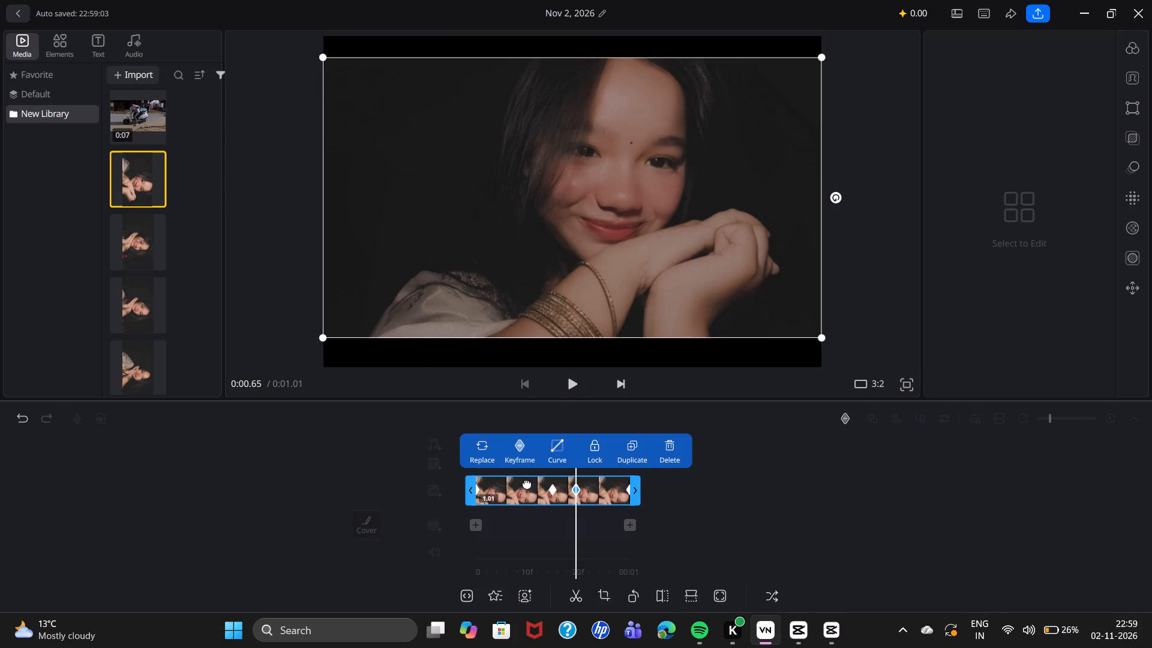
pyautogui.click(675, 445)
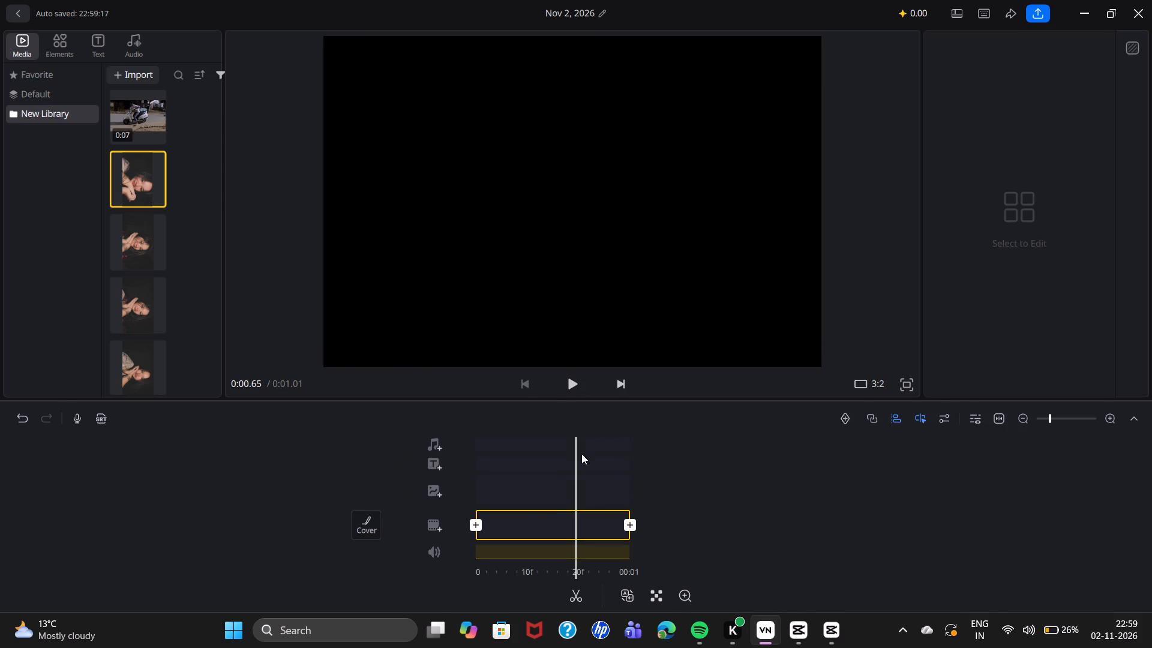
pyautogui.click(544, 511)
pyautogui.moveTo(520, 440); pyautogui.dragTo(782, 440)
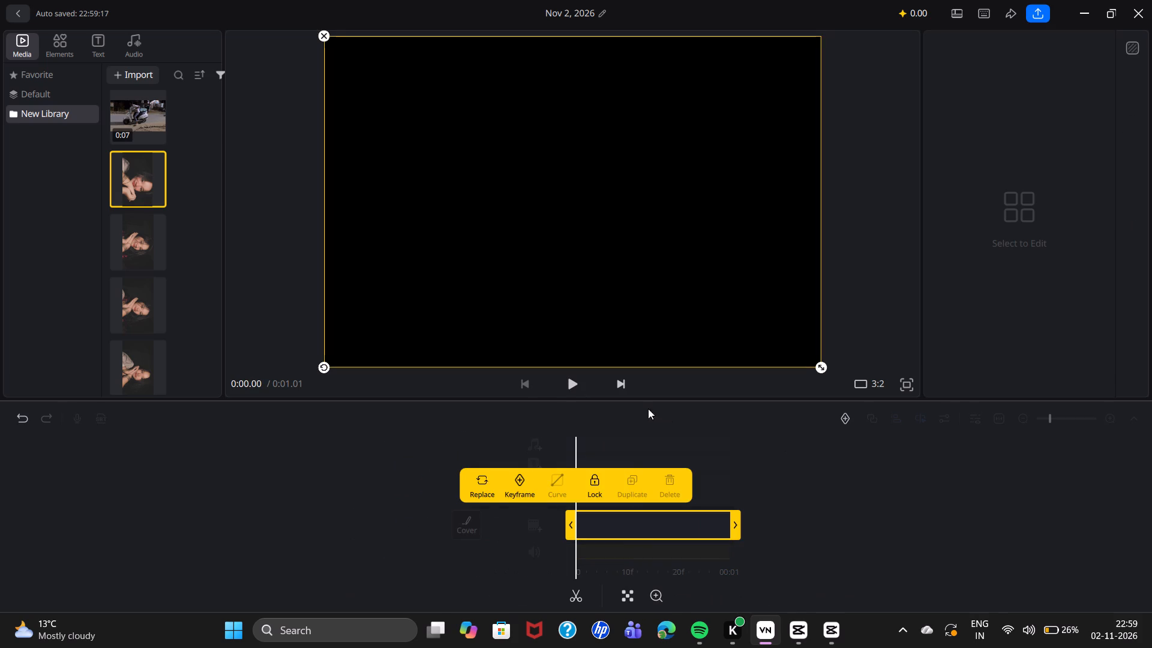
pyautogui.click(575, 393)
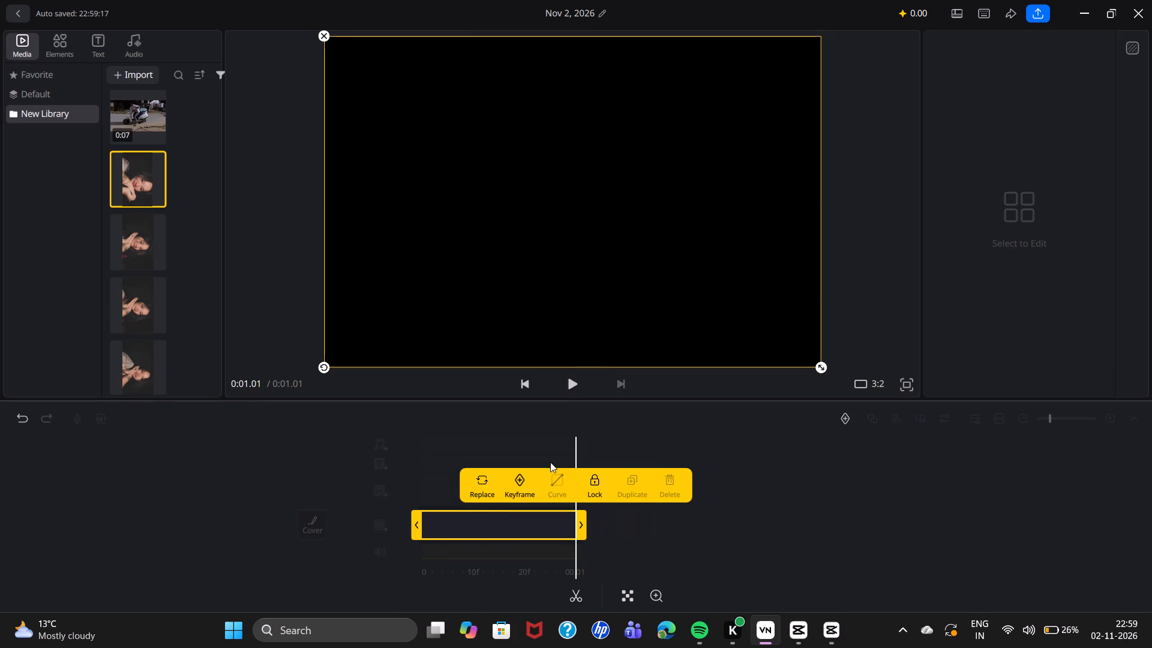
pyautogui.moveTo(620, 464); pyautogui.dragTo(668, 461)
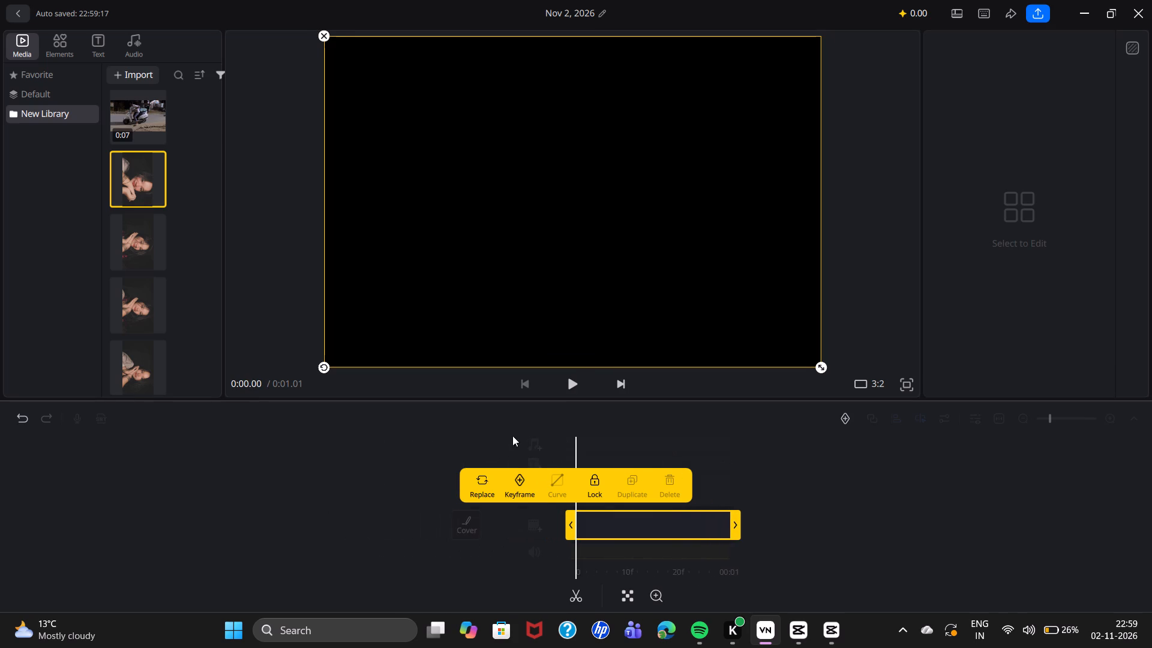
# Add the first portrait photo from the New Library folder to the timeline again.
pyautogui.moveTo(154, 186); pyautogui.dragTo(701, 508)
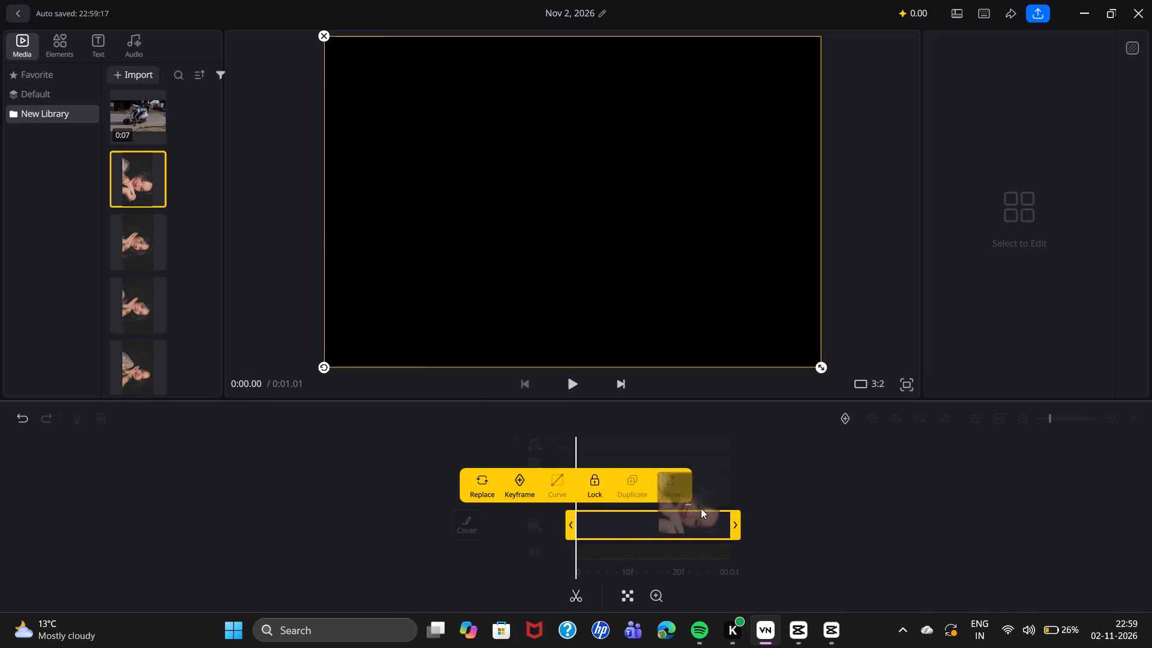
pyautogui.moveTo(701, 508); pyautogui.dragTo(668, 506)
pyautogui.moveTo(648, 496); pyautogui.dragTo(620, 524)
pyautogui.moveTo(591, 517); pyautogui.dragTo(596, 533)
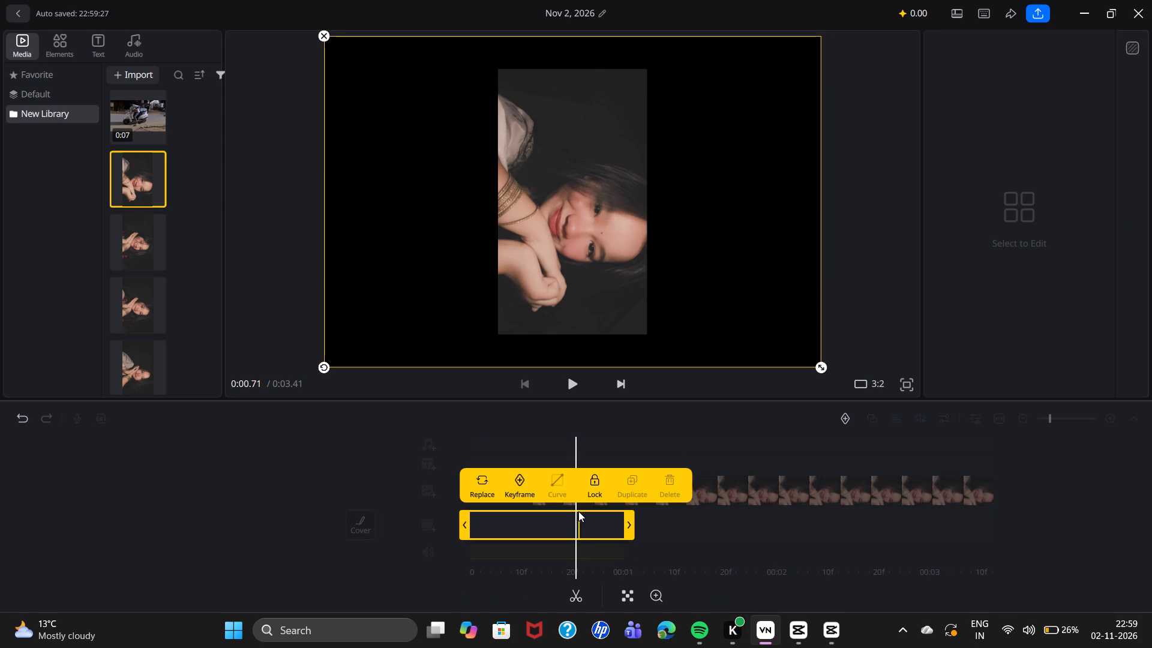
# Move the newly added portrait clip from the overlay track to the main track, ahead of the blank clip.
pyautogui.click(671, 484)
pyautogui.click(582, 425)
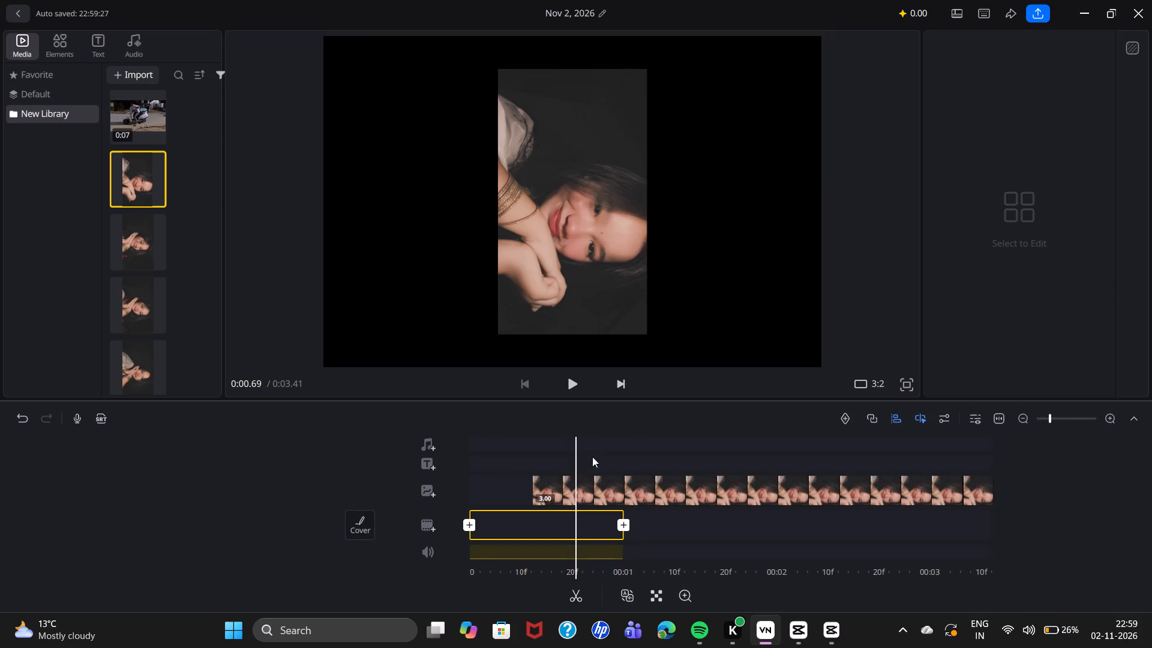
pyautogui.moveTo(610, 482); pyautogui.dragTo(571, 488)
pyautogui.moveTo(574, 476); pyautogui.dragTo(574, 490)
pyautogui.click(565, 482)
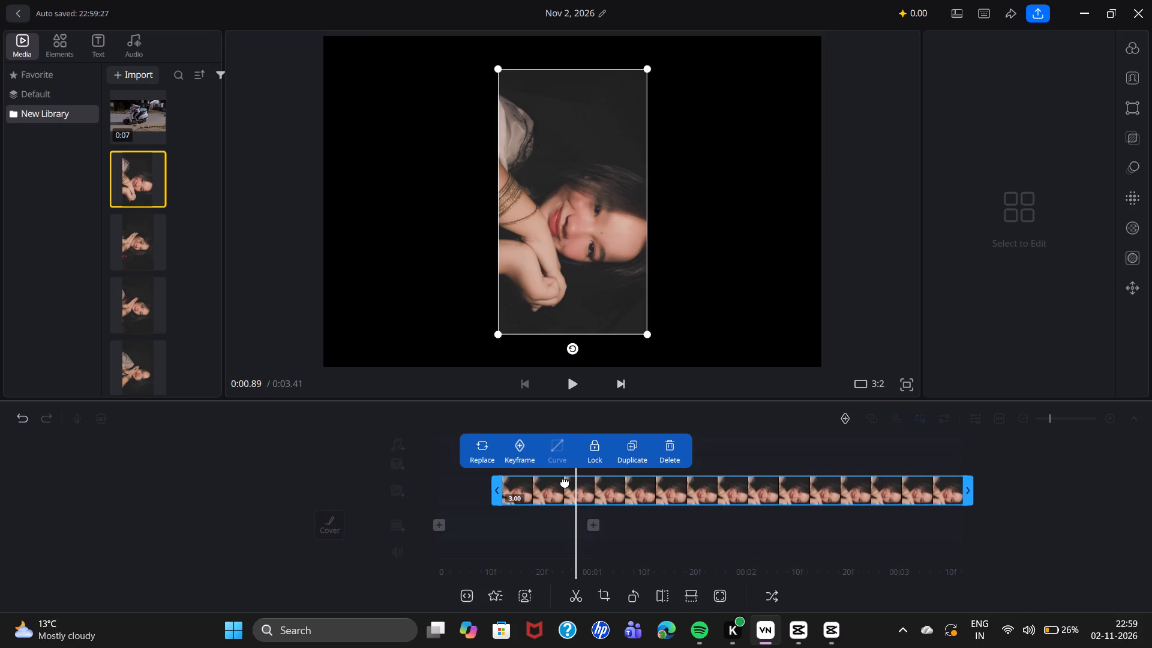
pyautogui.moveTo(565, 482); pyautogui.dragTo(562, 506)
pyautogui.click(562, 479)
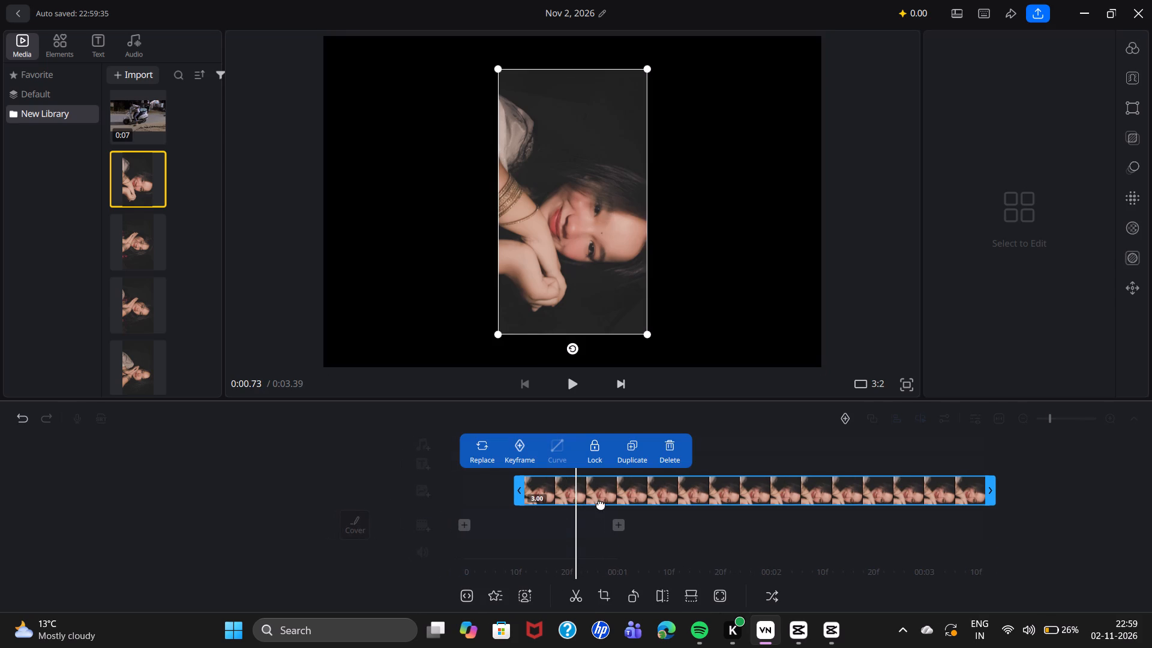
pyautogui.click(780, 599)
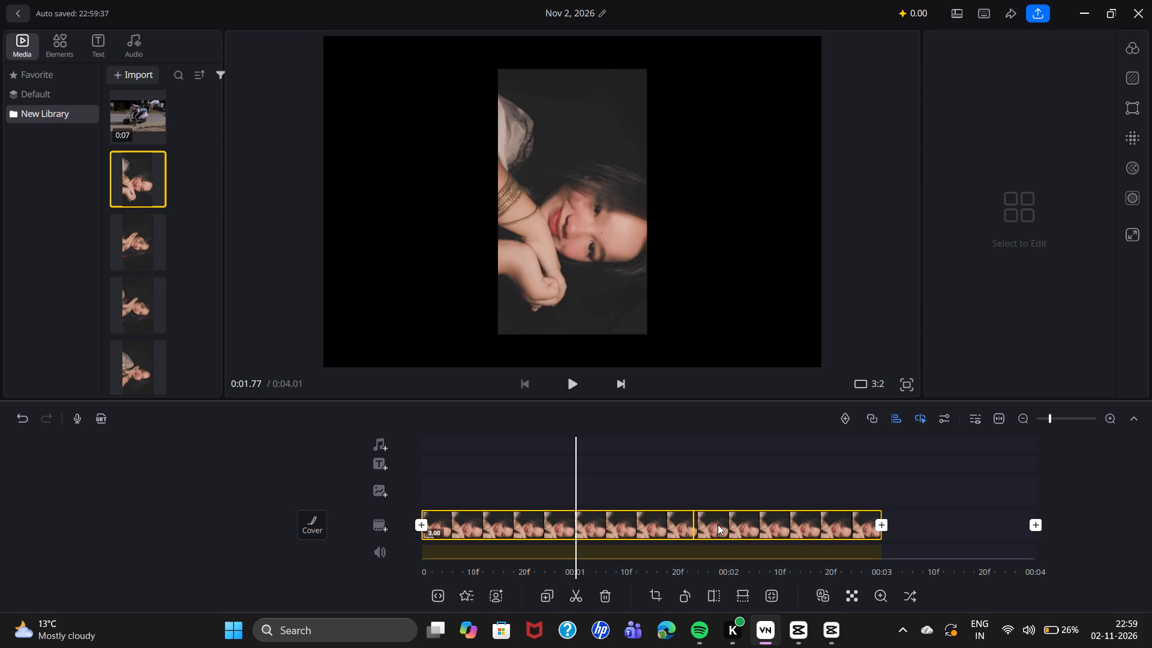
# Delete the blank clip that follows the portrait on the main track.
pyautogui.click(949, 538)
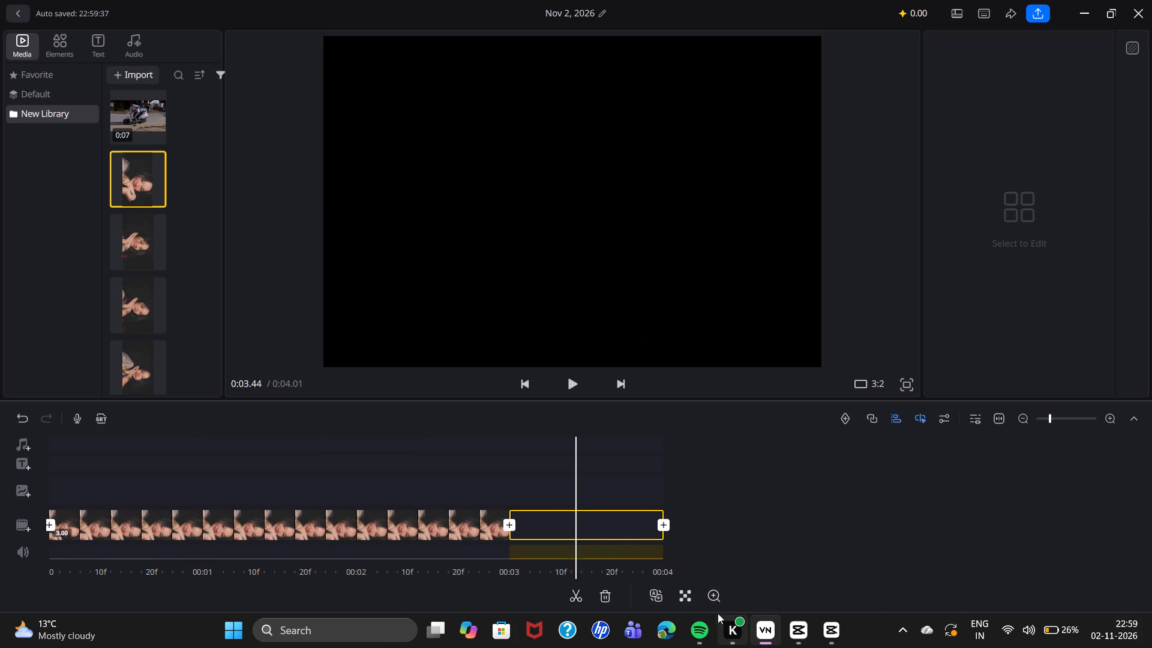
pyautogui.click(602, 594)
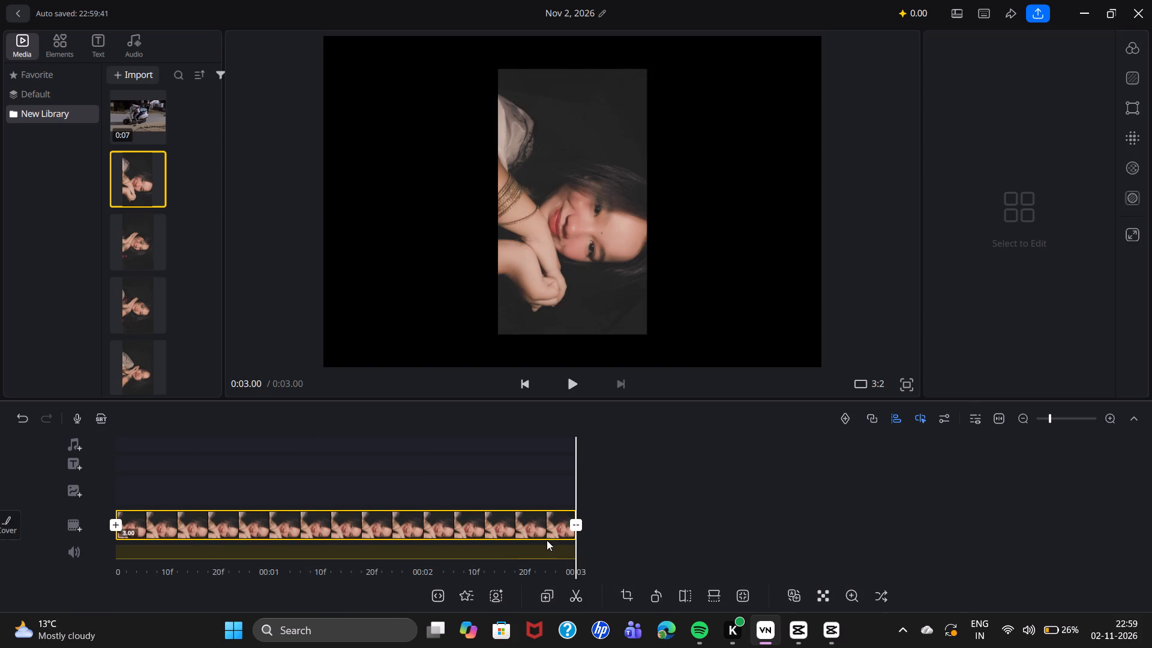
# Trim the end of the portrait clip so it lasts 1.00 s.
pyautogui.click(577, 532)
pyautogui.click(563, 535)
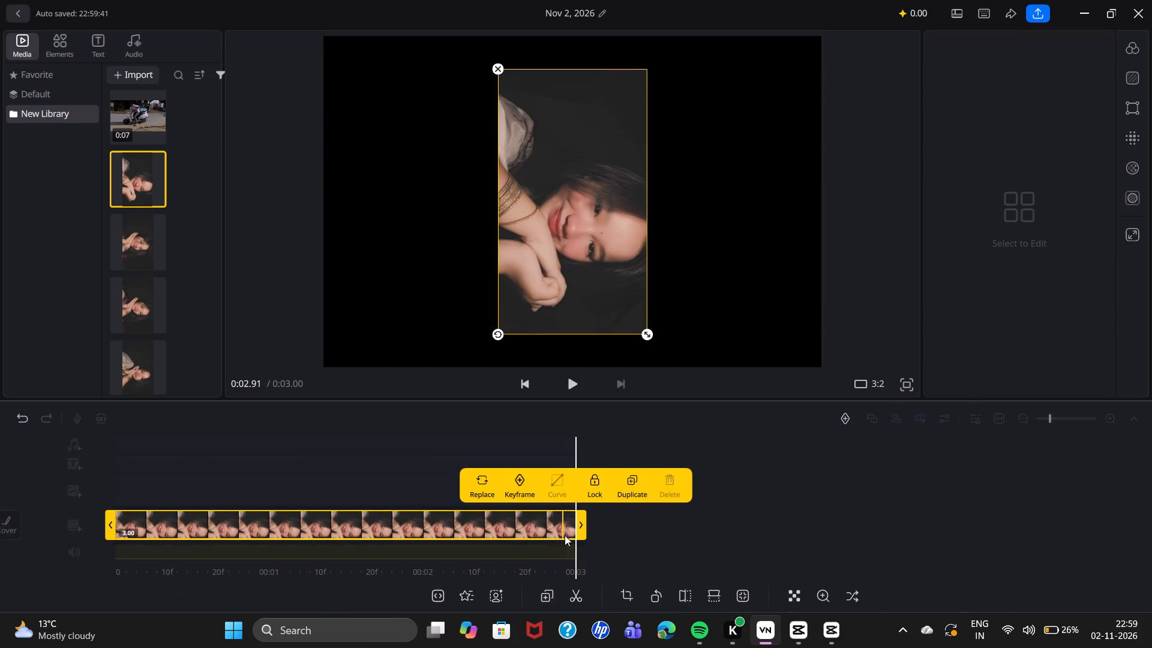
pyautogui.moveTo(579, 528); pyautogui.dragTo(437, 534)
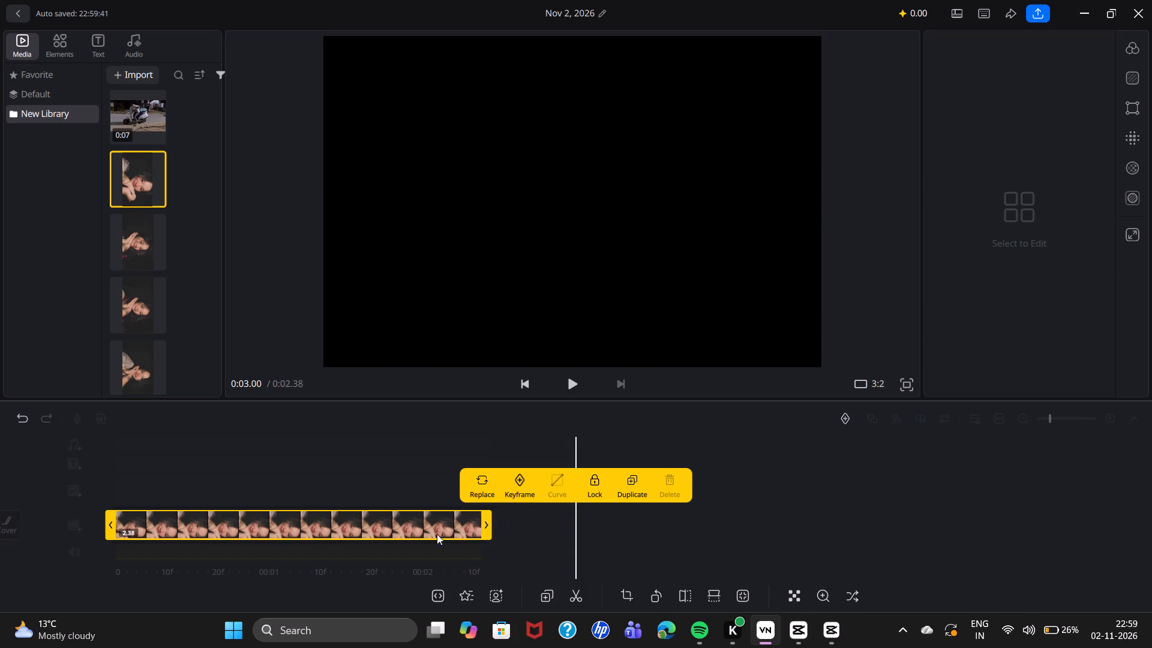
pyautogui.moveTo(437, 534); pyautogui.dragTo(258, 566)
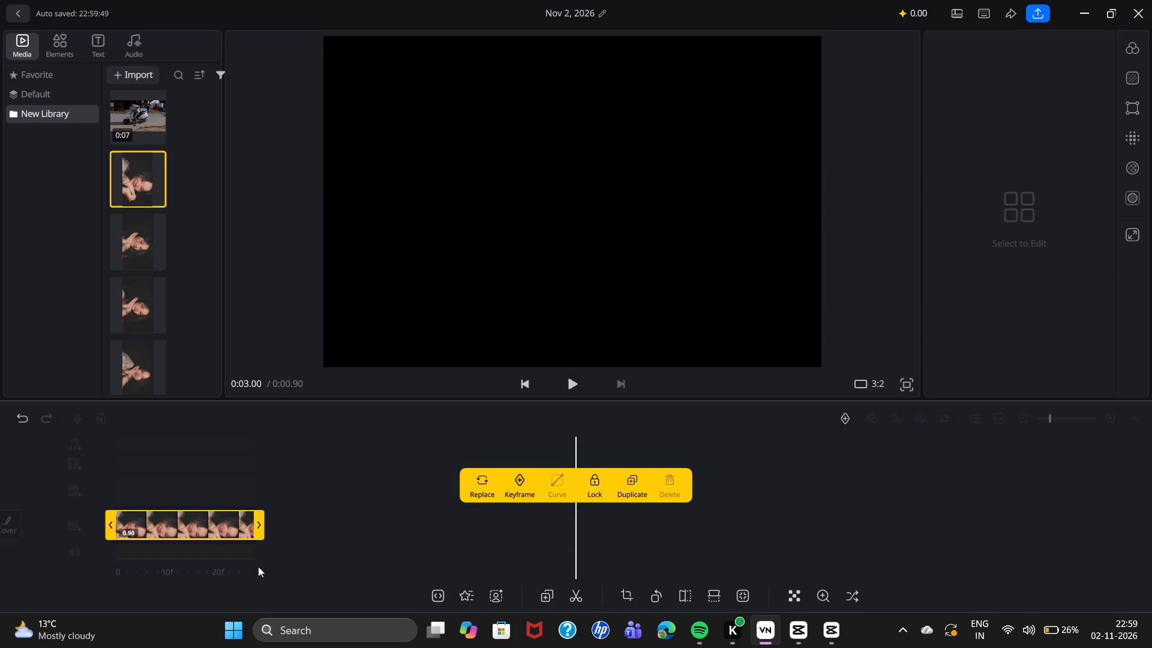
pyautogui.moveTo(258, 566); pyautogui.dragTo(272, 565)
# Add a keyframe to the portrait clip at its start, 0:00.00.
pyautogui.moveTo(392, 493); pyautogui.dragTo(414, 493)
pyautogui.moveTo(424, 493); pyautogui.dragTo(431, 492)
pyautogui.moveTo(433, 492); pyautogui.dragTo(668, 511)
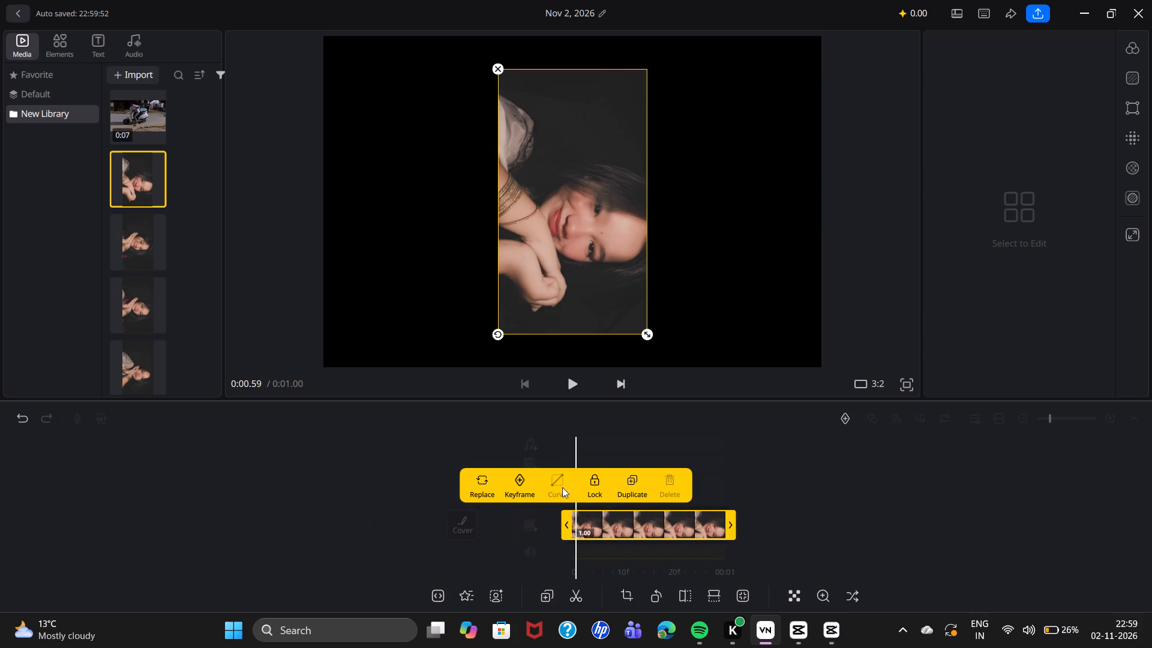
pyautogui.moveTo(472, 460); pyautogui.dragTo(500, 461)
pyautogui.click(522, 488)
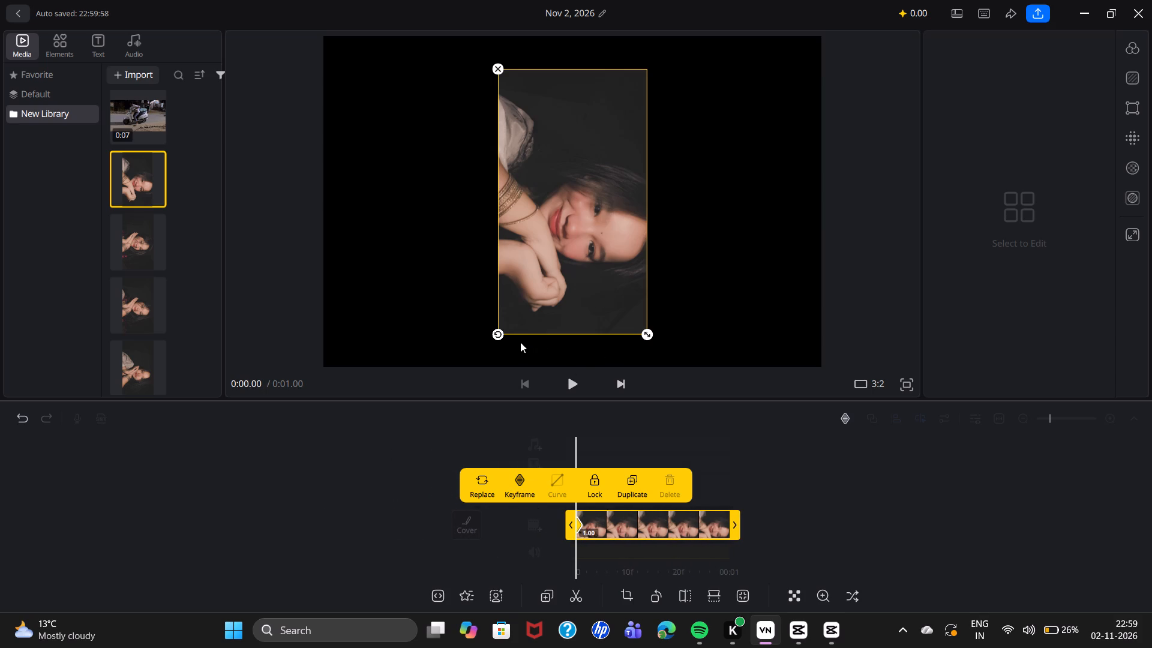
# Rotate the portrait counterclockwise at the 0:00.00 keyframe so it sits upright in landscape orientation.
pyautogui.moveTo(496, 336); pyautogui.dragTo(721, 293)
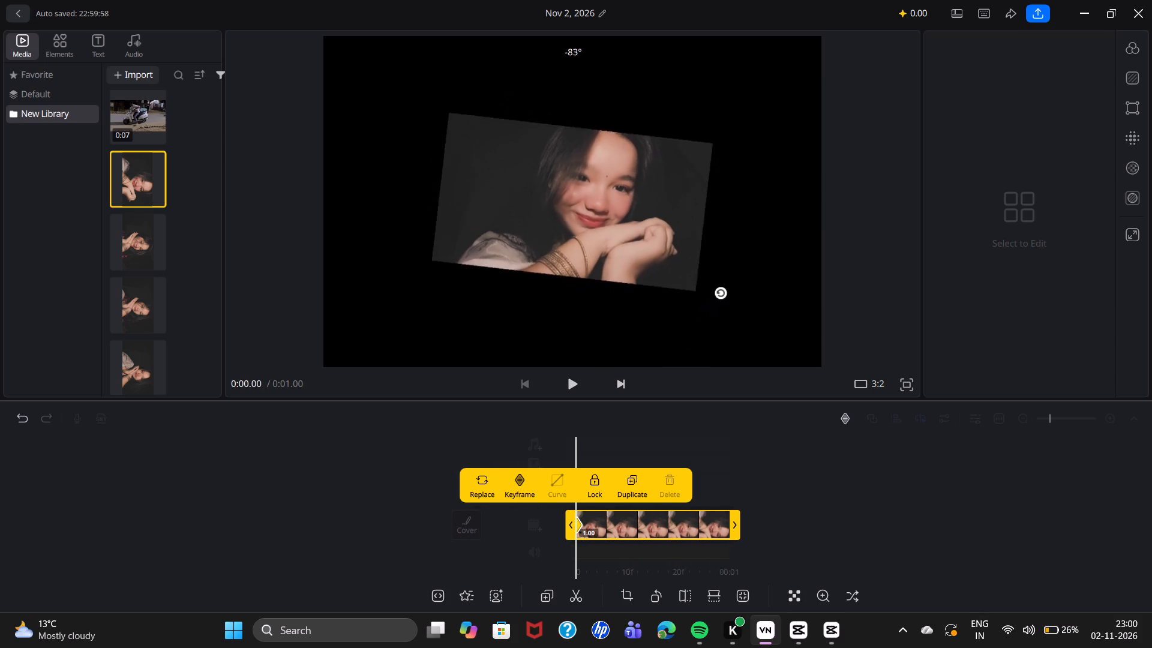
pyautogui.moveTo(721, 293); pyautogui.dragTo(724, 289)
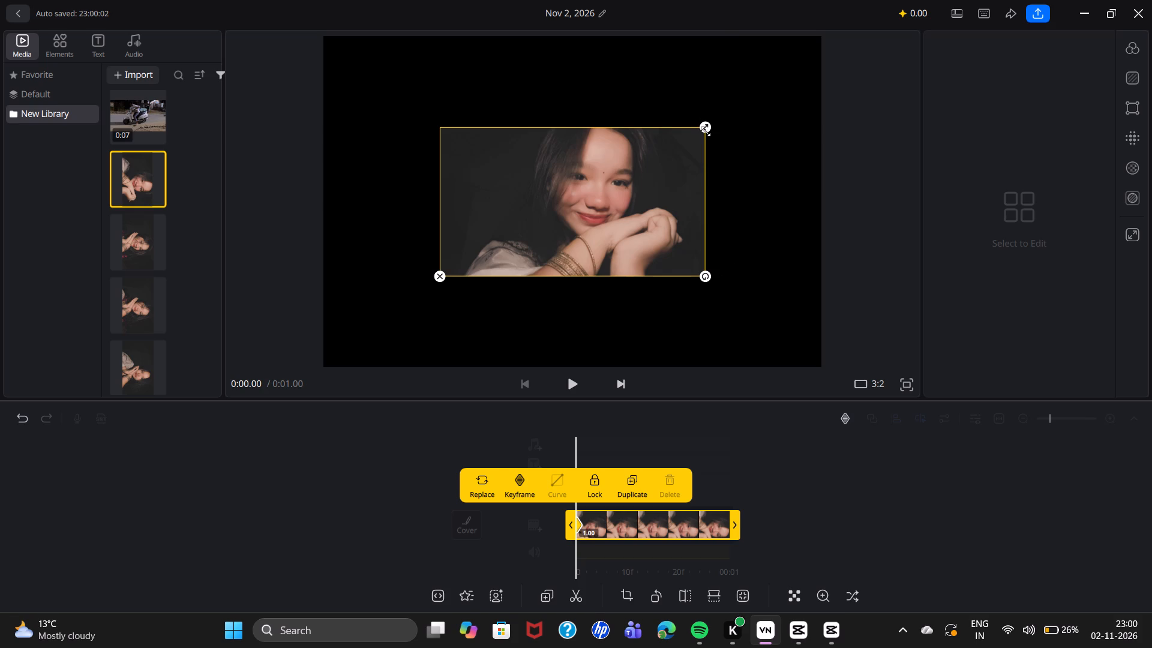
# Enlarge the portrait beyond the frame's width at the 0:00.00 keyframe and shift it horizontally so it extends past the frame's left edge.
pyautogui.moveTo(706, 131); pyautogui.dragTo(851, 103)
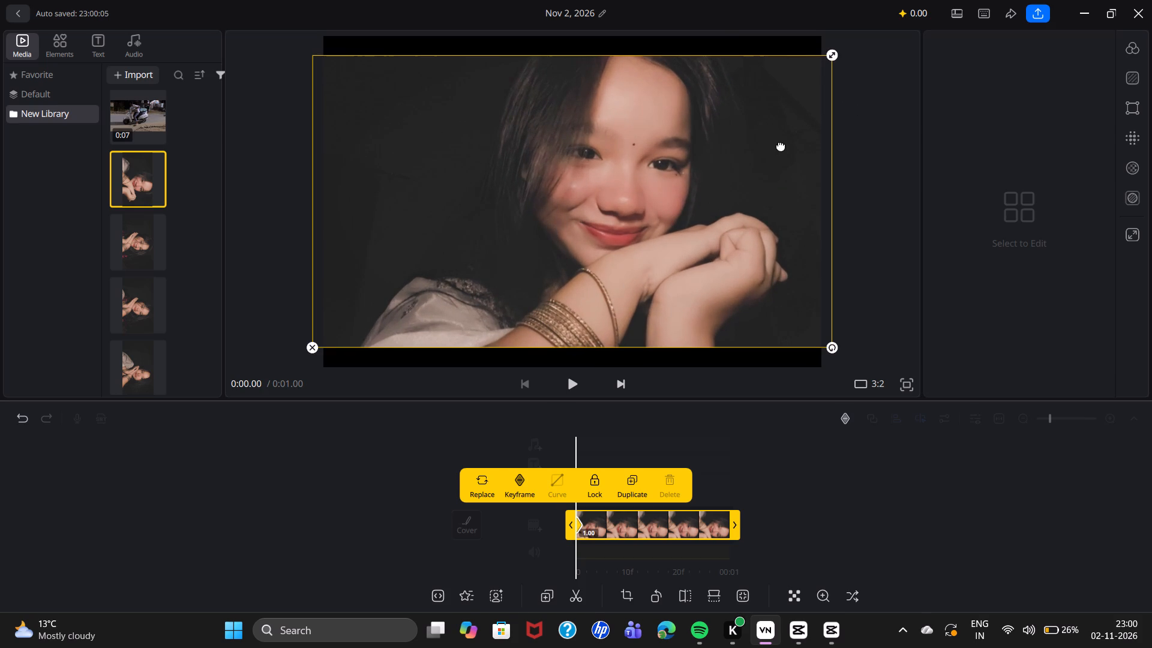
pyautogui.moveTo(832, 55); pyautogui.dragTo(848, 51)
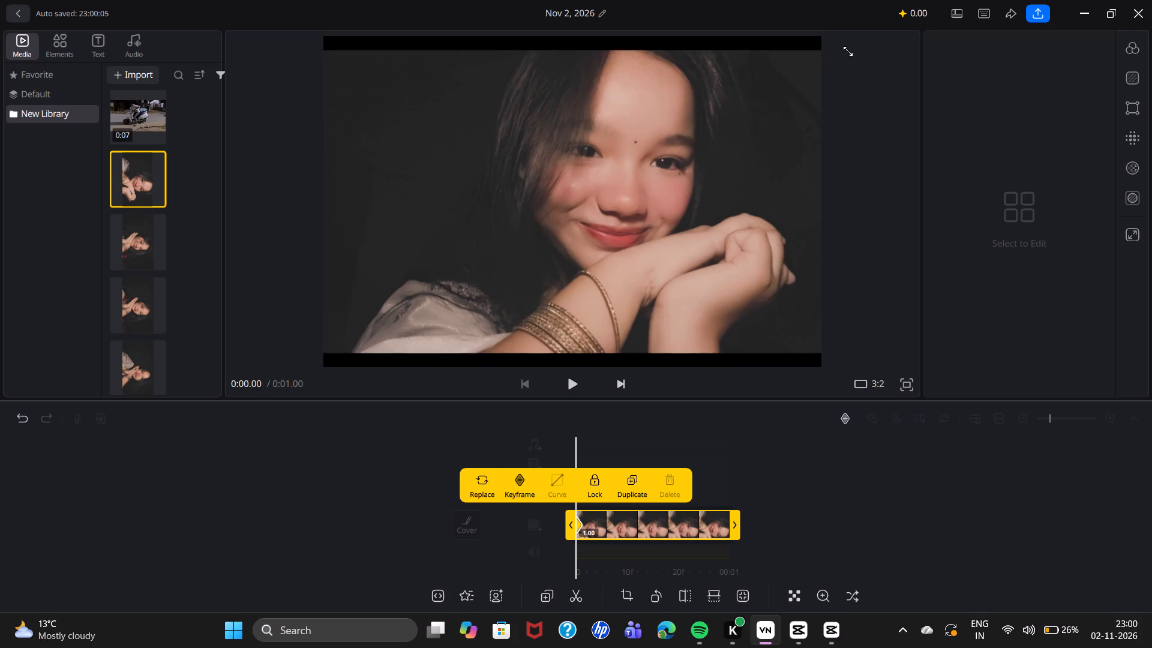
pyautogui.moveTo(848, 51); pyautogui.dragTo(858, 49)
pyautogui.moveTo(578, 185); pyautogui.dragTo(560, 185)
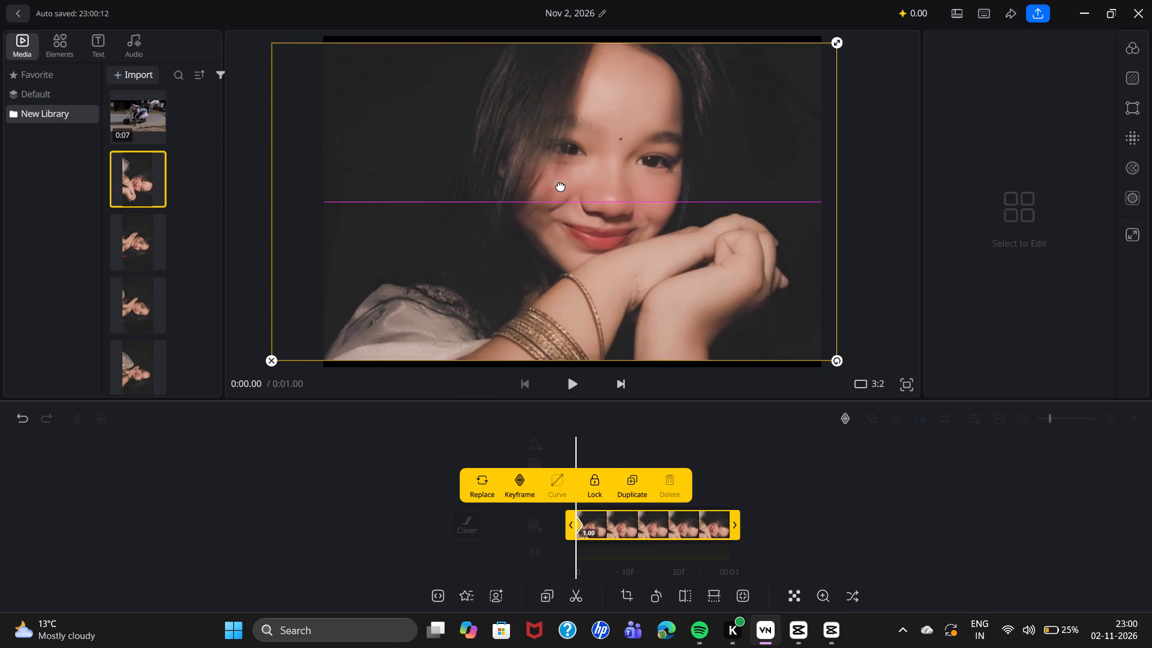
pyautogui.moveTo(560, 185); pyautogui.dragTo(551, 185)
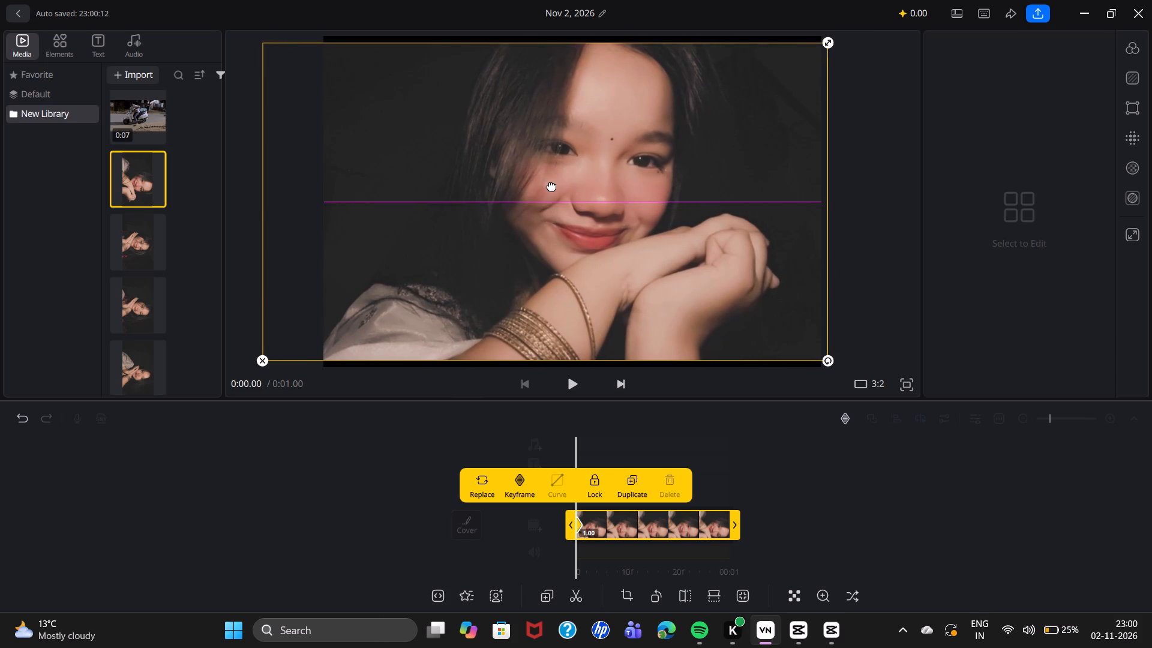
pyautogui.moveTo(551, 185); pyautogui.dragTo(550, 185)
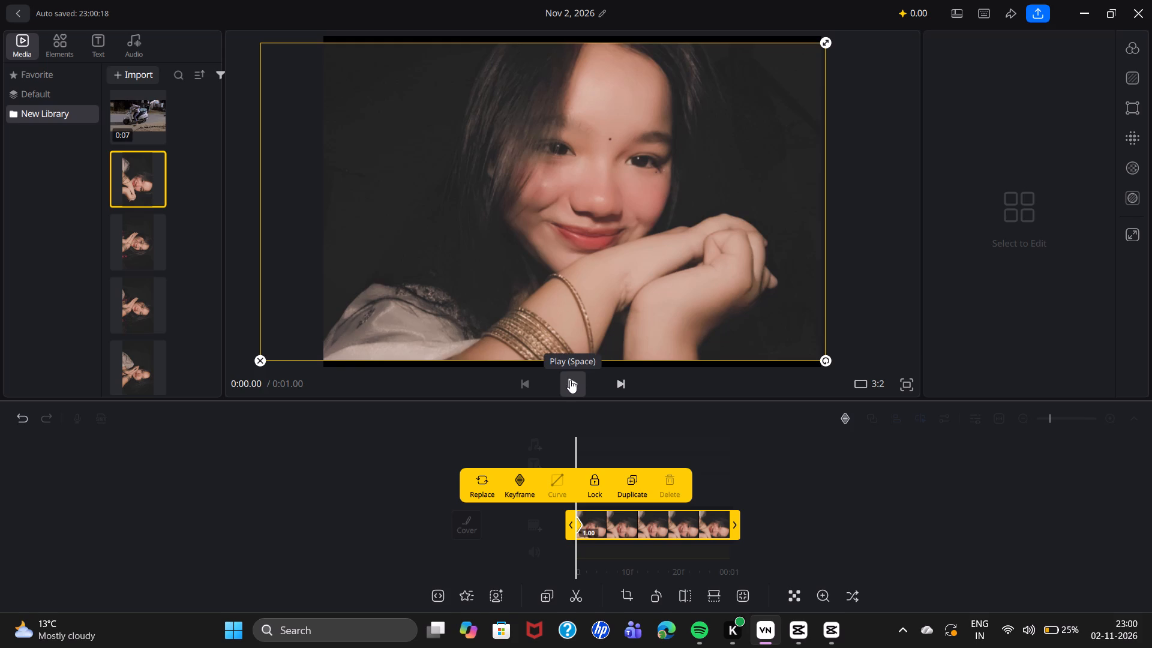
# Add a keyframe to the portrait clip at its midpoint, 0:00.50.
pyautogui.click(570, 380)
pyautogui.click(570, 380)
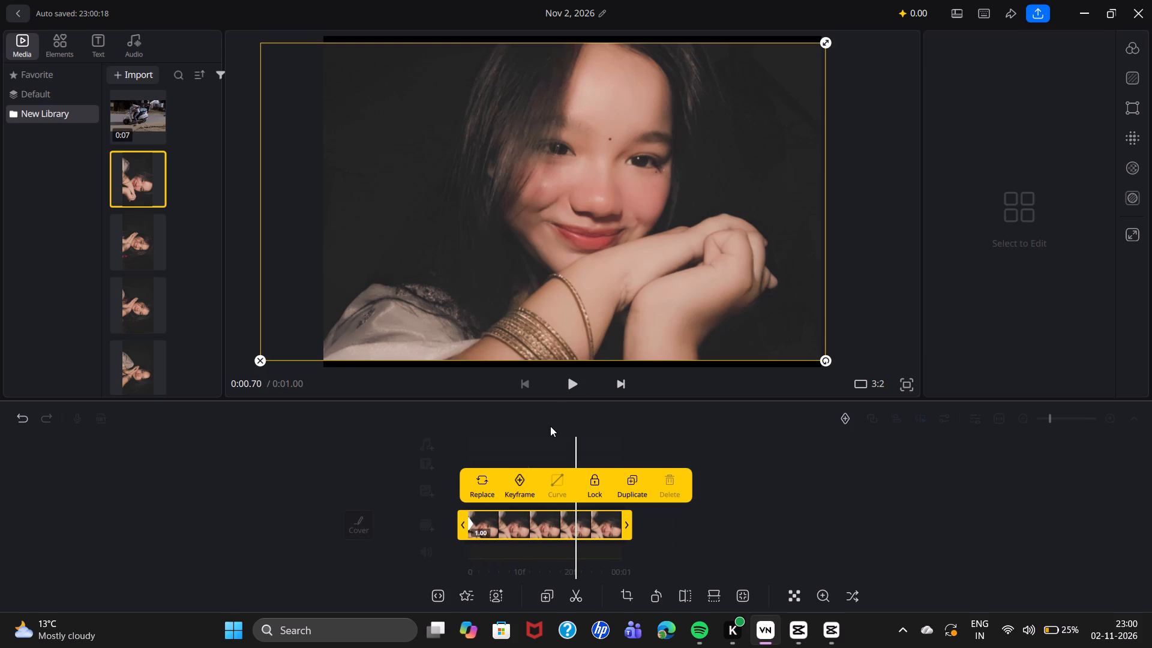
pyautogui.moveTo(550, 426); pyautogui.dragTo(568, 427)
pyautogui.click(547, 437)
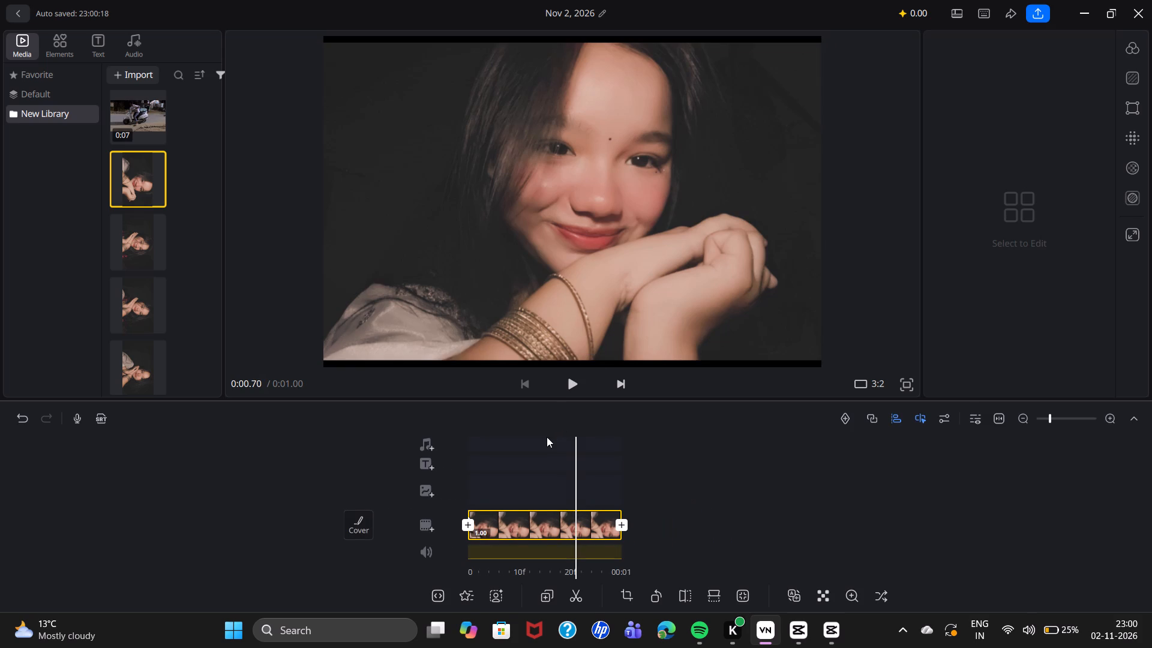
pyautogui.moveTo(544, 445); pyautogui.dragTo(581, 448)
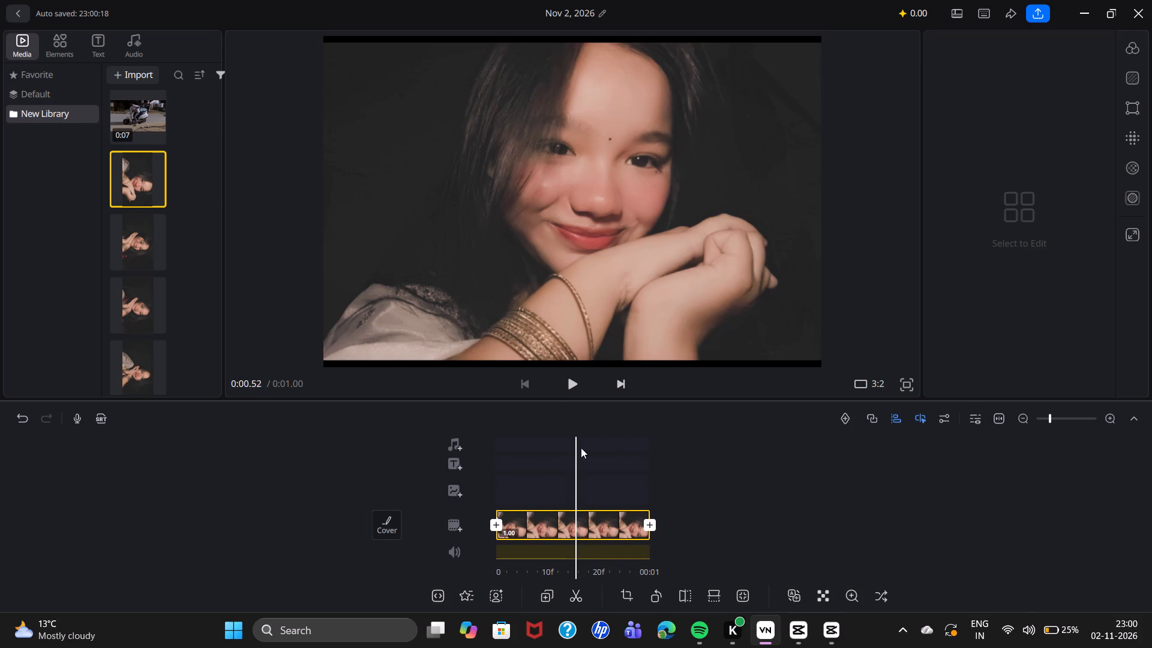
pyautogui.moveTo(581, 448); pyautogui.dragTo(584, 448)
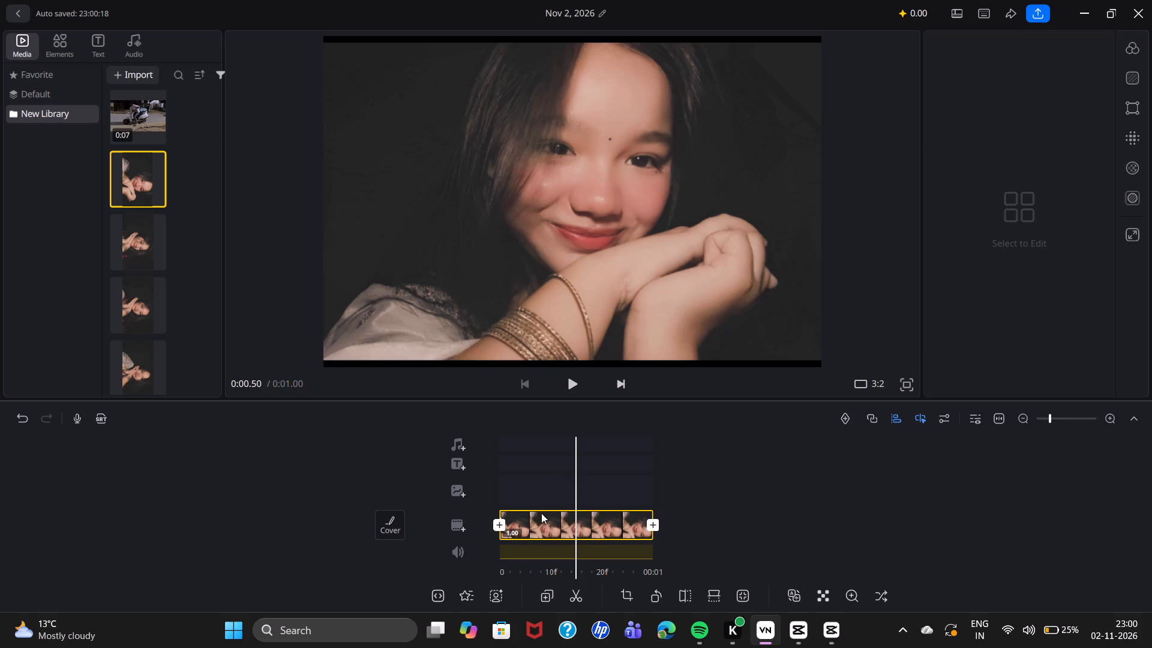
pyautogui.click(536, 525)
pyautogui.click(524, 485)
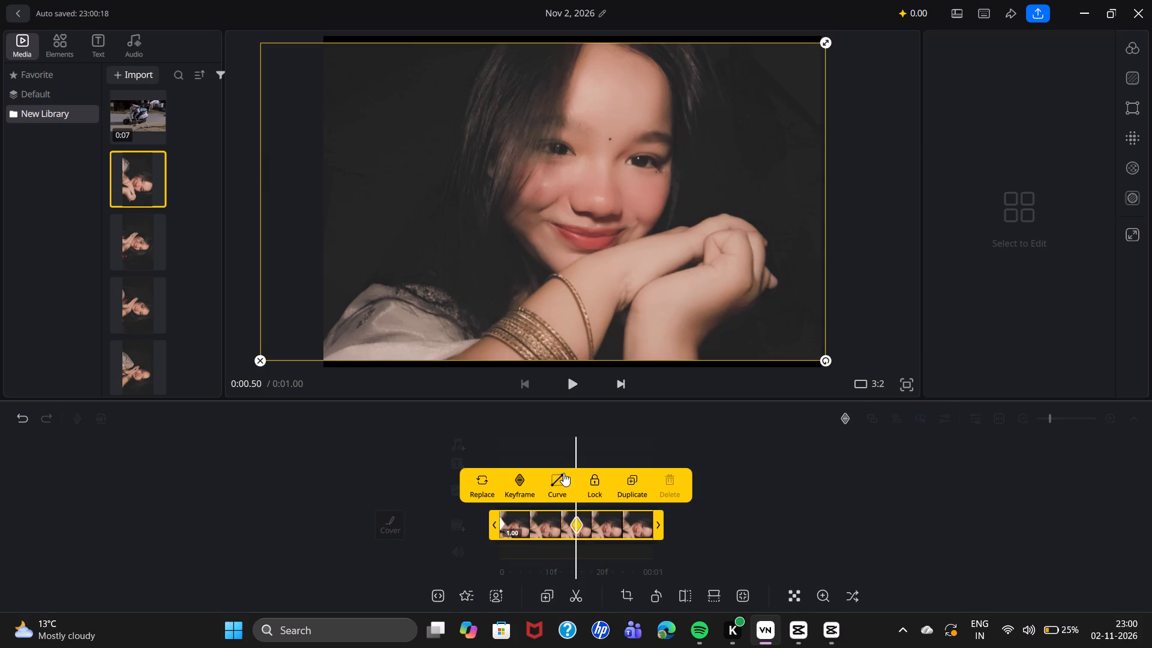
# Add a keyframe to the portrait clip at its end, 0:01.00.
pyautogui.moveTo(638, 451); pyautogui.dragTo(485, 460)
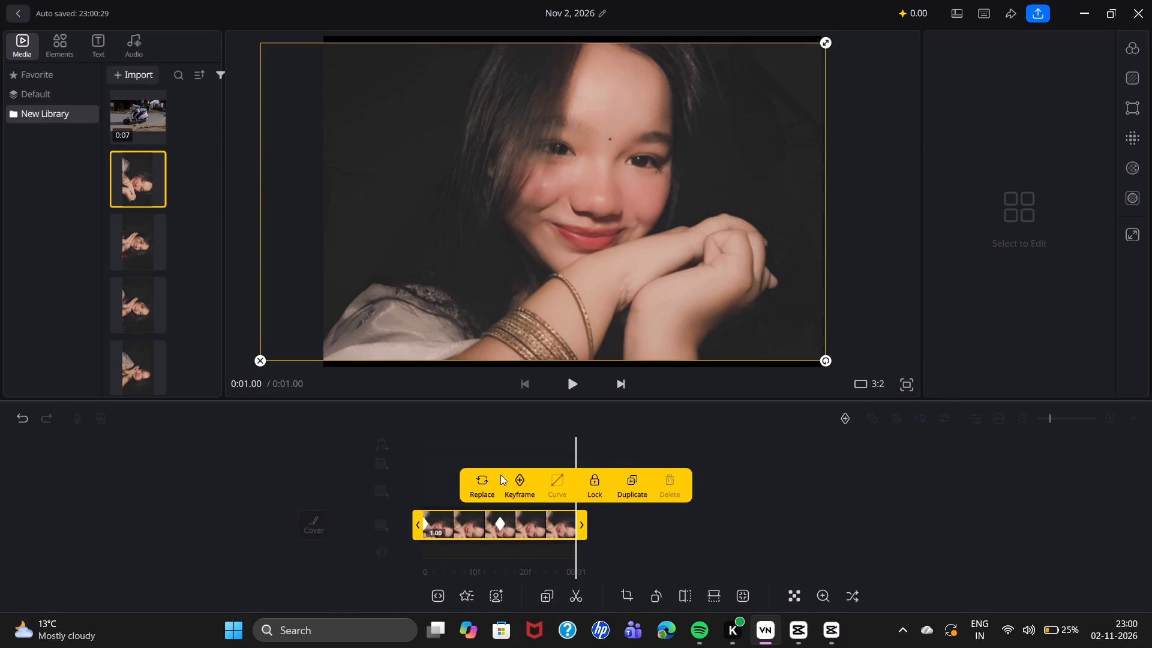
pyautogui.click(516, 479)
# At the 0:00.50 keyframe, shift the portrait slightly right and scale it down a little, still covering the frame's width.
pyautogui.click(499, 523)
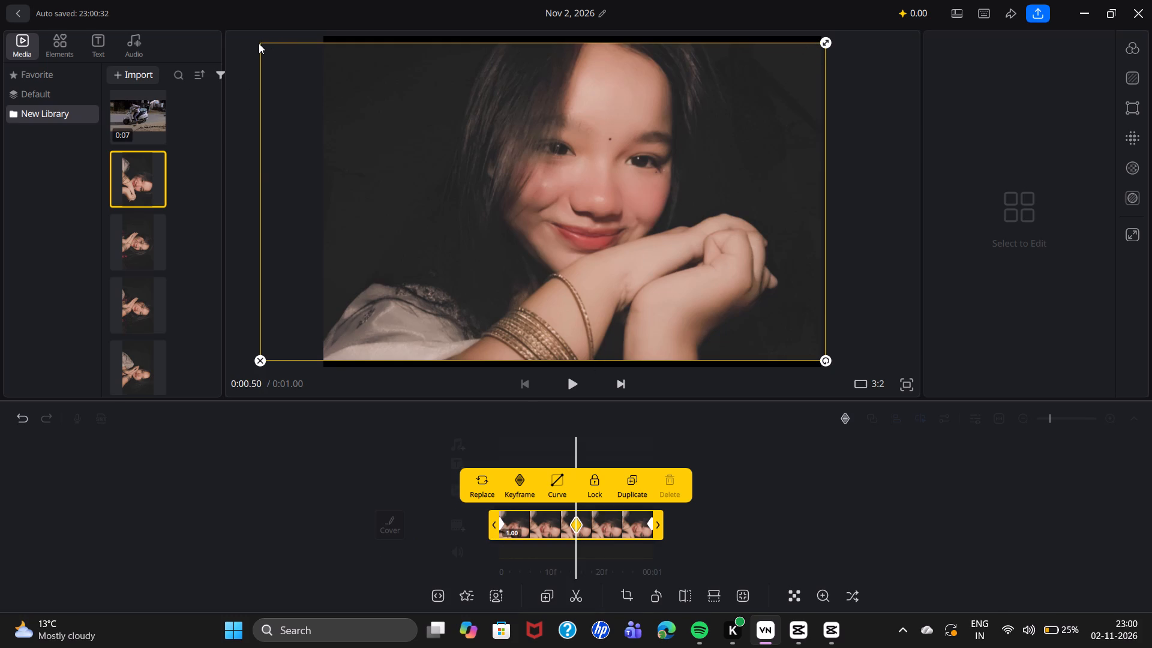
pyautogui.moveTo(263, 46); pyautogui.dragTo(273, 49)
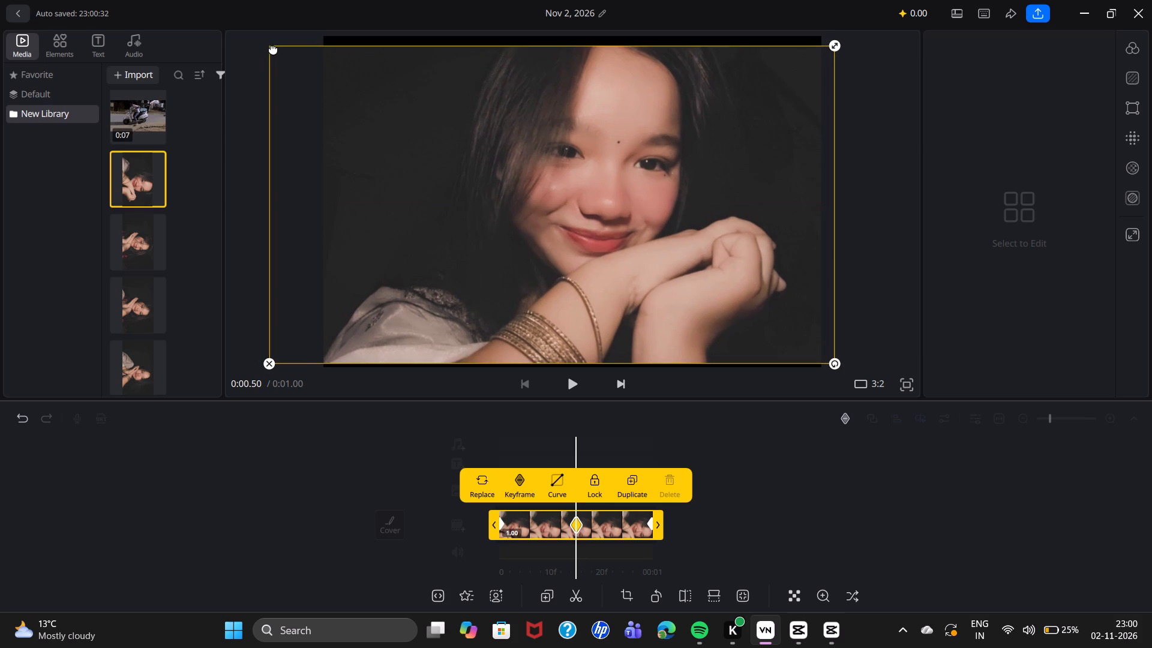
pyautogui.moveTo(273, 49); pyautogui.dragTo(279, 46)
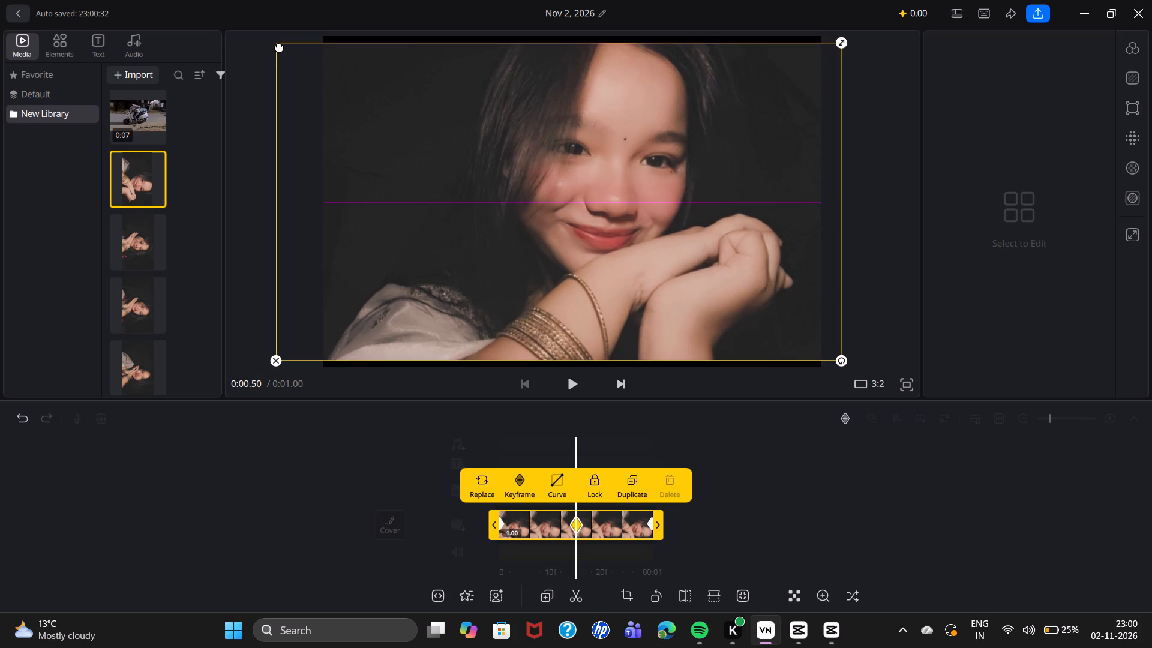
pyautogui.moveTo(279, 46); pyautogui.dragTo(284, 46)
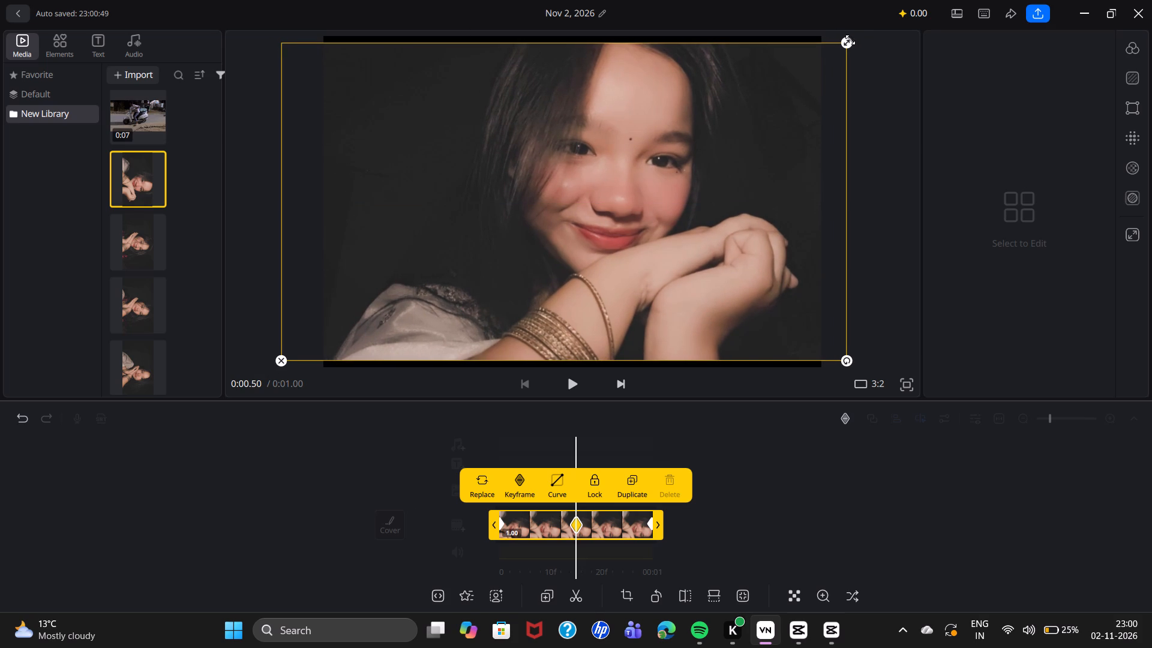
pyautogui.moveTo(850, 40); pyautogui.dragTo(829, 46)
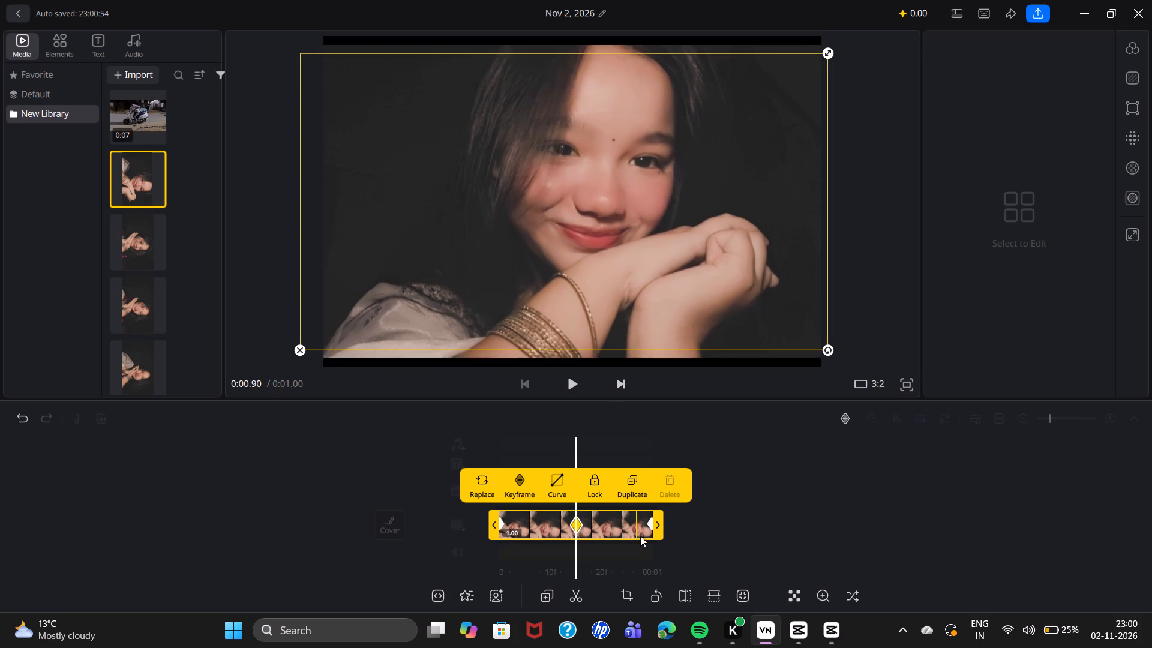
# At the end keyframe, enlarge the portrait to fill the frame's full height and shift it right.
pyautogui.click(651, 523)
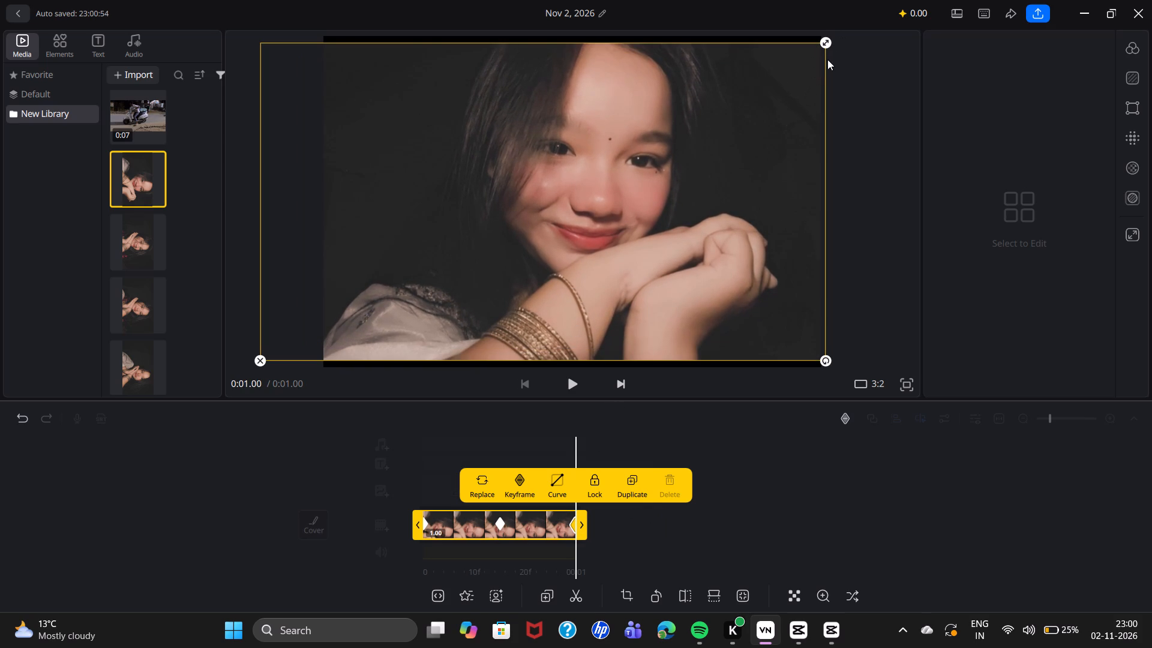
pyautogui.moveTo(826, 45); pyautogui.dragTo(833, 45)
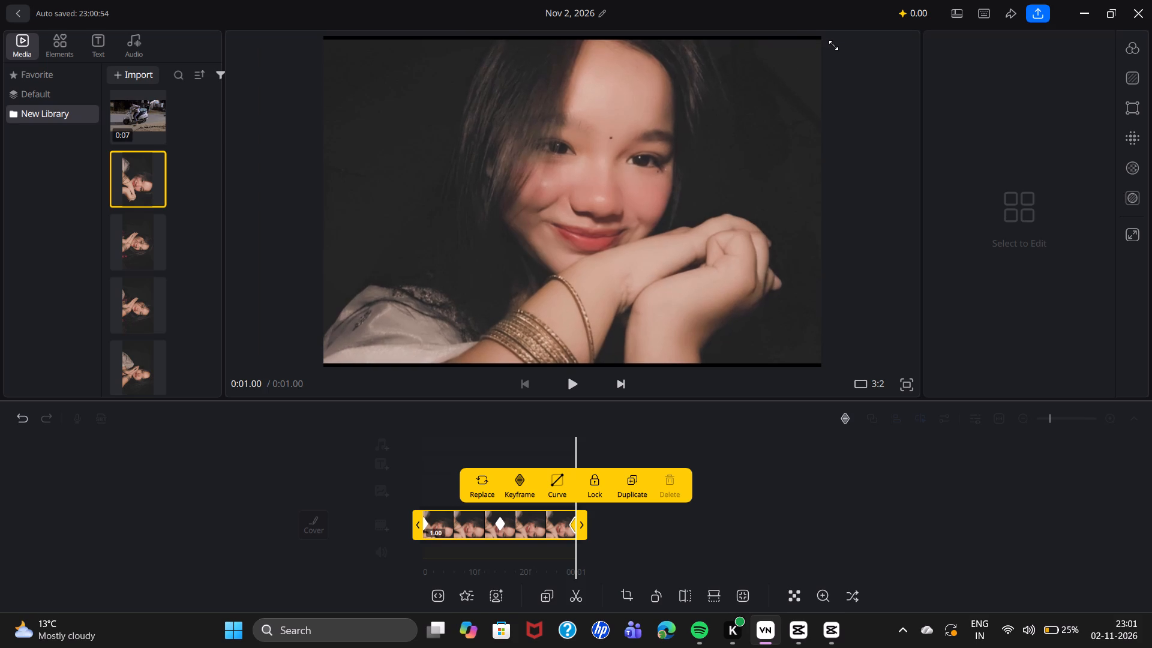
pyautogui.moveTo(833, 45); pyautogui.dragTo(842, 45)
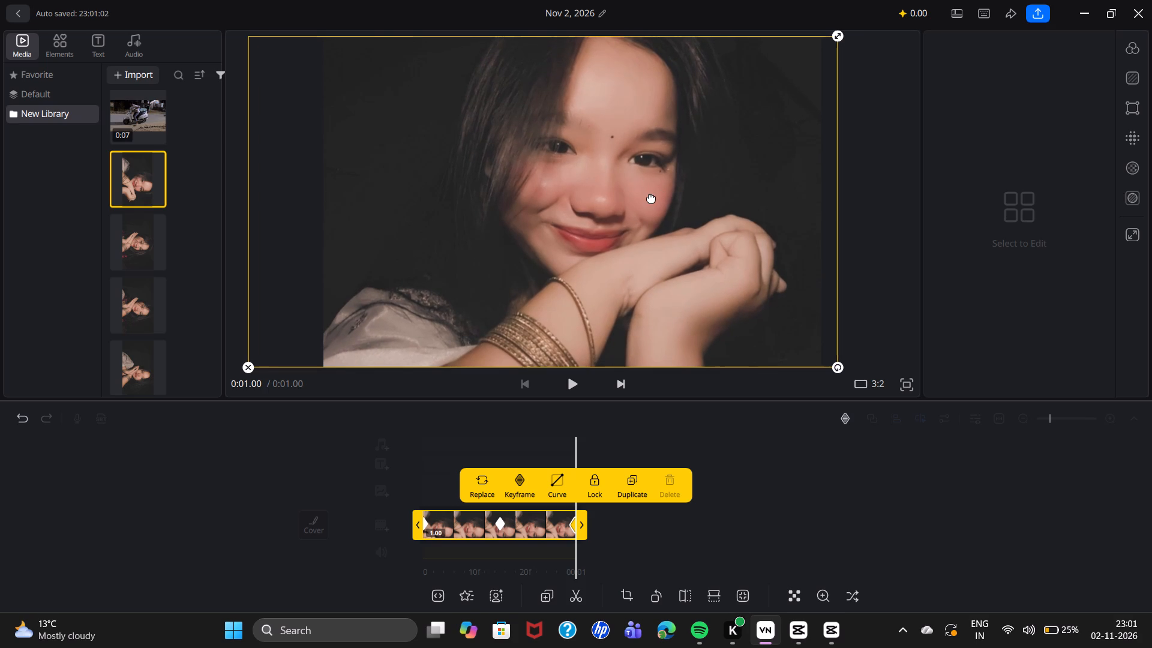
pyautogui.moveTo(651, 197); pyautogui.dragTo(679, 199)
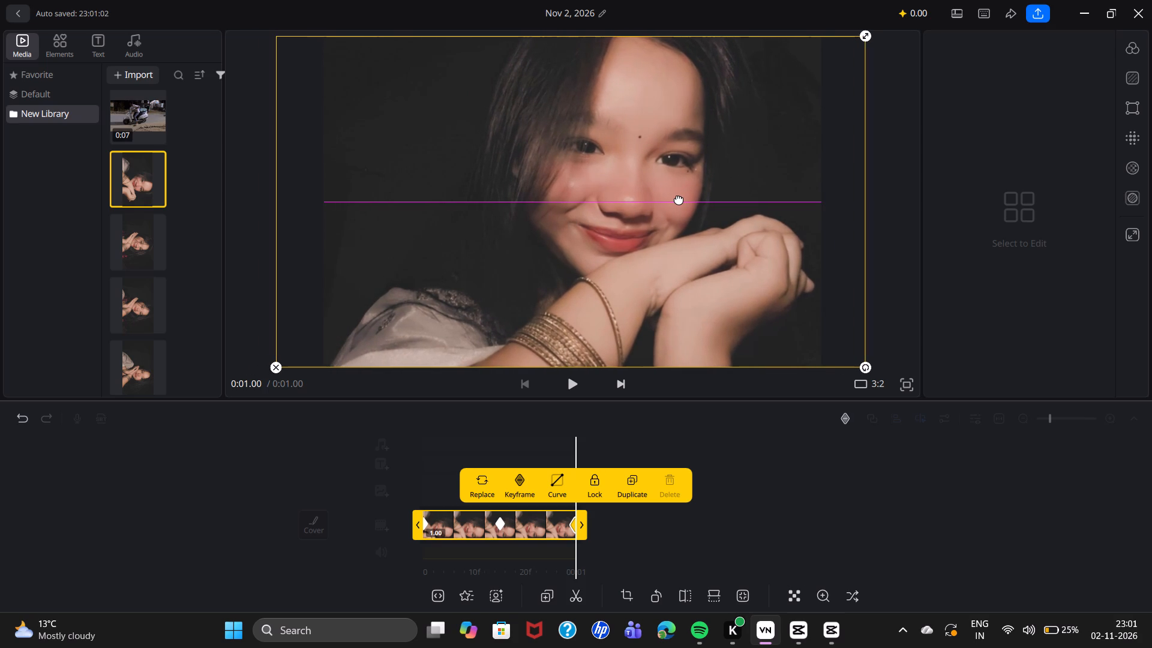
pyautogui.moveTo(679, 199); pyautogui.dragTo(687, 199)
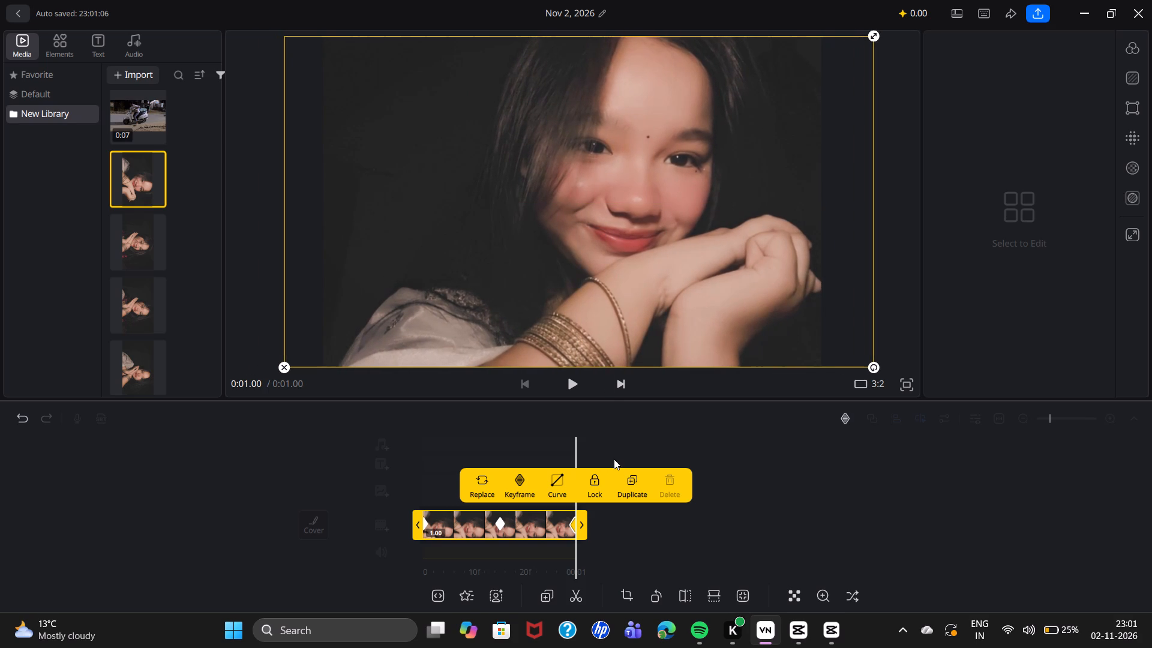
# Set the portrait's opacity to 0 at the 0:00.00 keyframe.
pyautogui.moveTo(614, 459); pyautogui.dragTo(845, 466)
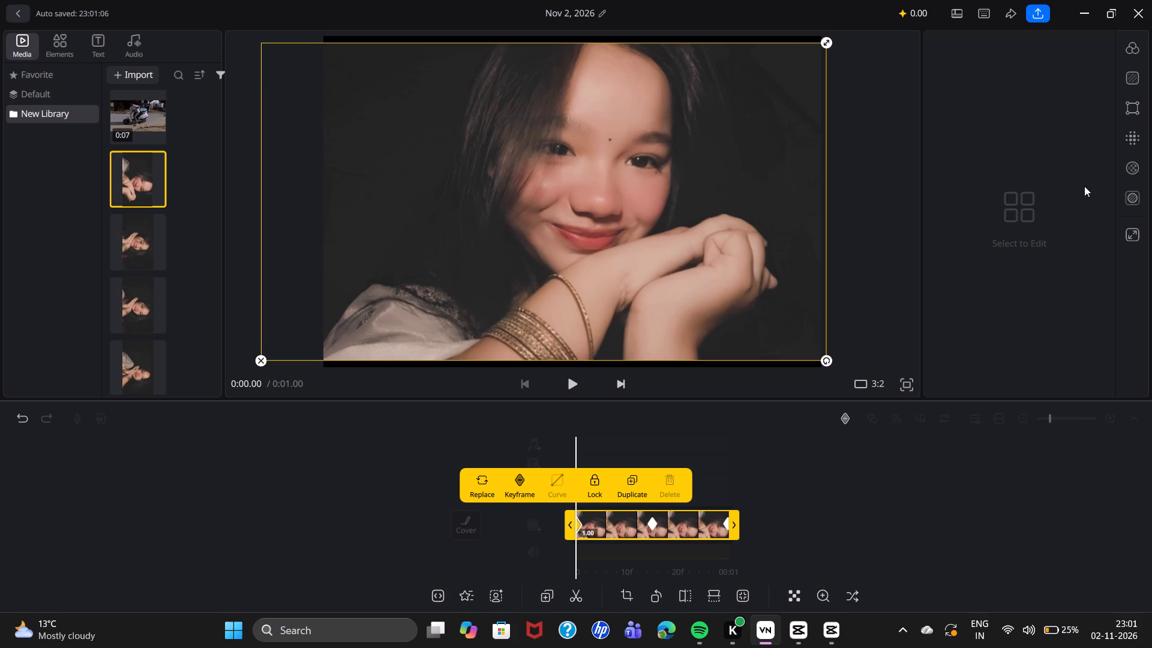
pyautogui.click(1127, 173)
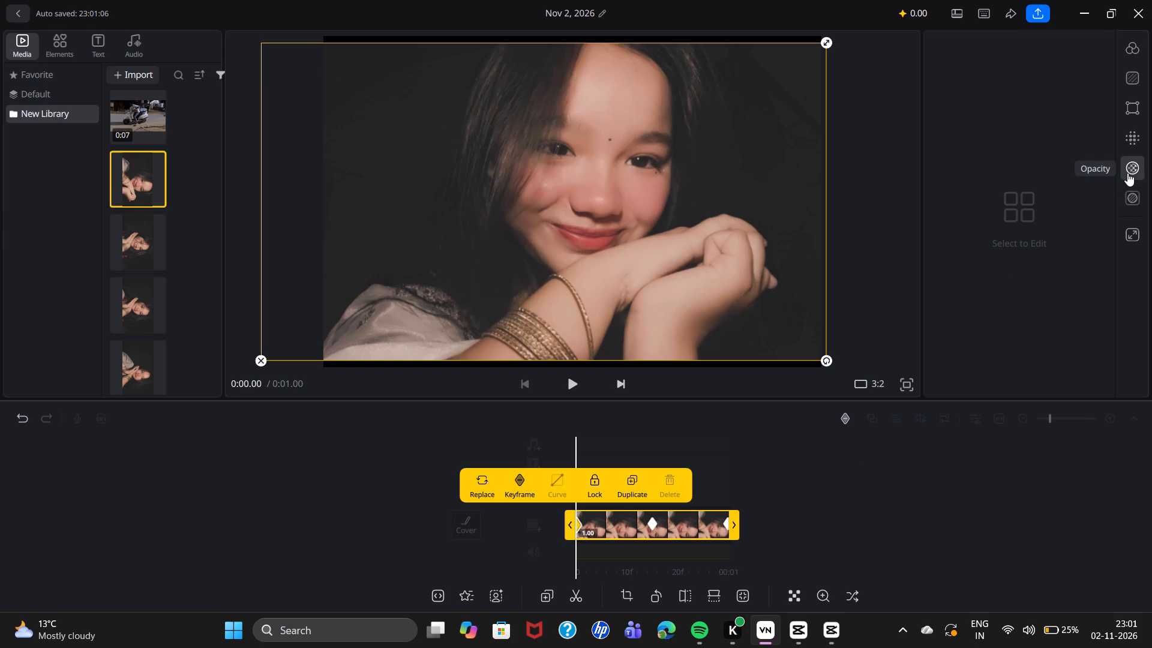
pyautogui.moveTo(1099, 92); pyautogui.dragTo(1091, 94)
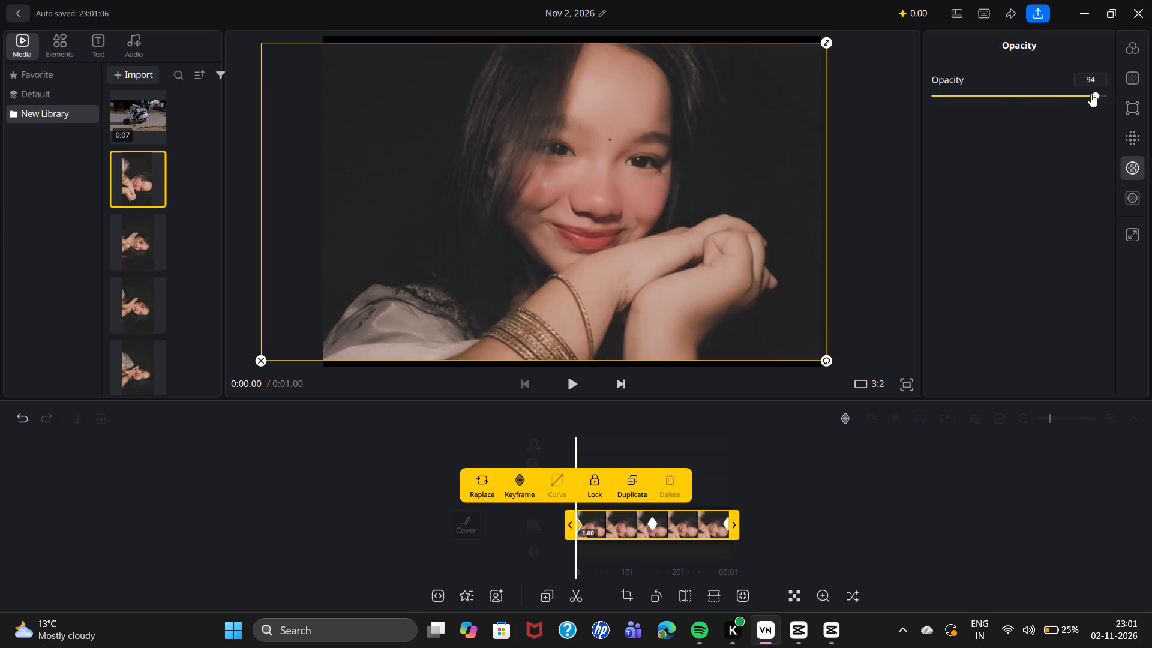
pyautogui.moveTo(1091, 94); pyautogui.dragTo(915, 148)
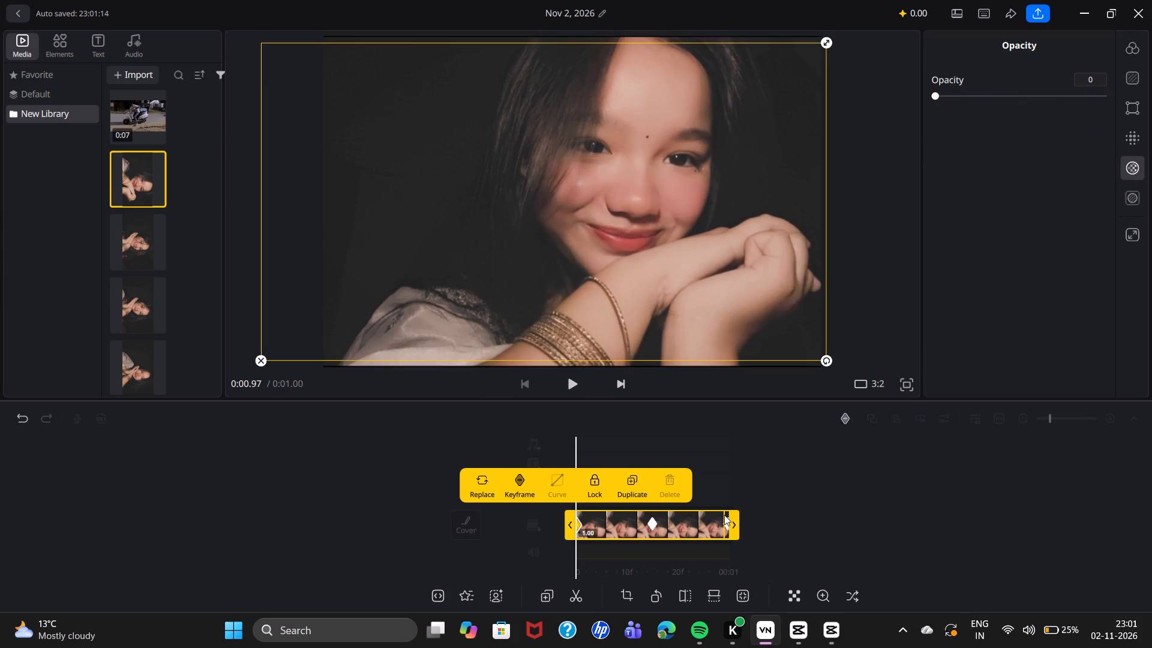
# Set the portrait's opacity to 0 at the keyframe at the end of the clip.
pyautogui.click(727, 515)
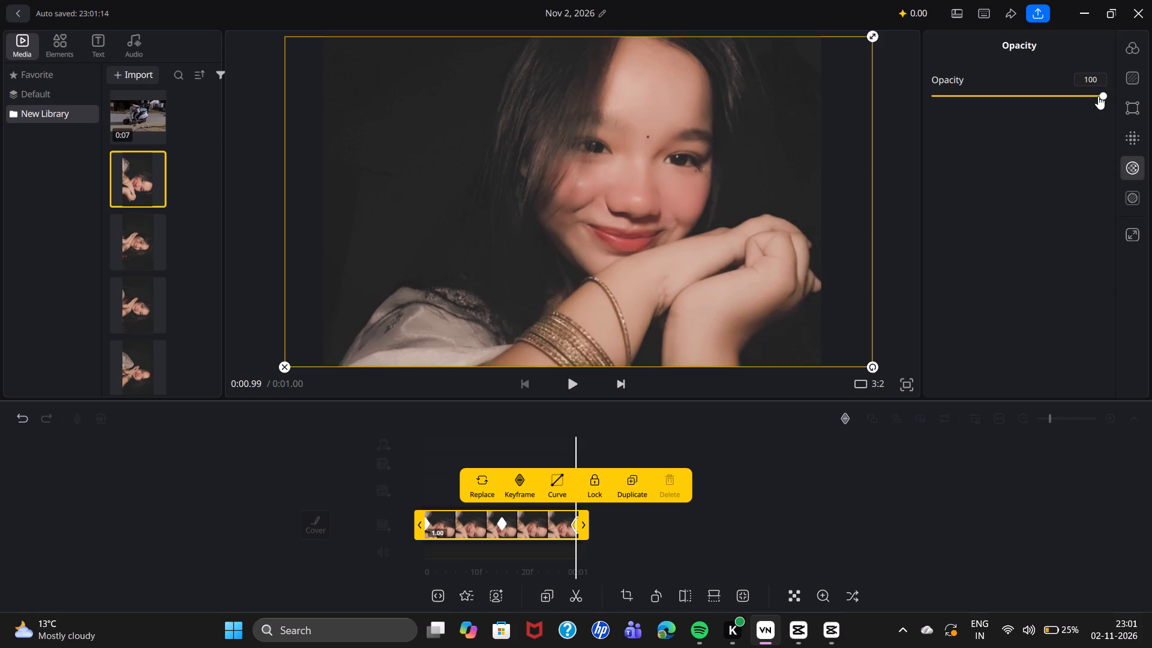
pyautogui.moveTo(1099, 95); pyautogui.dragTo(923, 131)
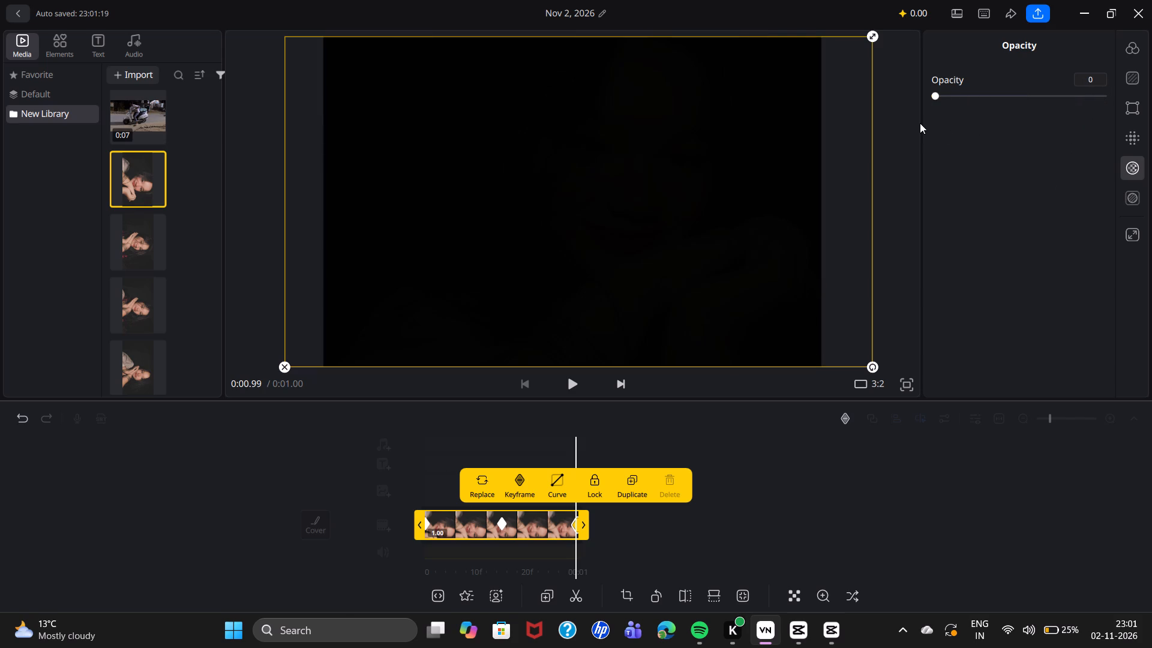
# Play the one-second portrait clip several times to check its movement and fades.
pyautogui.click(563, 374)
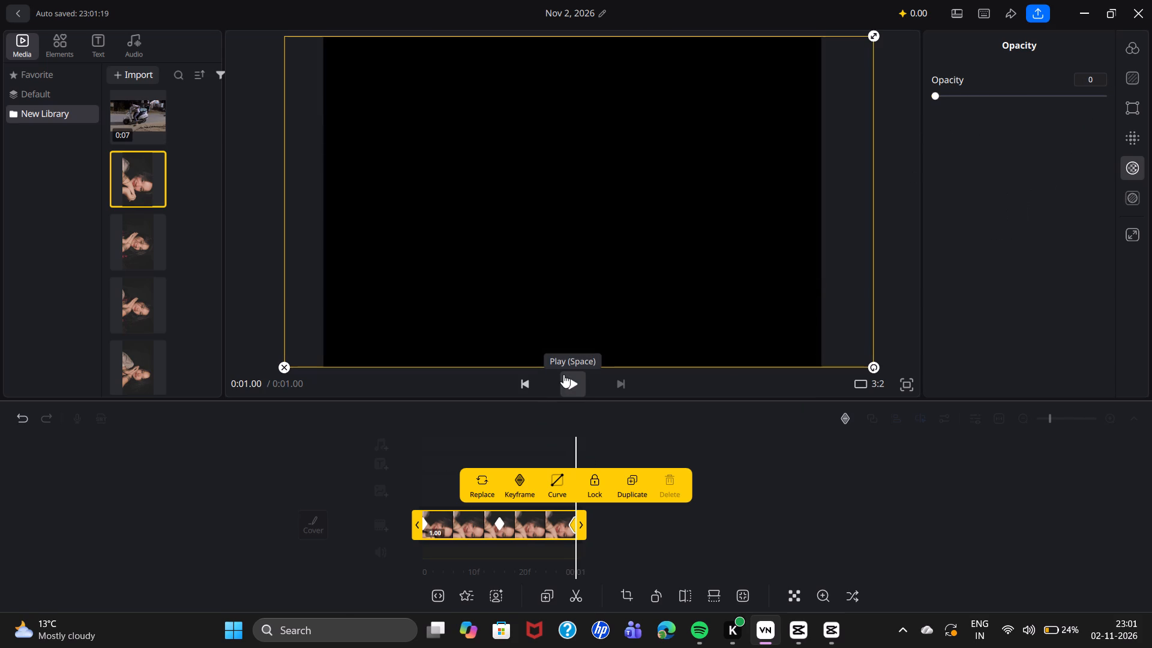
pyautogui.click(563, 374)
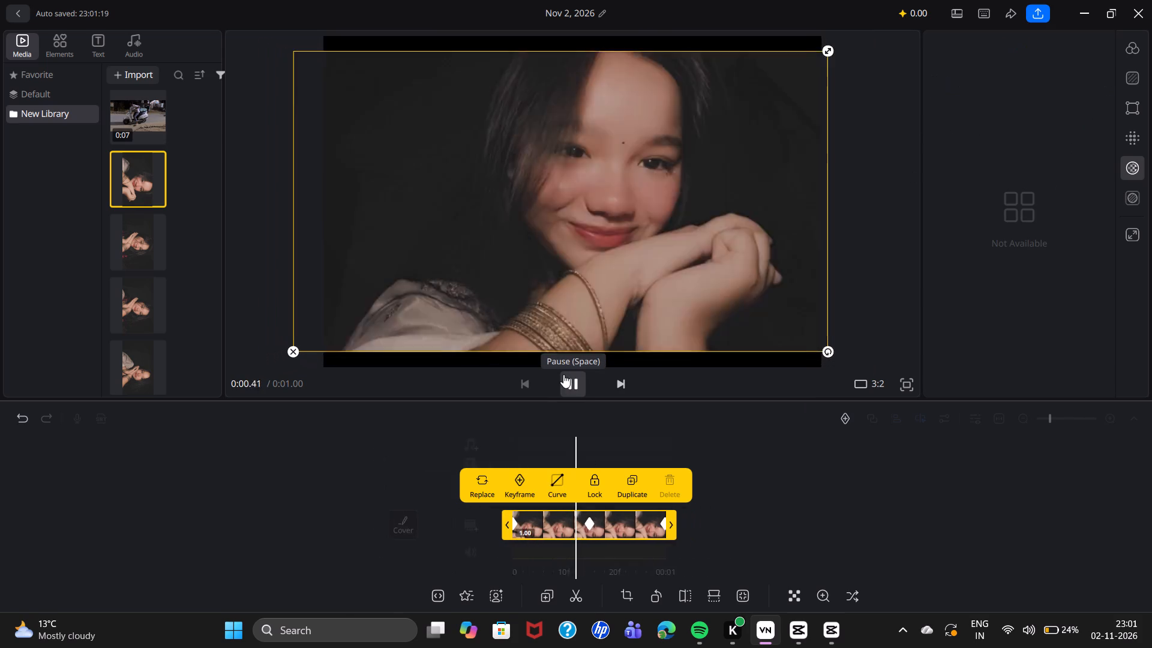
pyautogui.click(563, 374)
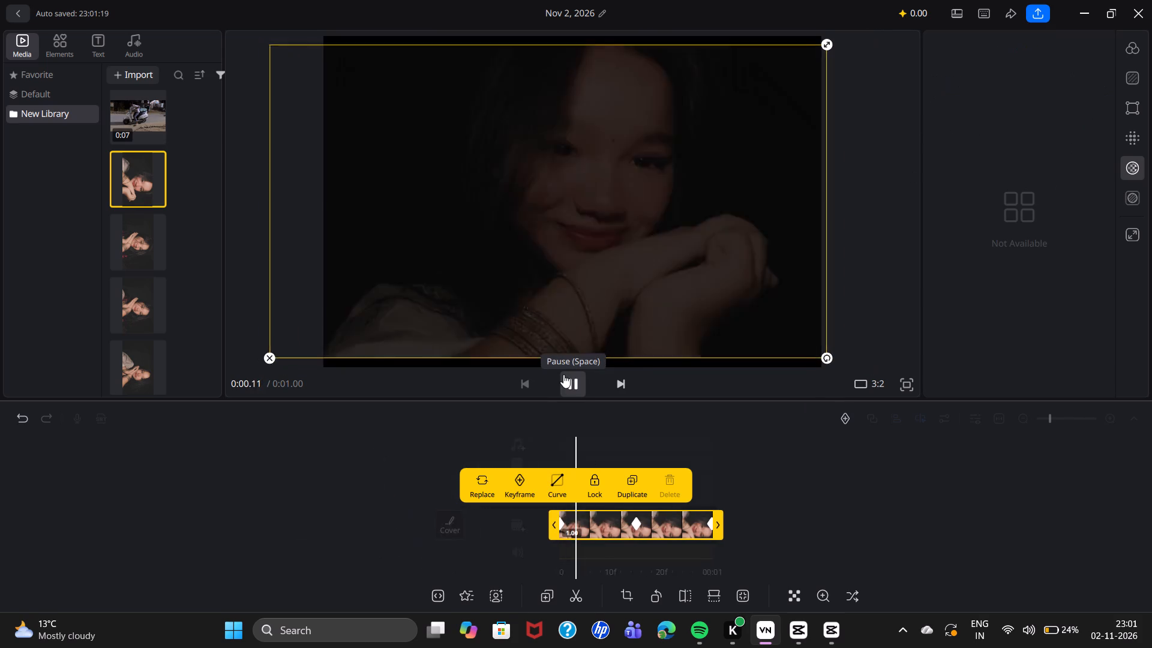
pyautogui.click(563, 374)
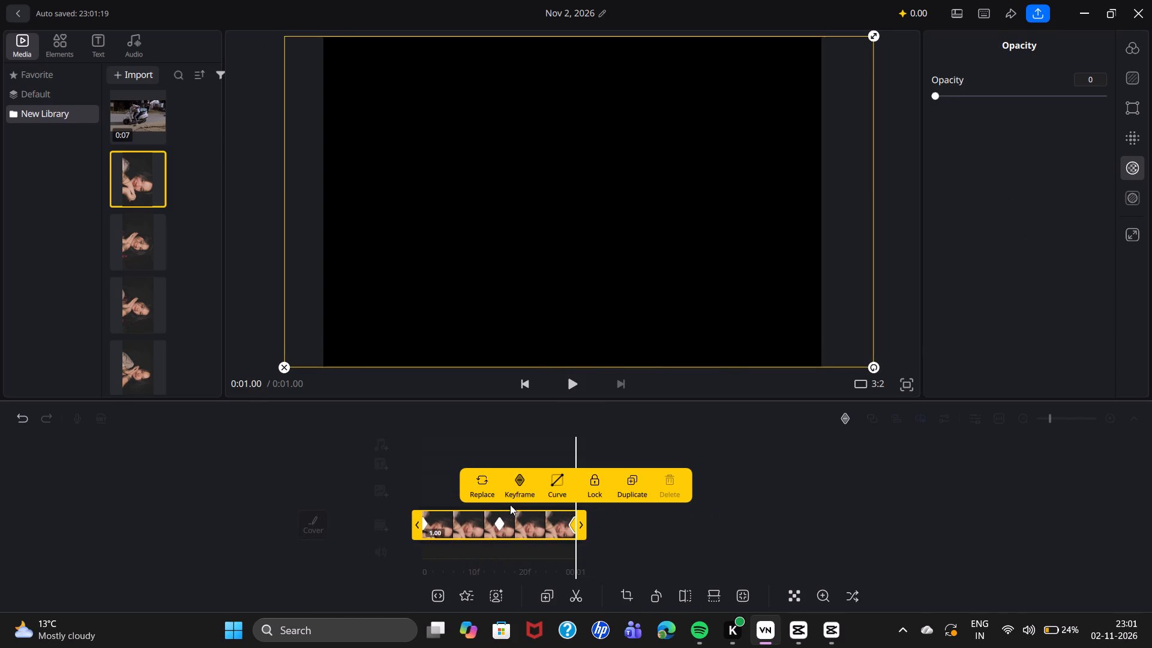
# Duplicate the keyframed portrait clip on the main track.
pyautogui.click(634, 484)
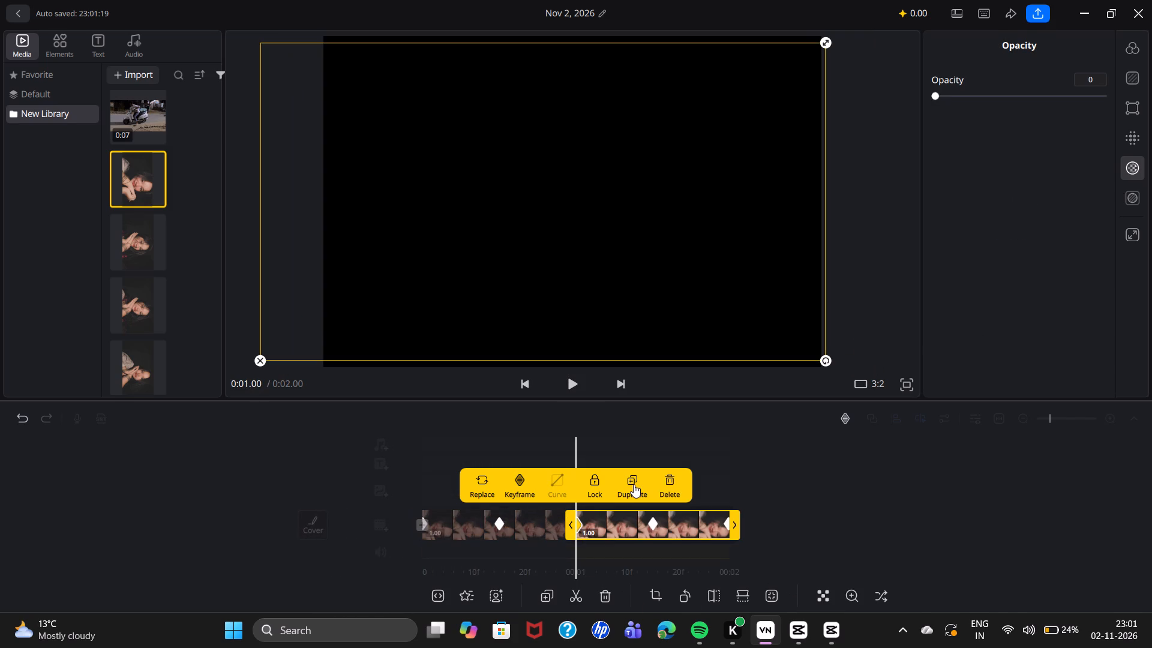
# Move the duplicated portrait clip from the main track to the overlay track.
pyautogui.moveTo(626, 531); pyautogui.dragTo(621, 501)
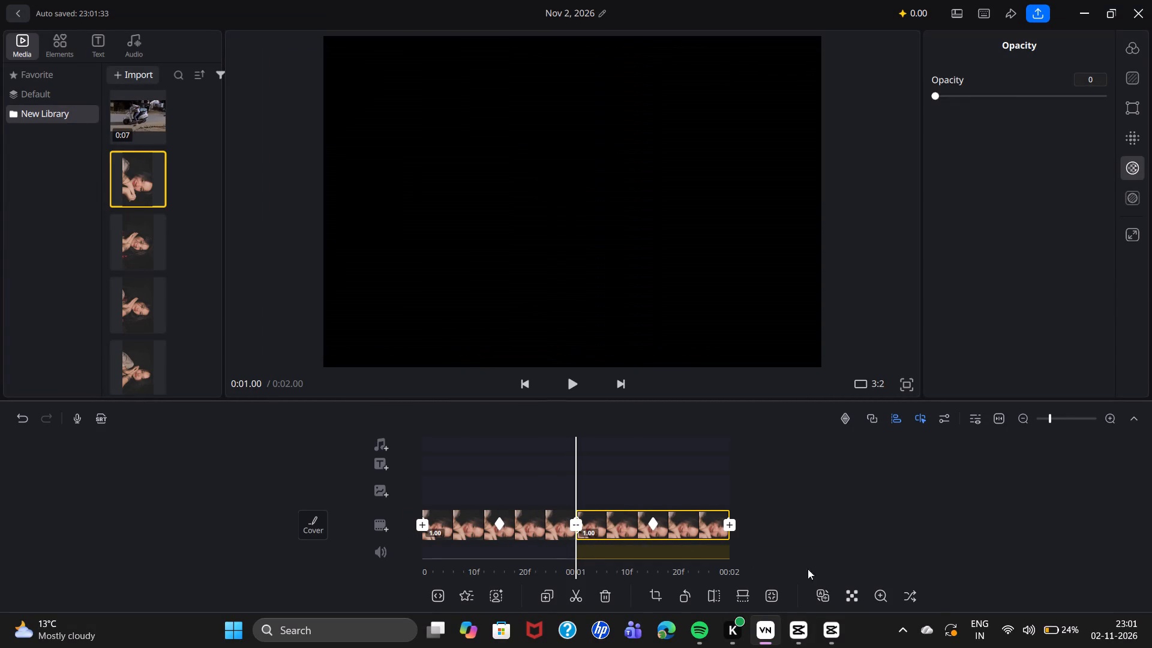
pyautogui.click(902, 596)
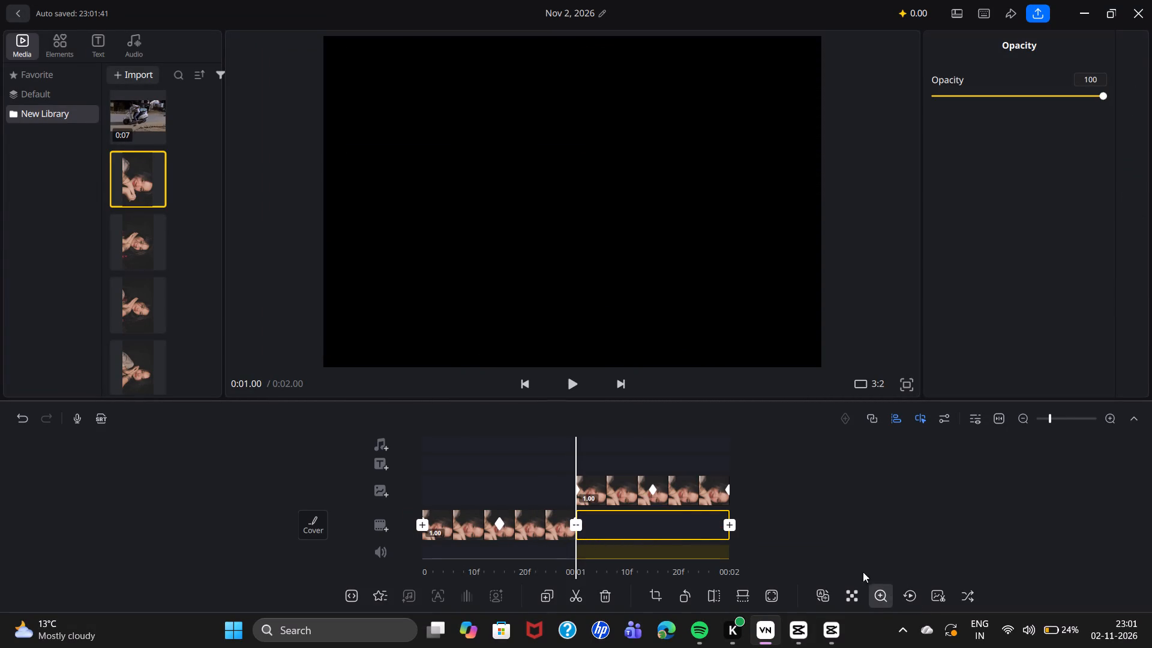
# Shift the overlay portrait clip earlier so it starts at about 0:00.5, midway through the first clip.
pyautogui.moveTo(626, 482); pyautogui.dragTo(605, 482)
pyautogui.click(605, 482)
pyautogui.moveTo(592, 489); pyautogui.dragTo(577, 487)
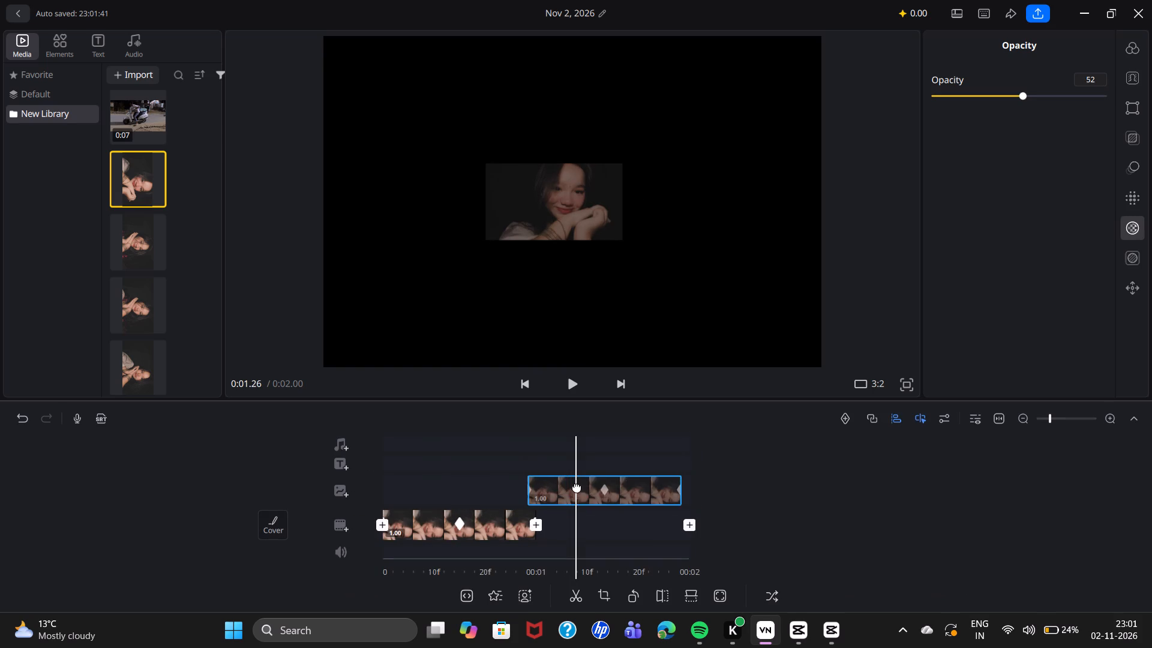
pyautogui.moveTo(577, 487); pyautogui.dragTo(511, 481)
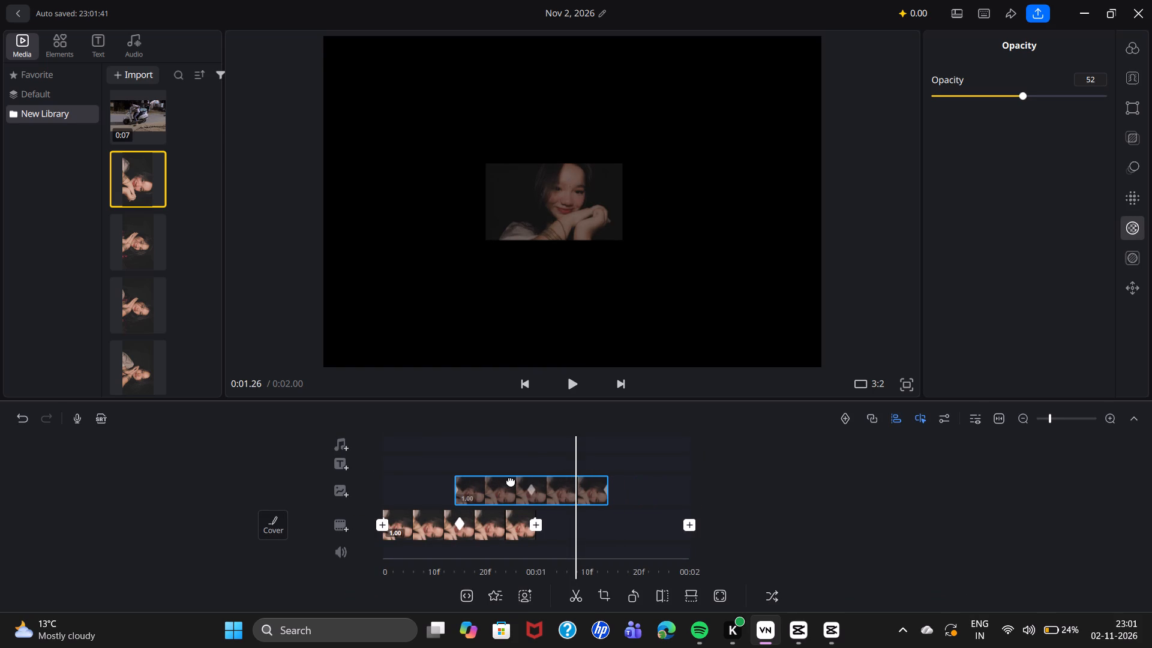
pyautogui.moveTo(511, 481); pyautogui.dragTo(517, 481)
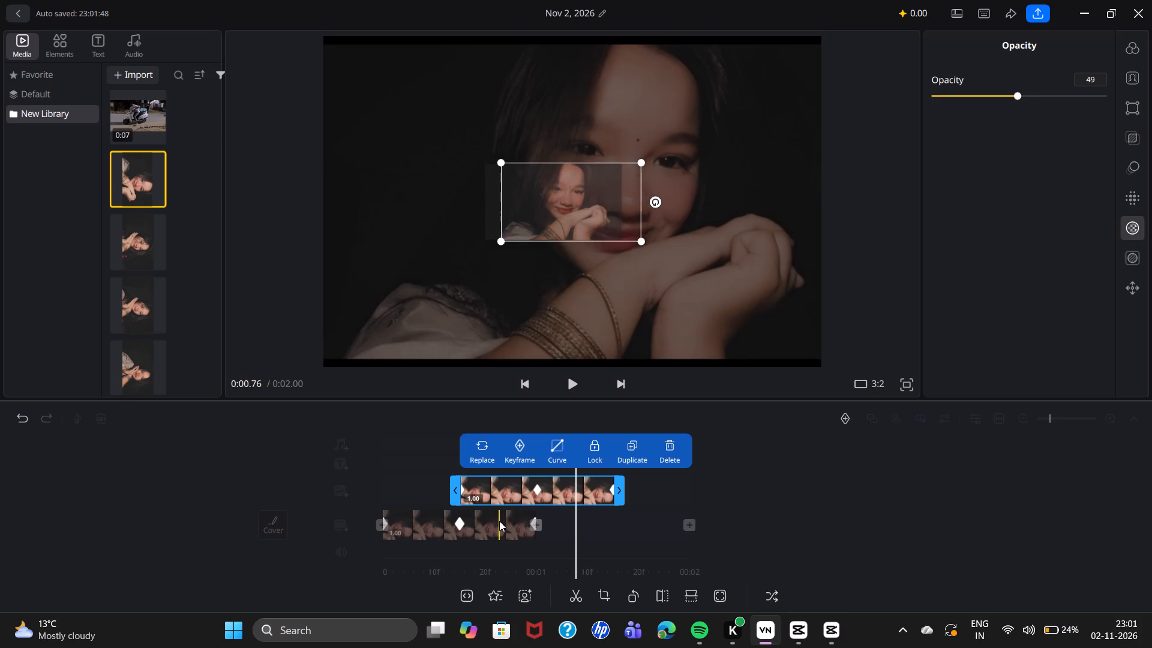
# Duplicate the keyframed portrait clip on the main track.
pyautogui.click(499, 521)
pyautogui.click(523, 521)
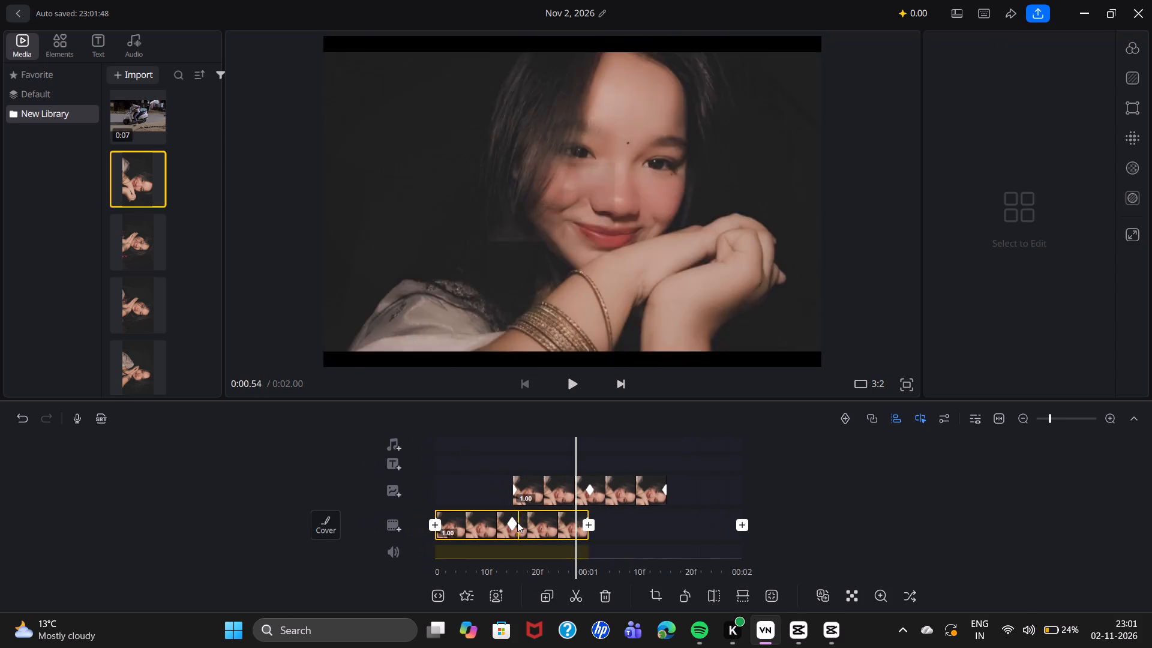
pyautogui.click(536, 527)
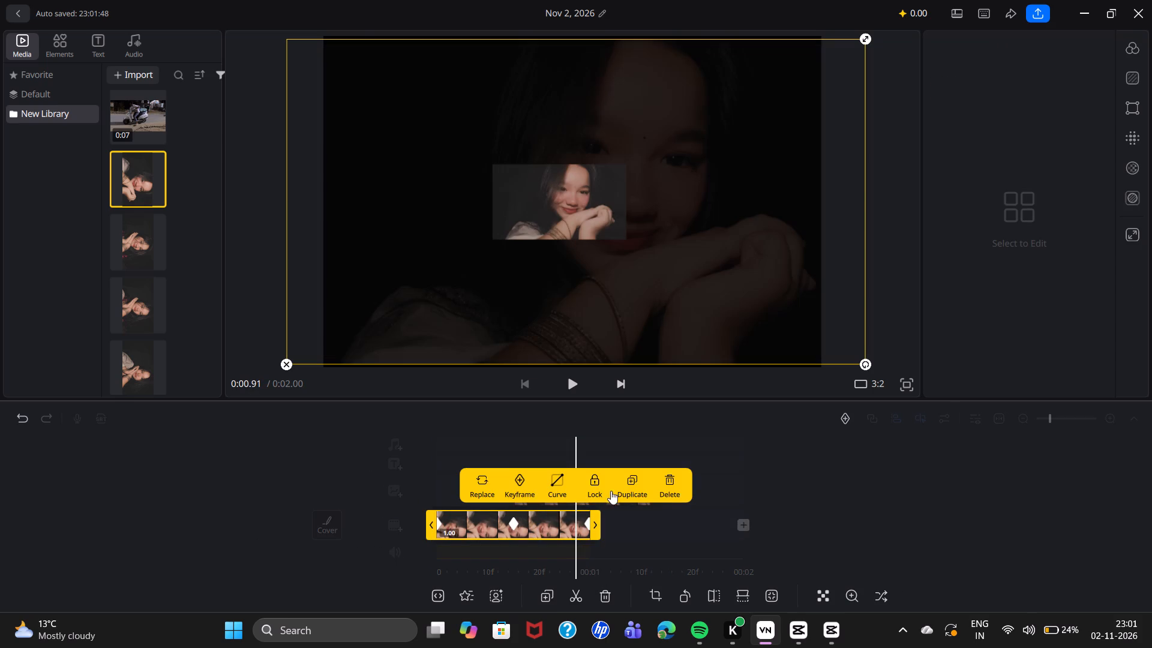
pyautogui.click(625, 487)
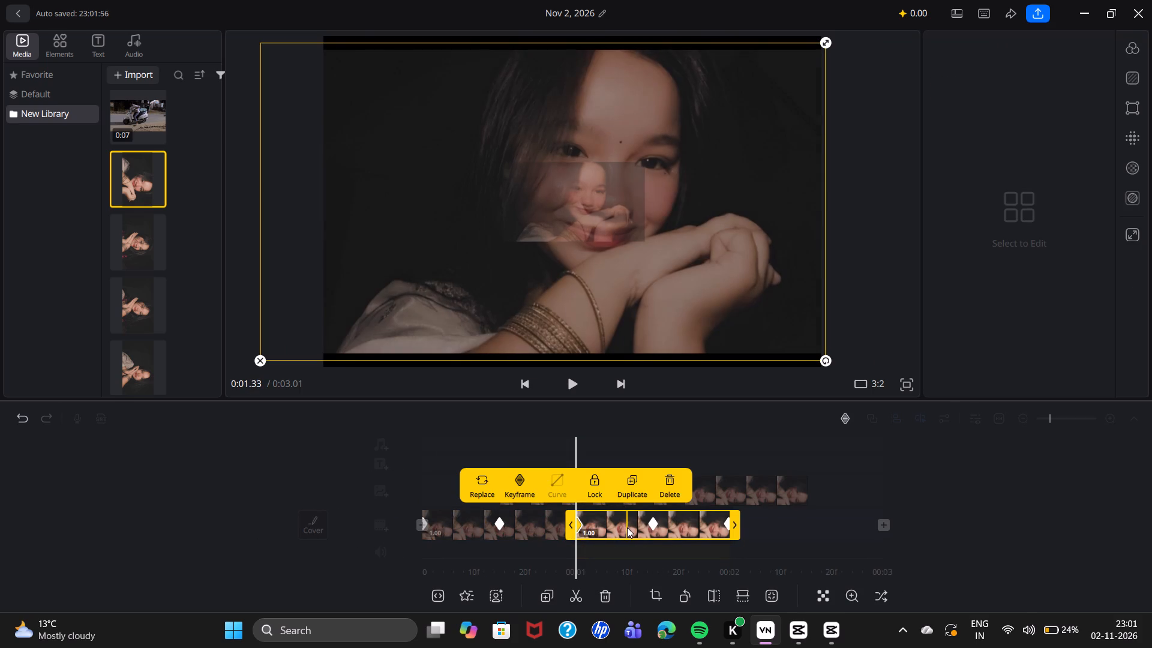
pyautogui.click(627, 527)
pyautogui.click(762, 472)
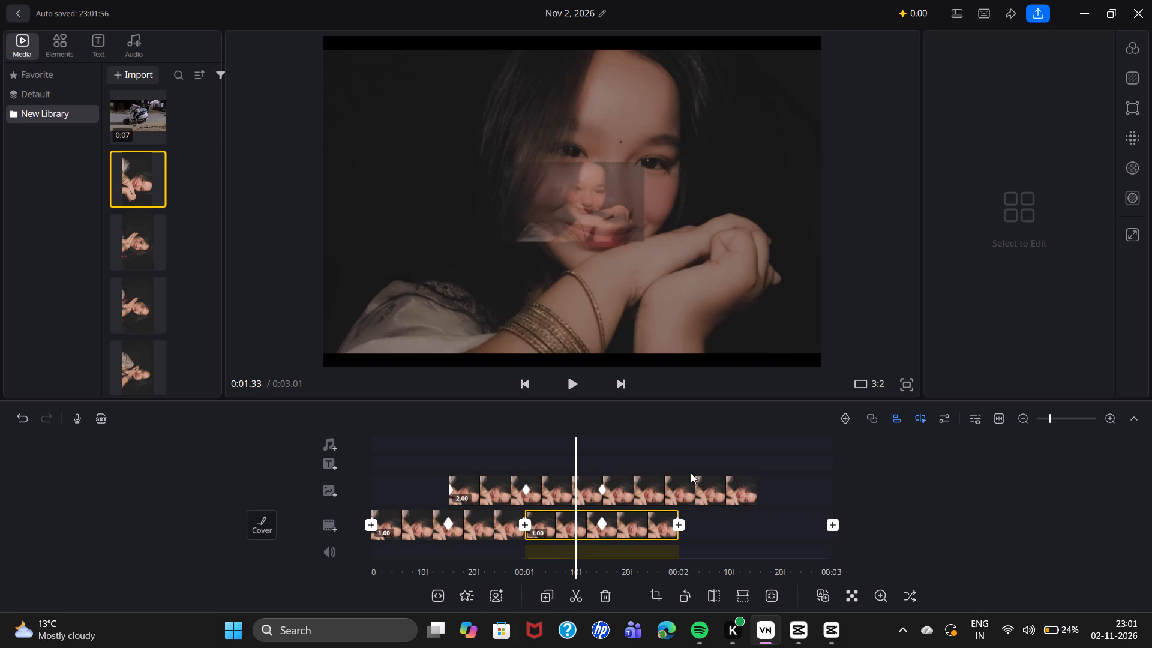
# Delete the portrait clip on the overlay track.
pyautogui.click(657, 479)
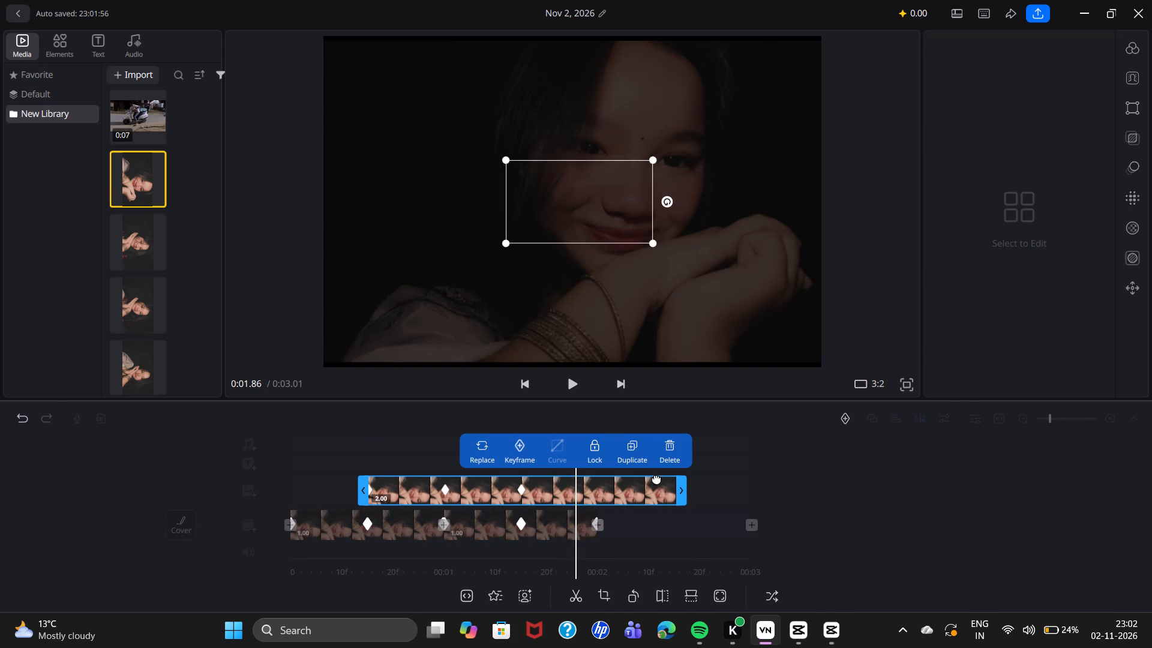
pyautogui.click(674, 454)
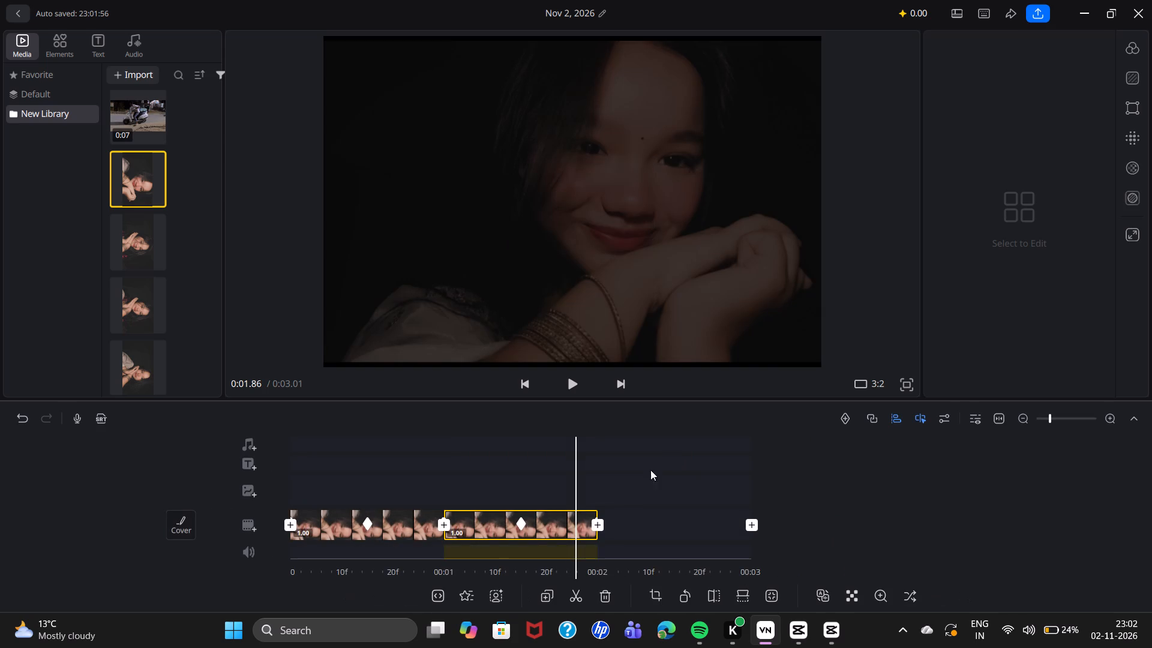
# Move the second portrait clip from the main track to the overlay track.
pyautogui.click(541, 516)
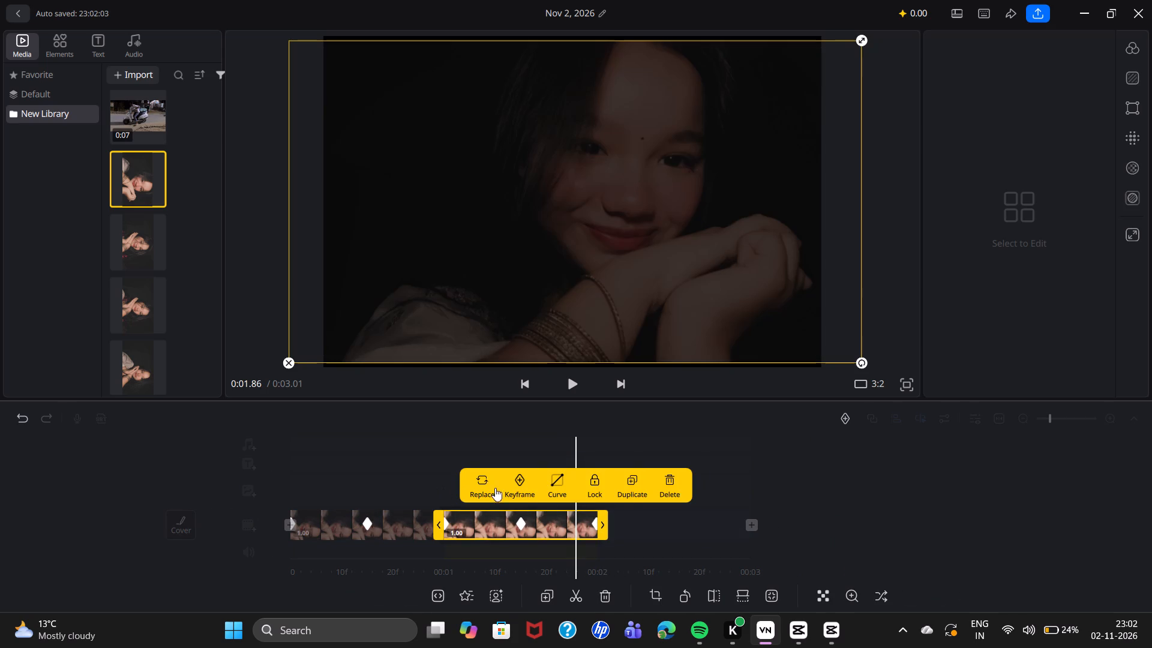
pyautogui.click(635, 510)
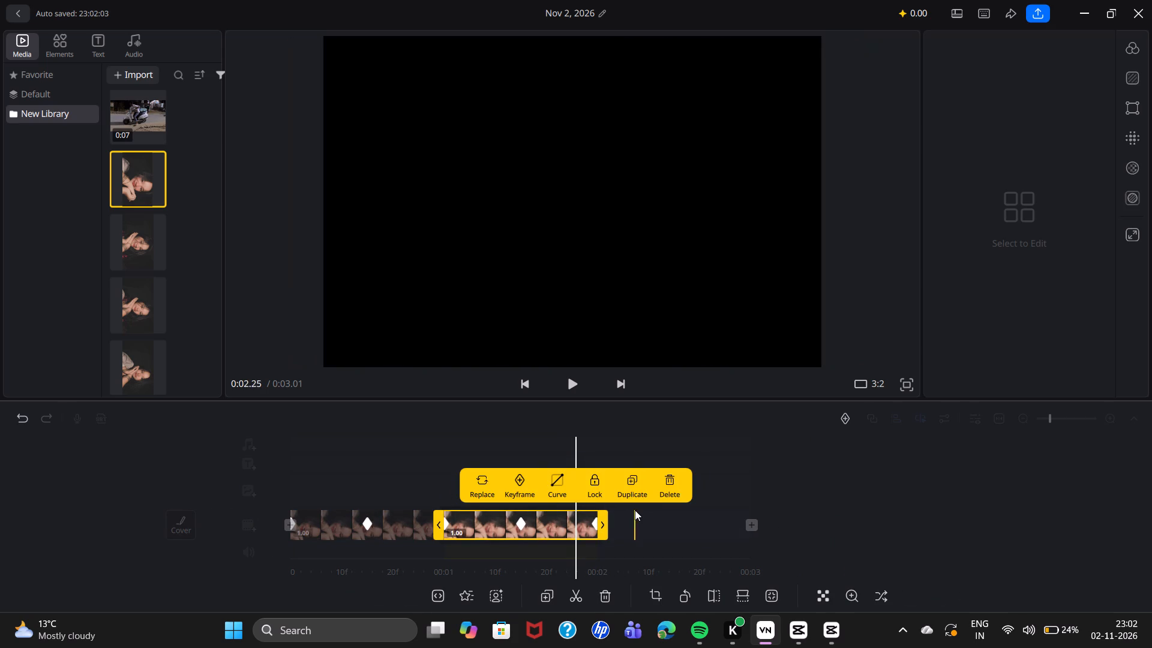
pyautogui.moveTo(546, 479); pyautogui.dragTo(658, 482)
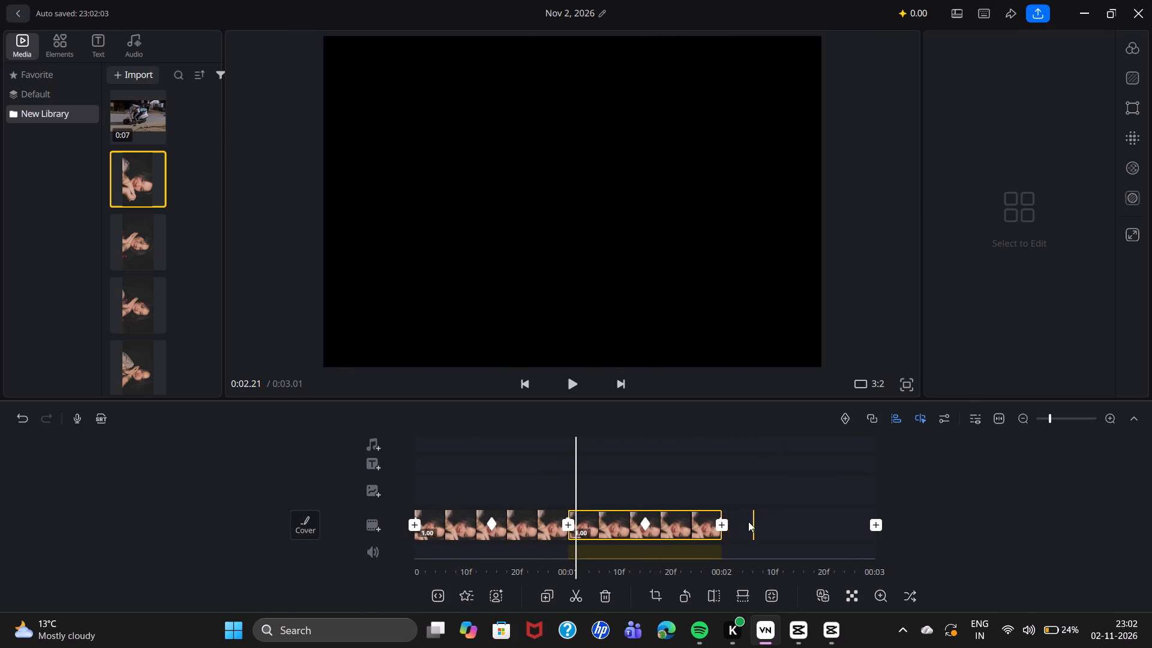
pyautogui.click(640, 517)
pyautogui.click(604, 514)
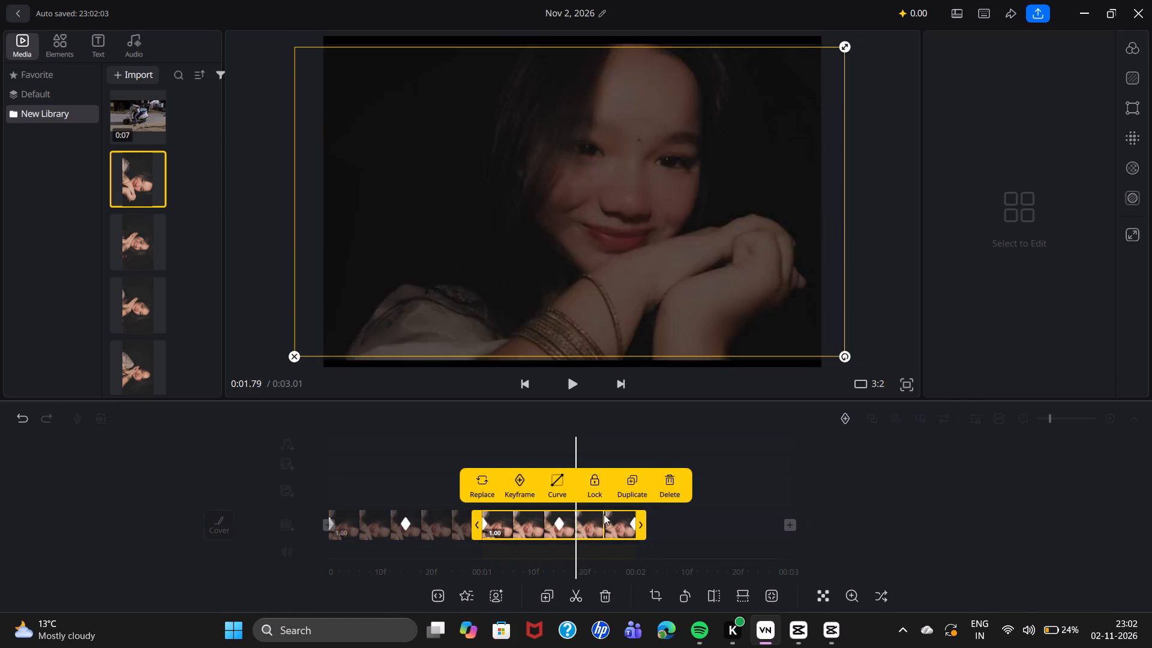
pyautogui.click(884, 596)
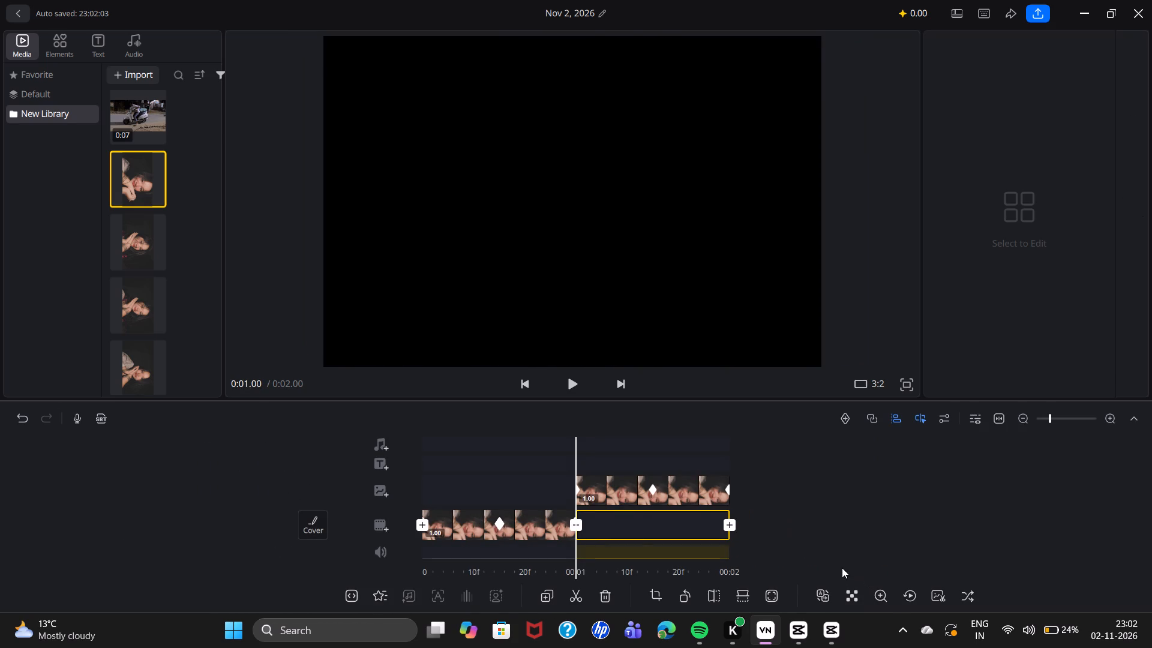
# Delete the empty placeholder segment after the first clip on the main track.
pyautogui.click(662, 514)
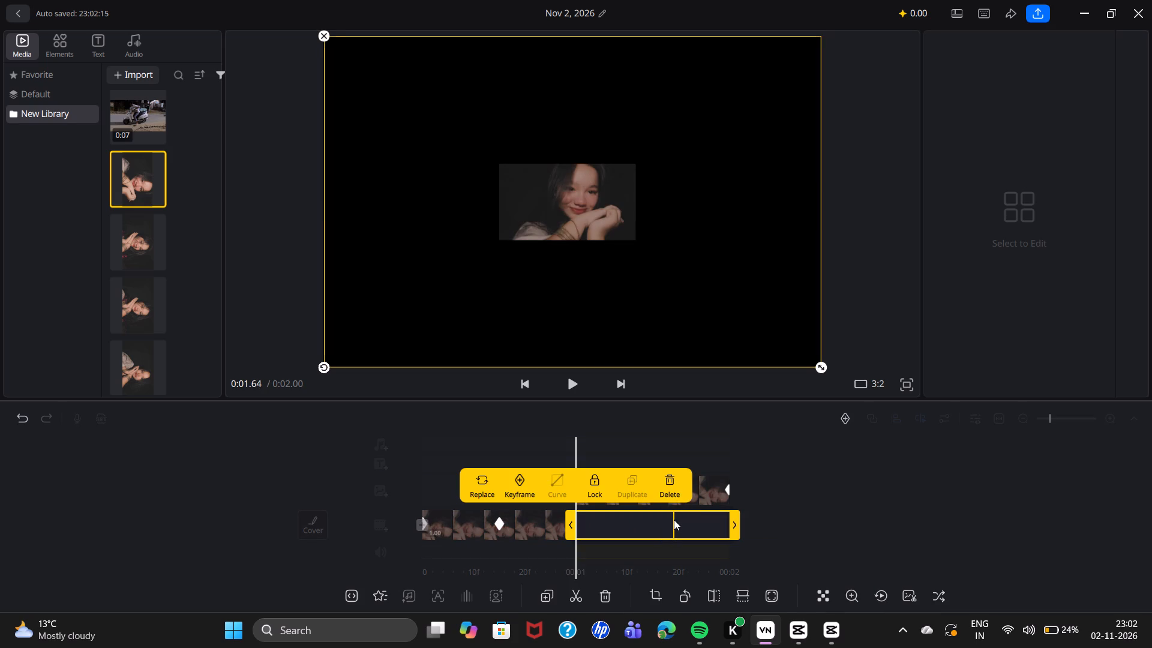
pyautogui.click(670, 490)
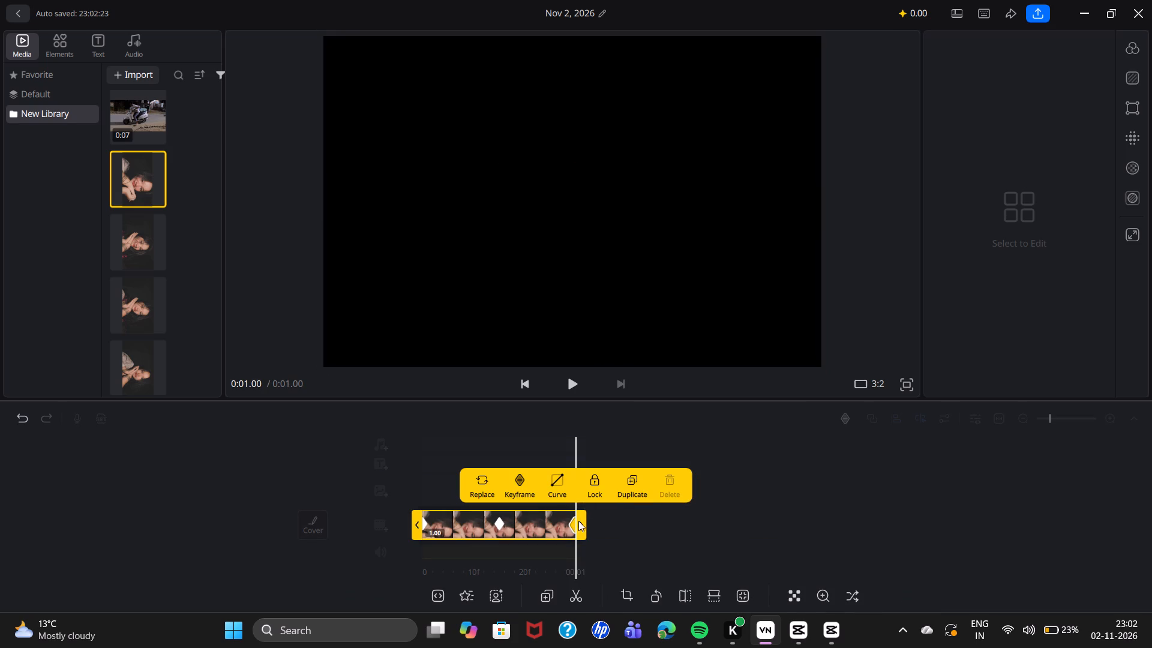
# Play the remaining one-second portrait clip from the start.
pyautogui.click(652, 535)
pyautogui.moveTo(636, 490); pyautogui.dragTo(890, 497)
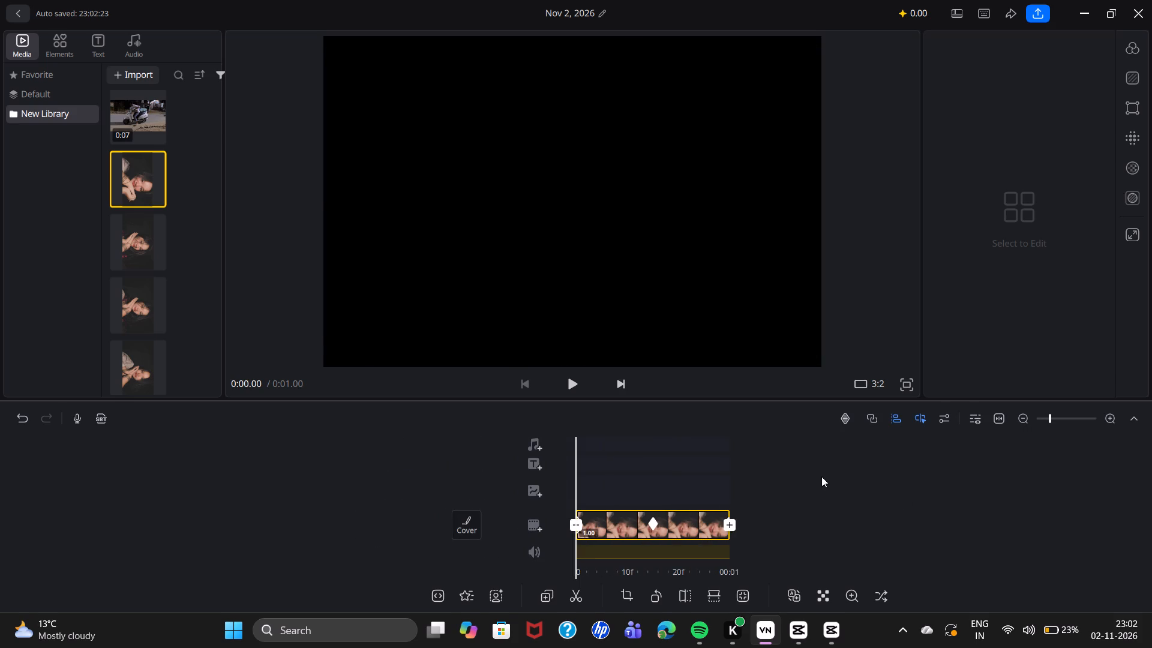
pyautogui.click(567, 391)
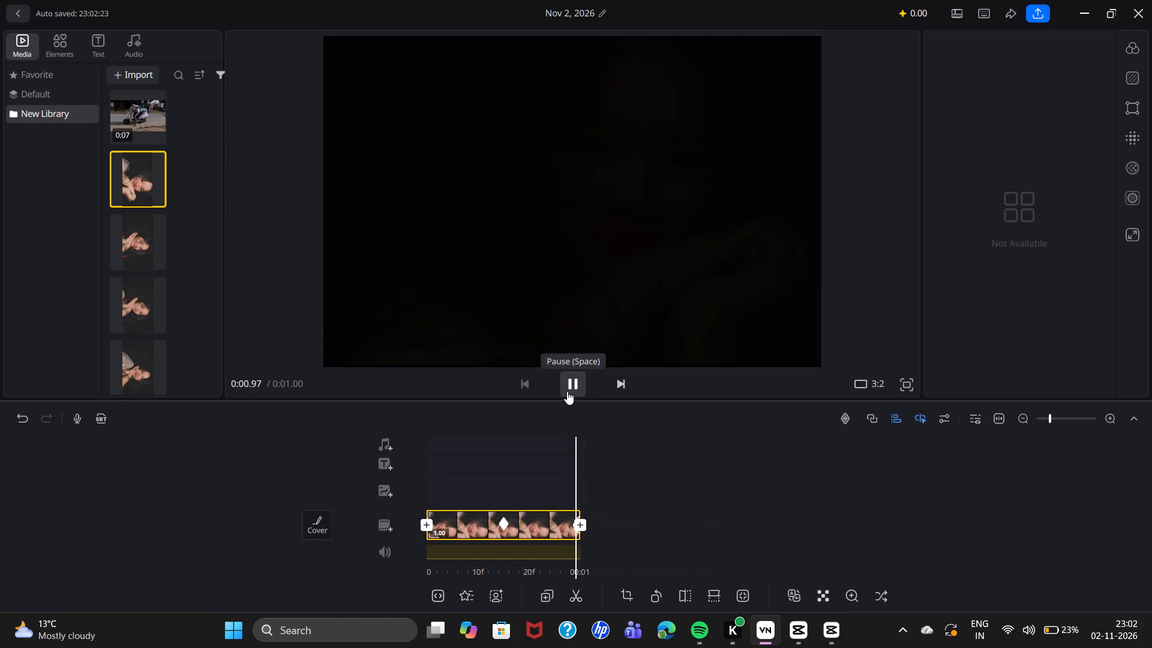
# Duplicate the keyframed portrait clip on the main track.
pyautogui.click(527, 528)
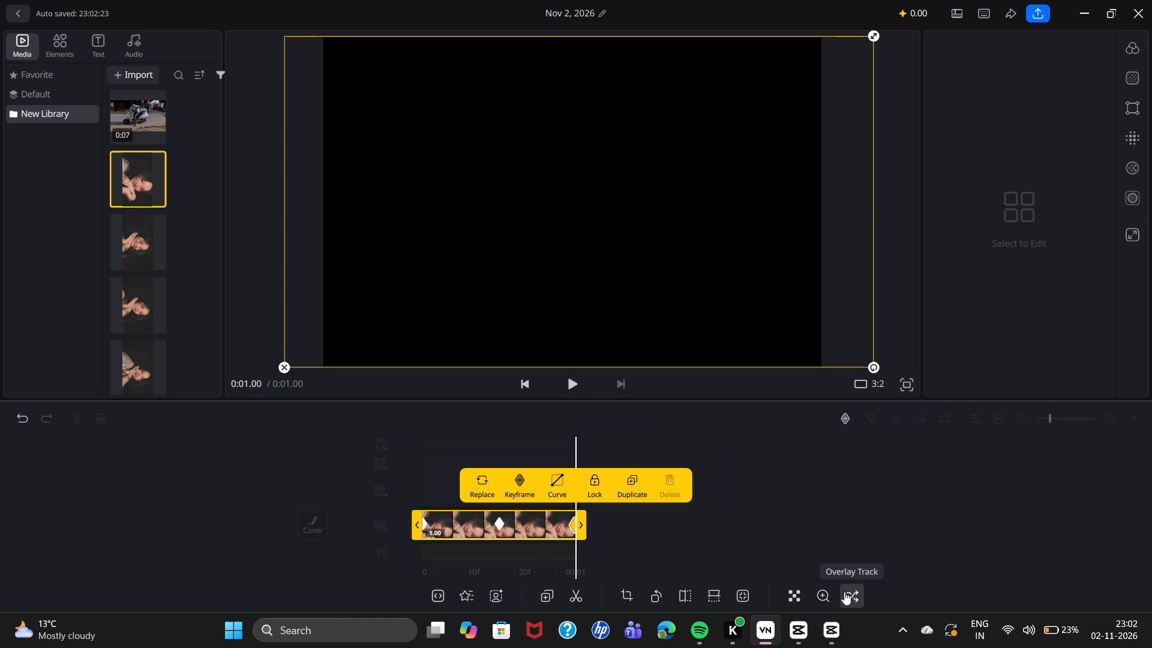
pyautogui.click(629, 485)
# Move the duplicated portrait clip from the main track to the overlay track.
pyautogui.click(624, 526)
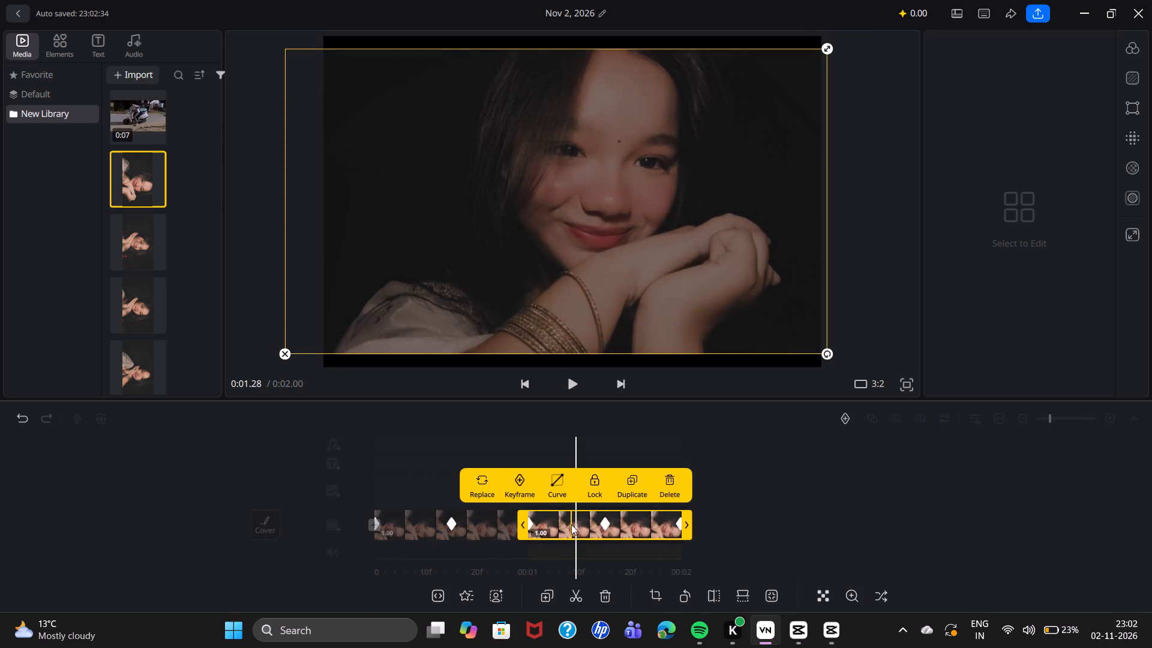
pyautogui.moveTo(571, 524); pyautogui.dragTo(574, 476)
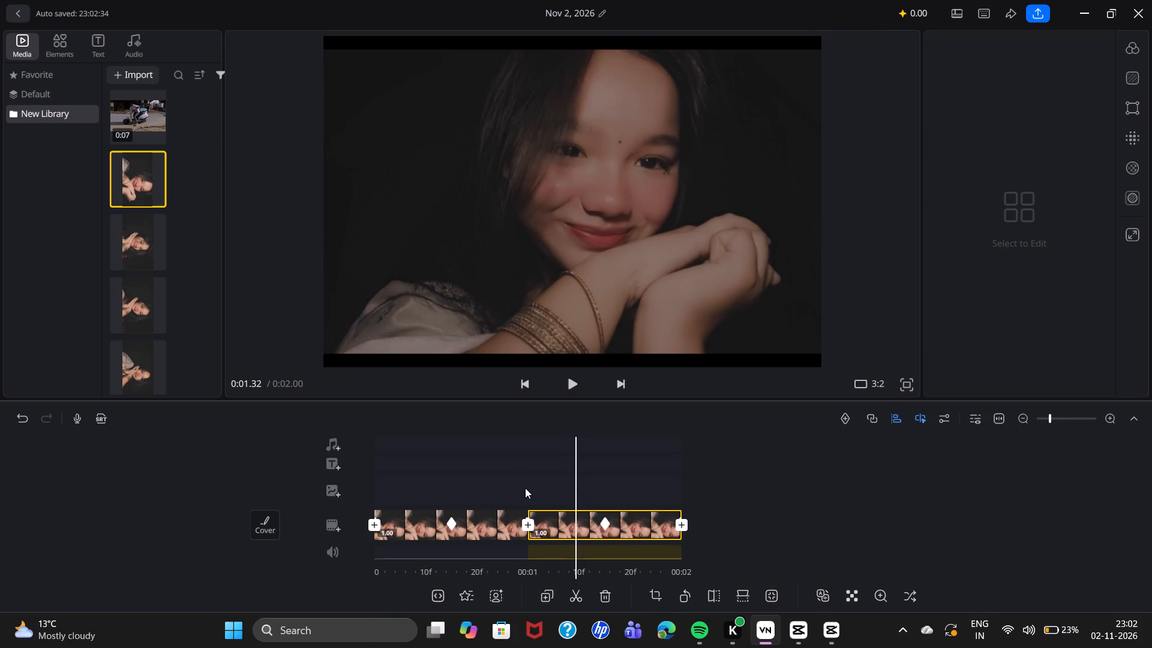
pyautogui.click(337, 491)
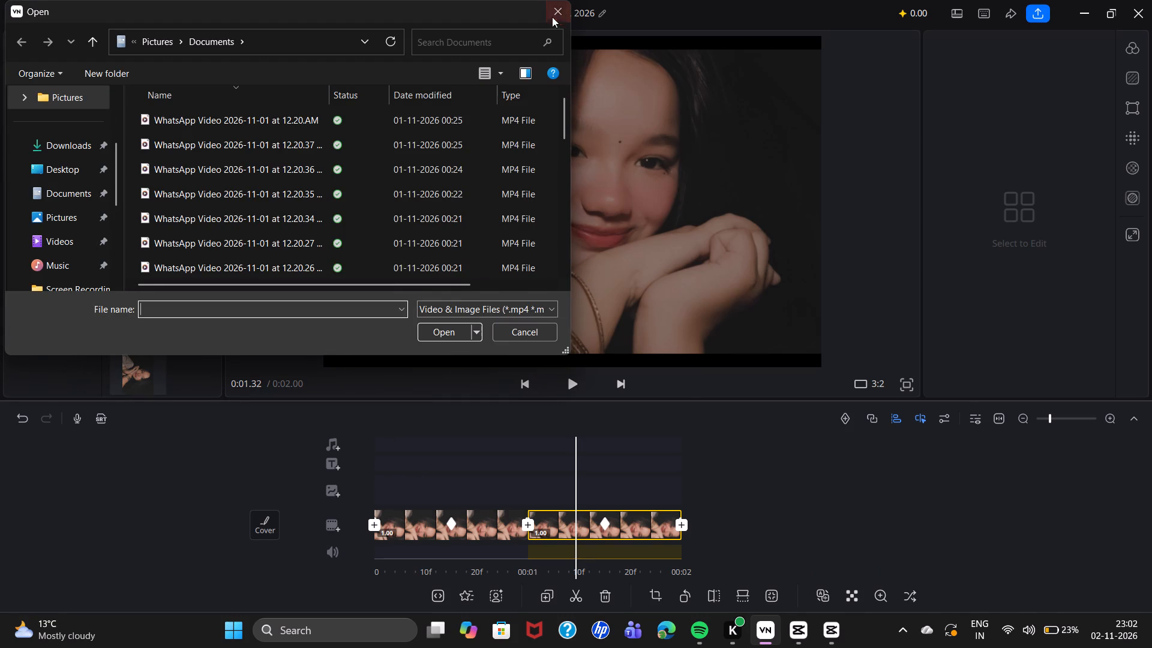
pyautogui.click(559, 10)
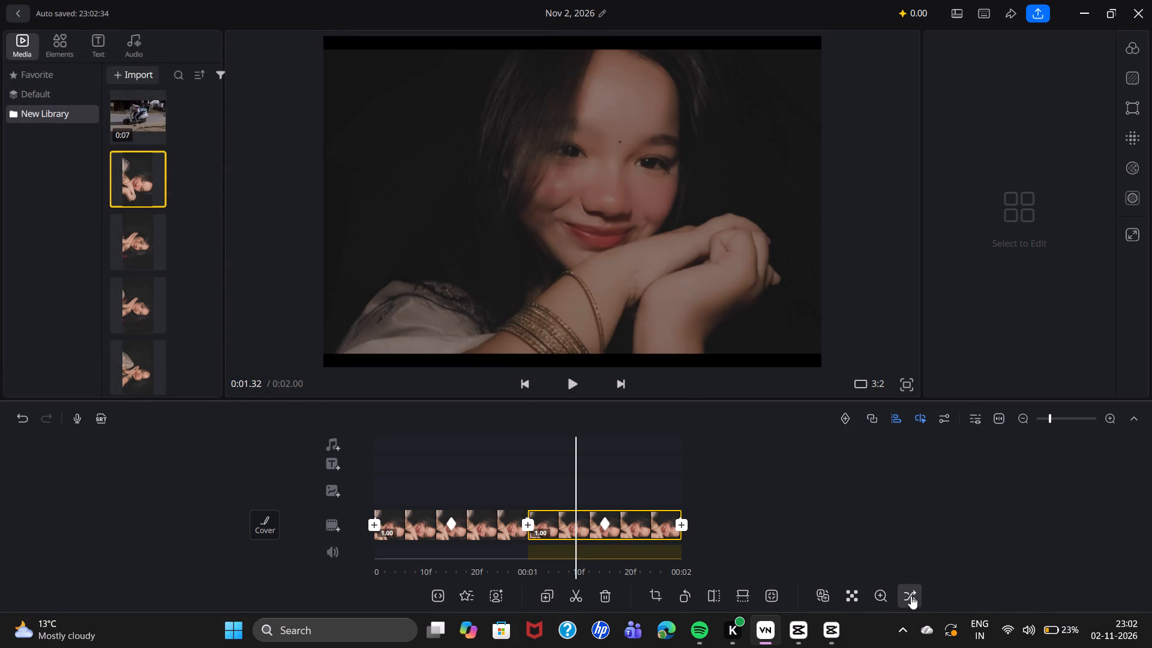
pyautogui.click(911, 596)
# Duplicate the overlay portrait clip and place the copy on the upper overlay row, starting at about 0:01.45.
pyautogui.click(685, 487)
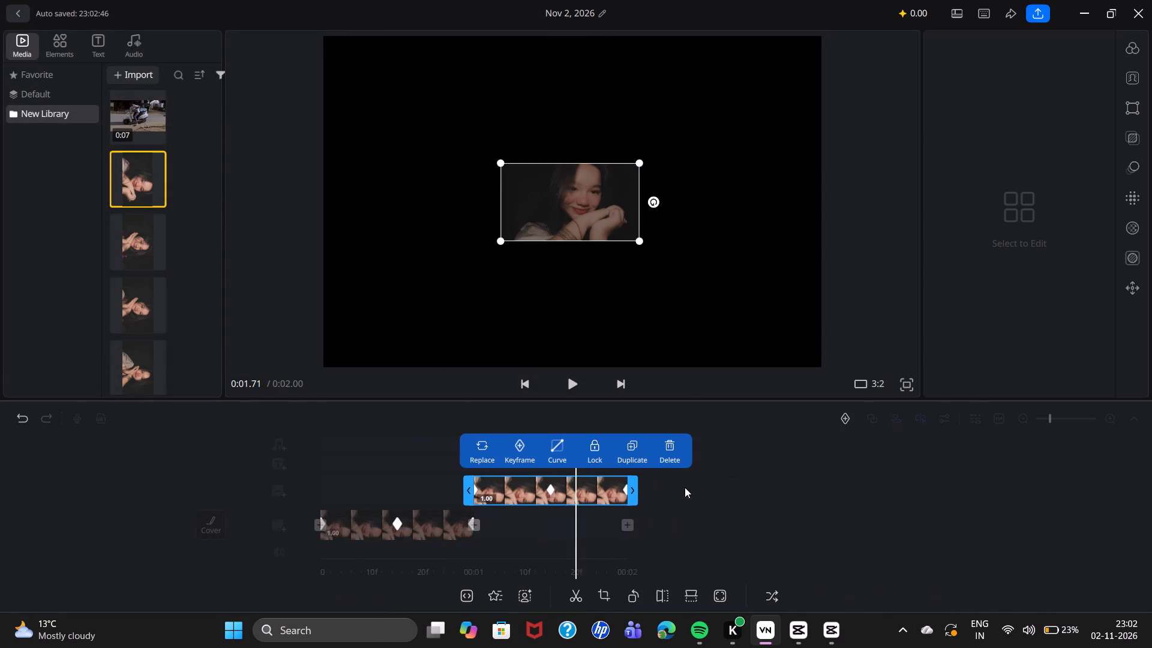
pyautogui.click(634, 443)
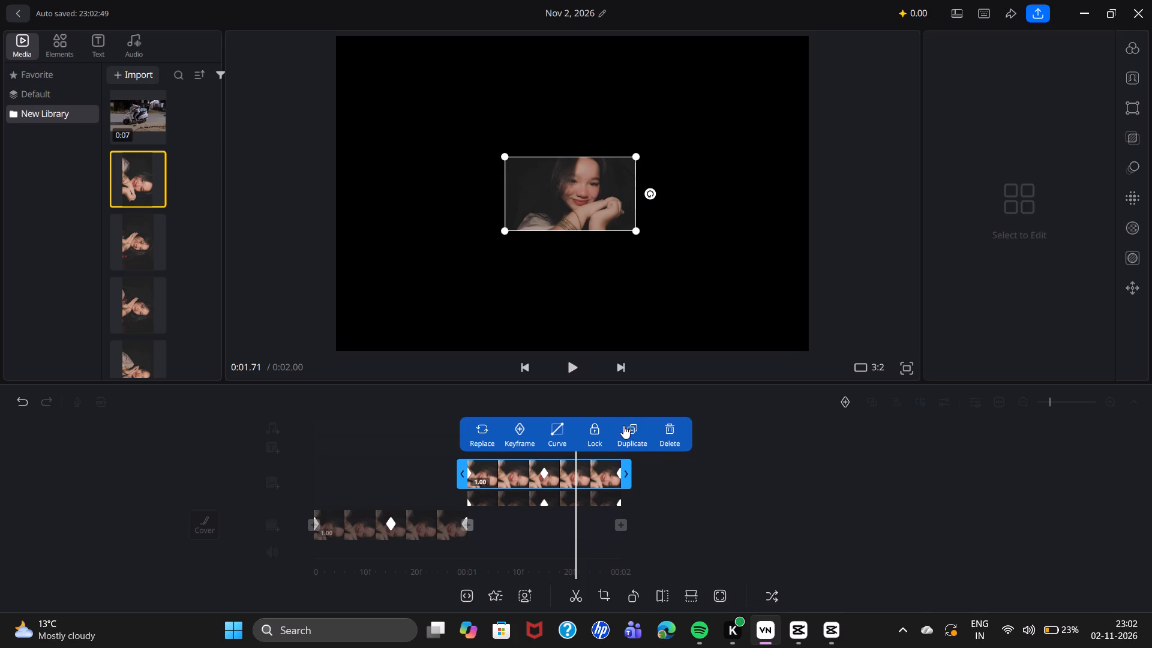
pyautogui.moveTo(515, 469); pyautogui.dragTo(539, 467)
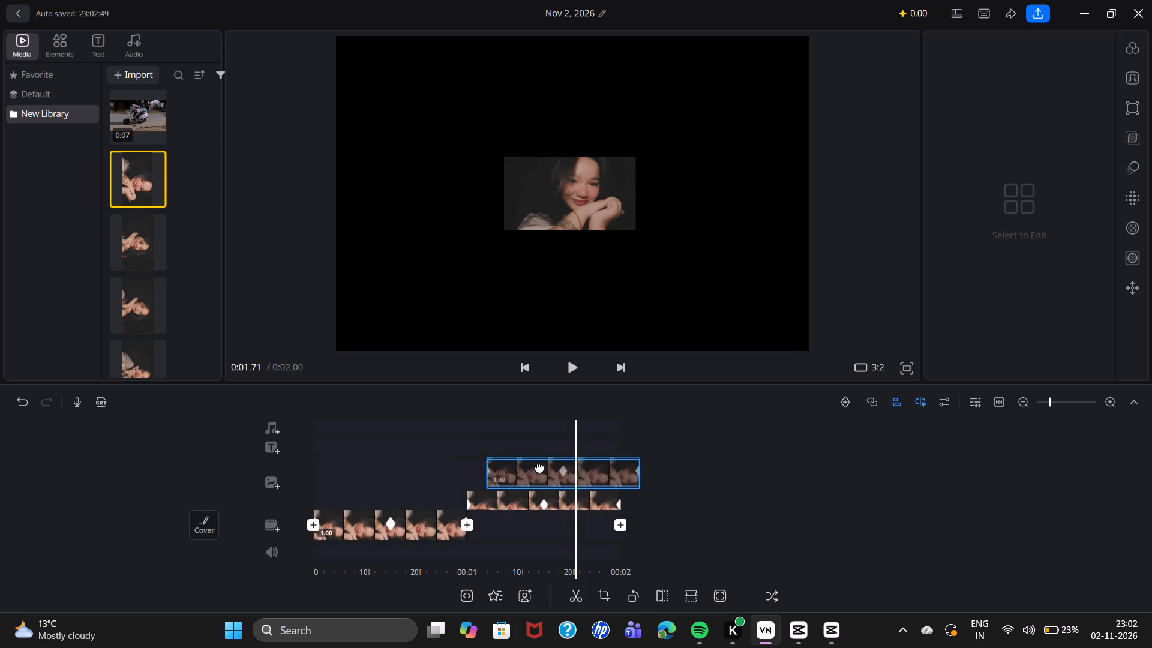
pyautogui.moveTo(539, 467); pyautogui.dragTo(583, 467)
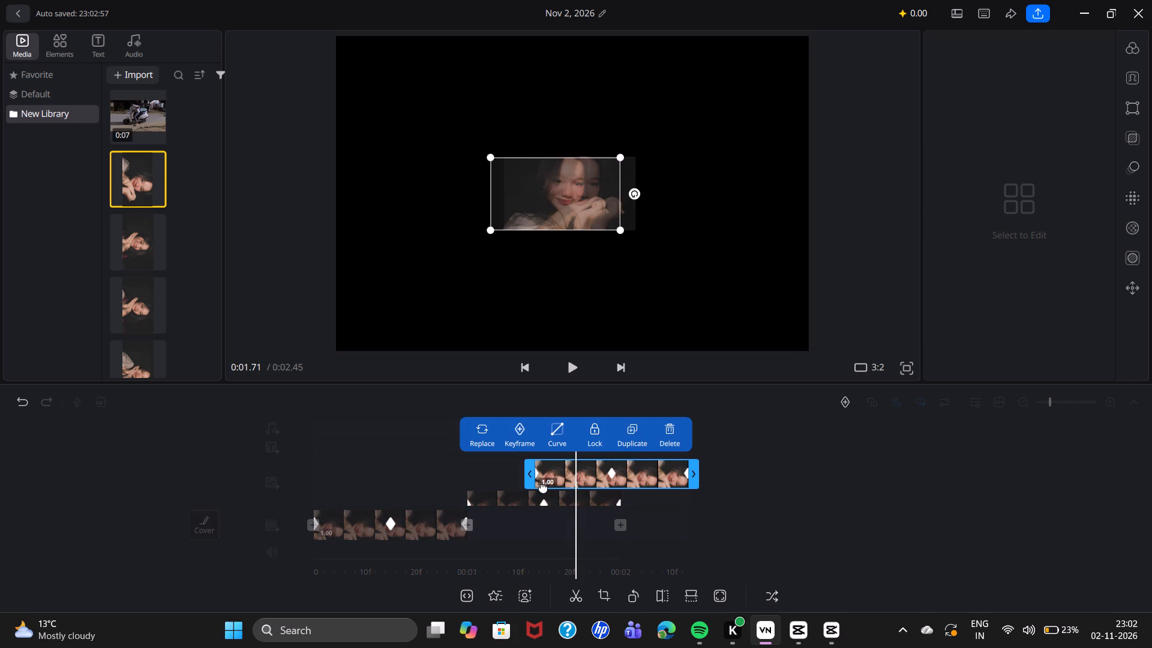
# Shift the lower overlay portrait clip earlier so it starts at about 0:00.5, midway through the main clip.
pyautogui.click(543, 487)
pyautogui.click(536, 495)
pyautogui.moveTo(583, 485); pyautogui.dragTo(572, 484)
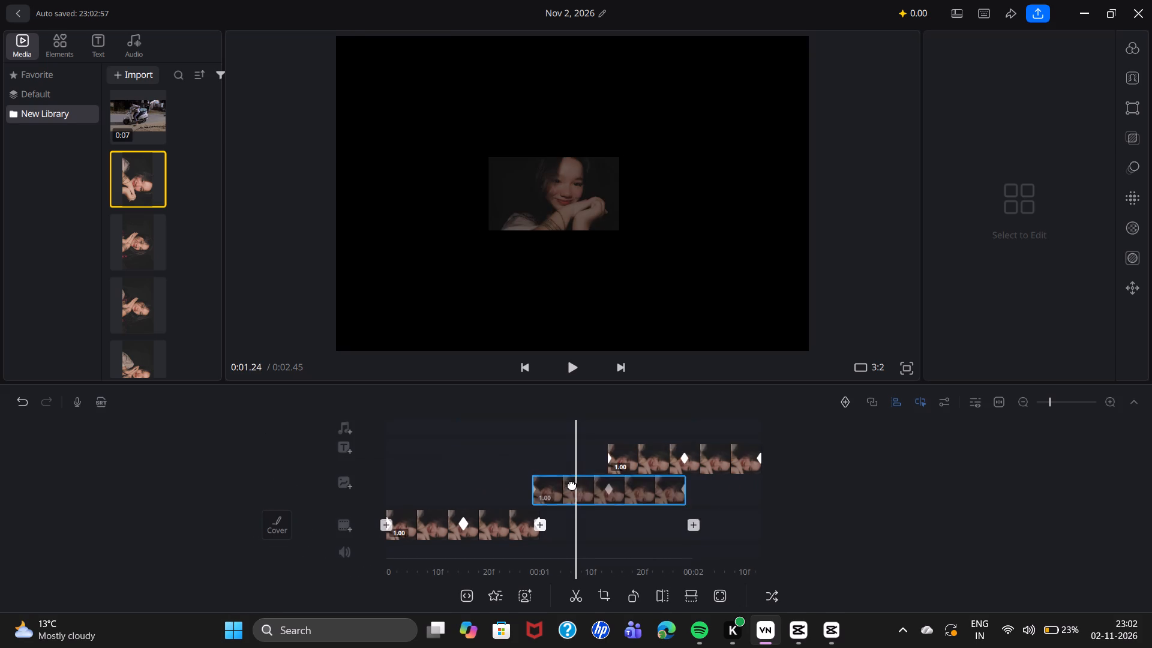
pyautogui.moveTo(572, 484); pyautogui.dragTo(469, 479)
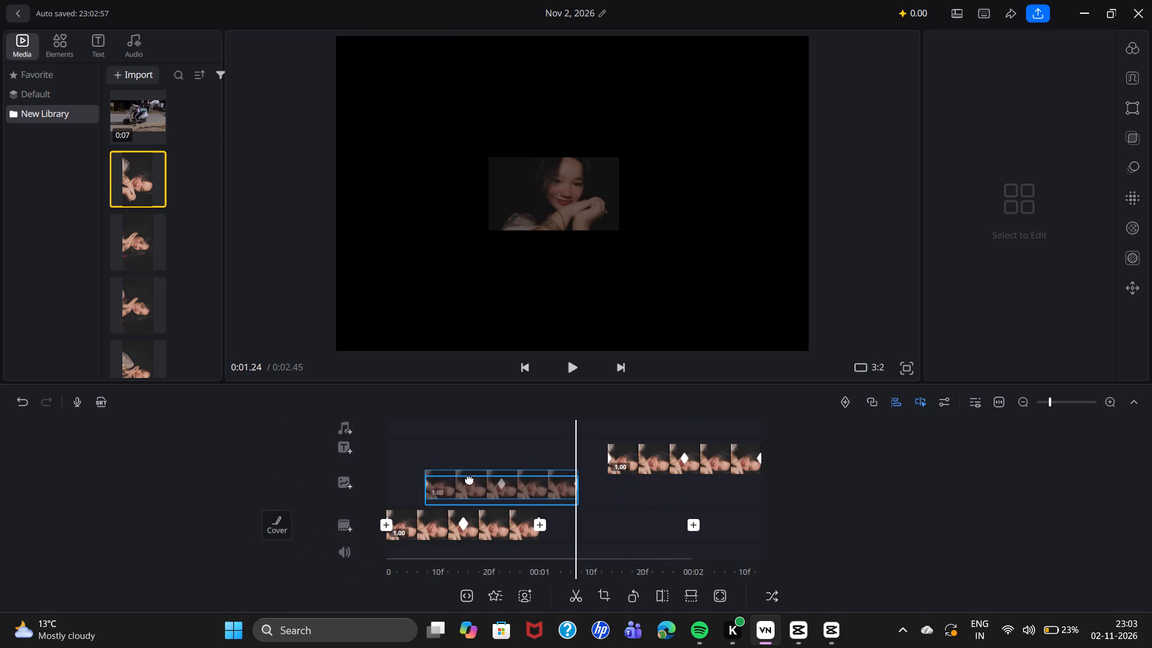
pyautogui.moveTo(469, 479); pyautogui.dragTo(508, 476)
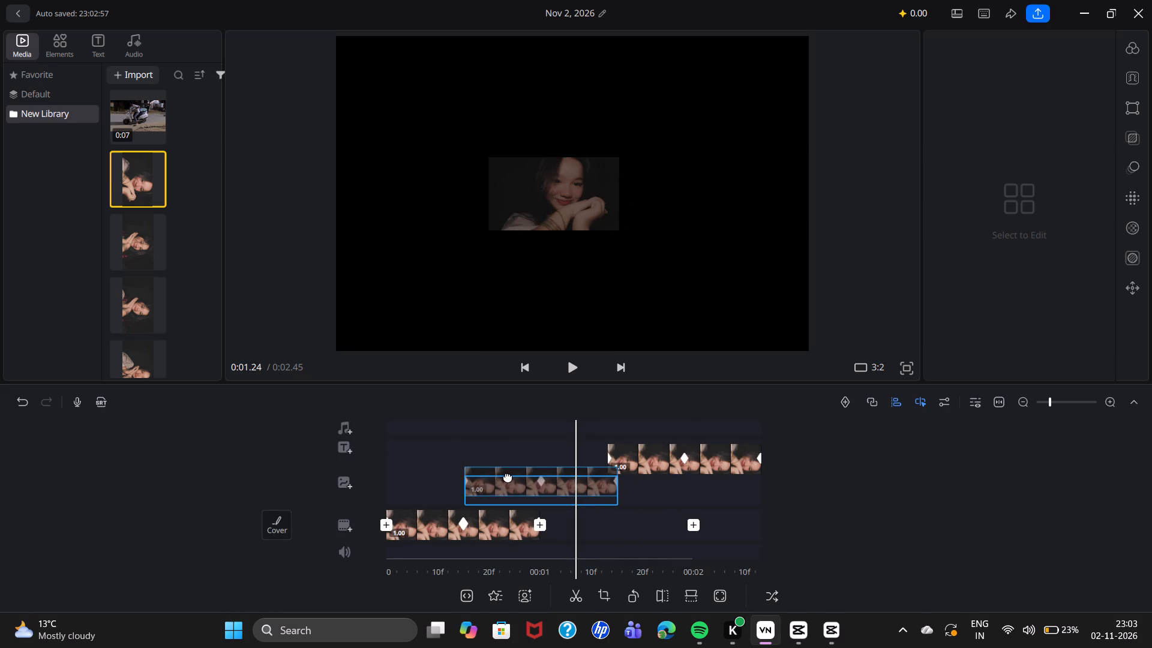
pyautogui.moveTo(508, 476); pyautogui.dragTo(511, 479)
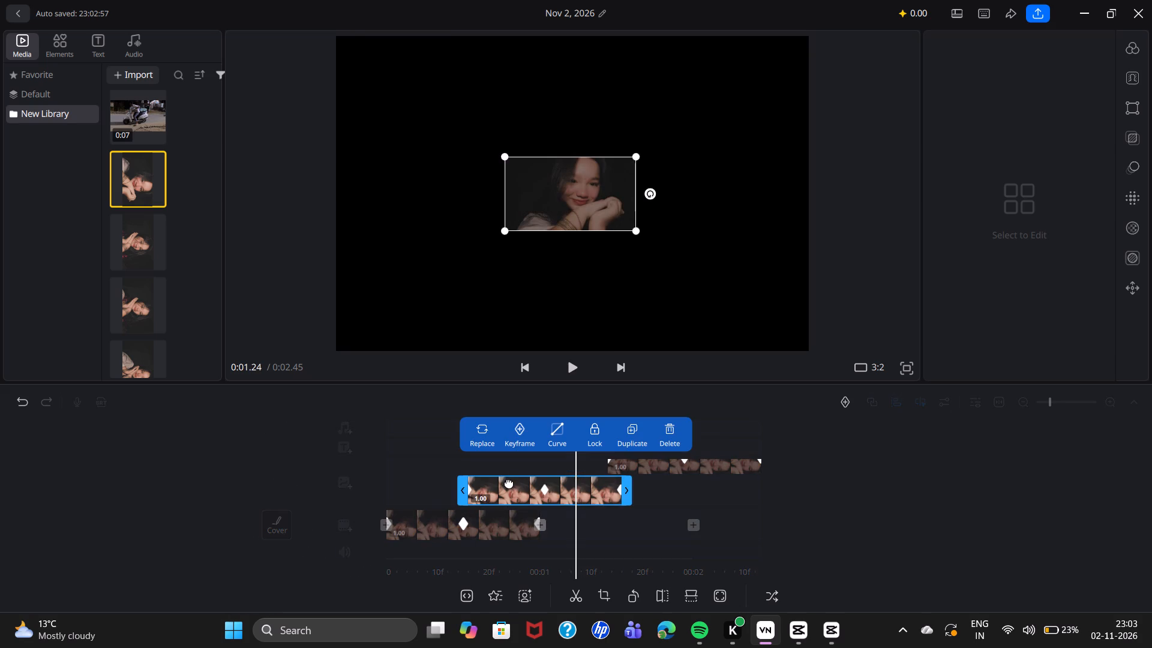
pyautogui.click(502, 486)
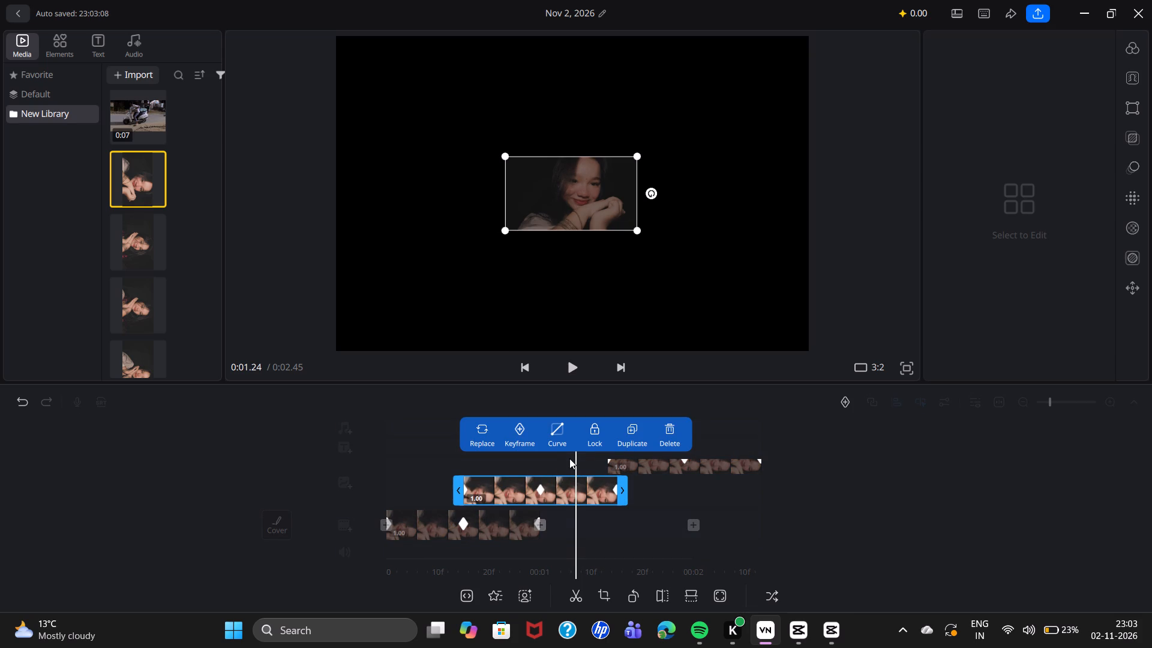
pyautogui.moveTo(575, 460); pyautogui.dragTo(593, 461)
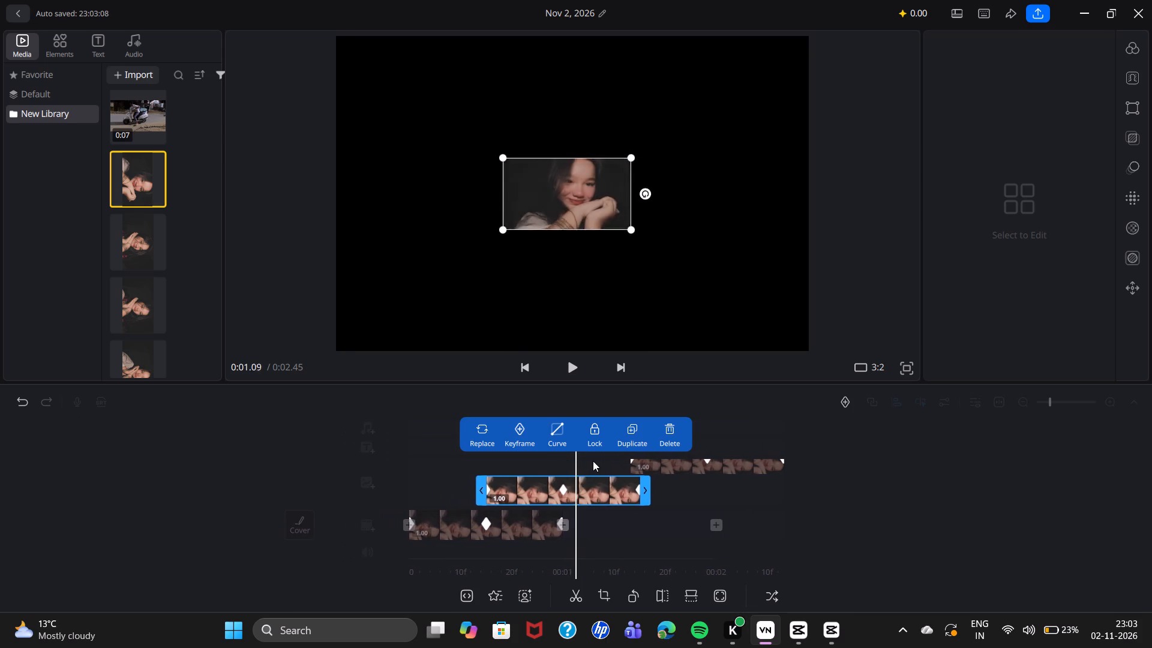
# Scrub through the staggered clips to examine how the overlay portrait clips overlap the main clip.
pyautogui.moveTo(593, 461); pyautogui.dragTo(677, 466)
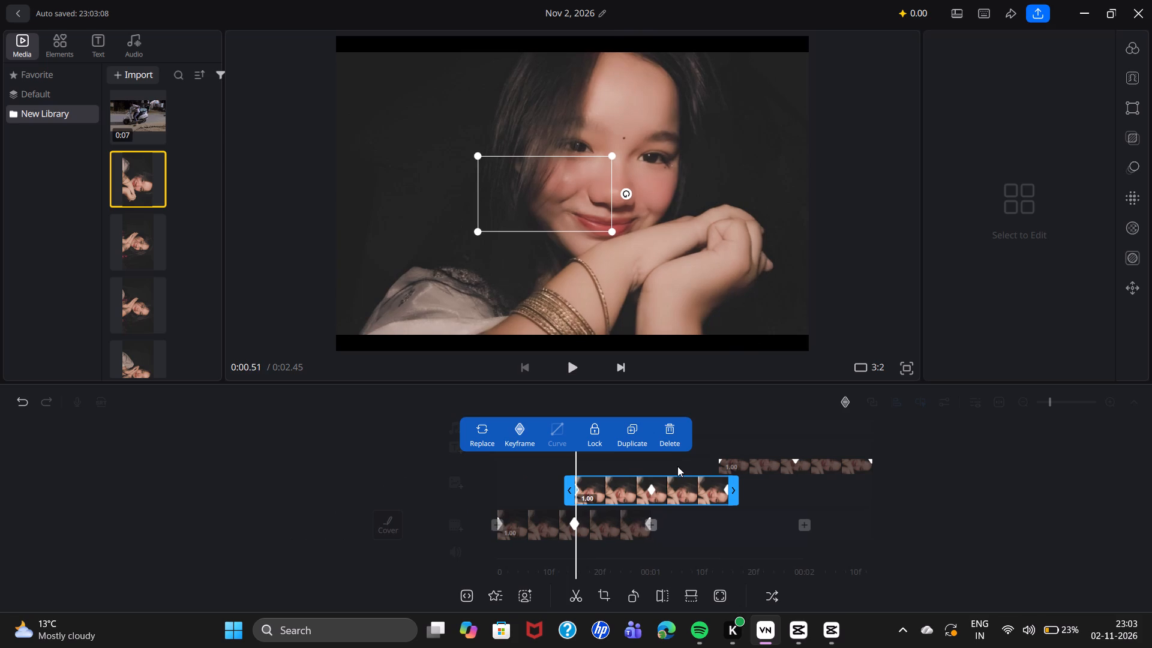
pyautogui.moveTo(677, 466); pyautogui.dragTo(687, 468)
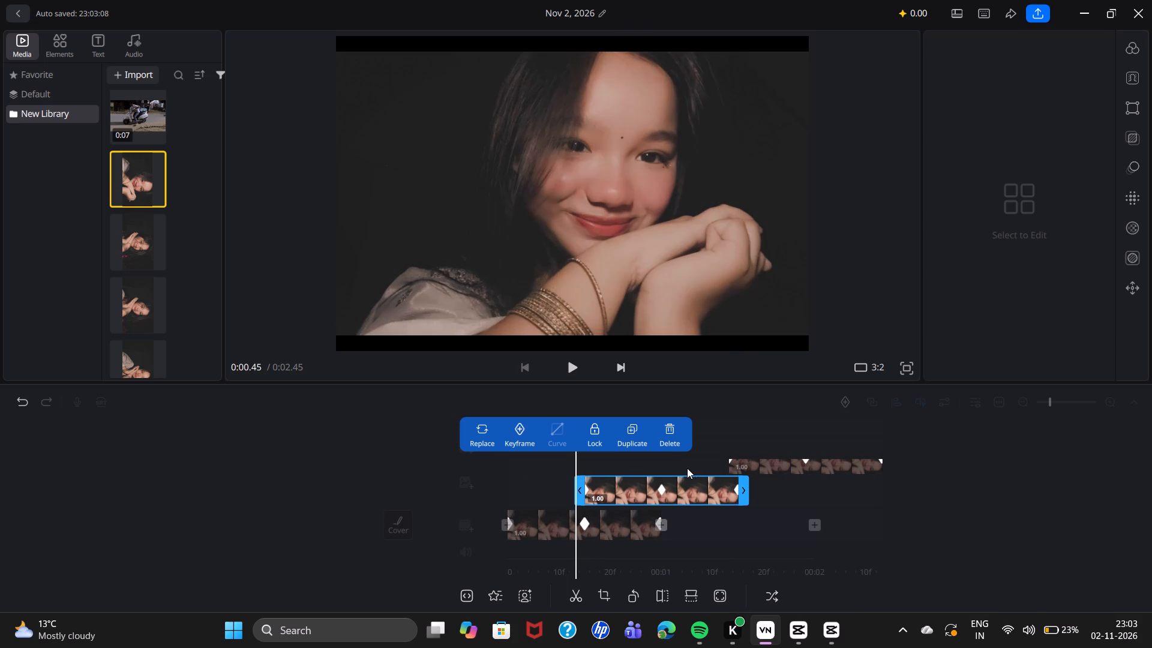
pyautogui.moveTo(687, 468); pyautogui.dragTo(679, 470)
pyautogui.click(624, 527)
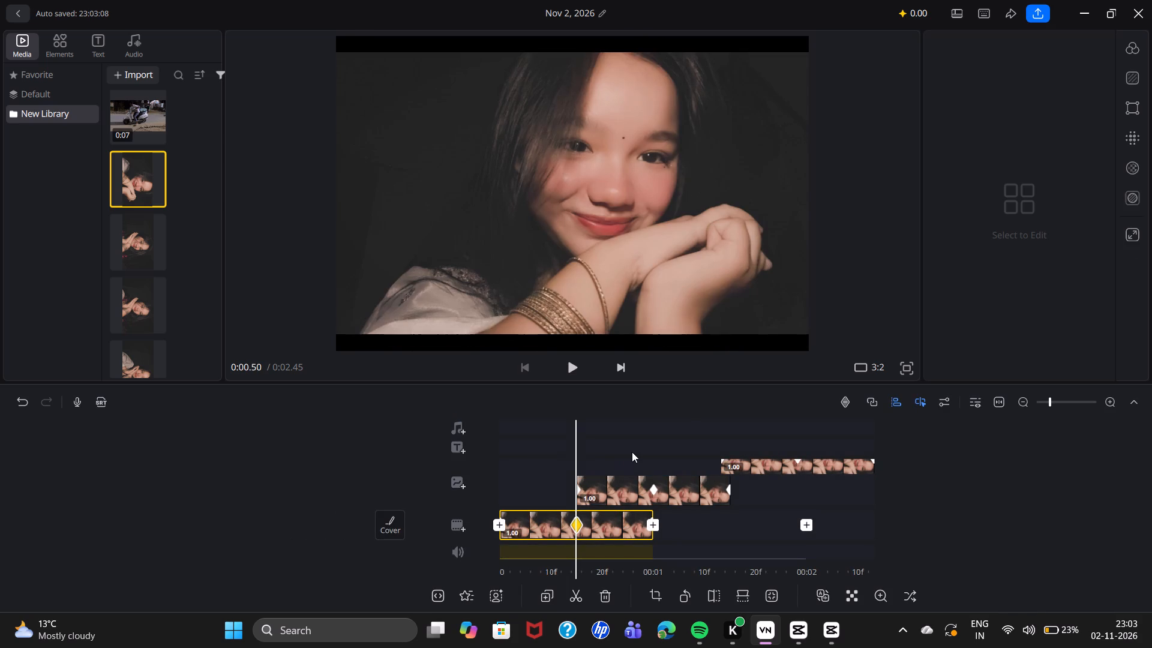
pyautogui.moveTo(632, 452); pyautogui.dragTo(528, 461)
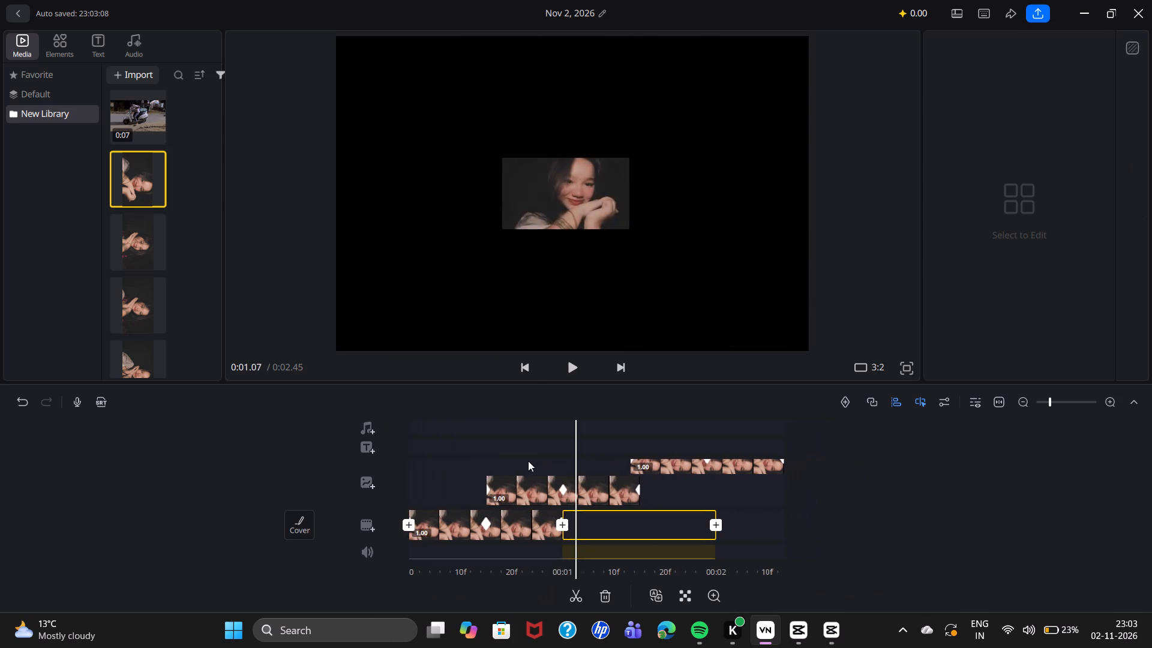
pyautogui.moveTo(528, 461); pyautogui.dragTo(379, 478)
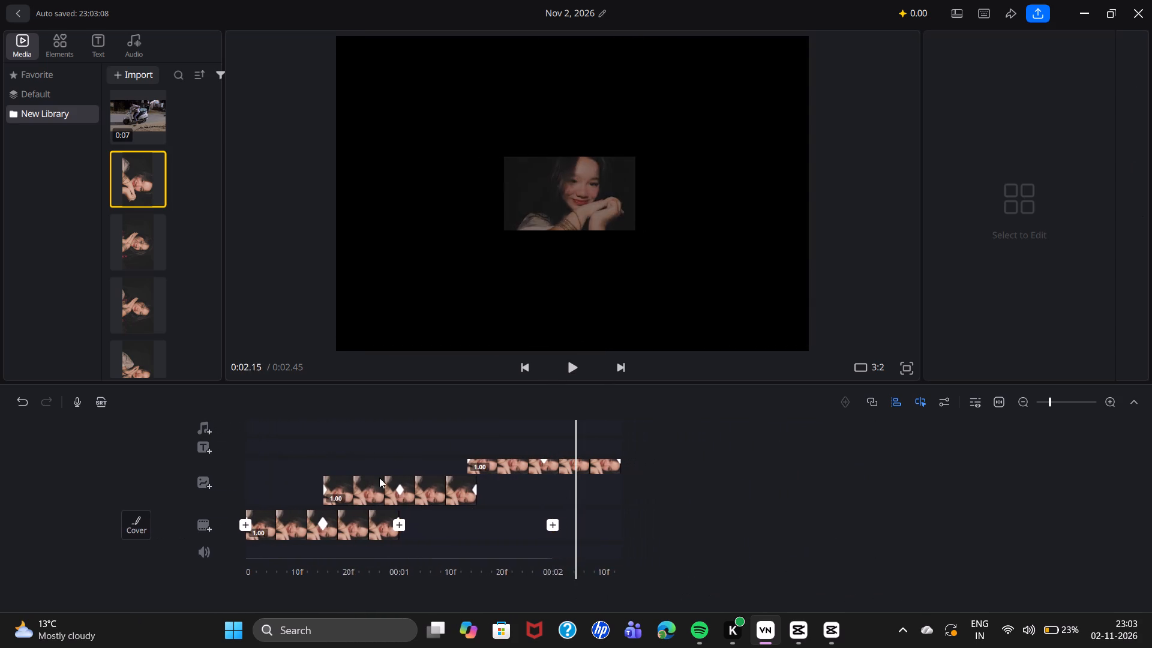
pyautogui.moveTo(379, 478); pyautogui.dragTo(392, 478)
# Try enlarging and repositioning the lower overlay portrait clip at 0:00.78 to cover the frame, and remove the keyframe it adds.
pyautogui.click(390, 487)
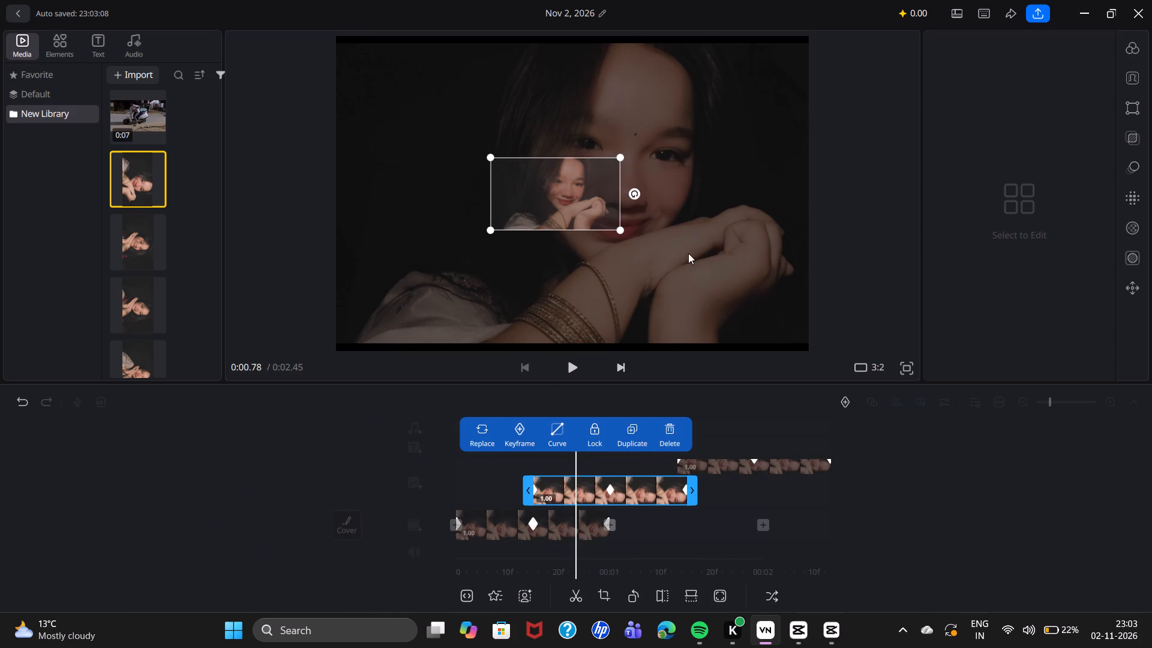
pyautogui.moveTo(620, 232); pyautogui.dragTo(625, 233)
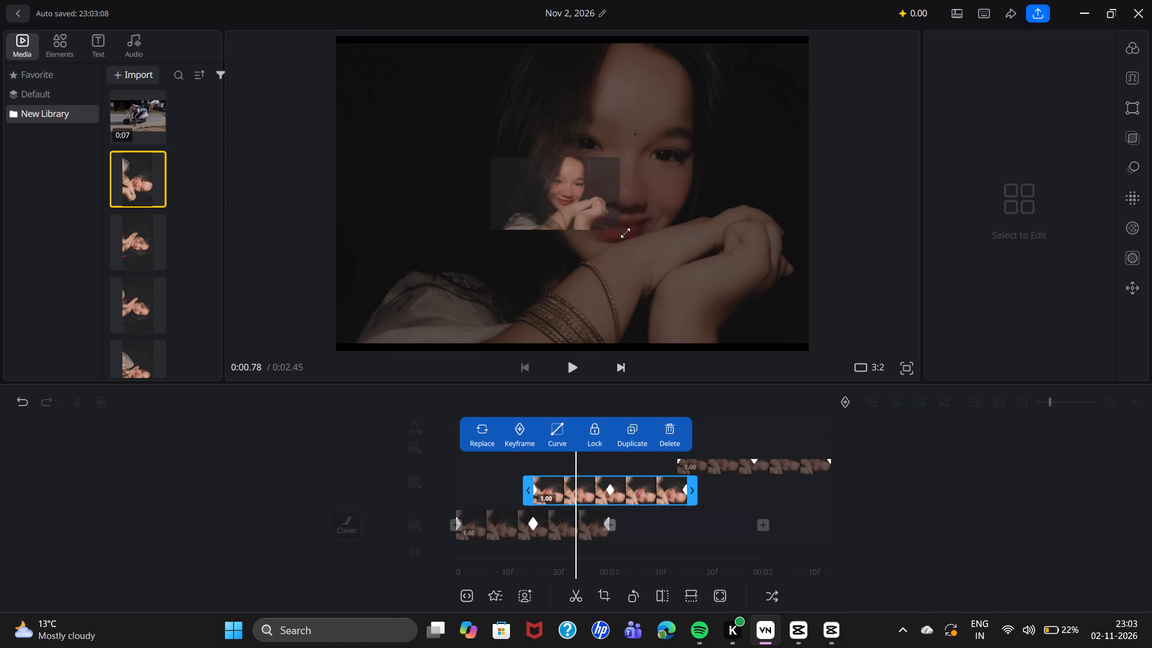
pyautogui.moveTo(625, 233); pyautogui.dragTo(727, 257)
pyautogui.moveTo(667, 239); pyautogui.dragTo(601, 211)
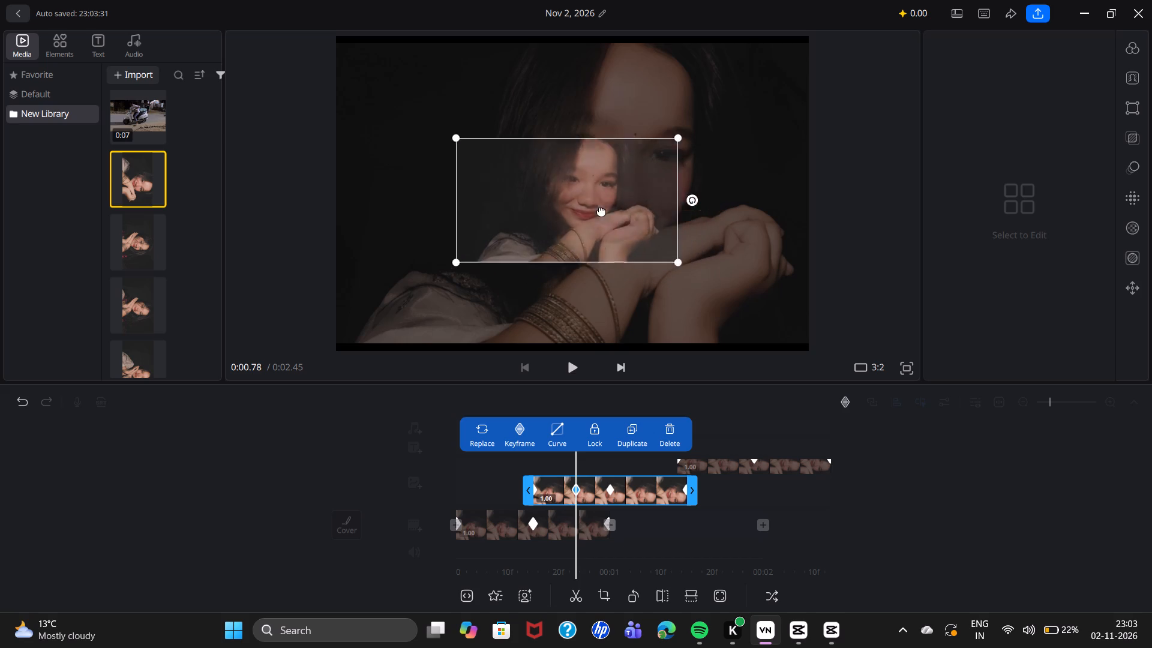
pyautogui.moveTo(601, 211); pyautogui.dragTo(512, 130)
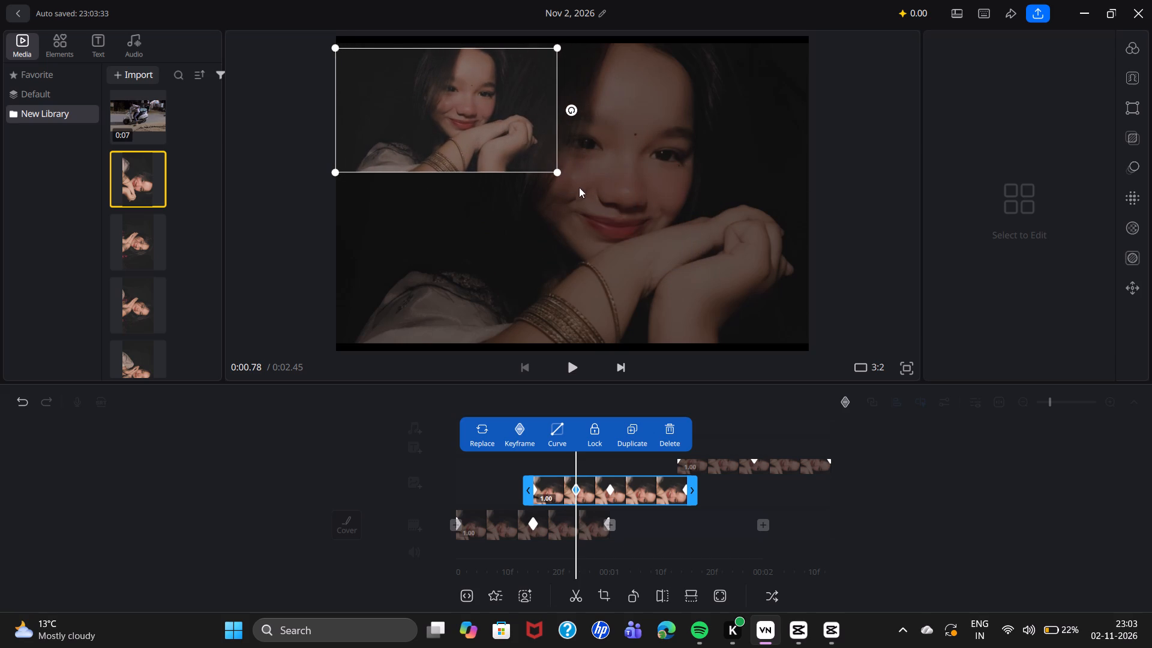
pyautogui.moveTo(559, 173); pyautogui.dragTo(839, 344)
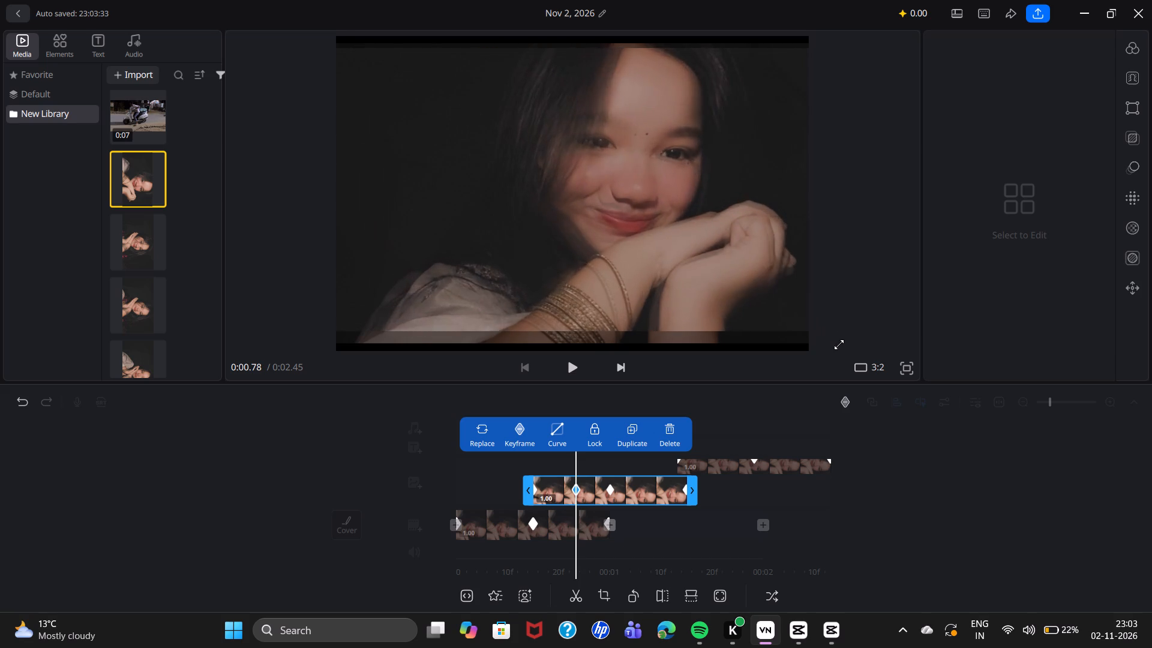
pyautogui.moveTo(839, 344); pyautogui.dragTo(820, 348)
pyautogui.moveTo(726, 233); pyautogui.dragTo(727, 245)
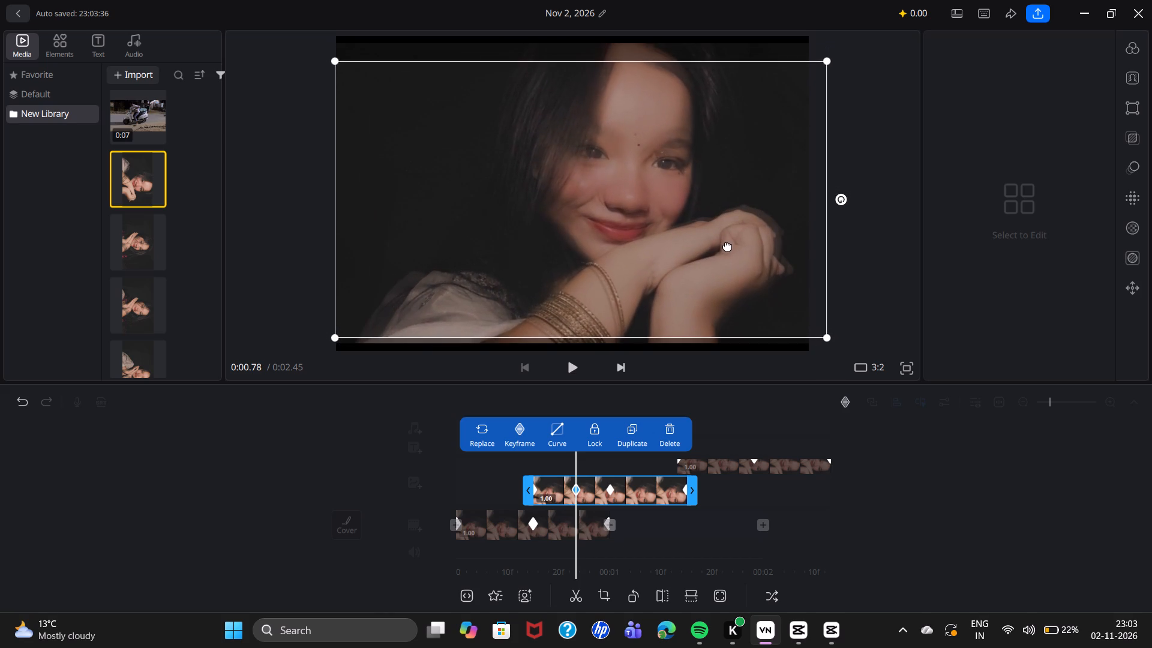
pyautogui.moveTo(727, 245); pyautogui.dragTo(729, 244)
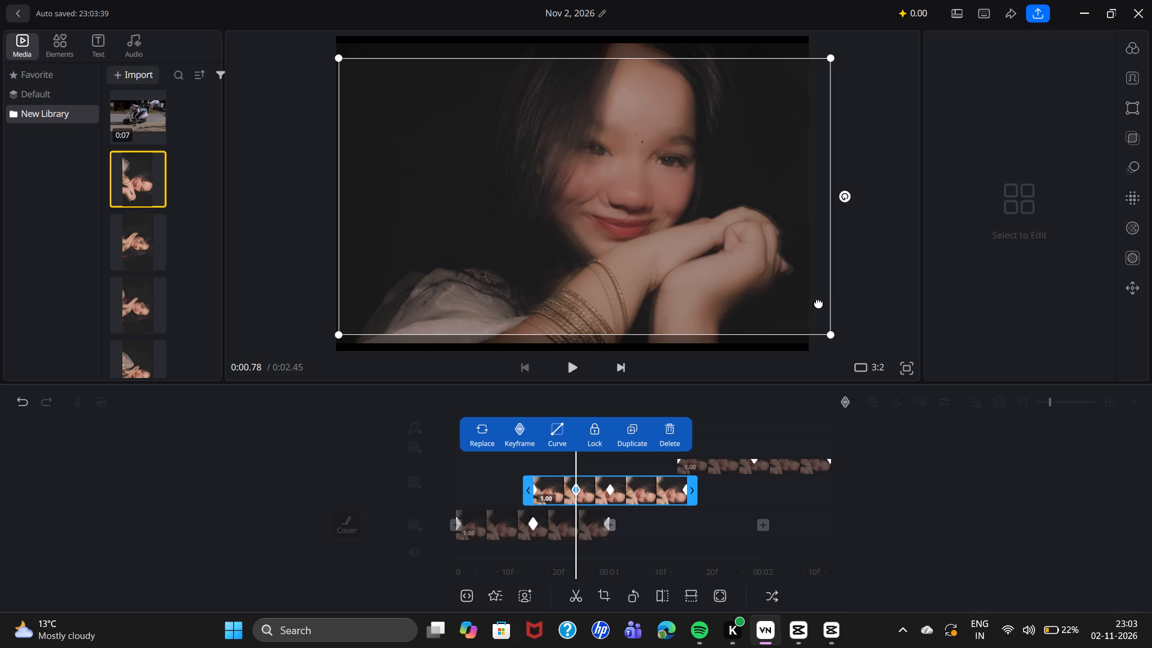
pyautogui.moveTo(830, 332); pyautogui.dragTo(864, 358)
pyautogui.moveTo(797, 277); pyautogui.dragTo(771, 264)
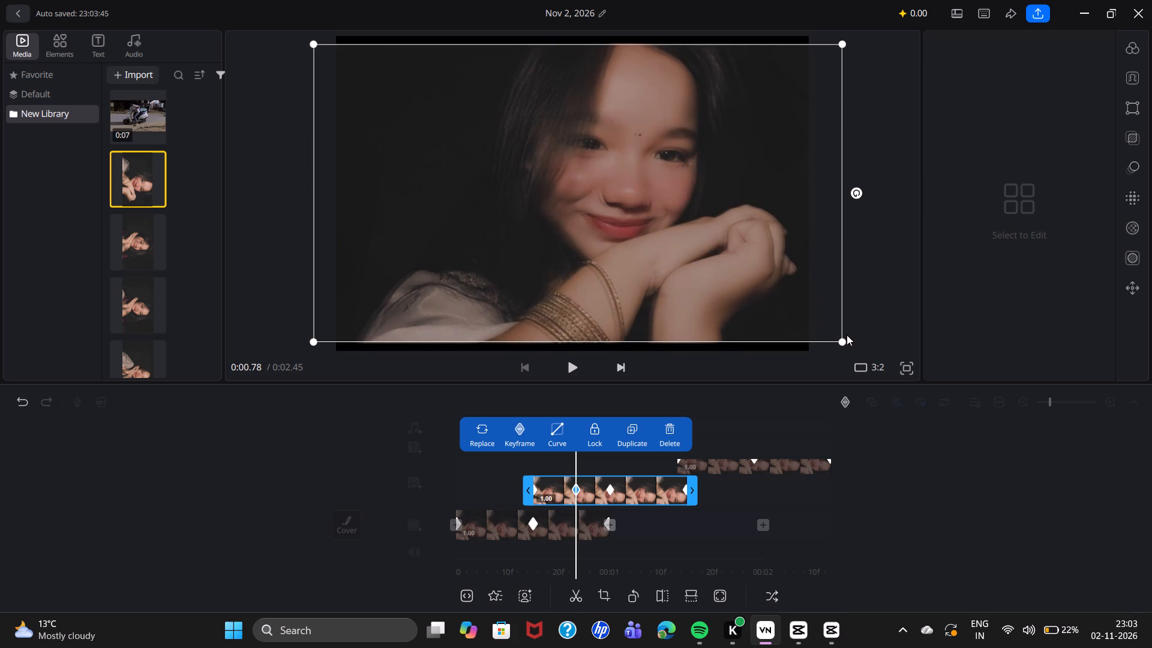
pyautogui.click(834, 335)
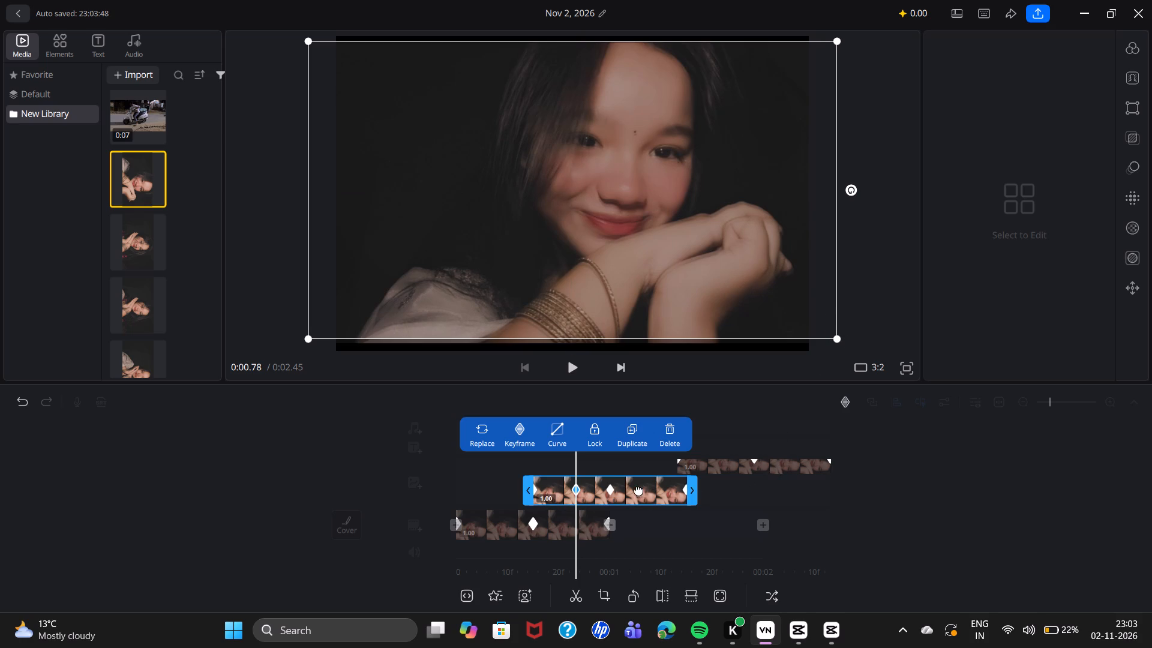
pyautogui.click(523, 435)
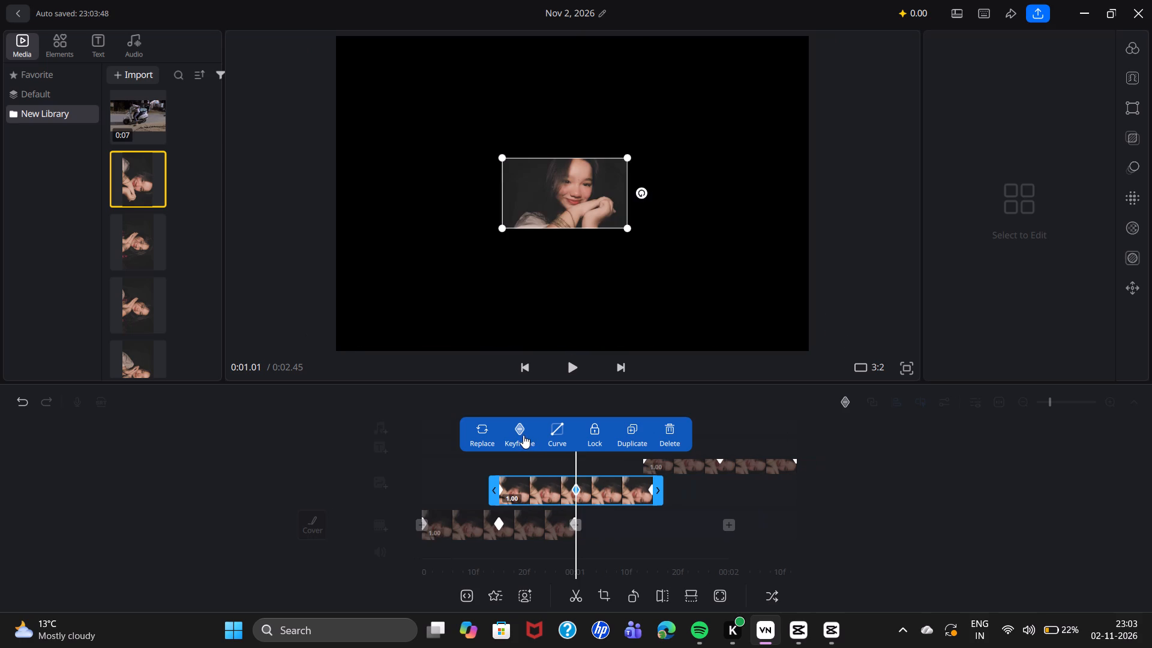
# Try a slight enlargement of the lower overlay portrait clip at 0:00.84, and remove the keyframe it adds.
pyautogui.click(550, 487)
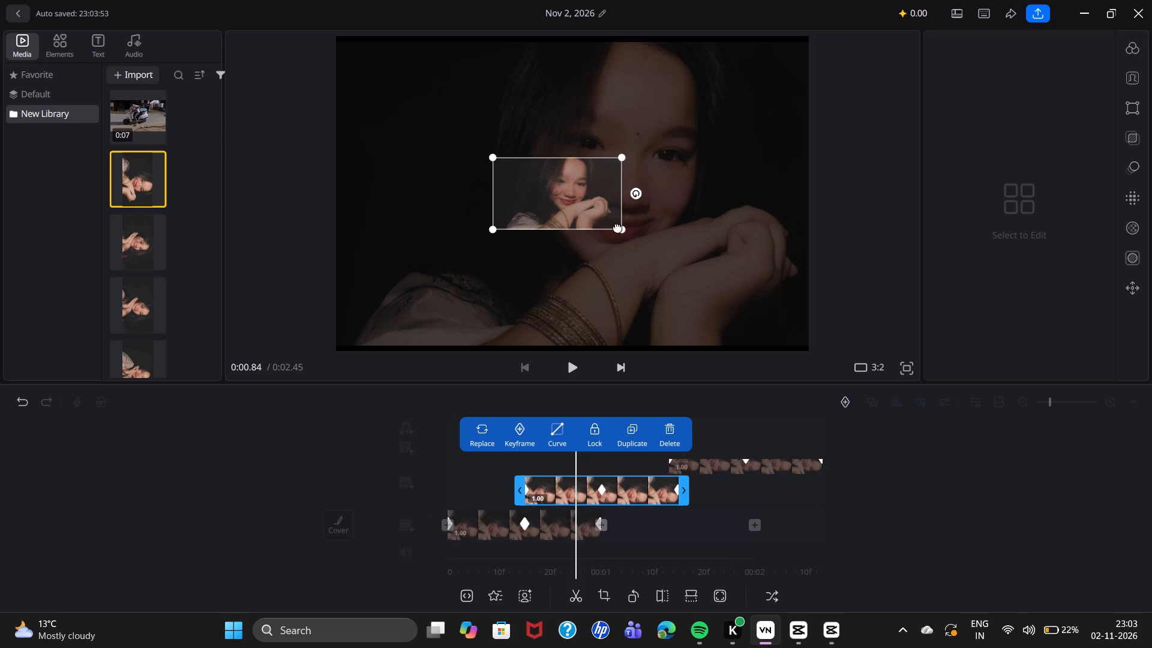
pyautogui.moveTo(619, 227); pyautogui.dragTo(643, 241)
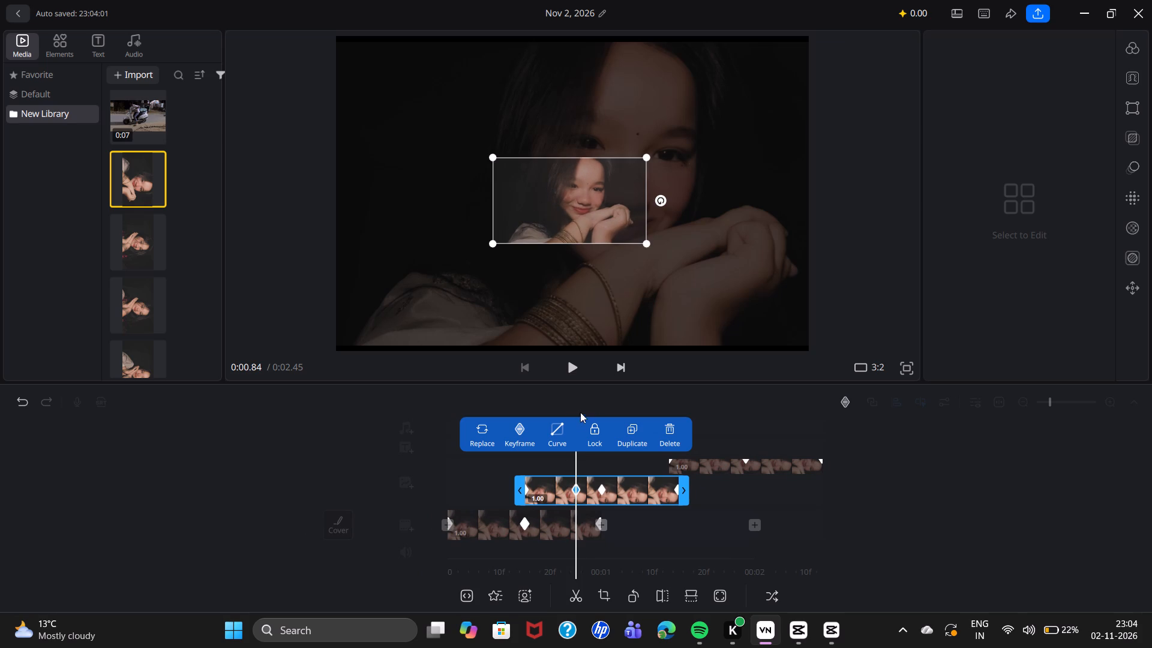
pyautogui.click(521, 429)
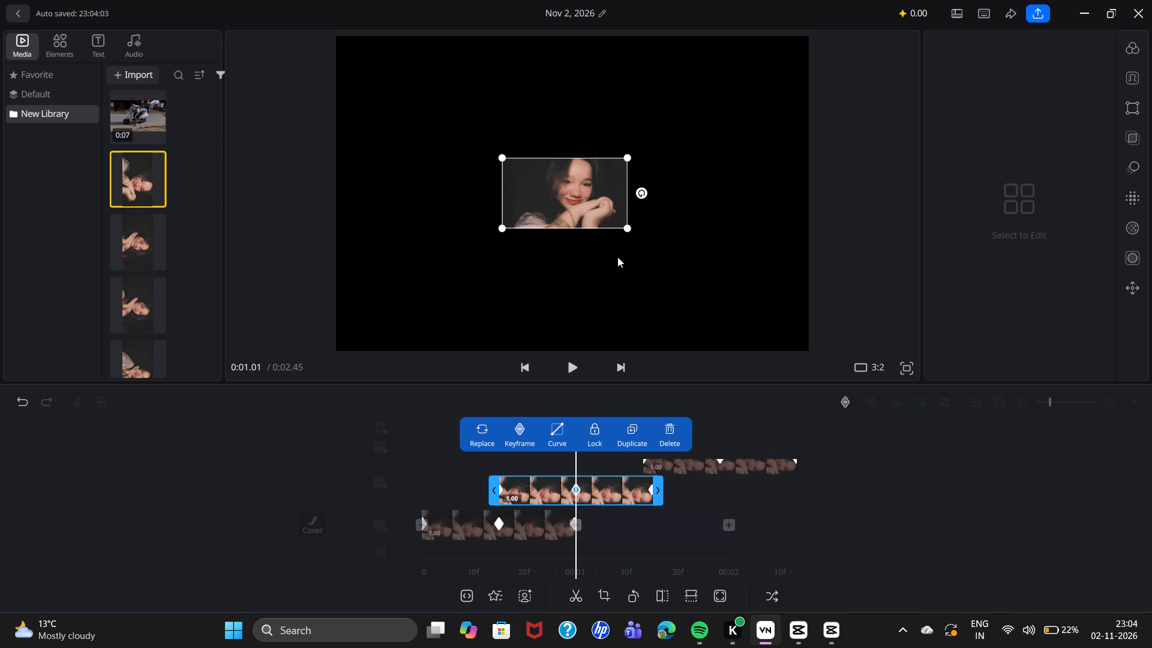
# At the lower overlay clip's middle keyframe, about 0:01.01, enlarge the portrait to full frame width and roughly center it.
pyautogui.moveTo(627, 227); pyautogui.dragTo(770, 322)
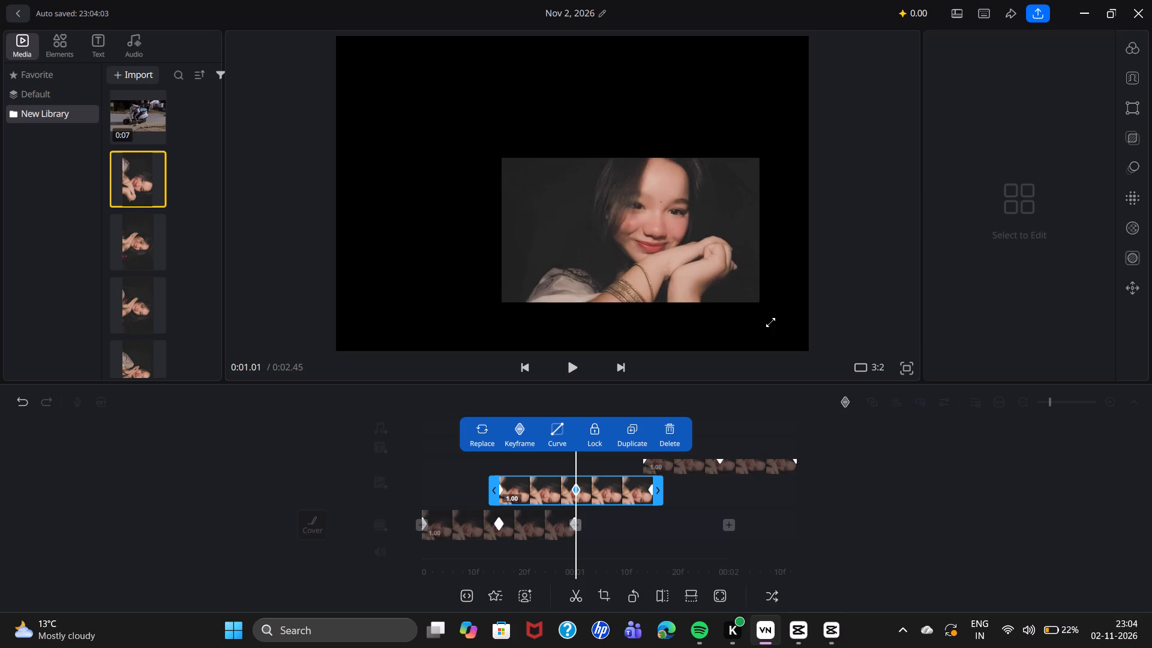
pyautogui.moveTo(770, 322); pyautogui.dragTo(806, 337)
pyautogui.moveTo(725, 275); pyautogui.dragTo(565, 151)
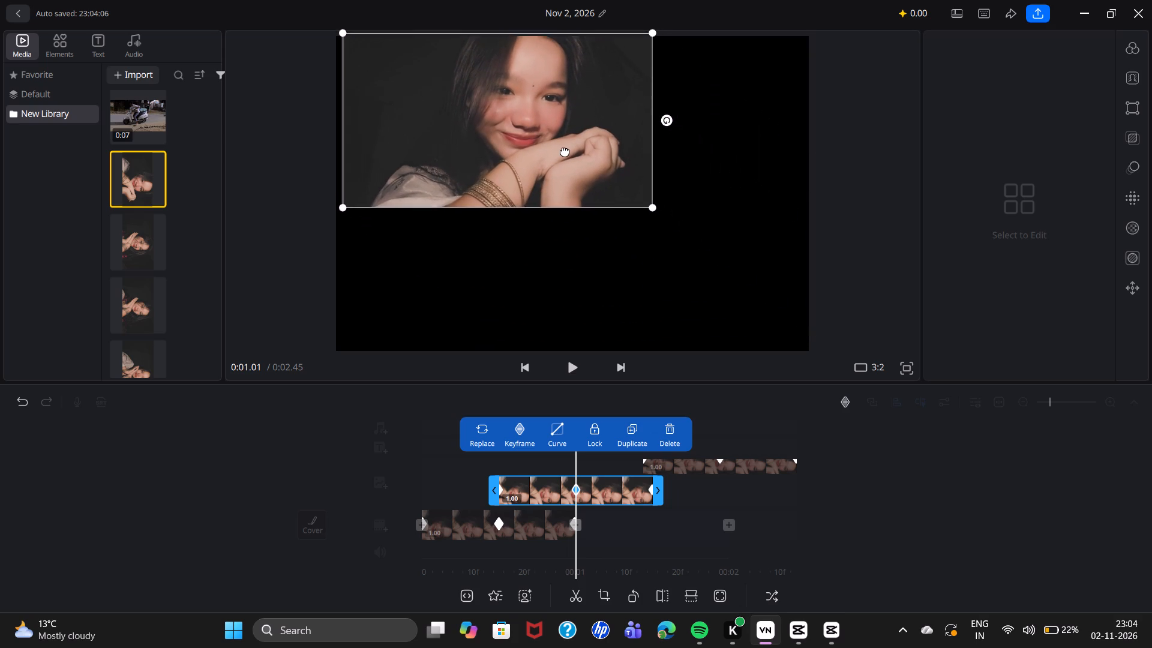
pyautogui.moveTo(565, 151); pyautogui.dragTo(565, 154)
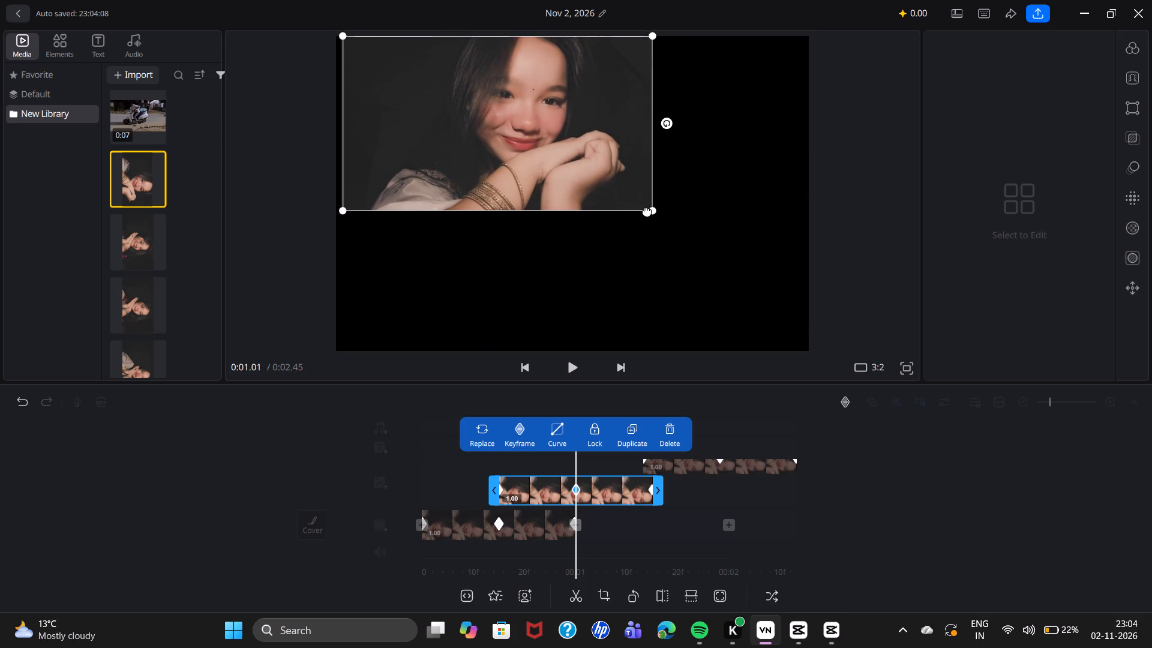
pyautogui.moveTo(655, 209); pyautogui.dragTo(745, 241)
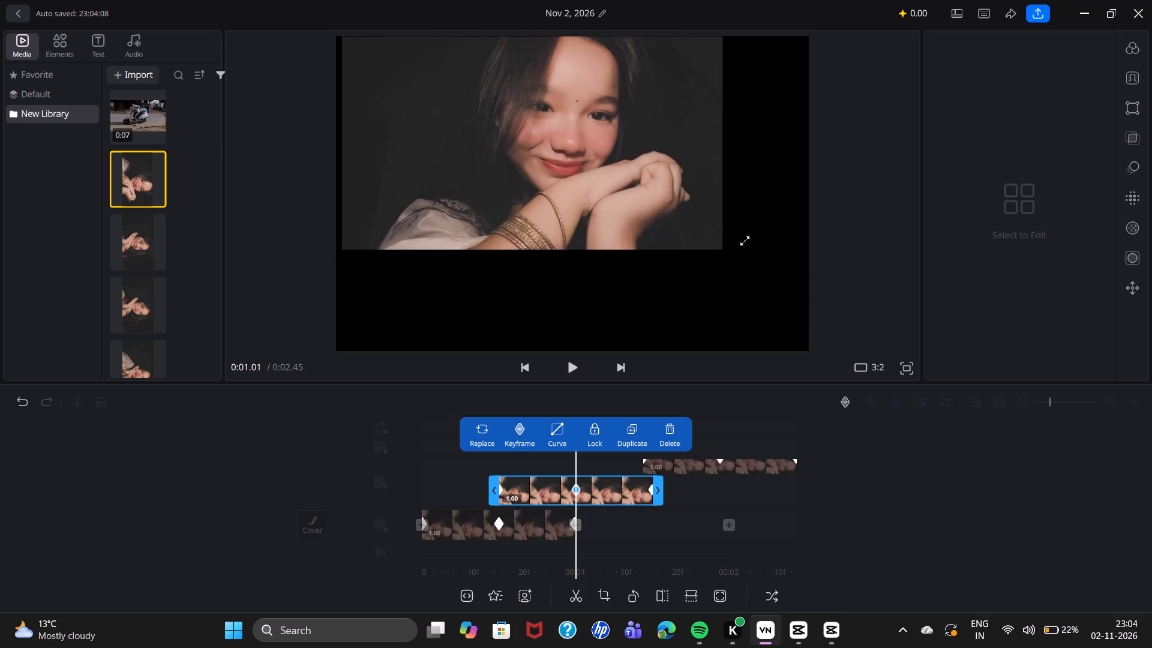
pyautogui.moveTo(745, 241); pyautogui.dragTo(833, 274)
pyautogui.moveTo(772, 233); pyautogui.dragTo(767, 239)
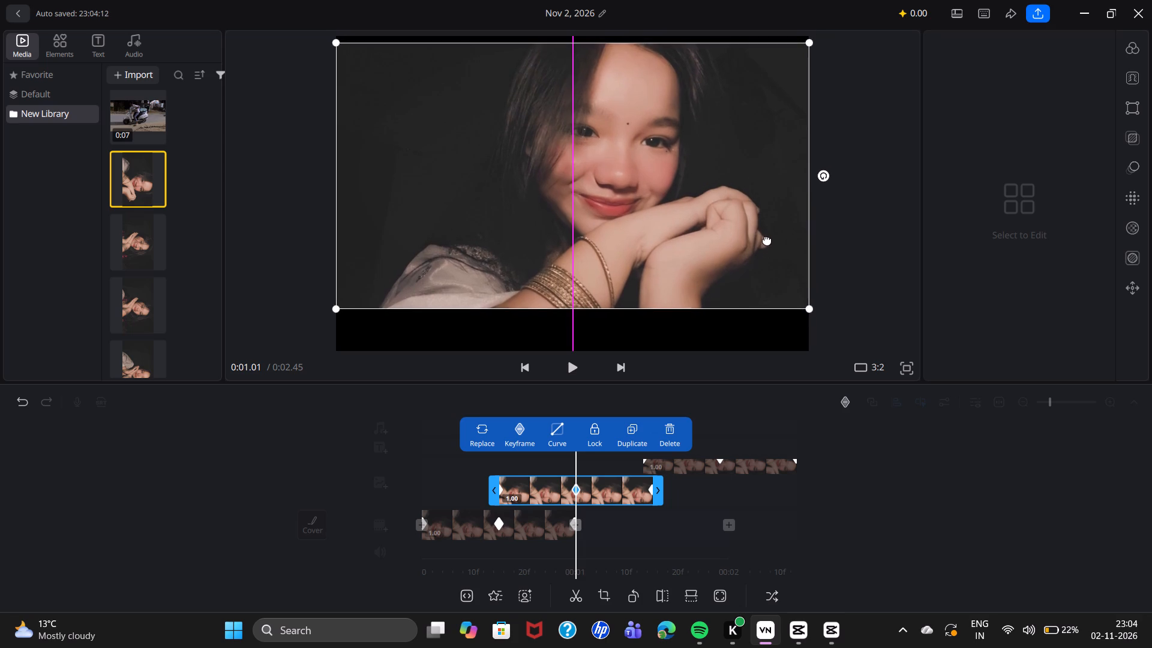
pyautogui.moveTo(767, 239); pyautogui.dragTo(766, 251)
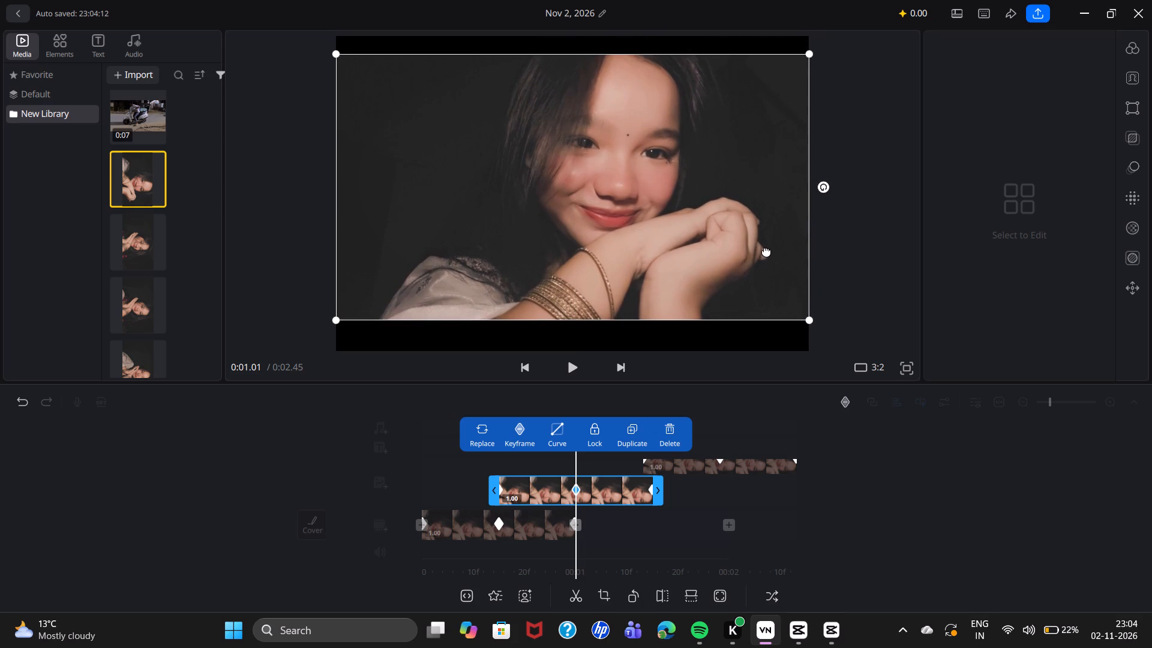
# Play the sequence repeatedly from the start to review the staggered portrait animation.
pyautogui.moveTo(721, 400); pyautogui.dragTo(832, 406)
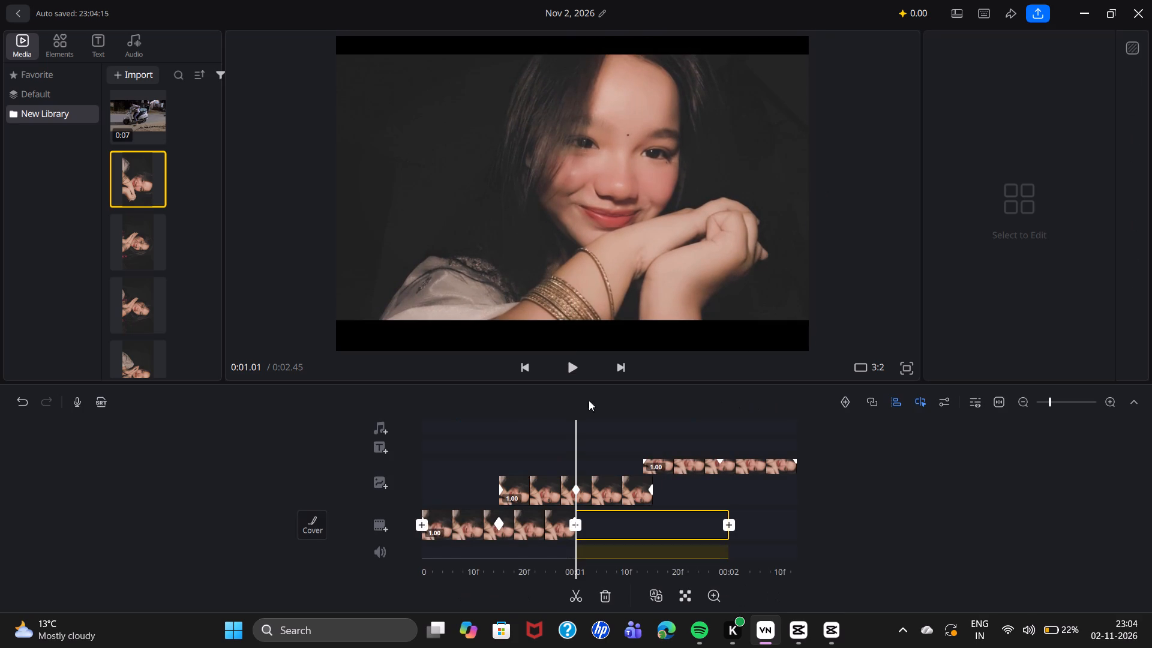
pyautogui.moveTo(516, 400); pyautogui.dragTo(655, 410)
pyautogui.moveTo(622, 411); pyautogui.dragTo(731, 419)
pyautogui.moveTo(525, 418); pyautogui.dragTo(615, 436)
pyautogui.click(610, 435)
pyautogui.moveTo(547, 439); pyautogui.dragTo(848, 449)
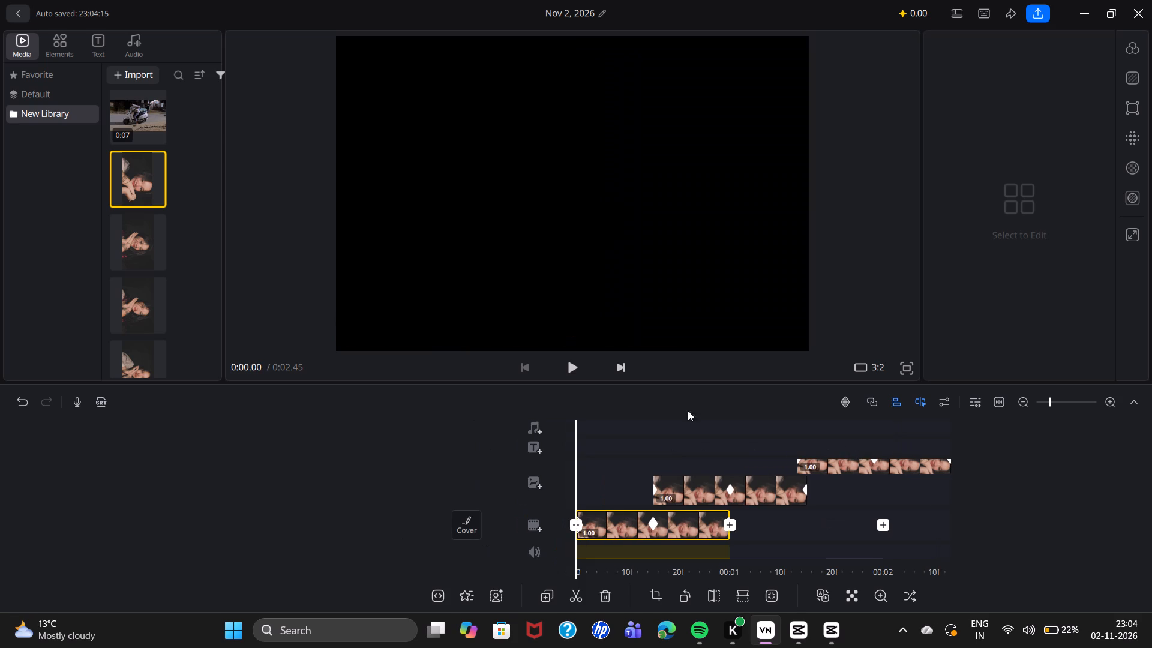
pyautogui.click(566, 364)
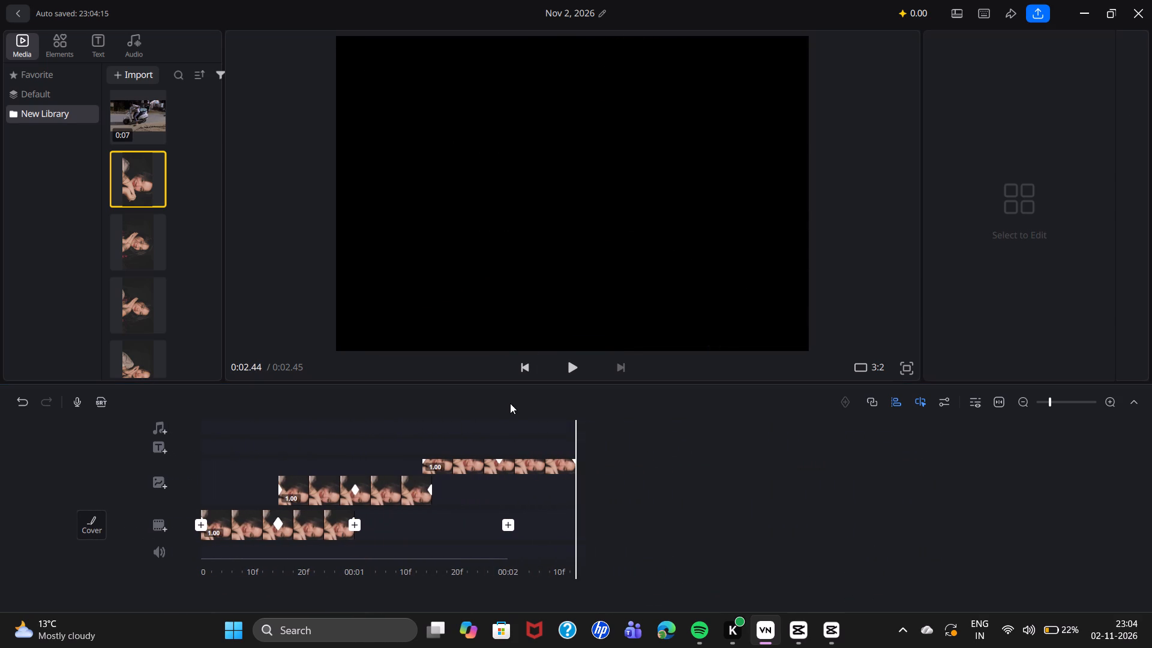
pyautogui.moveTo(510, 429); pyautogui.dragTo(794, 435)
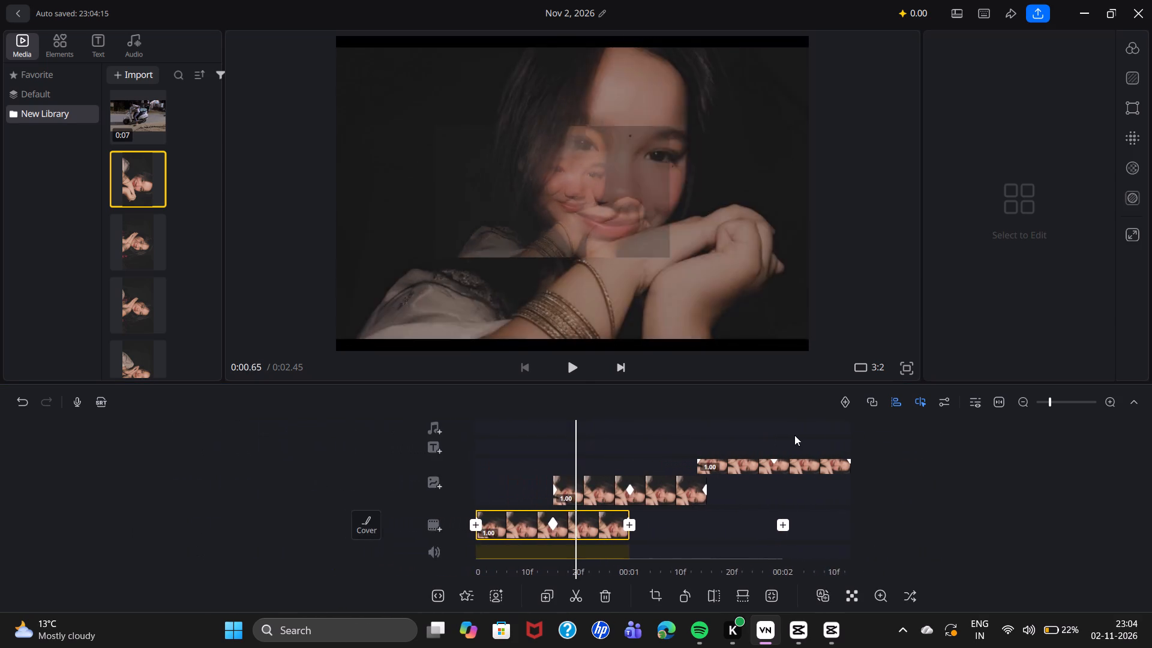
pyautogui.moveTo(794, 435); pyautogui.dragTo(944, 440)
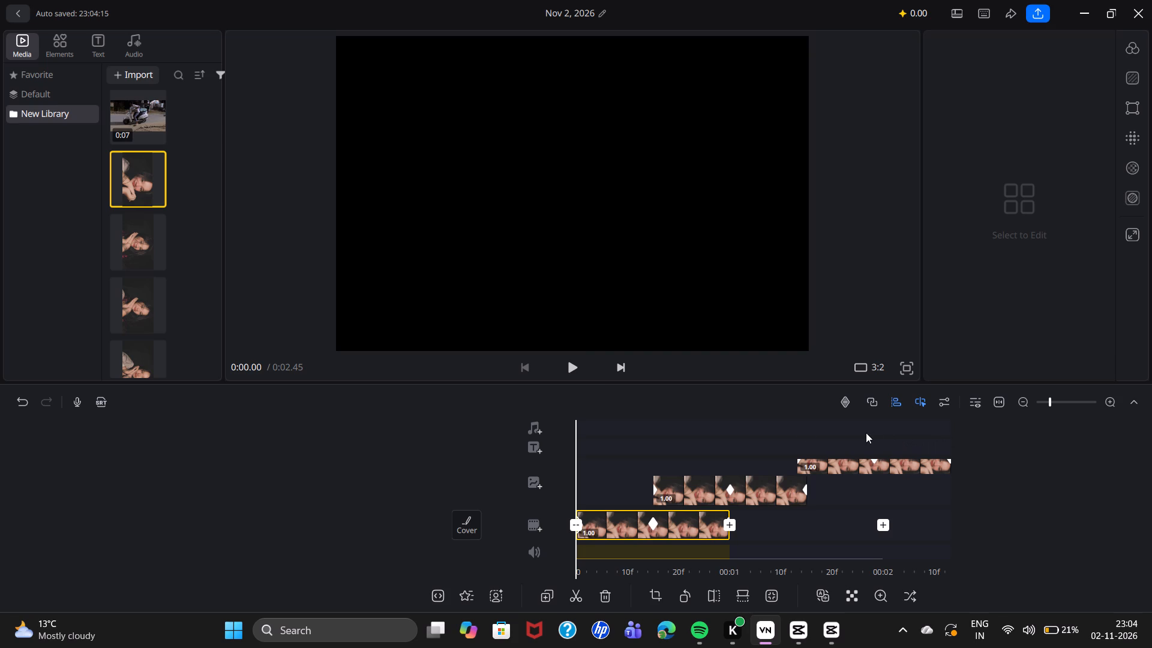
pyautogui.click(575, 365)
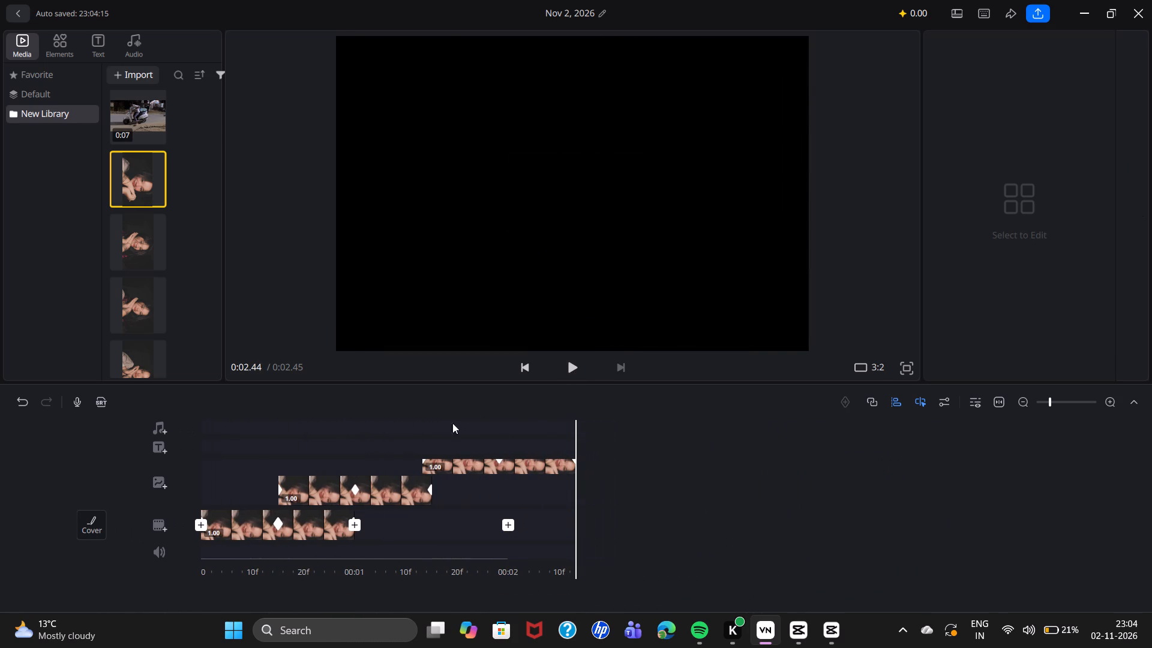
pyautogui.moveTo(454, 430); pyautogui.dragTo(848, 431)
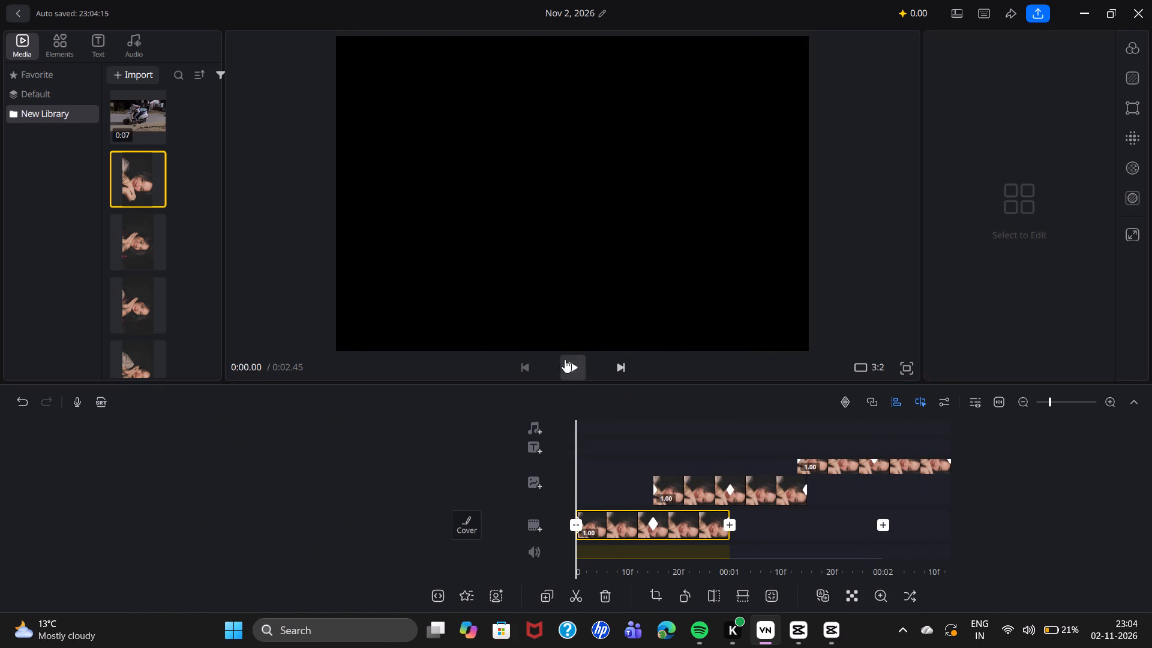
pyautogui.click(554, 356)
pyautogui.click(568, 362)
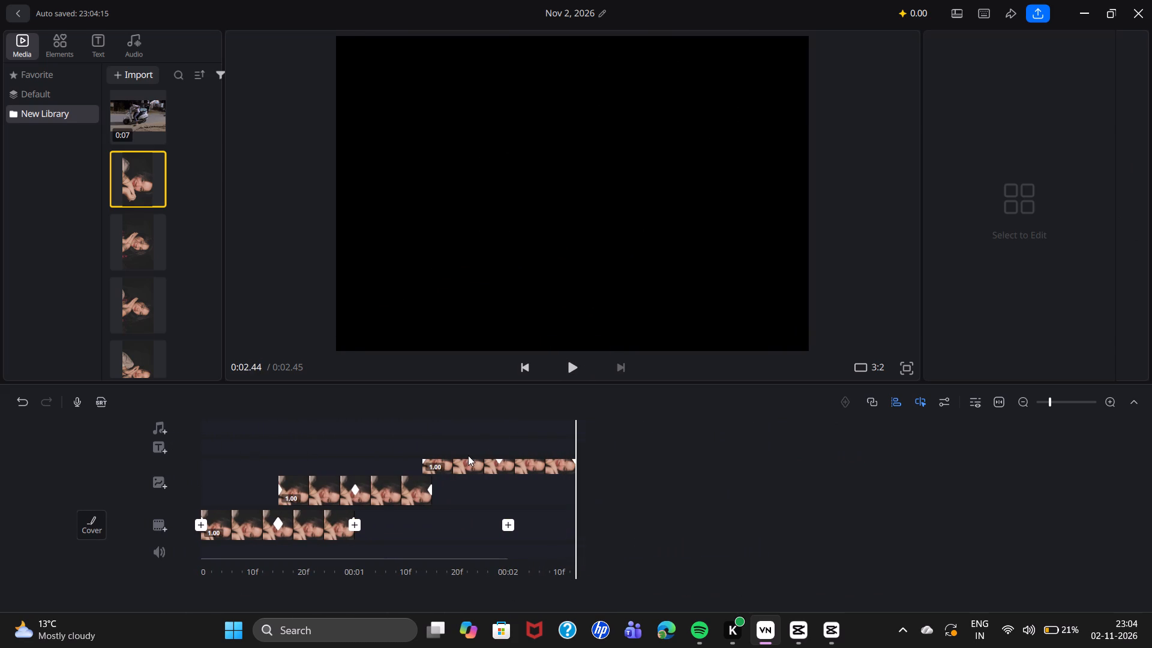
# Delete both overlay portrait clips from the timeline.
pyautogui.click(405, 494)
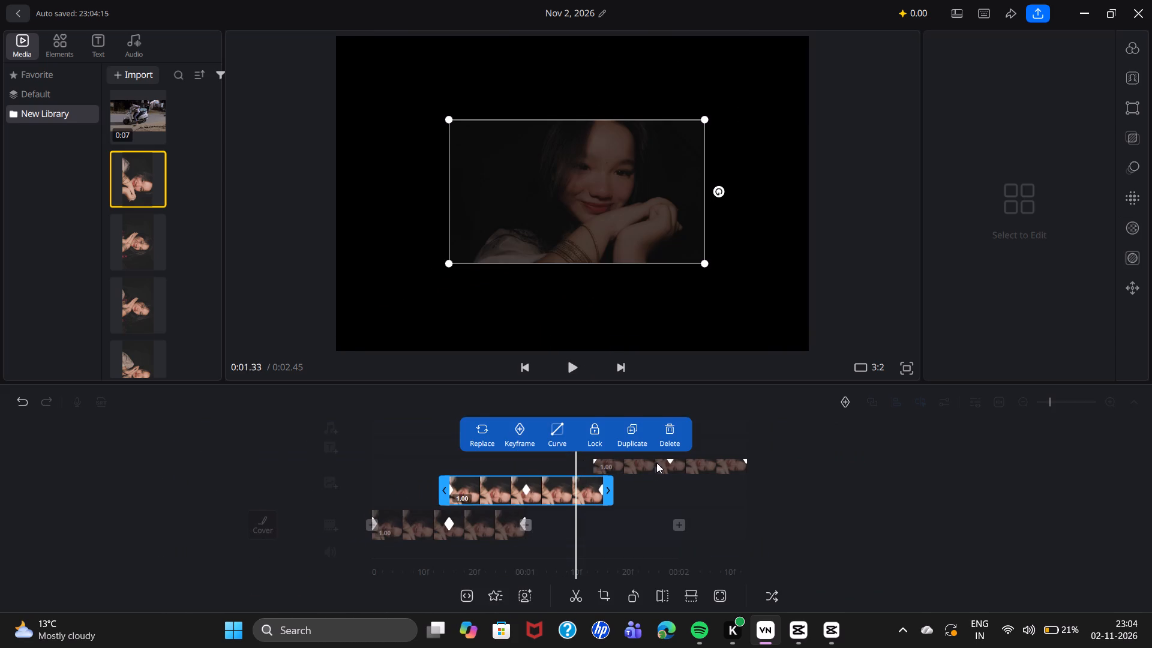
pyautogui.click(662, 443)
pyautogui.click(666, 454)
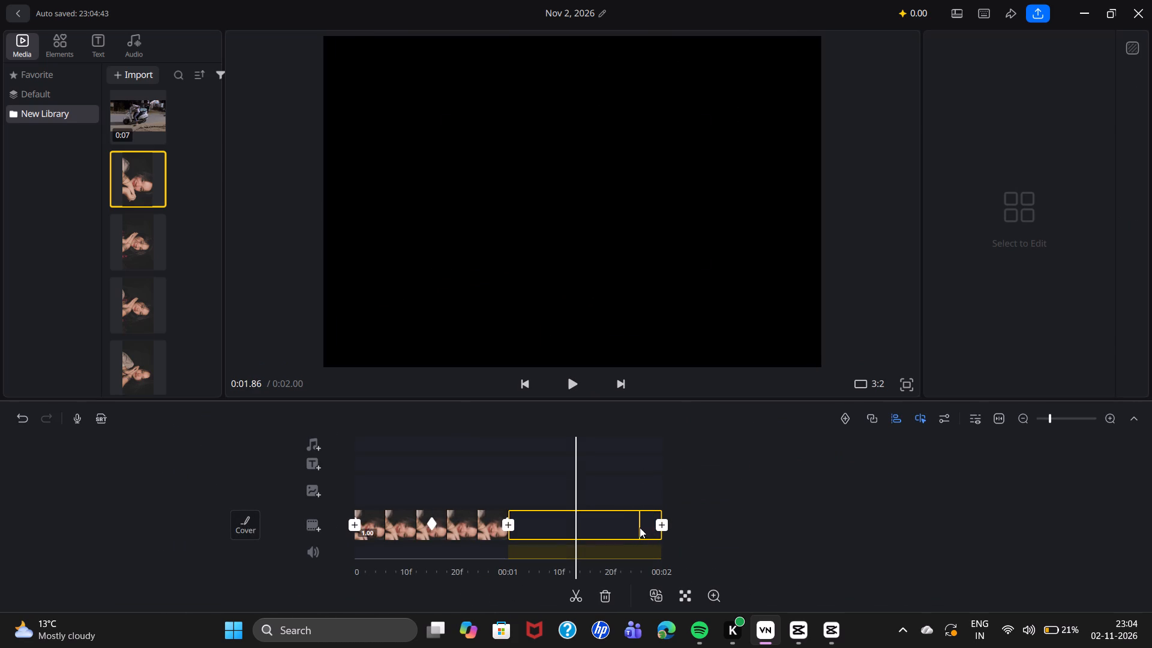
# Delete the blank filler clip that follows the portrait clip on the main track.
pyautogui.click(603, 527)
pyautogui.click(663, 490)
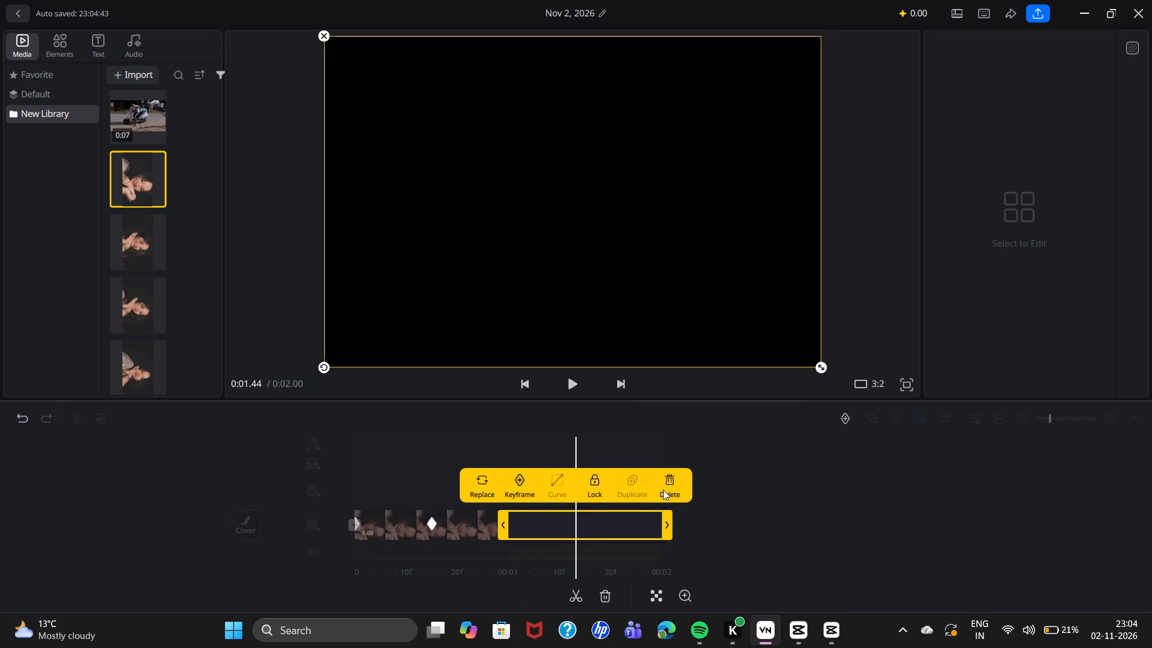
# Play the remaining portrait clip from the start to review its animation.
pyautogui.moveTo(564, 446); pyautogui.dragTo(580, 444)
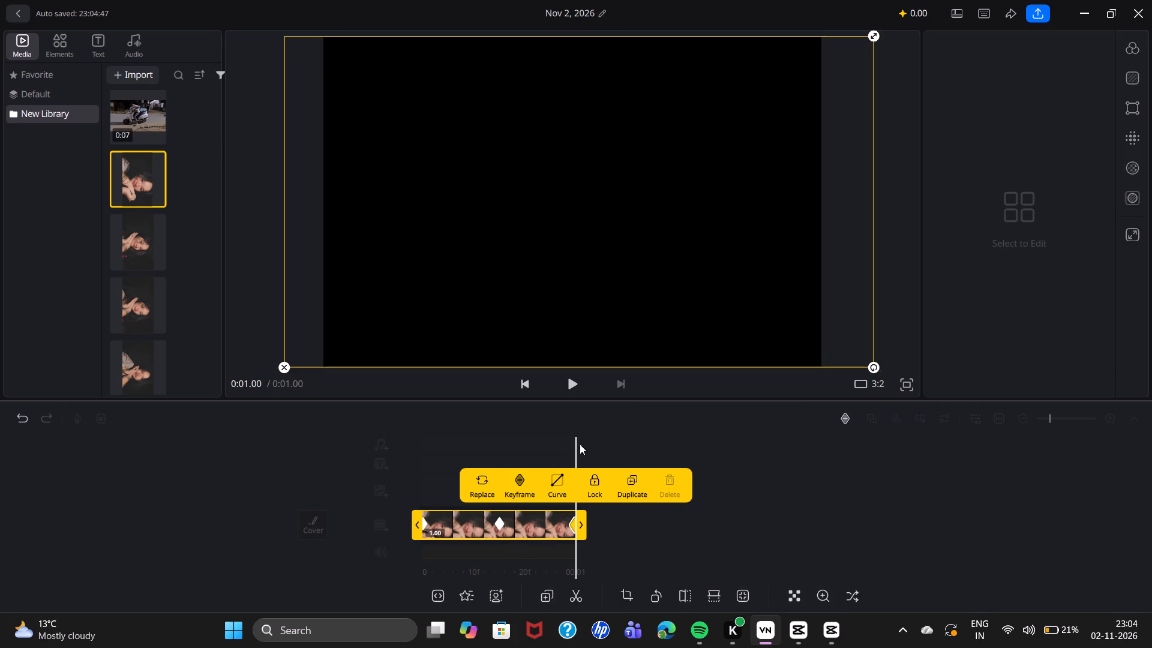
pyautogui.moveTo(580, 444); pyautogui.dragTo(848, 459)
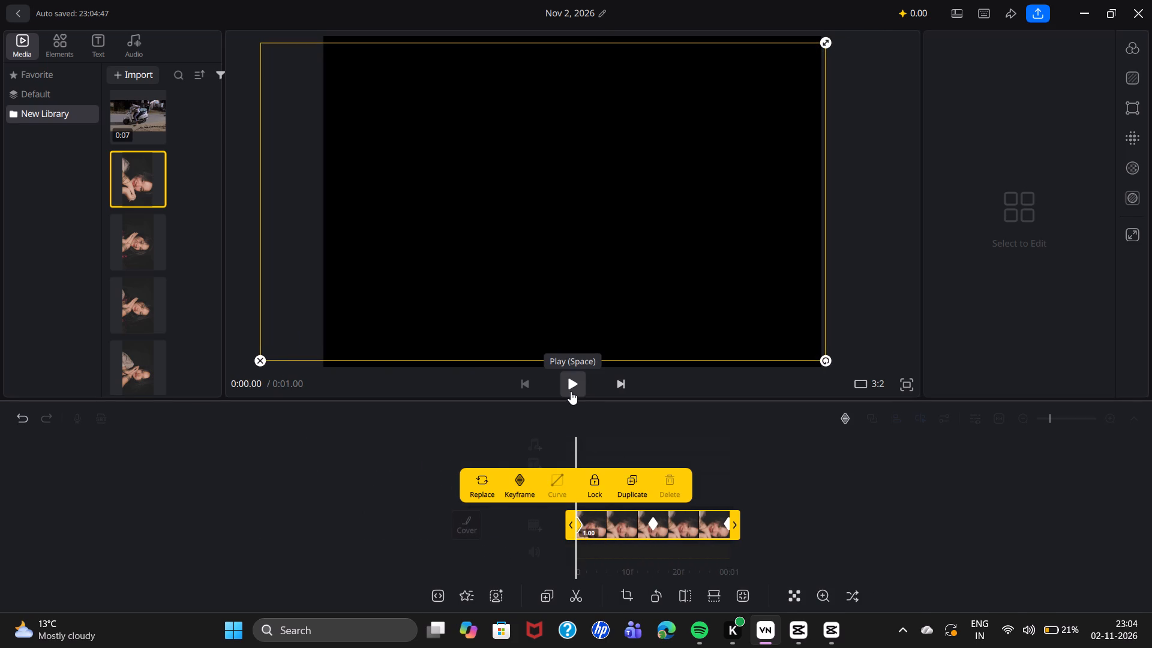
pyautogui.doubleClick(571, 391)
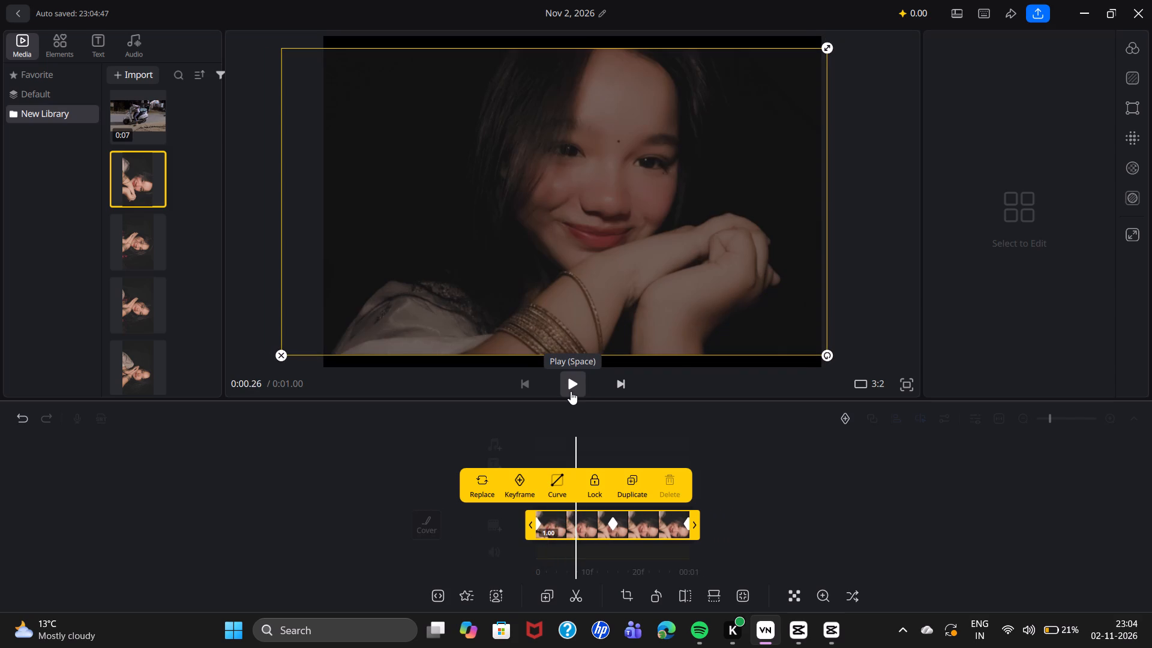
pyautogui.doubleClick(571, 391)
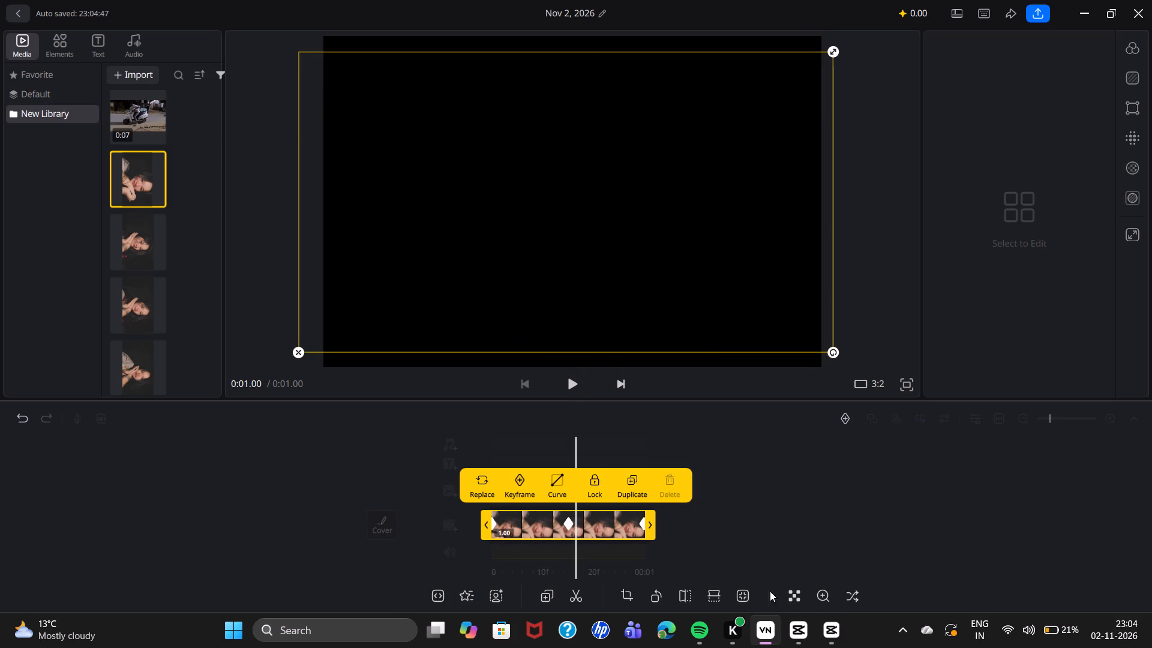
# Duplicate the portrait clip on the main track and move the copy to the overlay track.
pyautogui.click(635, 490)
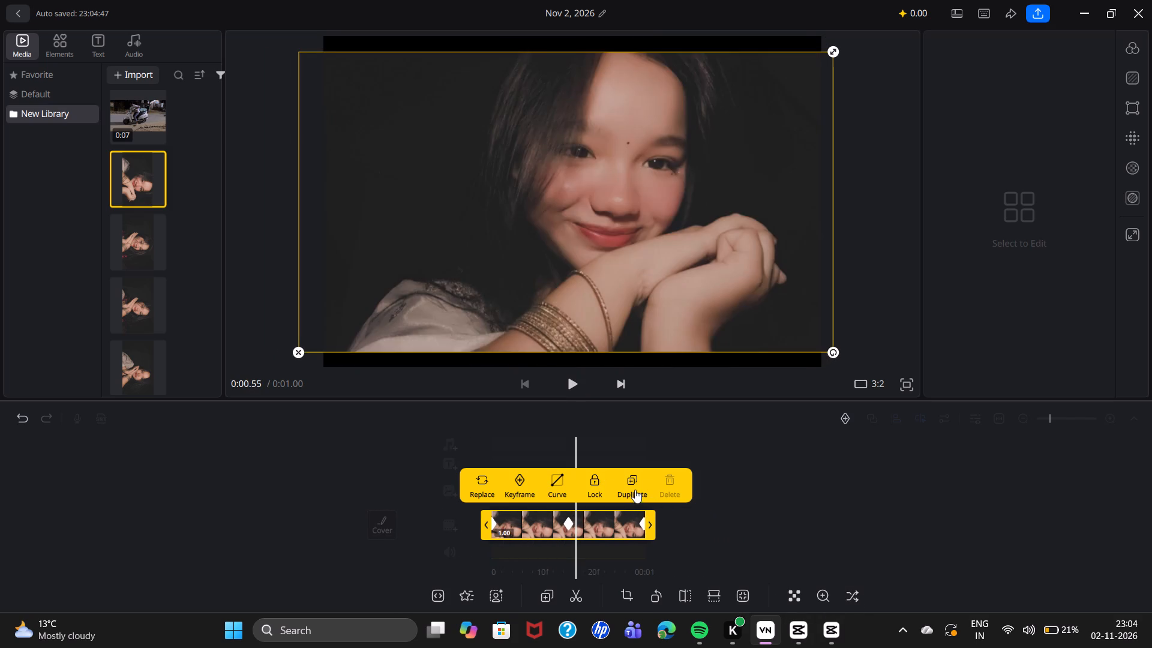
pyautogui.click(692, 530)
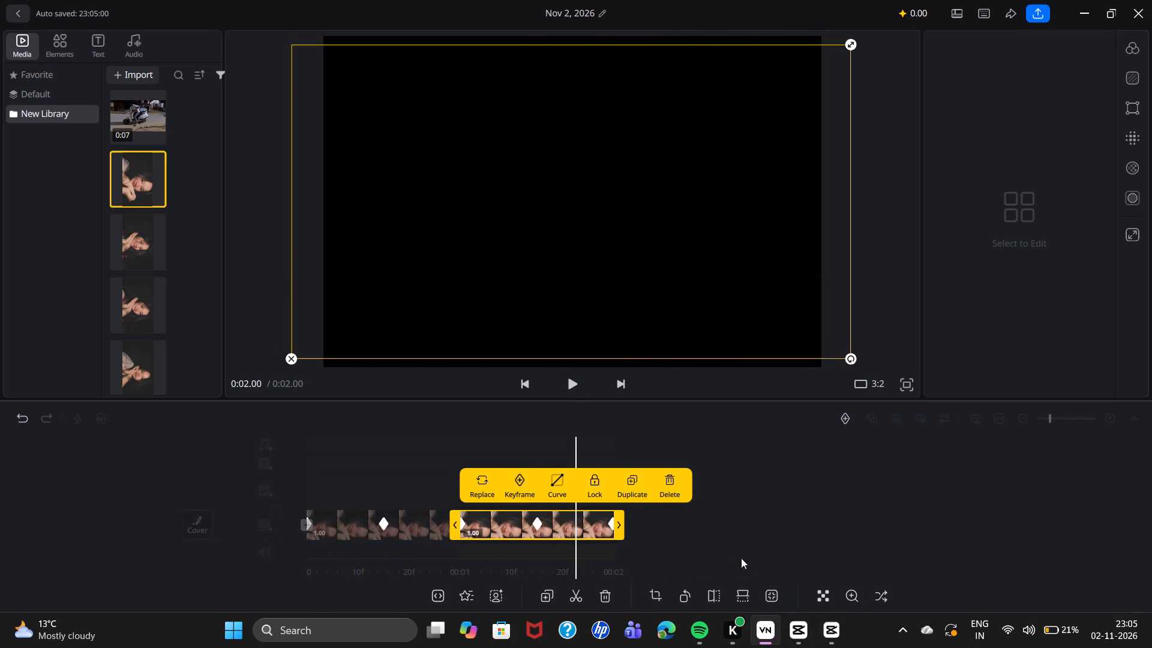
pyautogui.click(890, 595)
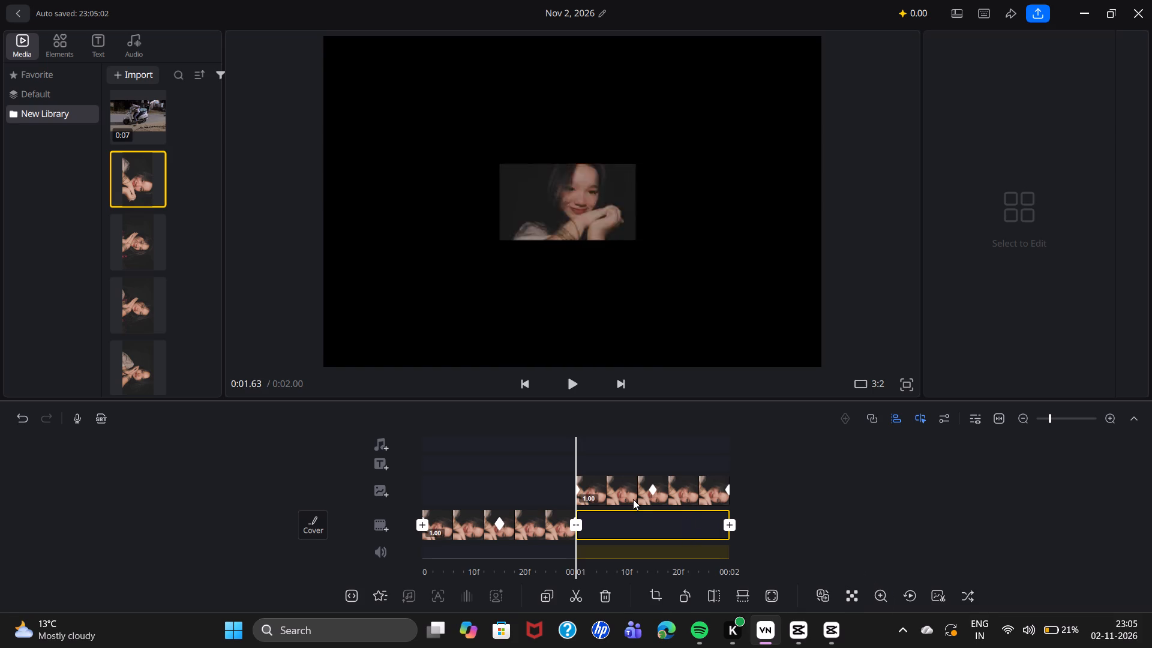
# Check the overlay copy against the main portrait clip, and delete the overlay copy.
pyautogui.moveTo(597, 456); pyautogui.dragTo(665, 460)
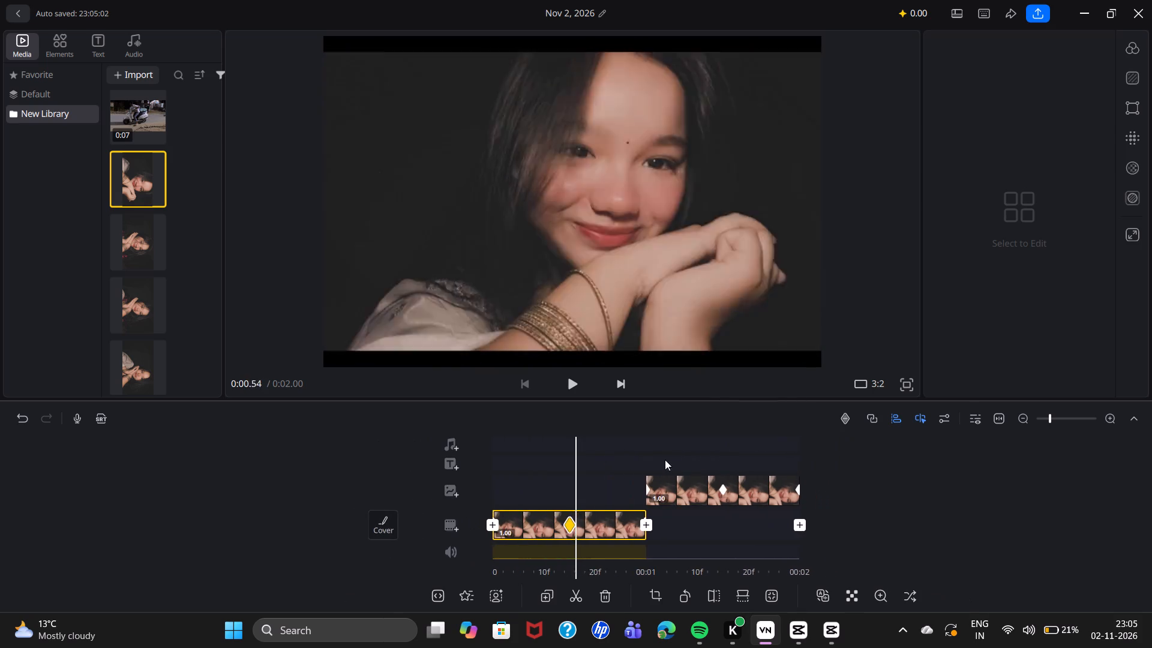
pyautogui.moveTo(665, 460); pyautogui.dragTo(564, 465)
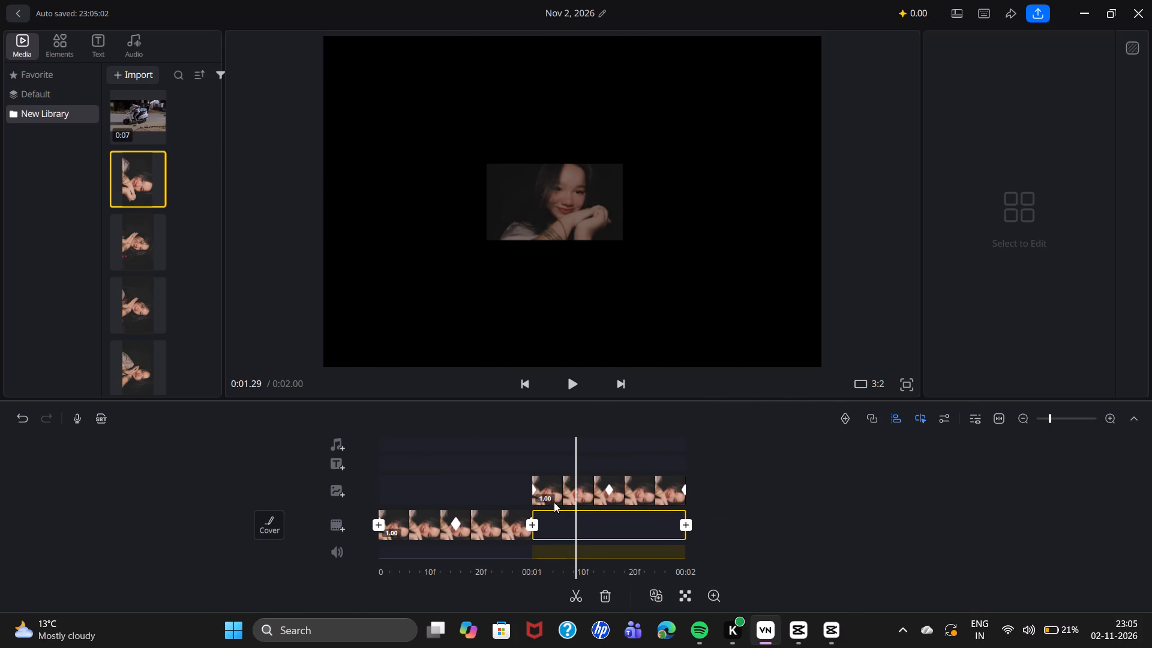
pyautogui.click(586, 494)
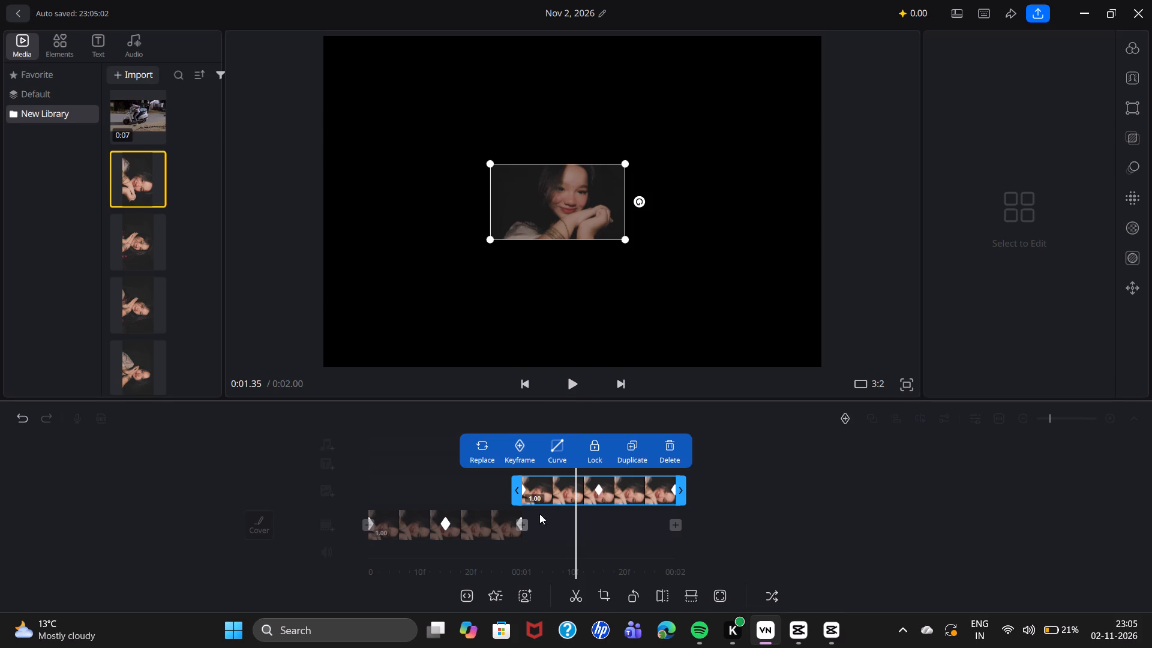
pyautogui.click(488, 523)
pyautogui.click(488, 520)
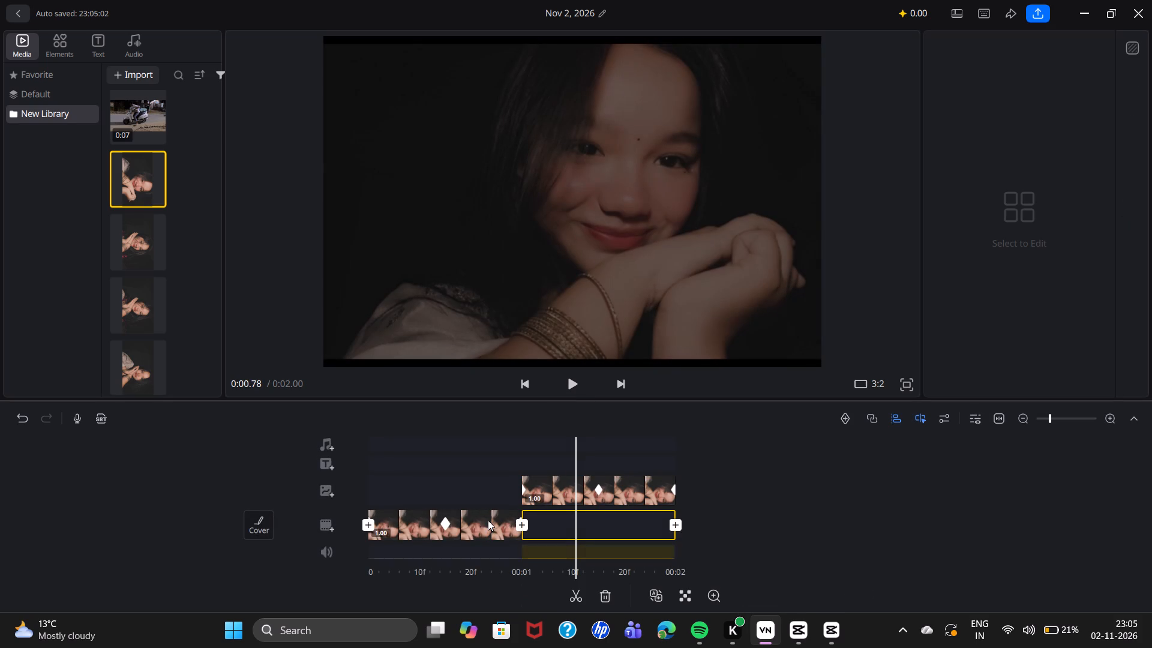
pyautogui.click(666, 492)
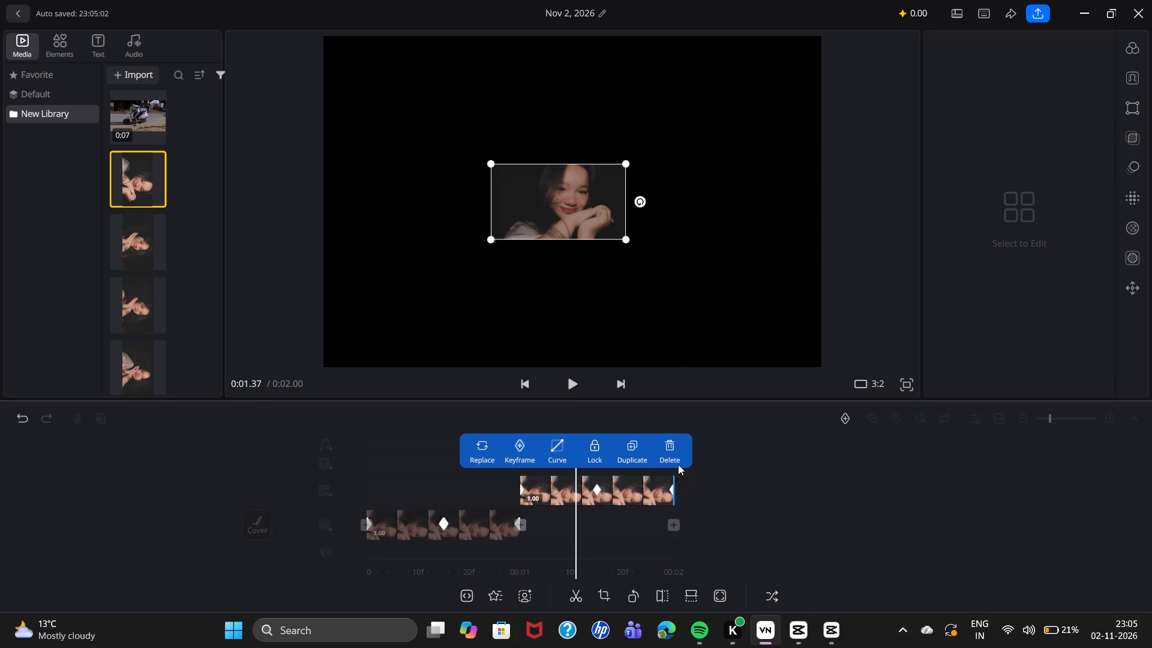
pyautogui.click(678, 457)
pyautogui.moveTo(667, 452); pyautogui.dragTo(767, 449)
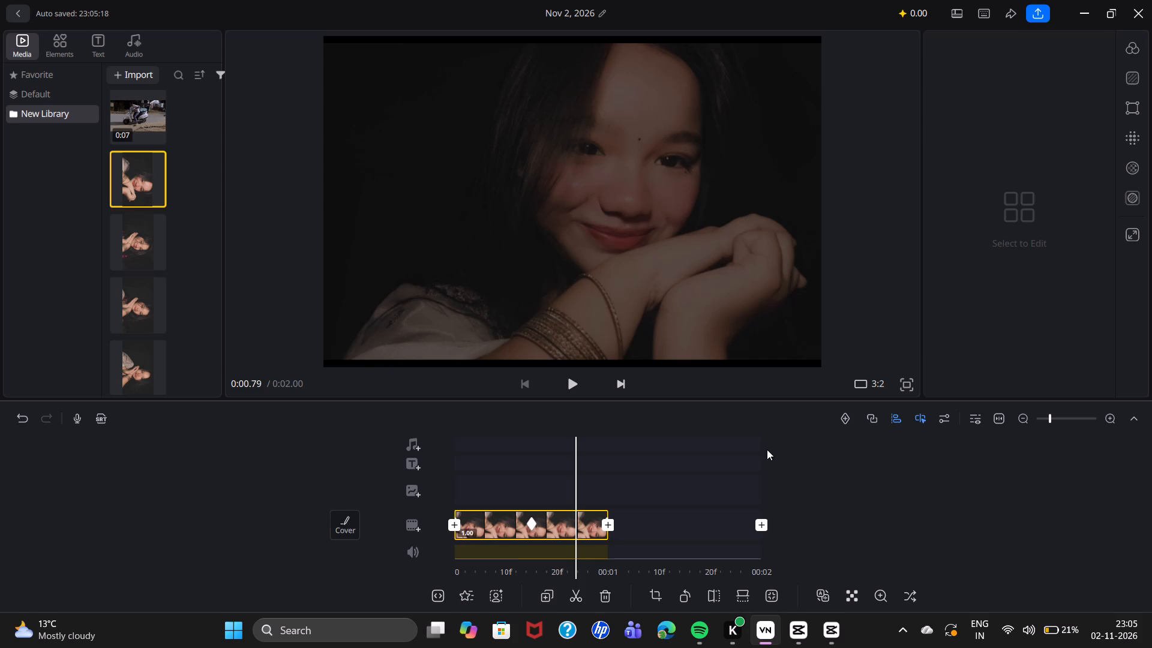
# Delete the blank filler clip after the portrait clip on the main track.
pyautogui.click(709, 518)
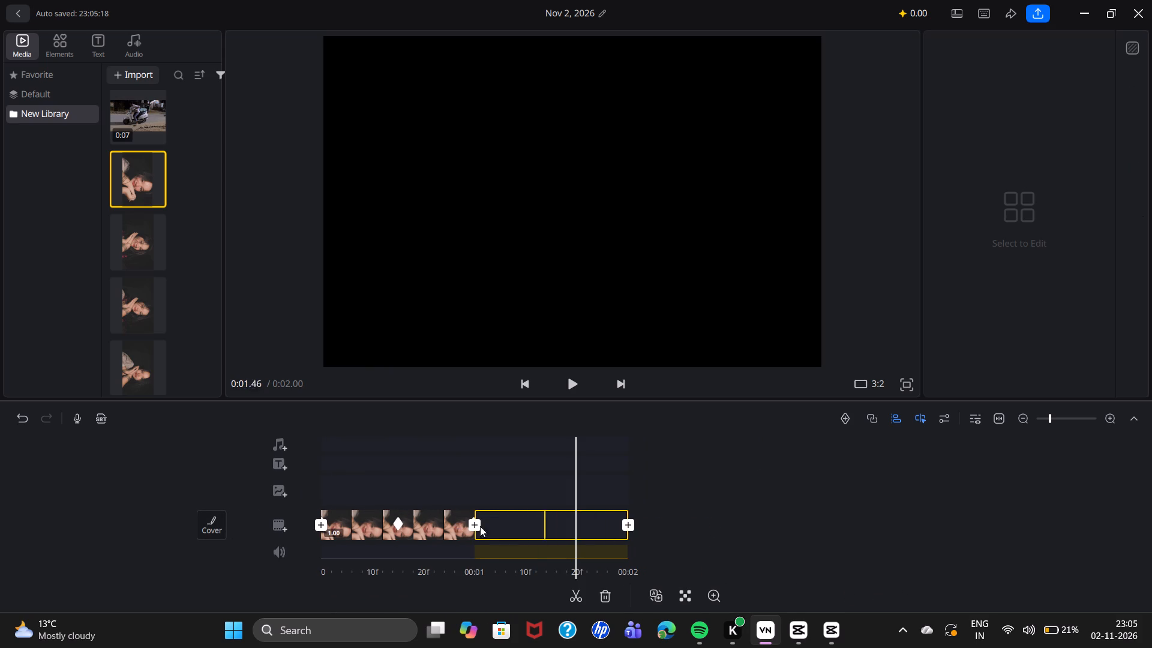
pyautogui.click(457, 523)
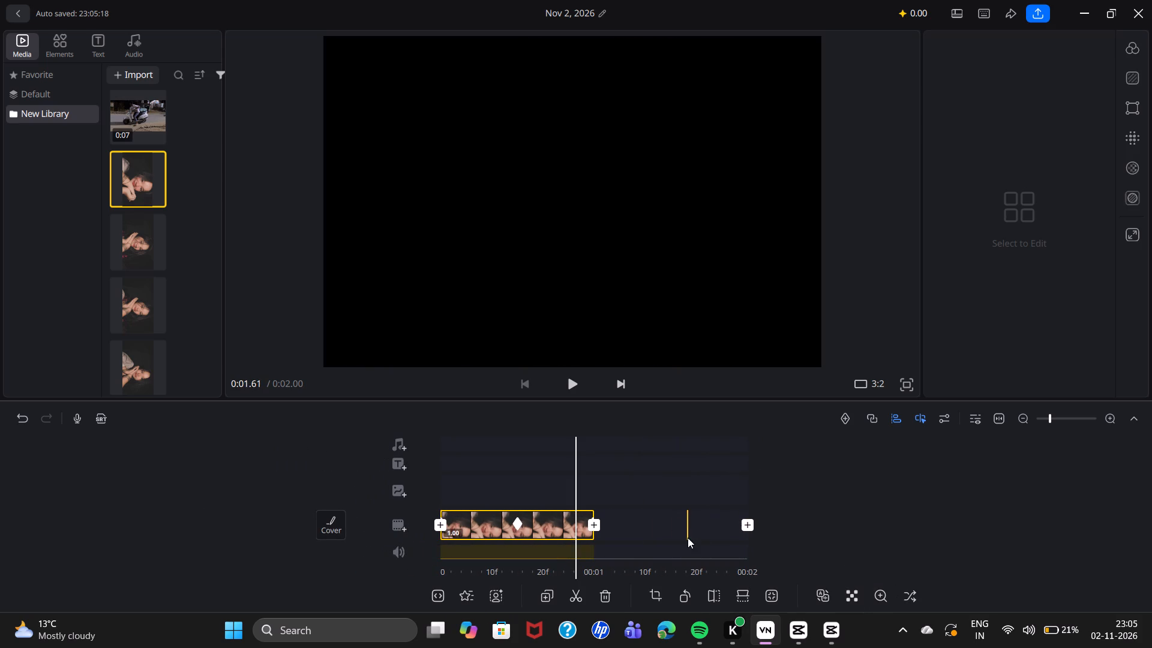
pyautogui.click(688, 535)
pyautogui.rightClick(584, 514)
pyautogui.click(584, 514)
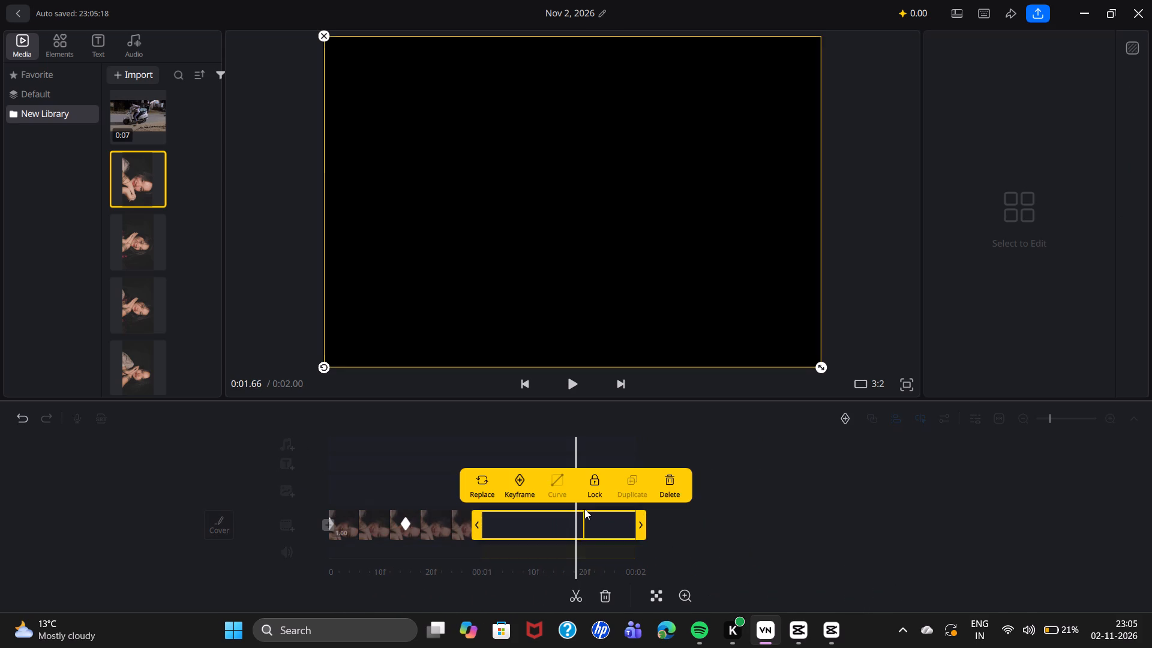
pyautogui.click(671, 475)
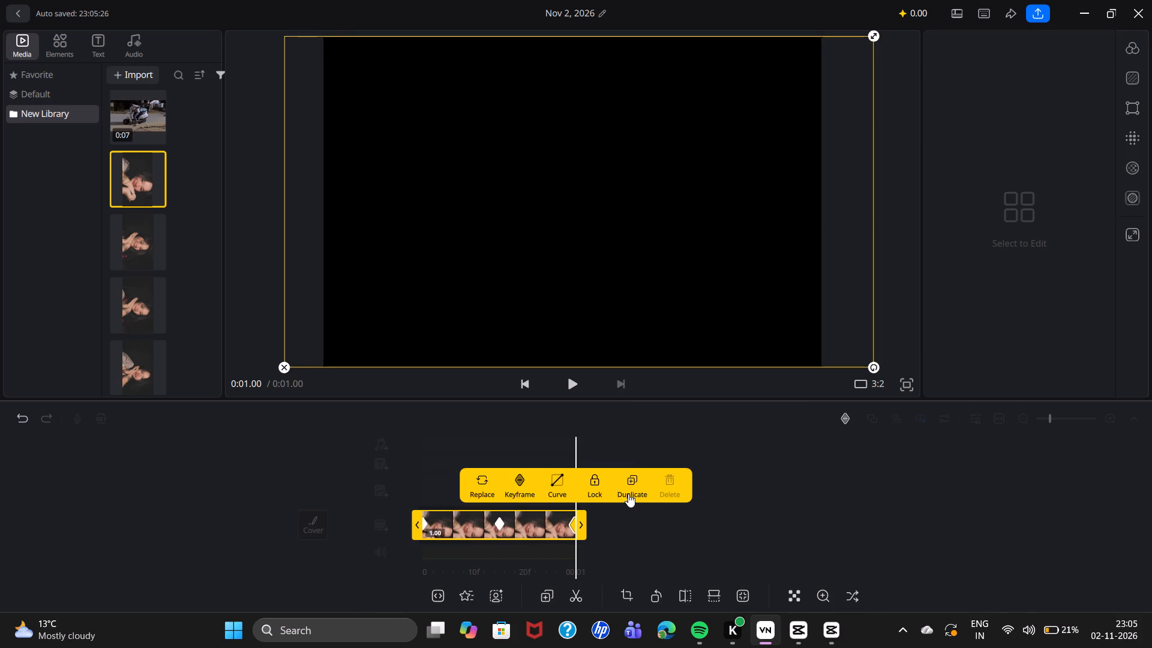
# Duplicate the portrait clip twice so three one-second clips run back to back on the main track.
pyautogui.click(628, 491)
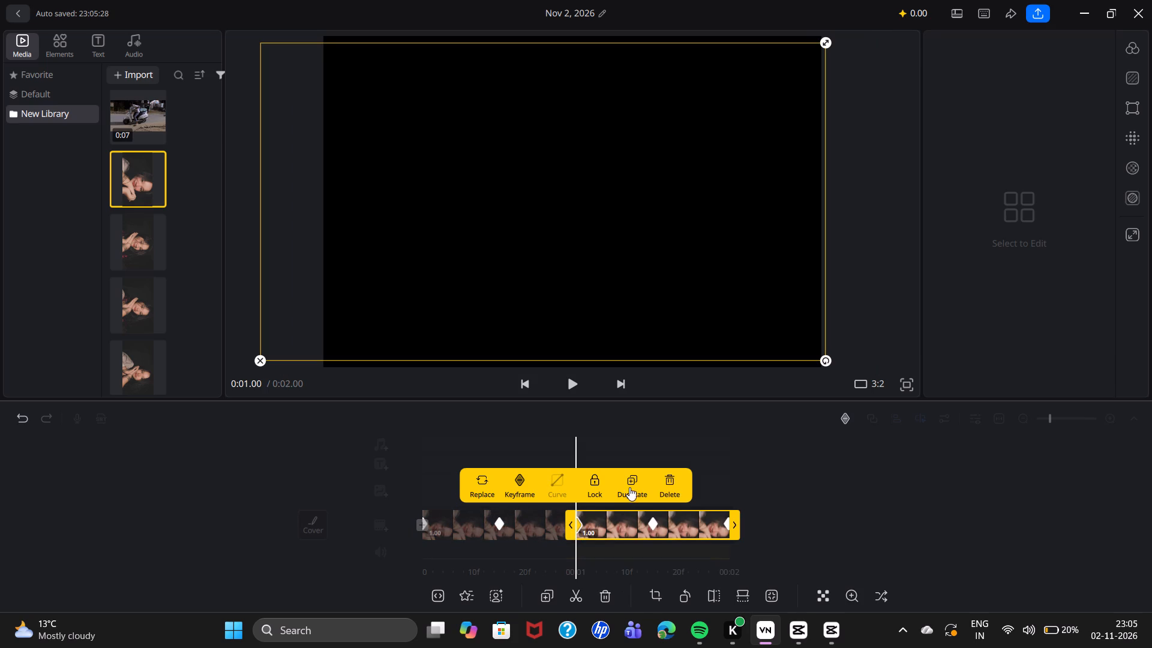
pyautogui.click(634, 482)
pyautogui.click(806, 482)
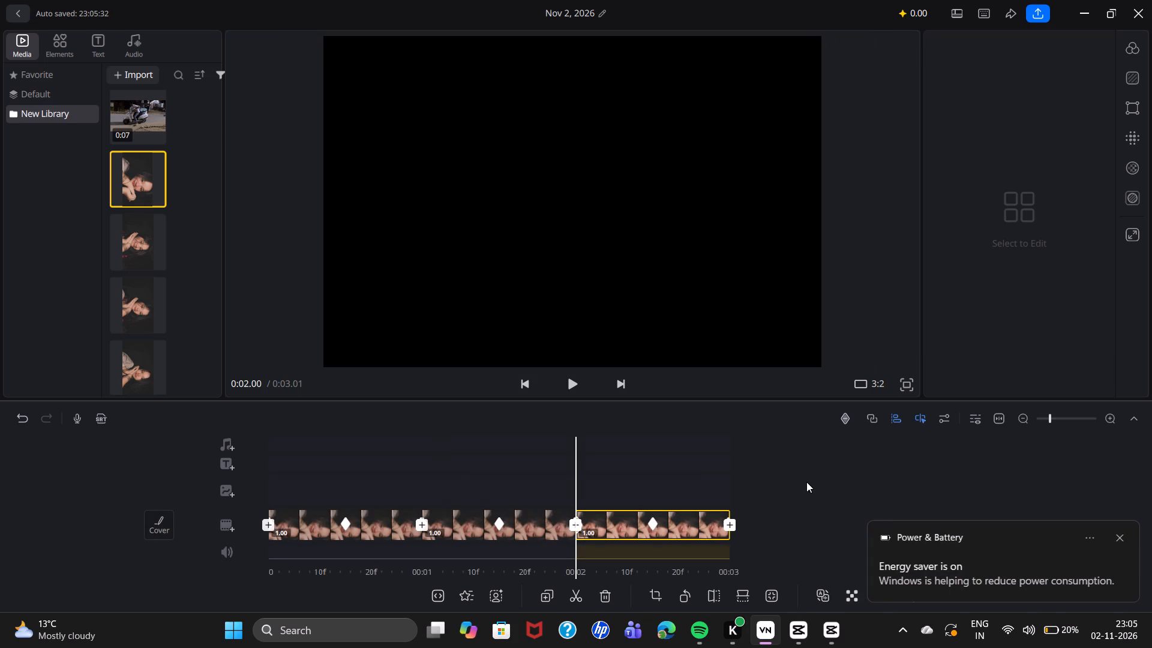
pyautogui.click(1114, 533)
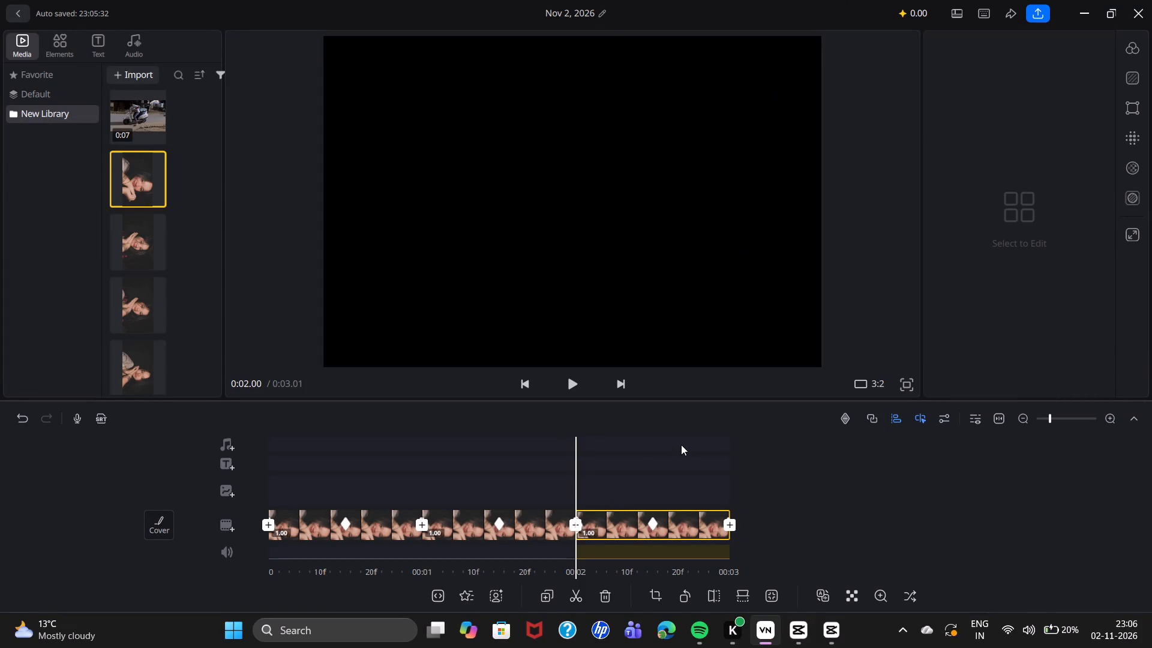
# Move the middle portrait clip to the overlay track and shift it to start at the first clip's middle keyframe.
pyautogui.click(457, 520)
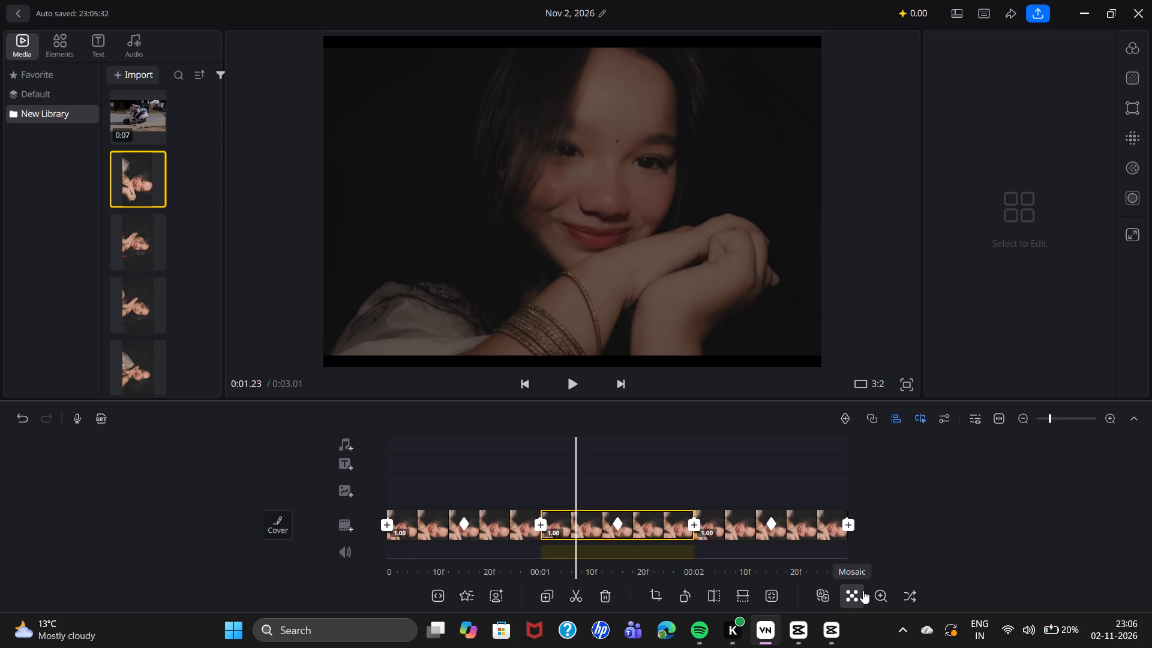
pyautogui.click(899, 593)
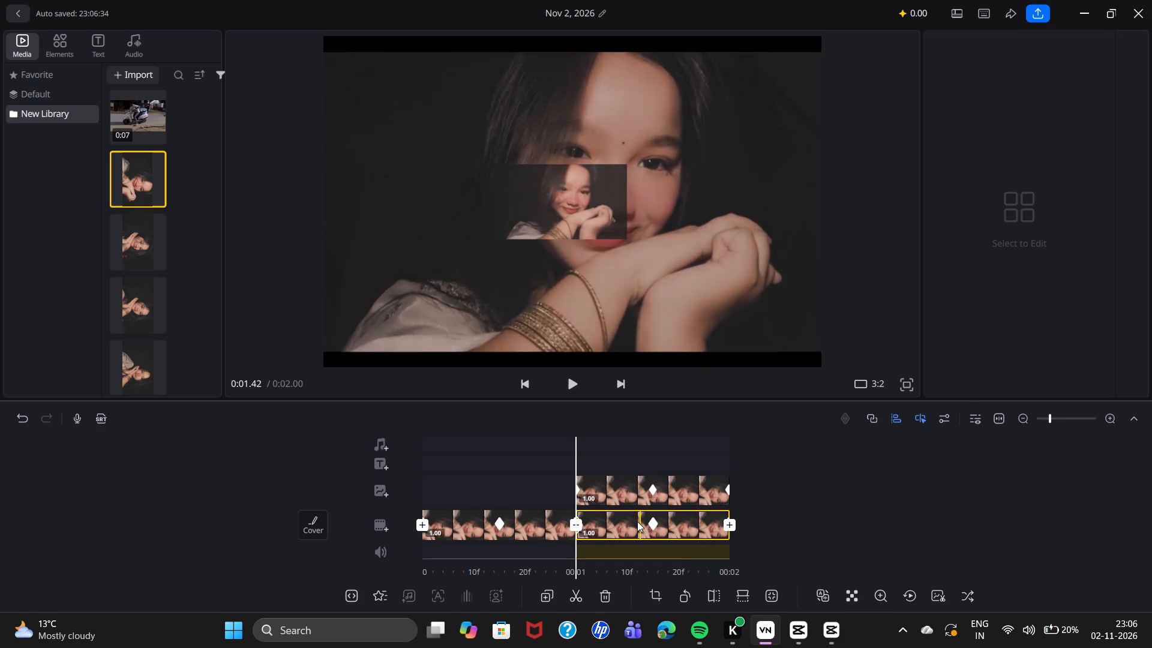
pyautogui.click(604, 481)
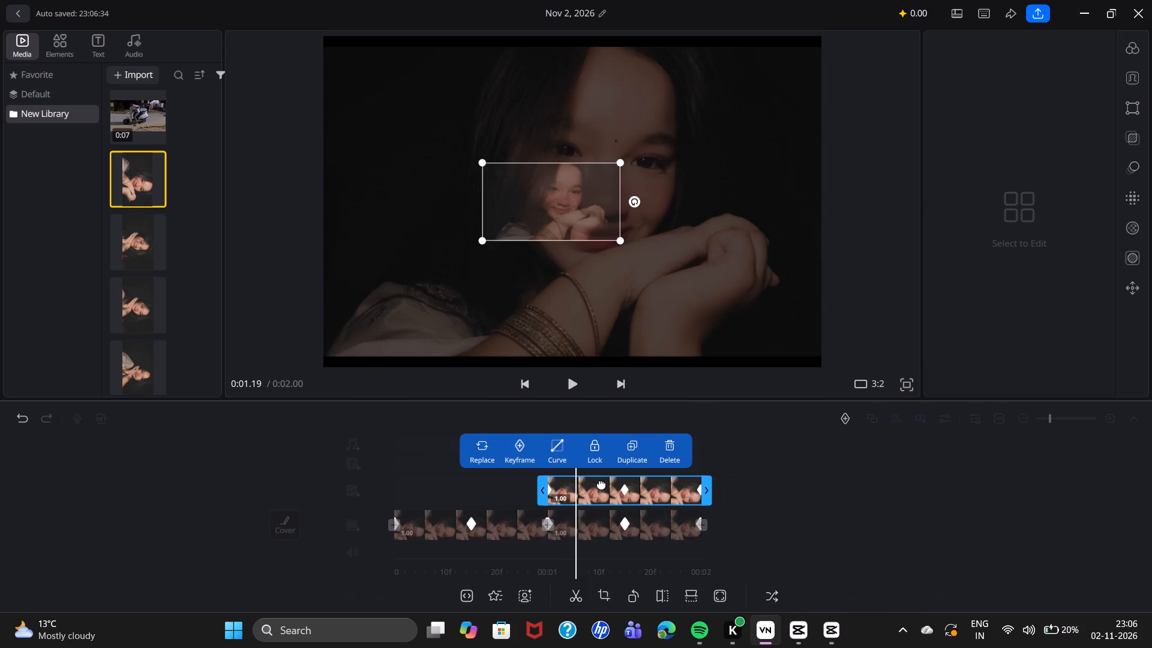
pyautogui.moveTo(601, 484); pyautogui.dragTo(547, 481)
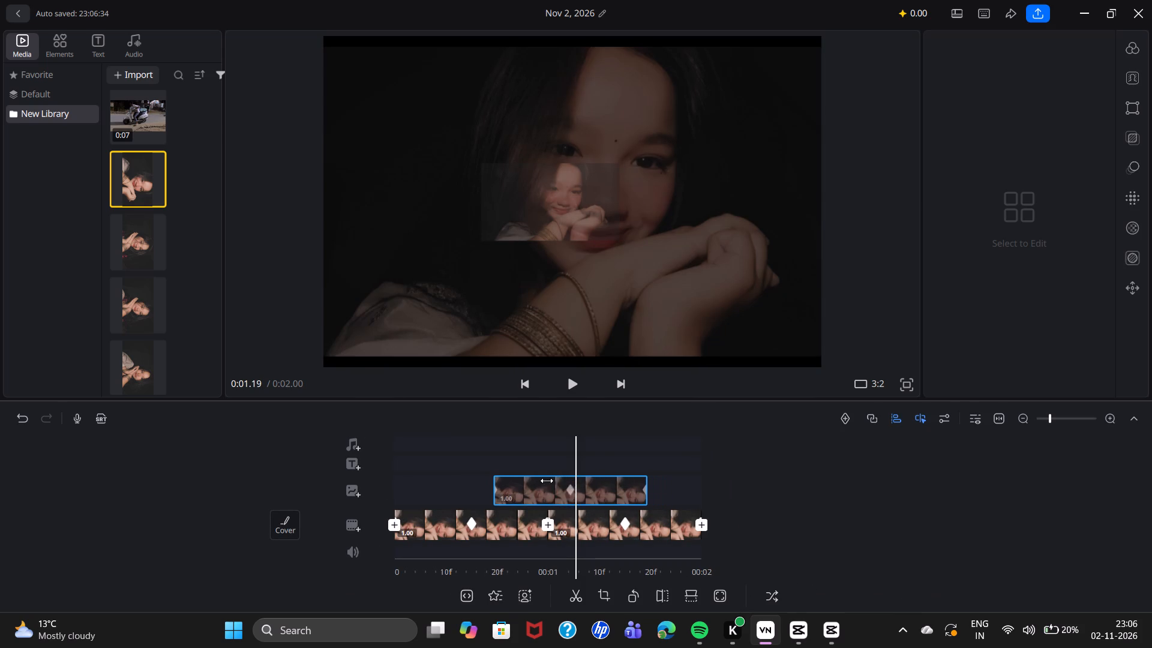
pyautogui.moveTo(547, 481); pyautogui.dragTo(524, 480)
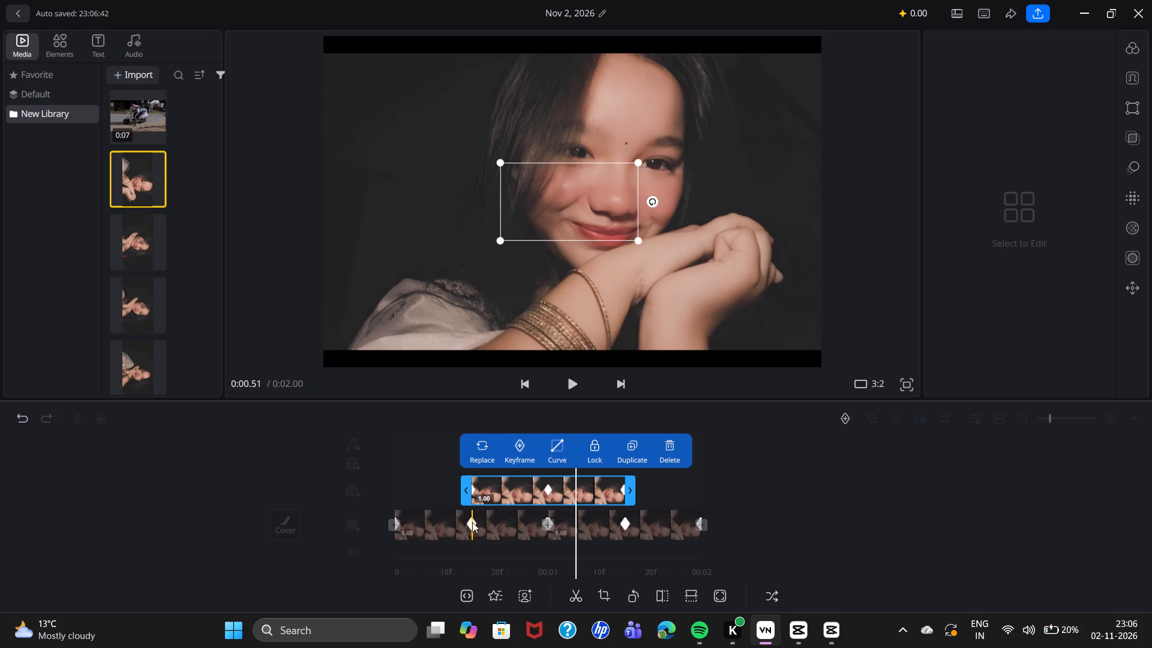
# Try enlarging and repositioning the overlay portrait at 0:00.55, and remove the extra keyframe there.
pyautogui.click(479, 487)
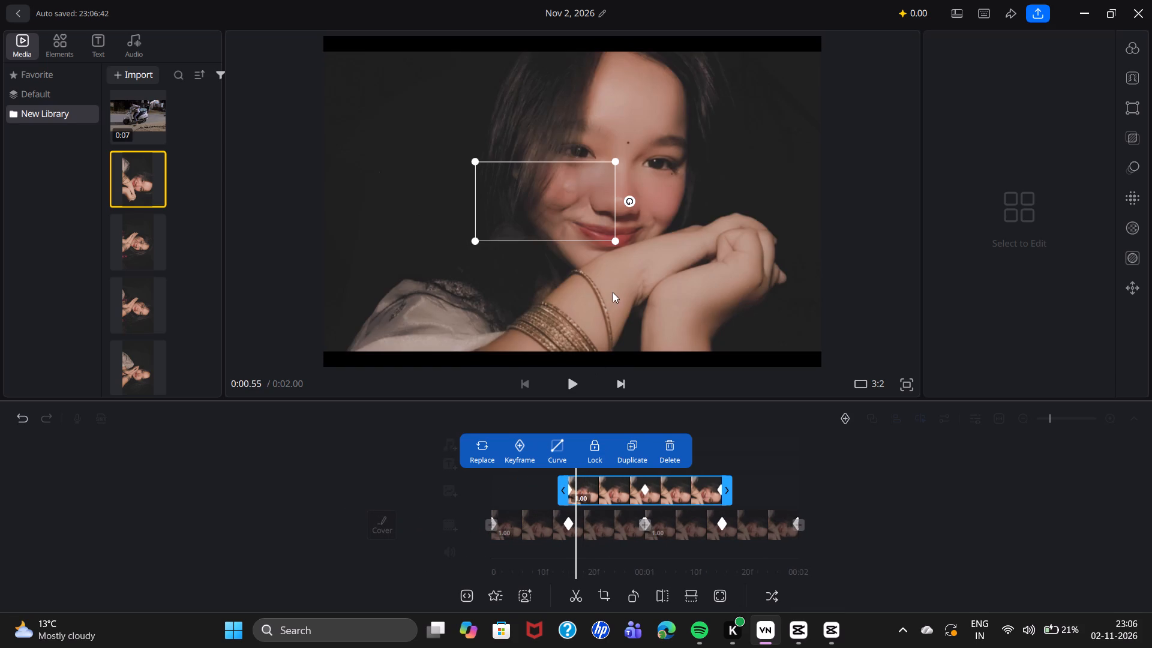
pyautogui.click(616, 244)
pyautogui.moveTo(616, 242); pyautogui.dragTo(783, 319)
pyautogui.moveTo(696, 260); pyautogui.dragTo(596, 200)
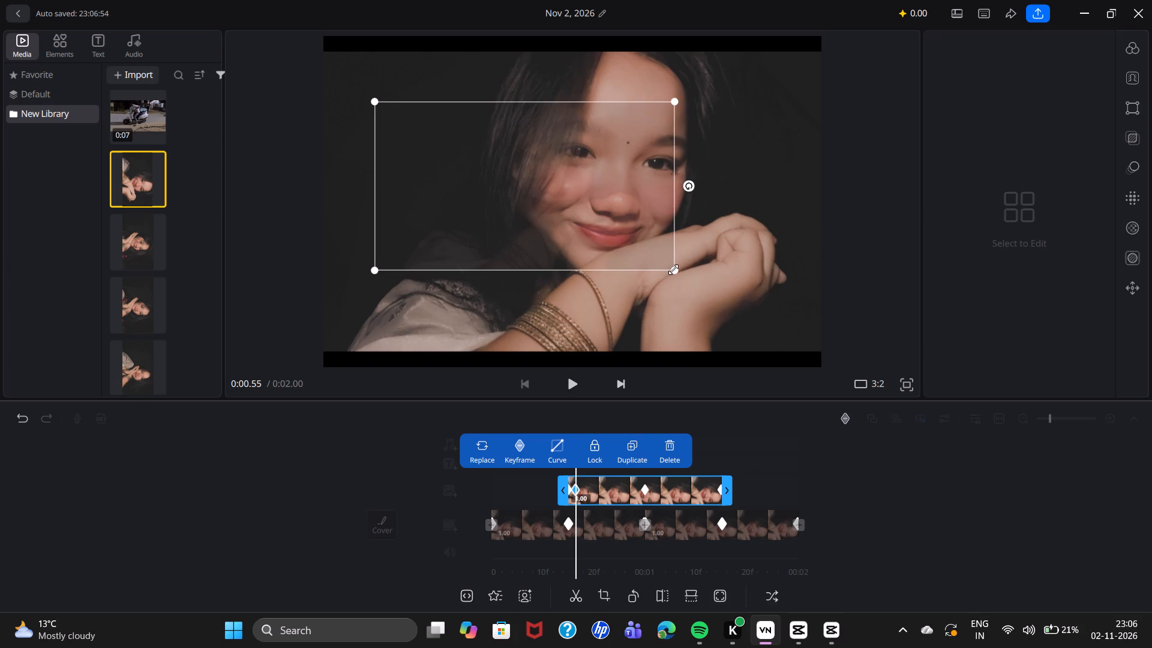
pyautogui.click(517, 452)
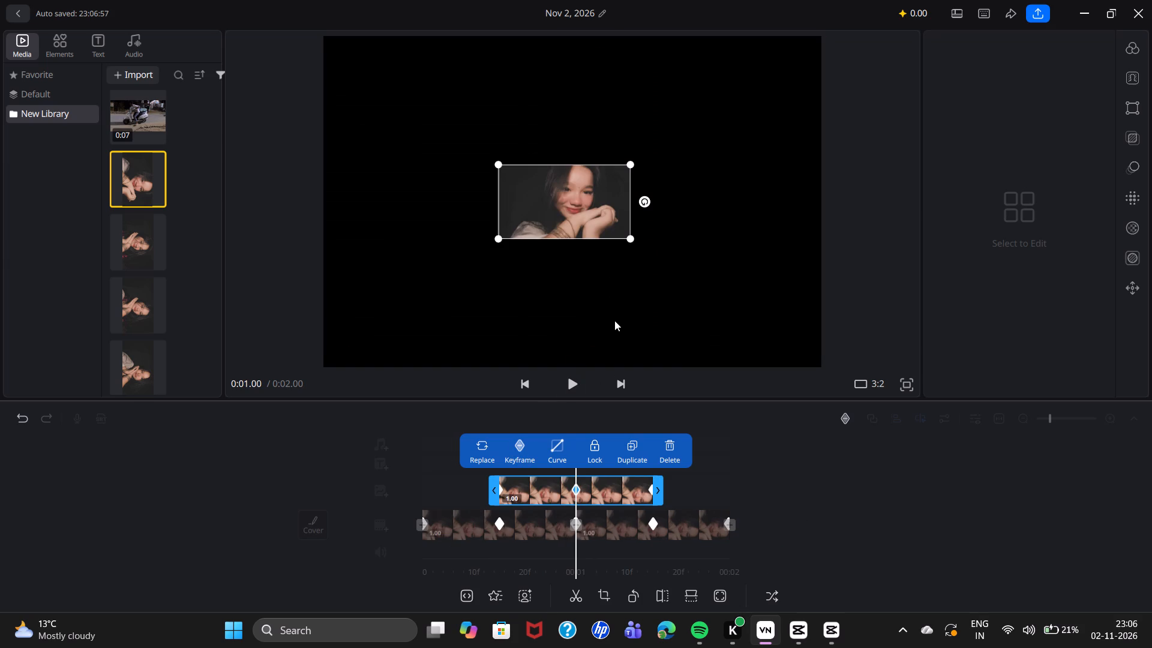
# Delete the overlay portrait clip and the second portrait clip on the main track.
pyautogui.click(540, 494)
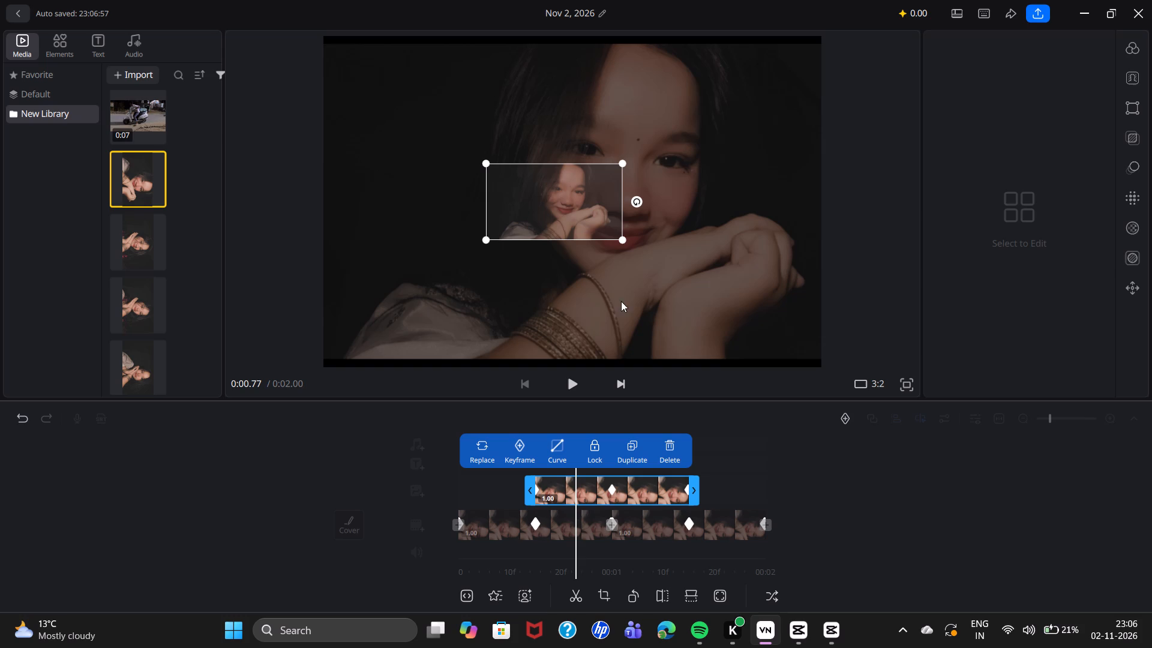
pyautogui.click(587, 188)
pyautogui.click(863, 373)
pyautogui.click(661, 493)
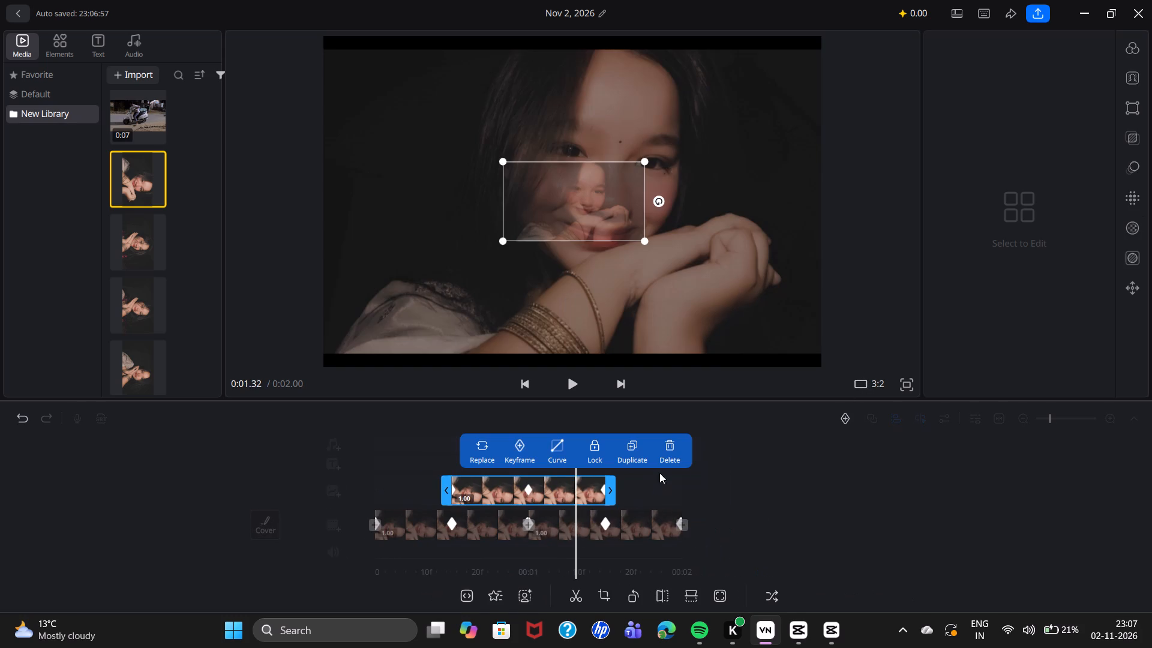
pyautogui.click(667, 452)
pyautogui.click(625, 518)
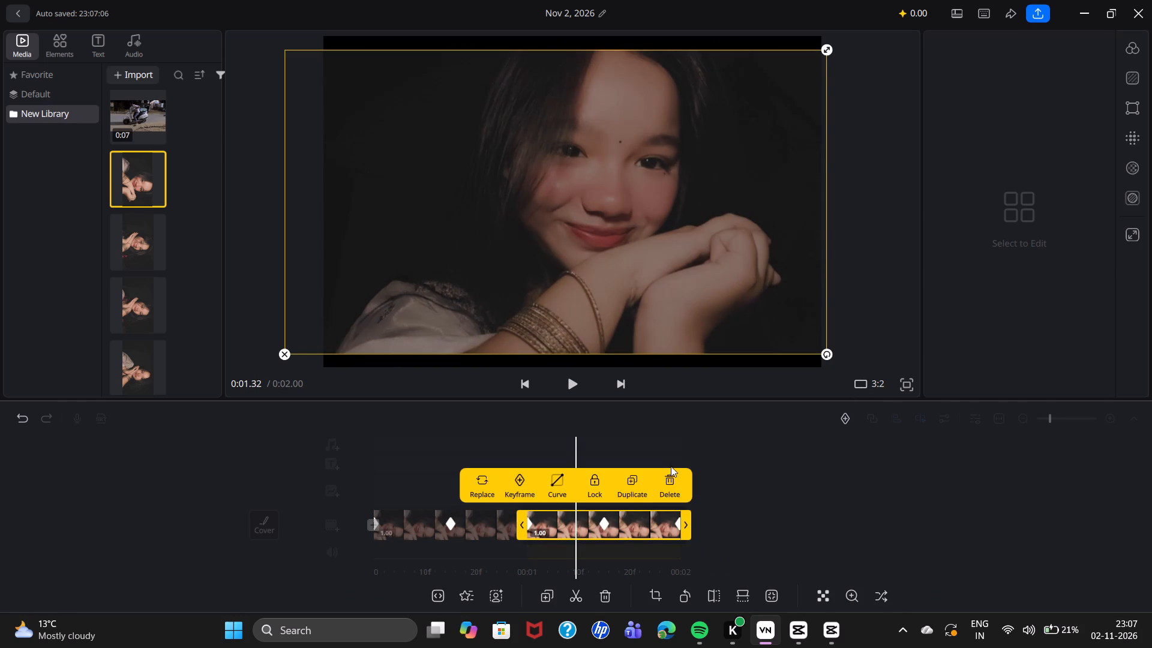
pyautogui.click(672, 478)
# Set the project's aspect ratio to Original.
pyautogui.click(869, 377)
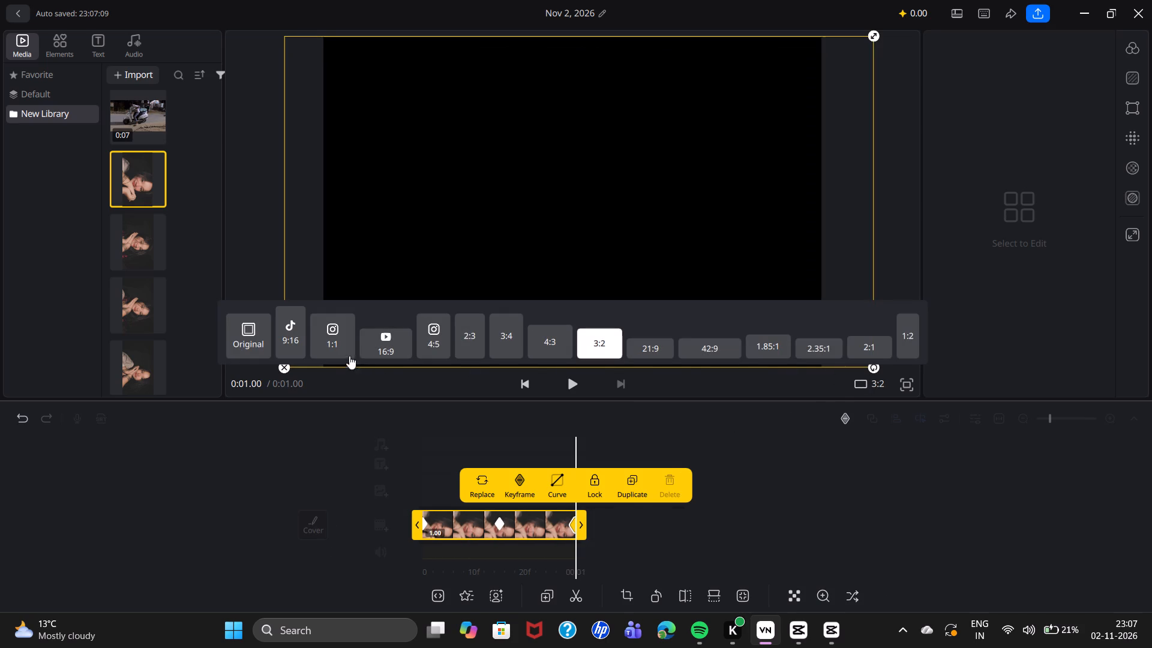
pyautogui.click(257, 333)
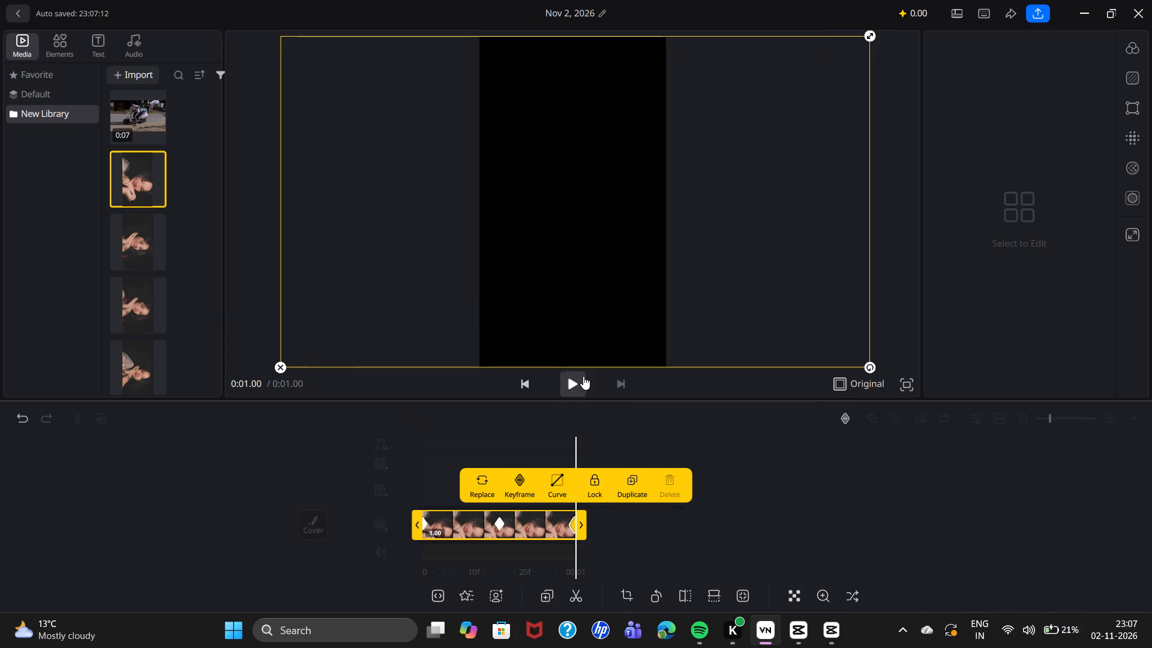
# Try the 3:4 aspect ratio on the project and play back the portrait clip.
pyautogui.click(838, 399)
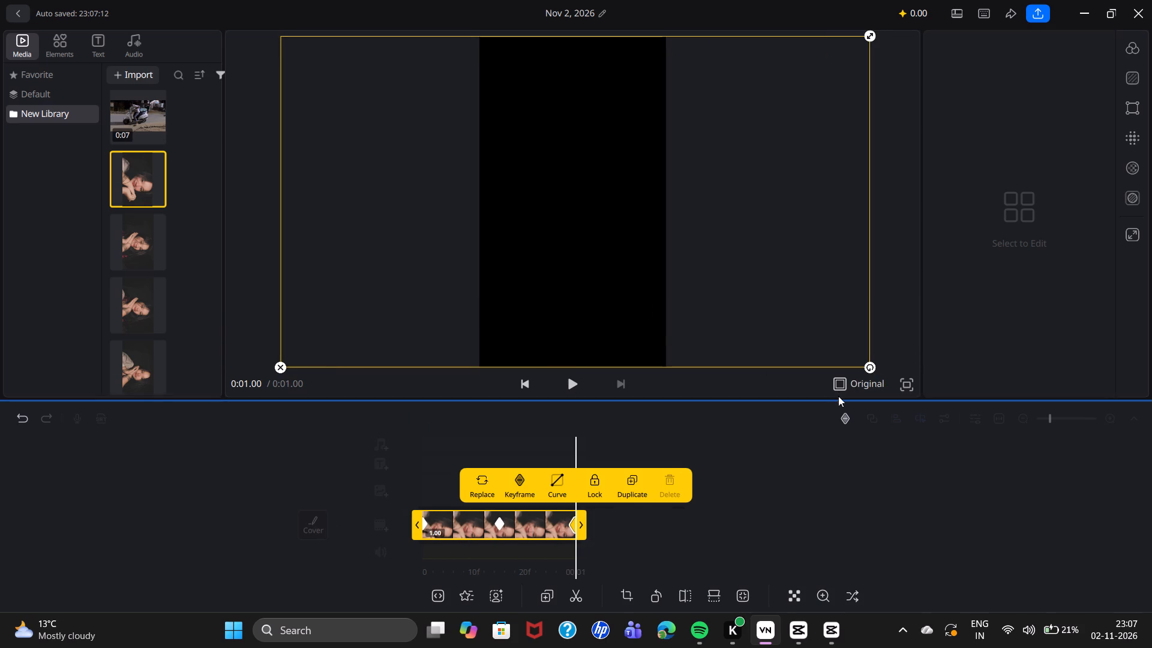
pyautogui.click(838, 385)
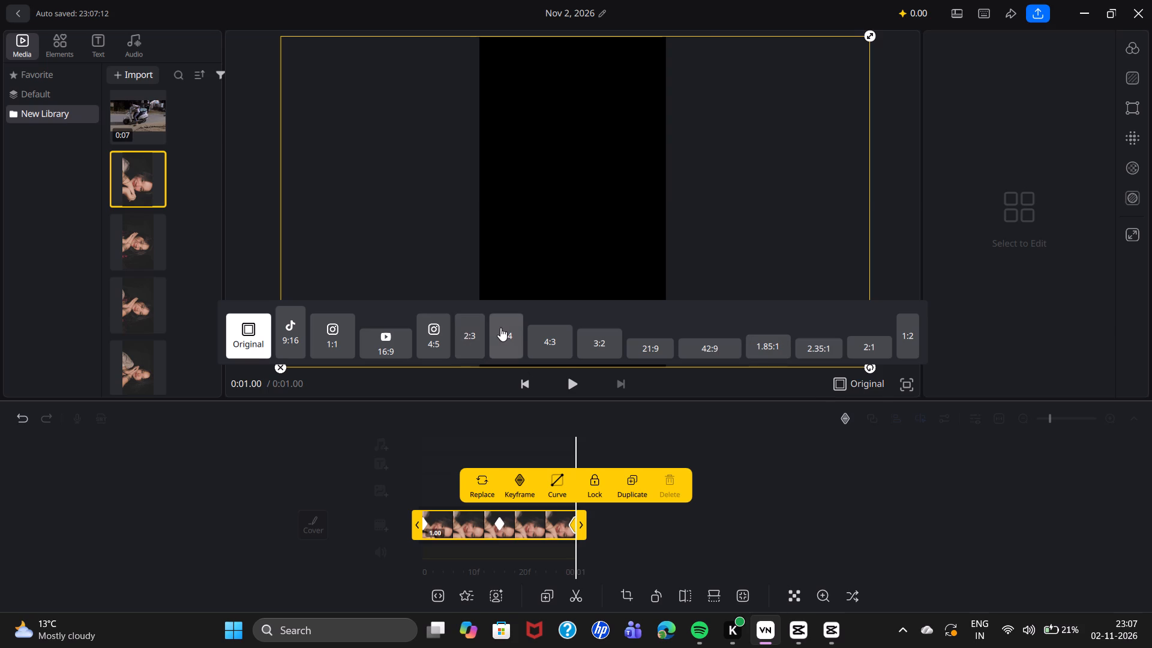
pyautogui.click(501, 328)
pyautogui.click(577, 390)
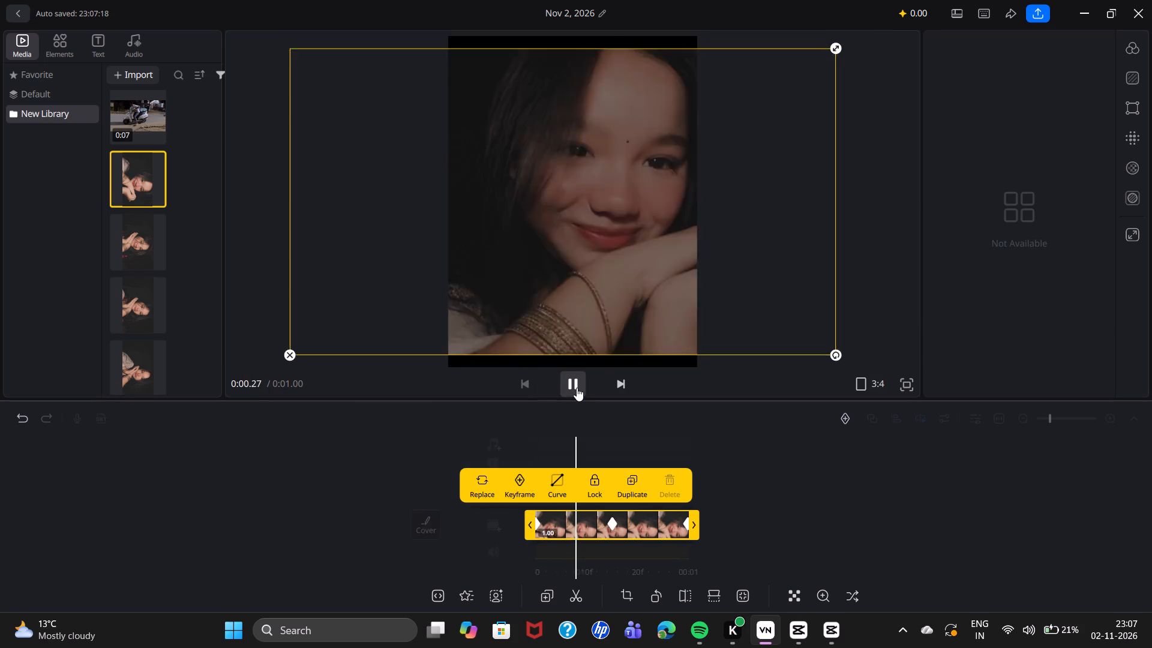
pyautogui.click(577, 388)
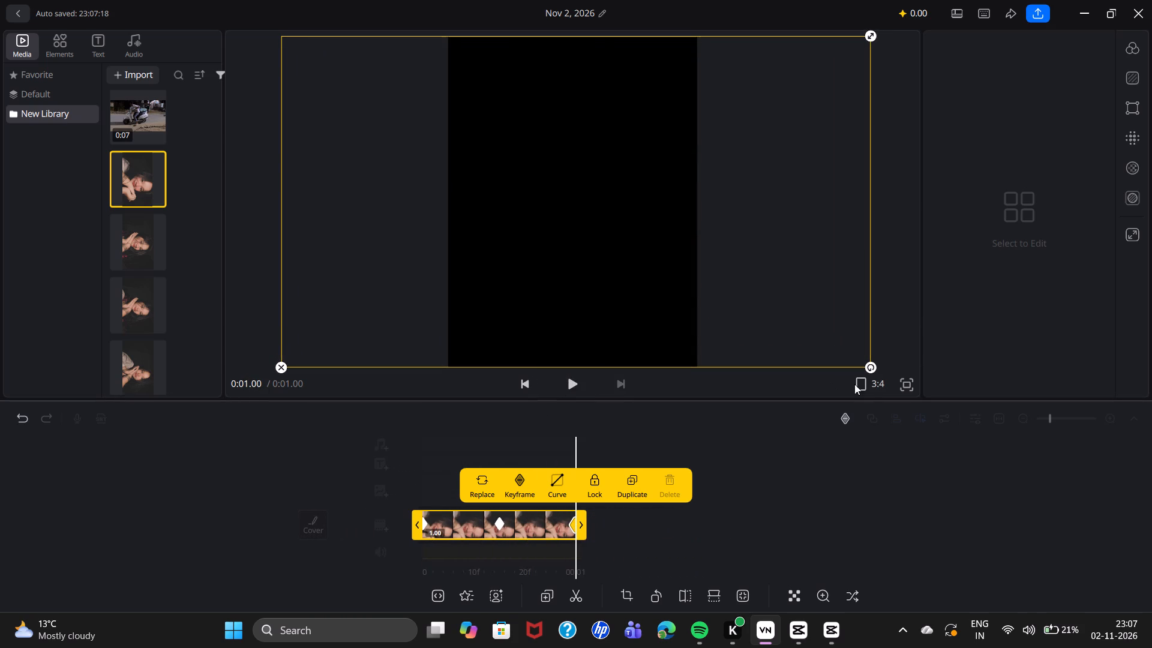
# Set the project's aspect ratio to 4:3 and play back the portrait clip.
pyautogui.click(870, 387)
pyautogui.click(548, 353)
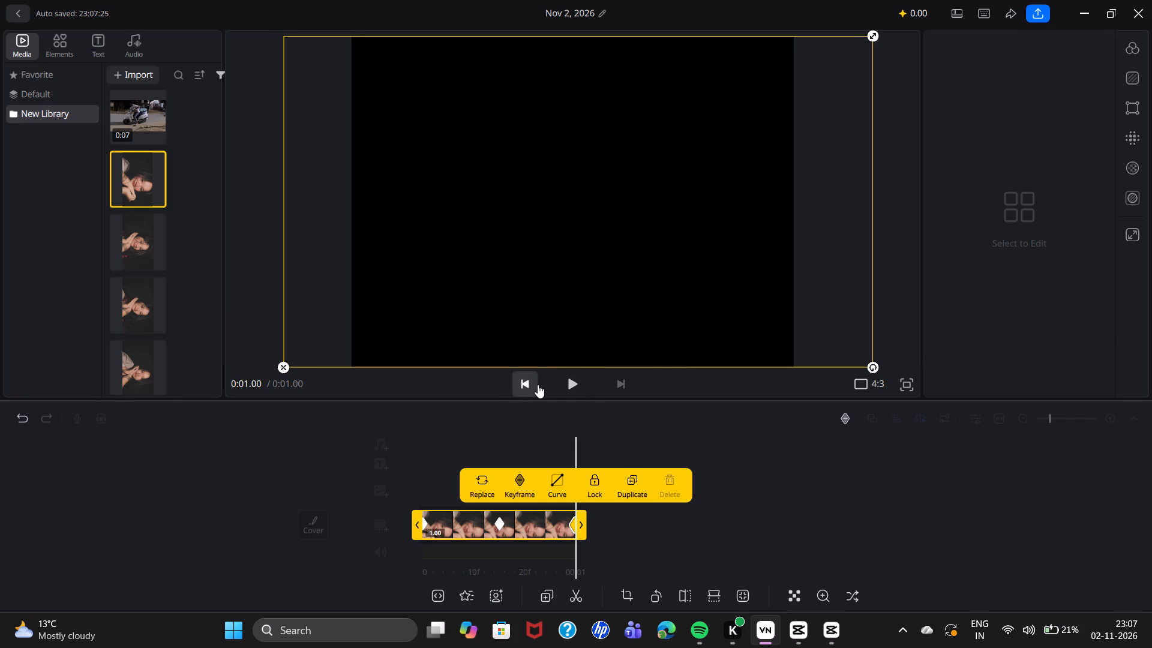
pyautogui.click(568, 385)
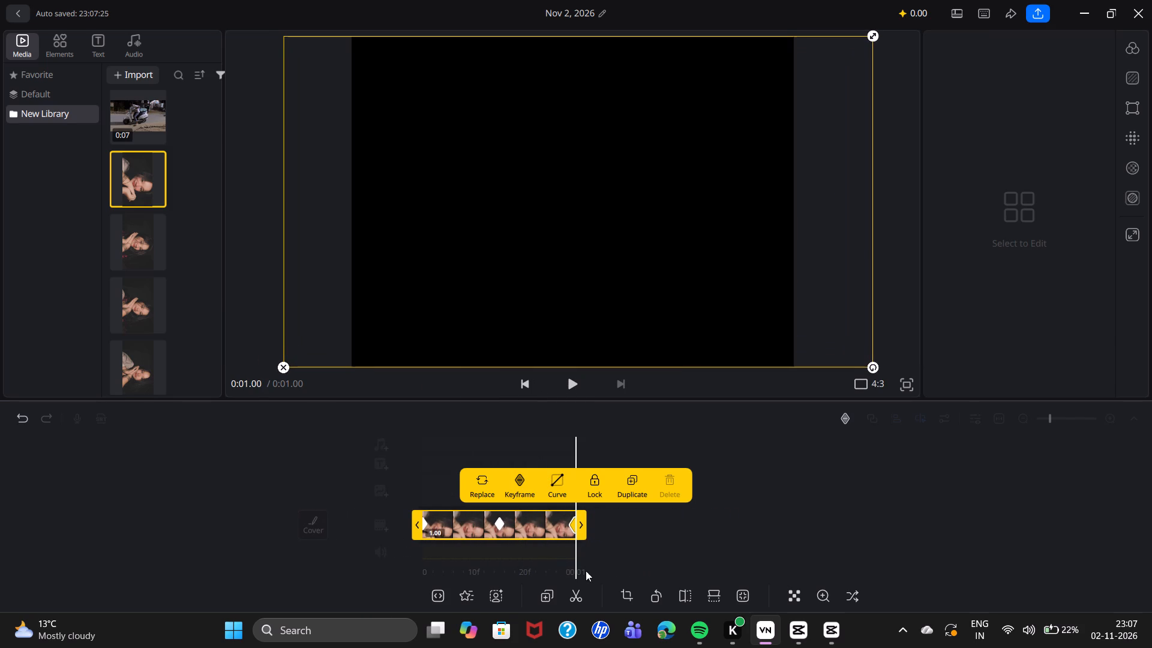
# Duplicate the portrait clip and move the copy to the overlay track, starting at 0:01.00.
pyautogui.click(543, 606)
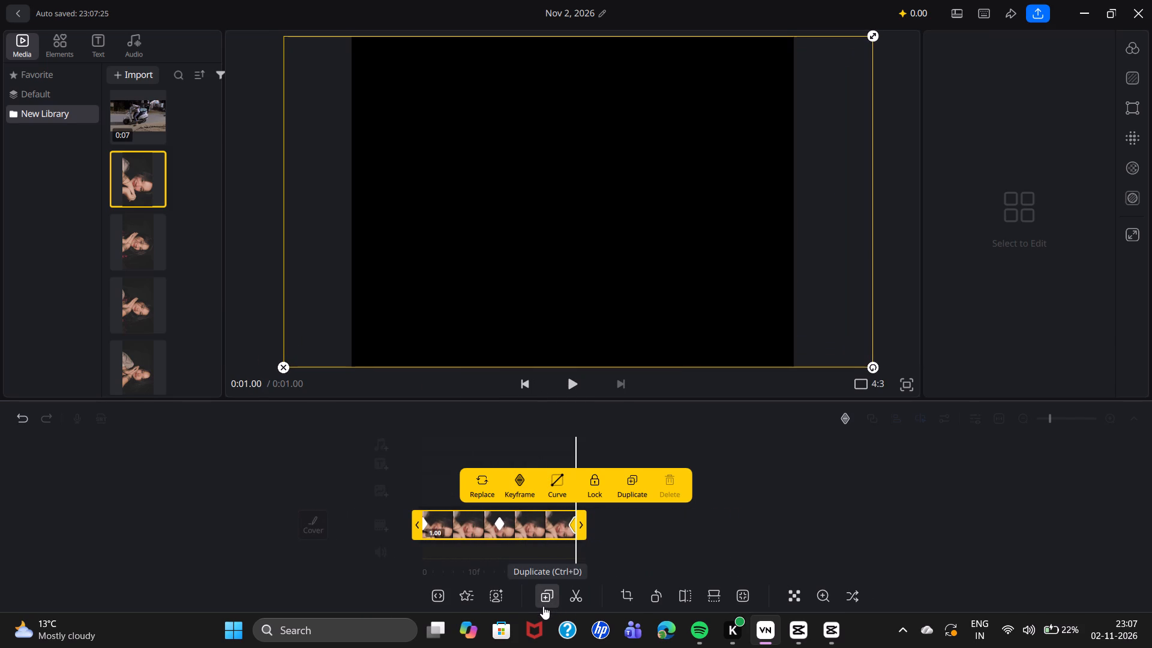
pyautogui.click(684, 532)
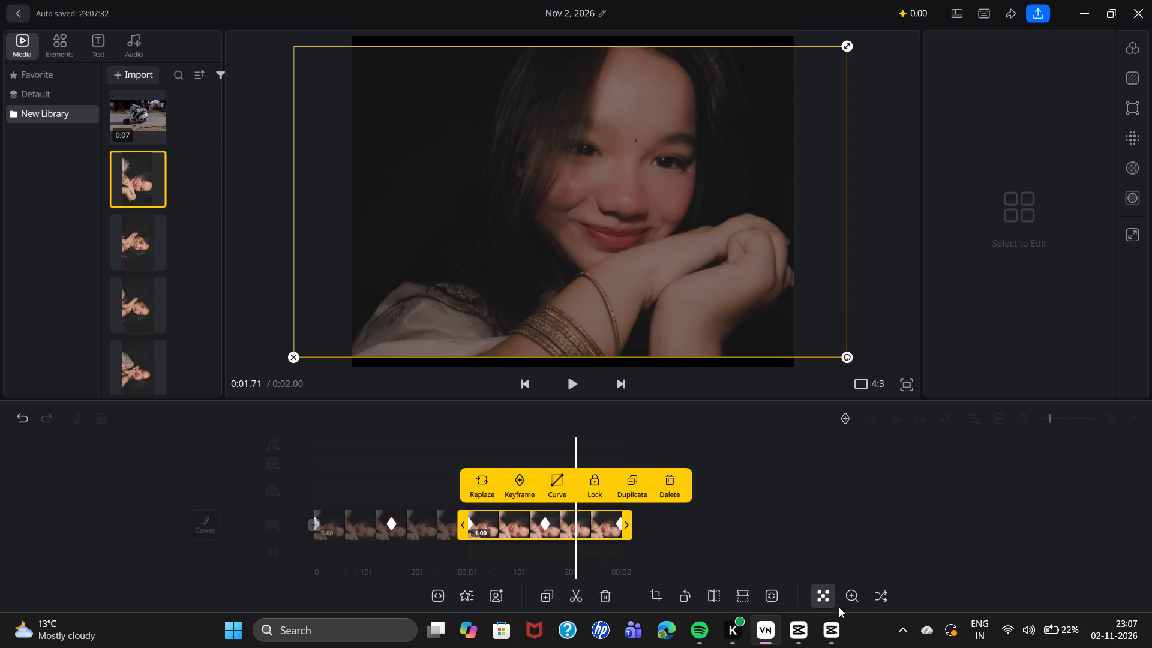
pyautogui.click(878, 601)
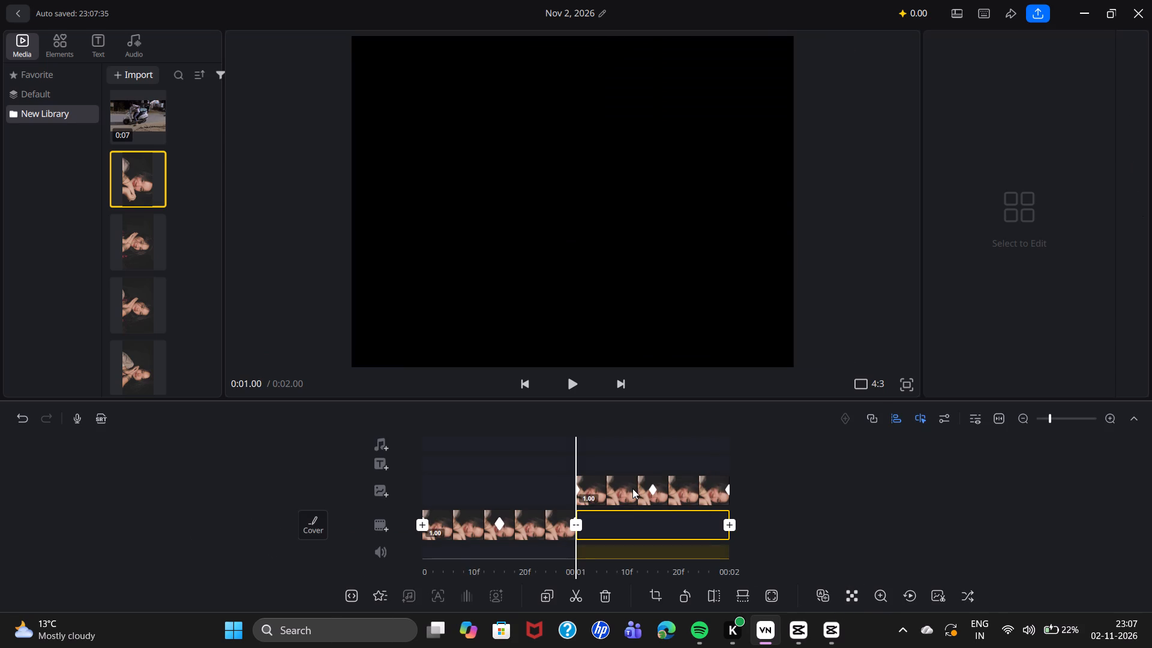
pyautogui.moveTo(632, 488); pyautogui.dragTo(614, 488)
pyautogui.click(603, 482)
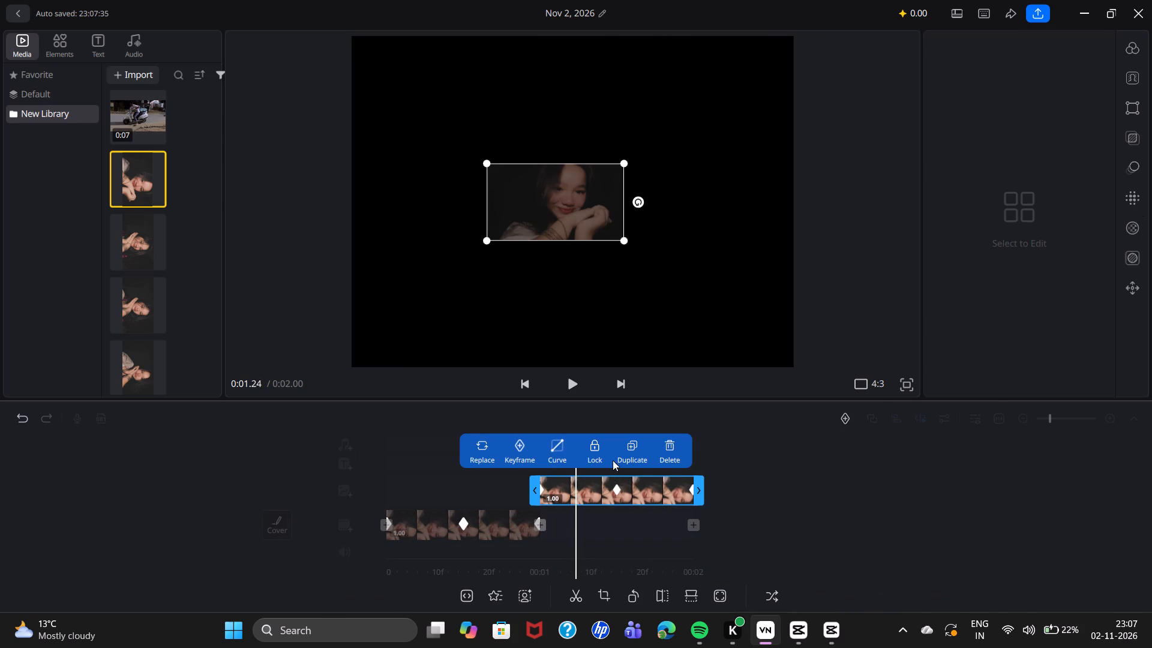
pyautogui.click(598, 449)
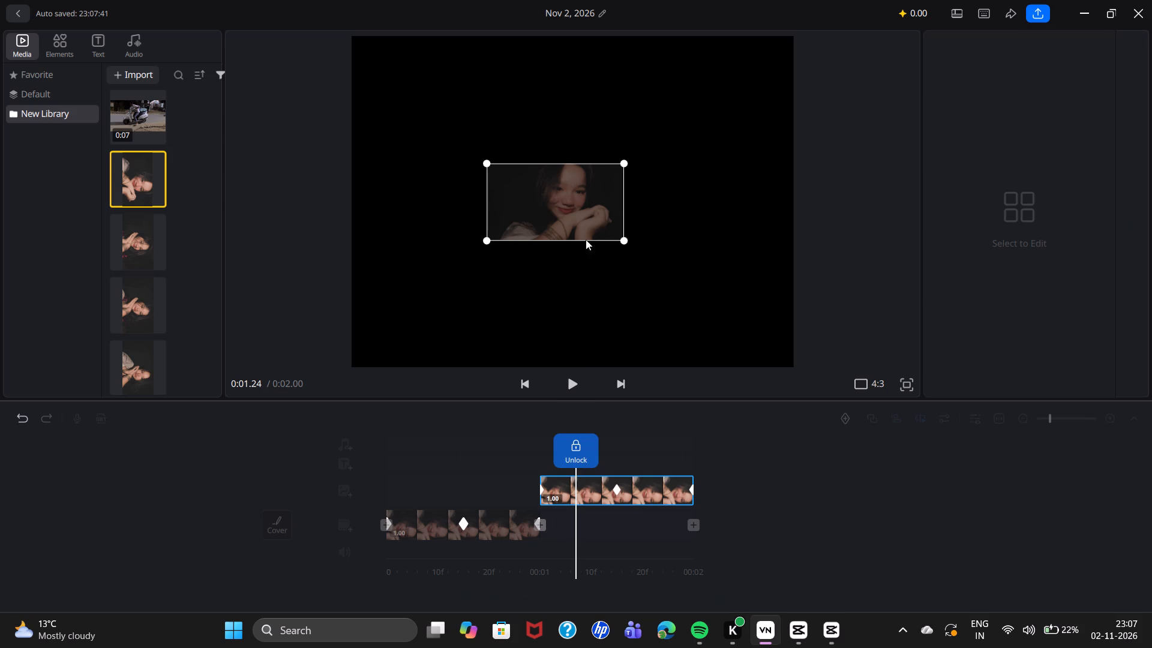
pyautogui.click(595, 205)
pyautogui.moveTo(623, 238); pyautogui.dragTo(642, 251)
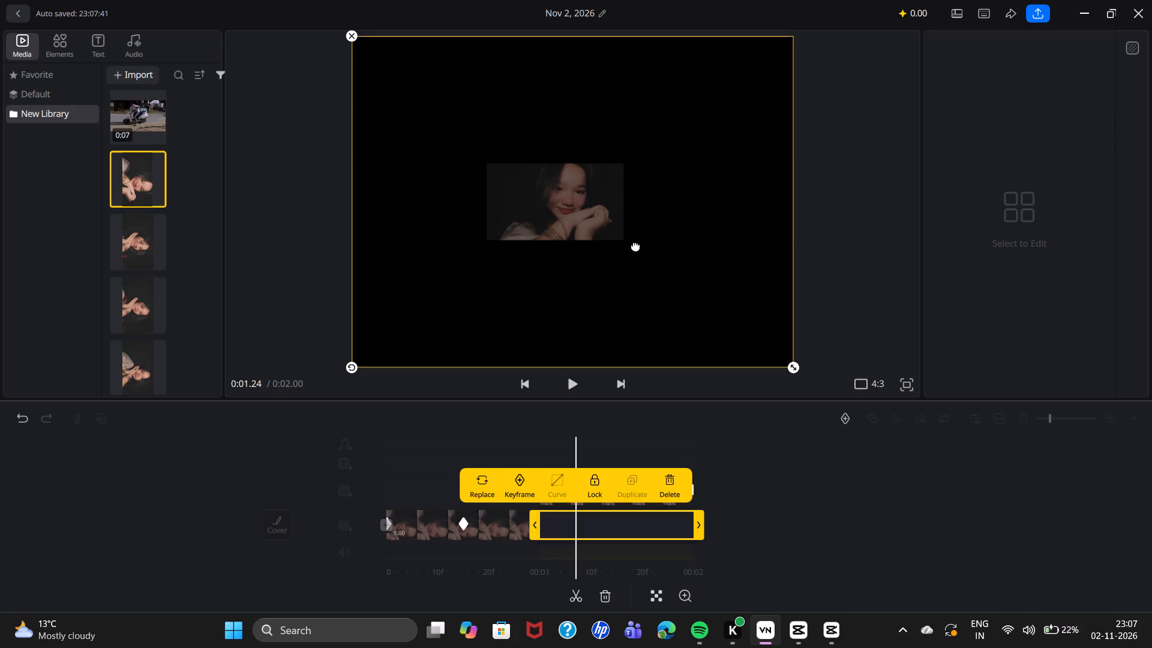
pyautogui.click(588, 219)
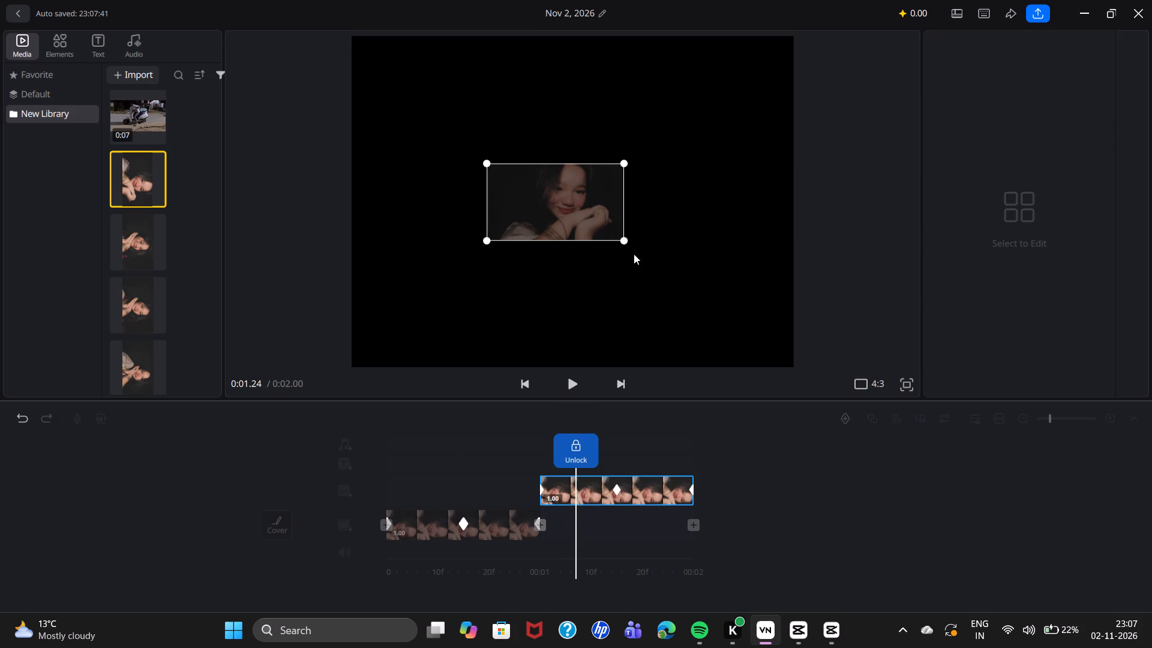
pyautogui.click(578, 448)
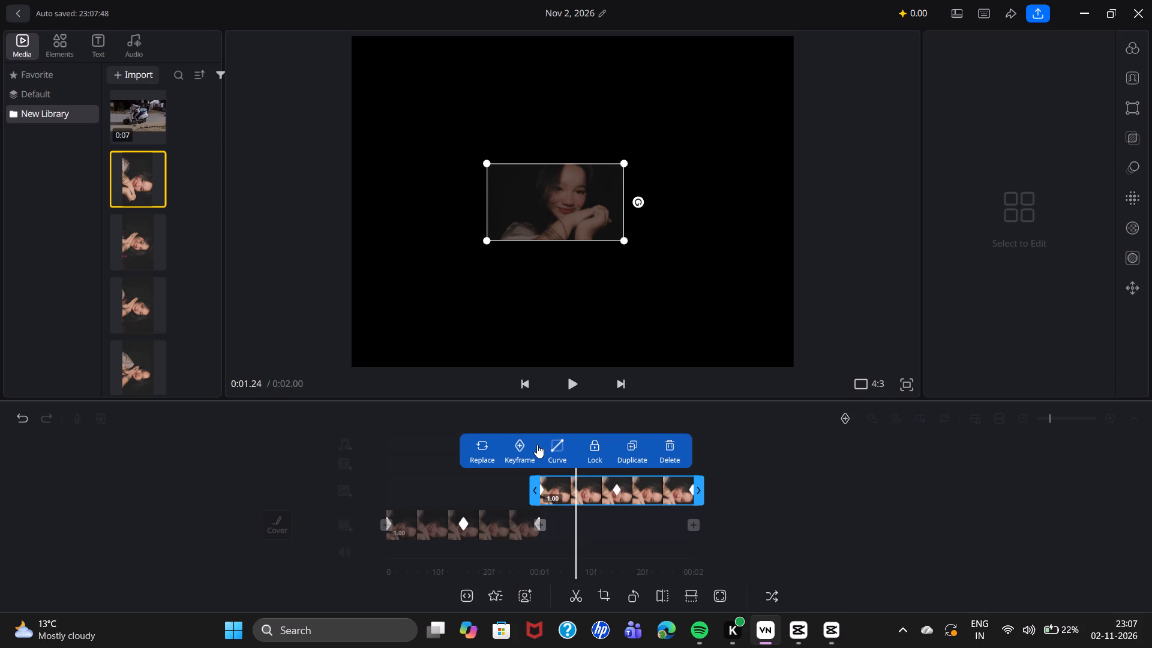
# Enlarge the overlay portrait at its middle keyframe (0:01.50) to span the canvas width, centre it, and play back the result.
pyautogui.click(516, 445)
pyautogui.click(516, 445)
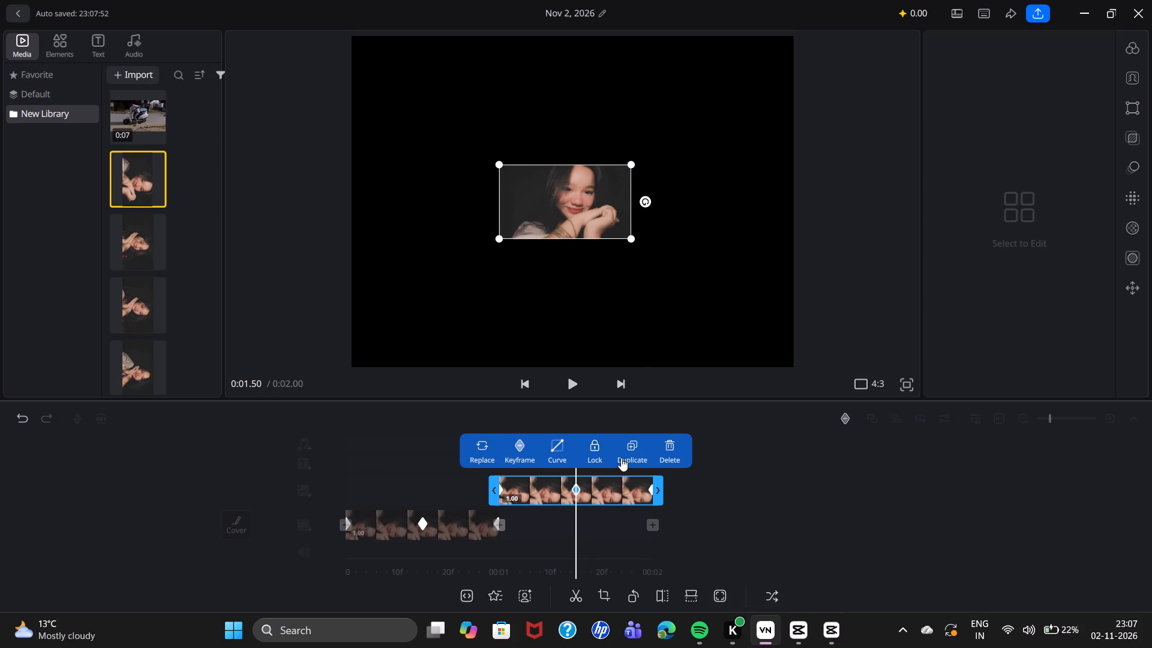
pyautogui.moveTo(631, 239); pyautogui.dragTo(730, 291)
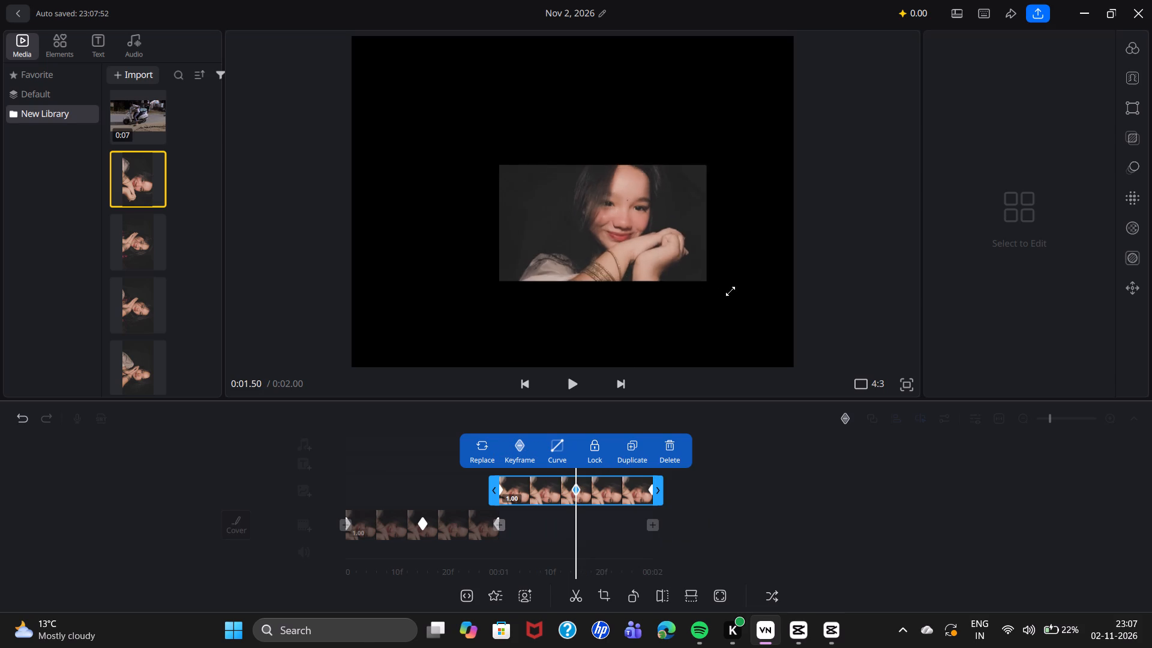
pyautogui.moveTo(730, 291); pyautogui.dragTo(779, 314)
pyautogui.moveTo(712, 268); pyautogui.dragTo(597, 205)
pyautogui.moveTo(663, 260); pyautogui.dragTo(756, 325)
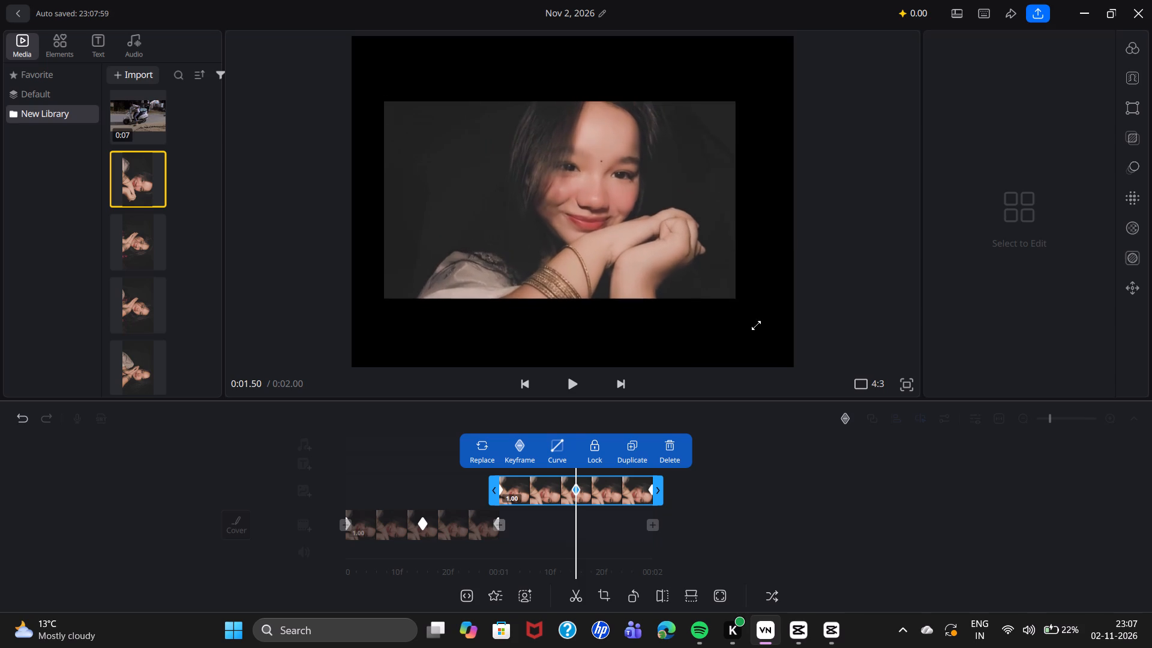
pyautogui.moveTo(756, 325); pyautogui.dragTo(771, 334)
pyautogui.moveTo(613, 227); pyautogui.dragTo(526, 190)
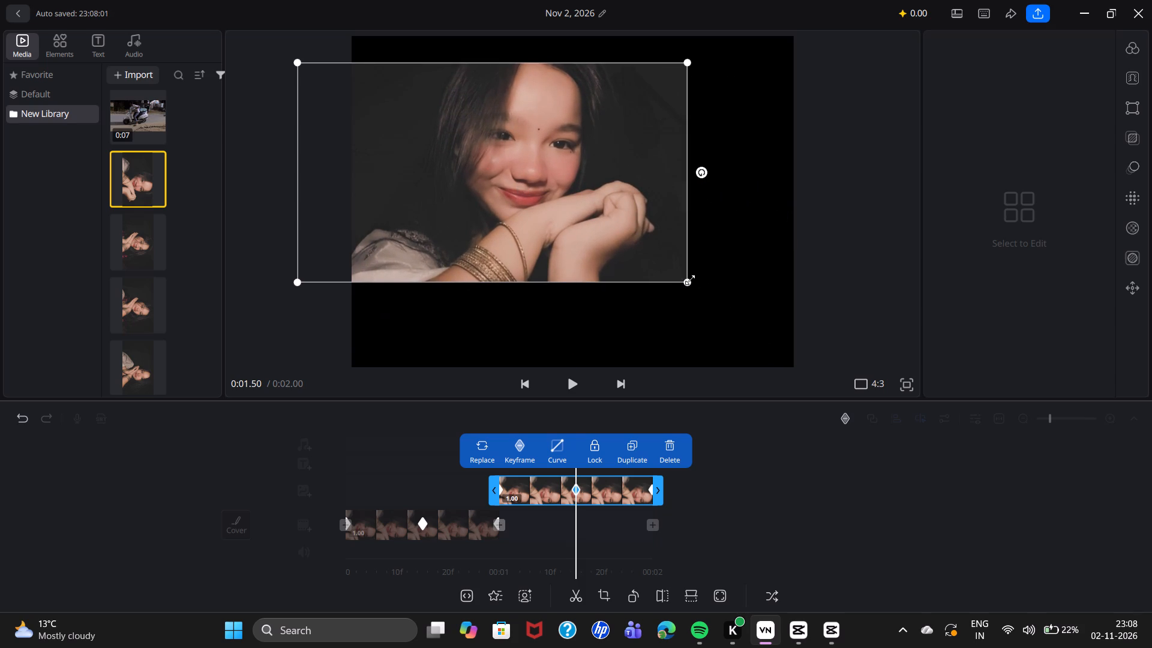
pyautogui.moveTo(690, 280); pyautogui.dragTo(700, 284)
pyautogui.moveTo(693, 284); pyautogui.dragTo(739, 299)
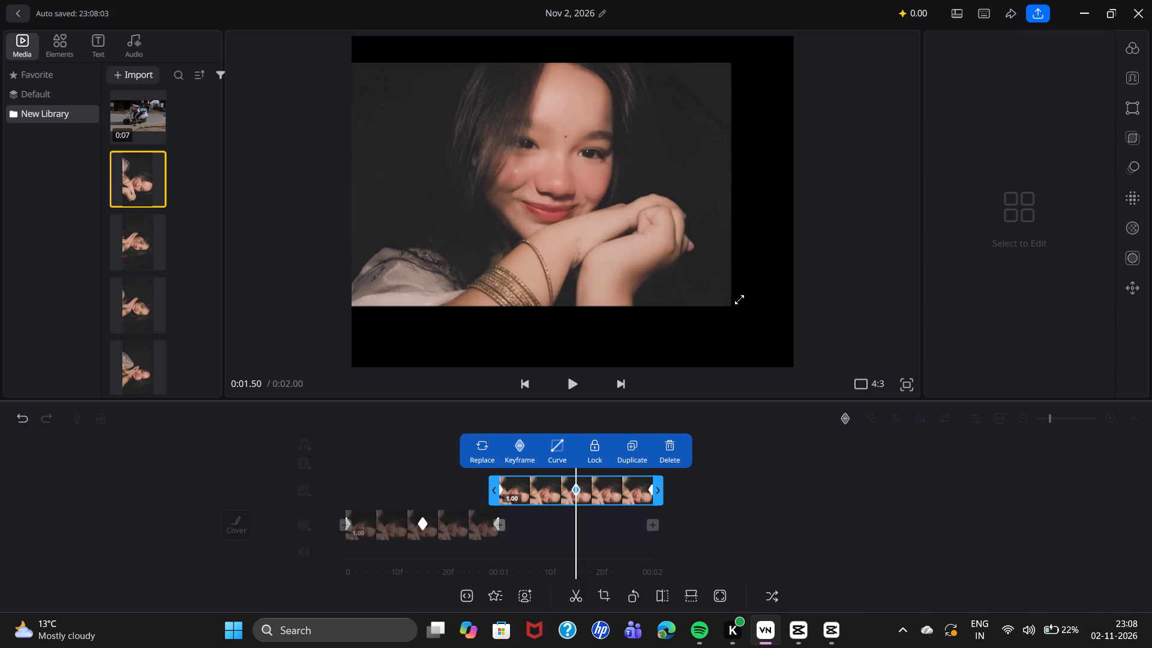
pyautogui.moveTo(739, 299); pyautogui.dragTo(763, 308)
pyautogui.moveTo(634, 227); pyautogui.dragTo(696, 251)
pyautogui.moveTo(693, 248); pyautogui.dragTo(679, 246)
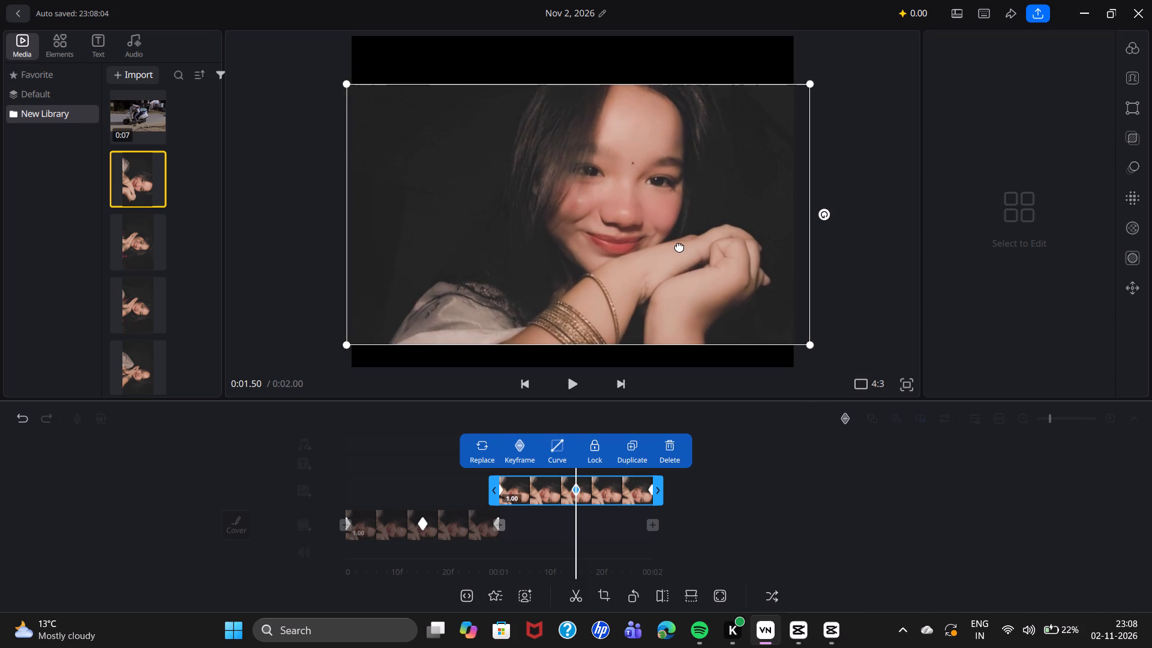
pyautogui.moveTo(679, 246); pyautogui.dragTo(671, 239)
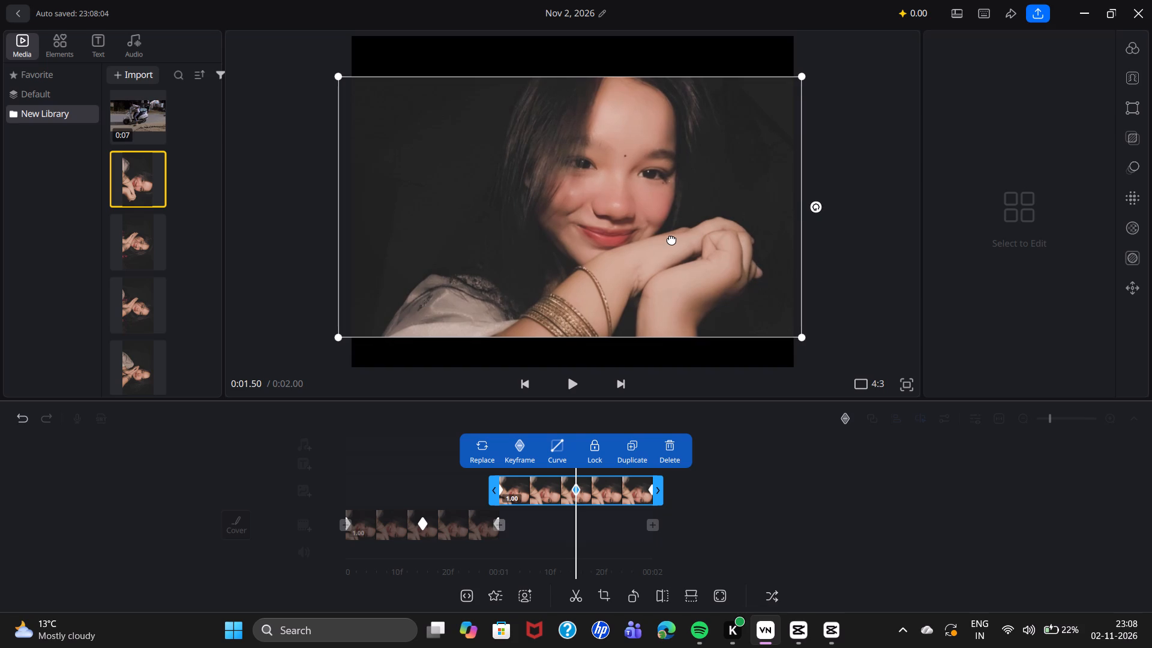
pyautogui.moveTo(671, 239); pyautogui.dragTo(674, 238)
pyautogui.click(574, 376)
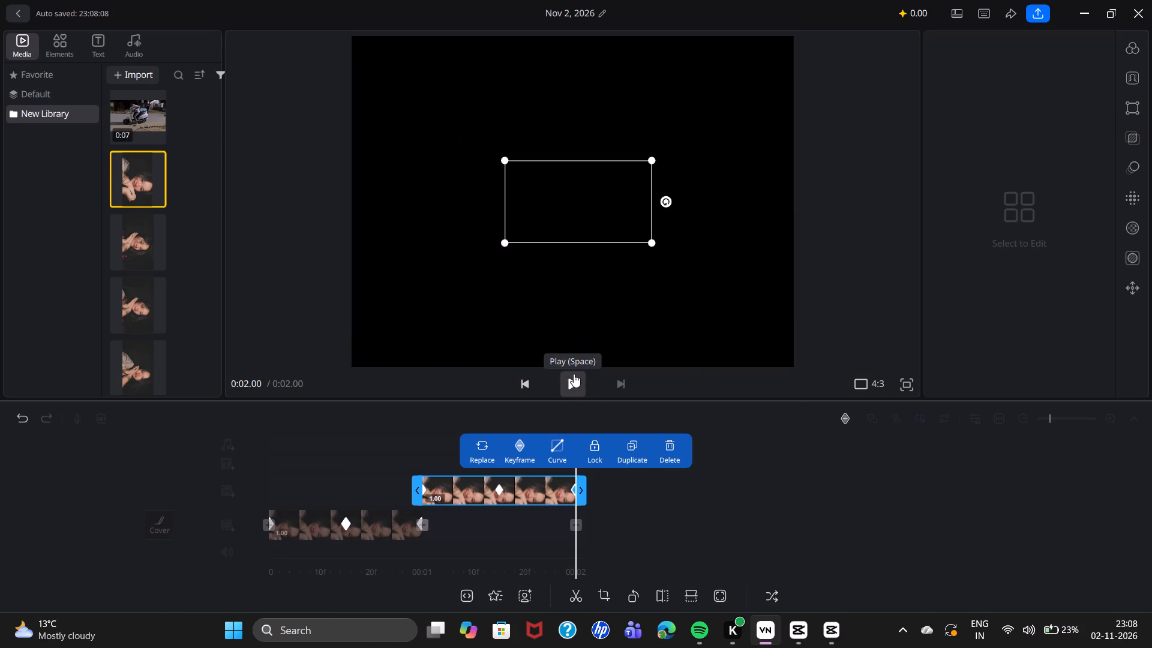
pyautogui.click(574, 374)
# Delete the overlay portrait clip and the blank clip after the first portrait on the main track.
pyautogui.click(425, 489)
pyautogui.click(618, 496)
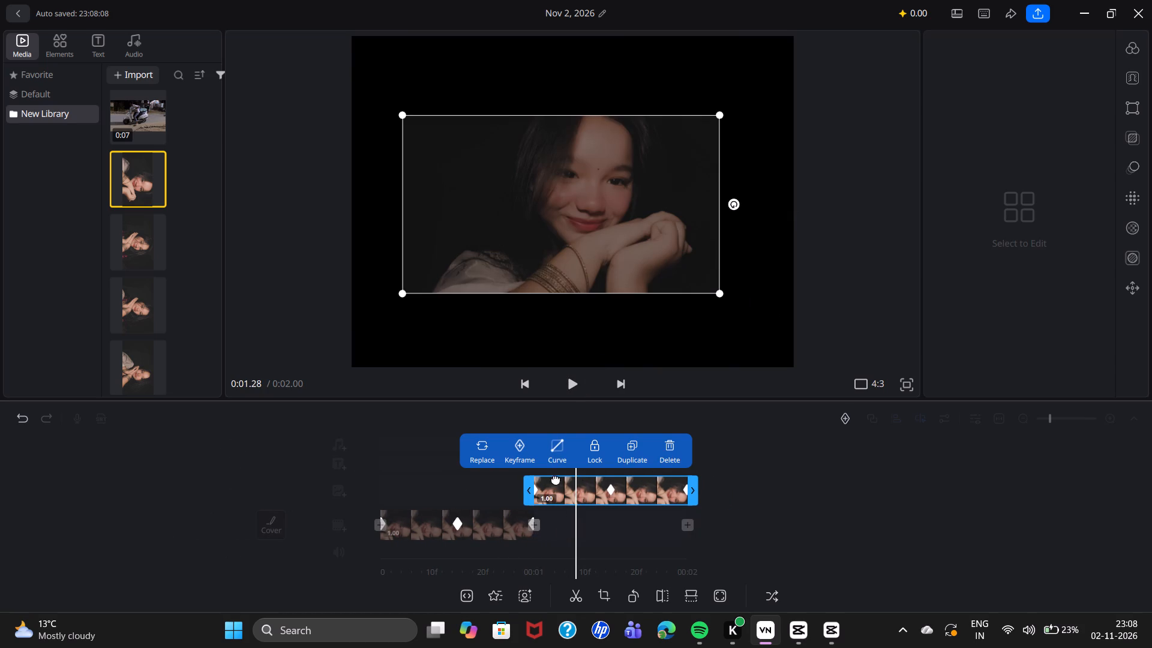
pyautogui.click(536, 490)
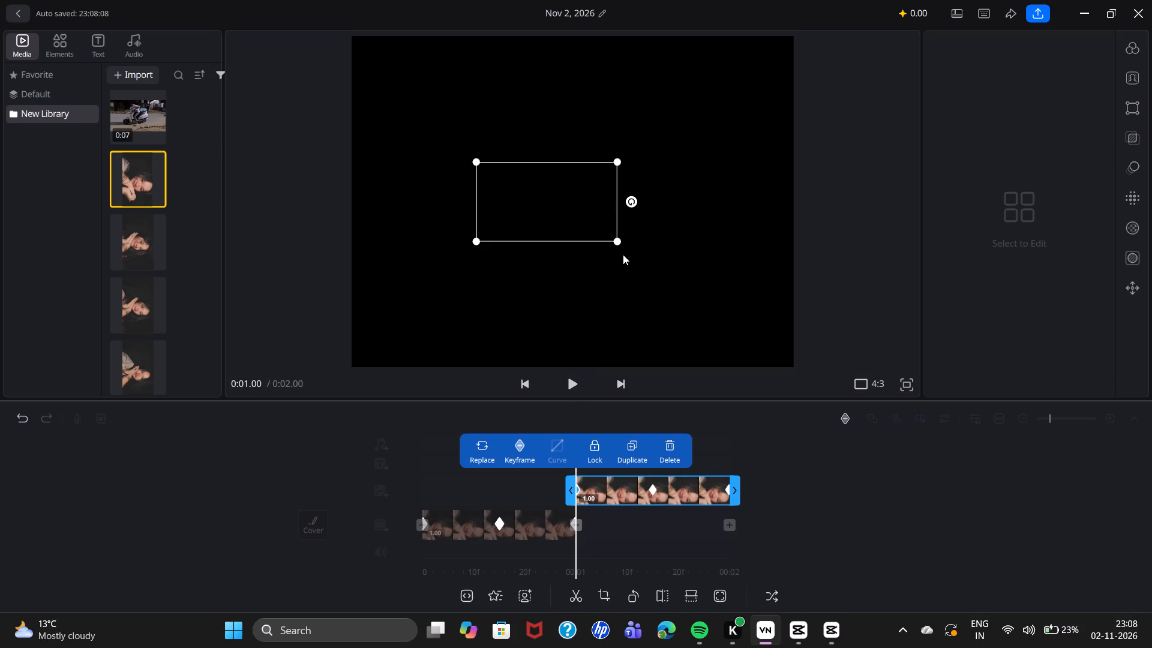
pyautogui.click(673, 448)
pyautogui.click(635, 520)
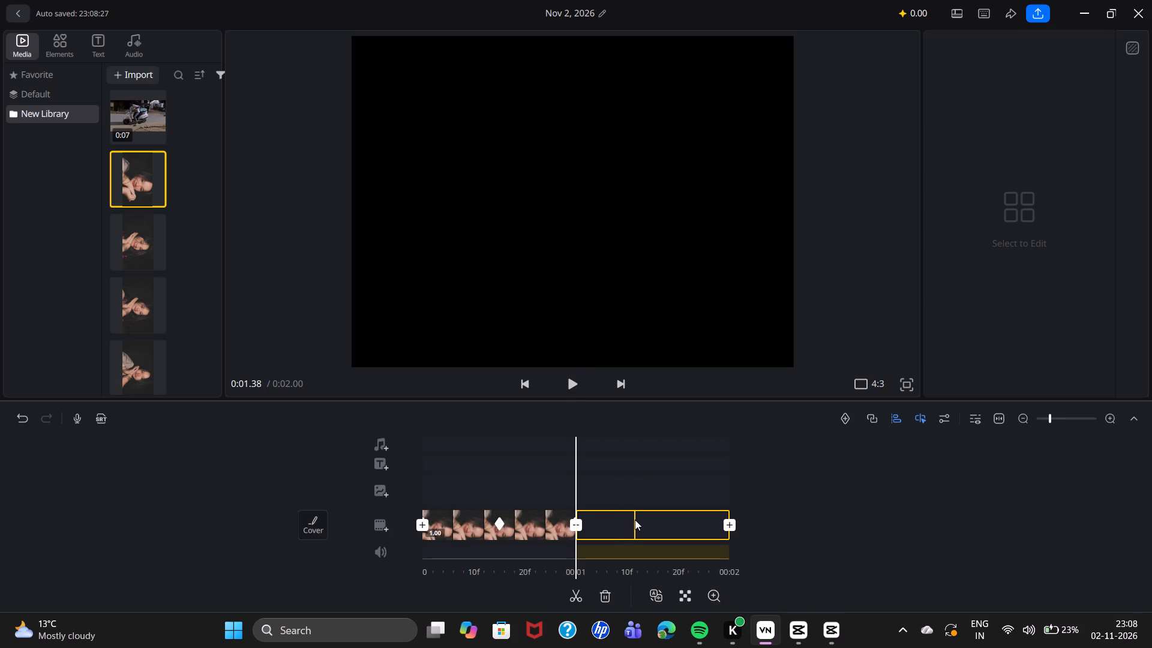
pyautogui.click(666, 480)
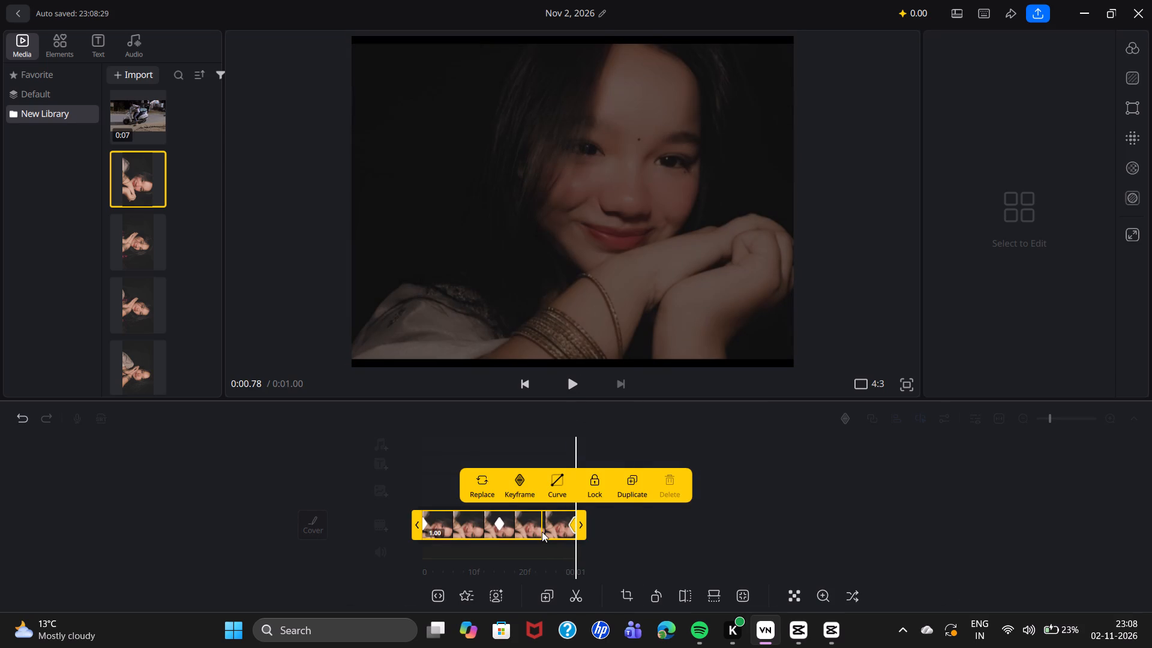
# Duplicate the one-second portrait clip again and move the copy to the overlay track, starting at 0:01.00.
pyautogui.click(542, 532)
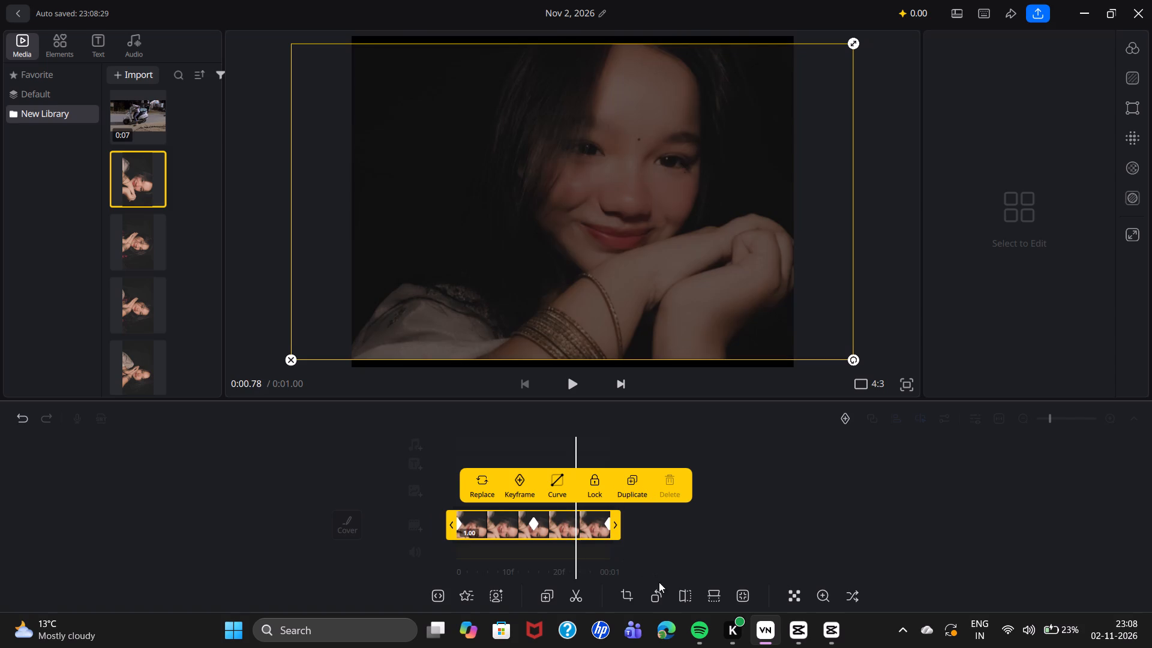
pyautogui.click(541, 598)
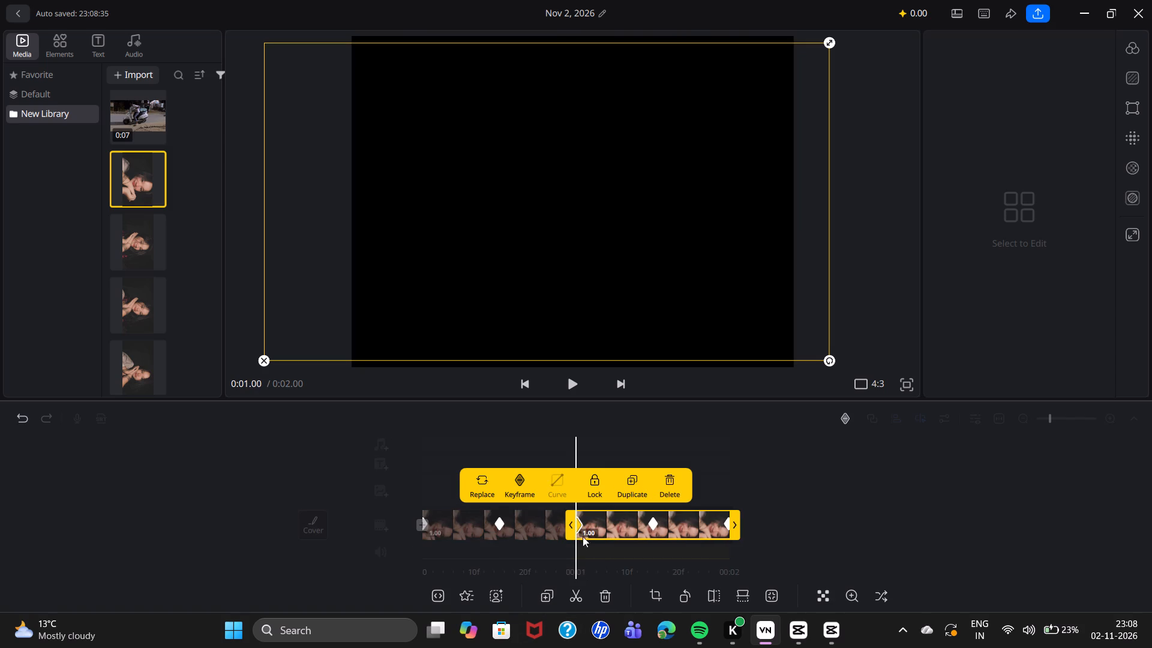
pyautogui.click(600, 516)
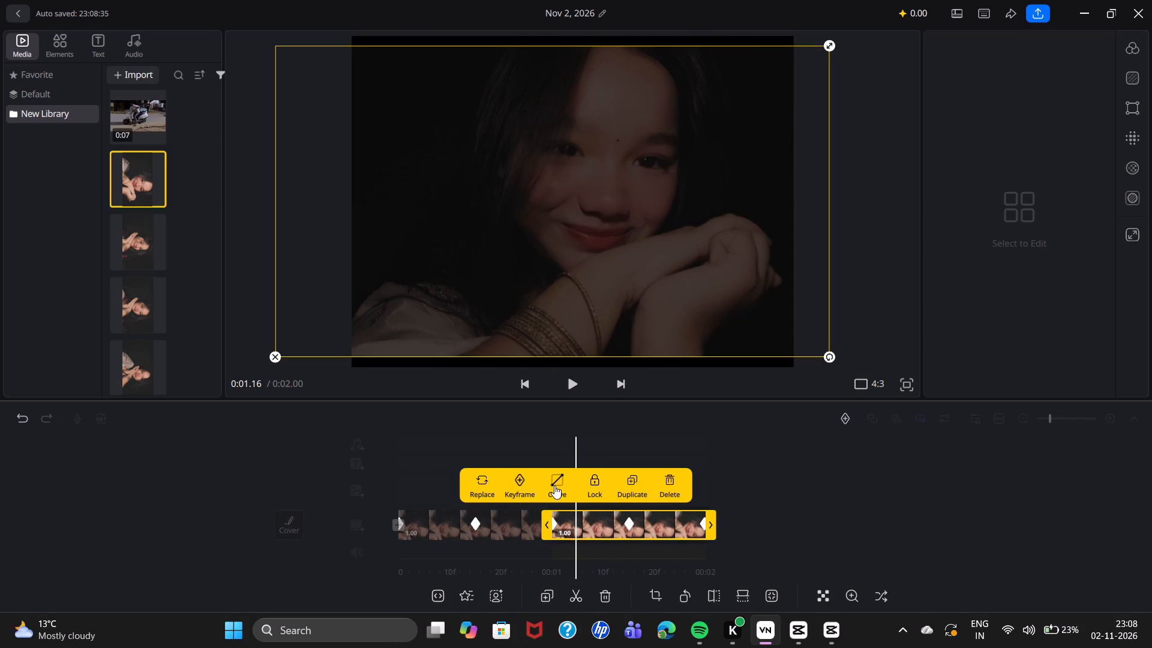
pyautogui.moveTo(587, 443); pyautogui.dragTo(626, 446)
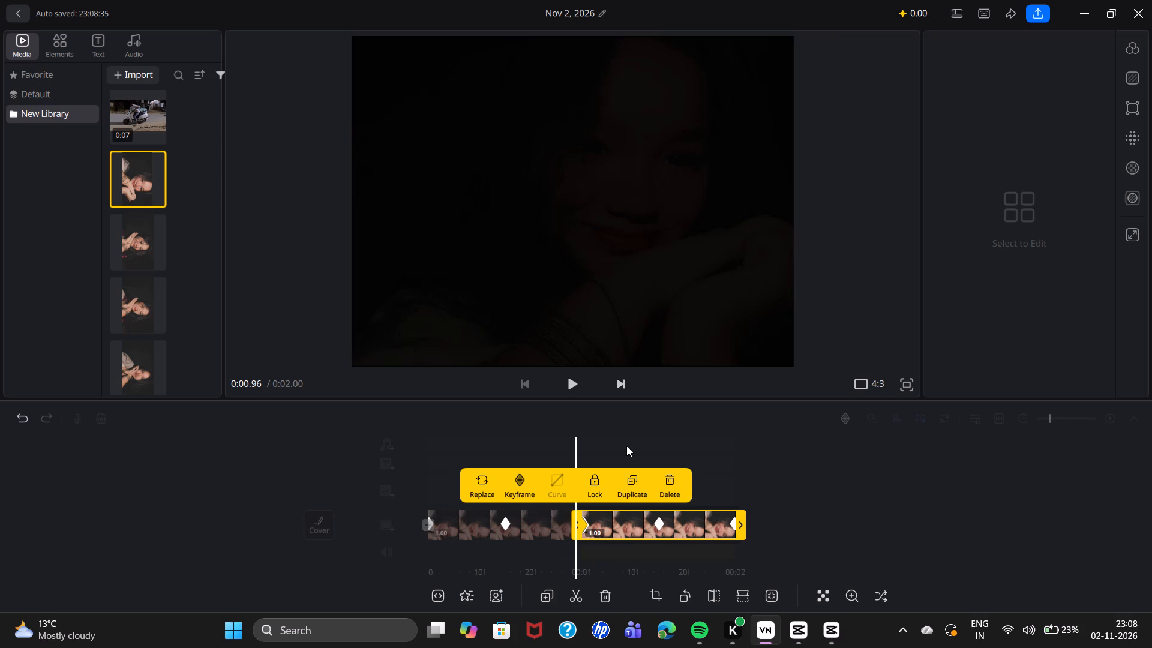
pyautogui.moveTo(626, 446); pyautogui.dragTo(493, 449)
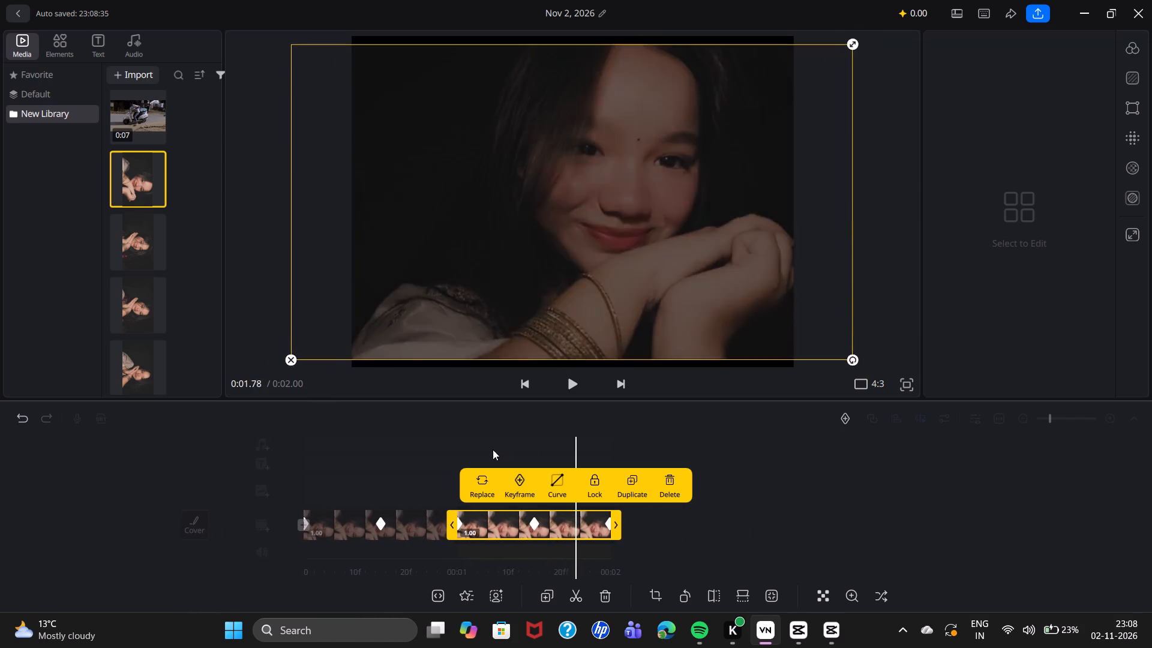
pyautogui.moveTo(493, 449); pyautogui.dragTo(437, 451)
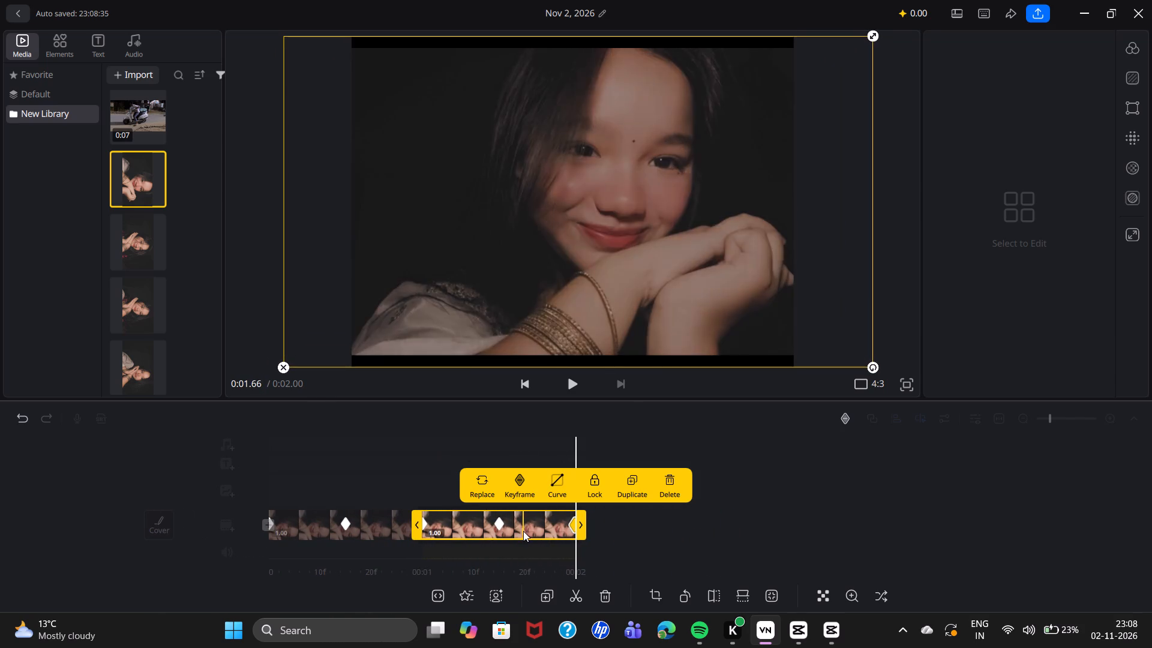
pyautogui.click(532, 524)
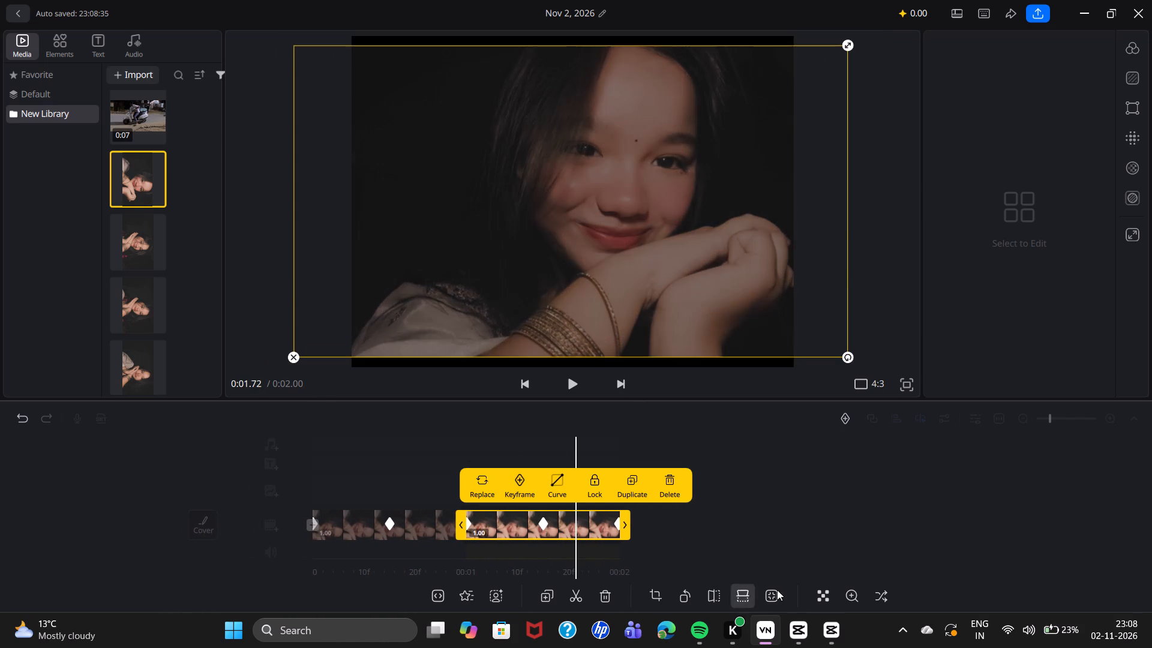
pyautogui.click(872, 601)
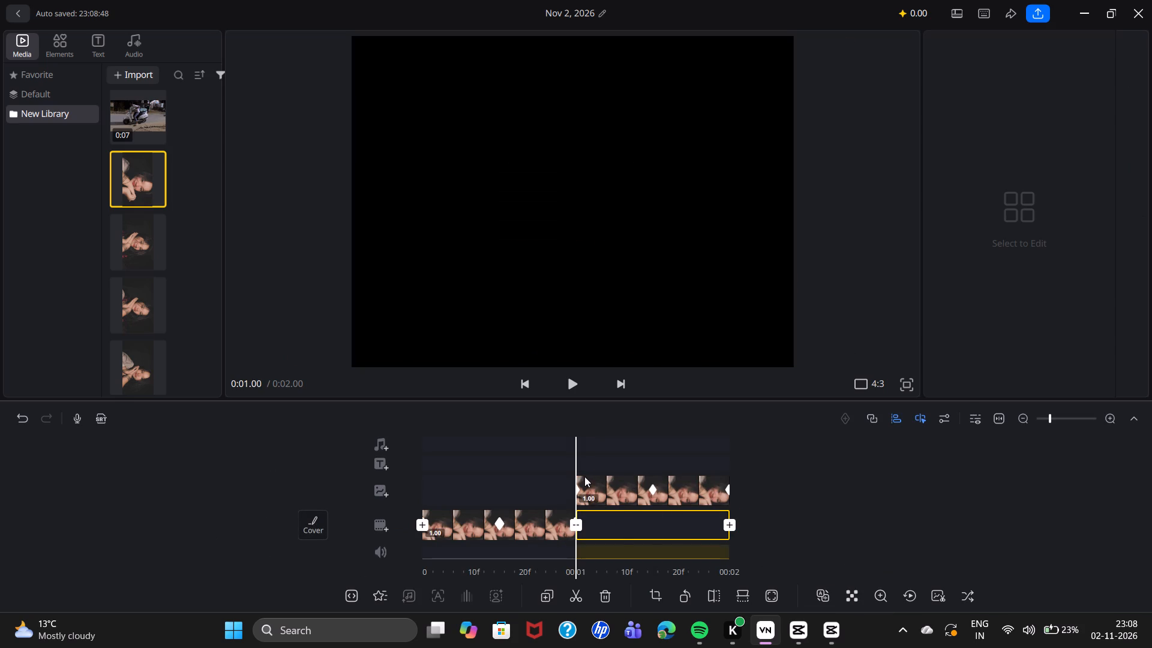
# Delete the blank clip after the one-second portrait on the main track and play back the timeline from the start.
pyautogui.click(623, 519)
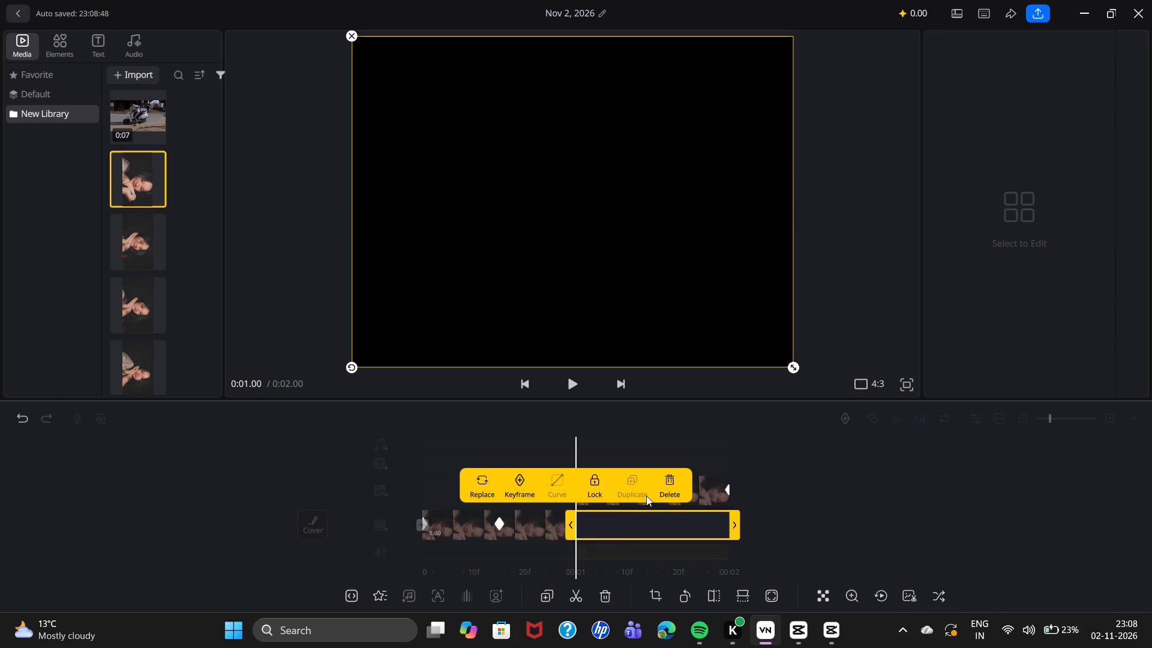
pyautogui.click(661, 479)
pyautogui.click(650, 505)
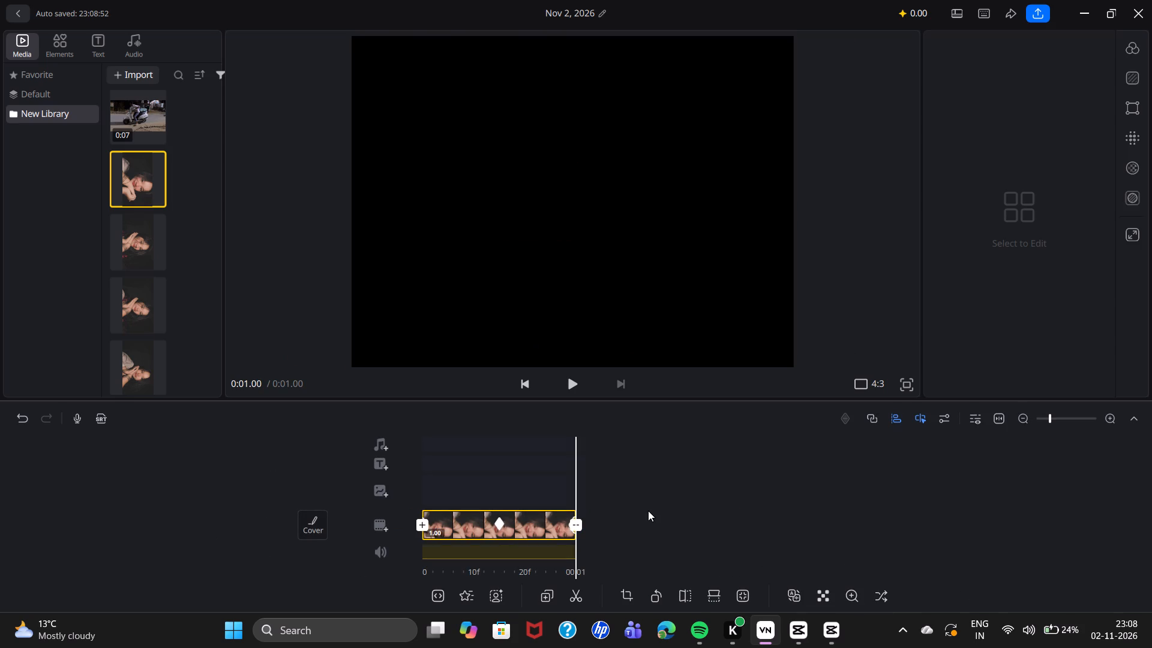
pyautogui.moveTo(593, 488); pyautogui.dragTo(677, 499)
pyautogui.moveTo(685, 500); pyautogui.dragTo(799, 511)
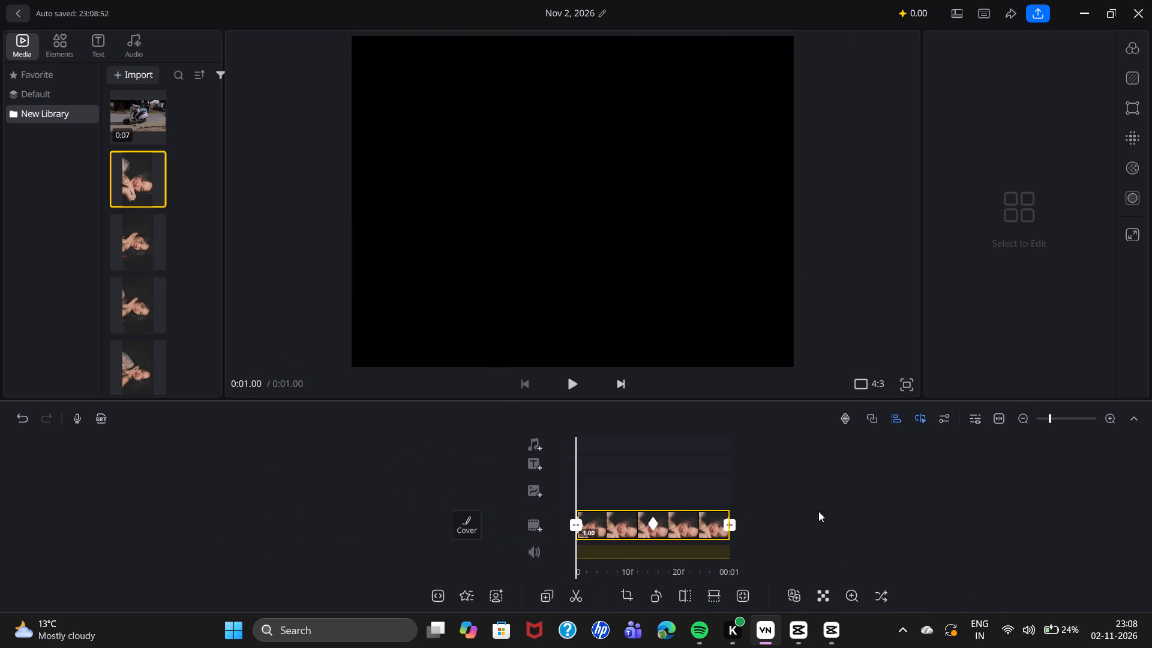
pyautogui.click(567, 386)
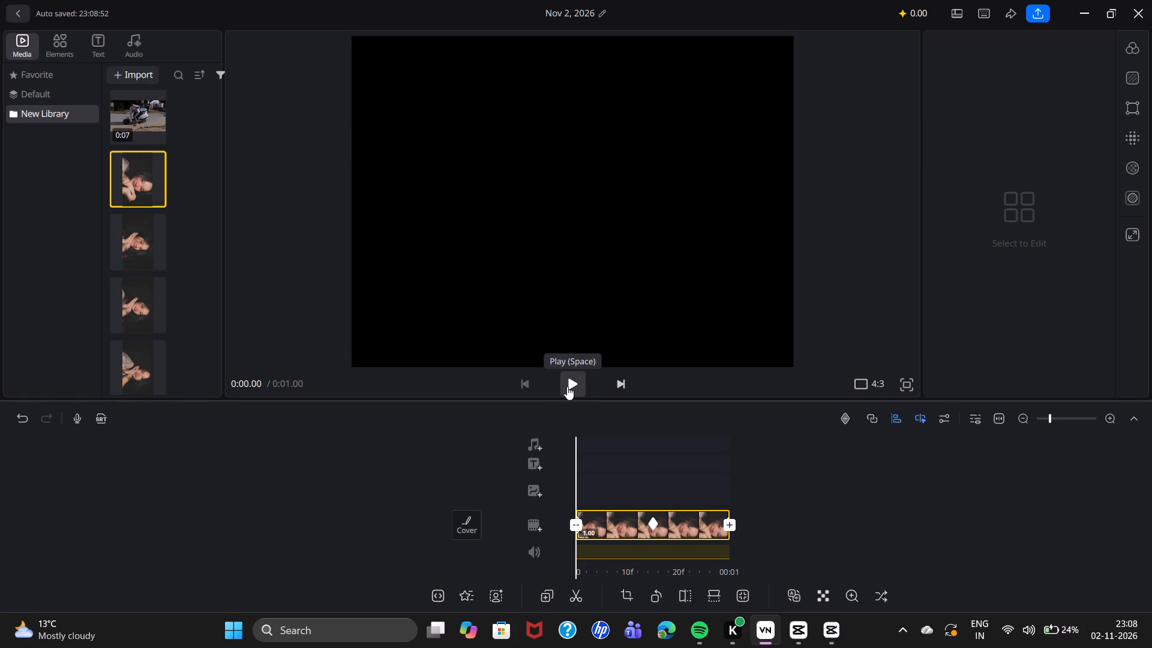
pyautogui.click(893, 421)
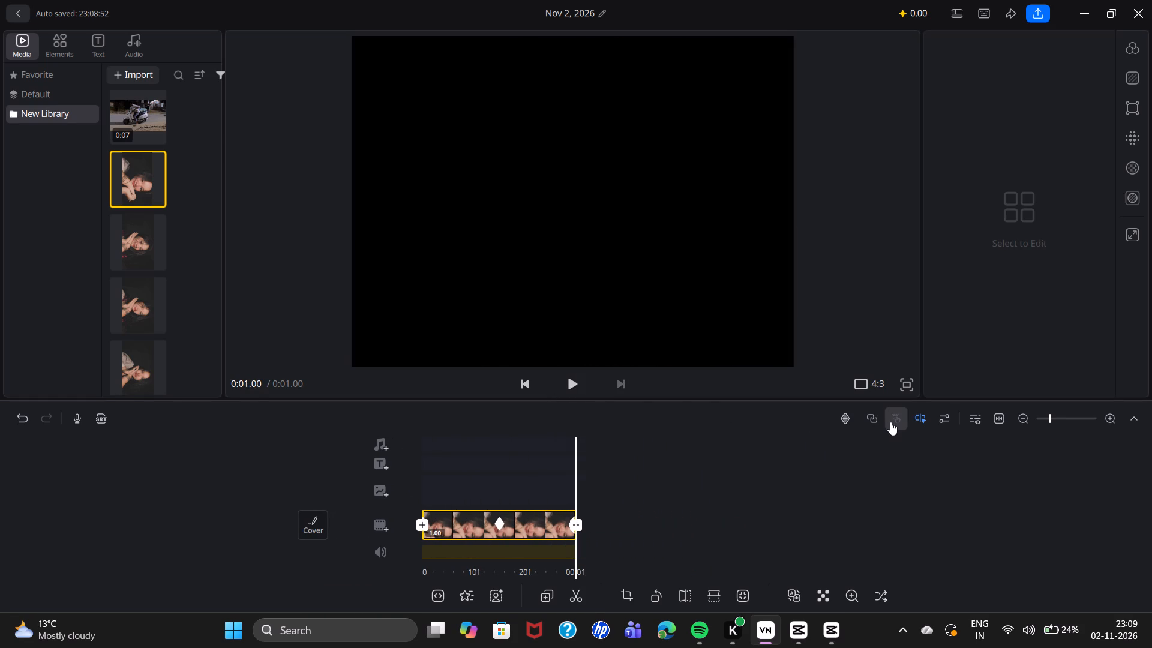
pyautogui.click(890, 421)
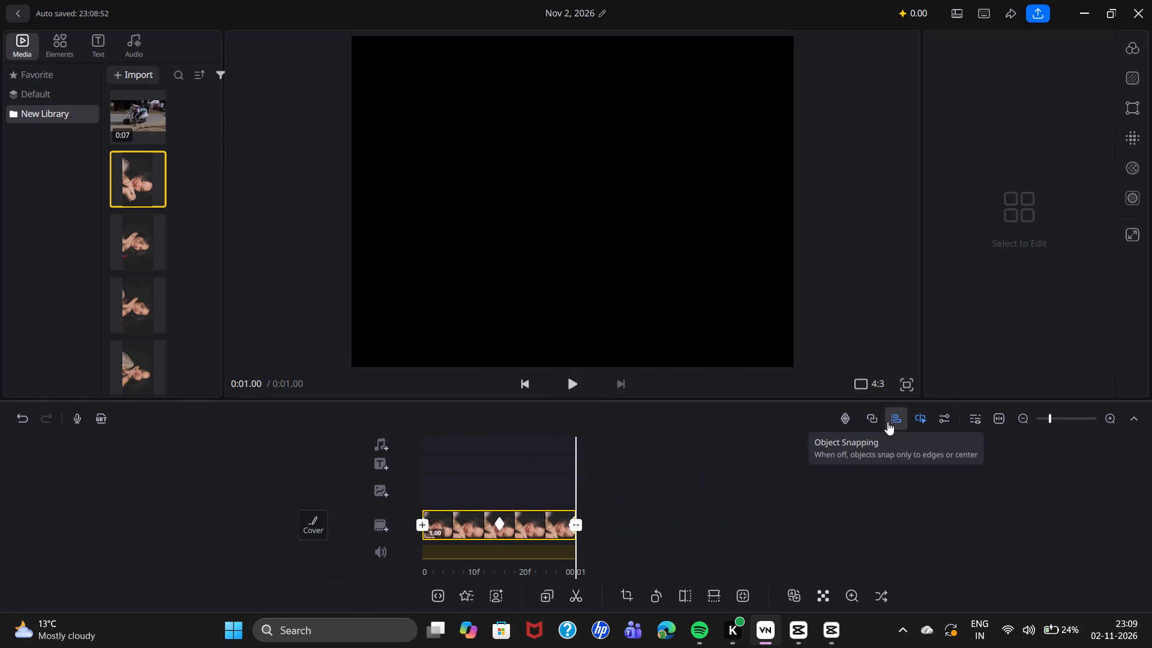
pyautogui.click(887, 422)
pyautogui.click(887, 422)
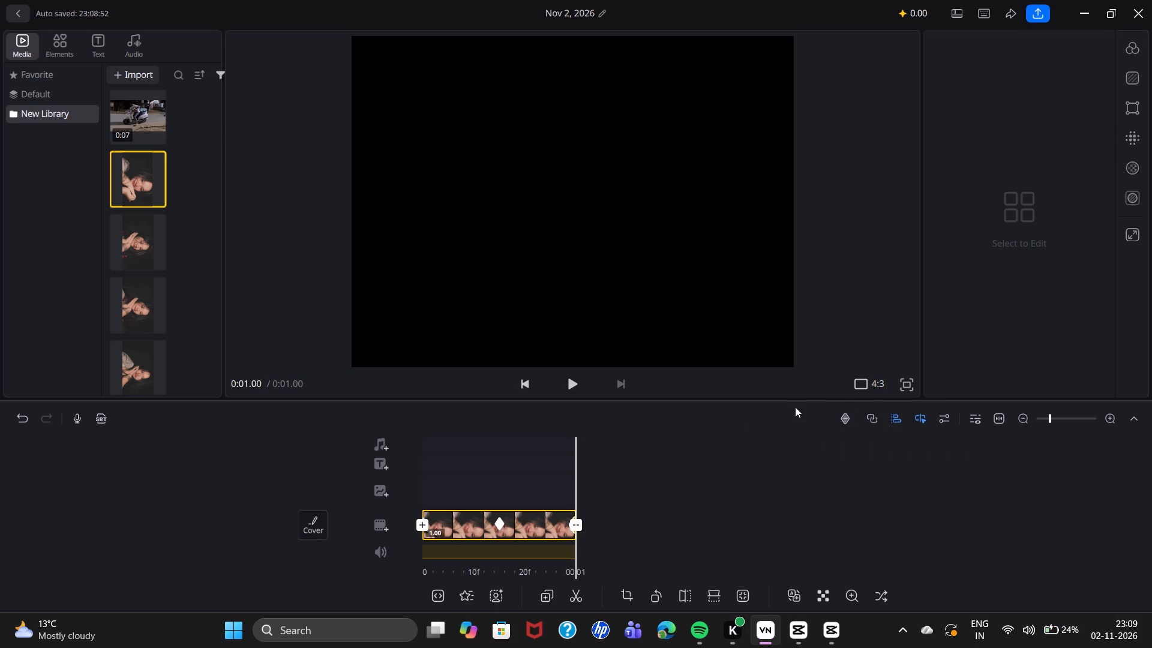
# Check the portrait clip in the full-screen preview and return to the editor.
pyautogui.click(916, 386)
pyautogui.click(908, 389)
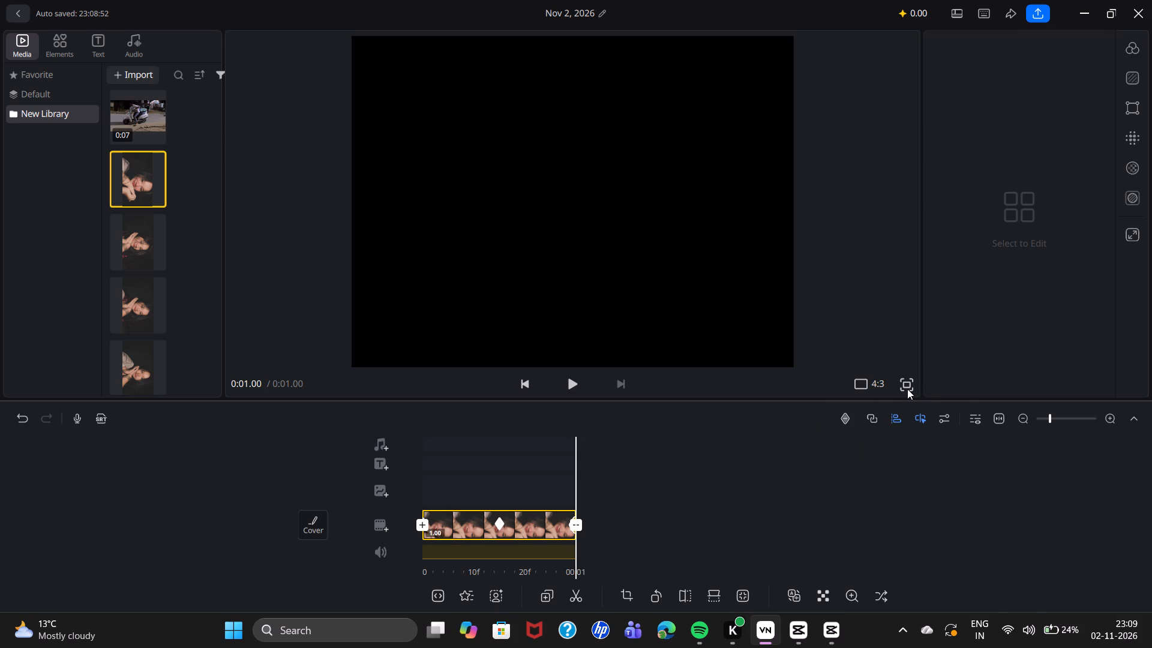
pyautogui.click(907, 389)
pyautogui.click(907, 388)
pyautogui.click(405, 471)
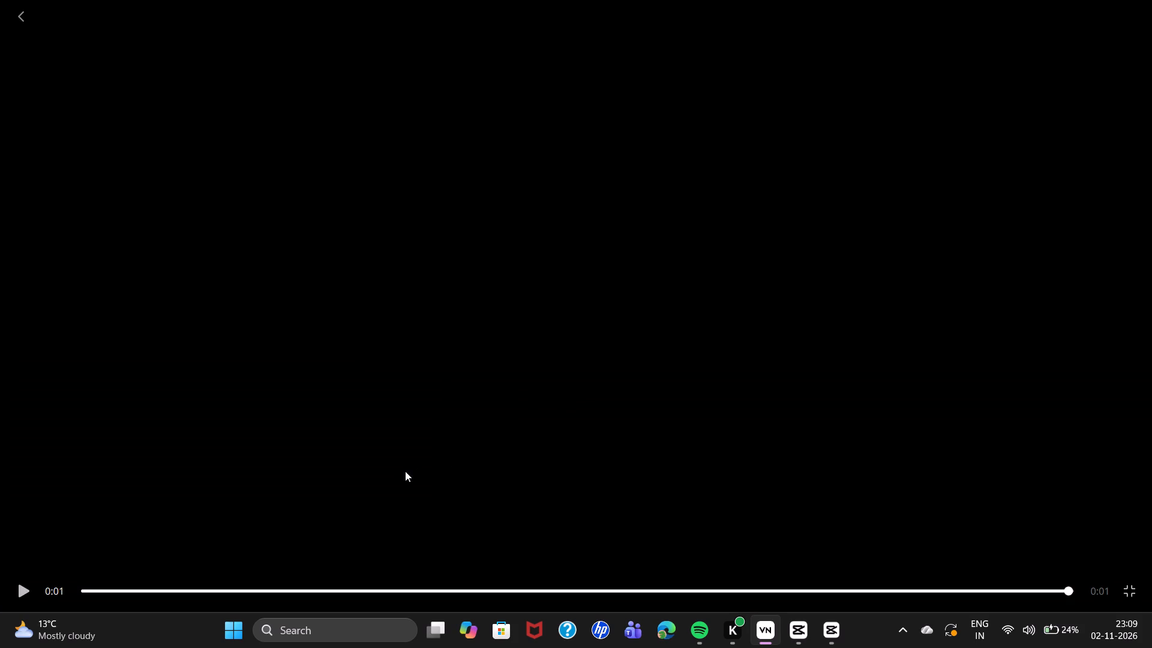
pyautogui.press('space')
pyautogui.click(25, 18)
# Add the JPEG image 1 from the Documents folder as an overlay clip starting at 0:00.00.
pyautogui.moveTo(294, 482); pyautogui.dragTo(303, 480)
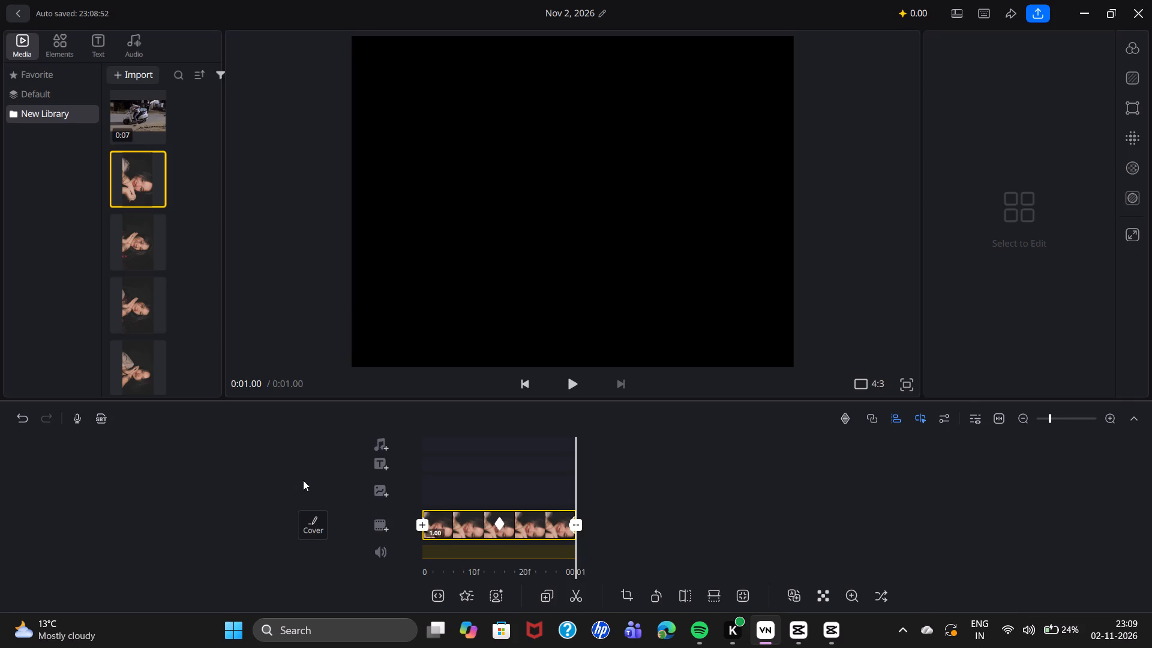
pyautogui.moveTo(303, 480); pyautogui.dragTo(531, 476)
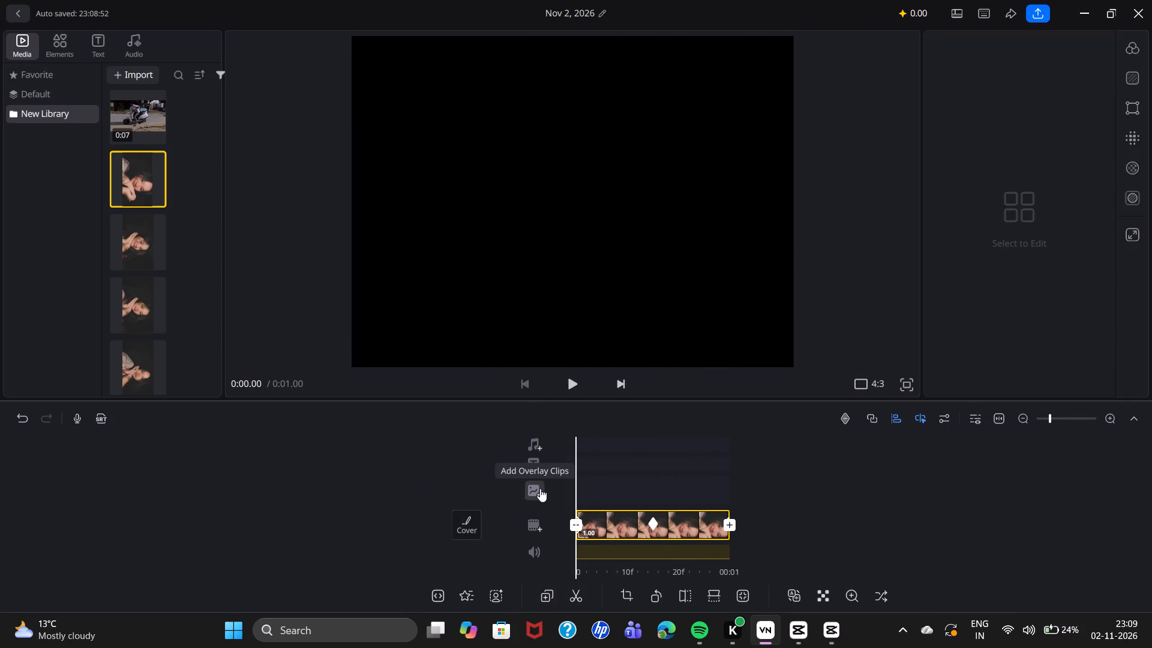
pyautogui.click(540, 488)
pyautogui.scroll(-4, 147, 208)
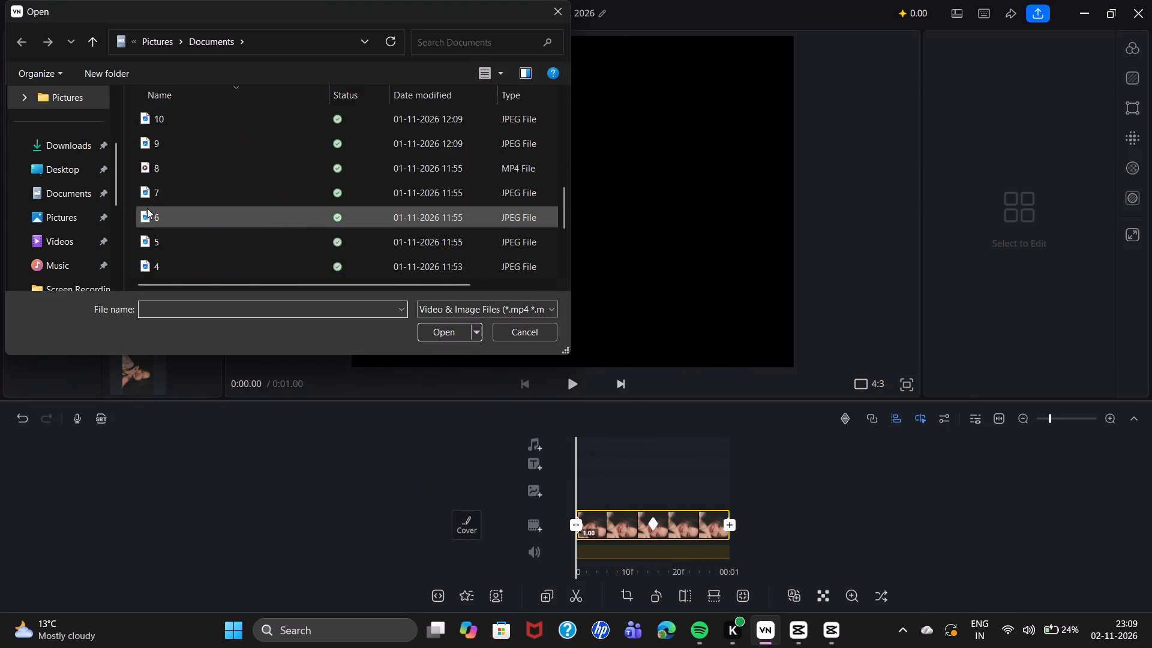
pyautogui.scroll(-1, 147, 208)
pyautogui.click(154, 236)
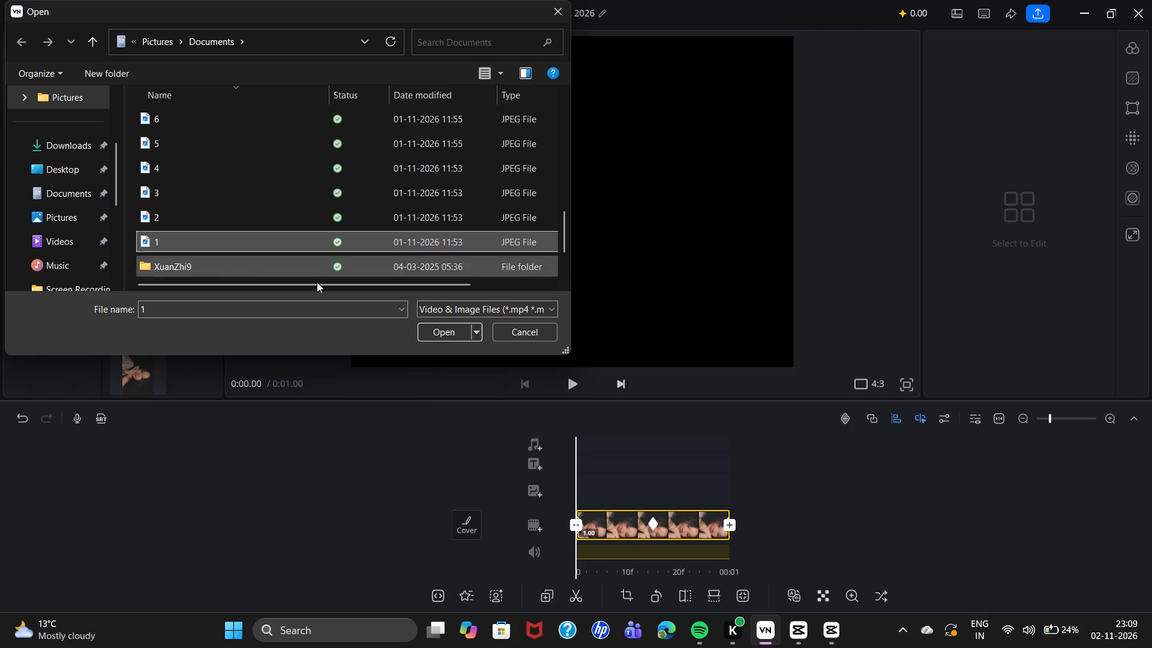
pyautogui.click(440, 329)
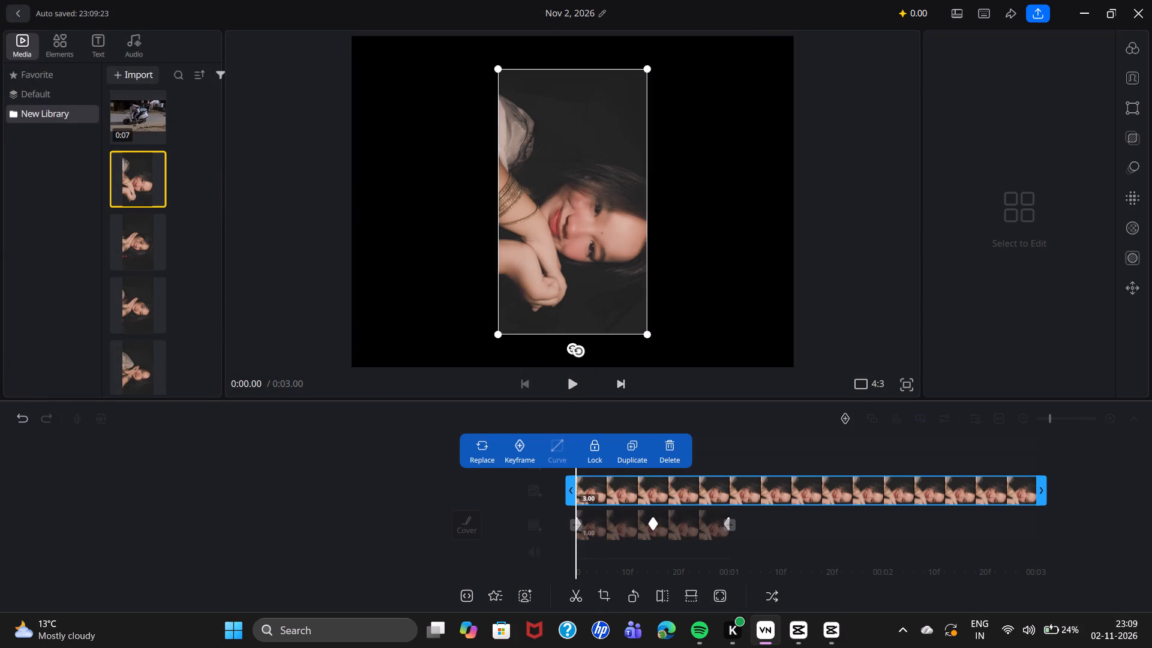
# Rotate the overlay portrait so the face is upright, enlarge it to span the canvas width, and centre it on the canvas.
pyautogui.moveTo(579, 352); pyautogui.dragTo(718, 214)
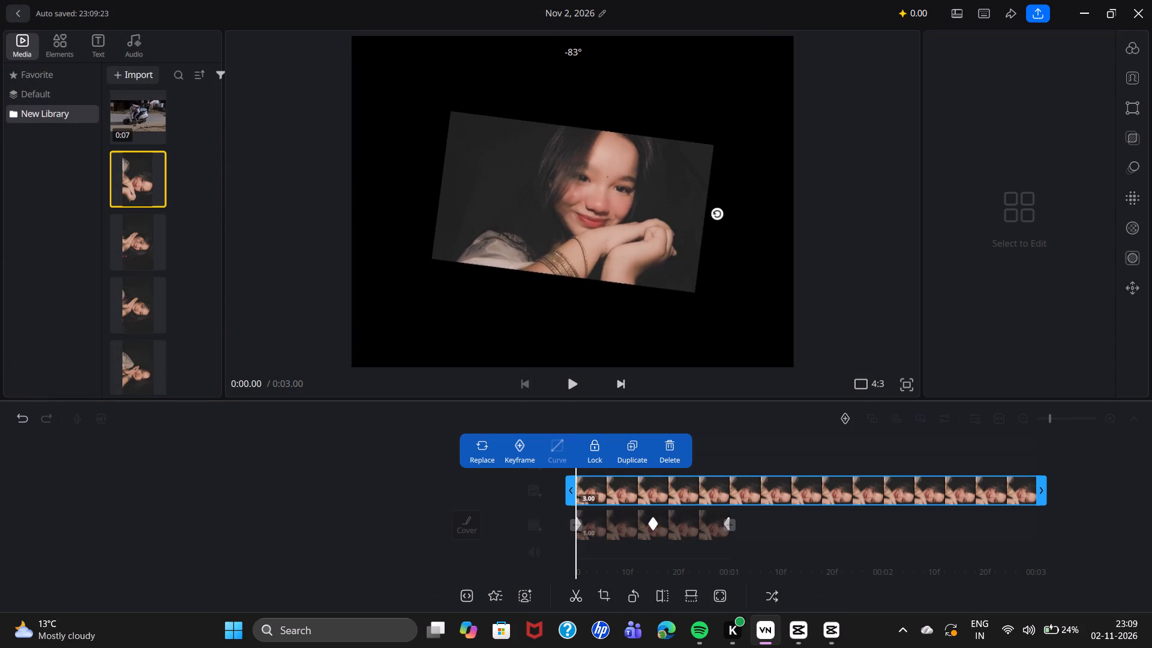
pyautogui.moveTo(718, 214); pyautogui.dragTo(716, 201)
pyautogui.moveTo(705, 275); pyautogui.dragTo(763, 318)
pyautogui.moveTo(699, 277); pyautogui.dragTo(580, 217)
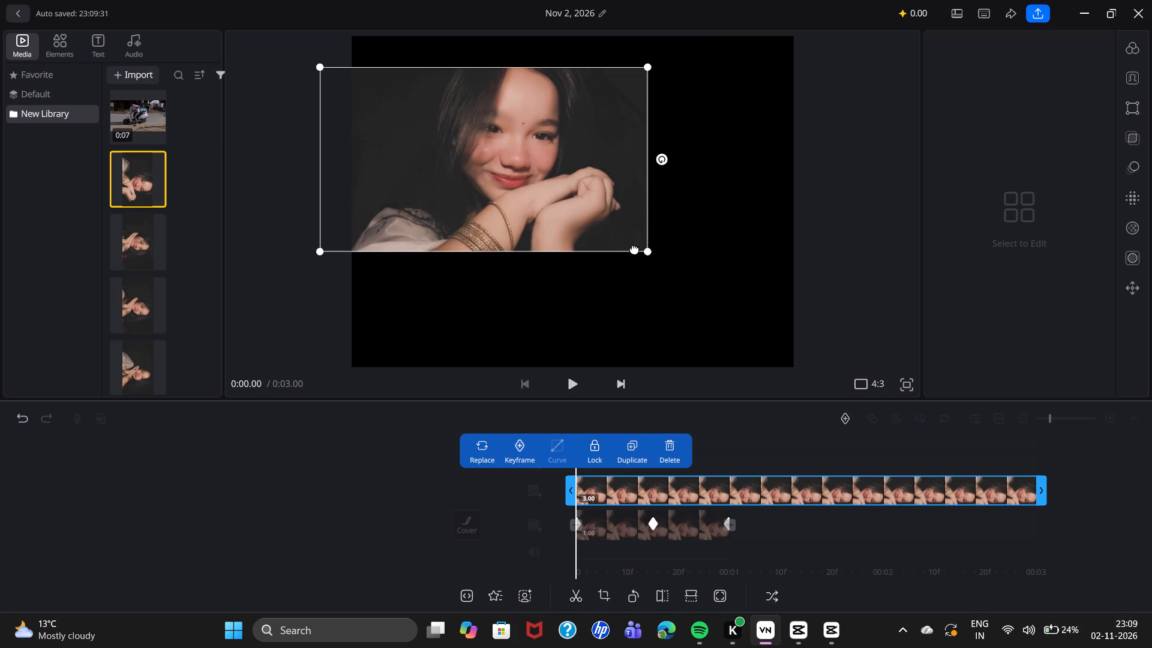
pyautogui.moveTo(648, 251); pyautogui.dragTo(744, 291)
pyautogui.moveTo(540, 235); pyautogui.dragTo(562, 237)
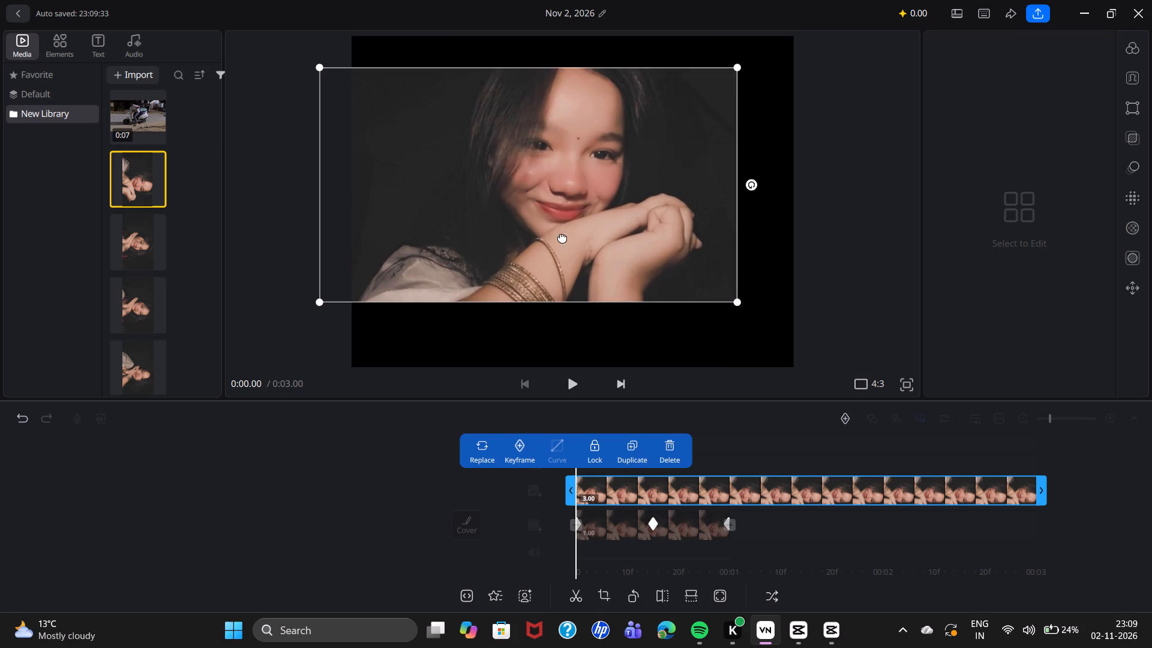
pyautogui.moveTo(562, 237); pyautogui.dragTo(578, 239)
pyautogui.moveTo(777, 307); pyautogui.dragTo(832, 313)
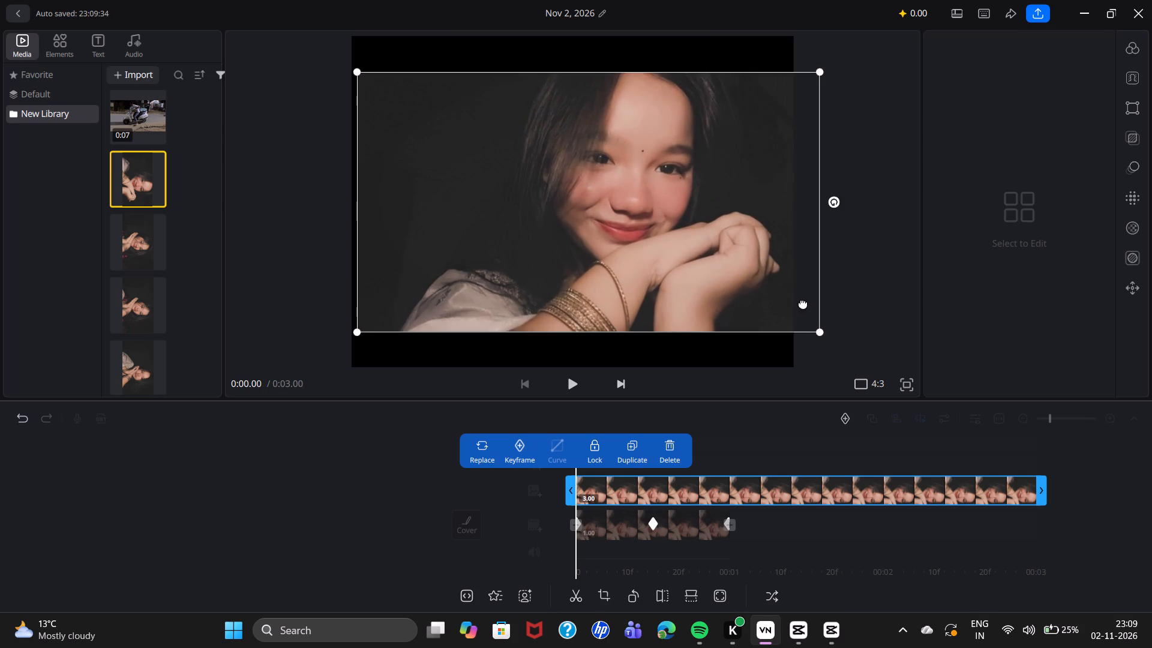
pyautogui.moveTo(679, 280); pyautogui.dragTo(619, 265)
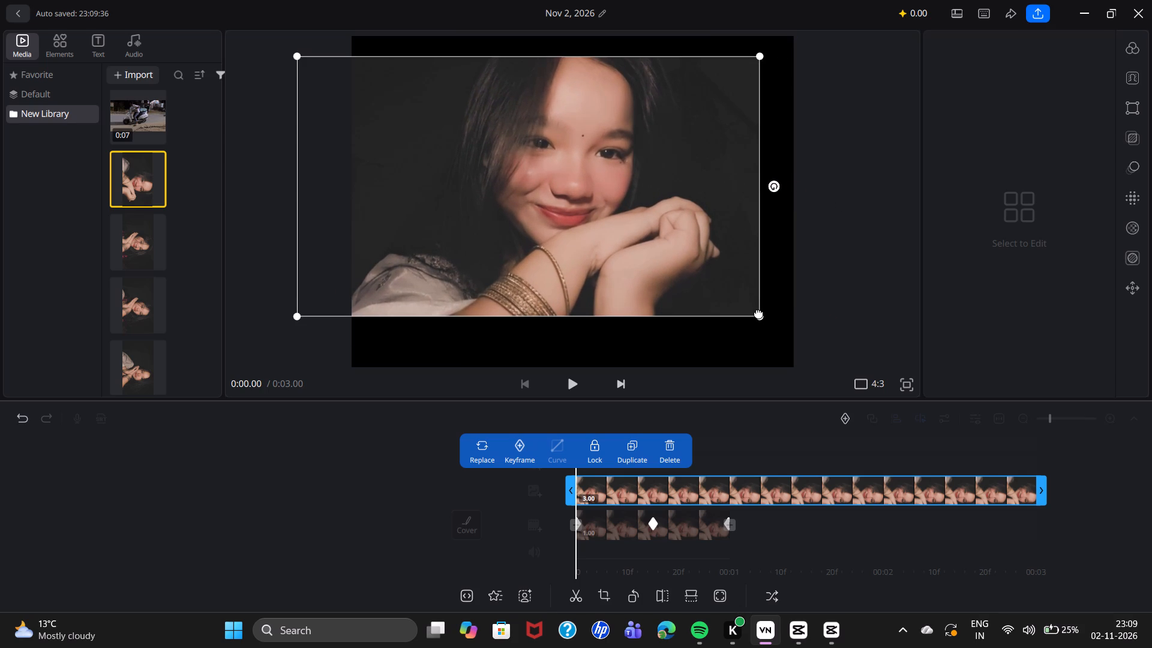
pyautogui.moveTo(758, 313); pyautogui.dragTo(780, 322)
pyautogui.moveTo(494, 228); pyautogui.dragTo(511, 232)
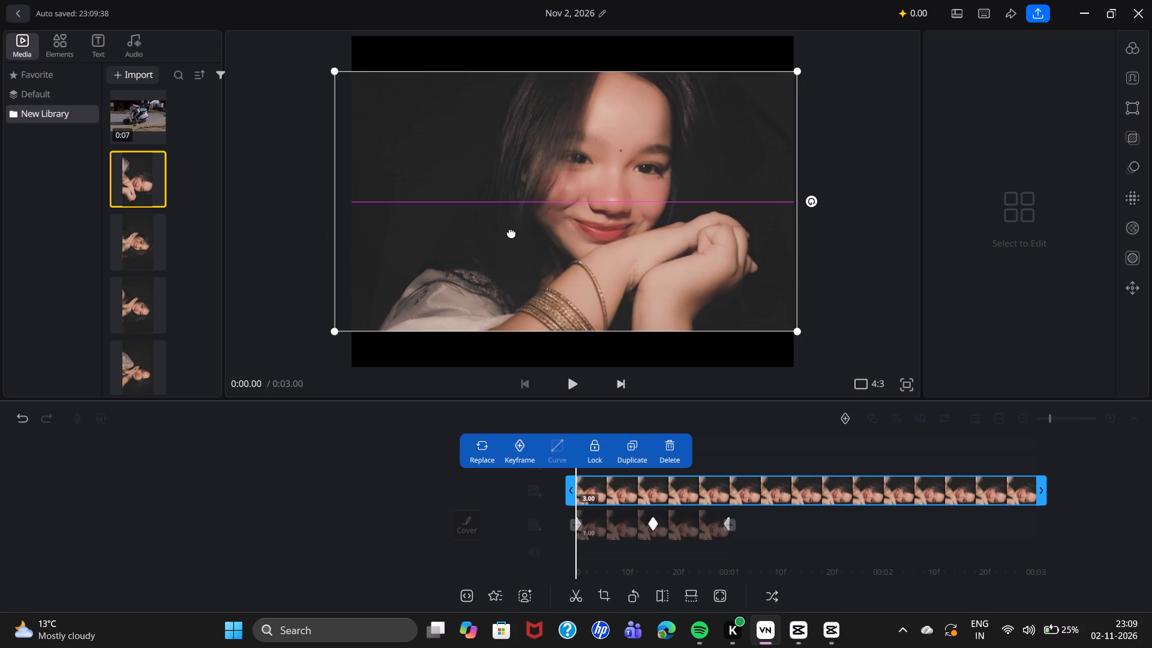
pyautogui.moveTo(511, 232); pyautogui.dragTo(516, 232)
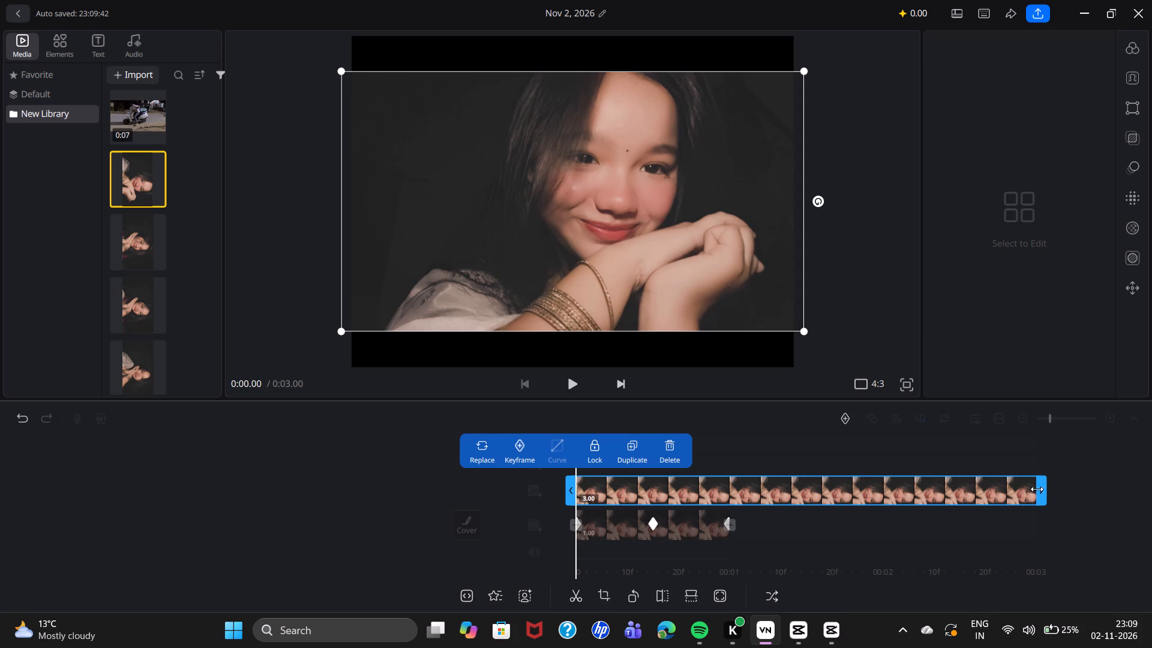
# Trim the overlay portrait clip to 1.00 second, matching the length of the main-track clip.
pyautogui.moveTo(1037, 488); pyautogui.dragTo(775, 506)
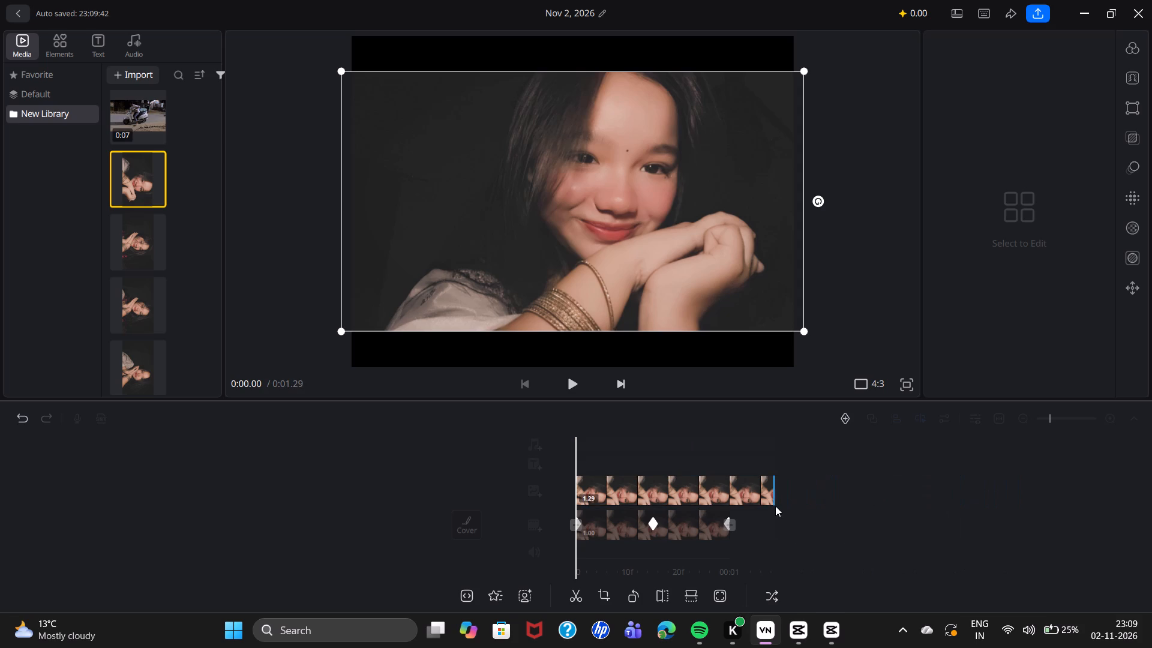
pyautogui.moveTo(775, 506); pyautogui.dragTo(729, 503)
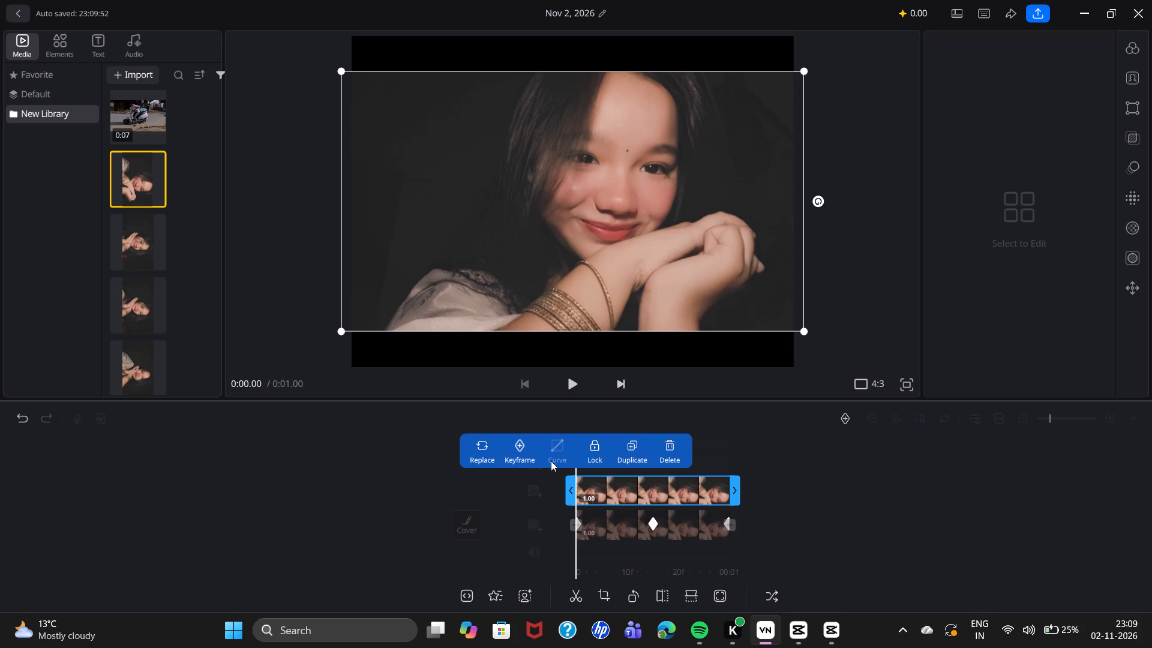
# Add a keyframe at the start of the overlay portrait, enlarge it slightly beyond the canvas width, reposition it, and play it back.
pyautogui.click(520, 449)
pyautogui.moveTo(803, 71); pyautogui.dragTo(823, 71)
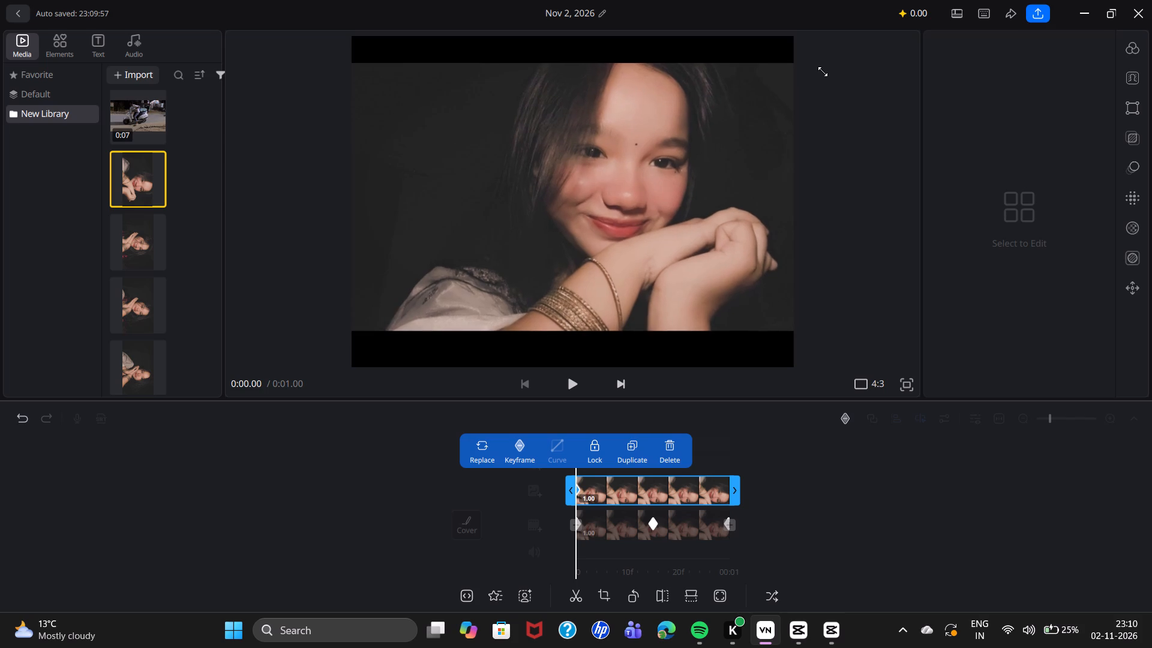
pyautogui.moveTo(823, 71); pyautogui.dragTo(849, 71)
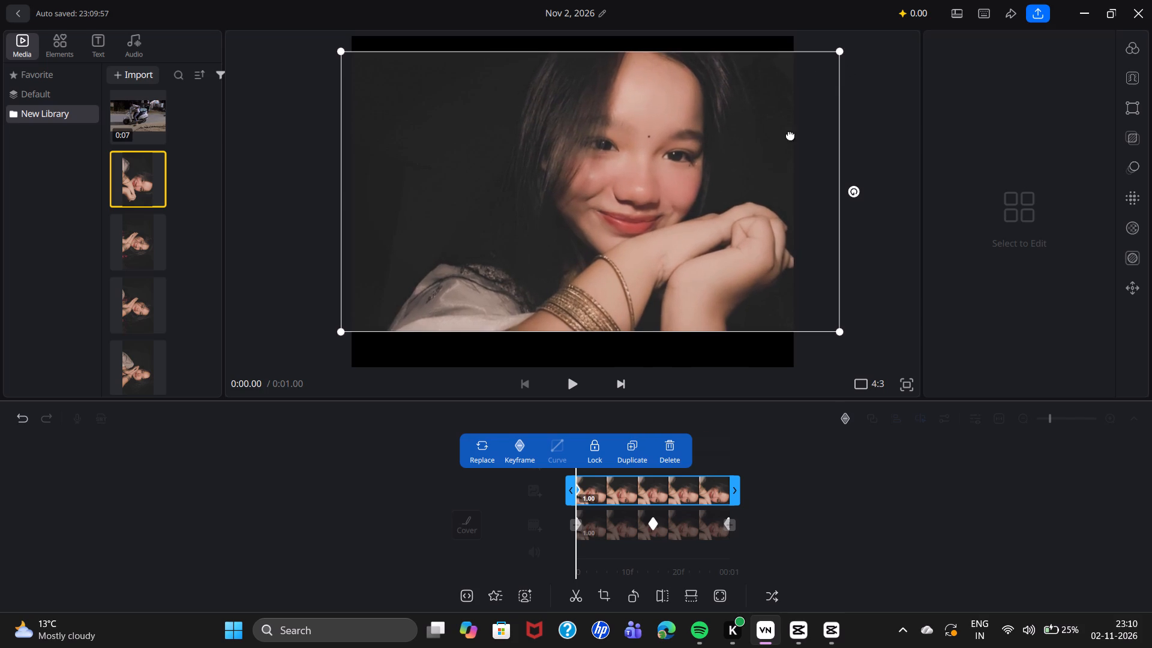
pyautogui.moveTo(652, 199); pyautogui.dragTo(643, 199)
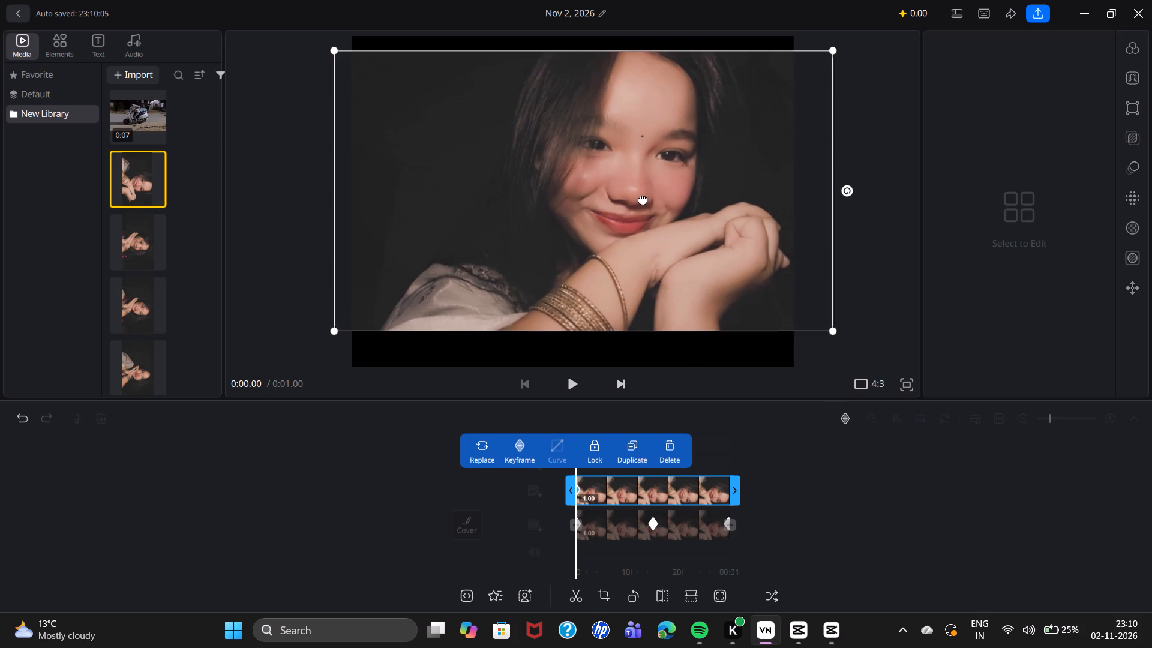
pyautogui.moveTo(643, 199); pyautogui.dragTo(619, 202)
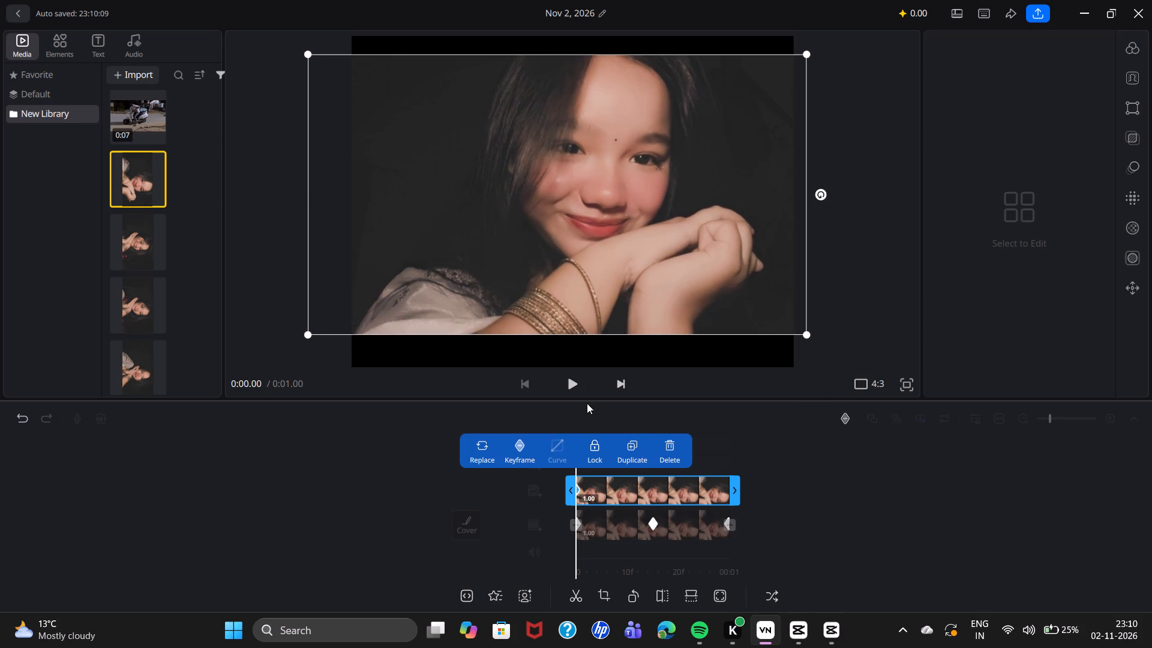
pyautogui.click(567, 385)
pyautogui.click(567, 385)
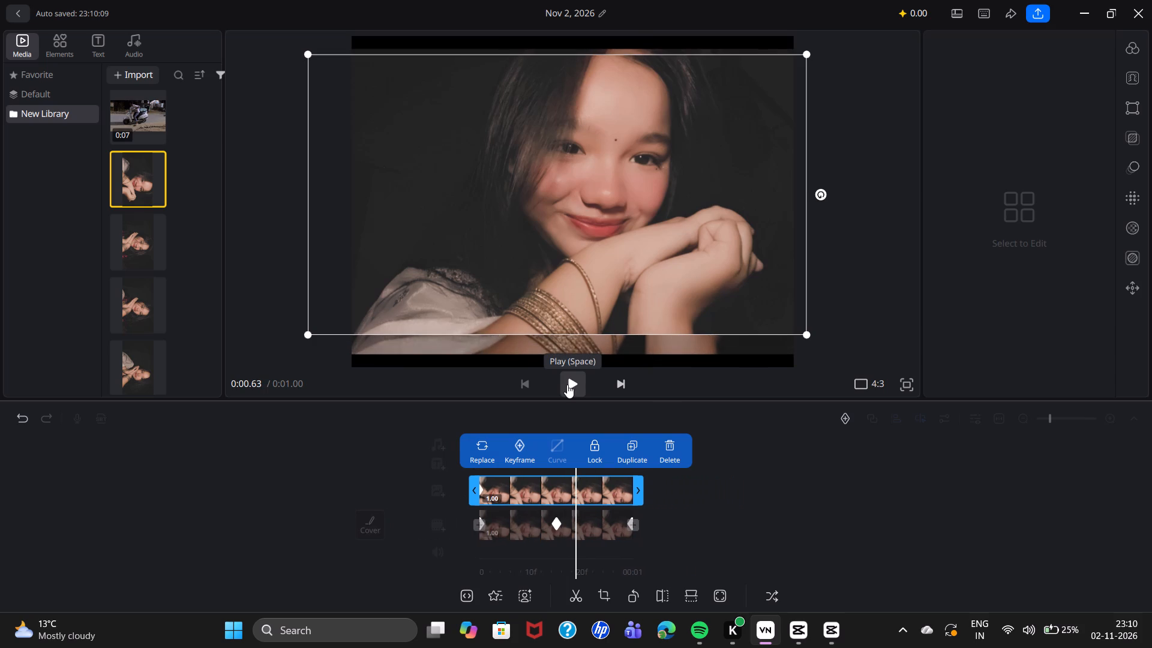
# Add a keyframe to the overlay portrait at about 0:00.50, level with the main-track portrait's middle keyframe.
pyautogui.moveTo(568, 415); pyautogui.dragTo(574, 415)
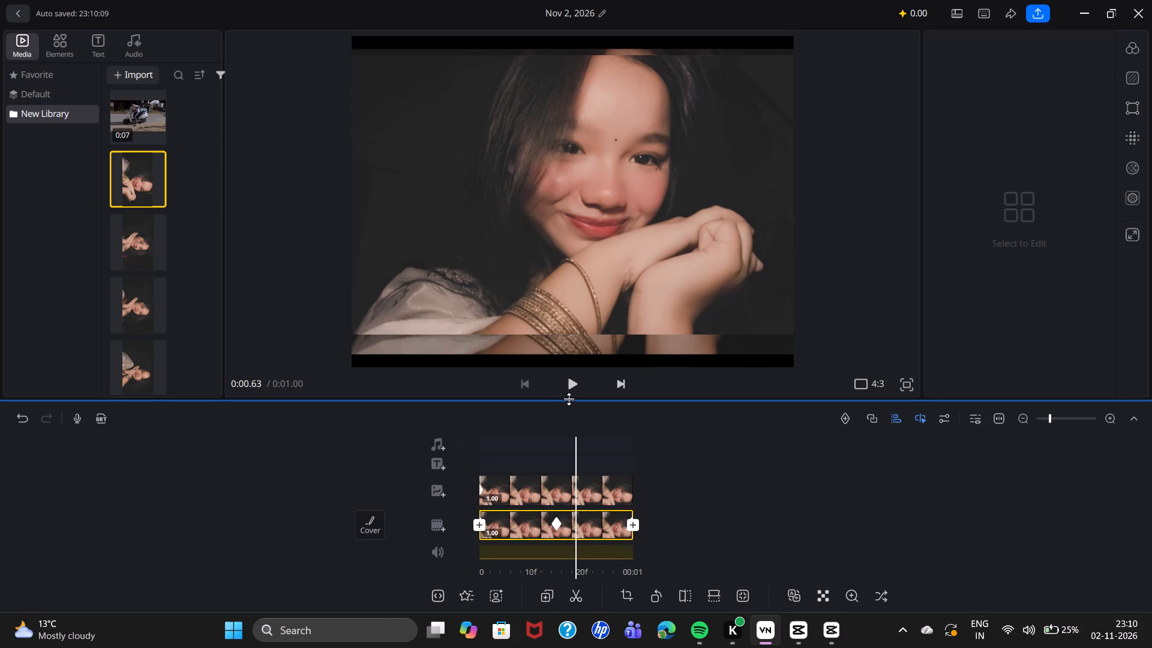
pyautogui.moveTo(541, 441); pyautogui.dragTo(551, 442)
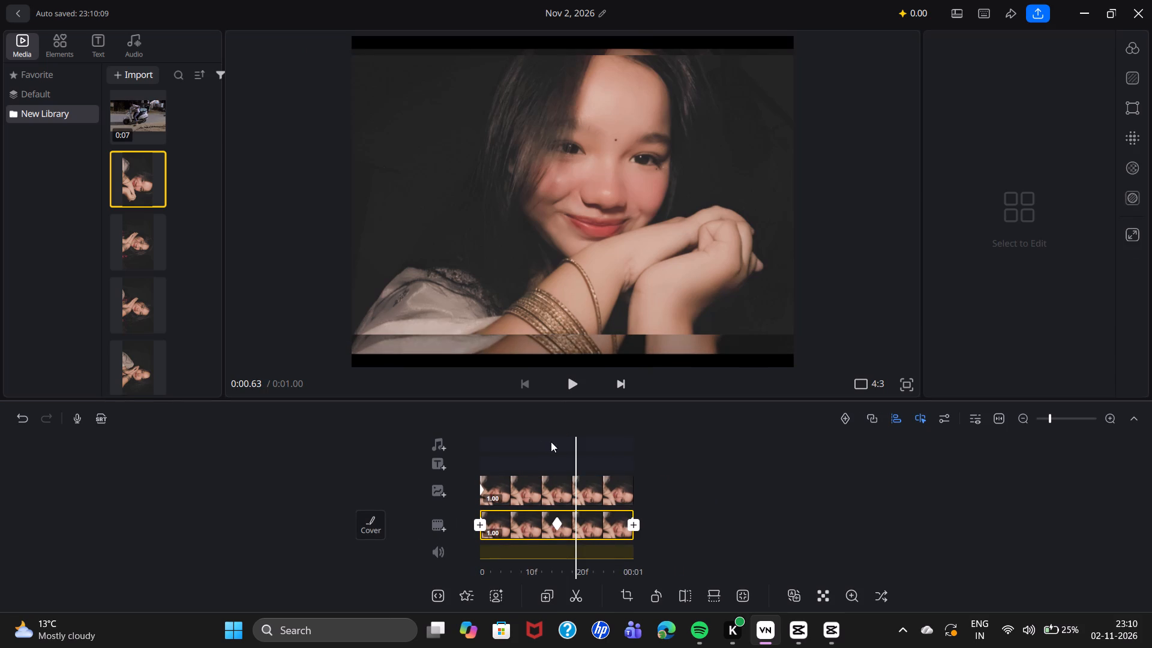
pyautogui.moveTo(551, 442); pyautogui.dragTo(569, 442)
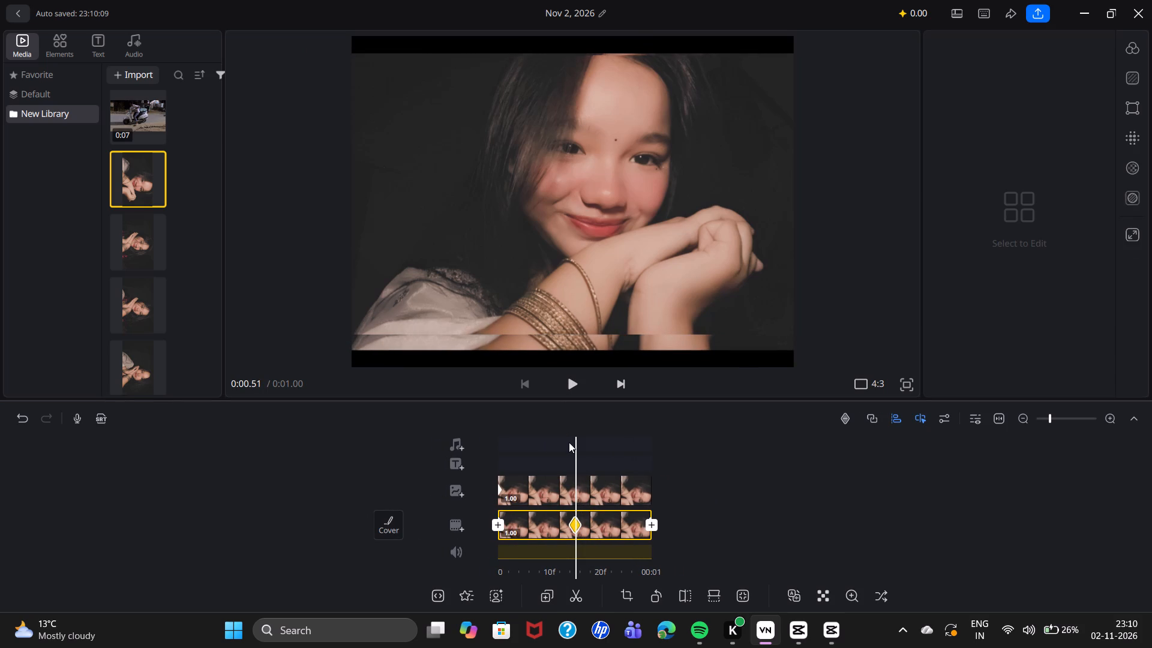
pyautogui.moveTo(569, 442); pyautogui.dragTo(566, 442)
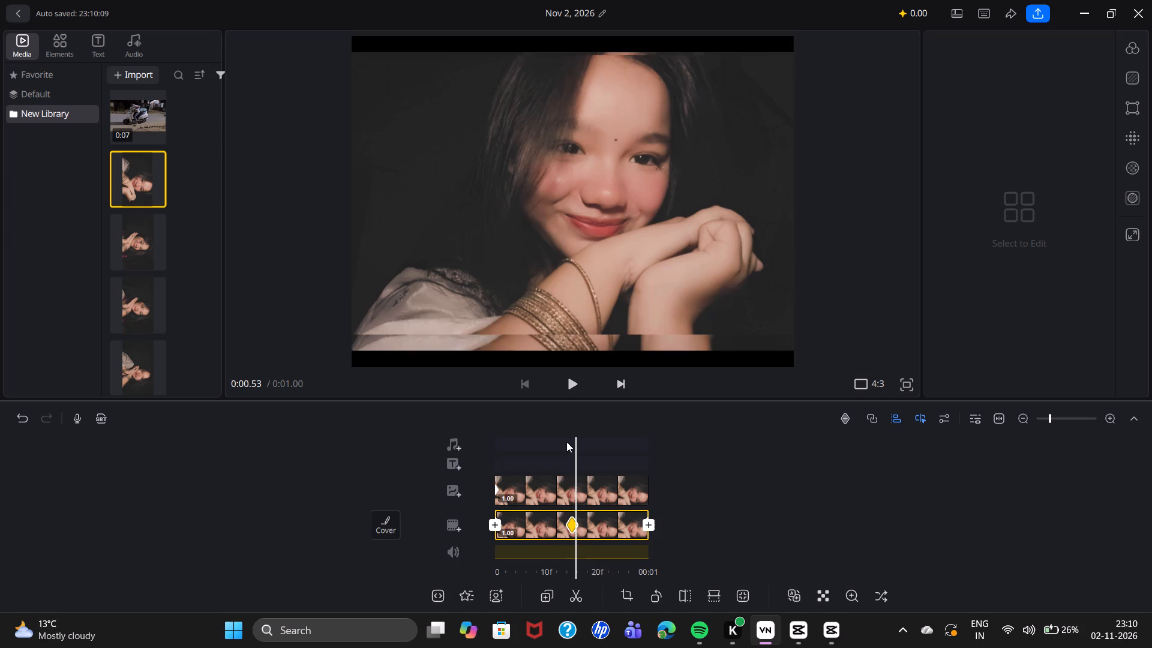
pyautogui.moveTo(566, 442); pyautogui.dragTo(571, 440)
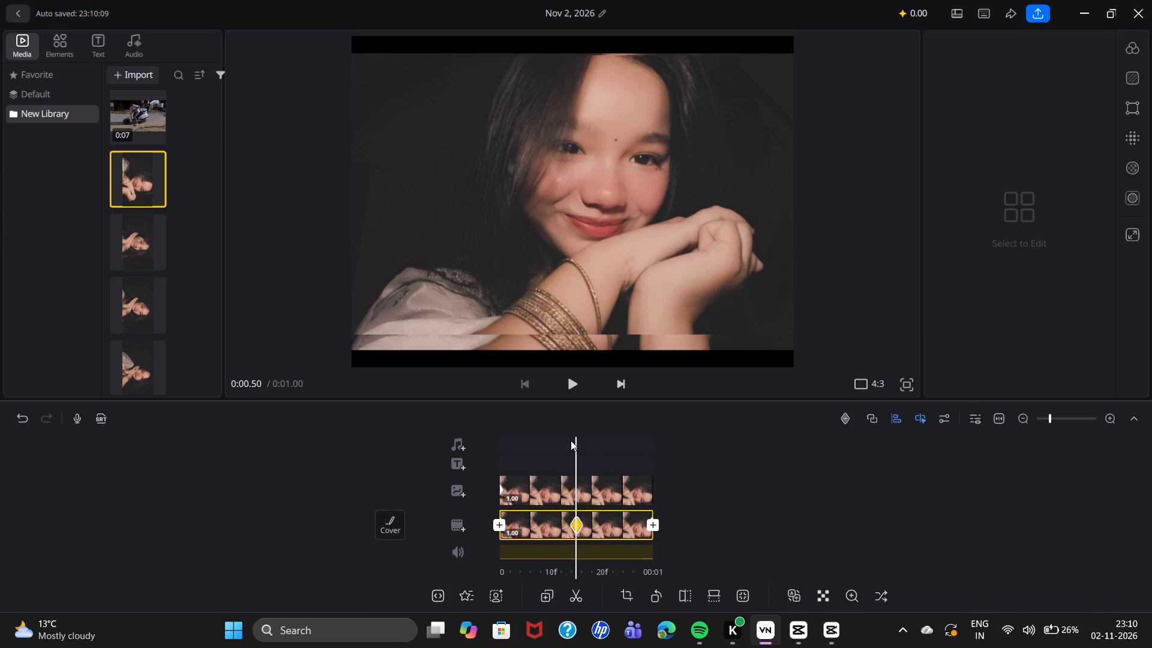
pyautogui.click(577, 484)
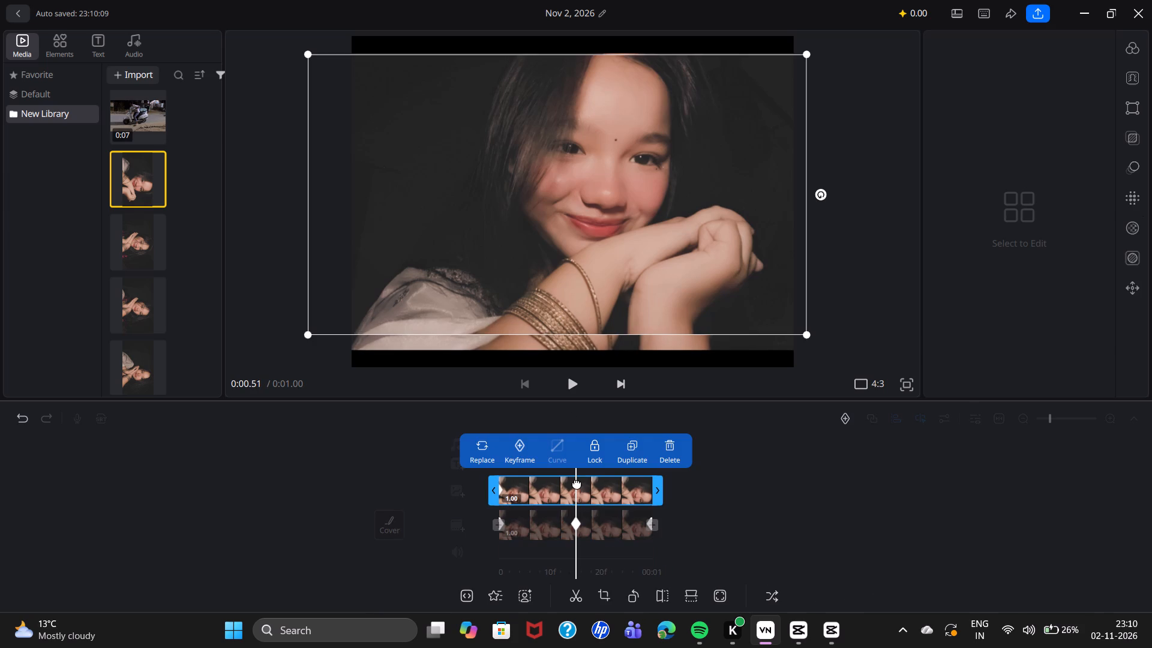
pyautogui.click(520, 445)
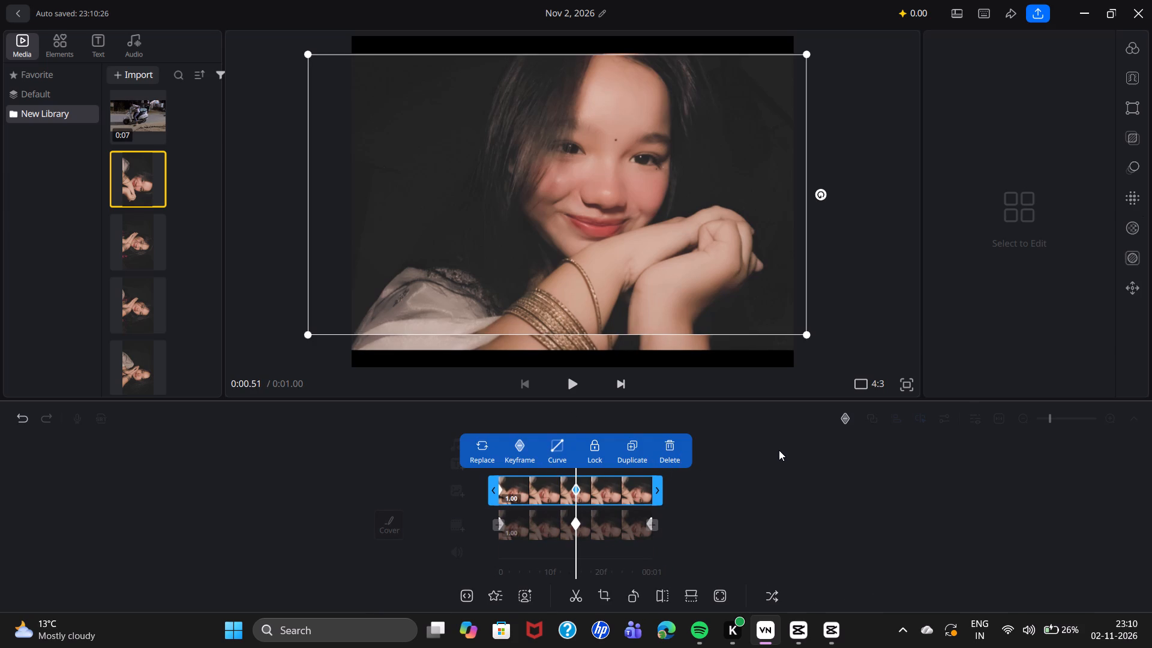
# Add a keyframe at the overlay portrait's end, 0:01.00, enlarge it slightly, shift it toward the canvas's right edge, and play it back.
pyautogui.moveTo(779, 450); pyautogui.dragTo(670, 456)
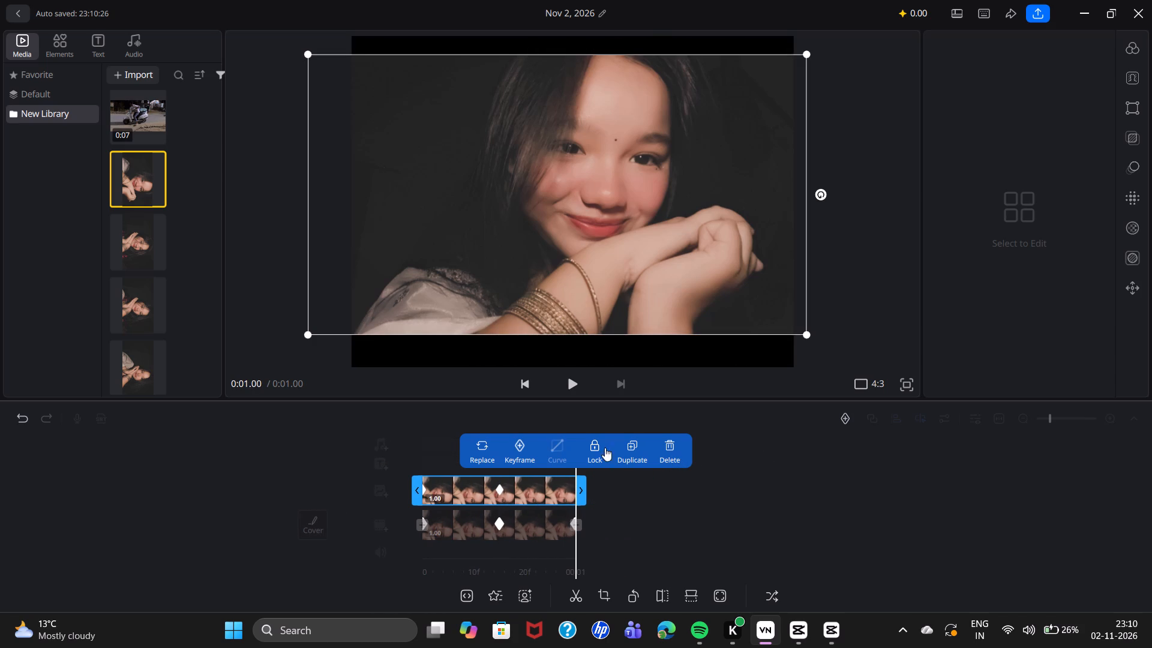
pyautogui.click(520, 448)
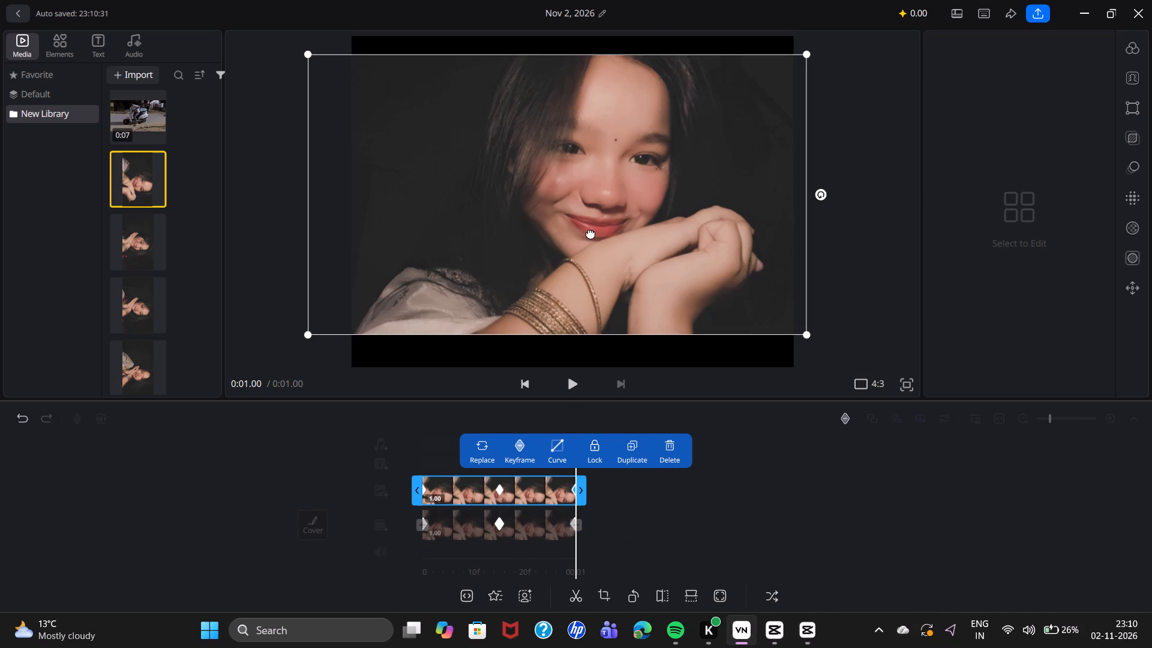
pyautogui.moveTo(805, 51); pyautogui.dragTo(814, 58)
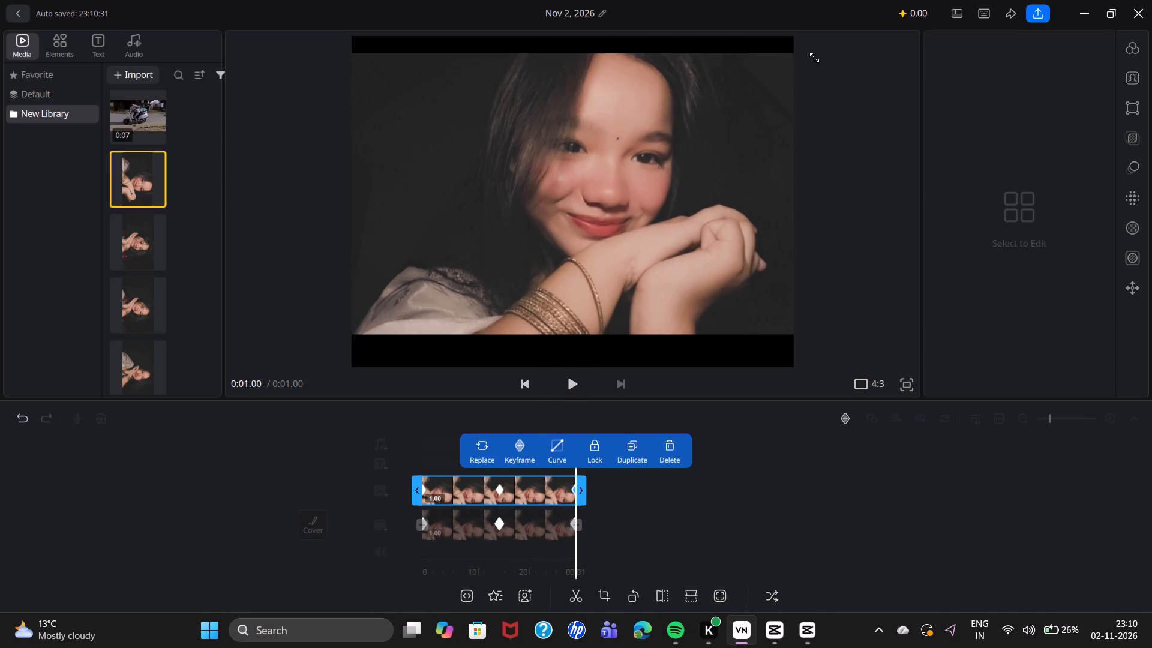
pyautogui.moveTo(814, 58); pyautogui.dragTo(832, 65)
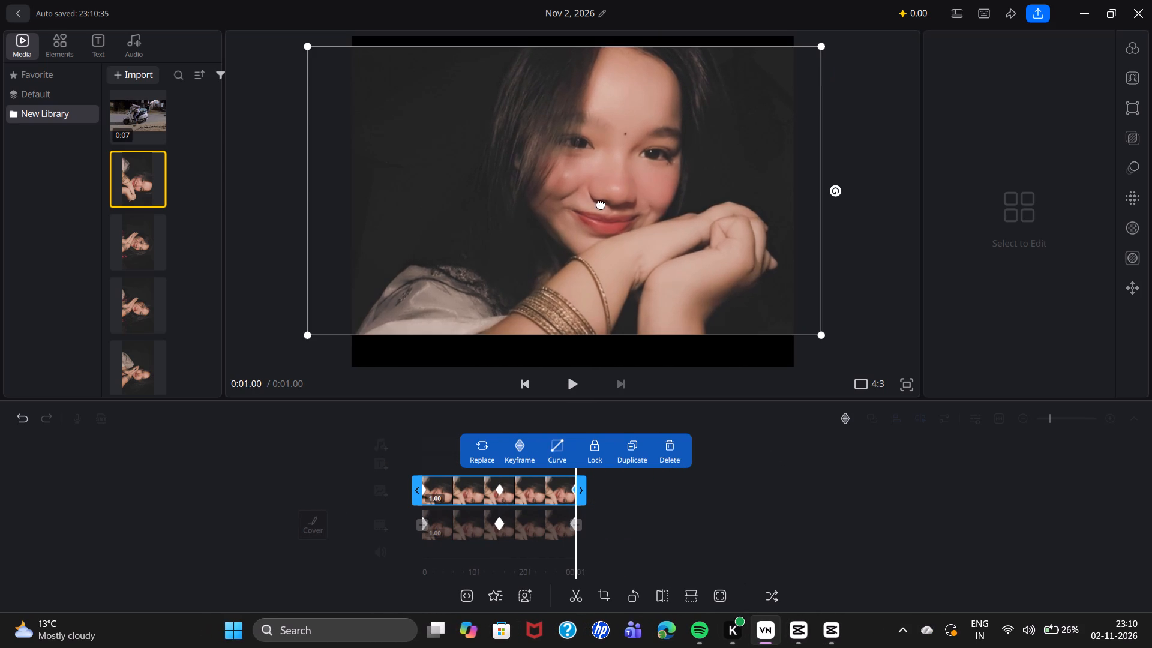
pyautogui.moveTo(589, 203); pyautogui.dragTo(614, 209)
pyautogui.click(568, 392)
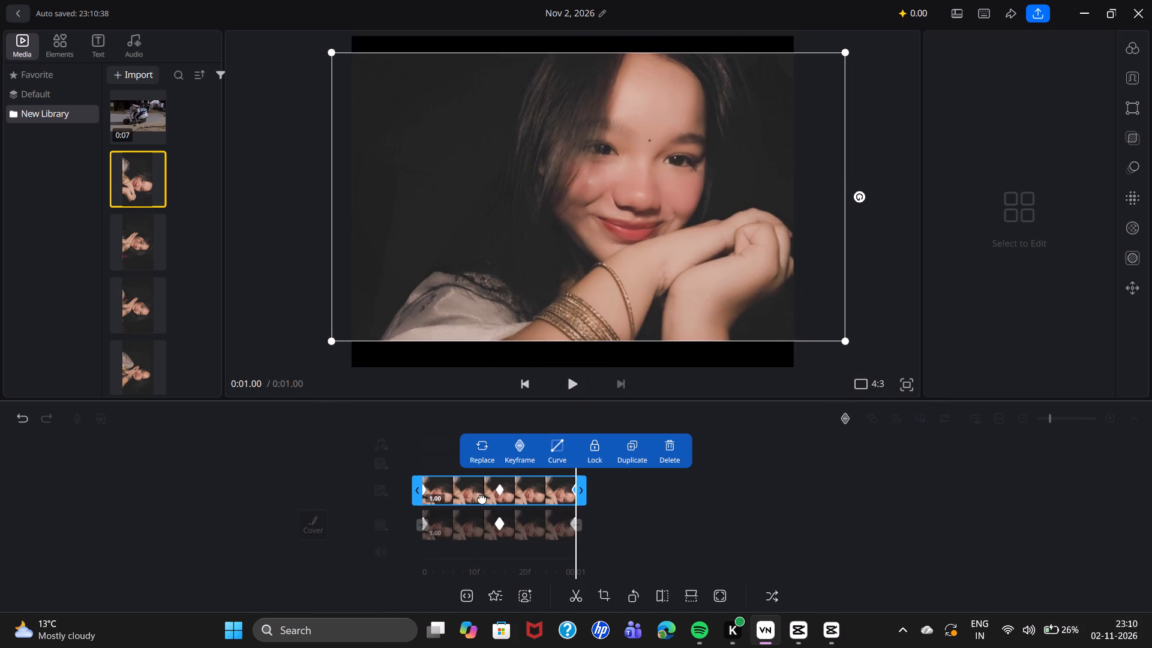
# Move the overlay portrait clip along the timeline to start at 0:00.50, at the main-track clip's middle keyframe, and preview it.
pyautogui.click(458, 491)
pyautogui.moveTo(583, 491); pyautogui.dragTo(616, 491)
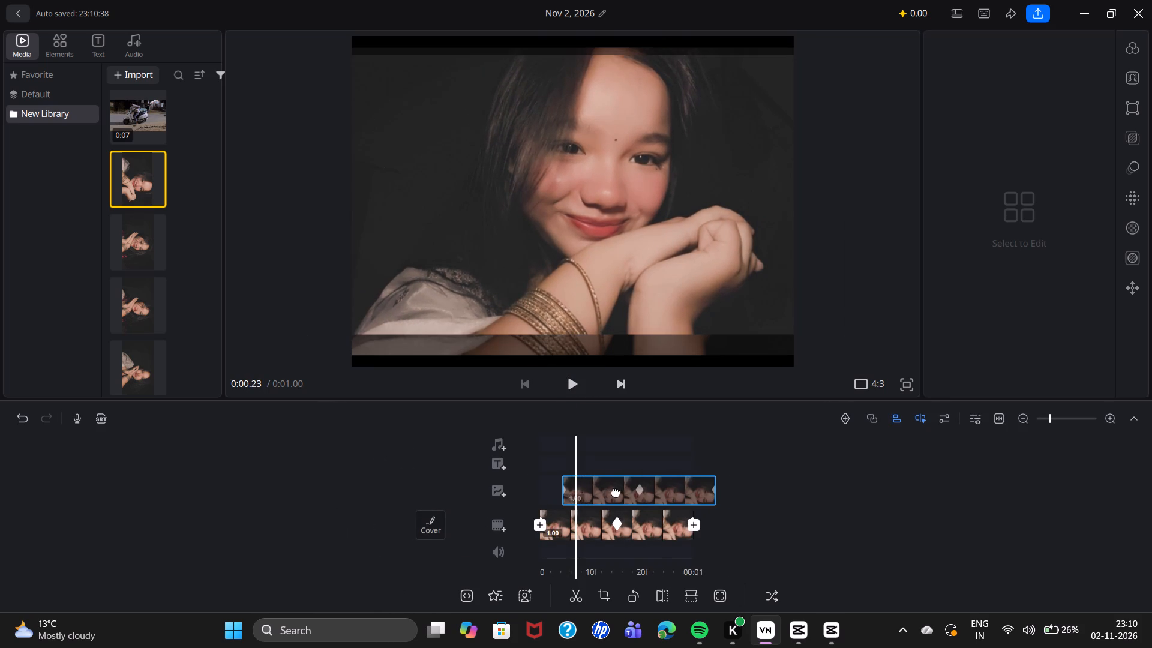
pyautogui.moveTo(616, 491); pyautogui.dragTo(657, 492)
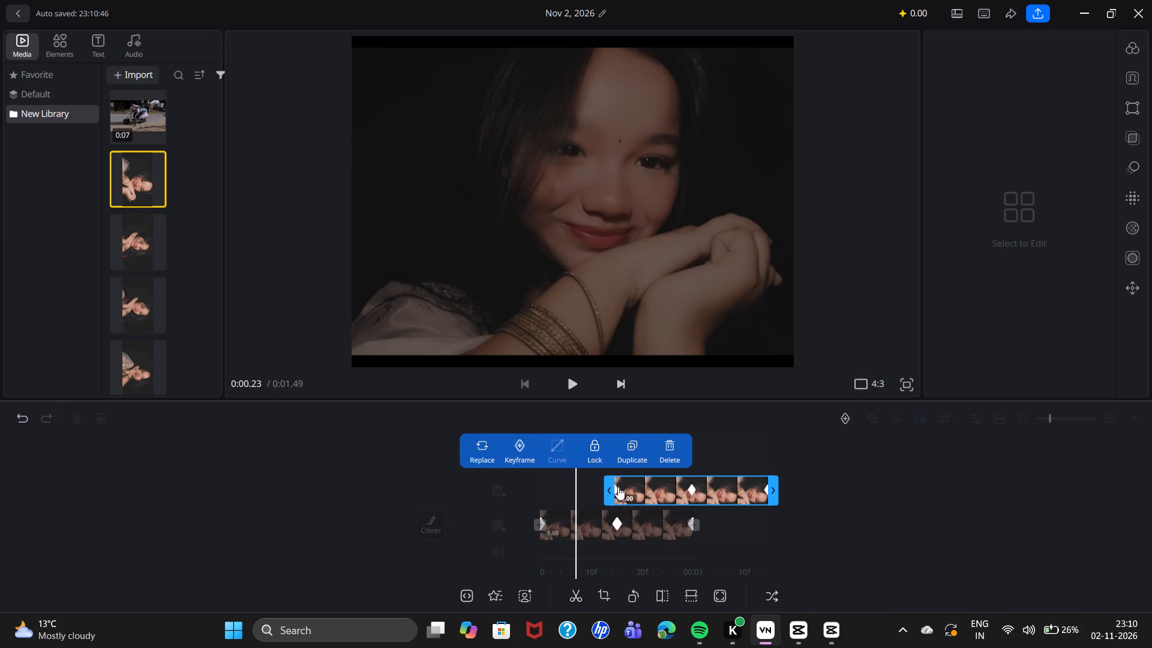
pyautogui.click(629, 479)
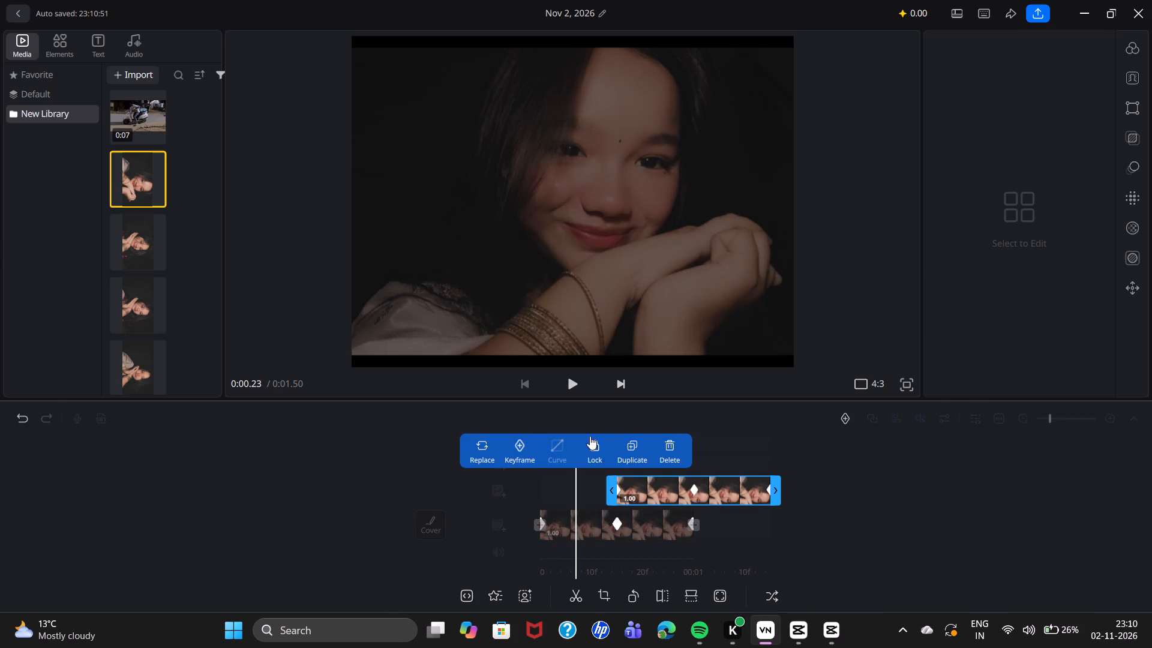
pyautogui.click(567, 386)
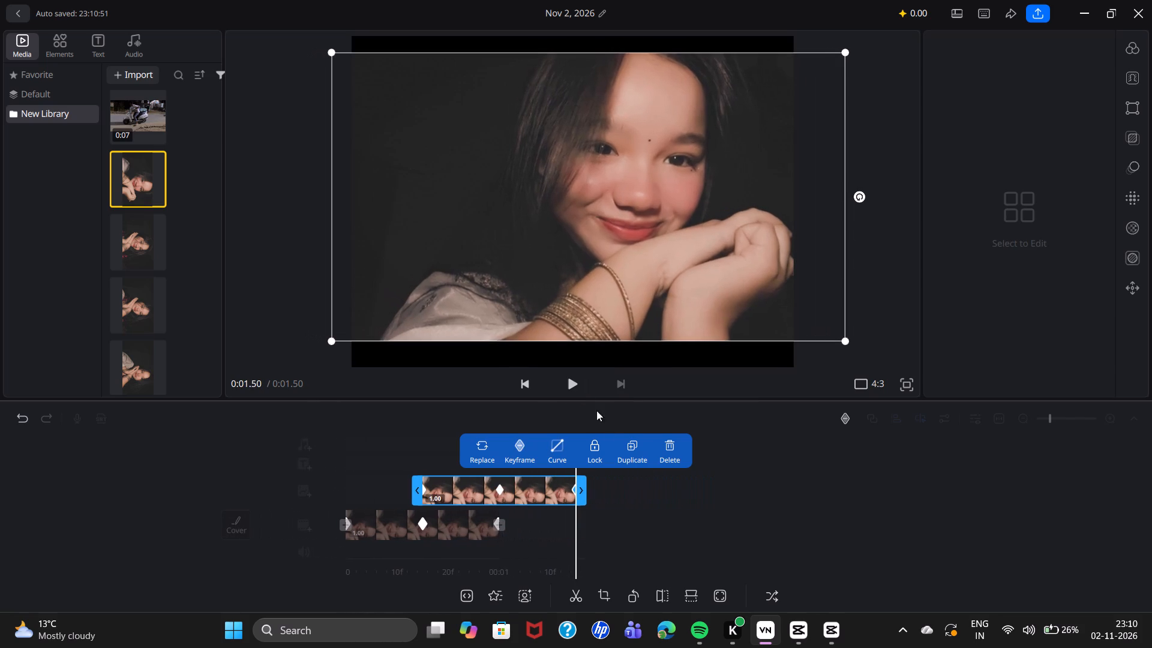
pyautogui.click(695, 508)
pyautogui.moveTo(675, 500); pyautogui.dragTo(1049, 544)
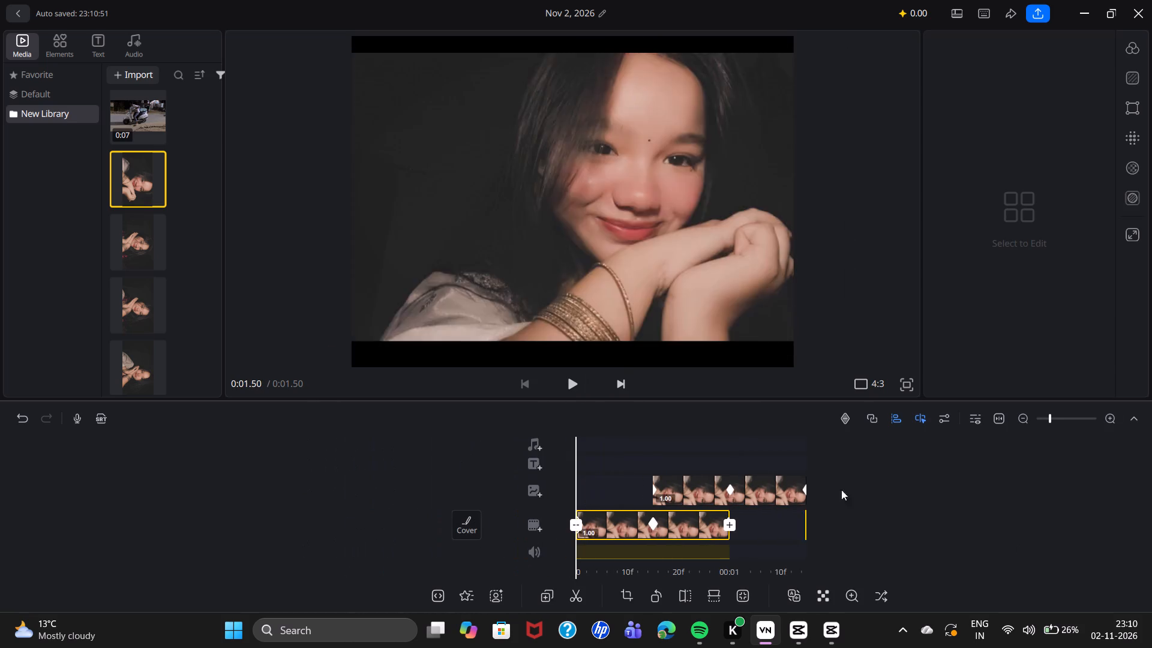
# Set the overlay portrait's opacity to 0 at its start and end keyframes, and preview the fade.
pyautogui.click(686, 487)
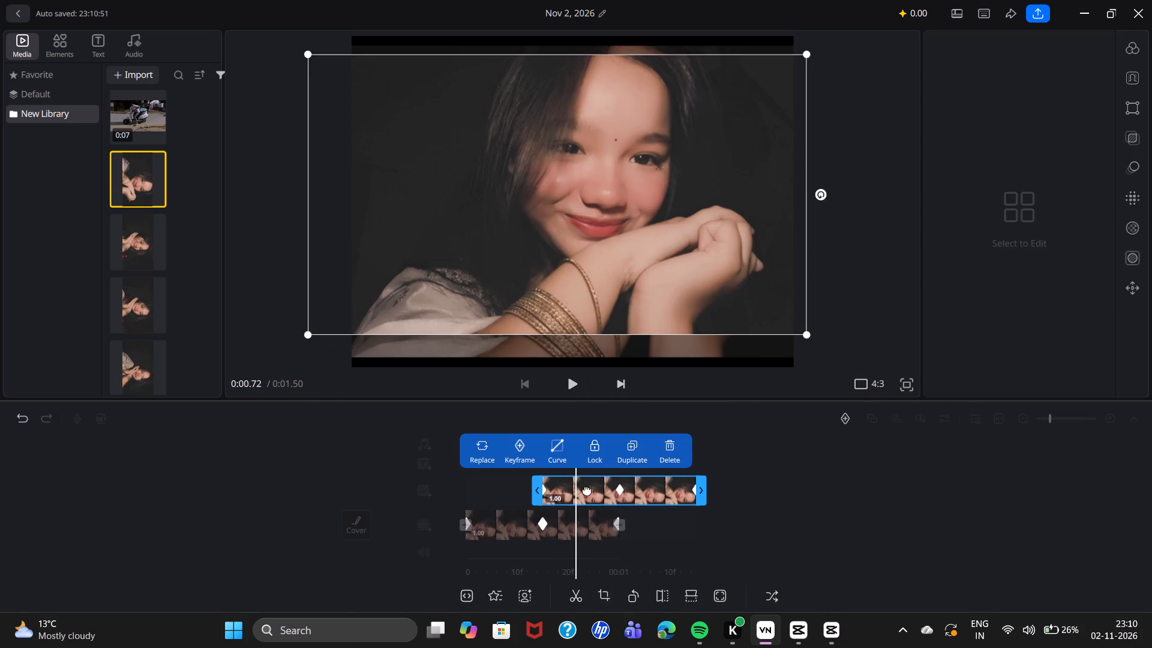
pyautogui.click(547, 492)
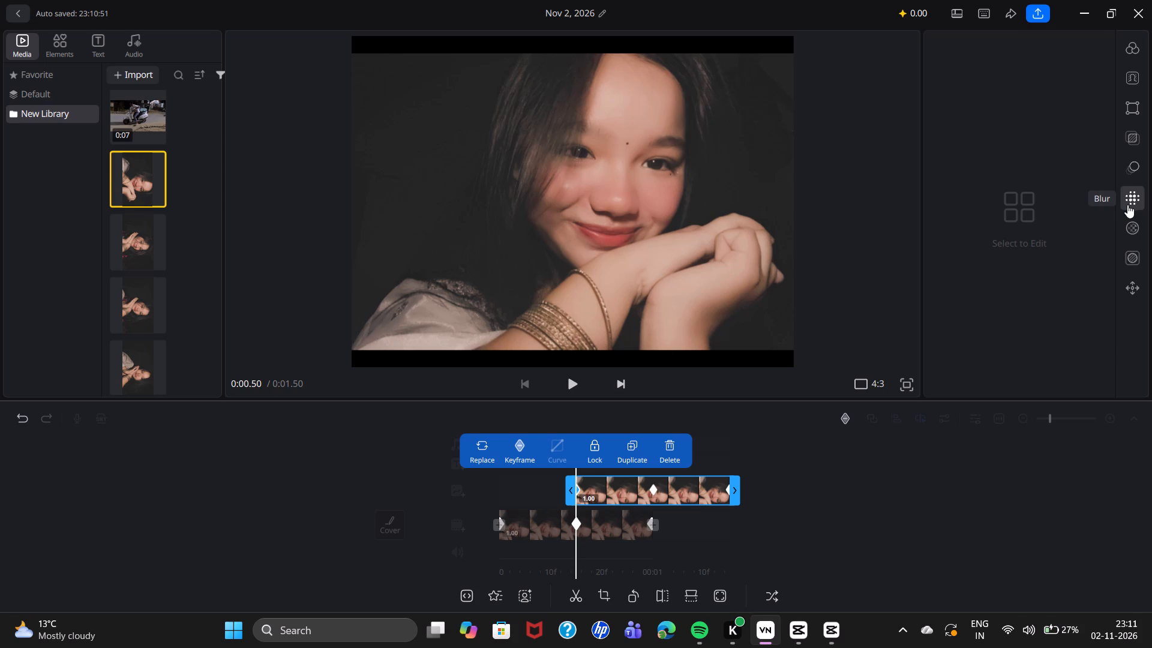
pyautogui.click(1133, 223)
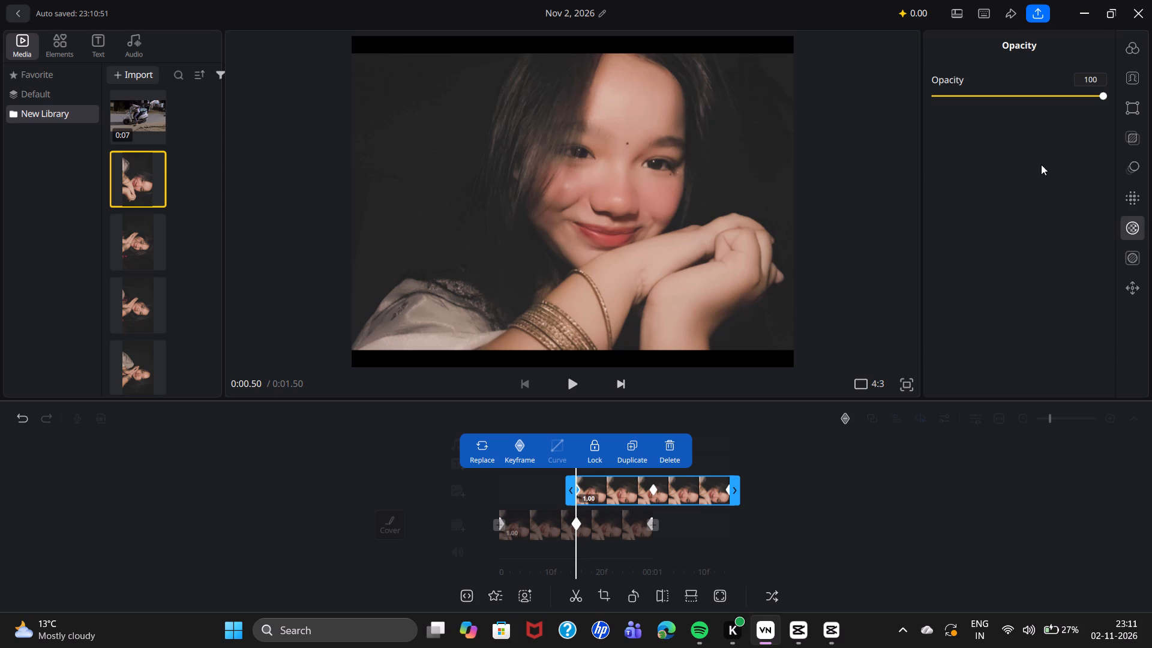
pyautogui.click(1016, 100)
pyautogui.moveTo(1015, 98); pyautogui.dragTo(818, 133)
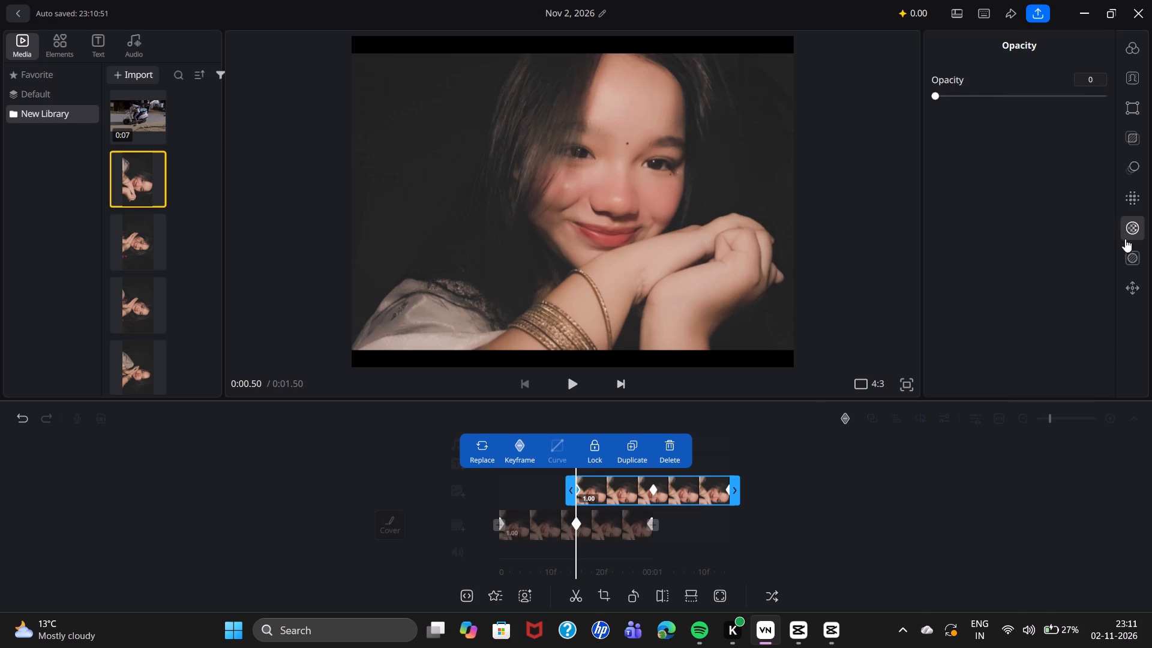
pyautogui.click(728, 488)
pyautogui.moveTo(1069, 93); pyautogui.dragTo(908, 101)
pyautogui.click(782, 429)
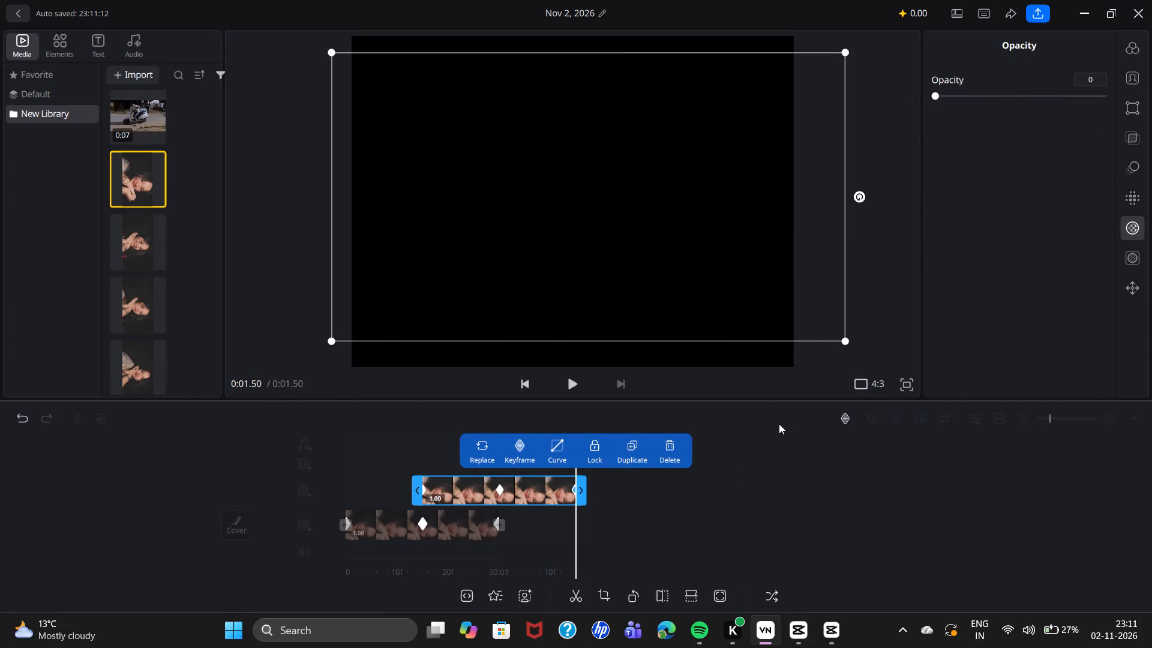
pyautogui.moveTo(653, 419); pyautogui.dragTo(1126, 522)
pyautogui.moveTo(459, 439); pyautogui.dragTo(569, 460)
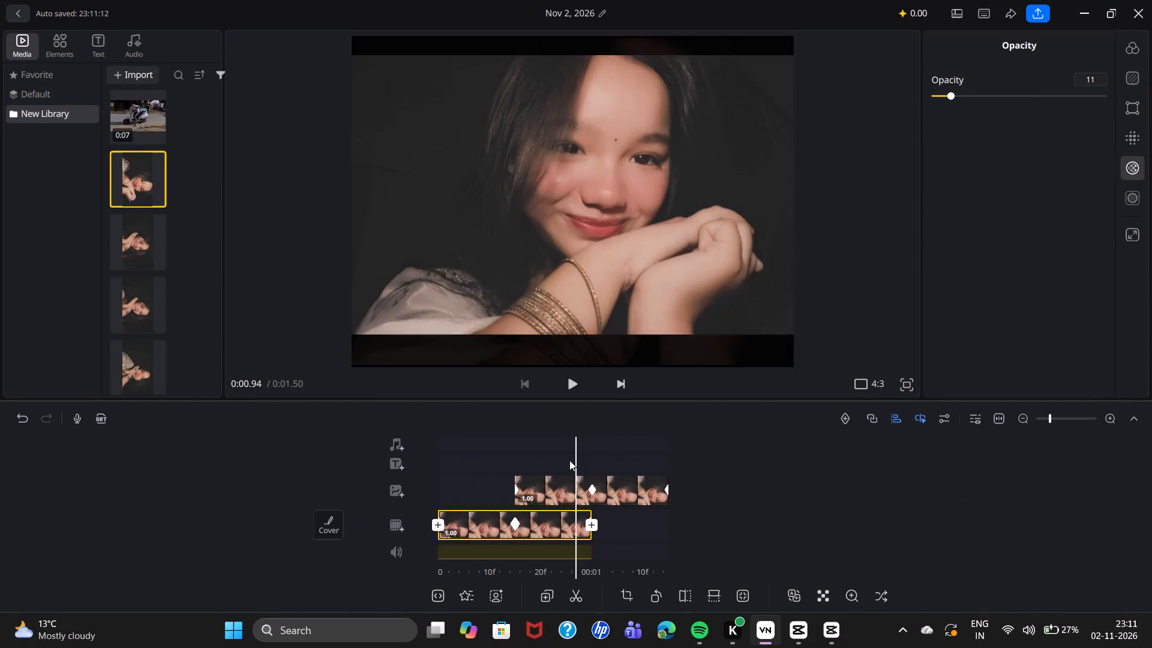
pyautogui.moveTo(596, 466); pyautogui.dragTo(826, 494)
pyautogui.click(565, 385)
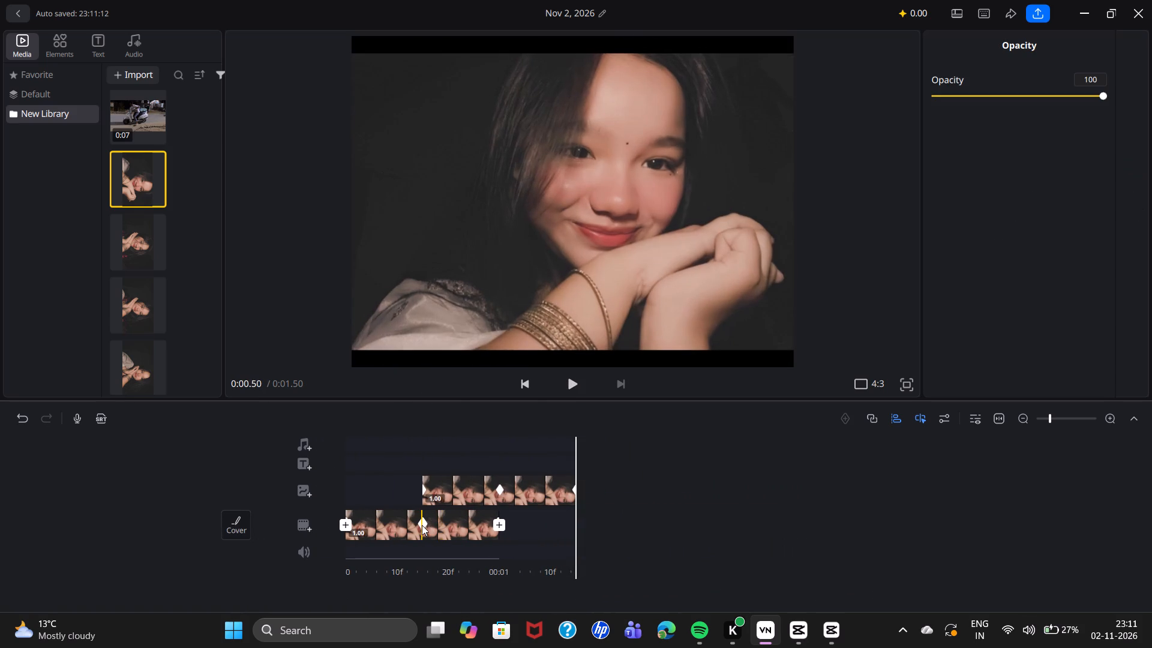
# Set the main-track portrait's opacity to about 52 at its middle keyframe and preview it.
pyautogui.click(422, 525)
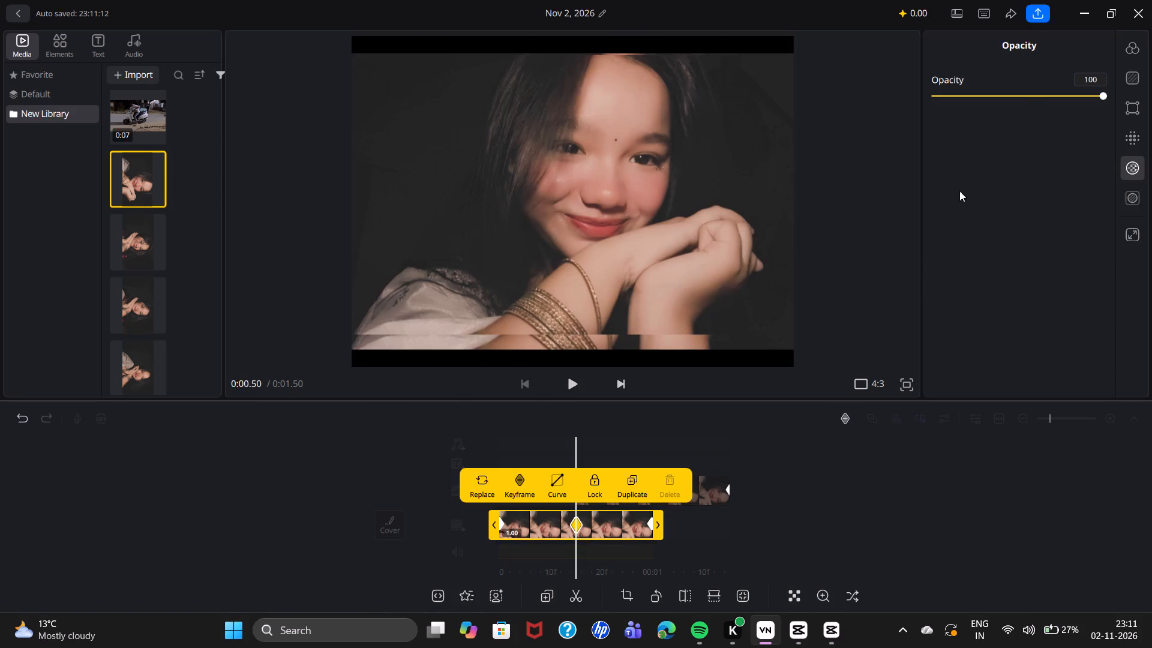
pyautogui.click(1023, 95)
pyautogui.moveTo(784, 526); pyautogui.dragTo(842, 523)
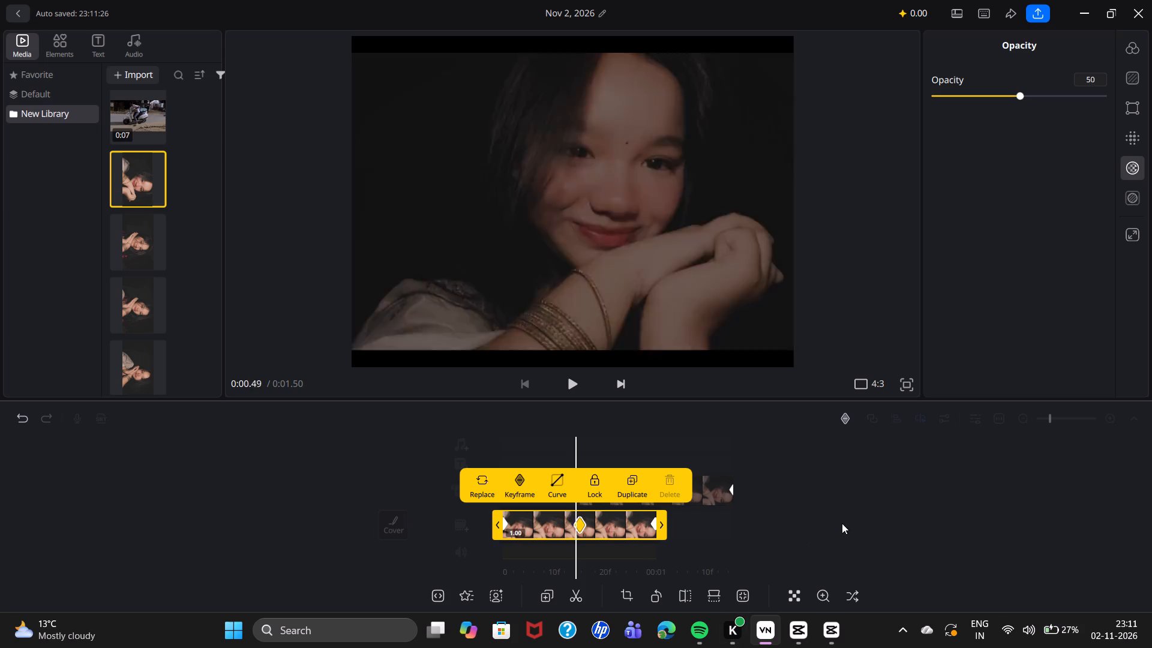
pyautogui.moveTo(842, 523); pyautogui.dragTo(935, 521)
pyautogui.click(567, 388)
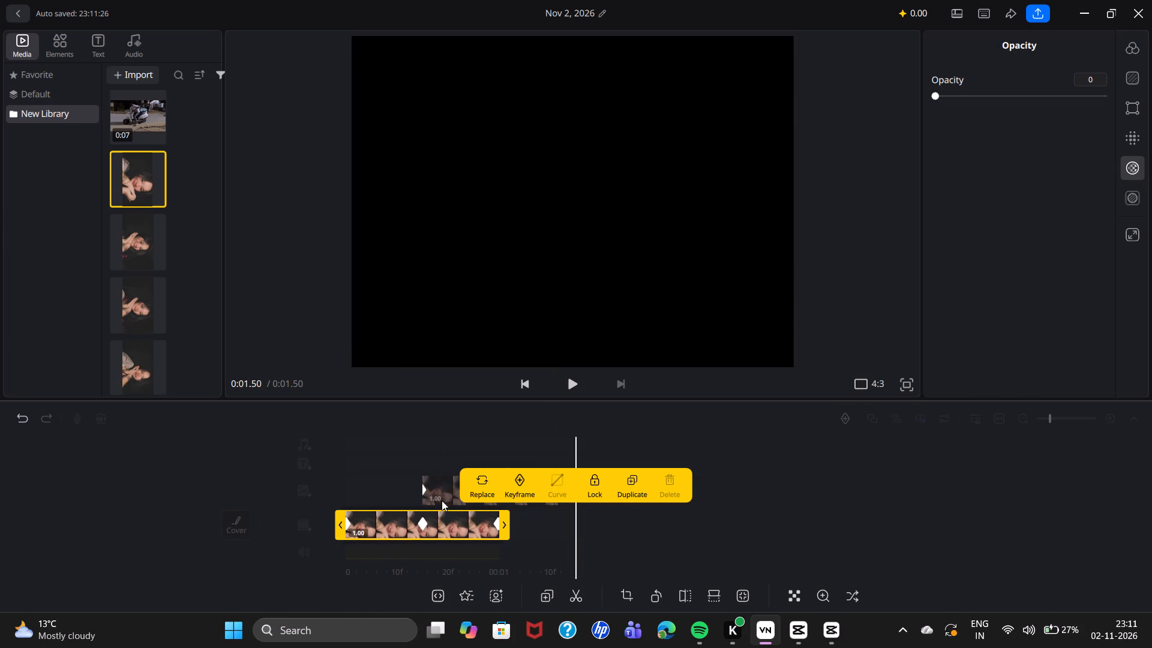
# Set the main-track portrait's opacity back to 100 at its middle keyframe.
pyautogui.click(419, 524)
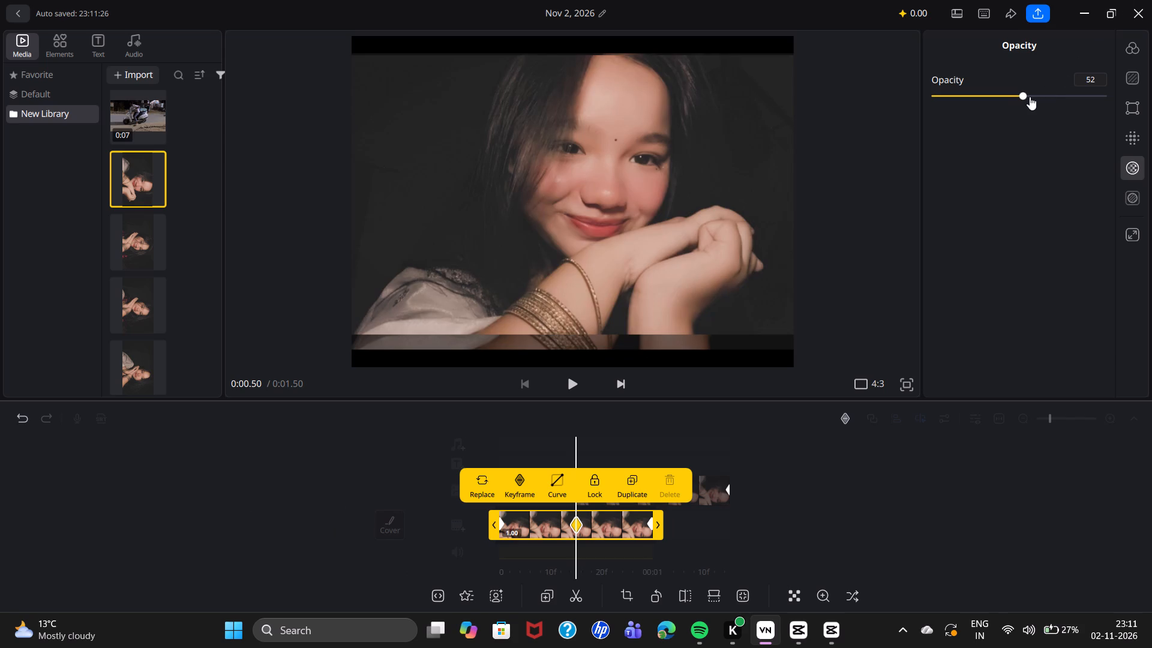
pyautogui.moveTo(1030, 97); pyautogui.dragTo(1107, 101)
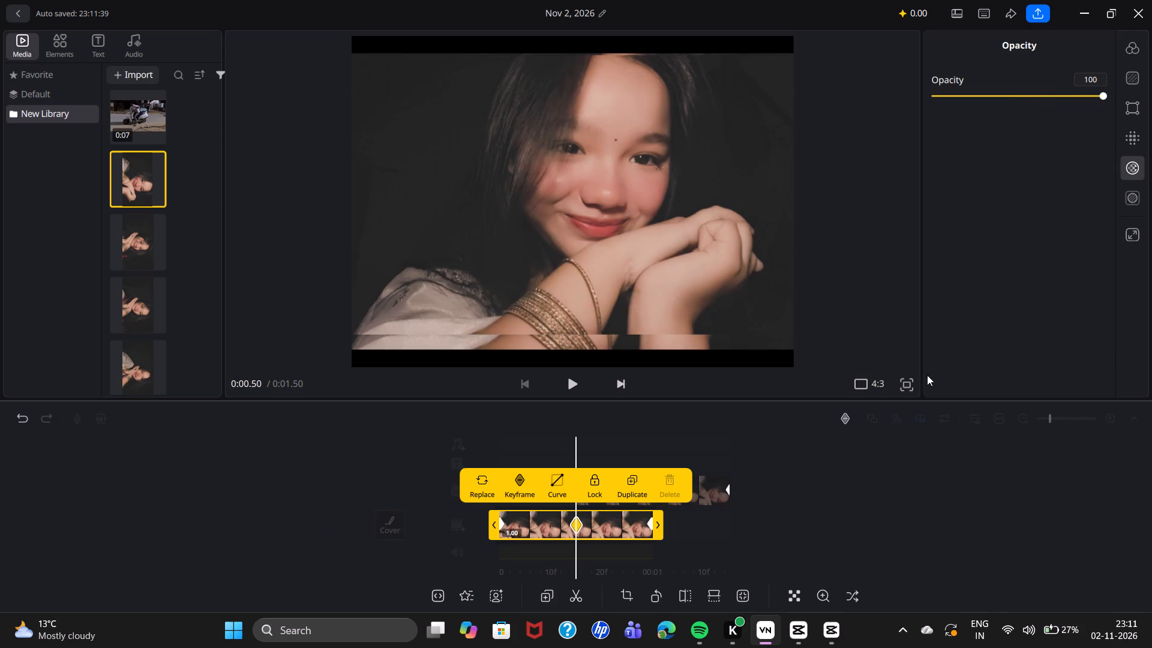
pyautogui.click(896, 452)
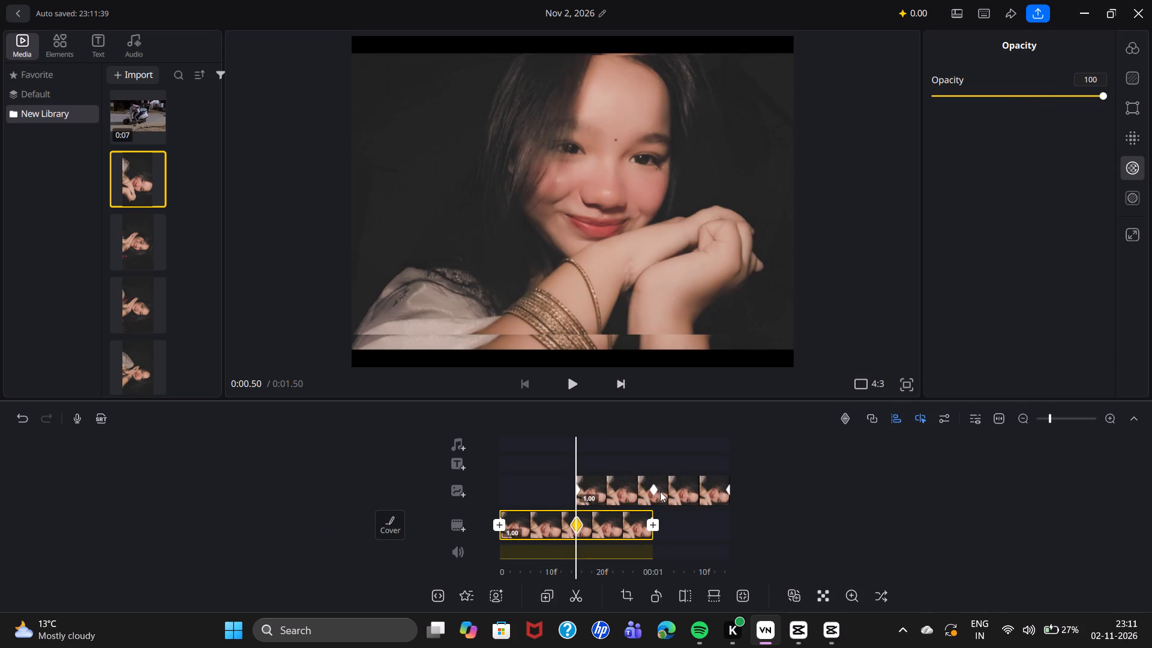
# Set the overlay portrait's opacity to 0 at its start keyframe, check the end keyframe, and return to the timeline's start.
pyautogui.click(578, 489)
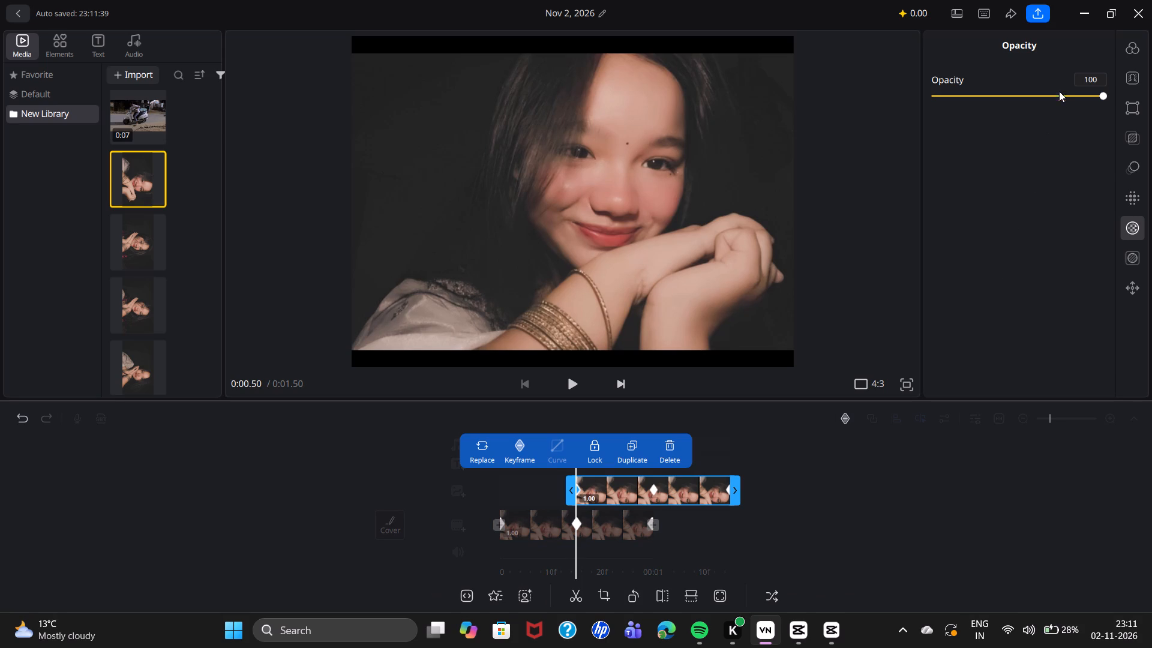
pyautogui.moveTo(1059, 93); pyautogui.dragTo(863, 124)
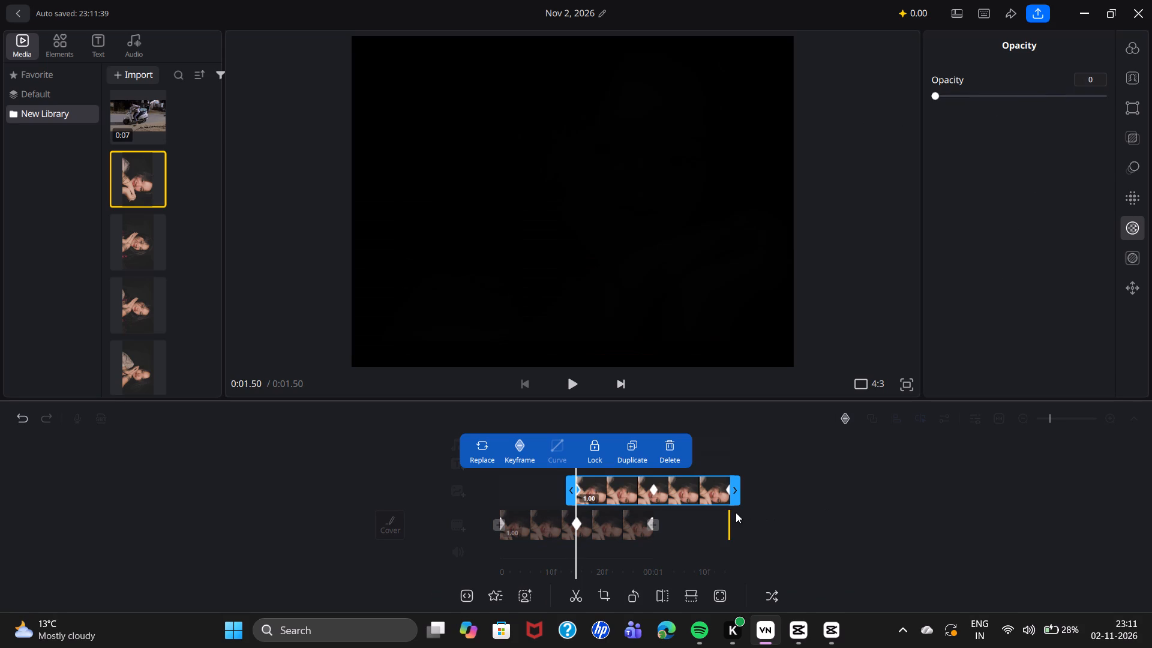
pyautogui.click(727, 489)
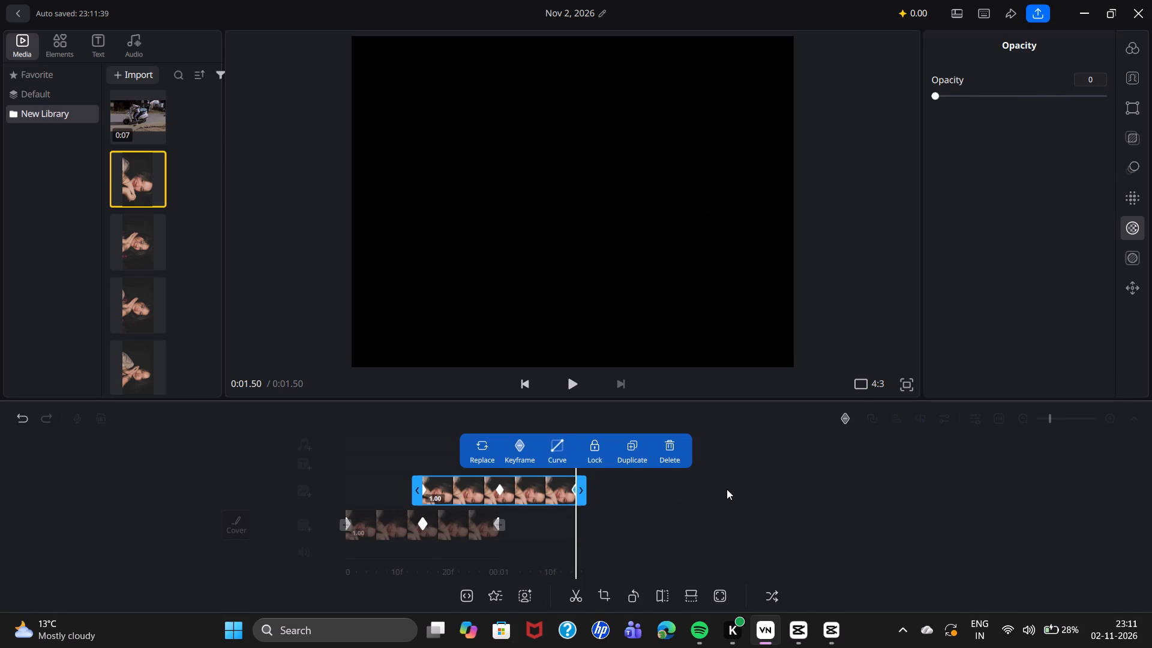
pyautogui.moveTo(727, 489); pyautogui.dragTo(1151, 563)
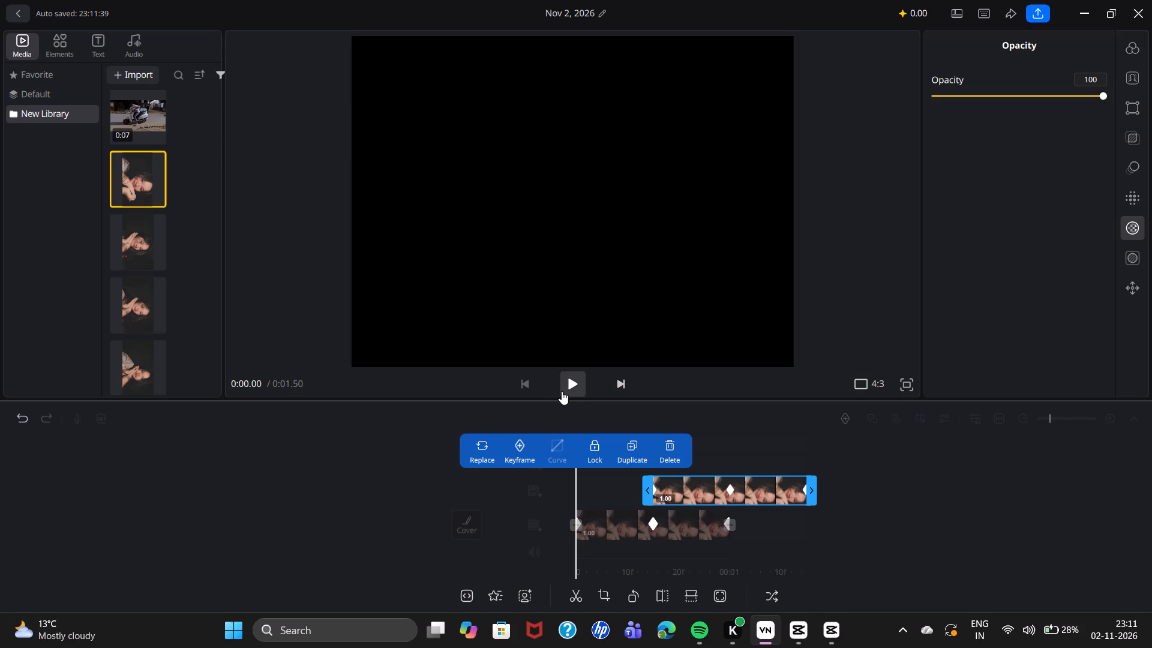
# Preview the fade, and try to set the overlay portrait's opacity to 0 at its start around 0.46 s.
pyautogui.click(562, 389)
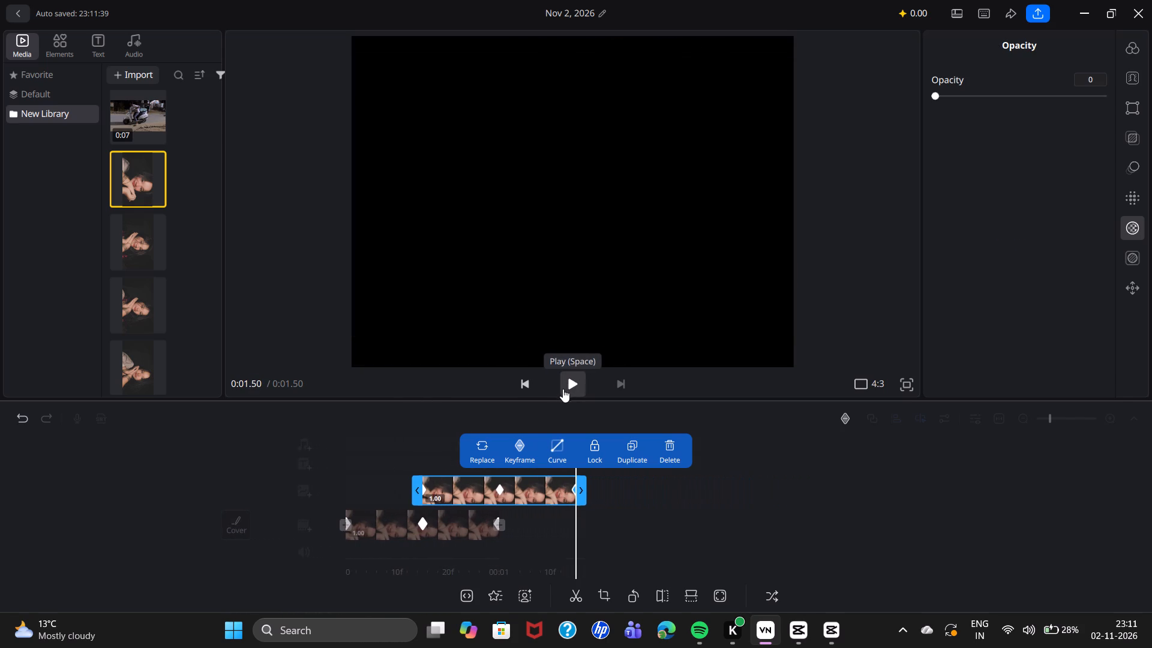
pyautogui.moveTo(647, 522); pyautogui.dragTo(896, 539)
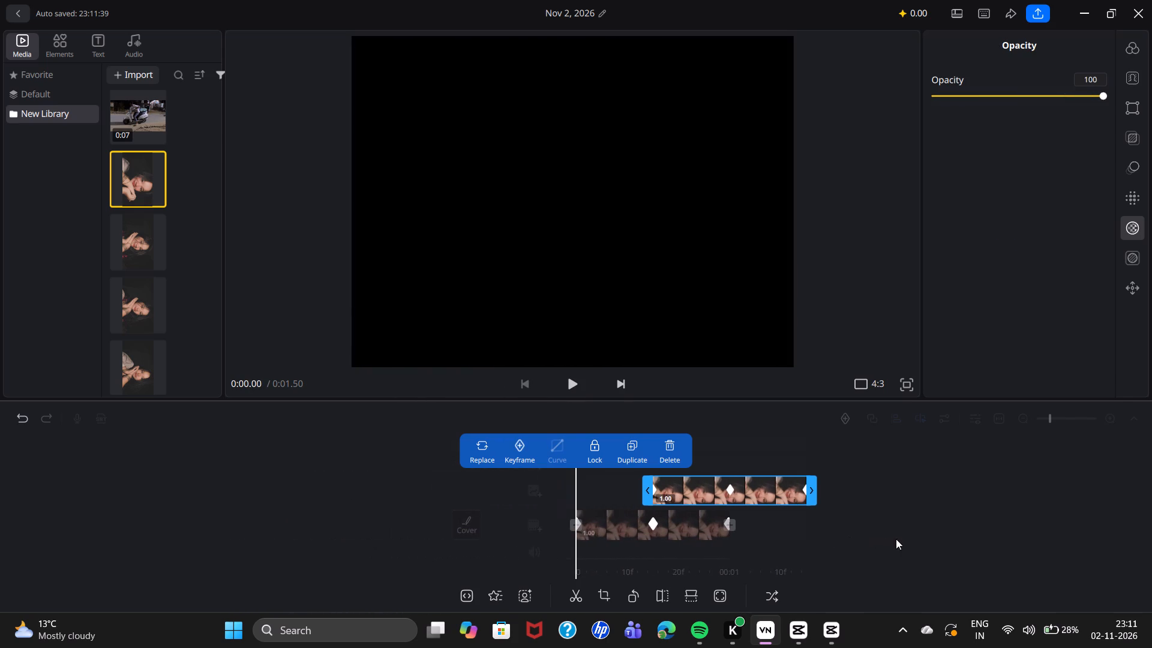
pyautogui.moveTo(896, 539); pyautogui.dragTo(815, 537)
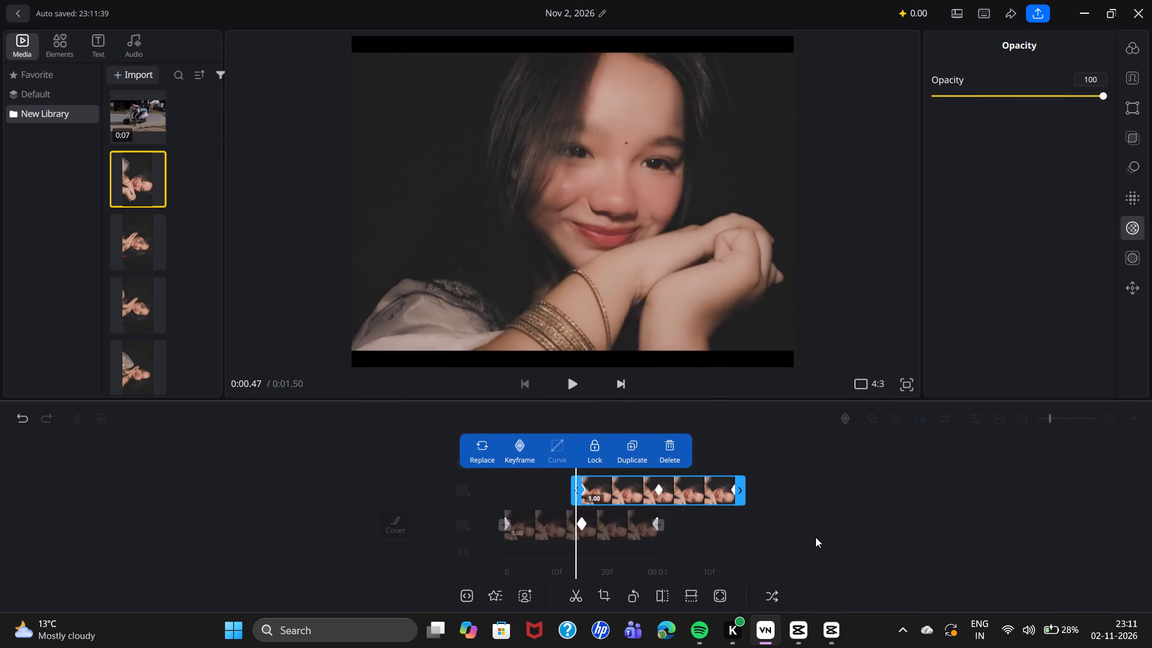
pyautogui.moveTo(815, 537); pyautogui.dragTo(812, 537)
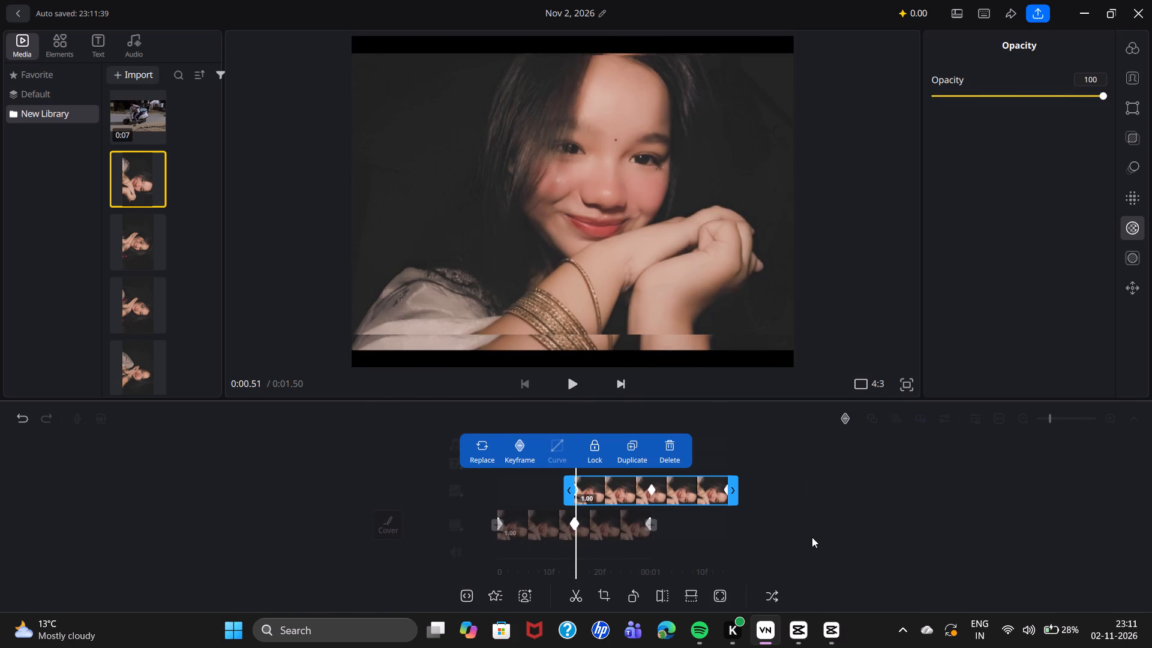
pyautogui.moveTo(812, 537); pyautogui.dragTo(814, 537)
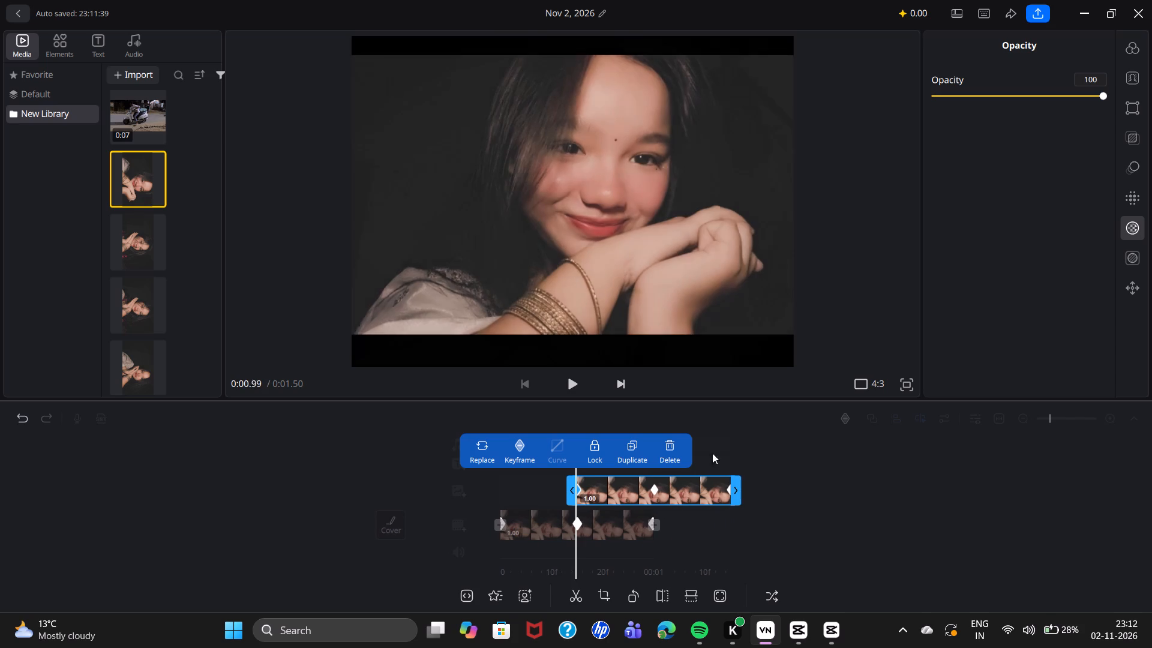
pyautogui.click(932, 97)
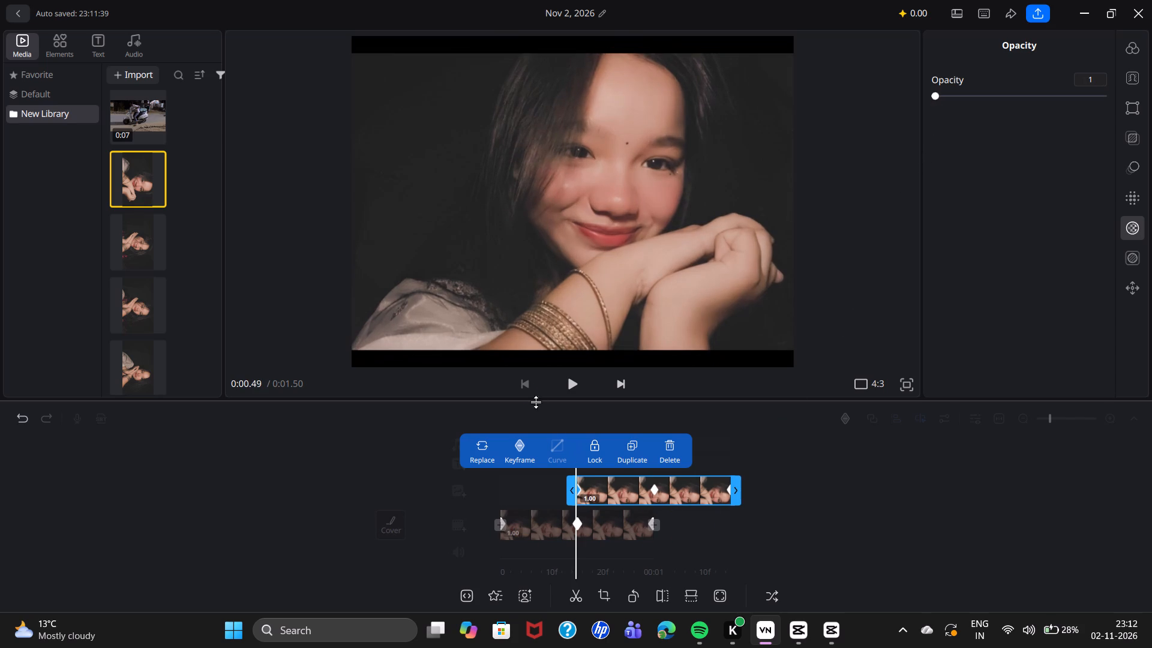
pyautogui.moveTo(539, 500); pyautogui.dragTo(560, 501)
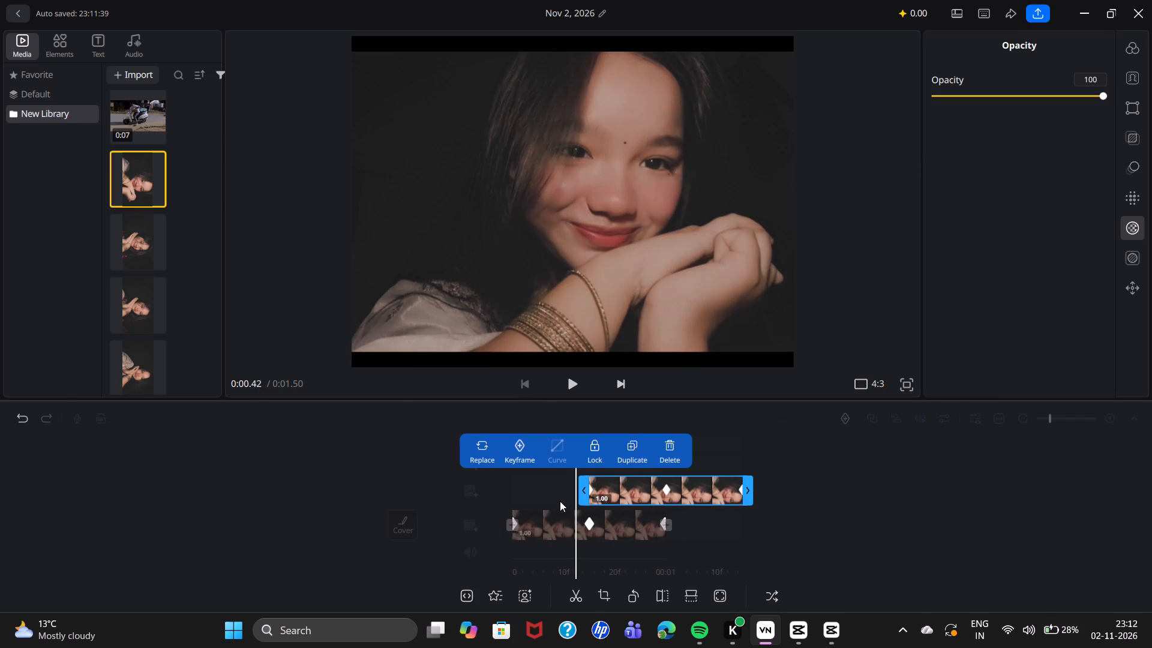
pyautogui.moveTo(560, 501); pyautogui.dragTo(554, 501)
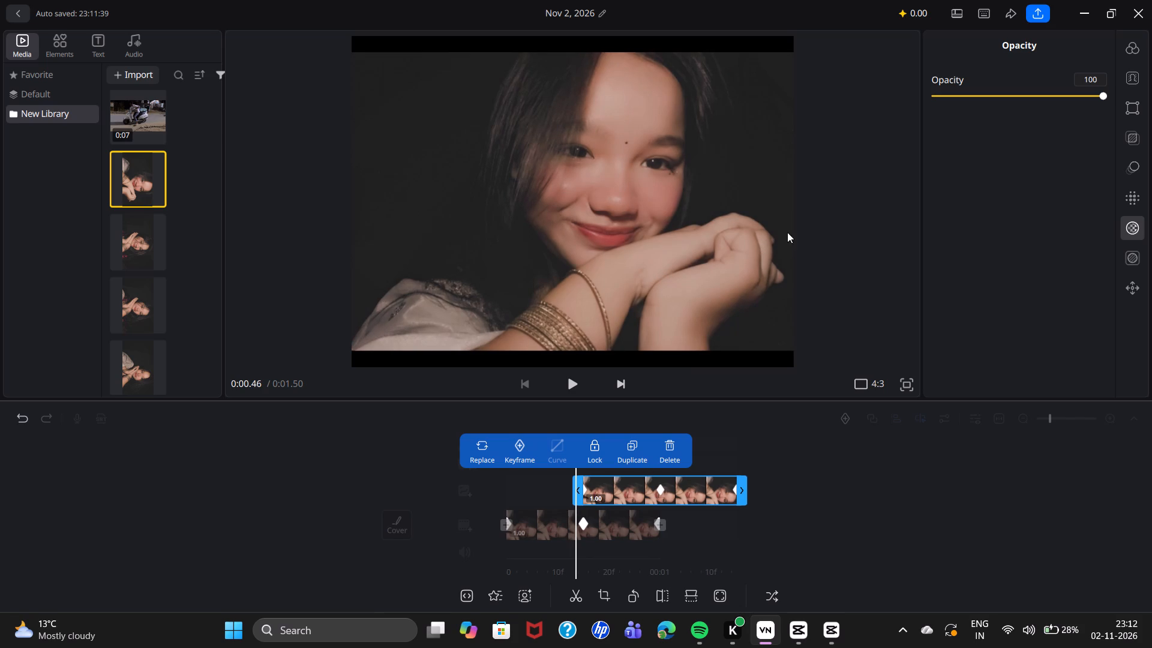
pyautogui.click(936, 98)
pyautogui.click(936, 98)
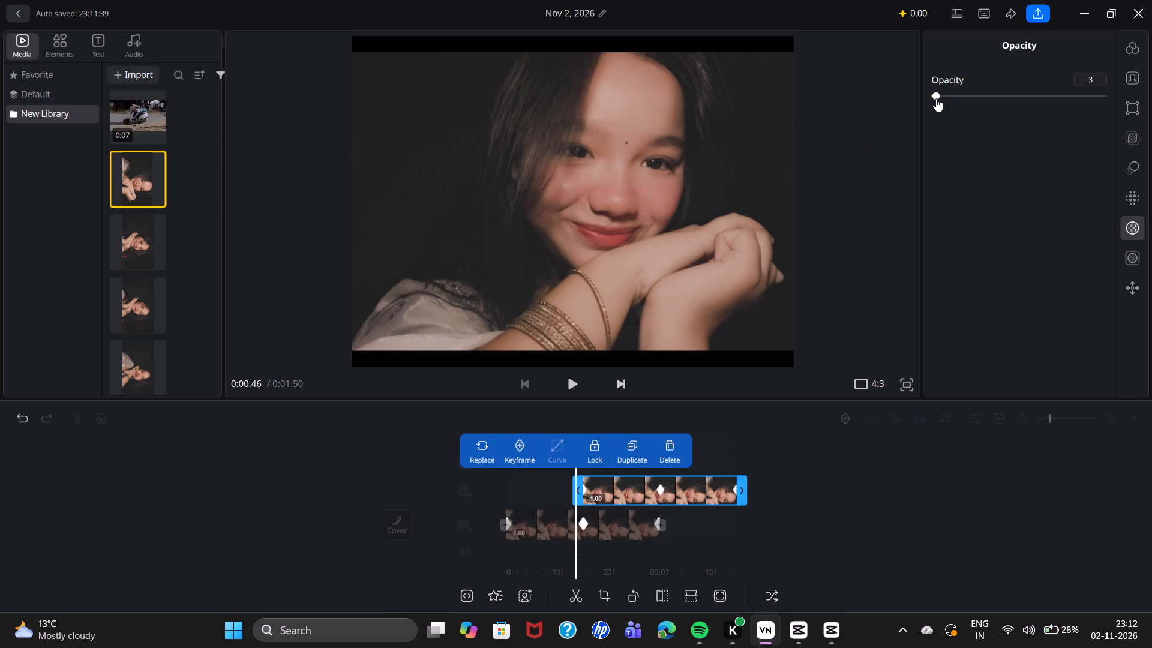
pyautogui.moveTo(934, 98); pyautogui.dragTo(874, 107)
# Scrub back and forth through the timeline to examine how the main-track and overlay portraits fade where they overlap.
pyautogui.click(625, 484)
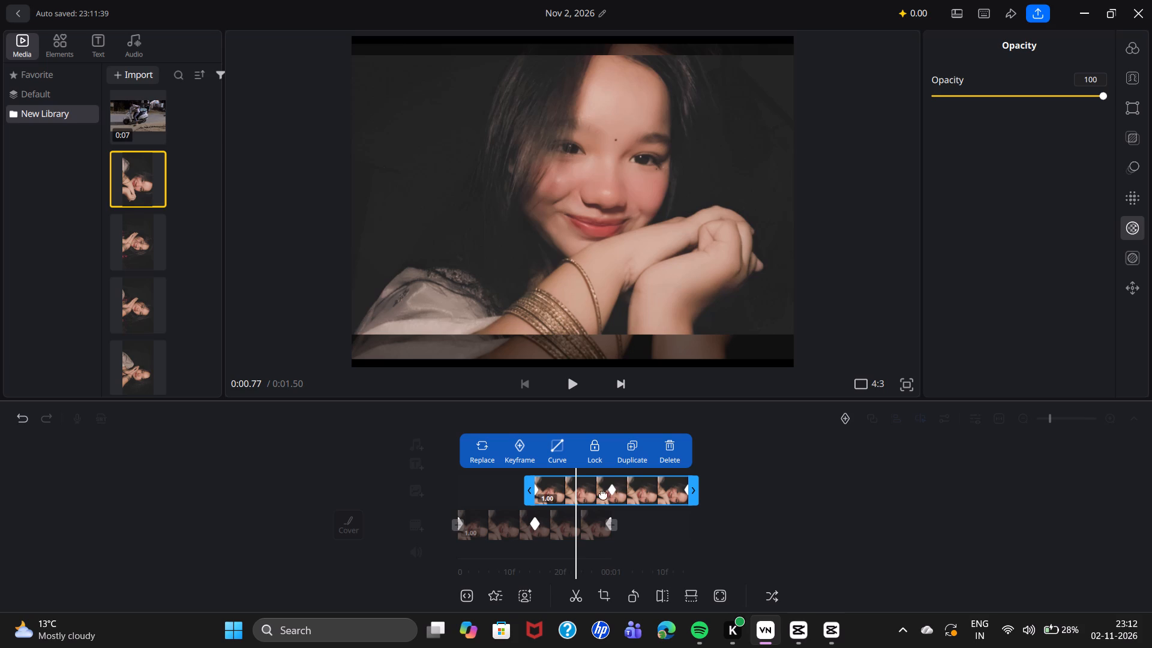
pyautogui.click(581, 496)
pyautogui.click(580, 496)
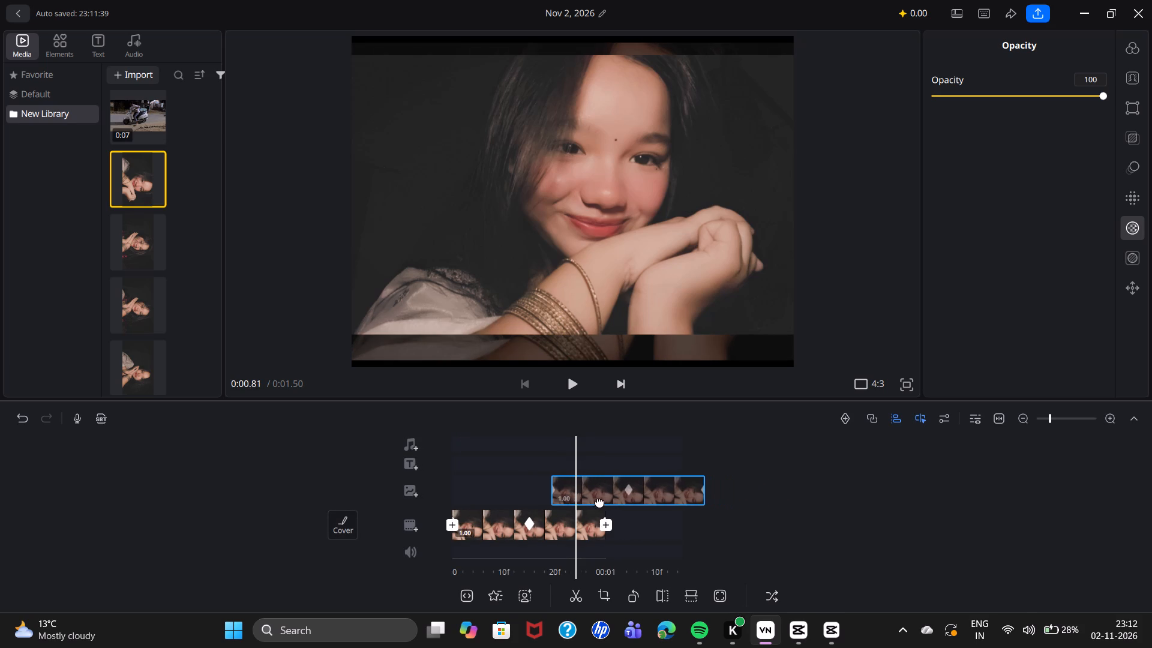
pyautogui.click(503, 490)
pyautogui.moveTo(503, 490); pyautogui.dragTo(557, 496)
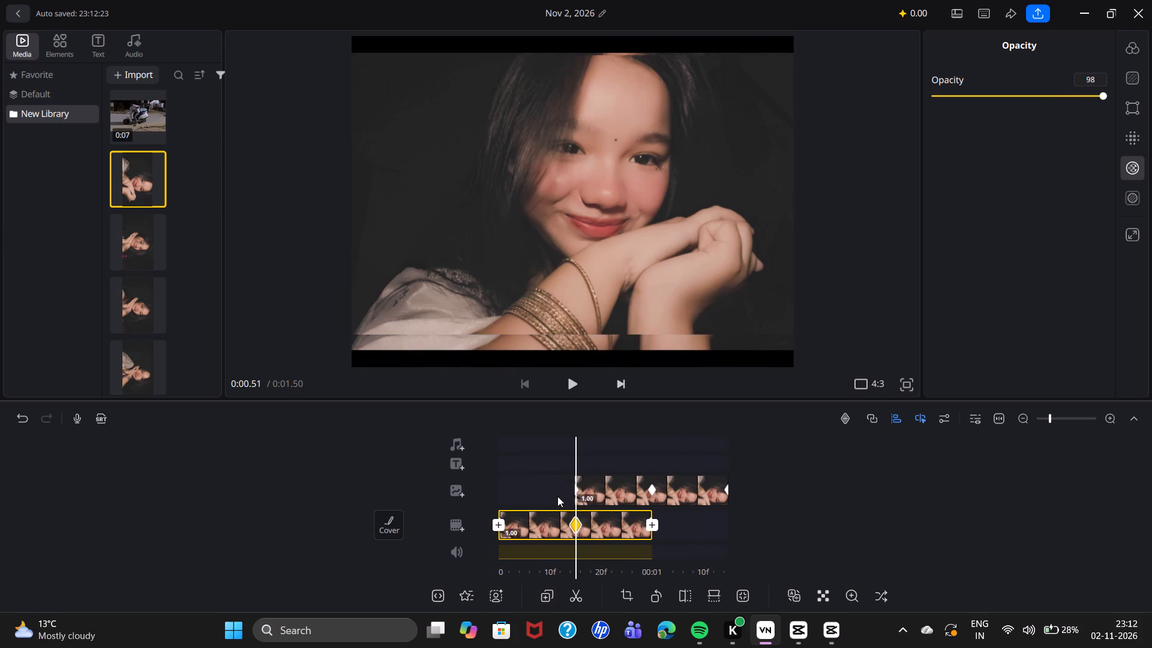
pyautogui.moveTo(557, 496); pyautogui.dragTo(550, 496)
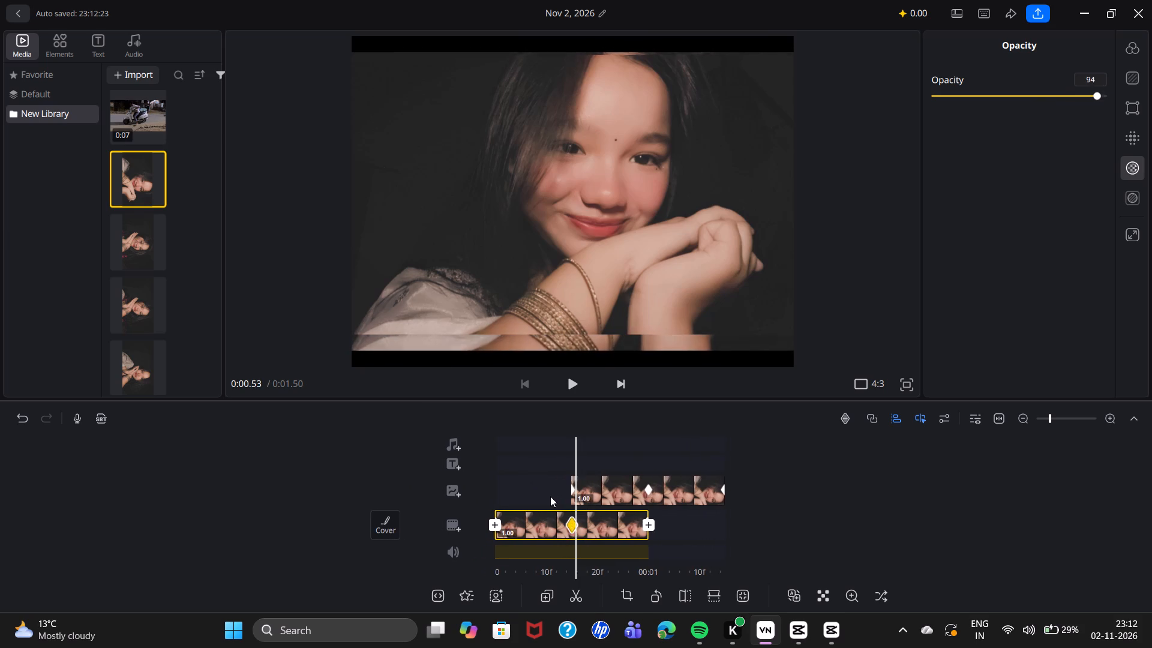
pyautogui.moveTo(550, 496); pyautogui.dragTo(589, 499)
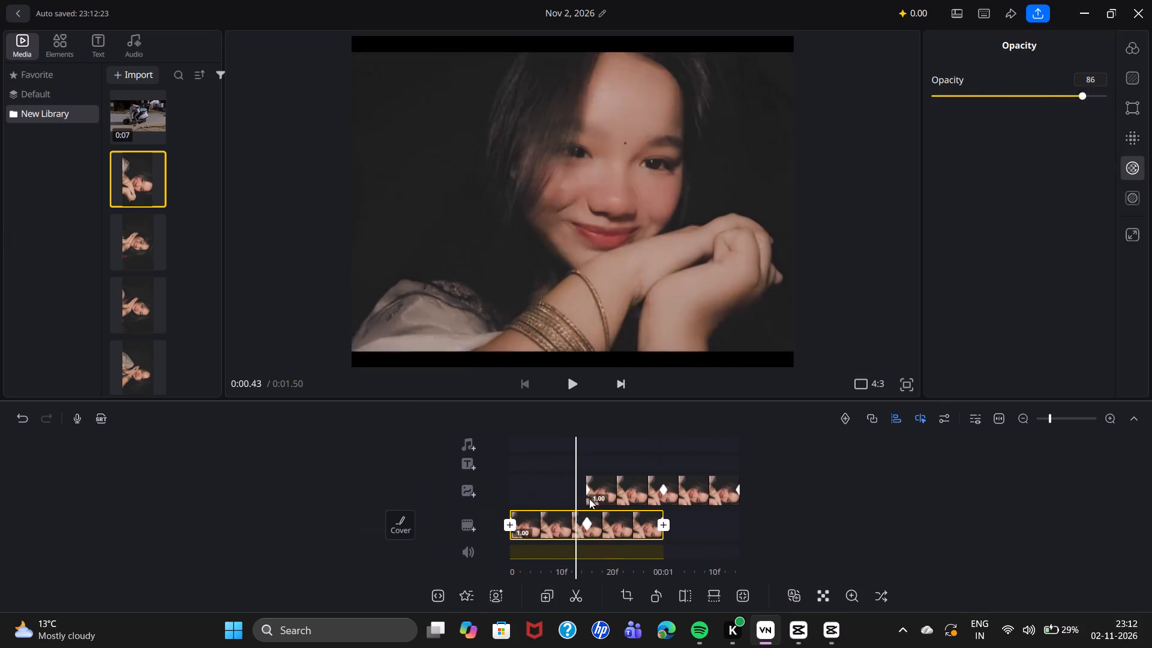
pyautogui.moveTo(589, 499); pyautogui.dragTo(578, 499)
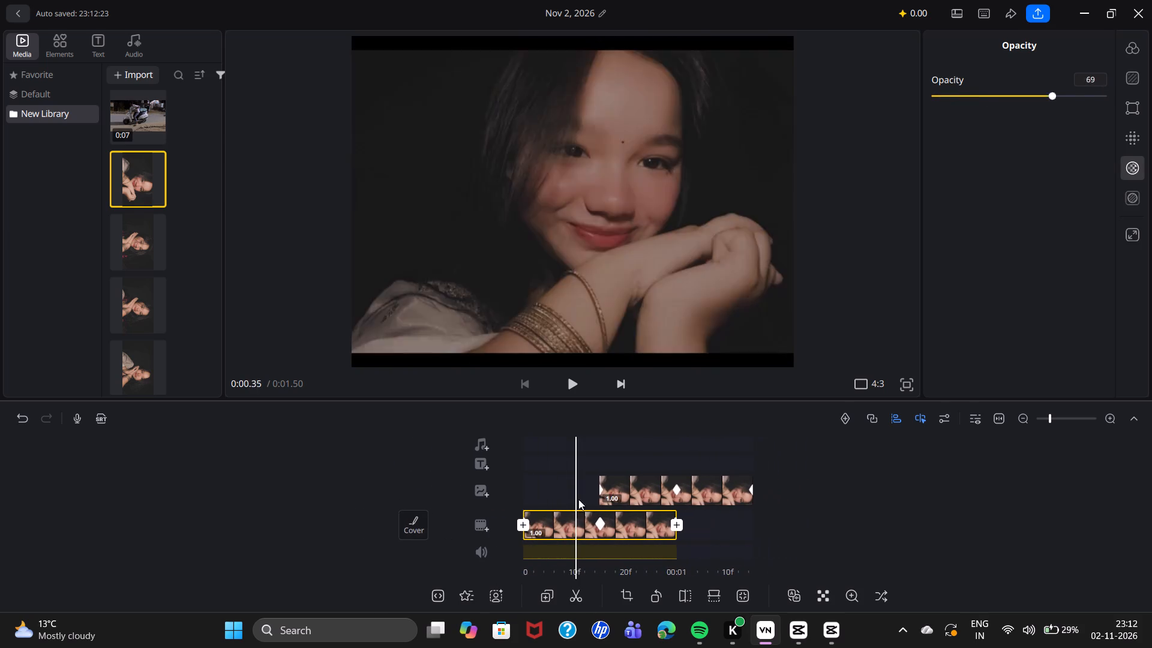
pyautogui.moveTo(578, 499); pyautogui.dragTo(552, 499)
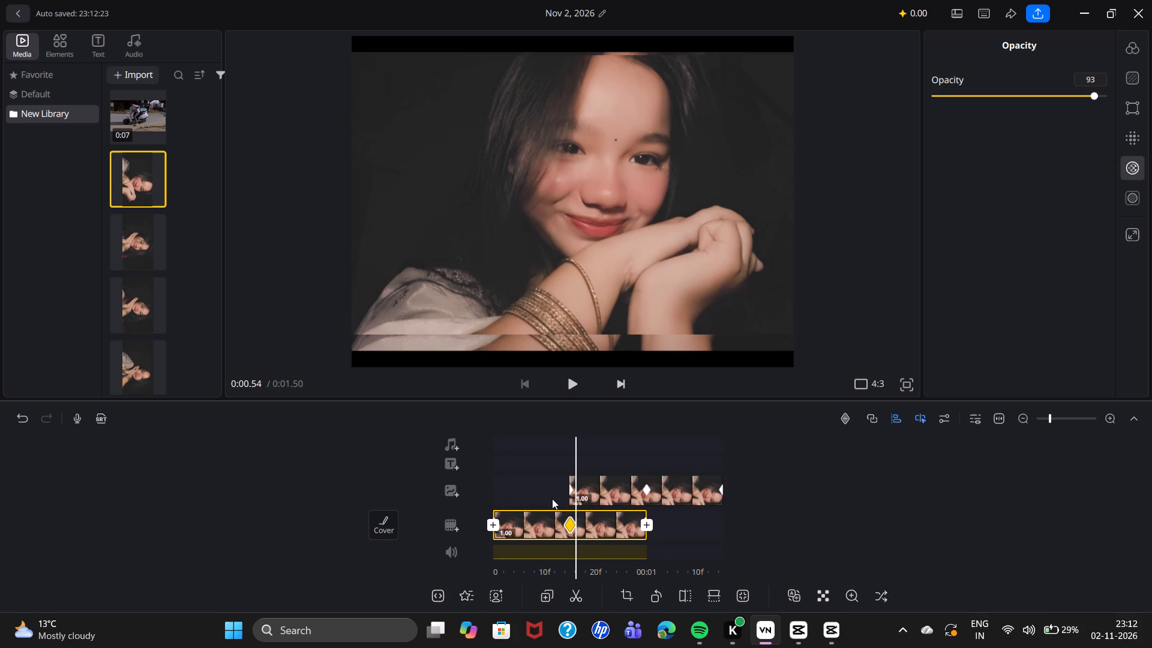
pyautogui.moveTo(552, 499); pyautogui.dragTo(501, 497)
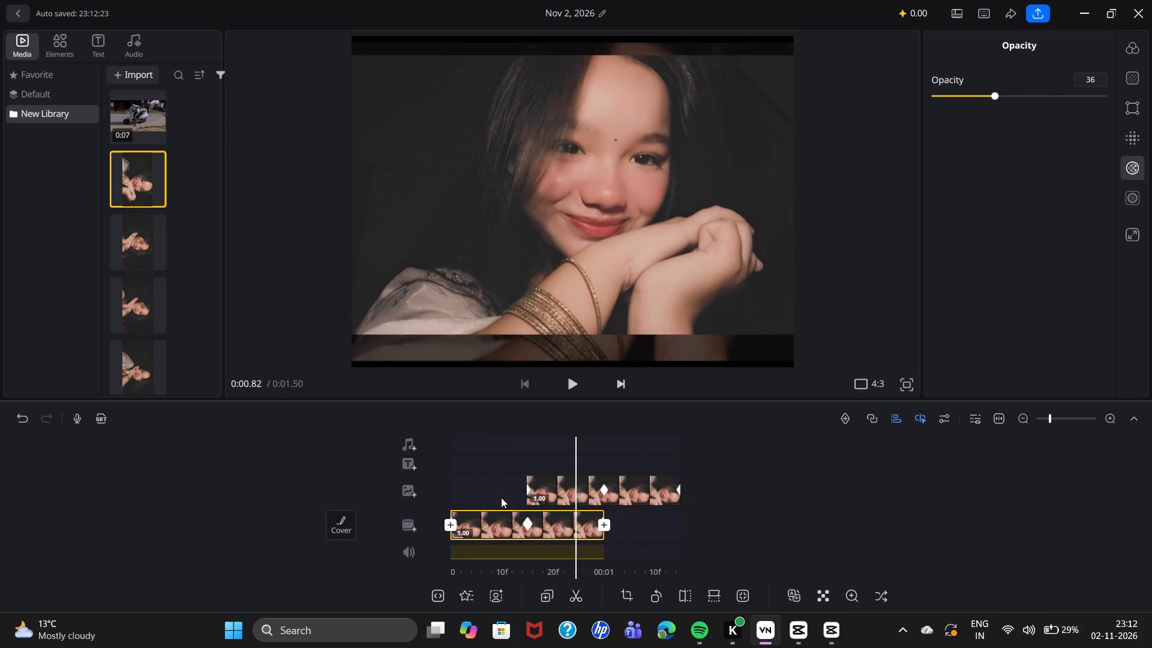
pyautogui.moveTo(501, 497); pyautogui.dragTo(454, 497)
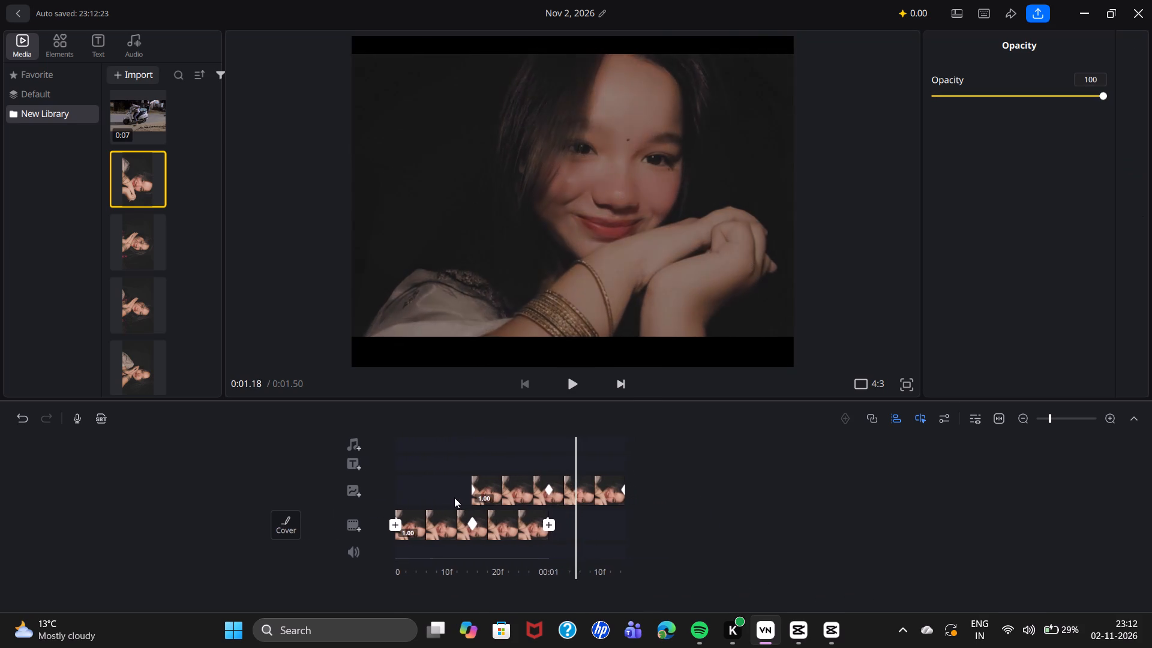
pyautogui.moveTo(454, 497); pyautogui.dragTo(409, 497)
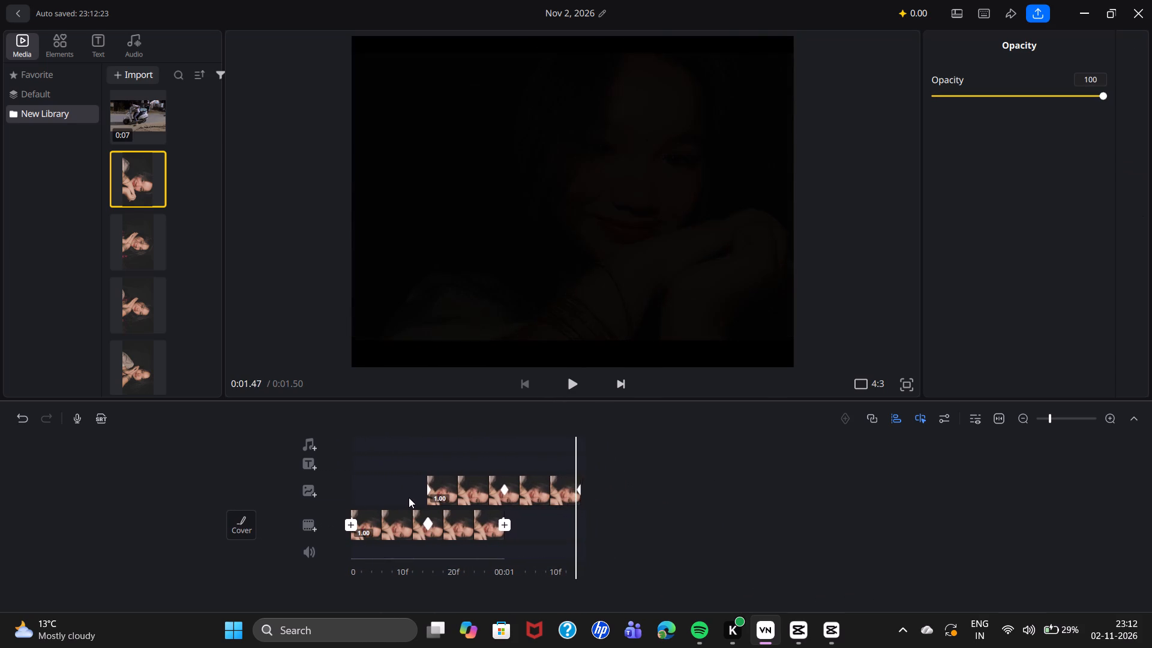
pyautogui.moveTo(409, 497); pyautogui.dragTo(376, 497)
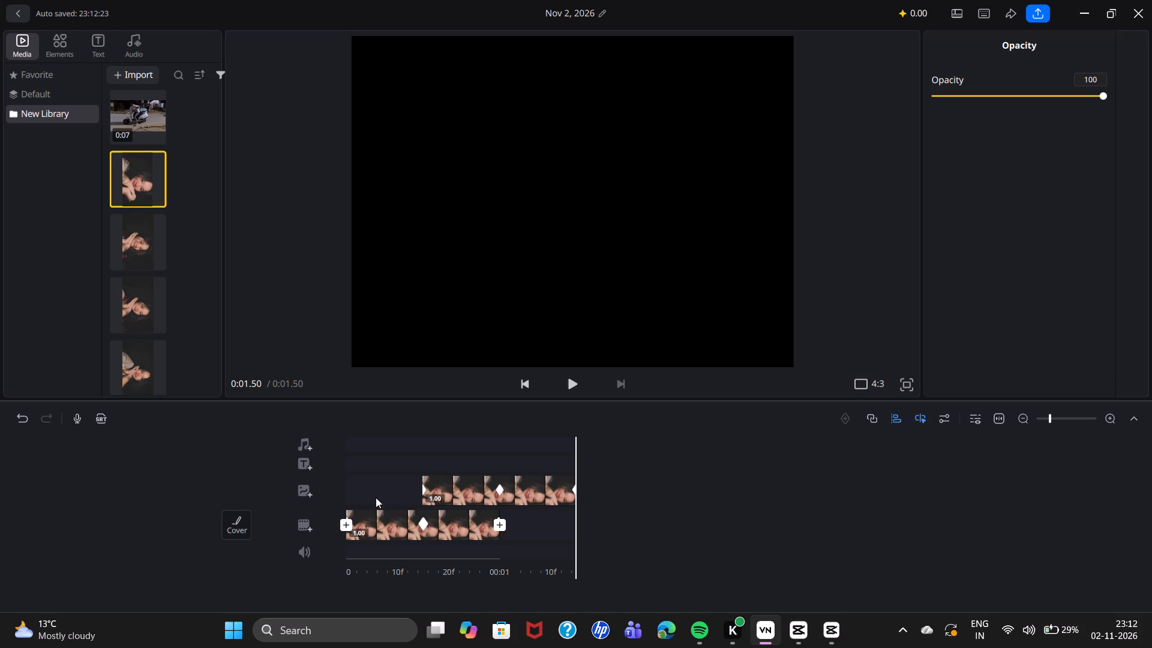
pyautogui.moveTo(376, 497); pyautogui.dragTo(505, 502)
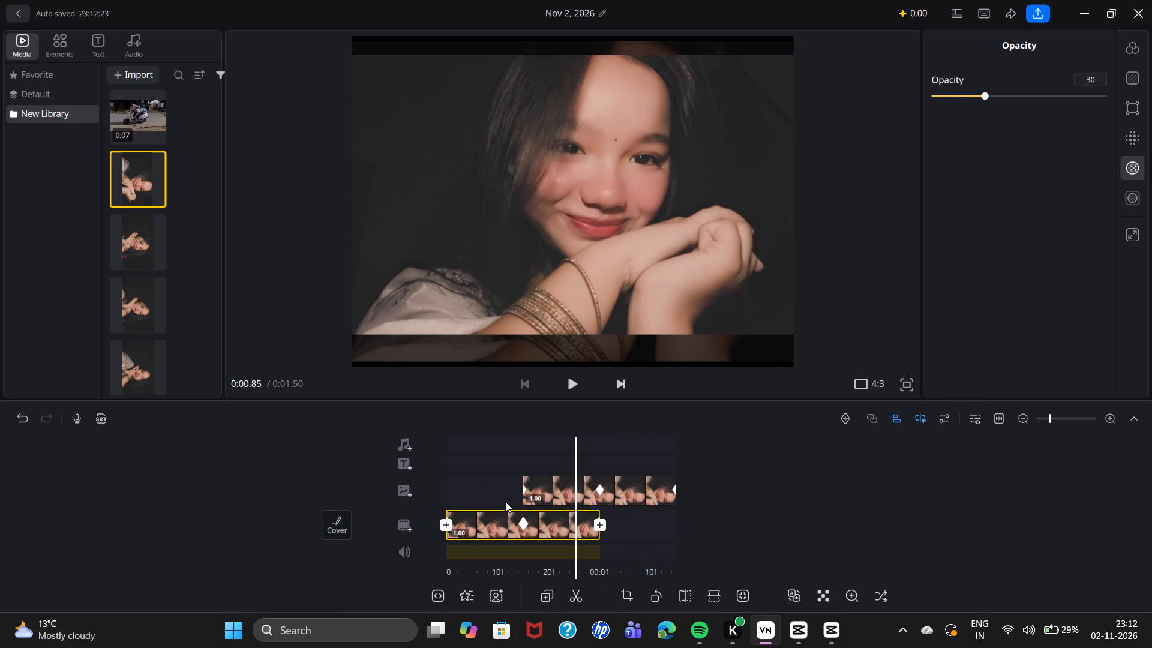
pyautogui.moveTo(505, 502); pyautogui.dragTo(534, 502)
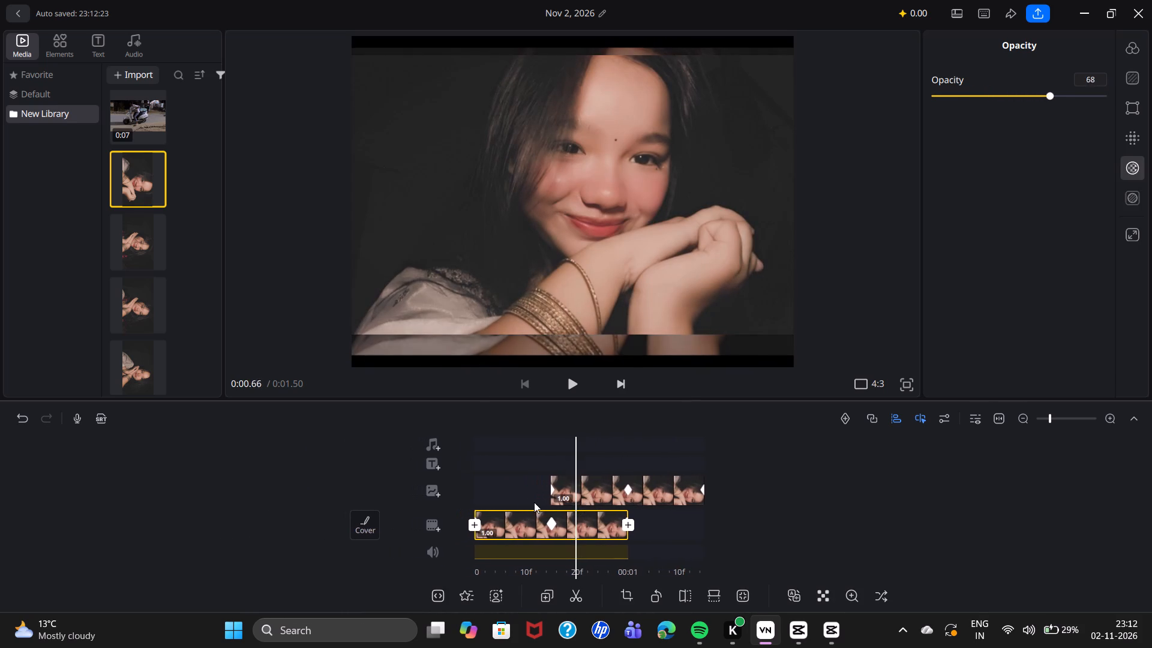
pyautogui.moveTo(534, 502); pyautogui.dragTo(611, 509)
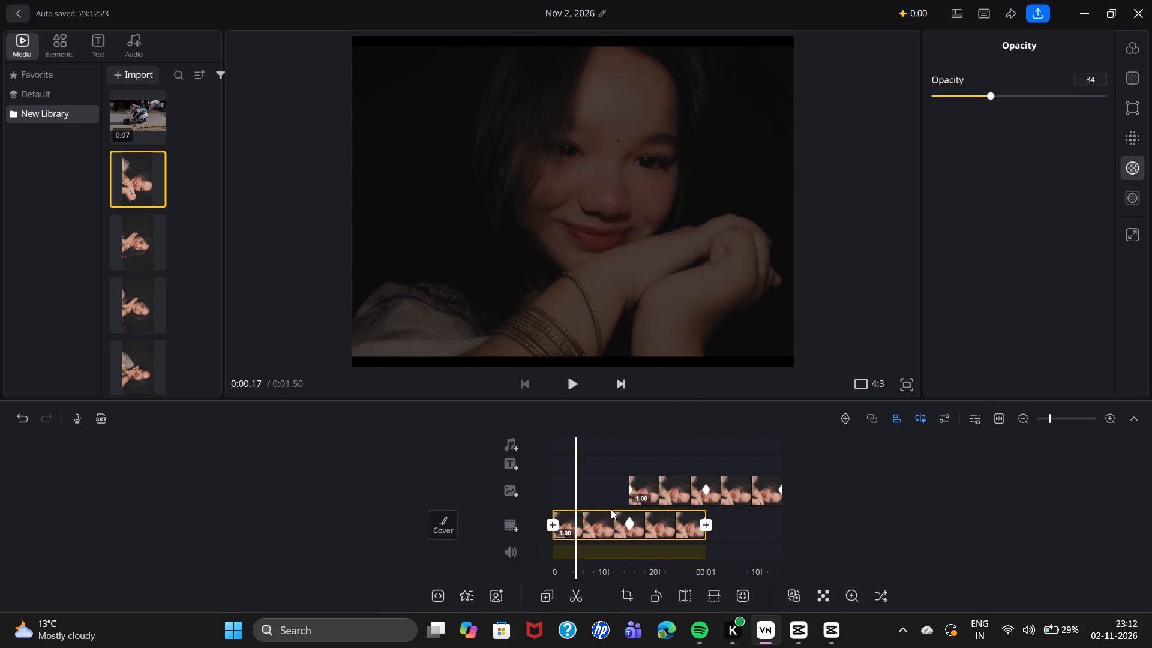
pyautogui.moveTo(611, 509); pyautogui.dragTo(554, 505)
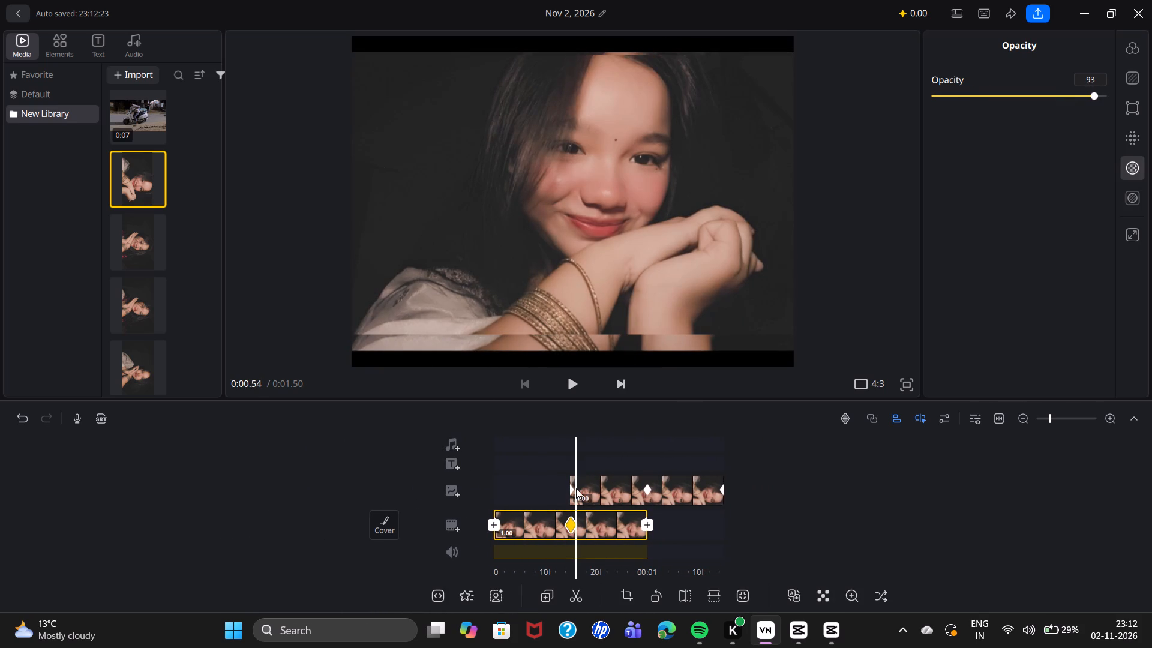
# Set the overlay portrait's opacity to 0 at its middle keyframe.
pyautogui.click(650, 491)
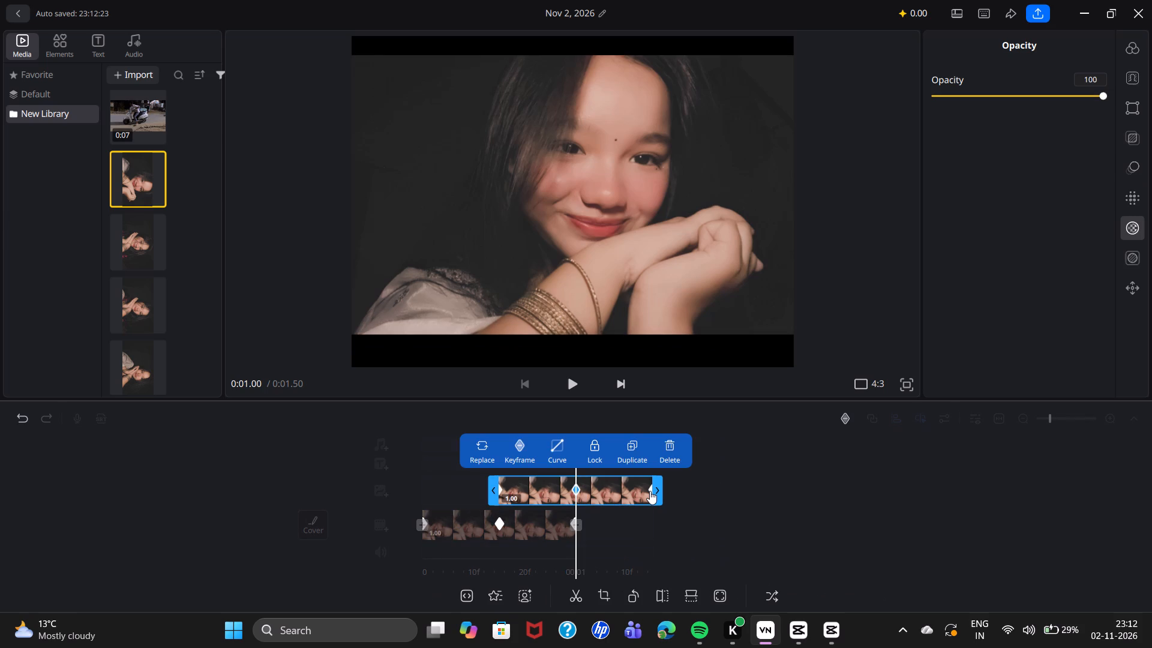
pyautogui.doubleClick(973, 101)
pyautogui.moveTo(969, 94); pyautogui.dragTo(921, 111)
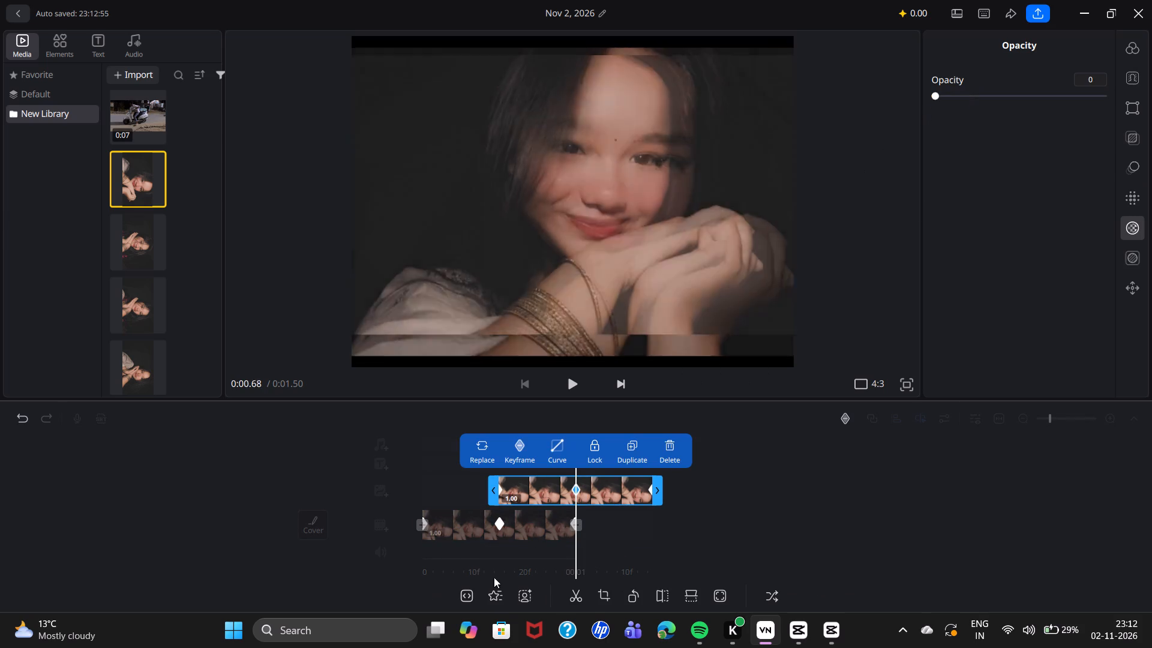
# Preview the fade from the timeline's start, and check the overlay portrait's start and middle keyframes.
pyautogui.click(502, 490)
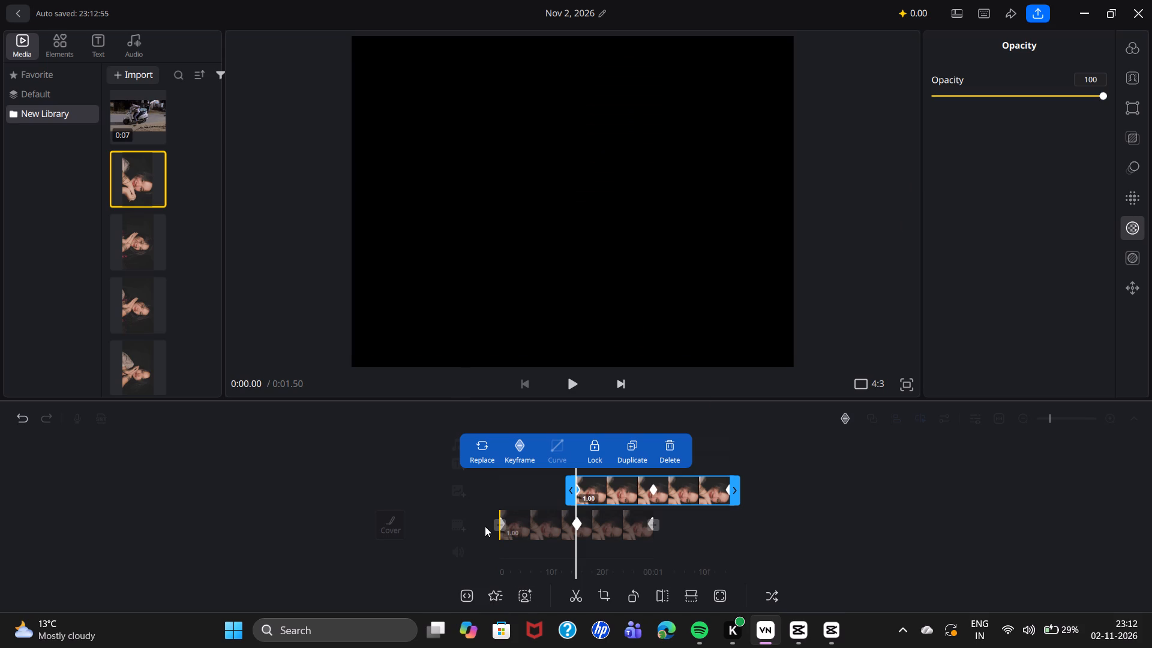
pyautogui.moveTo(506, 480); pyautogui.dragTo(634, 482)
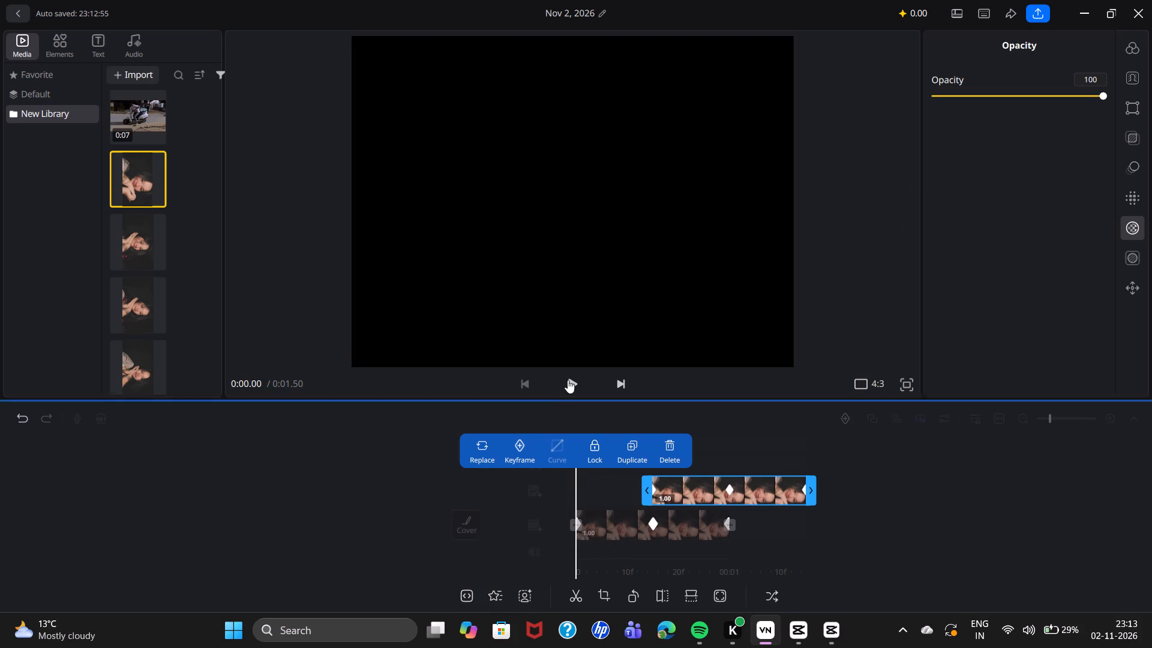
pyautogui.click(568, 370)
pyautogui.click(568, 376)
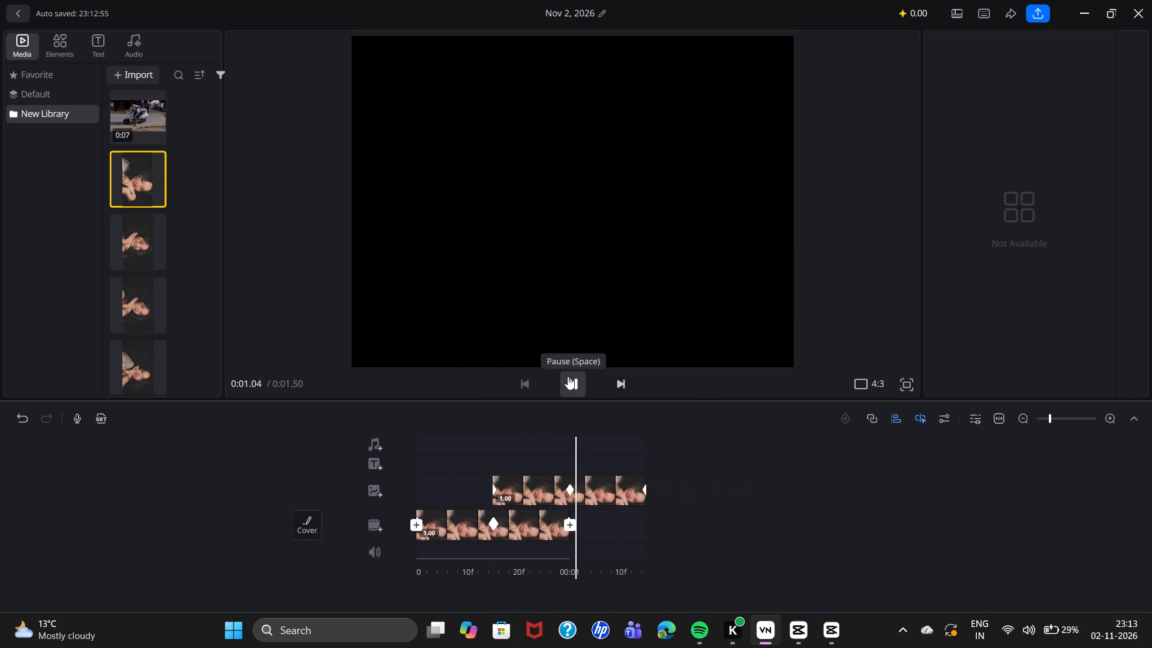
pyautogui.click(568, 377)
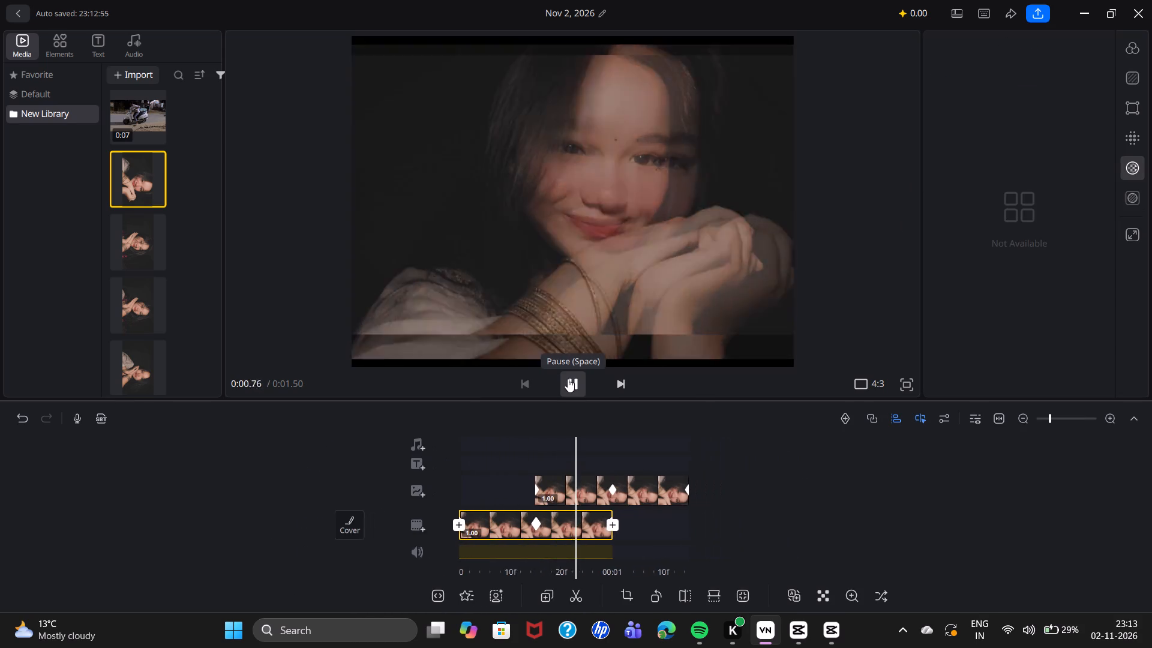
pyautogui.doubleClick(503, 488)
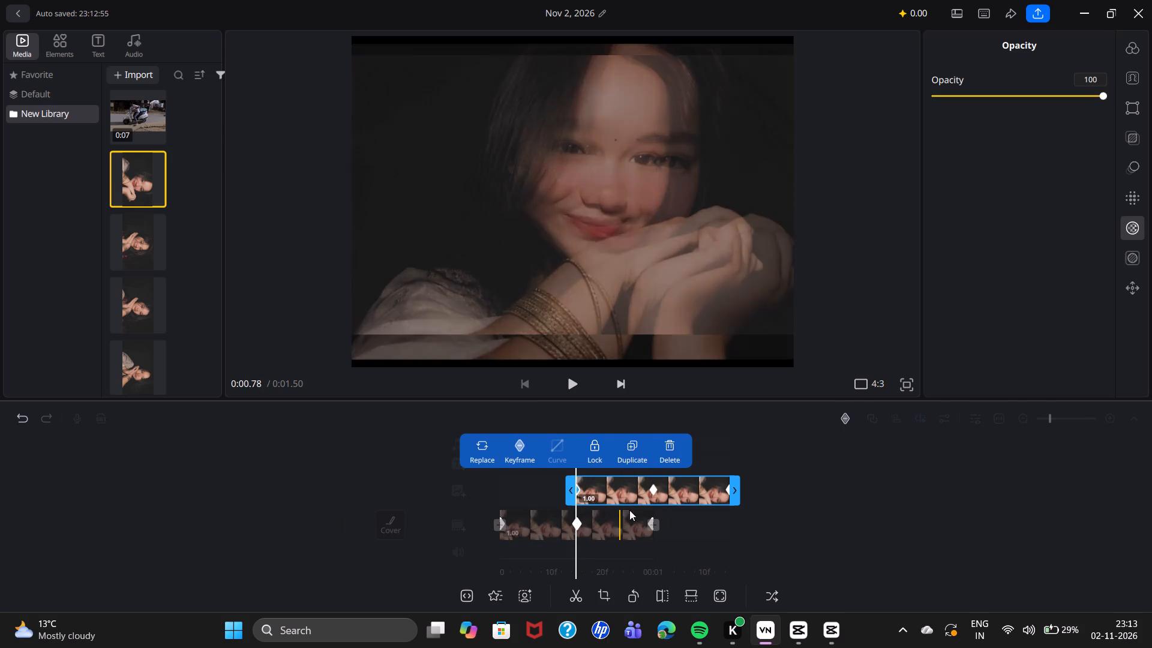
pyautogui.click(648, 500)
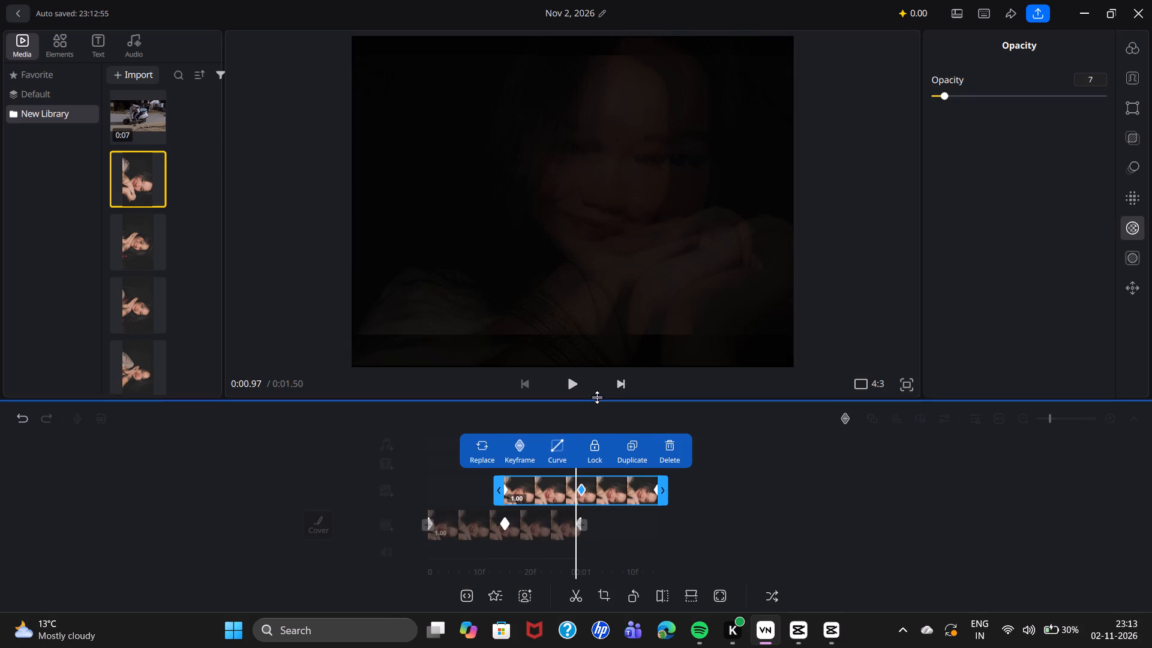
pyautogui.click(578, 388)
pyautogui.click(578, 388)
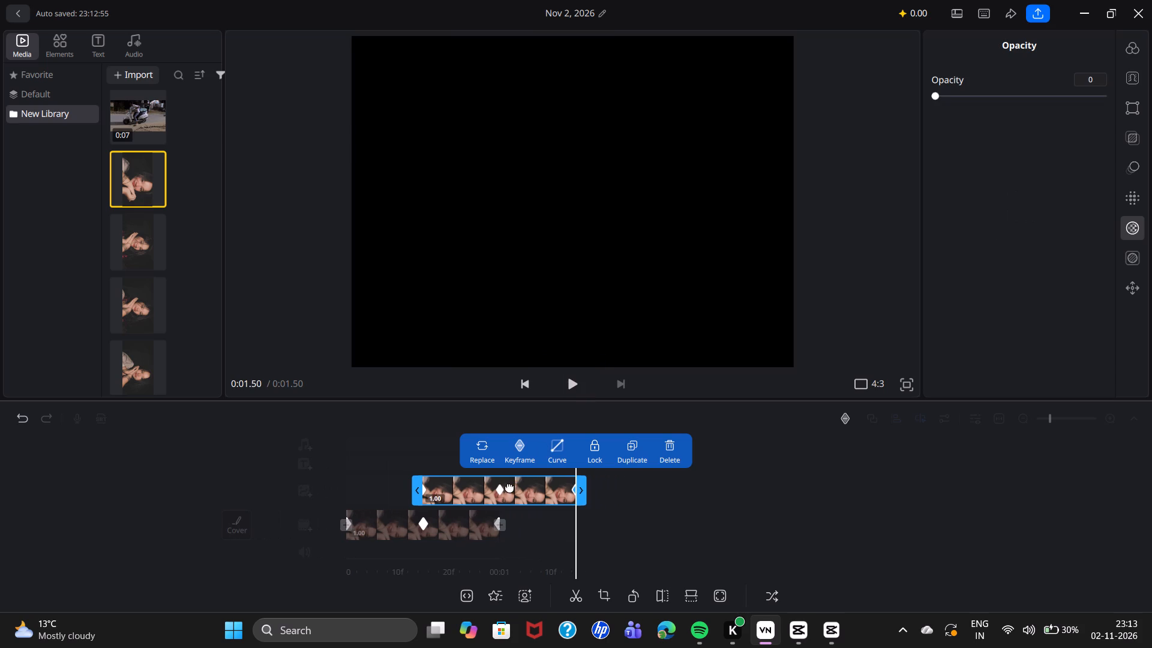
# Set the overlay portrait's opacity to 100 at its middle keyframe, at 1.00 s.
pyautogui.click(501, 491)
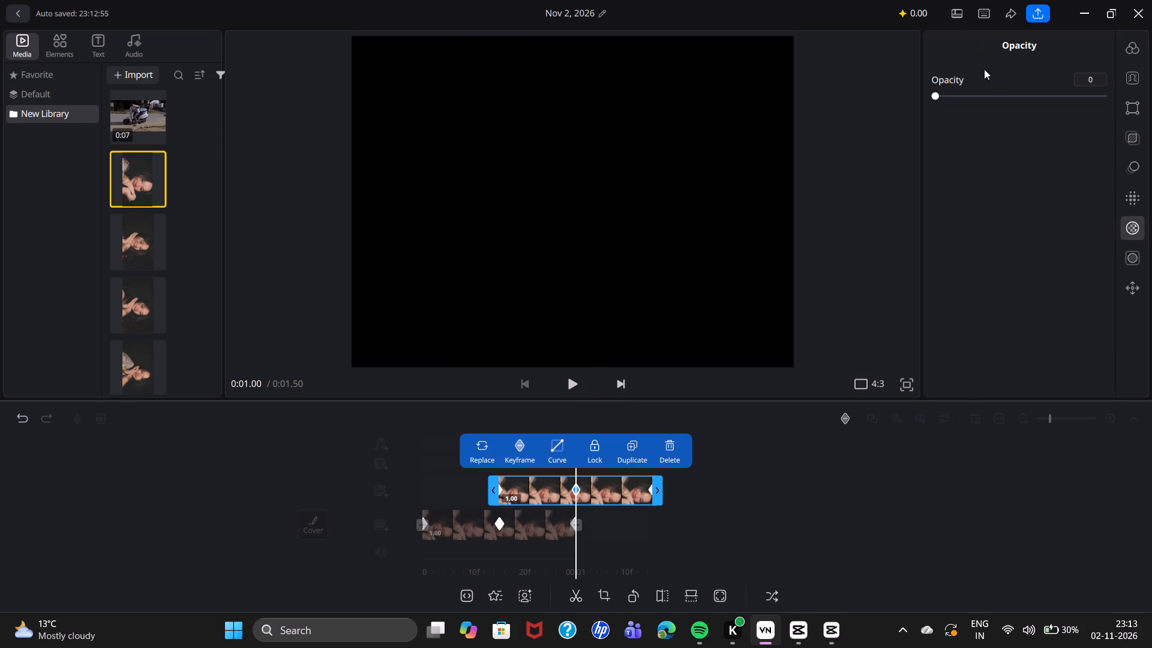
pyautogui.moveTo(985, 100); pyautogui.dragTo(1151, 101)
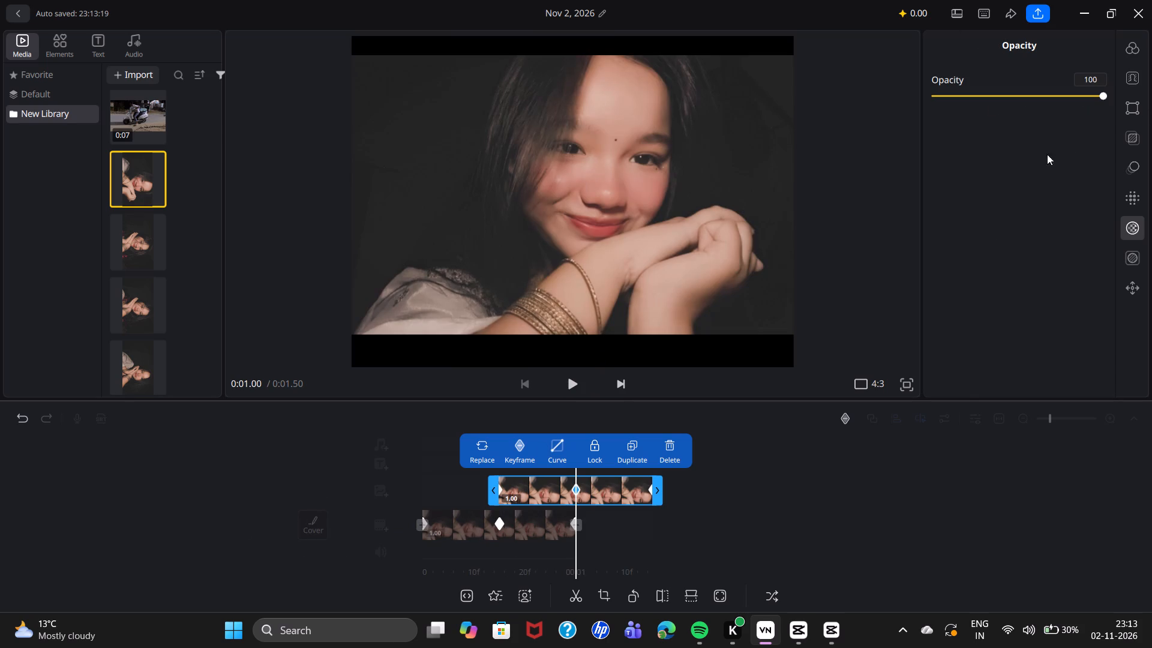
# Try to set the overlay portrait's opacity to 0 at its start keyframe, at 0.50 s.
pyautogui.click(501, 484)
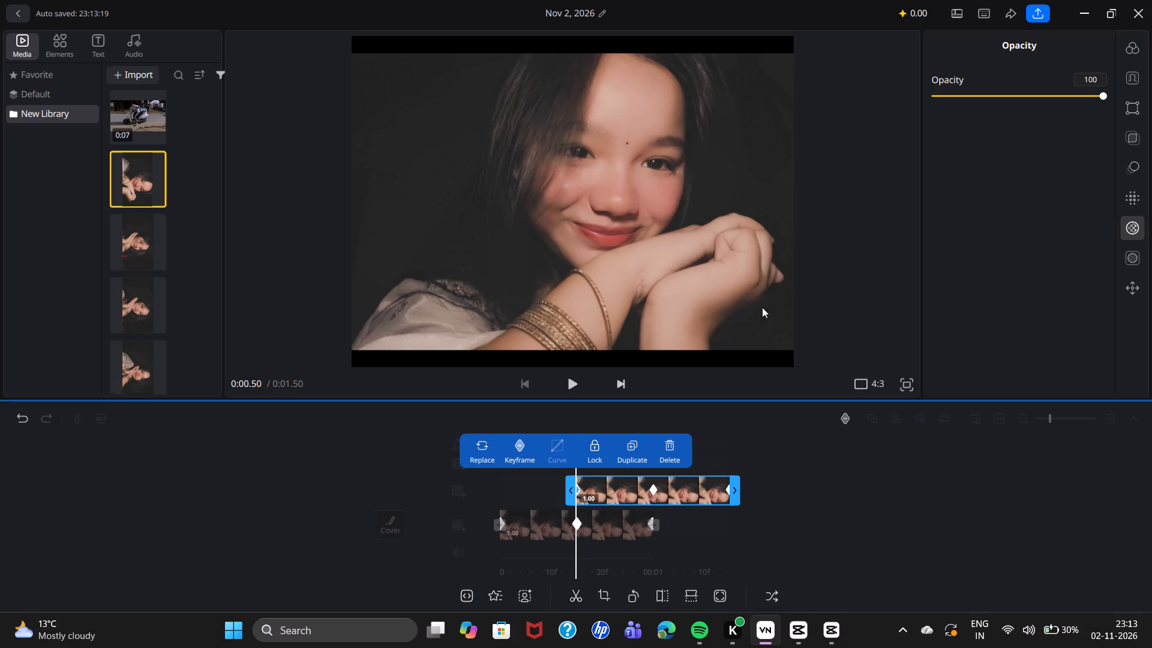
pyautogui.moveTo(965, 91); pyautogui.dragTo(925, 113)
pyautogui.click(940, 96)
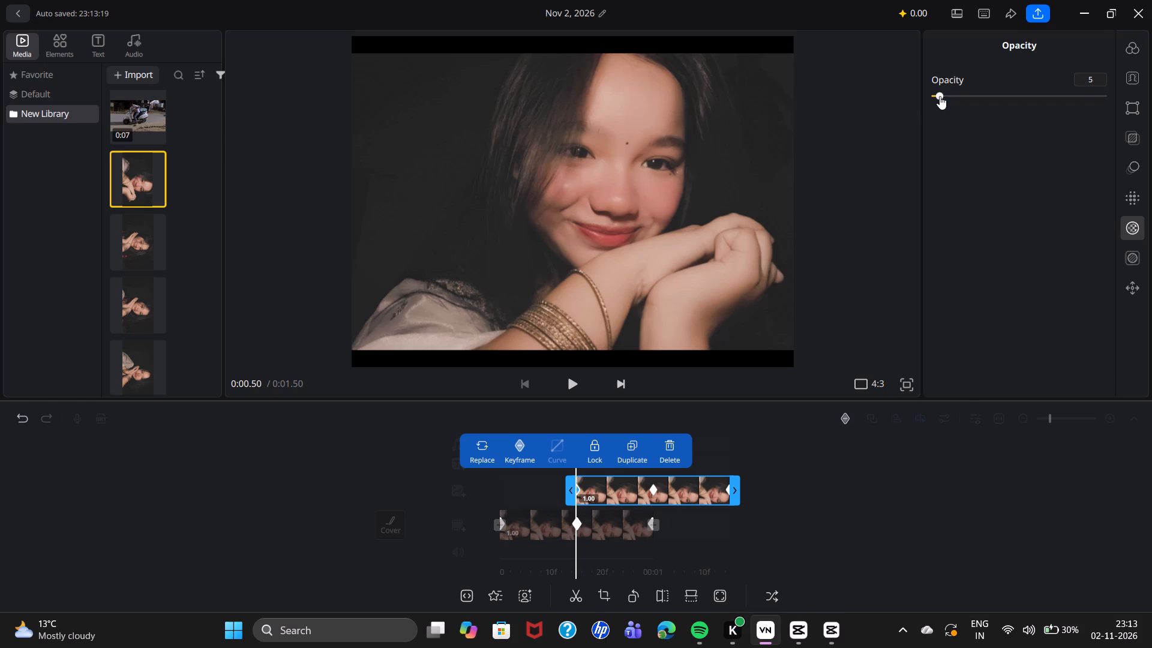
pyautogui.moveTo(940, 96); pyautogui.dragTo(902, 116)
# Check the overlay portrait's end keyframe, and play back the fade.
pyautogui.click(727, 493)
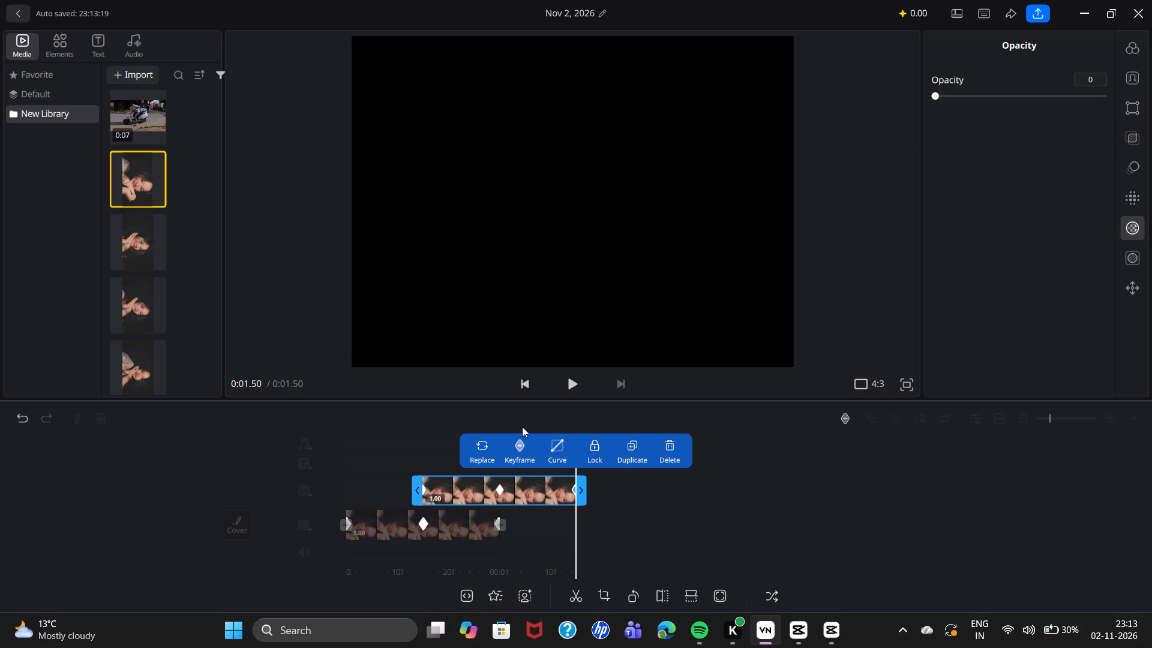
pyautogui.click(569, 387)
pyautogui.click(571, 377)
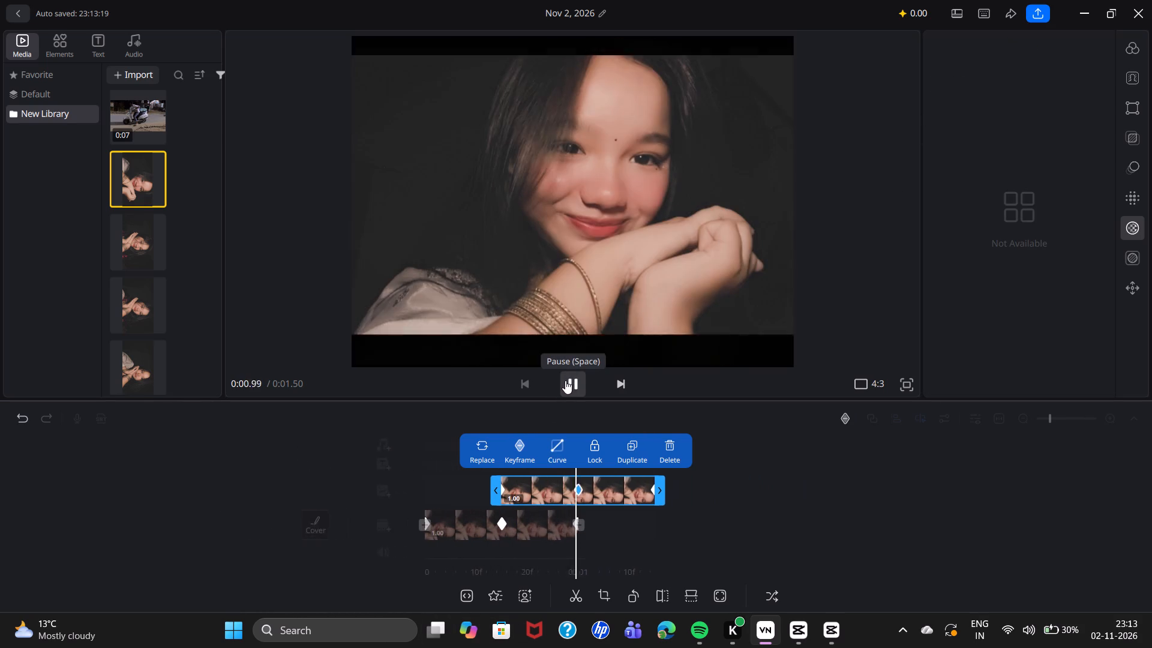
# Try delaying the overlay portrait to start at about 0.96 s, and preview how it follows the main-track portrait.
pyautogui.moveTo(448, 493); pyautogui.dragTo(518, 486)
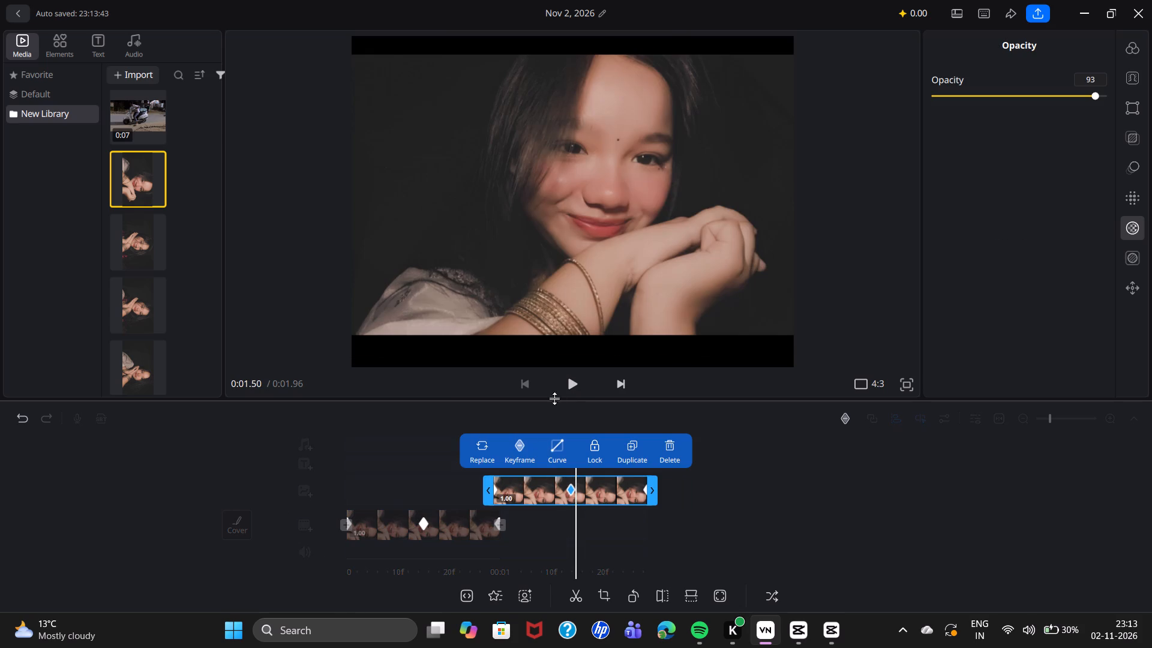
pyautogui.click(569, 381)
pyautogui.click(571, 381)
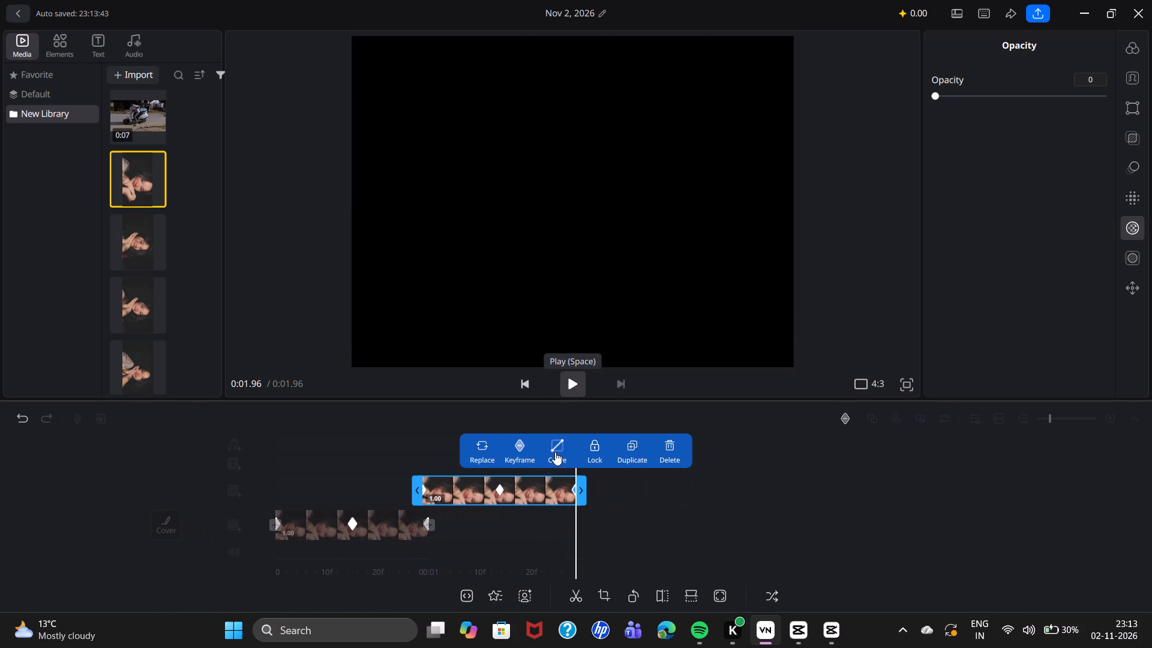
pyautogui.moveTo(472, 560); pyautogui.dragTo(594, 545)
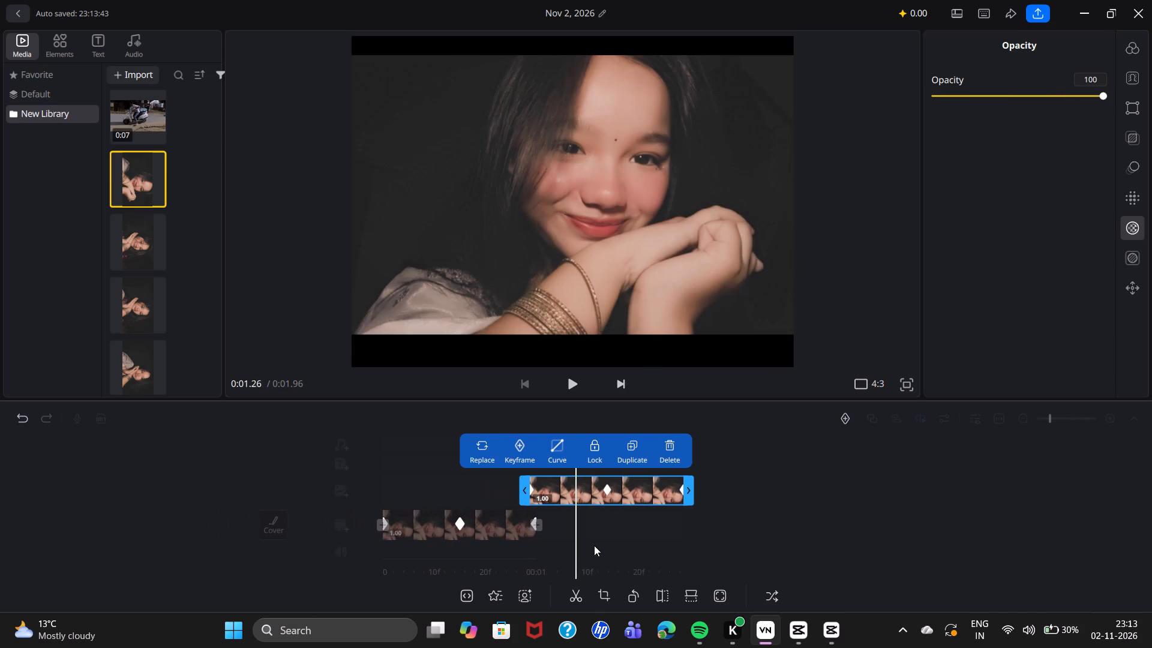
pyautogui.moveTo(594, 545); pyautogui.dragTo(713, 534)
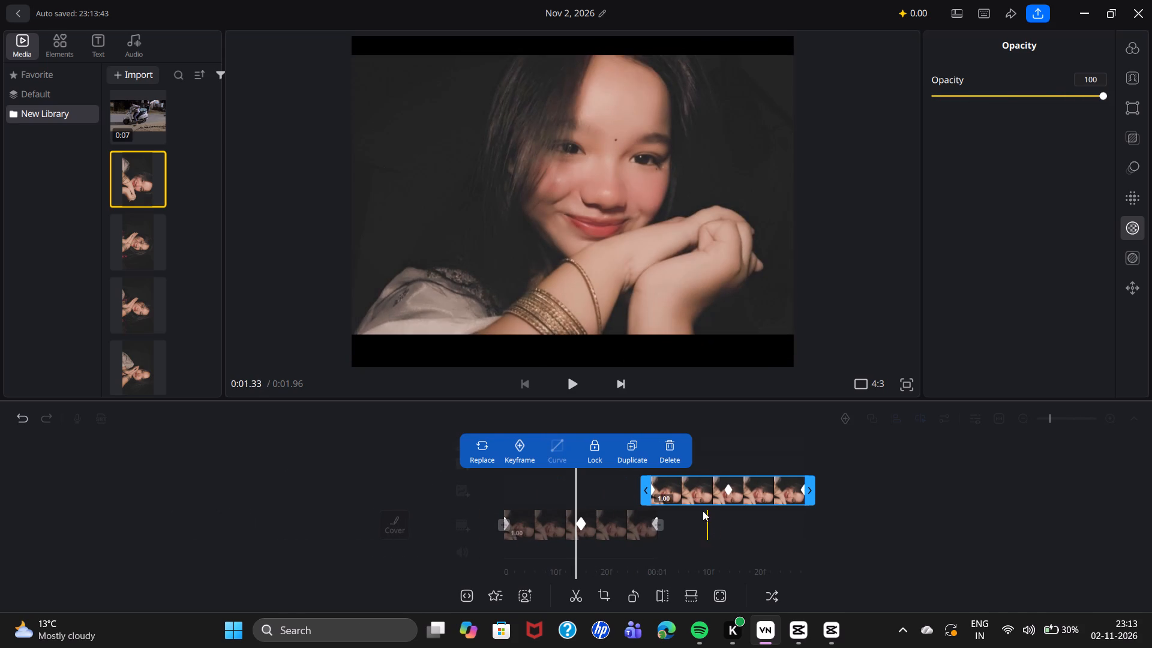
# Move the overlay portrait earlier to start at about 0.51 s, in line with the main-track portrait's middle keyframe.
pyautogui.moveTo(688, 490); pyautogui.dragTo(611, 500)
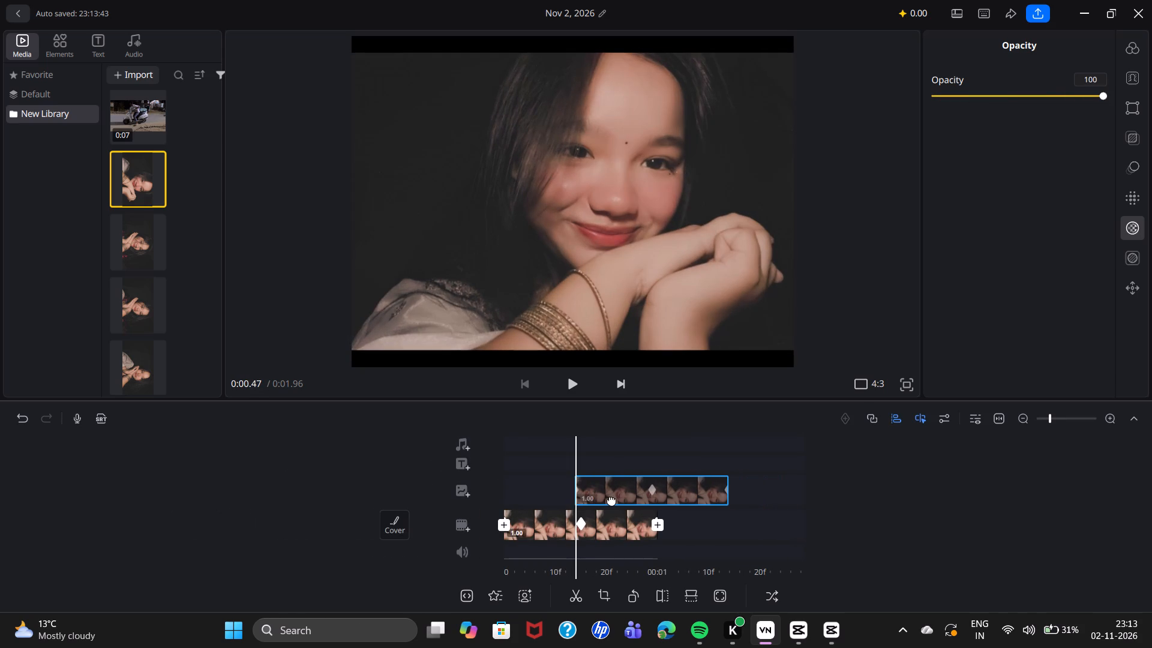
pyautogui.moveTo(611, 500); pyautogui.dragTo(616, 500)
pyautogui.click(599, 524)
pyautogui.click(595, 524)
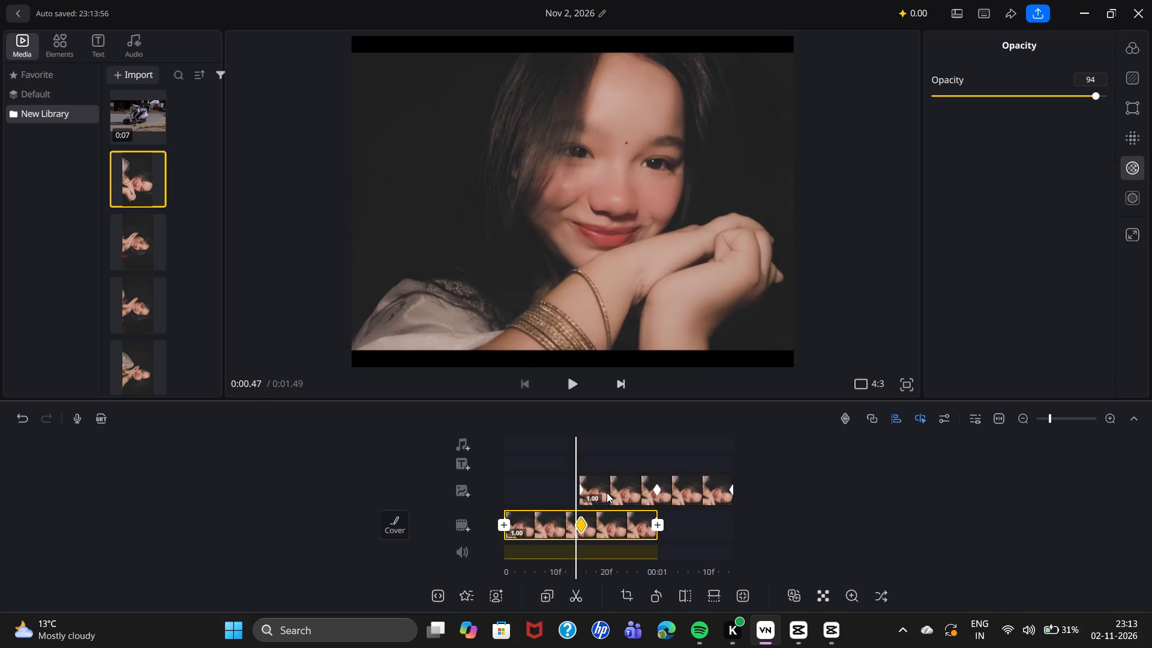
pyautogui.moveTo(607, 458); pyautogui.dragTo(589, 464)
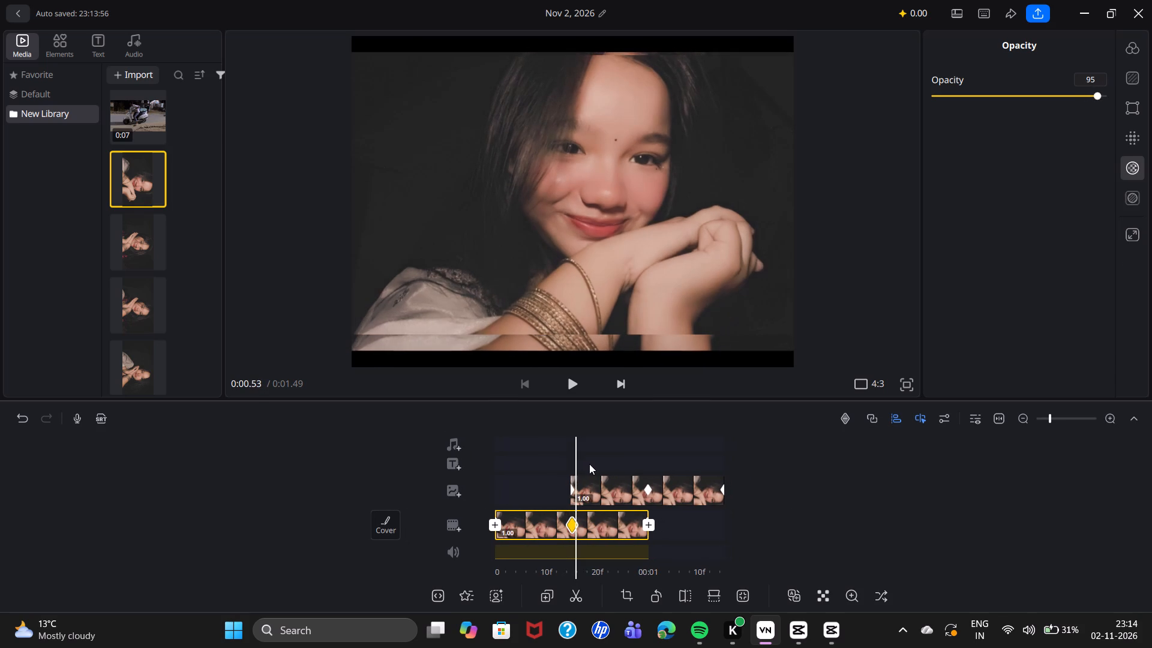
pyautogui.moveTo(589, 464); pyautogui.dragTo(593, 464)
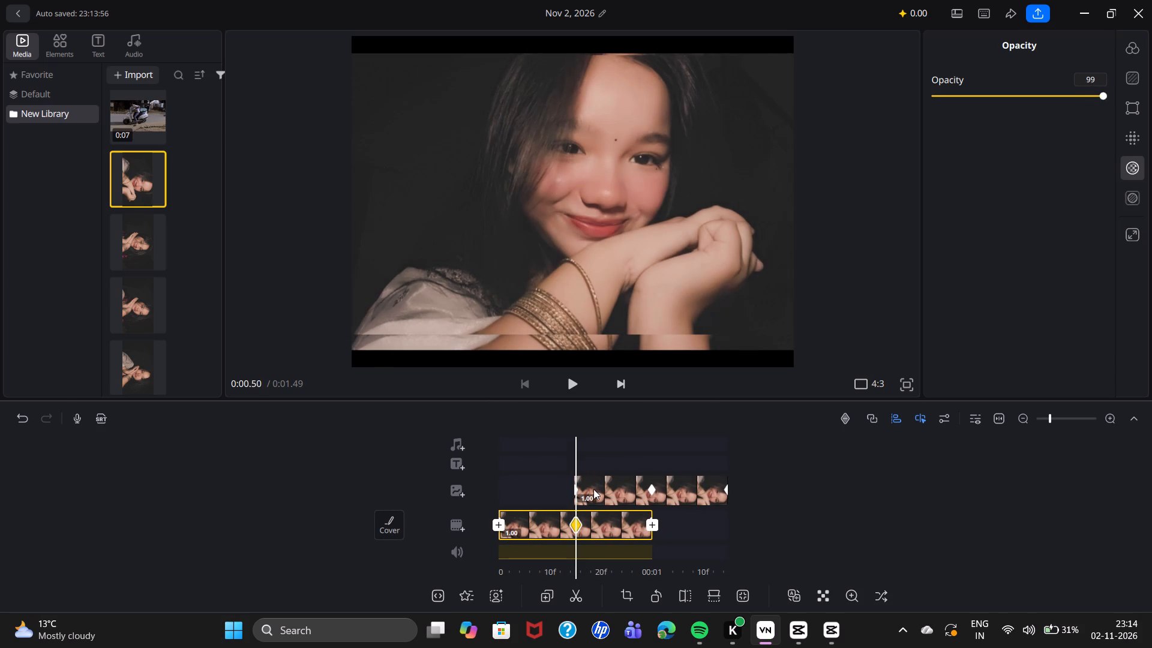
pyautogui.moveTo(593, 493); pyautogui.dragTo(602, 491)
pyautogui.click(601, 485)
pyautogui.click(594, 485)
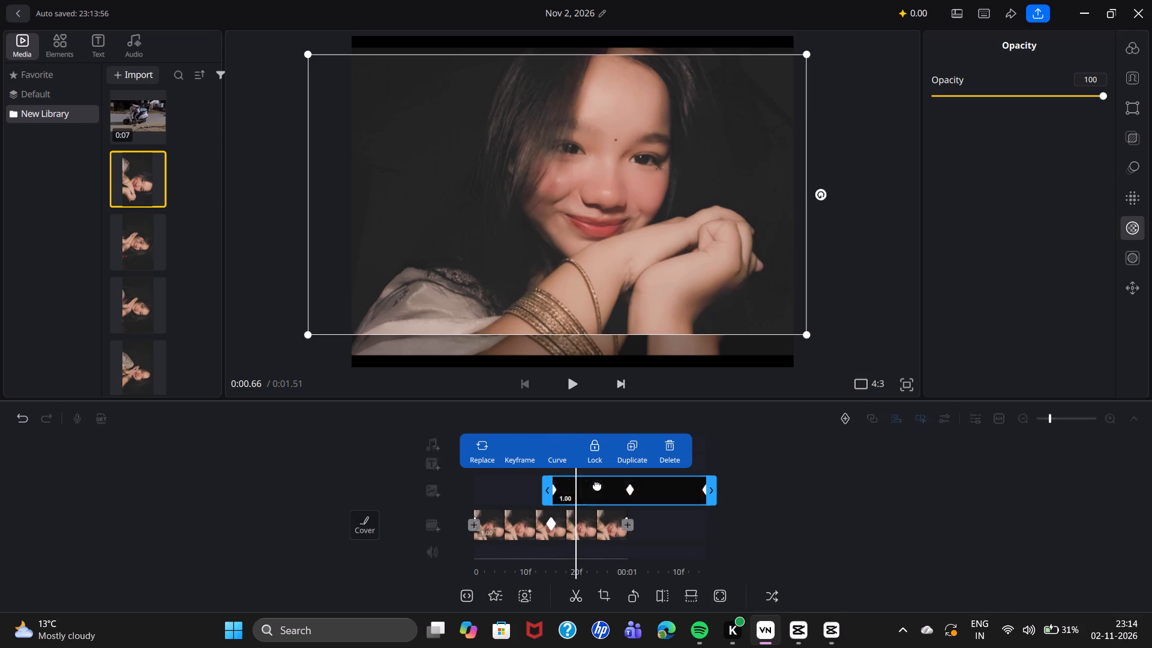
# Scrub back and forth across the overlay portrait's start to examine how it fades against the main-track portrait.
pyautogui.click(518, 499)
pyautogui.moveTo(517, 487); pyautogui.dragTo(537, 487)
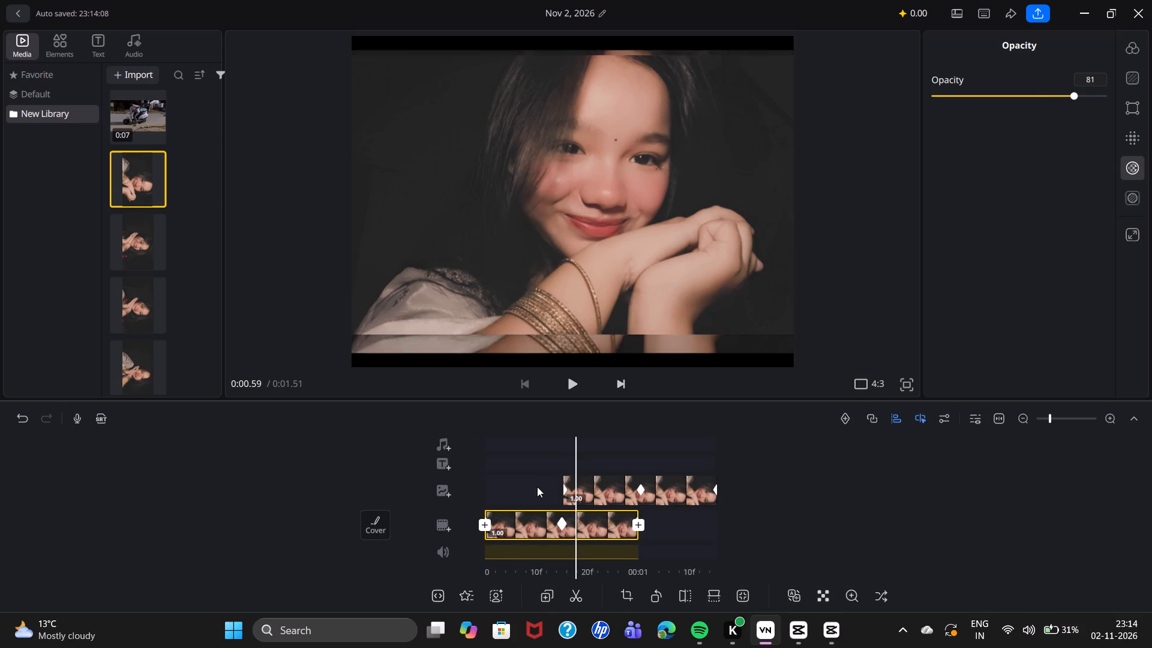
pyautogui.moveTo(537, 487); pyautogui.dragTo(596, 486)
pyautogui.moveTo(586, 488); pyautogui.dragTo(621, 494)
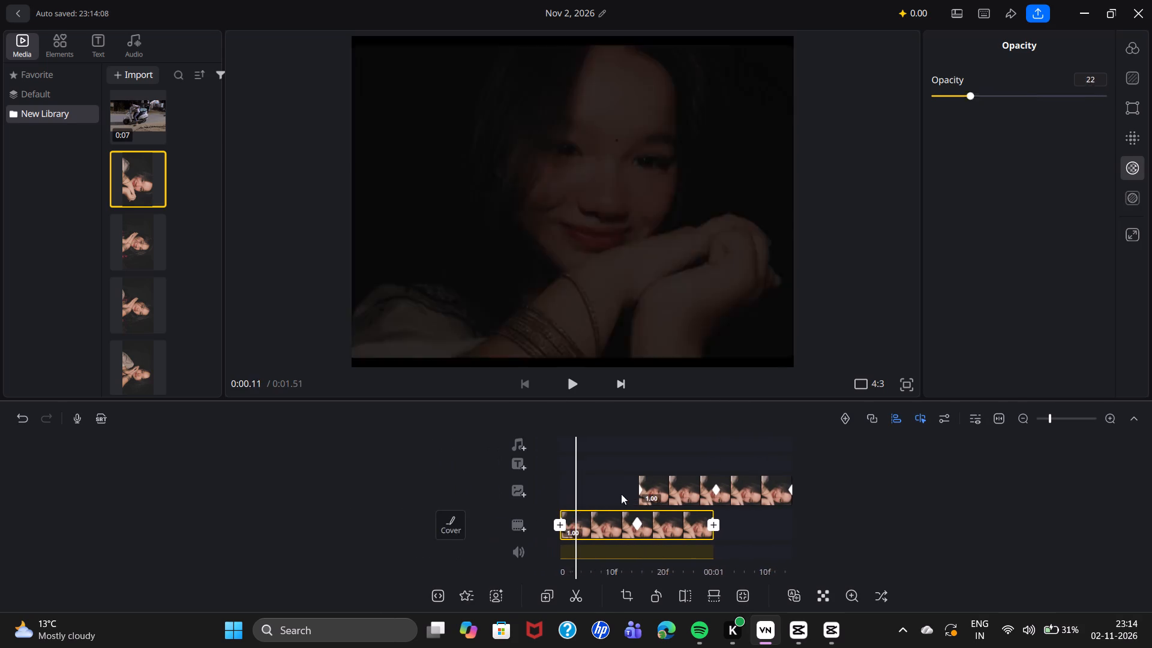
pyautogui.moveTo(621, 494); pyautogui.dragTo(695, 489)
pyautogui.moveTo(639, 494); pyautogui.dragTo(569, 505)
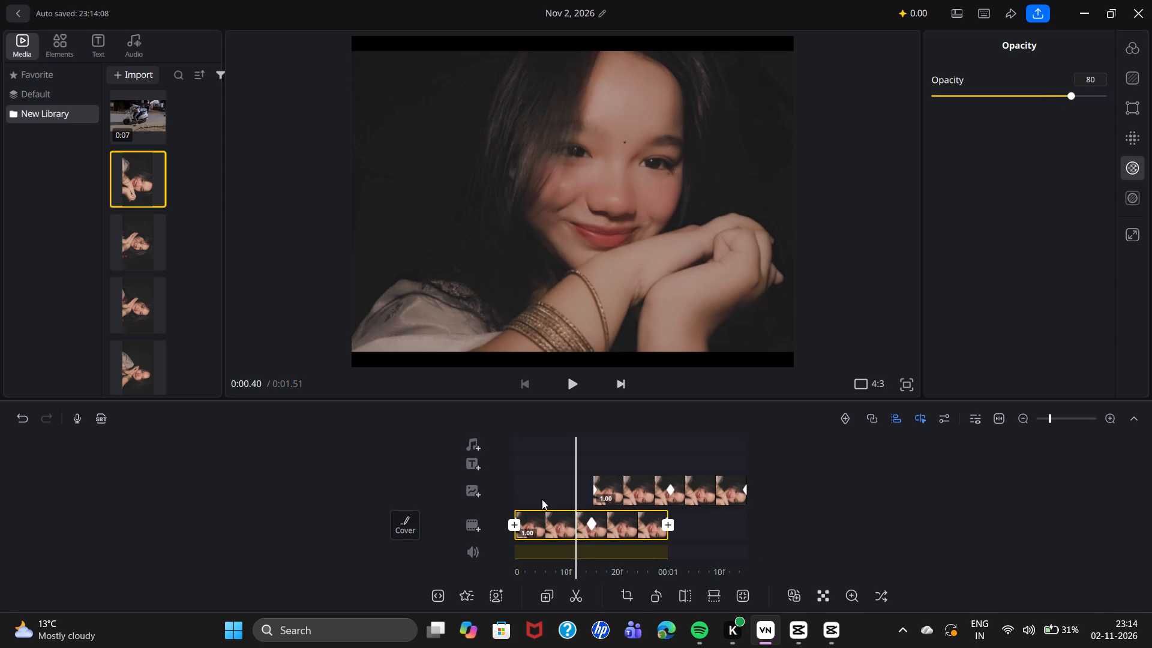
pyautogui.moveTo(563, 486); pyautogui.dragTo(540, 495)
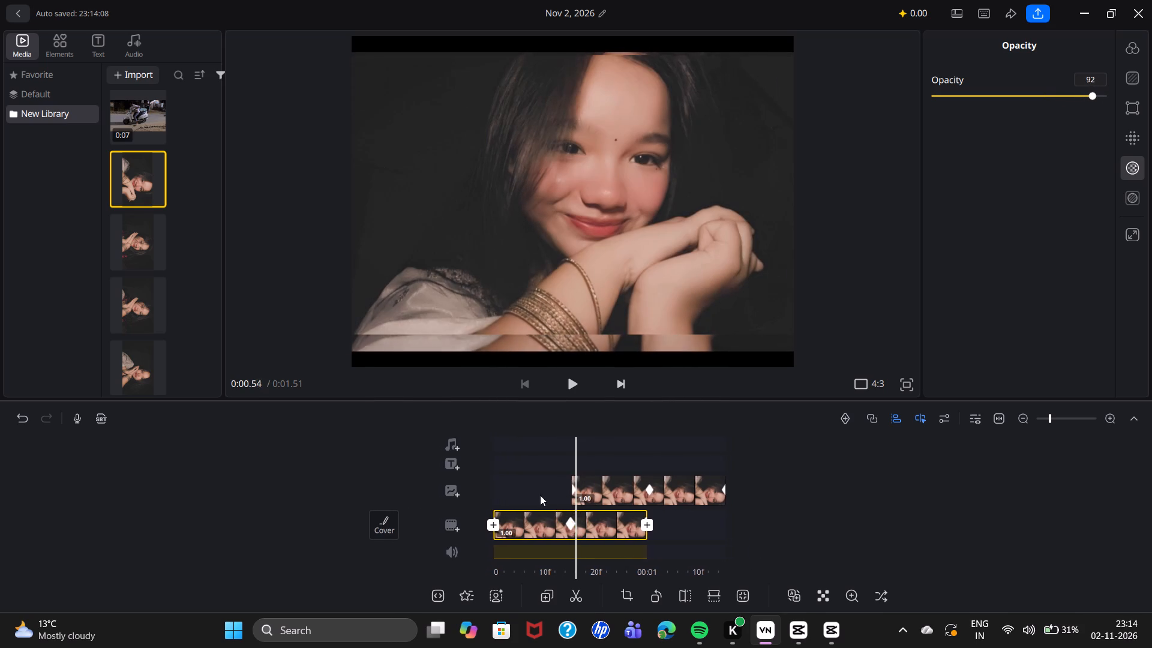
pyautogui.moveTo(540, 495); pyautogui.dragTo(530, 497)
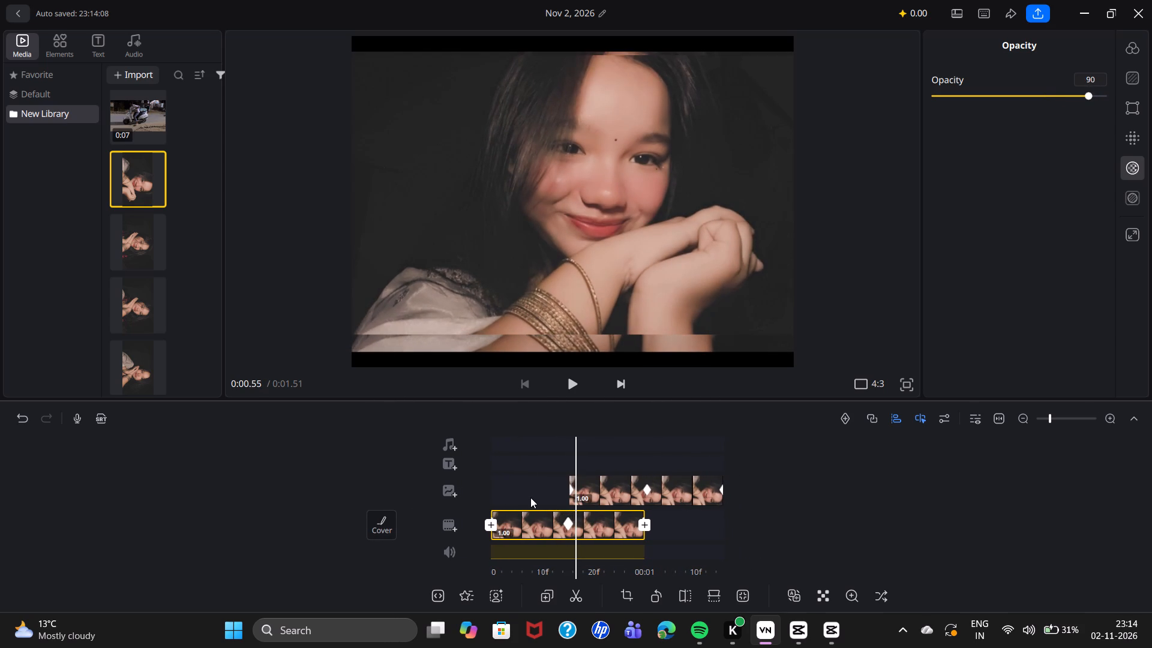
pyautogui.moveTo(530, 497); pyautogui.dragTo(535, 497)
# Set the overlay portrait's opacity to 0 at its start keyframe, at 0.51 s.
pyautogui.click(575, 488)
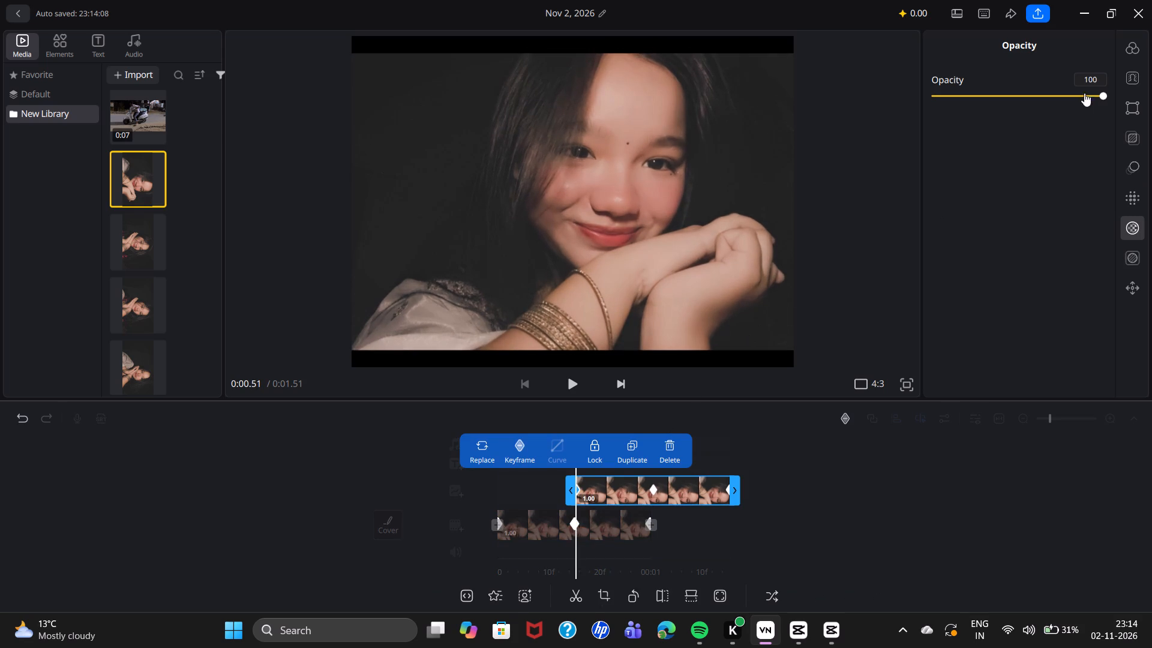
pyautogui.moveTo(1093, 92); pyautogui.dragTo(1019, 116)
pyautogui.moveTo(1100, 94); pyautogui.dragTo(735, 164)
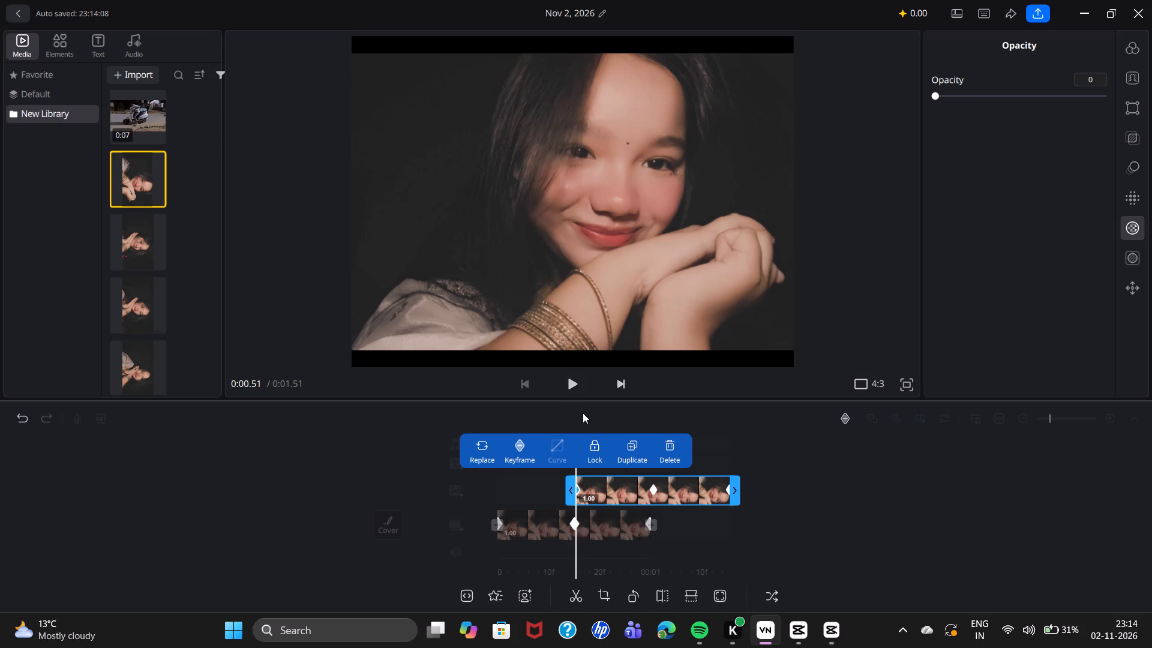
# Scrub through the main-track portrait's fade-in up to the overlay's start to check the transition.
pyautogui.moveTo(583, 413); pyautogui.dragTo(632, 407)
pyautogui.moveTo(632, 408); pyautogui.dragTo(696, 411)
pyautogui.moveTo(676, 413); pyautogui.dragTo(730, 427)
pyautogui.moveTo(622, 435); pyautogui.dragTo(686, 442)
pyautogui.moveTo(643, 462); pyautogui.dragTo(685, 462)
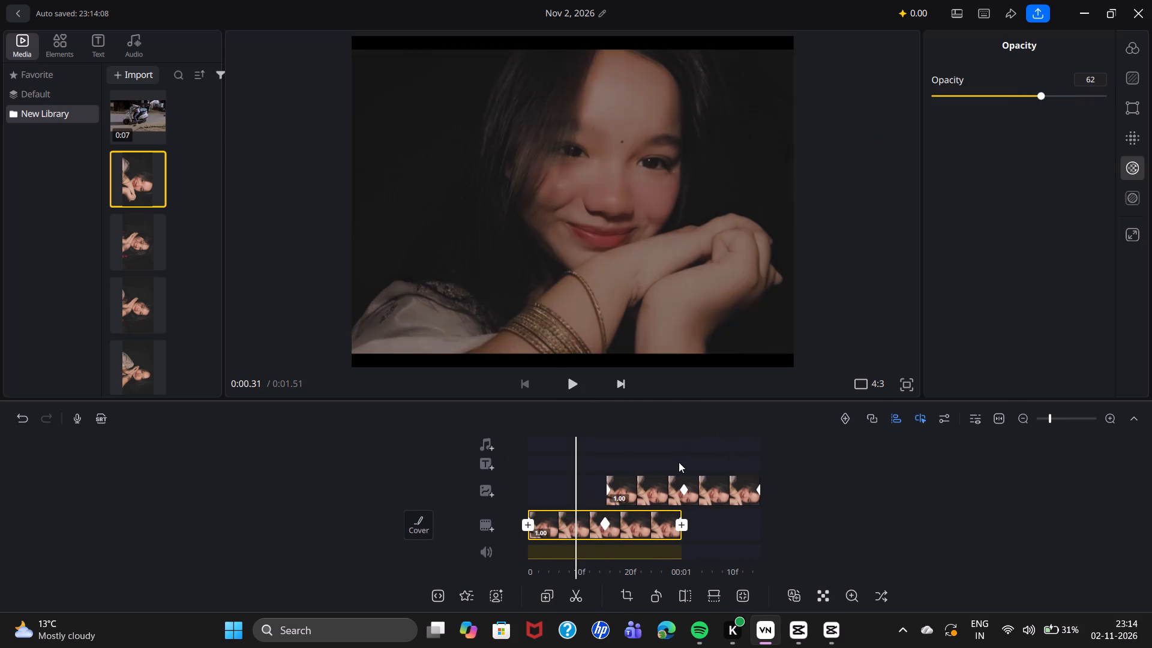
pyautogui.moveTo(677, 461); pyautogui.dragTo(631, 454)
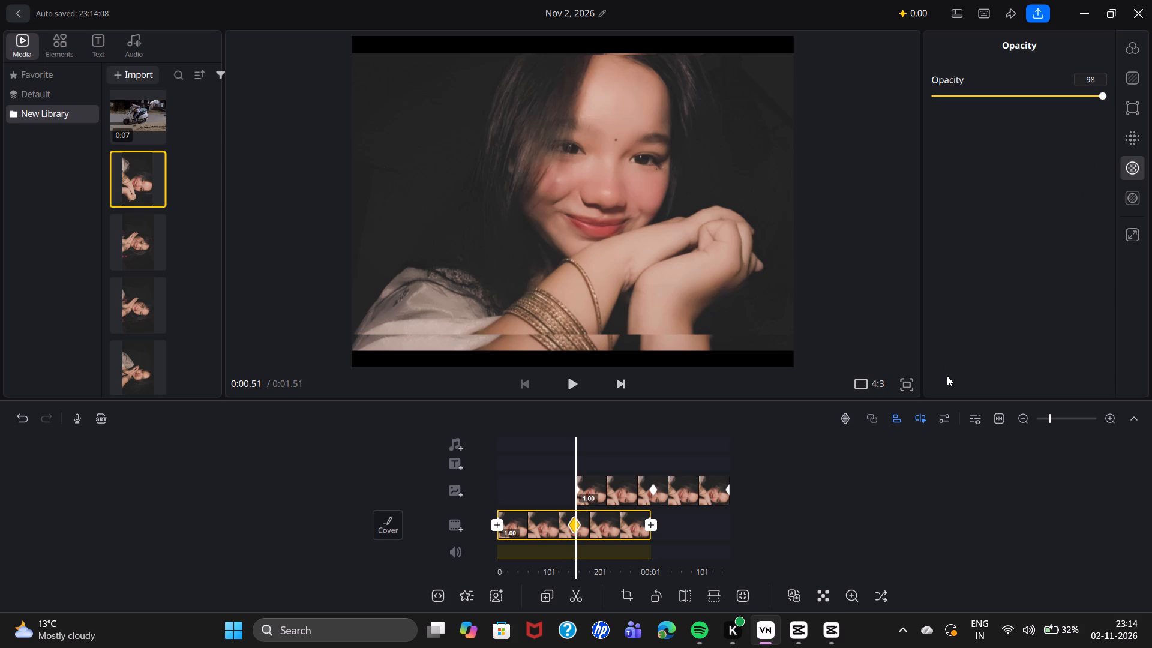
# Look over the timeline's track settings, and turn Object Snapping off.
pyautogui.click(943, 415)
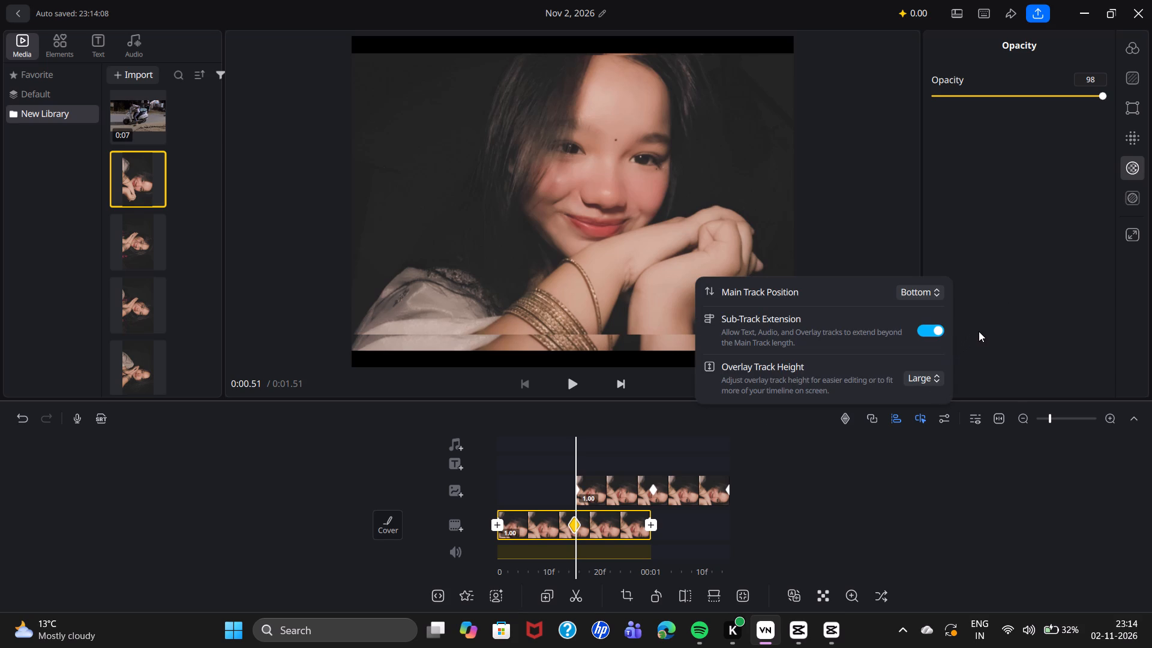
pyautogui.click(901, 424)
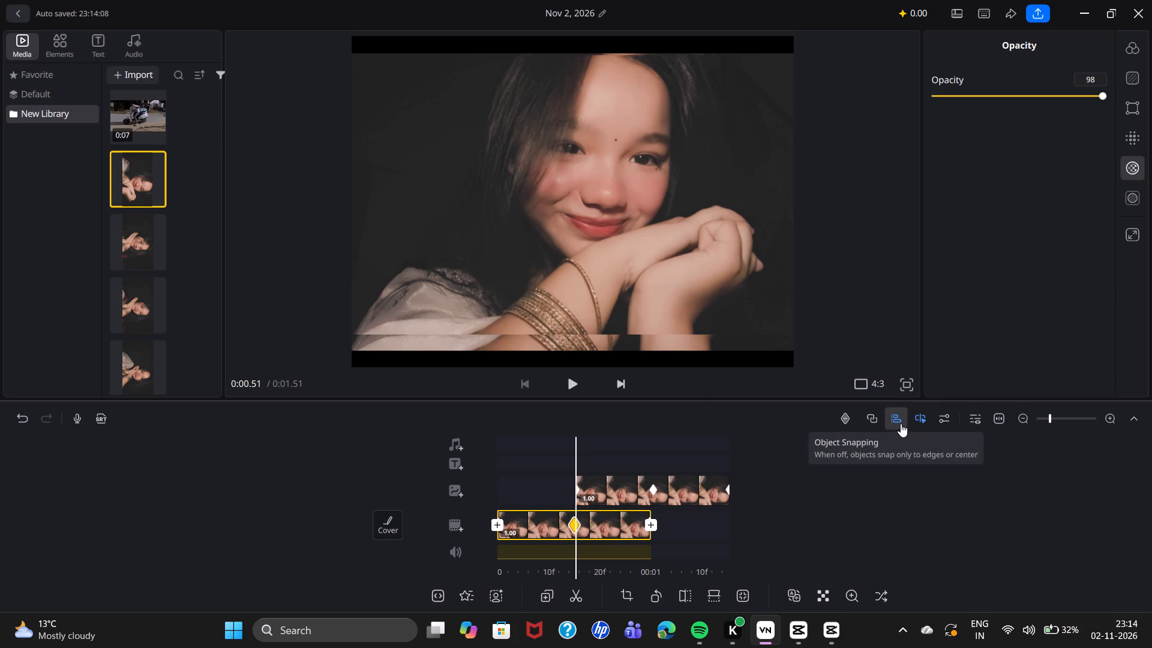
# Set the main-track portrait's opacity to 0 at its middle keyframe around 0.51 s, and return to the timeline's start.
pyautogui.moveTo(1036, 98); pyautogui.dragTo(1034, 99)
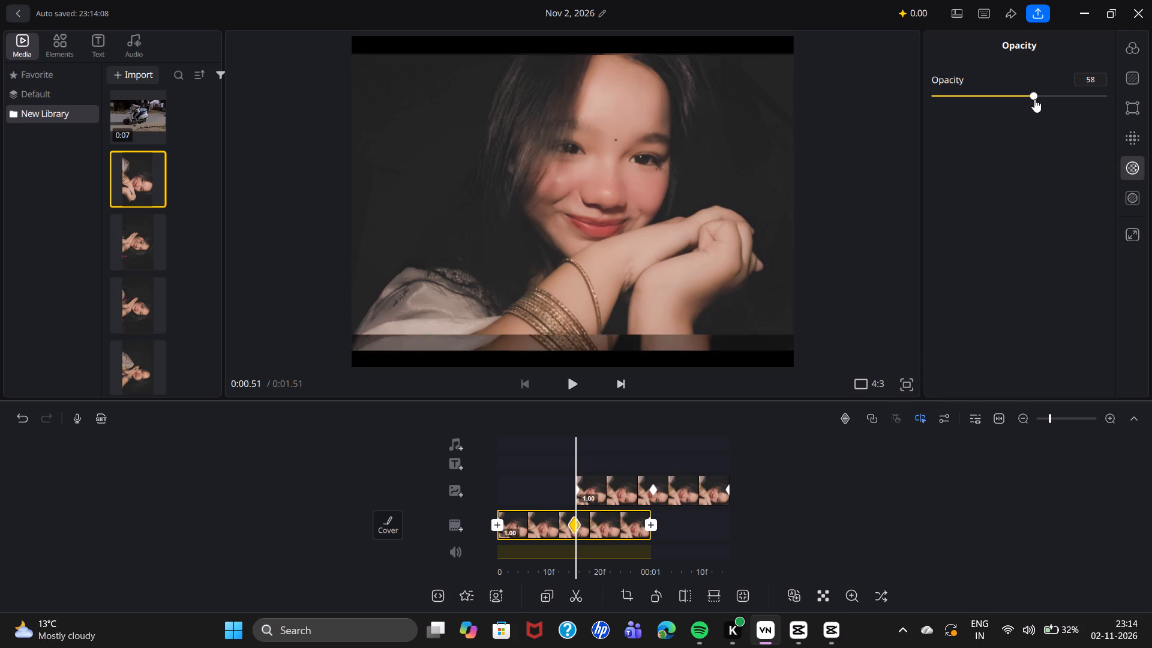
pyautogui.moveTo(1034, 99); pyautogui.dragTo(811, 198)
pyautogui.moveTo(593, 441); pyautogui.dragTo(647, 444)
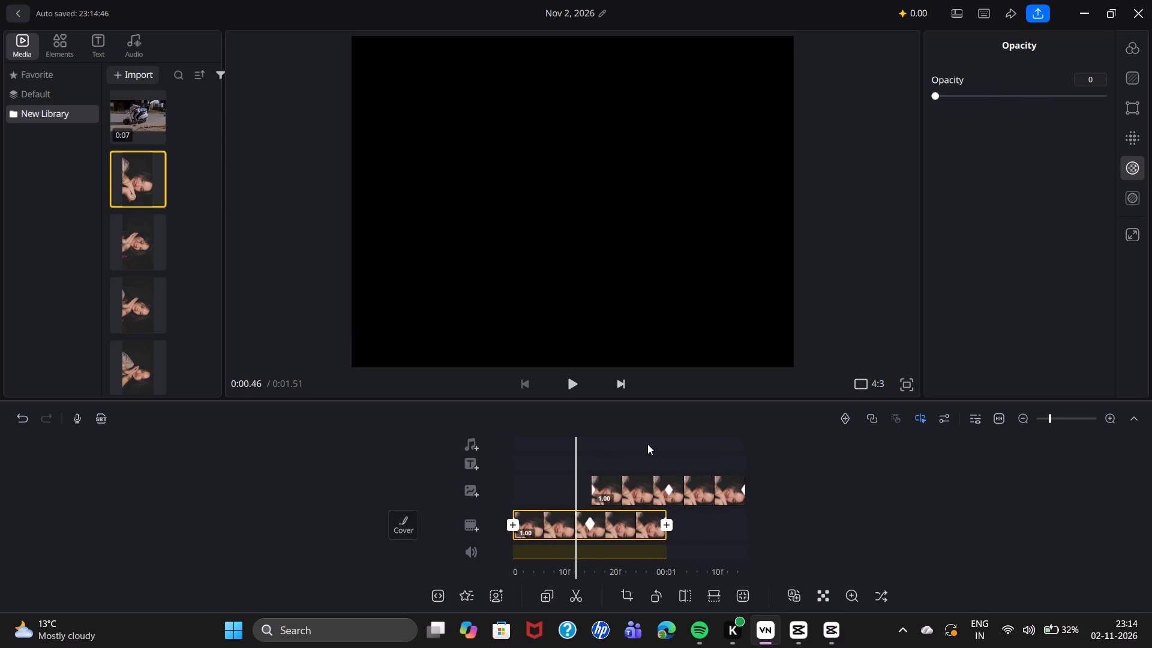
pyautogui.moveTo(647, 444); pyautogui.dragTo(633, 449)
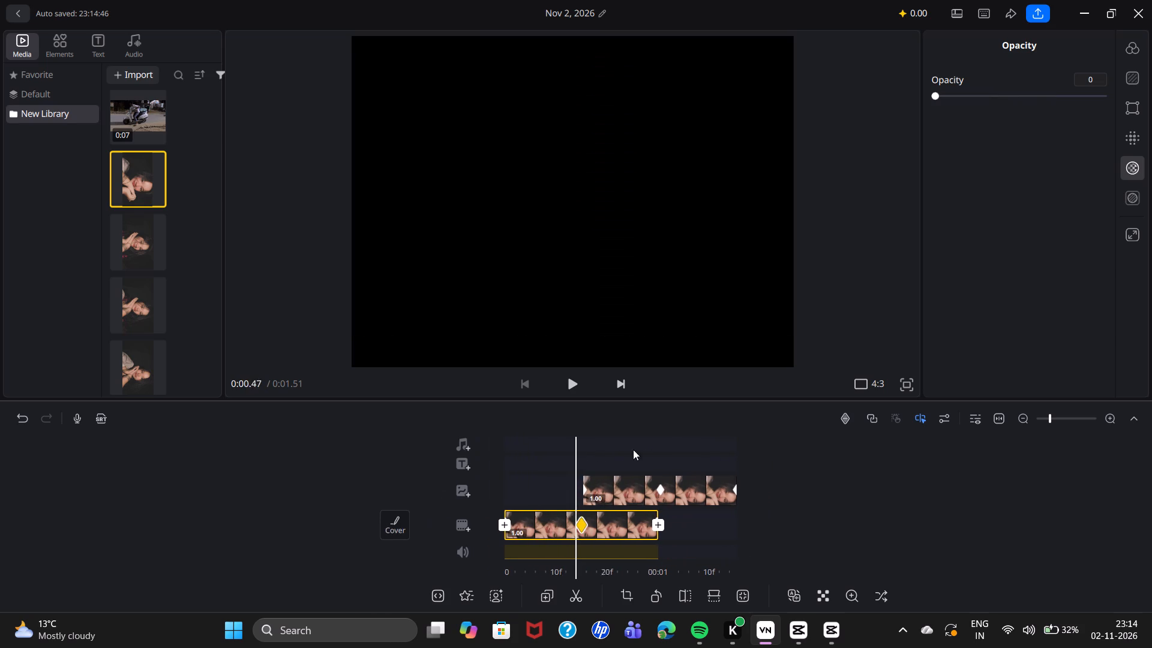
pyautogui.moveTo(633, 449); pyautogui.dragTo(799, 451)
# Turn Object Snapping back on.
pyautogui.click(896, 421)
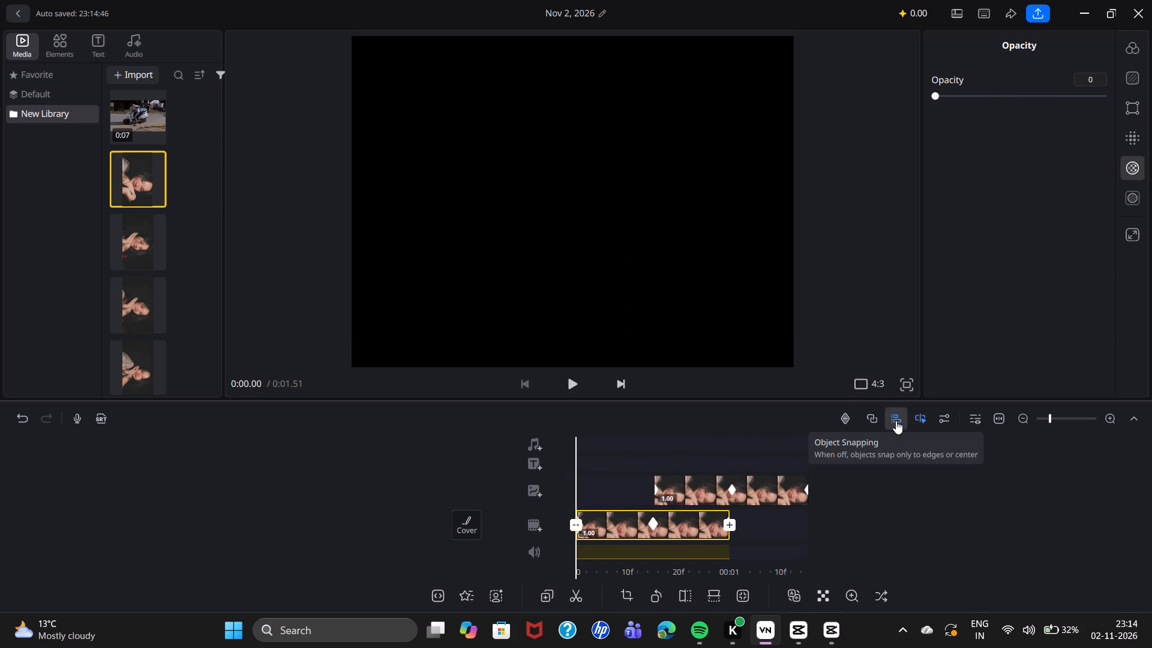
# Play back the fade from the timeline's start, and scrub back over the main-track portrait's first half.
pyautogui.click(580, 373)
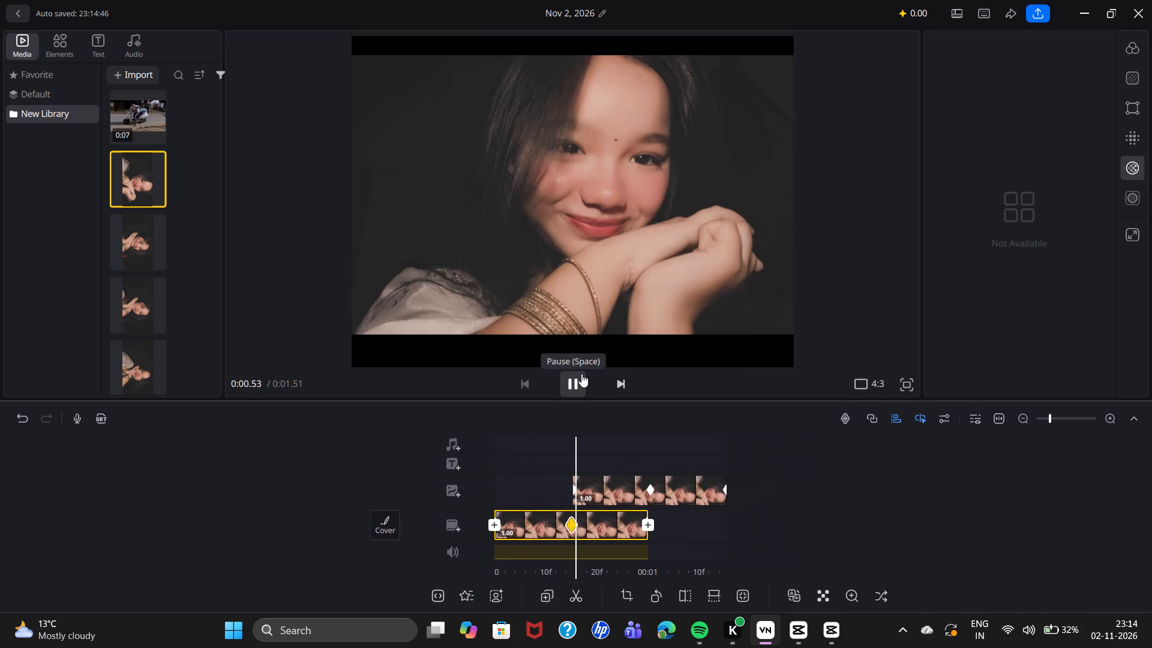
pyautogui.moveTo(535, 435); pyautogui.dragTo(751, 440)
pyautogui.moveTo(710, 470); pyautogui.dragTo(905, 490)
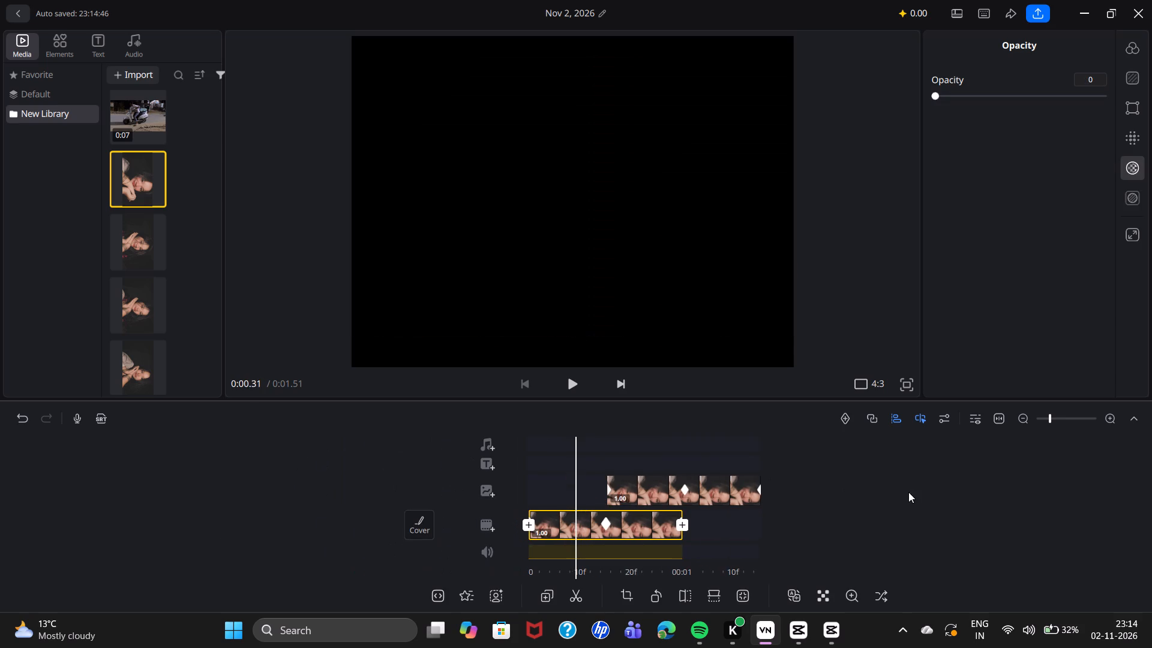
# Set the main-track portrait's opacity to 100 at its middle keyframe around 0.50 s, and play back from the timeline's start.
pyautogui.moveTo(551, 416); pyautogui.dragTo(703, 427)
pyautogui.moveTo(602, 445); pyautogui.dragTo(715, 446)
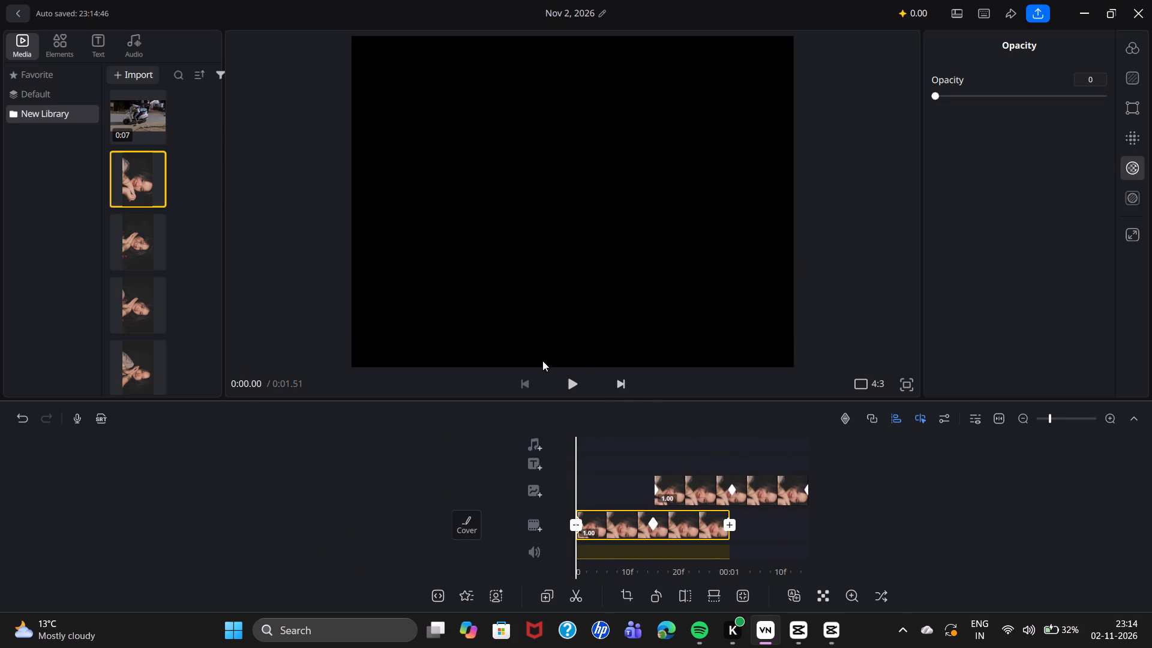
pyautogui.click(565, 385)
pyautogui.click(565, 385)
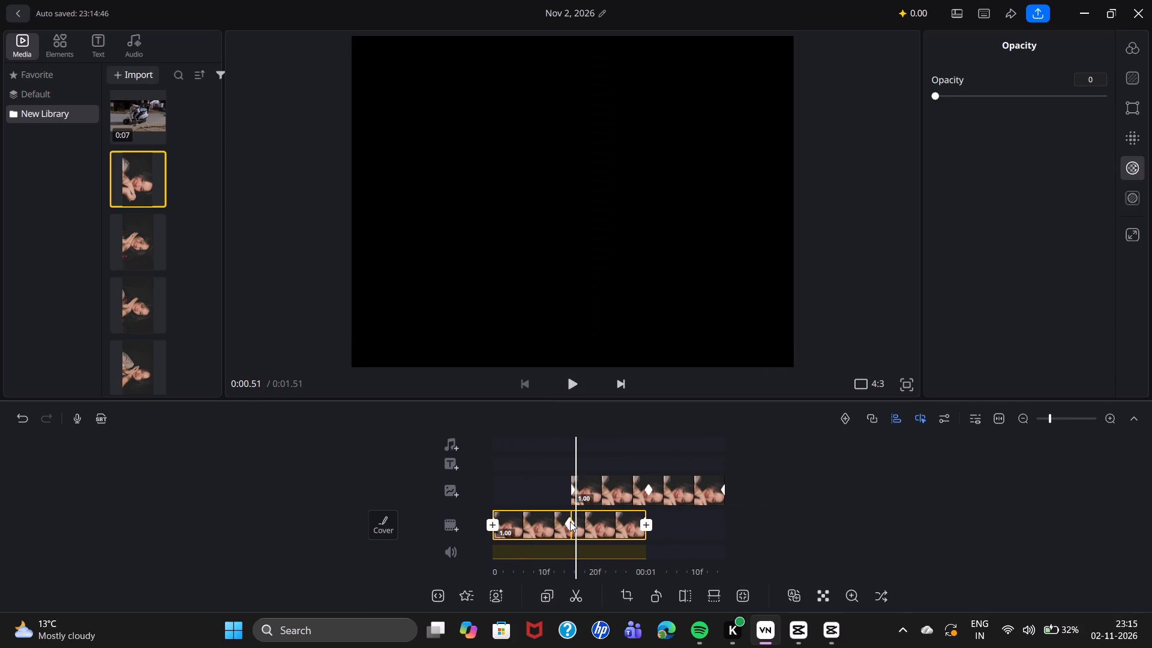
pyautogui.click(570, 521)
pyautogui.moveTo(977, 96); pyautogui.dragTo(983, 96)
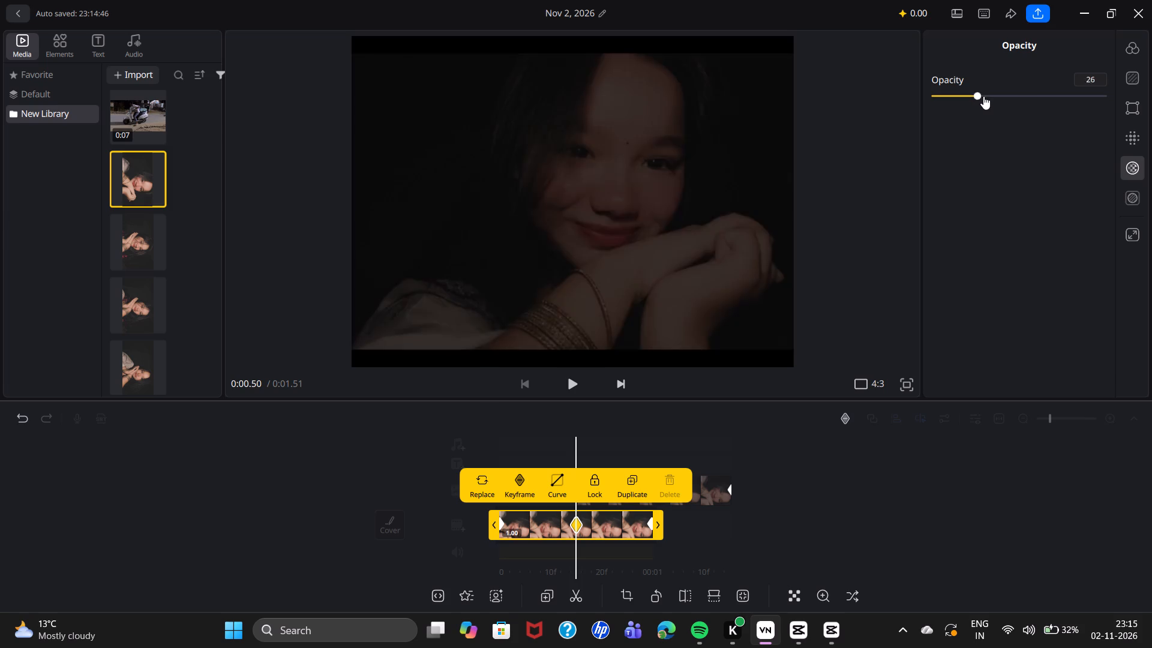
pyautogui.moveTo(983, 96); pyautogui.dragTo(1132, 96)
pyautogui.moveTo(544, 445); pyautogui.dragTo(746, 457)
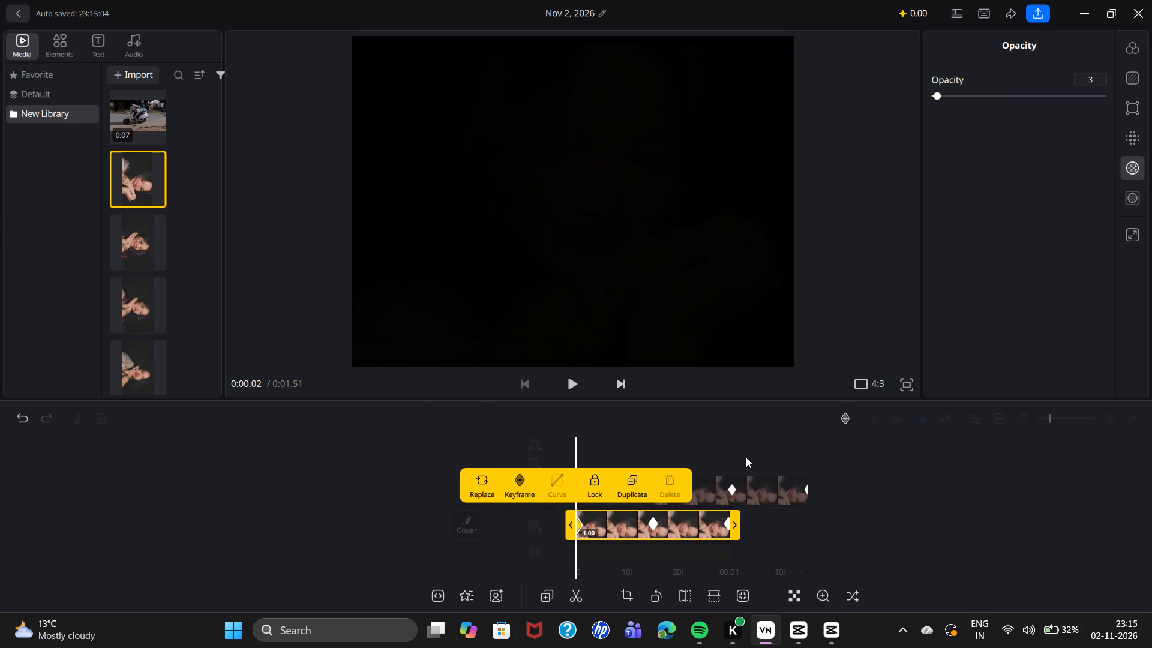
pyautogui.moveTo(746, 457); pyautogui.dragTo(763, 458)
pyautogui.click(571, 385)
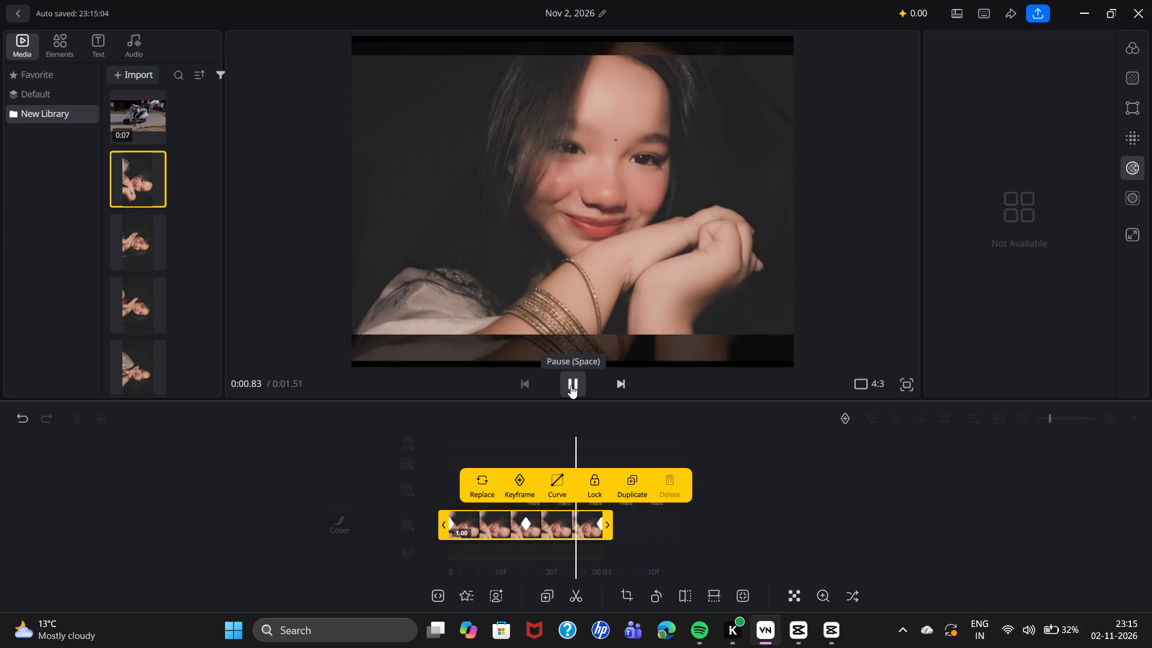
# Delete the overlay portrait from the timeline, and play back the remaining main-track portrait.
pyautogui.click(430, 490)
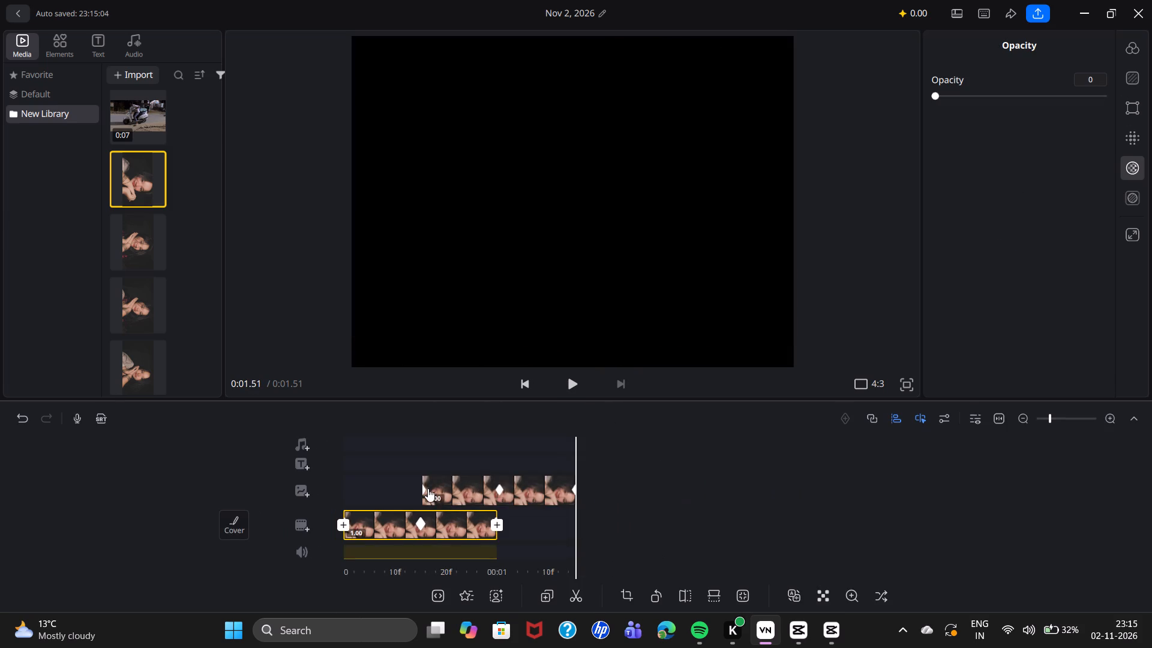
pyautogui.click(430, 487)
pyautogui.click(665, 455)
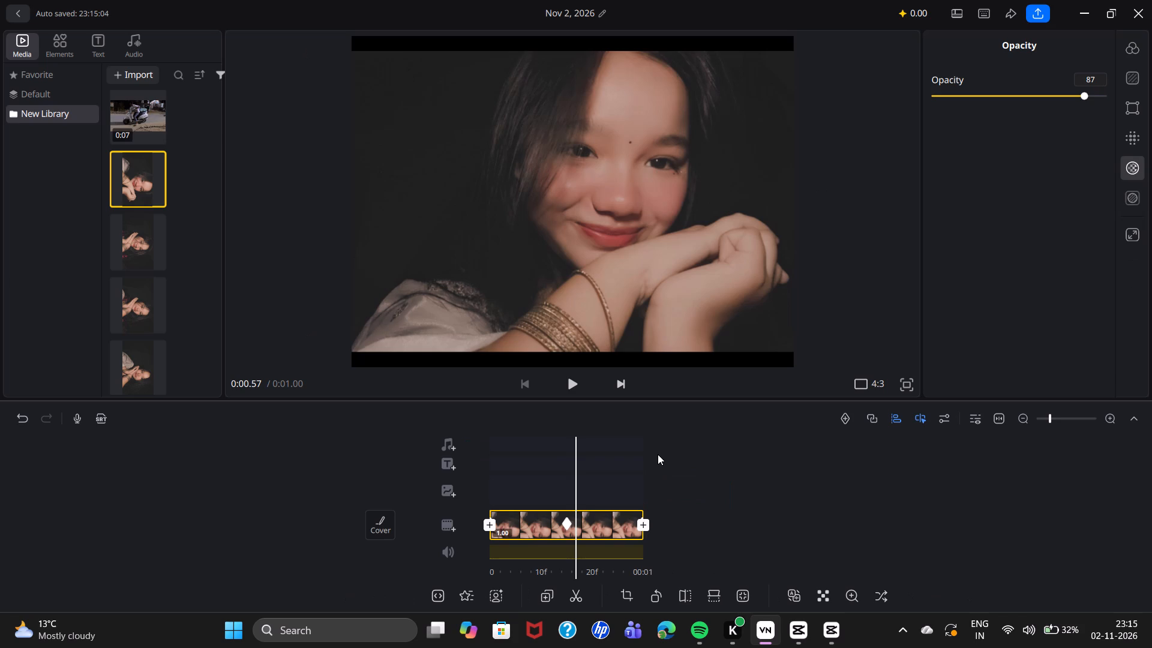
pyautogui.click(569, 382)
pyautogui.click(569, 382)
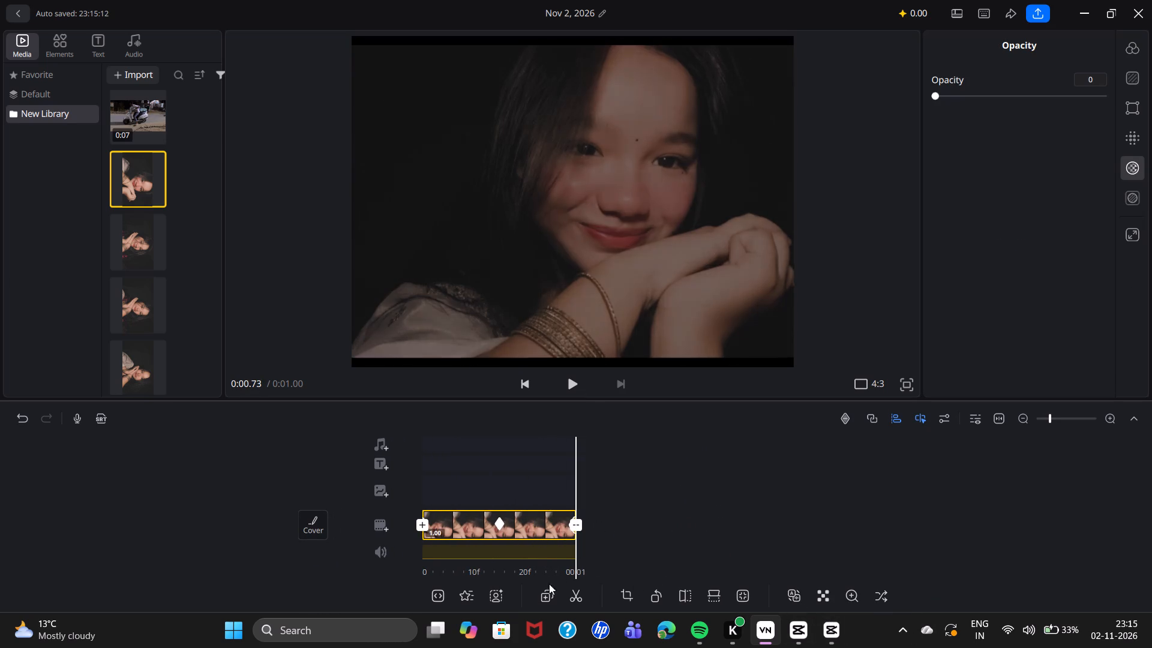
# Duplicate the main-track portrait, move the copy to the overlay track starting at 1.00 s, and play back the sequence.
pyautogui.click(553, 601)
pyautogui.click(877, 600)
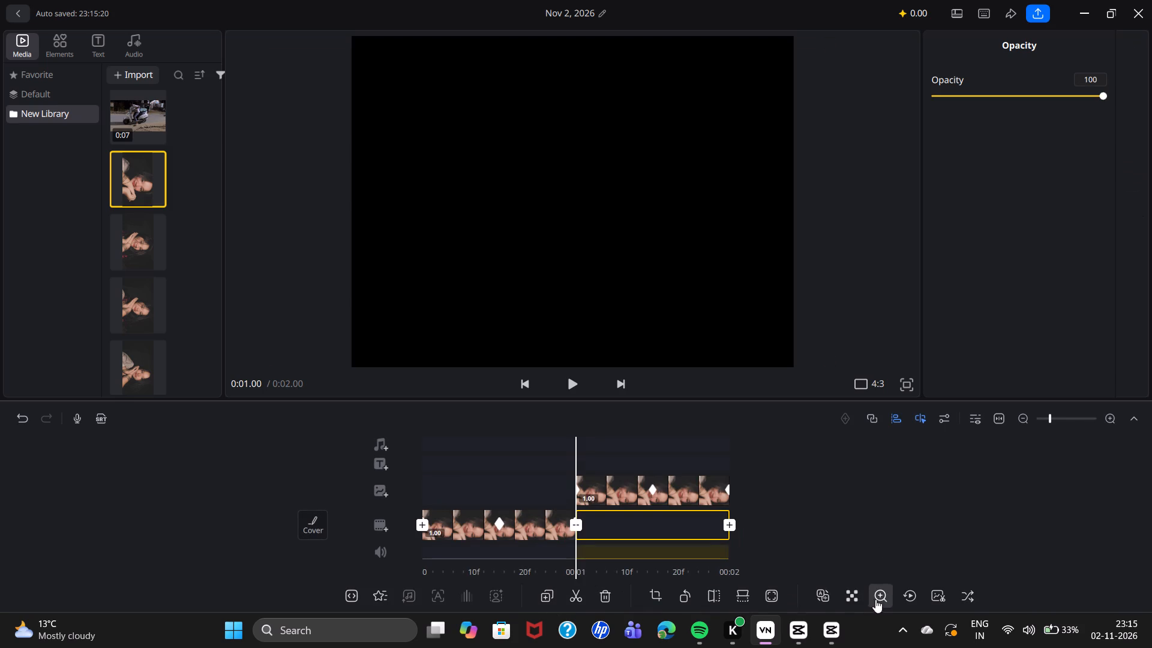
pyautogui.moveTo(655, 457); pyautogui.dragTo(1005, 477)
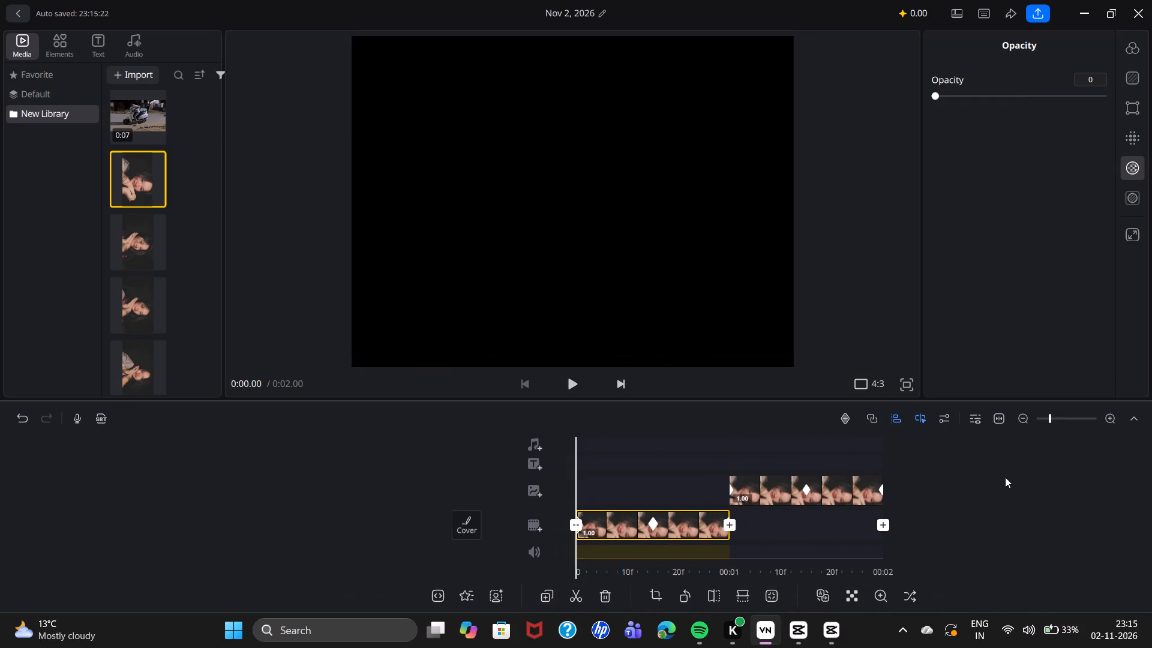
pyautogui.click(580, 388)
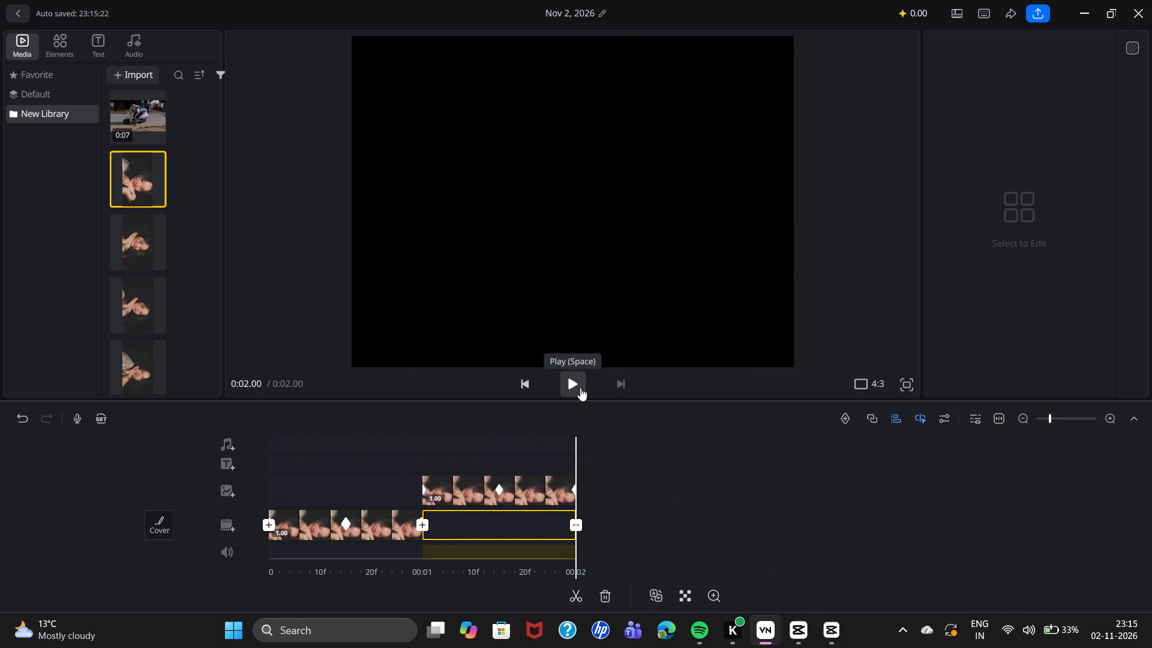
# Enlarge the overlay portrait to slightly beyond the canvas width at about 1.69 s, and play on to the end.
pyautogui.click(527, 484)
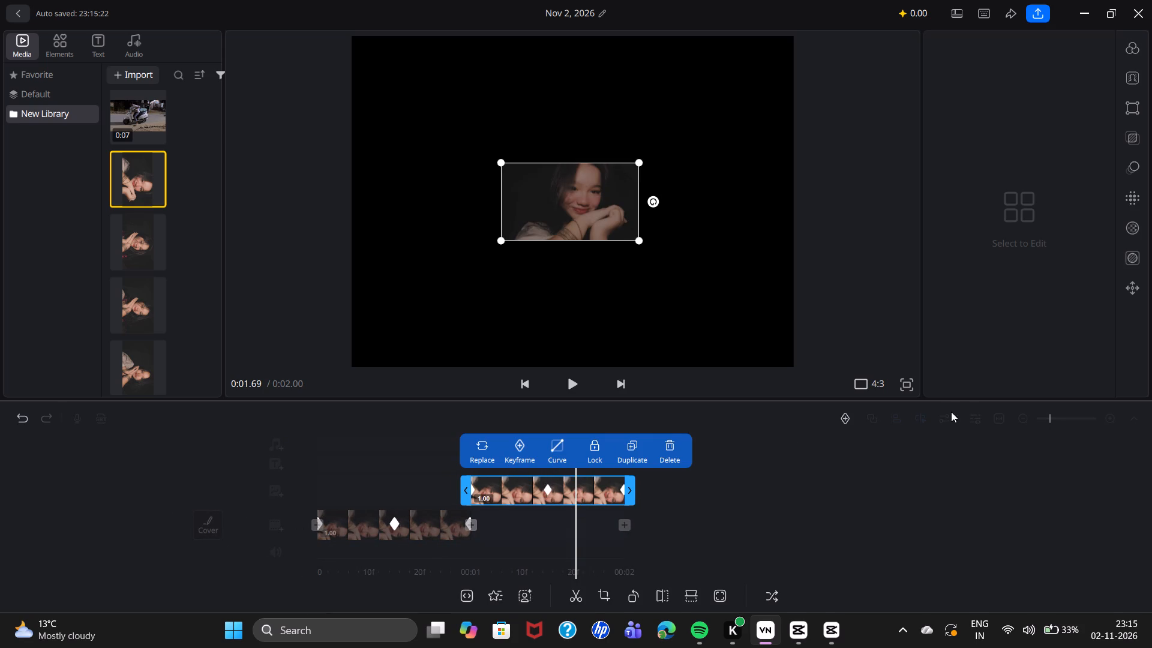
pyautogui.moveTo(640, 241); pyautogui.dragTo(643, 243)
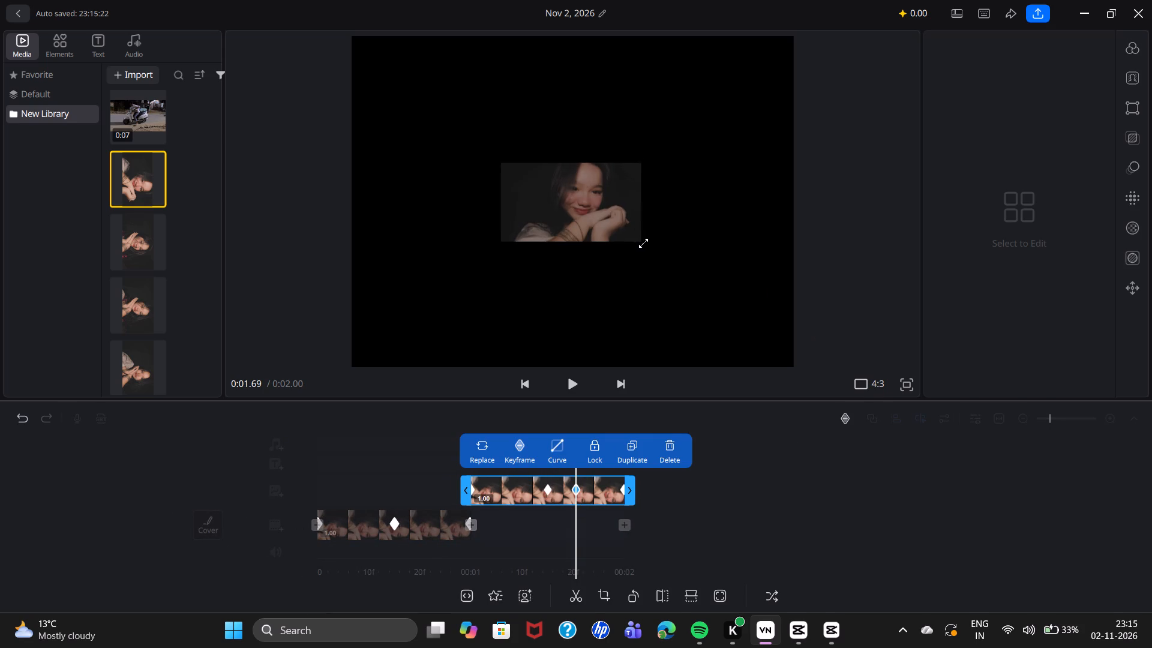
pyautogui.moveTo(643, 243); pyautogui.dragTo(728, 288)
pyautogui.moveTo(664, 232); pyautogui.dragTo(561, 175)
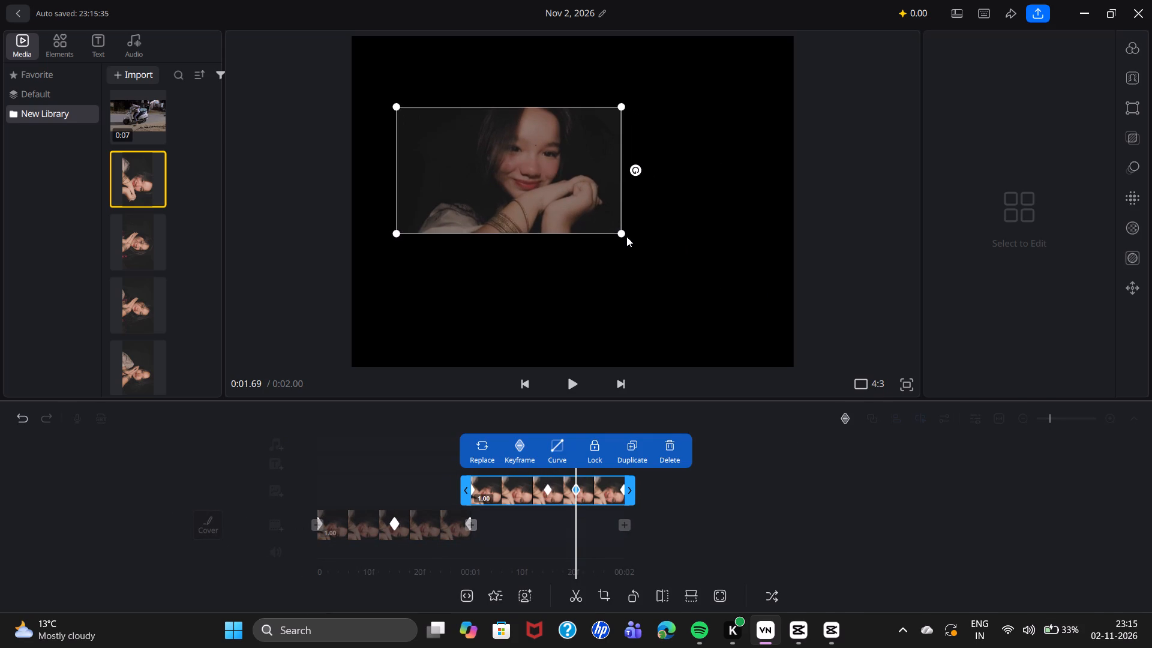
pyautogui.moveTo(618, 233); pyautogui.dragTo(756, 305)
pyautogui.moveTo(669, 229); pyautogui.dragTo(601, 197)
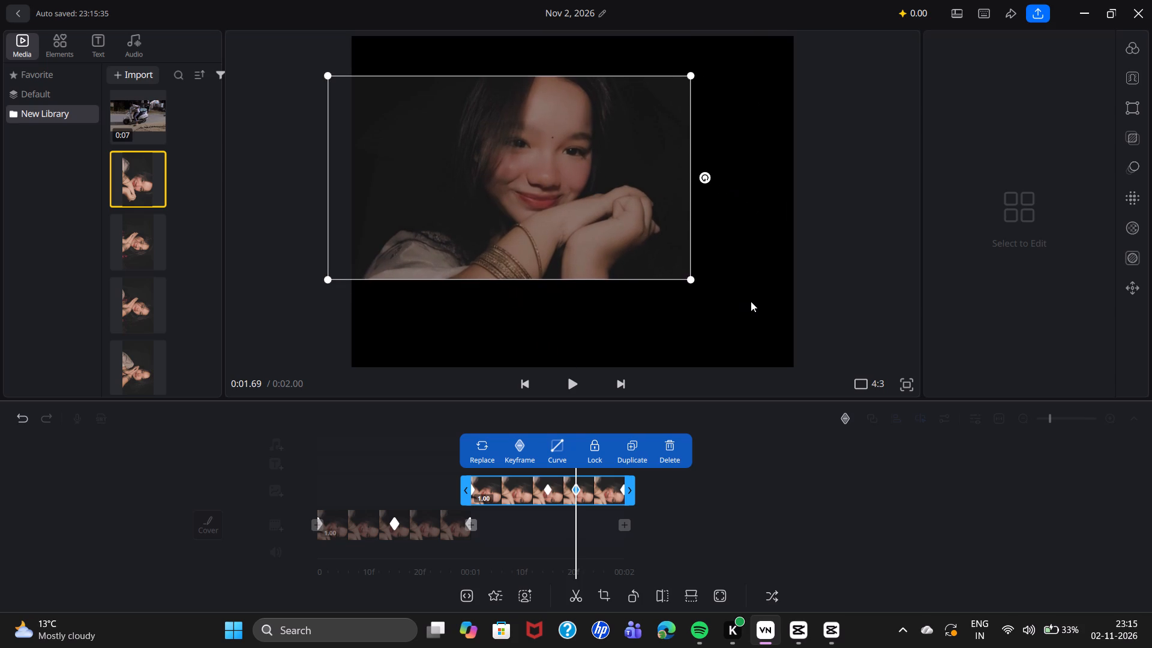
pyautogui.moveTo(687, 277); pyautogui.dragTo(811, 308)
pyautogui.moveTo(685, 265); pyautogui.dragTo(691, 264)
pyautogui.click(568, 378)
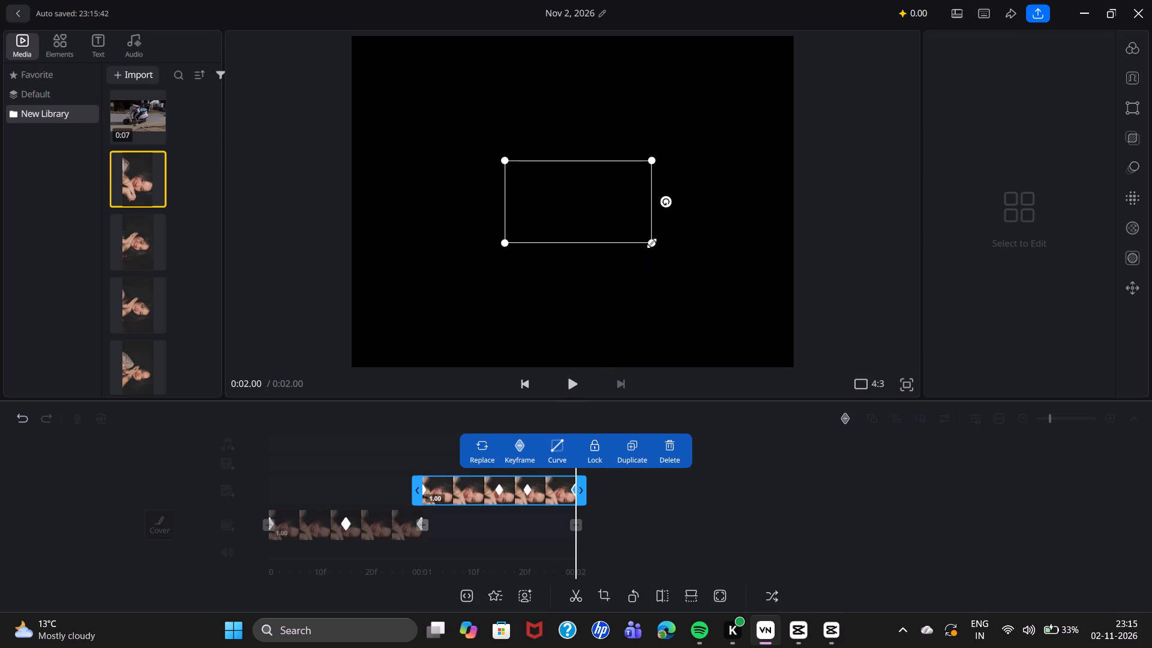
# Enlarge the overlay portrait's frame at 2.00 s to slightly beyond the canvas width, and centre it horizontally.
pyautogui.moveTo(650, 242); pyautogui.dragTo(698, 279)
pyautogui.moveTo(672, 253); pyautogui.dragTo(593, 209)
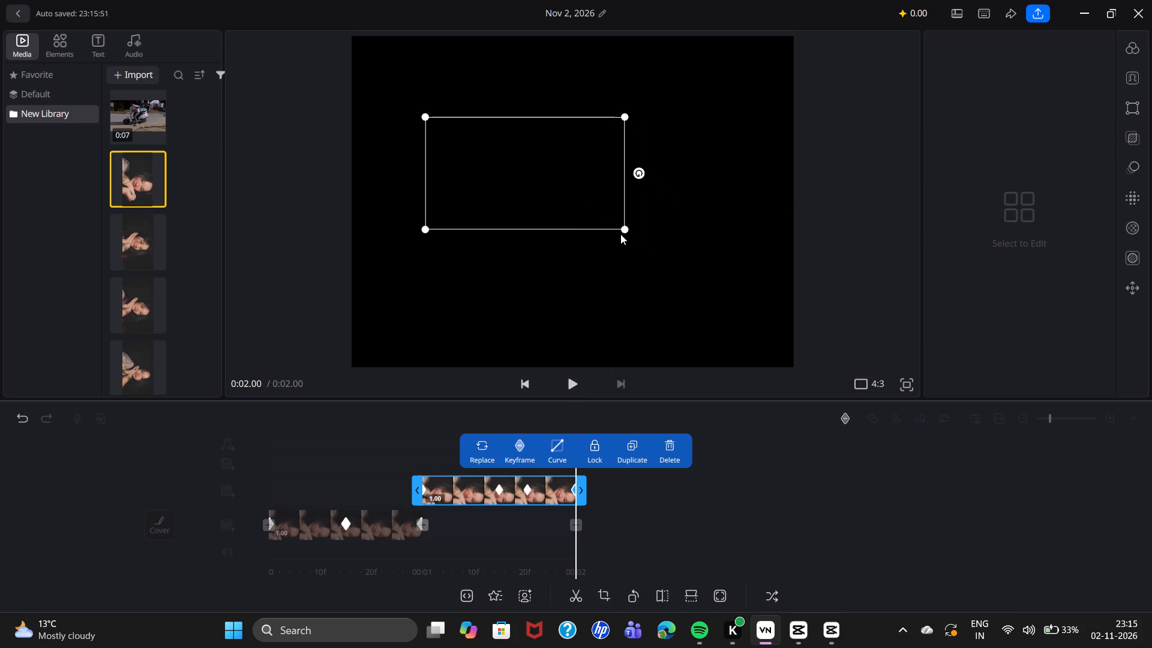
pyautogui.moveTo(620, 227); pyautogui.dragTo(629, 232)
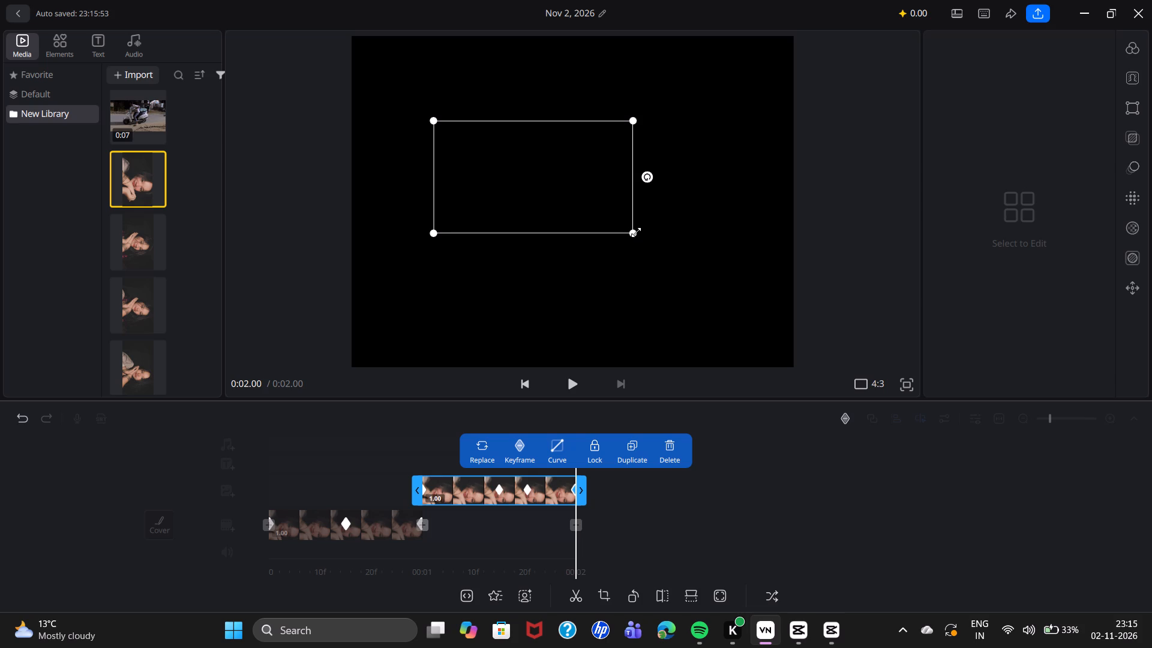
pyautogui.moveTo(635, 232); pyautogui.dragTo(709, 276)
pyautogui.moveTo(572, 209); pyautogui.dragTo(531, 184)
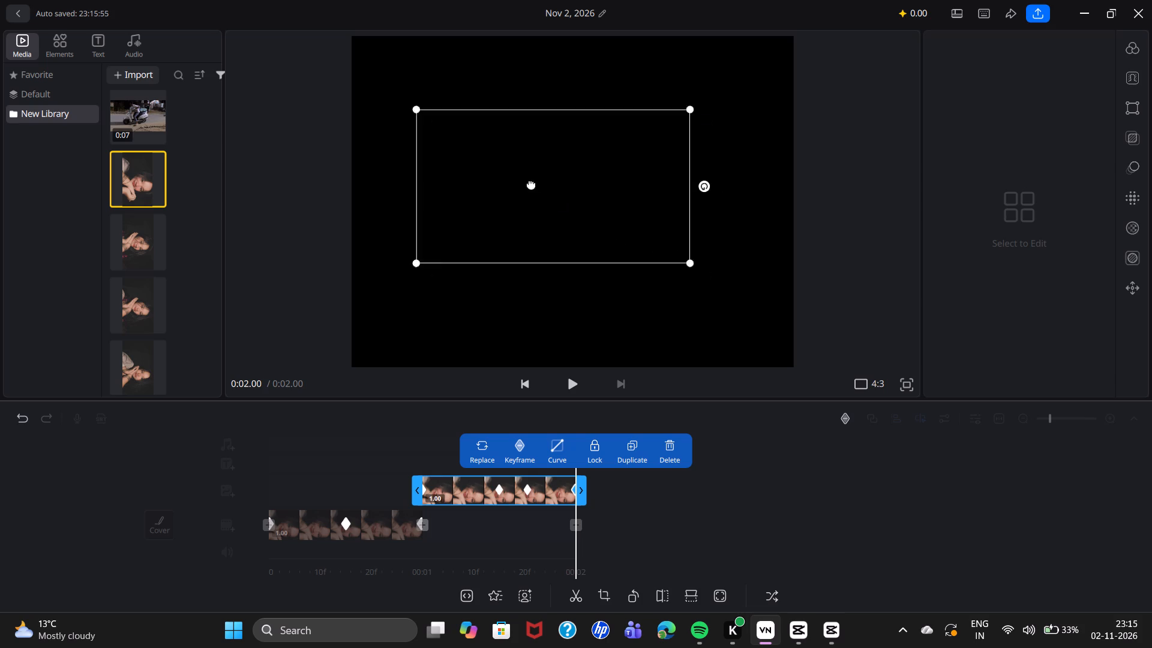
pyautogui.moveTo(531, 184); pyautogui.dragTo(497, 155)
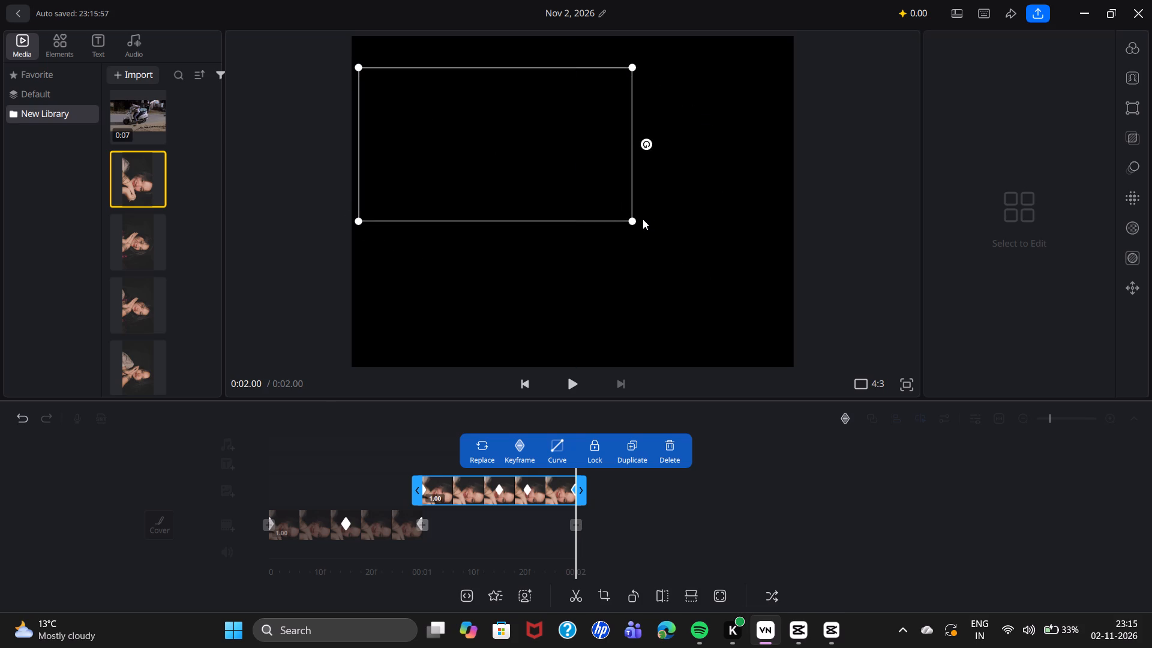
pyautogui.moveTo(632, 220); pyautogui.dragTo(751, 297)
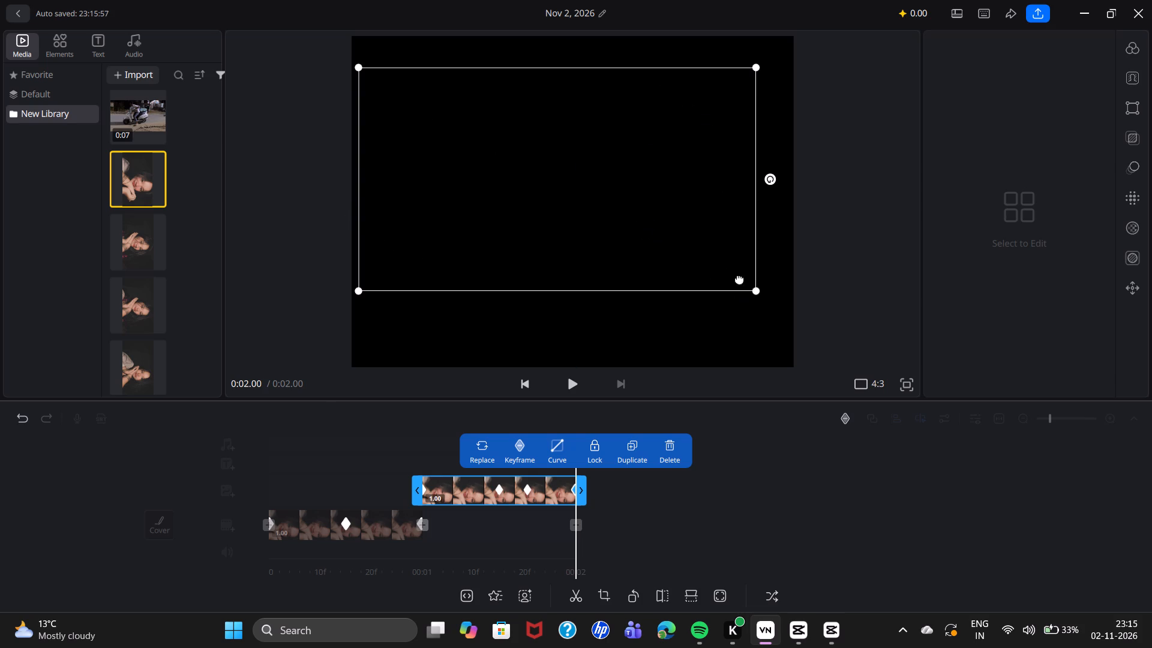
pyautogui.moveTo(756, 288); pyautogui.dragTo(791, 320)
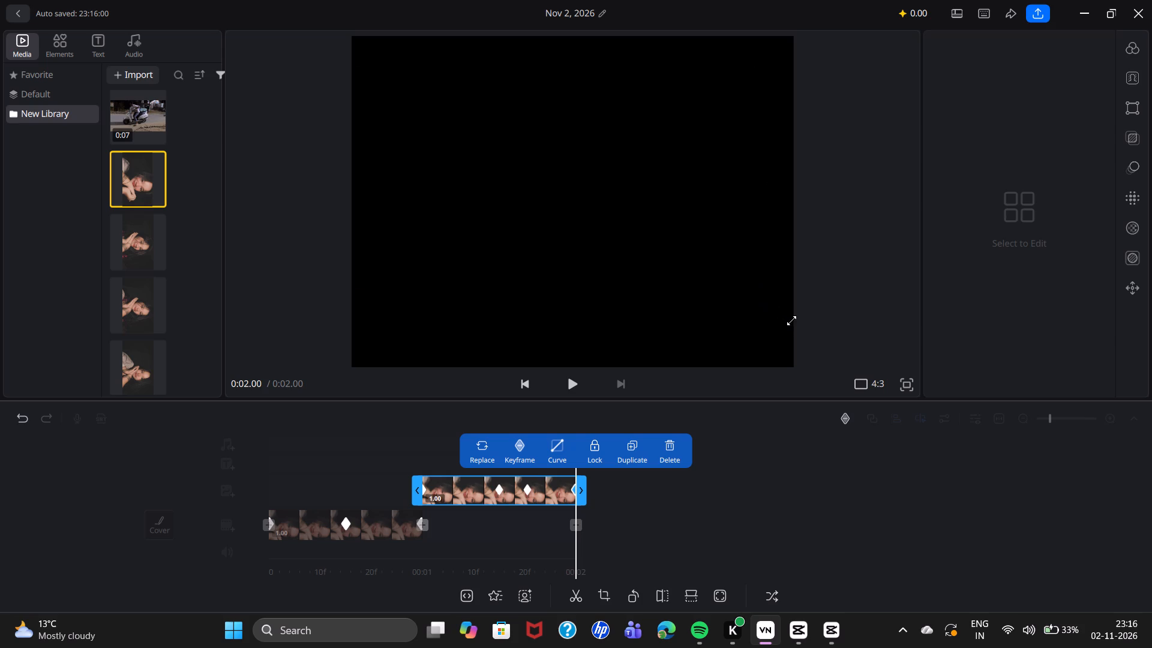
pyautogui.moveTo(791, 320); pyautogui.dragTo(803, 328)
pyautogui.moveTo(629, 211); pyautogui.dragTo(606, 210)
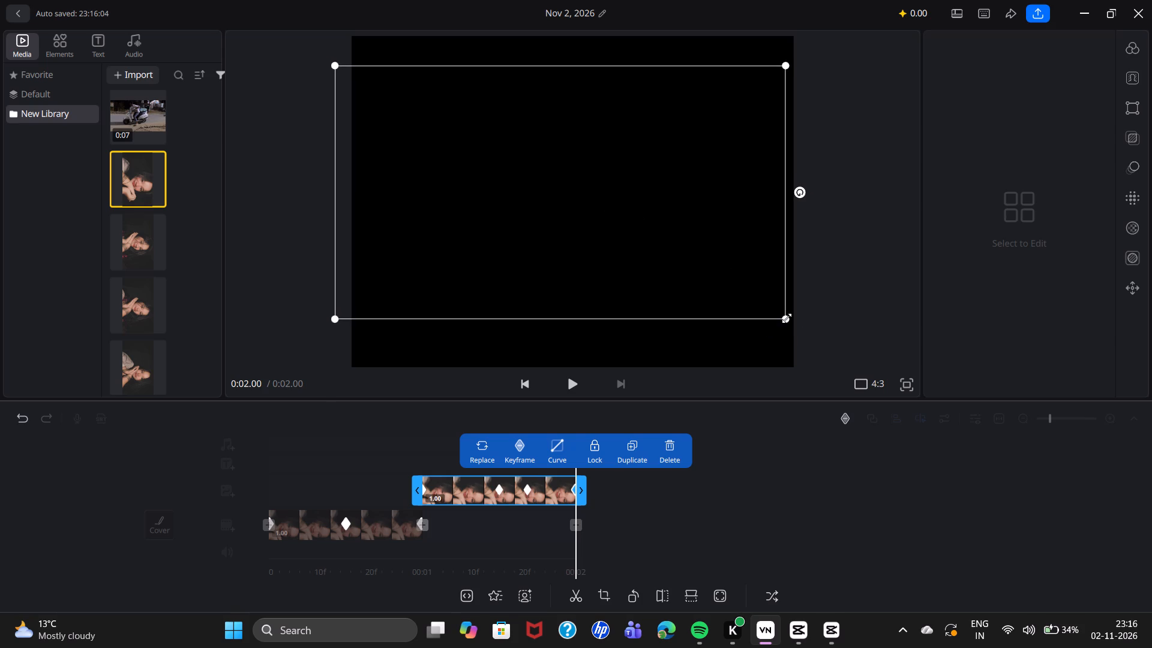
pyautogui.moveTo(787, 318); pyautogui.dragTo(803, 324)
pyautogui.click(671, 243)
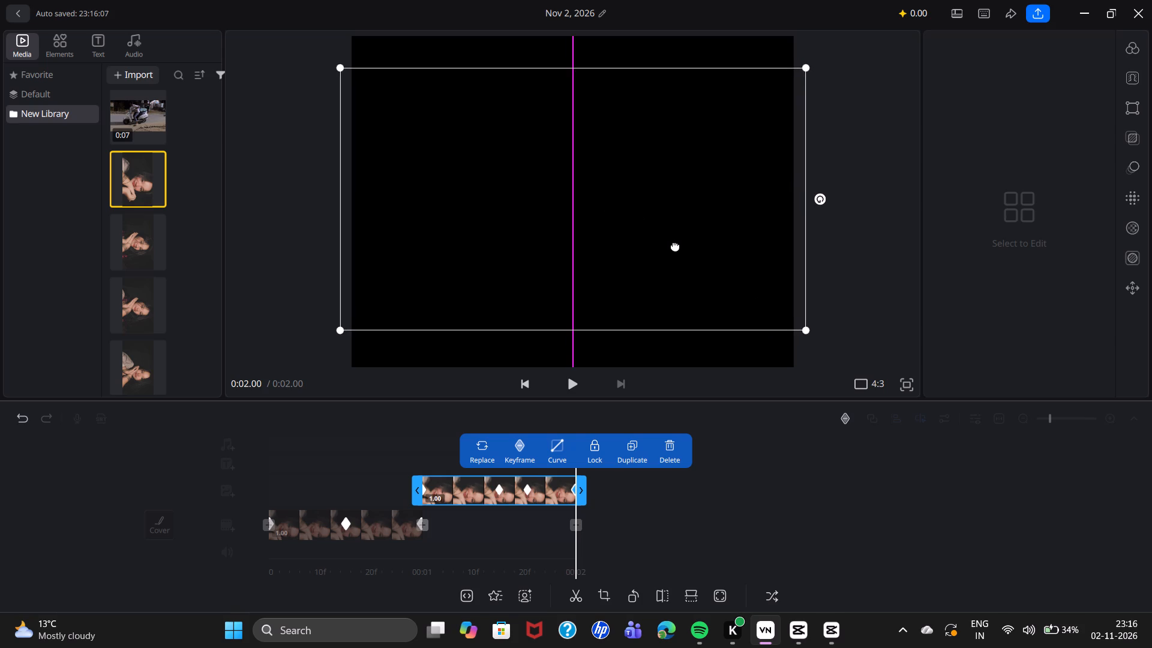
# Delete the overlay portrait's two inner keyframes, around 1.50 s and 1.69 s, keeping only its start and end keyframes.
pyautogui.moveTo(620, 411); pyautogui.dragTo(656, 415)
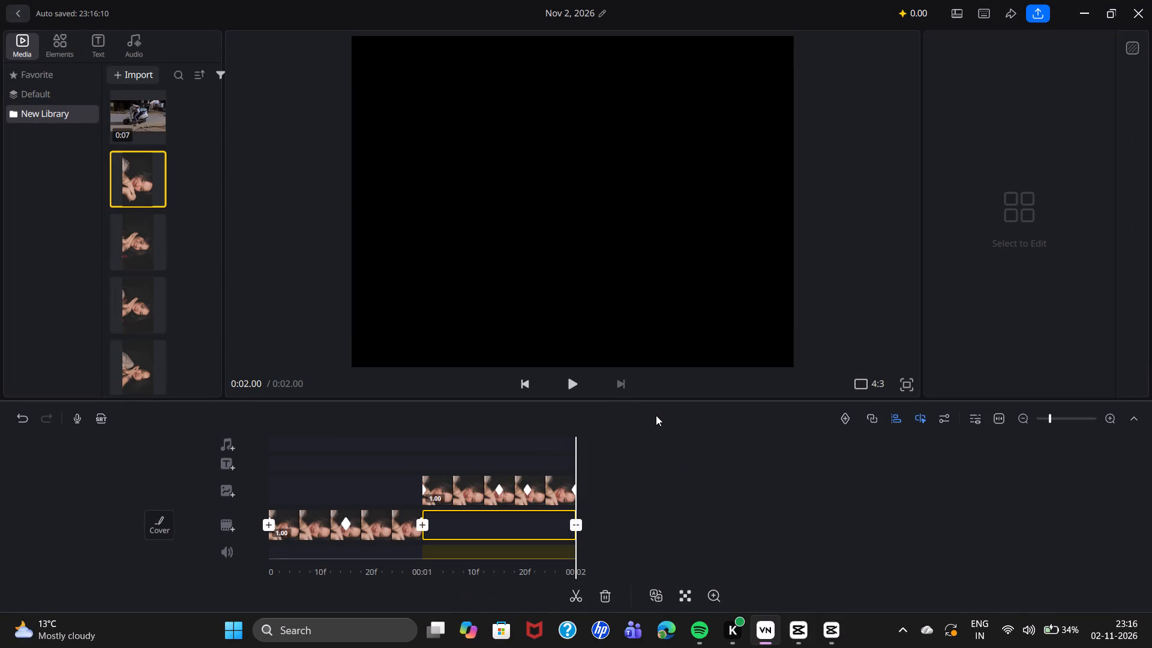
pyautogui.moveTo(655, 414); pyautogui.dragTo(810, 424)
pyautogui.moveTo(550, 436); pyautogui.dragTo(621, 439)
pyautogui.moveTo(463, 450); pyautogui.dragTo(576, 451)
pyautogui.moveTo(514, 442); pyautogui.dragTo(643, 448)
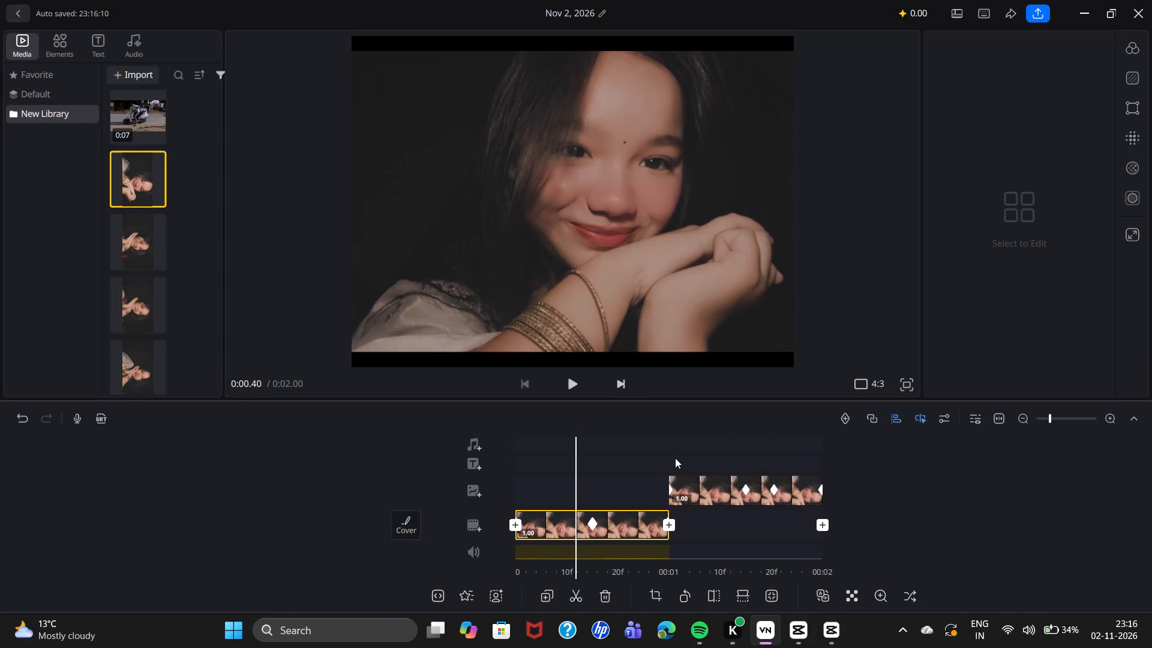
pyautogui.moveTo(675, 453); pyautogui.dragTo(511, 451)
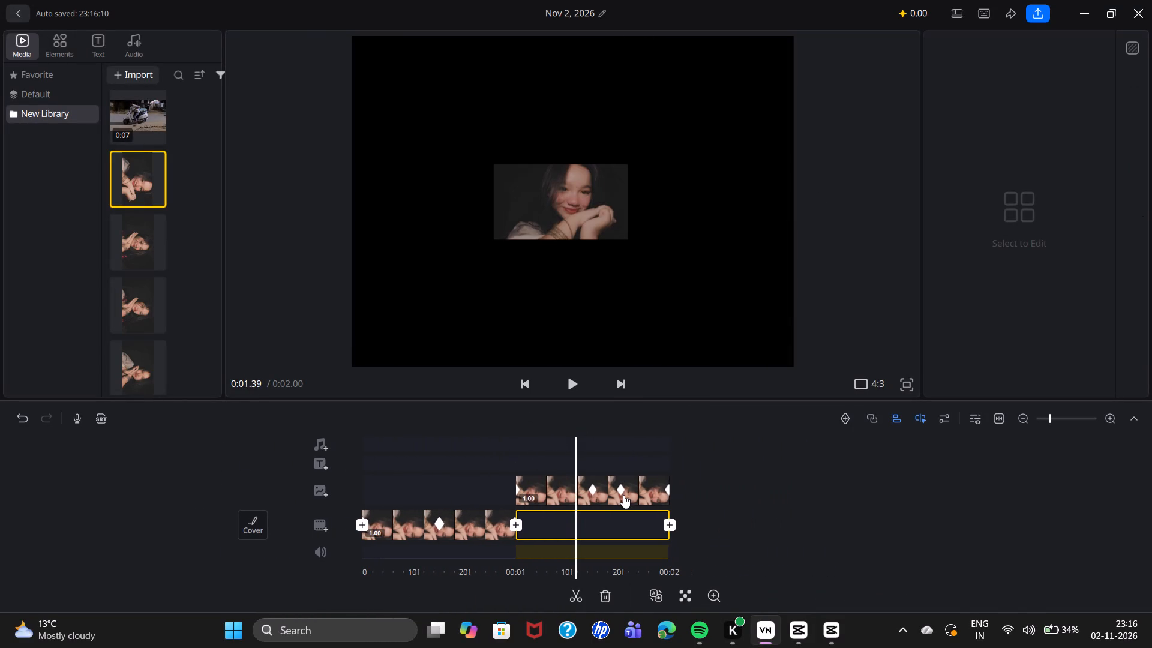
pyautogui.click(622, 489)
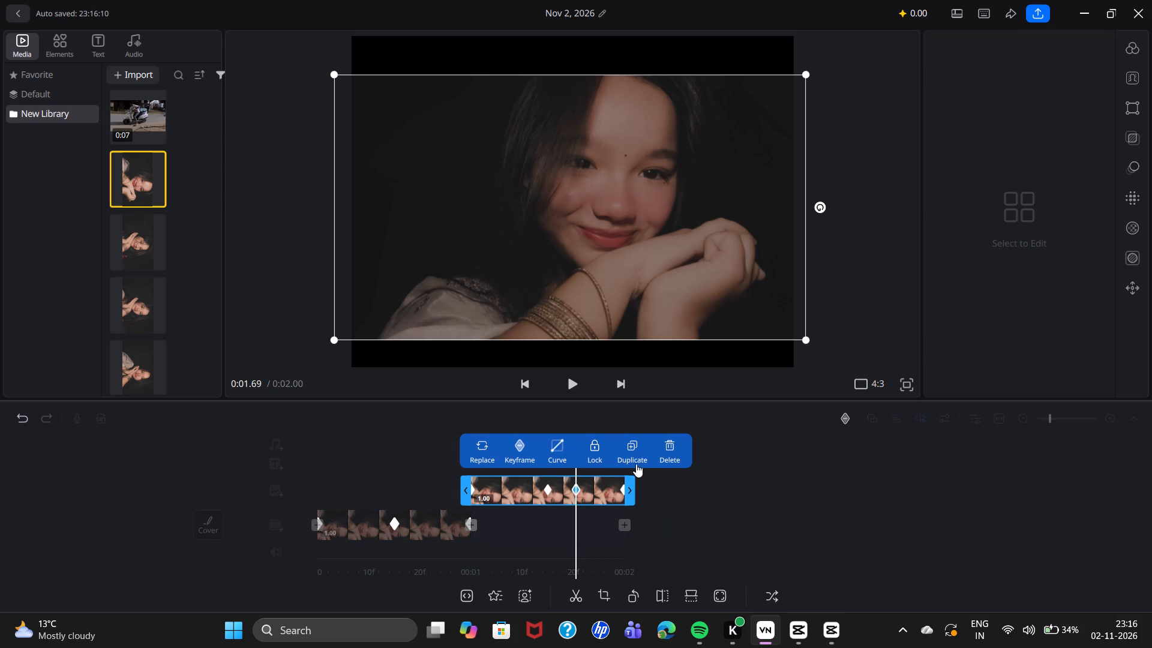
pyautogui.click(551, 493)
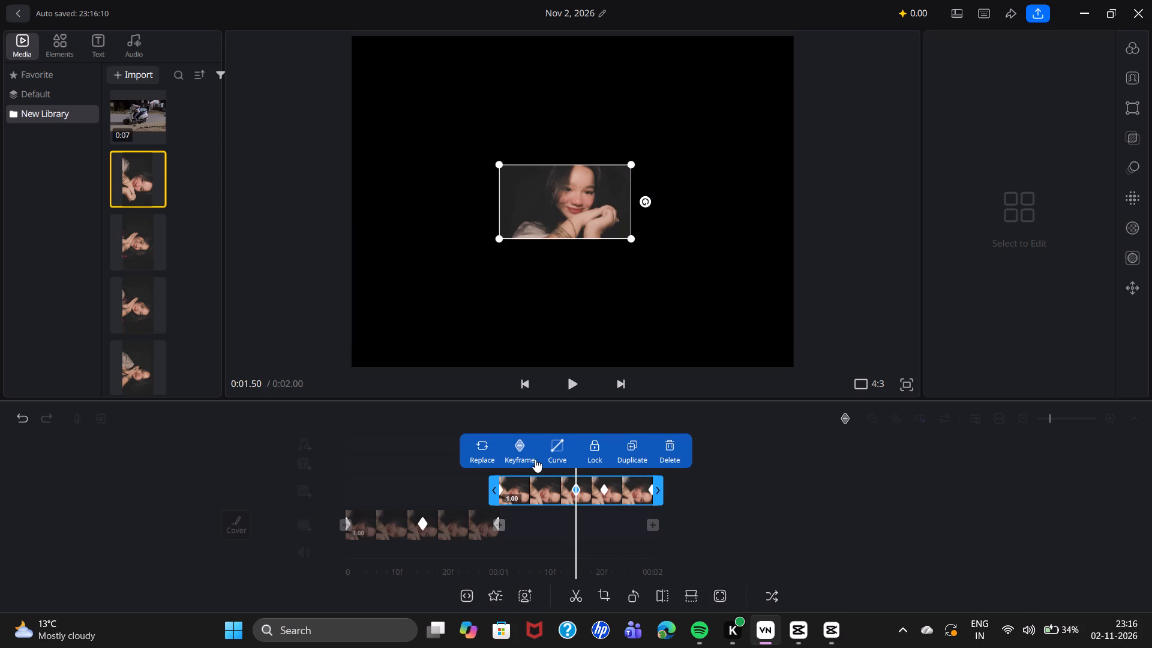
pyautogui.click(522, 450)
pyautogui.click(522, 450)
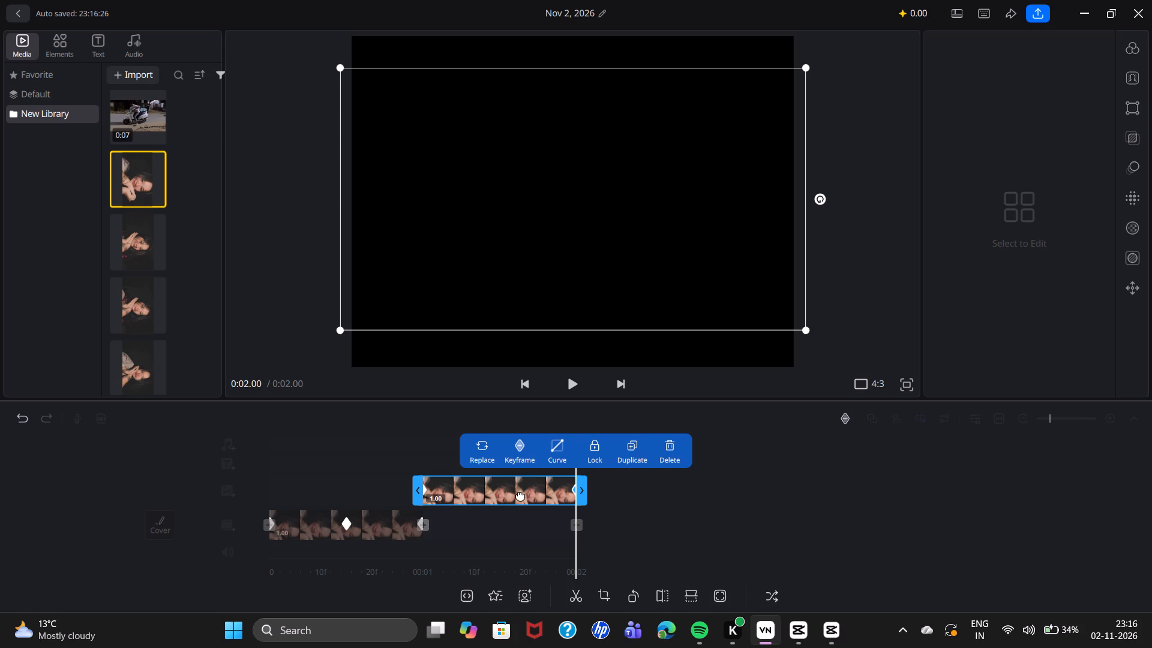
# Shift the overlay portrait to start at about 1.09 s, scrub through it, and select it again around 1.87 s.
pyautogui.moveTo(515, 494); pyautogui.dragTo(529, 496)
pyautogui.moveTo(693, 499); pyautogui.dragTo(711, 499)
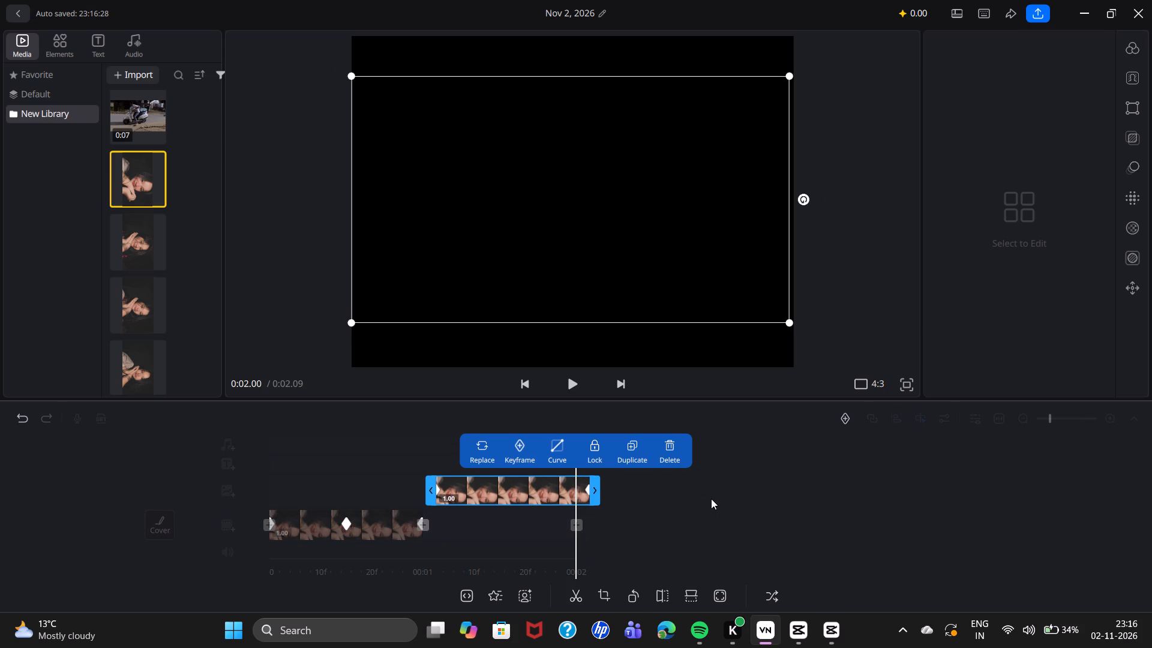
pyautogui.moveTo(711, 499); pyautogui.dragTo(759, 501)
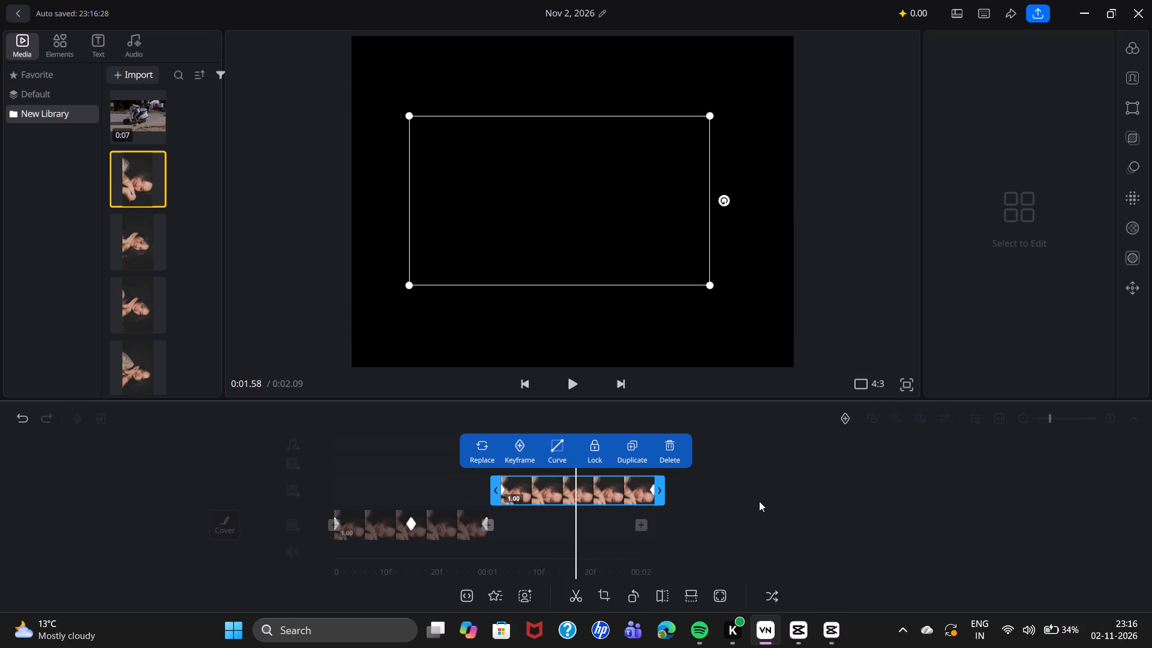
pyautogui.moveTo(759, 501); pyautogui.dragTo(746, 503)
pyautogui.click(746, 503)
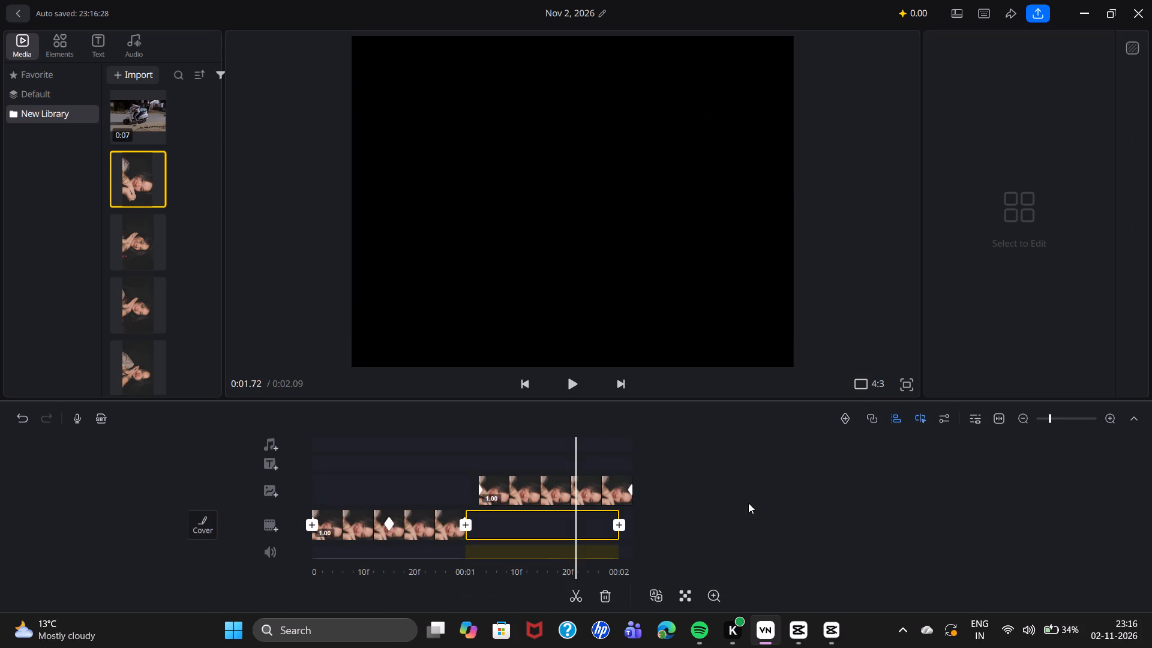
pyautogui.moveTo(729, 484); pyautogui.dragTo(739, 487)
pyautogui.click(599, 485)
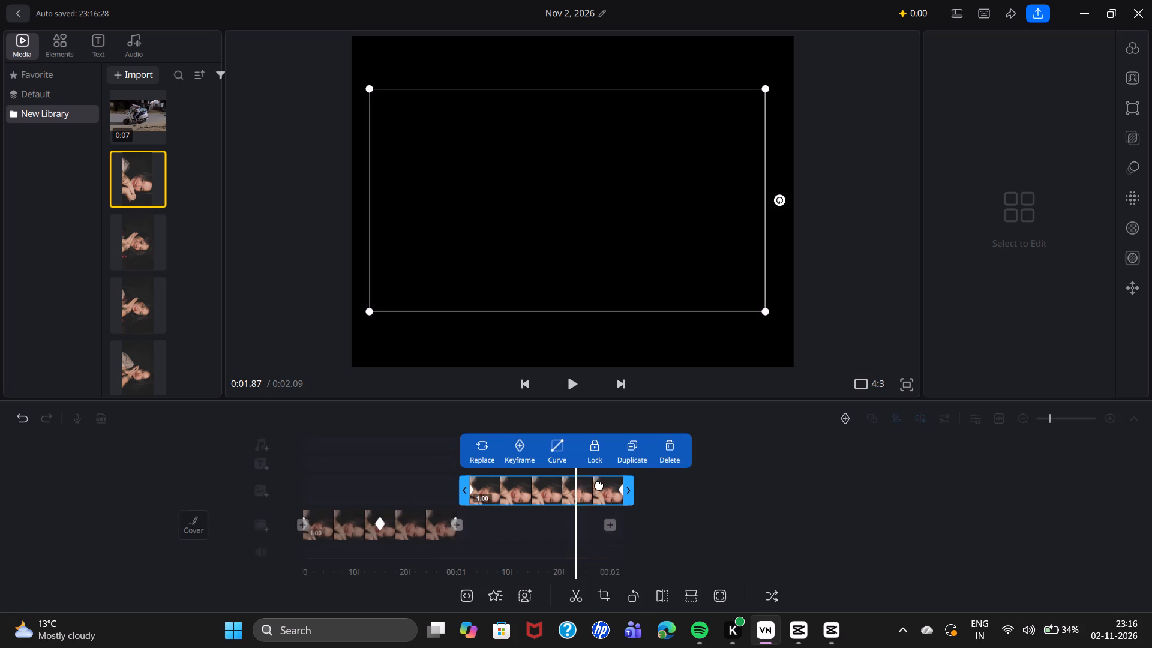
# Delete the overlay portrait and the blank filler clip left on the main track after the first portrait.
pyautogui.click(677, 455)
pyautogui.click(531, 514)
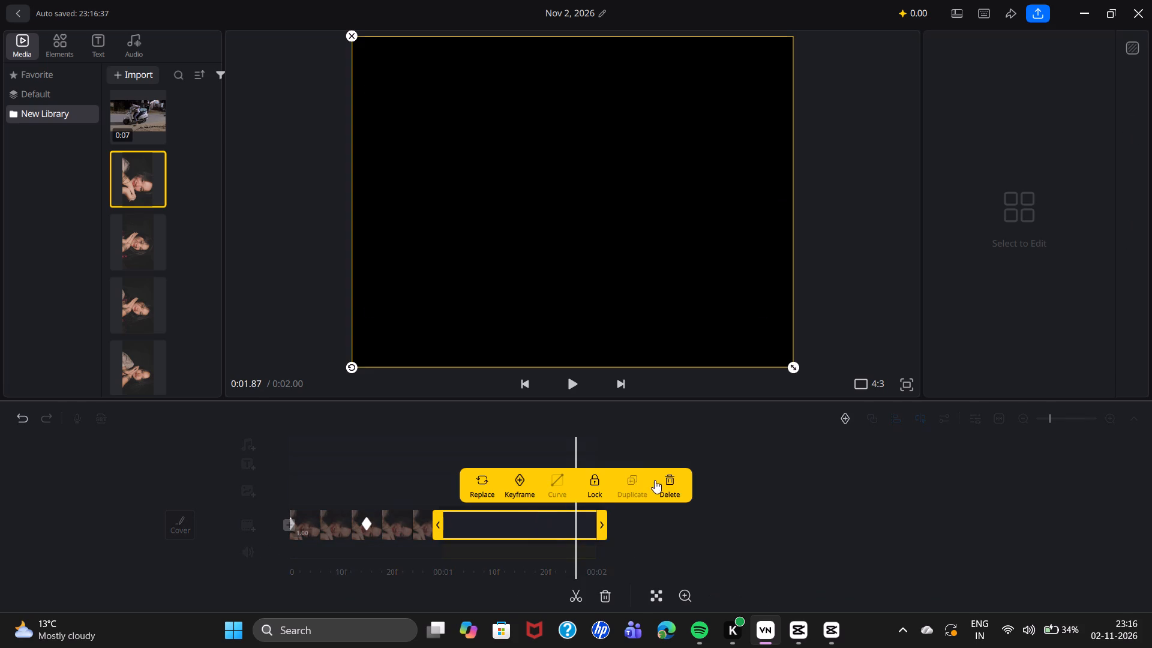
pyautogui.click(665, 478)
# Duplicate the first one-second portrait clip and move the copy onto the overlay track, starting at 1.00 s.
pyautogui.click(551, 591)
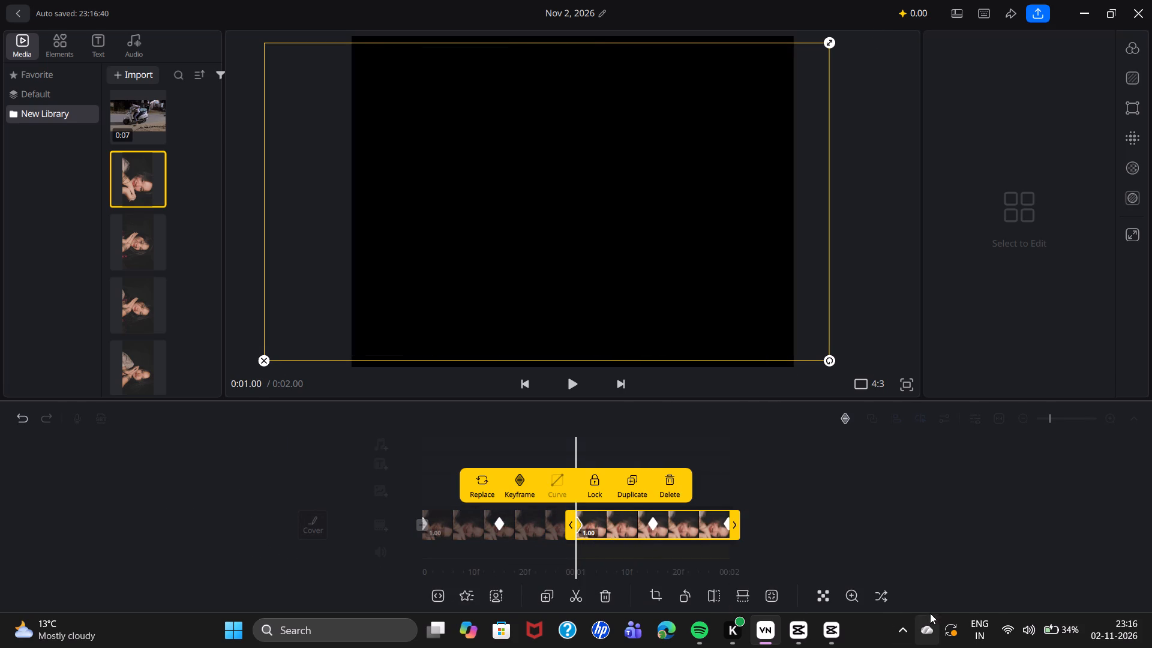
pyautogui.click(877, 597)
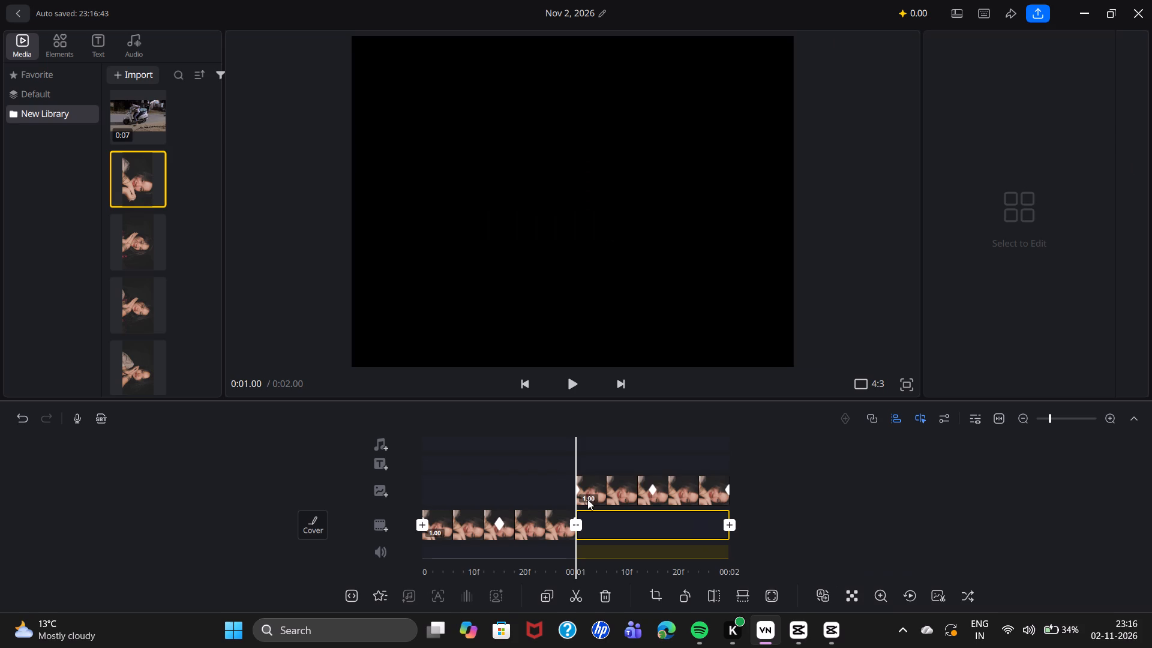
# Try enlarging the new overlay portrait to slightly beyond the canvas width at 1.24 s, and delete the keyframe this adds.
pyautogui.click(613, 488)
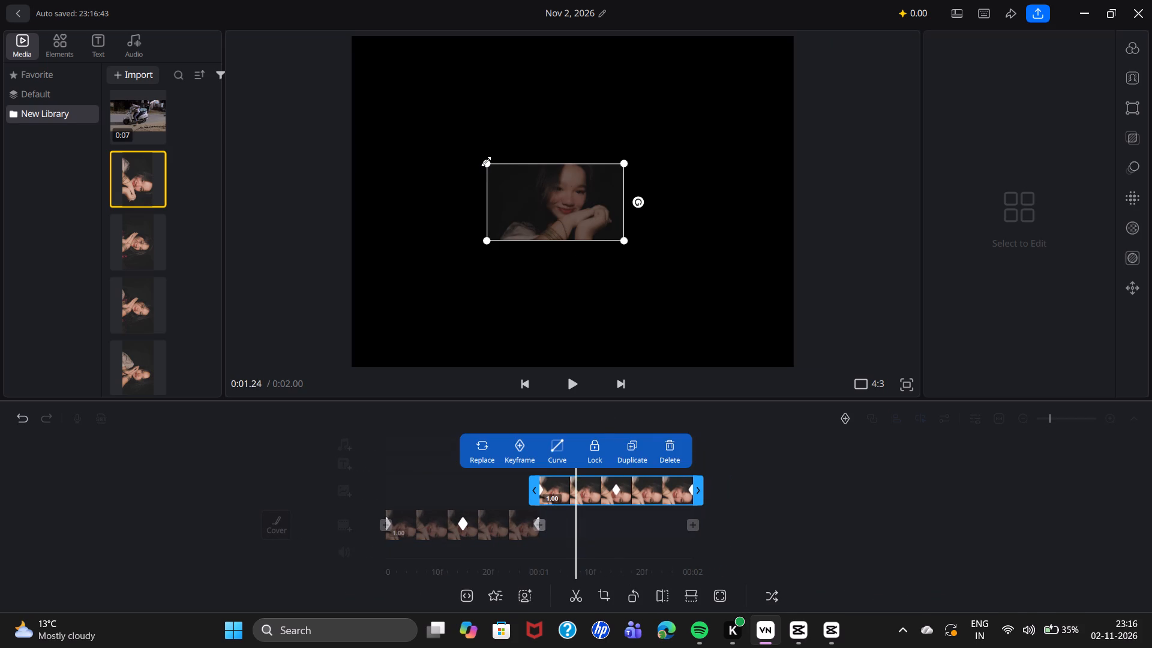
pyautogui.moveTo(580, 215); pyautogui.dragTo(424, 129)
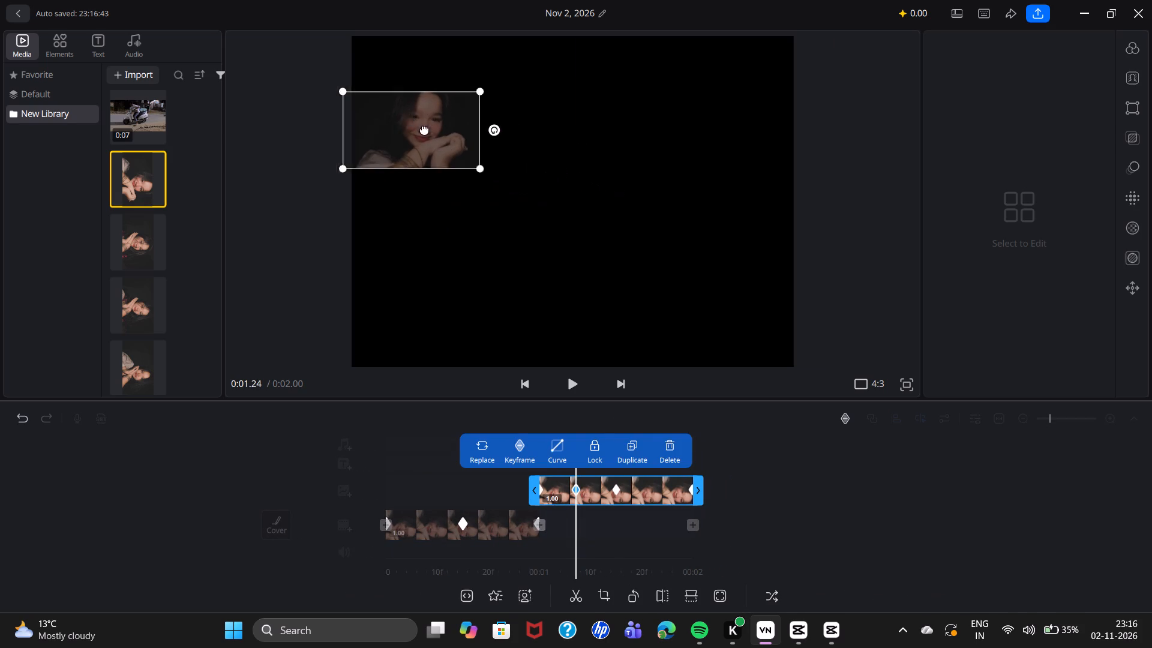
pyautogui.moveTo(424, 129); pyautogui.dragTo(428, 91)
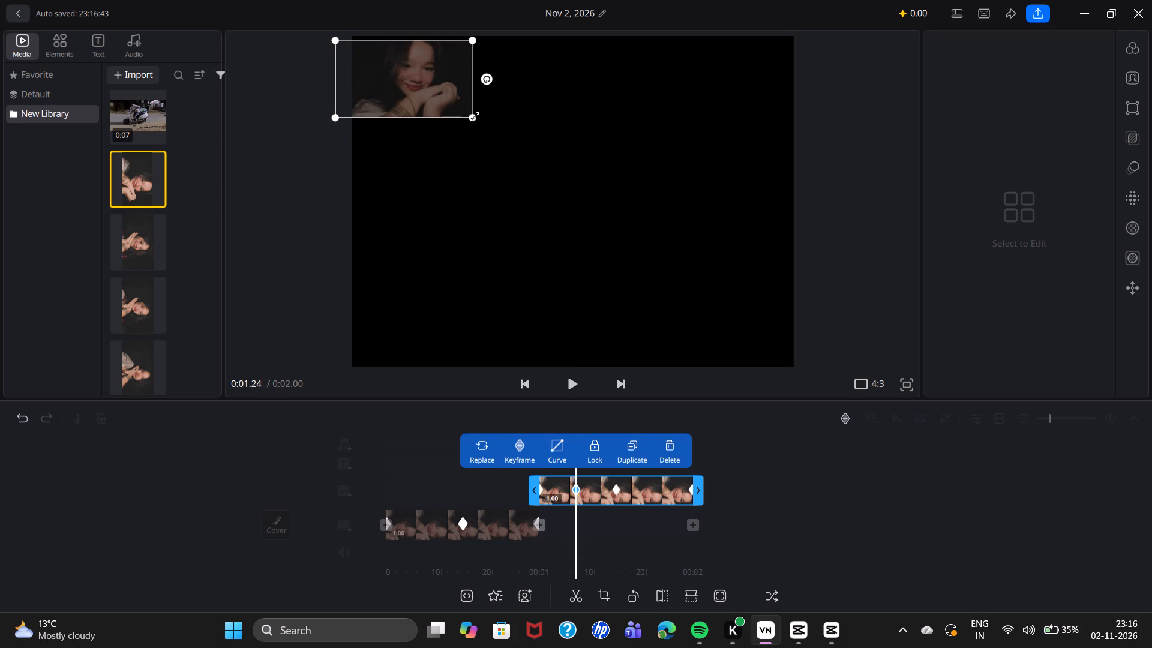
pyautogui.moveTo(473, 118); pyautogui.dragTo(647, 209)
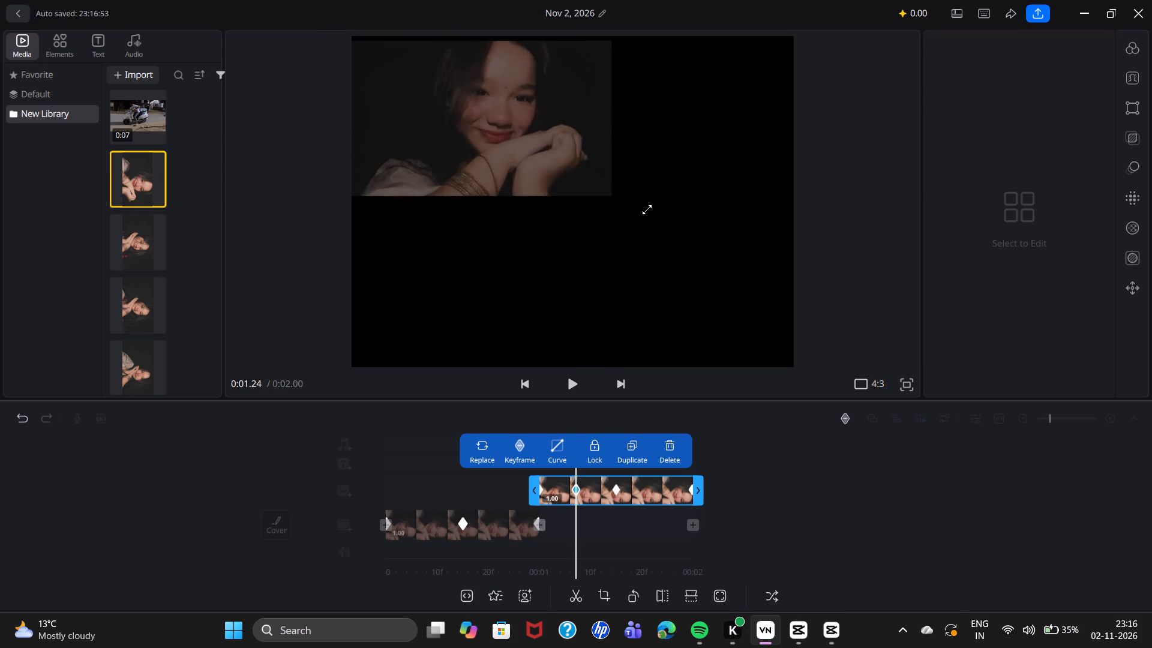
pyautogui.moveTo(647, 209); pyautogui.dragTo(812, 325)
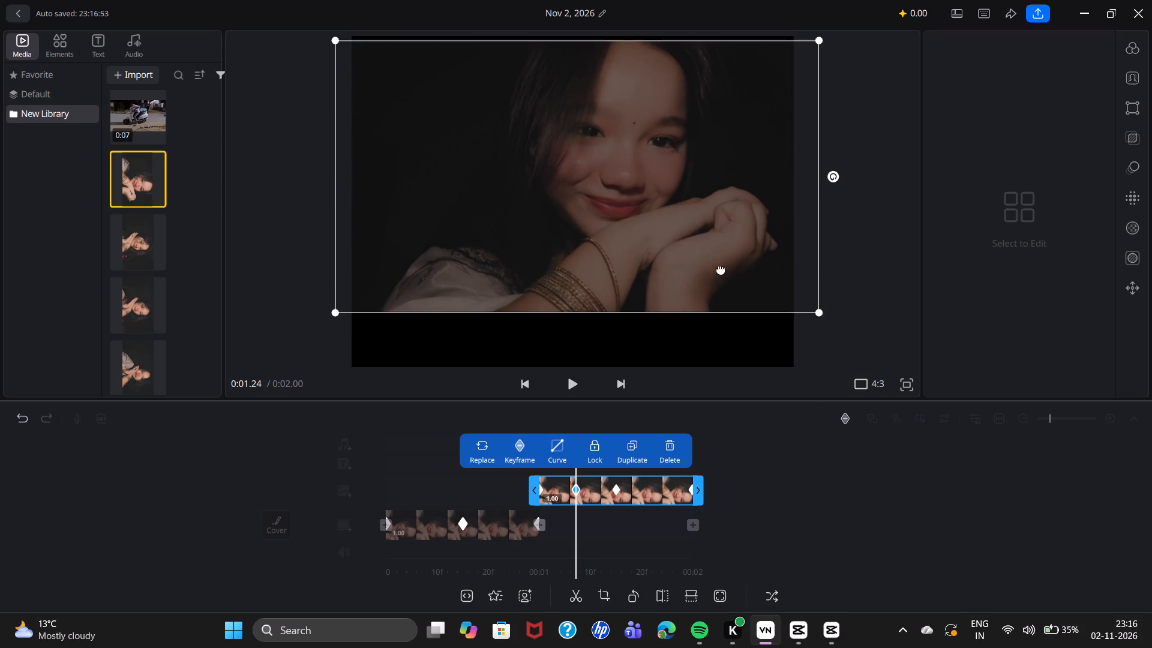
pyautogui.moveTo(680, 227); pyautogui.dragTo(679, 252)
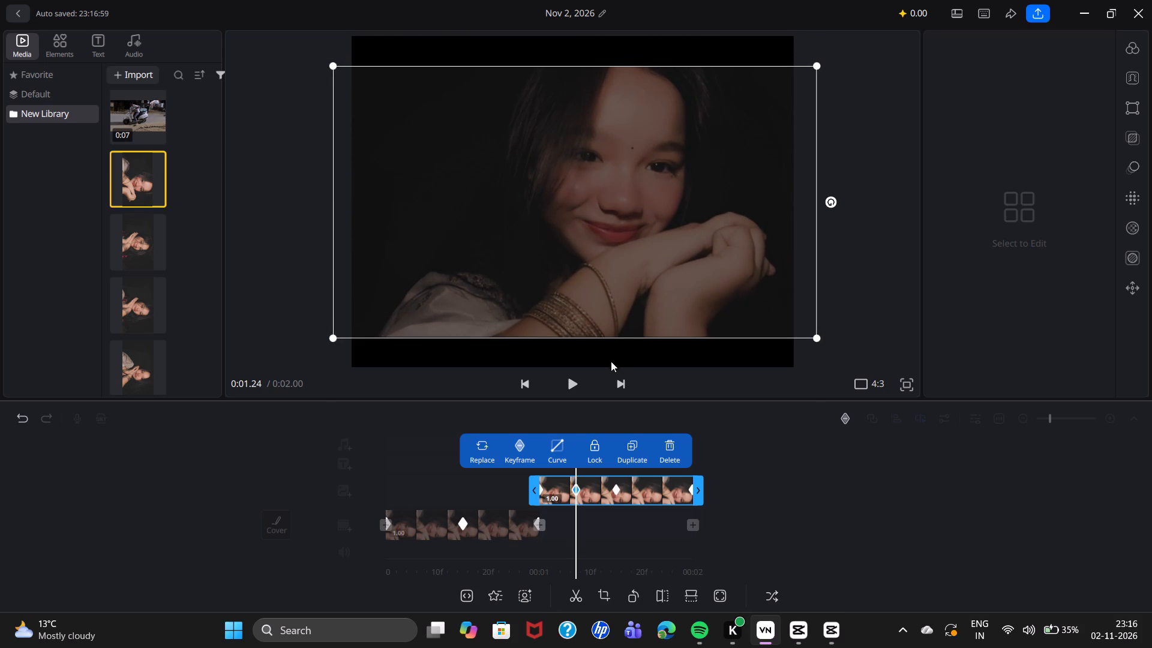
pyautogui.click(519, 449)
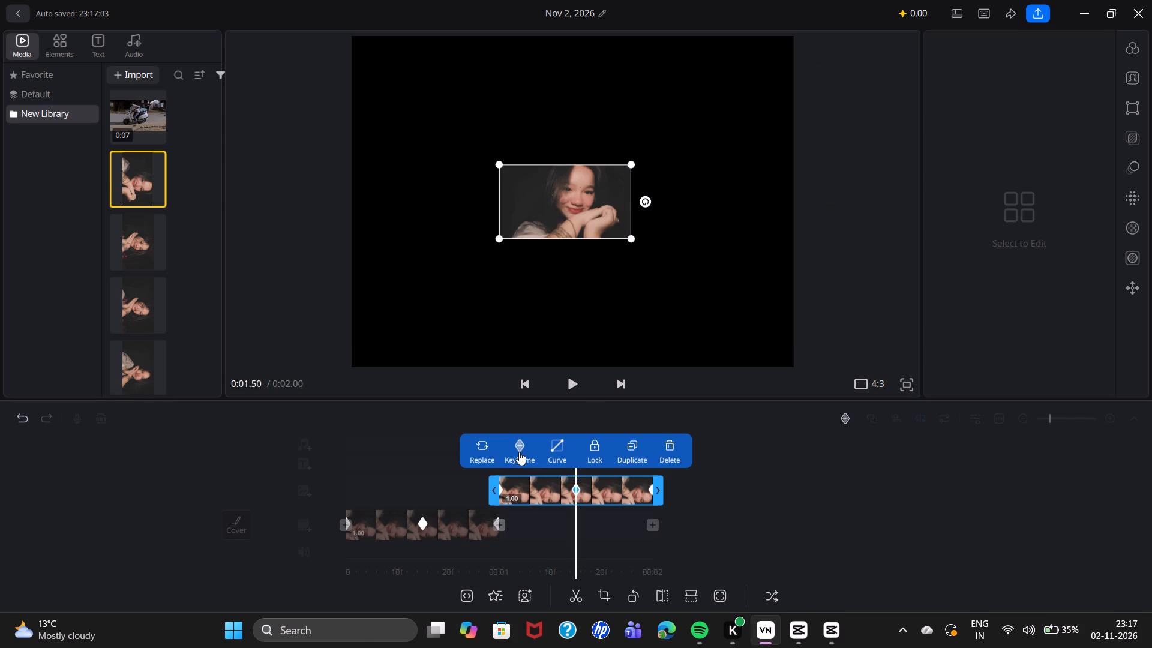
# Enlarge the overlay portrait's start frame at 1.00 s to slightly beyond the canvas width, roughly centre it, and play to the end.
pyautogui.moveTo(459, 468); pyautogui.dragTo(541, 488)
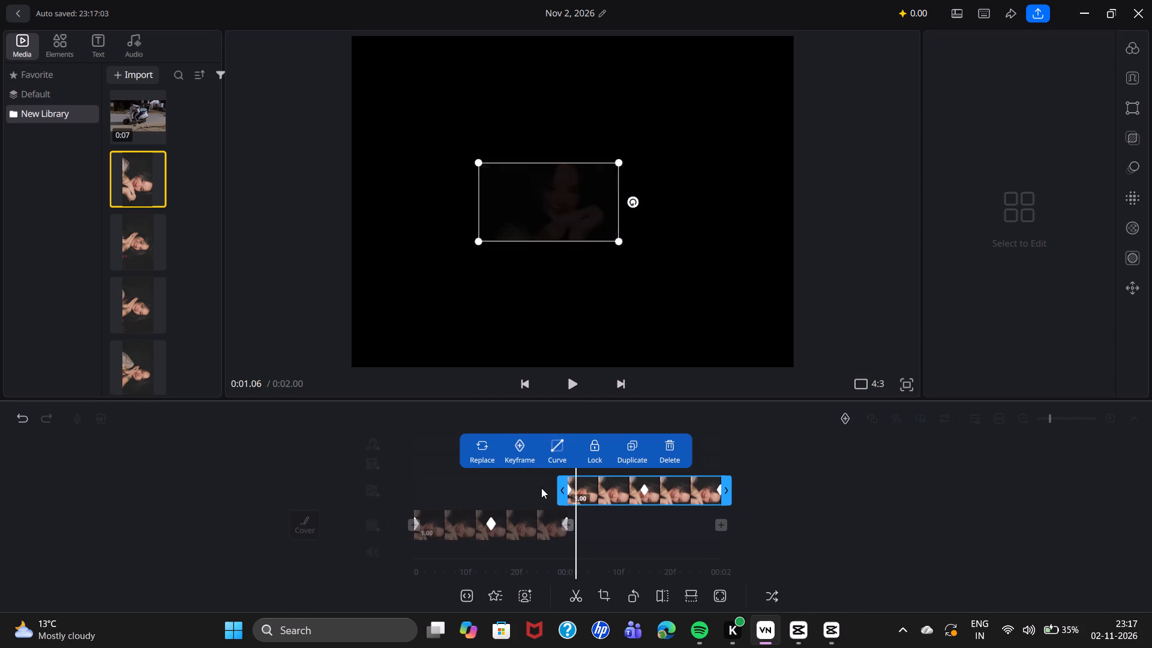
pyautogui.moveTo(541, 488); pyautogui.dragTo(539, 491)
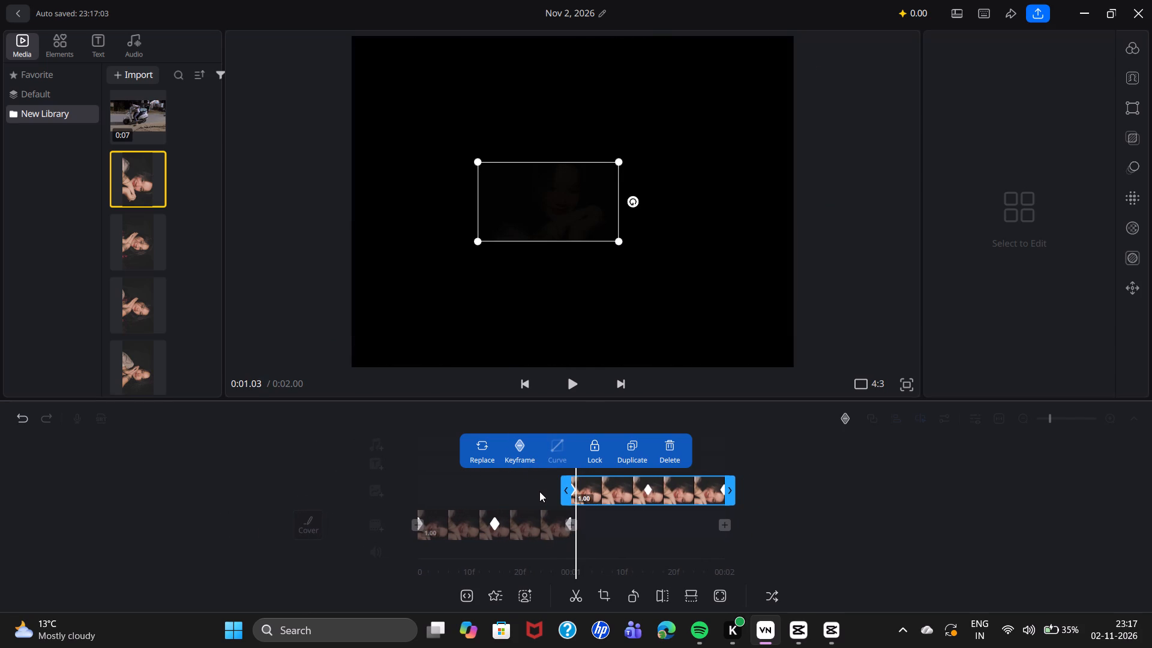
pyautogui.moveTo(539, 491); pyautogui.dragTo(543, 494)
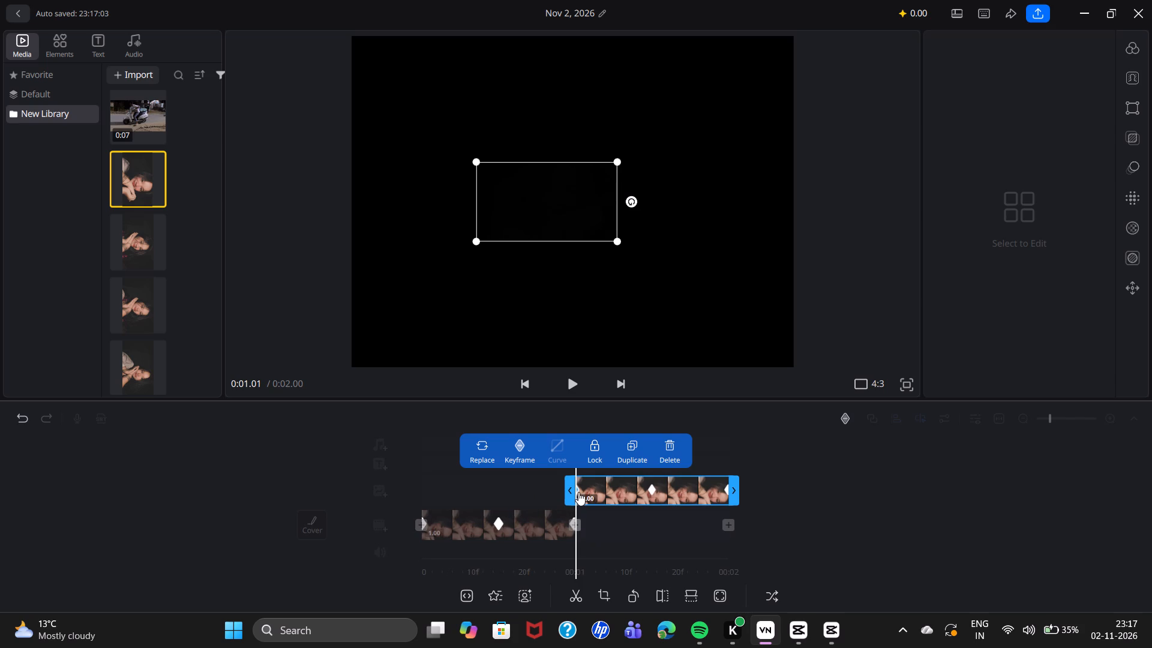
pyautogui.click(577, 489)
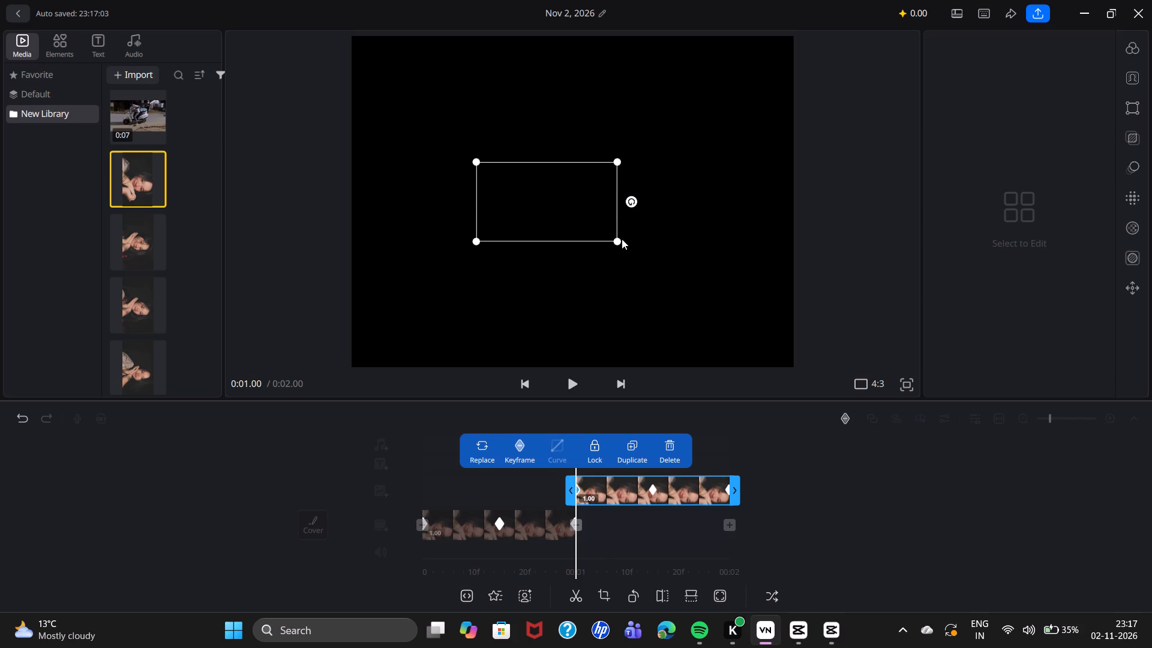
pyautogui.moveTo(616, 240); pyautogui.dragTo(769, 350)
pyautogui.moveTo(666, 269); pyautogui.dragTo(512, 188)
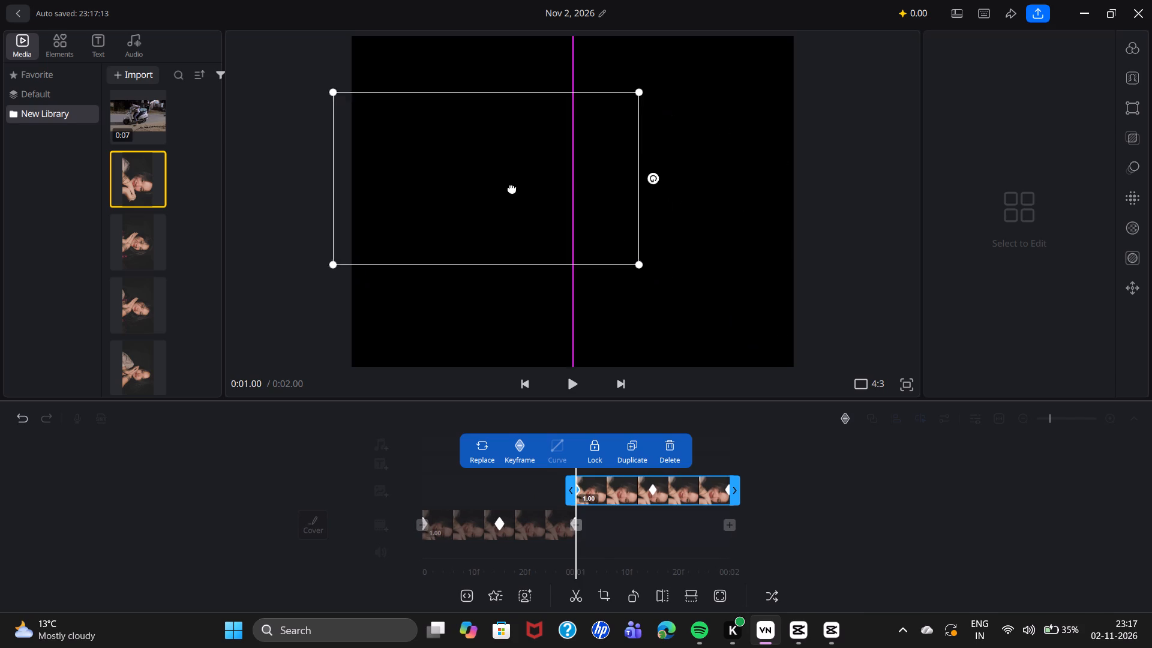
pyautogui.moveTo(512, 188); pyautogui.dragTo(525, 144)
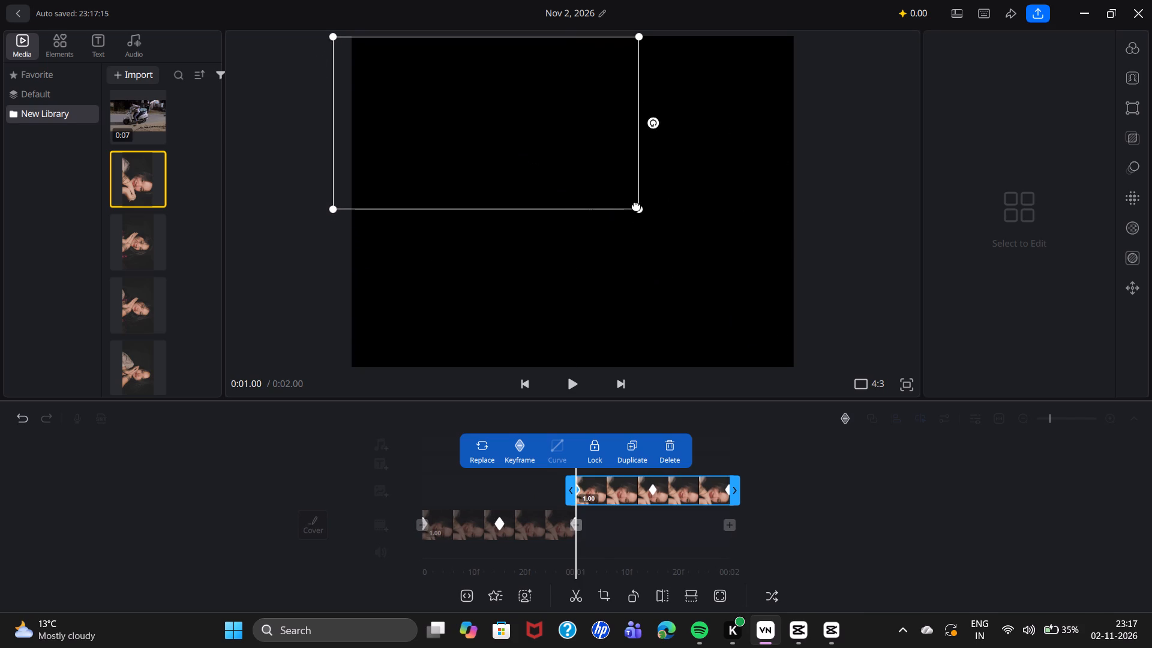
pyautogui.moveTo(637, 205); pyautogui.dragTo(640, 215)
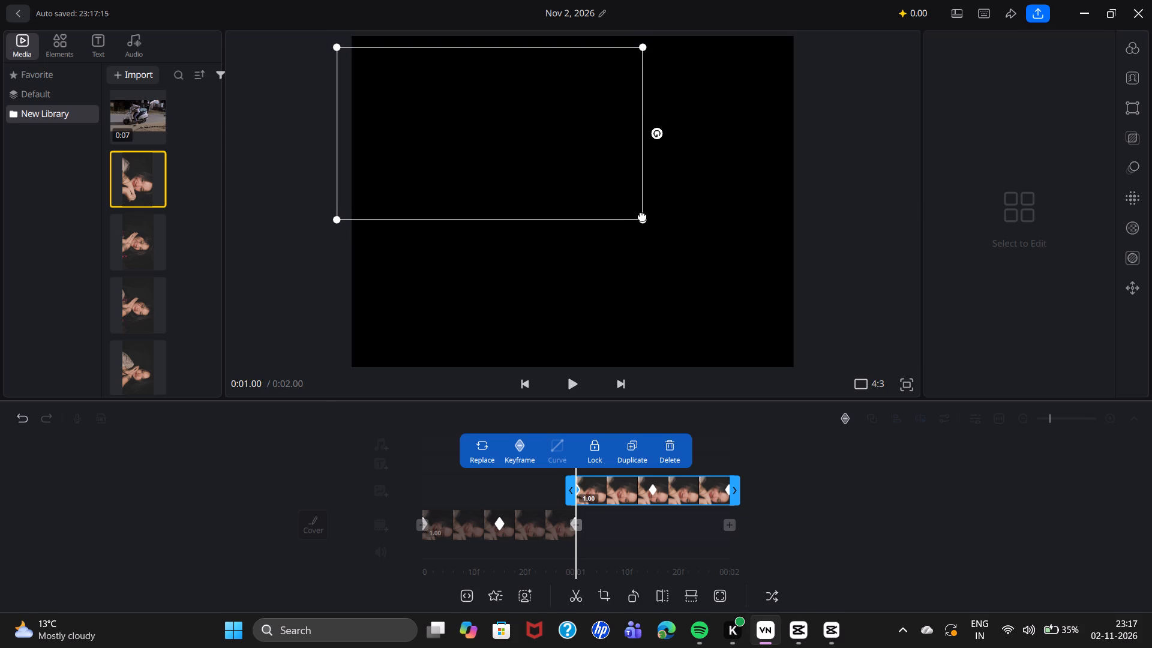
pyautogui.moveTo(642, 218); pyautogui.dragTo(790, 327)
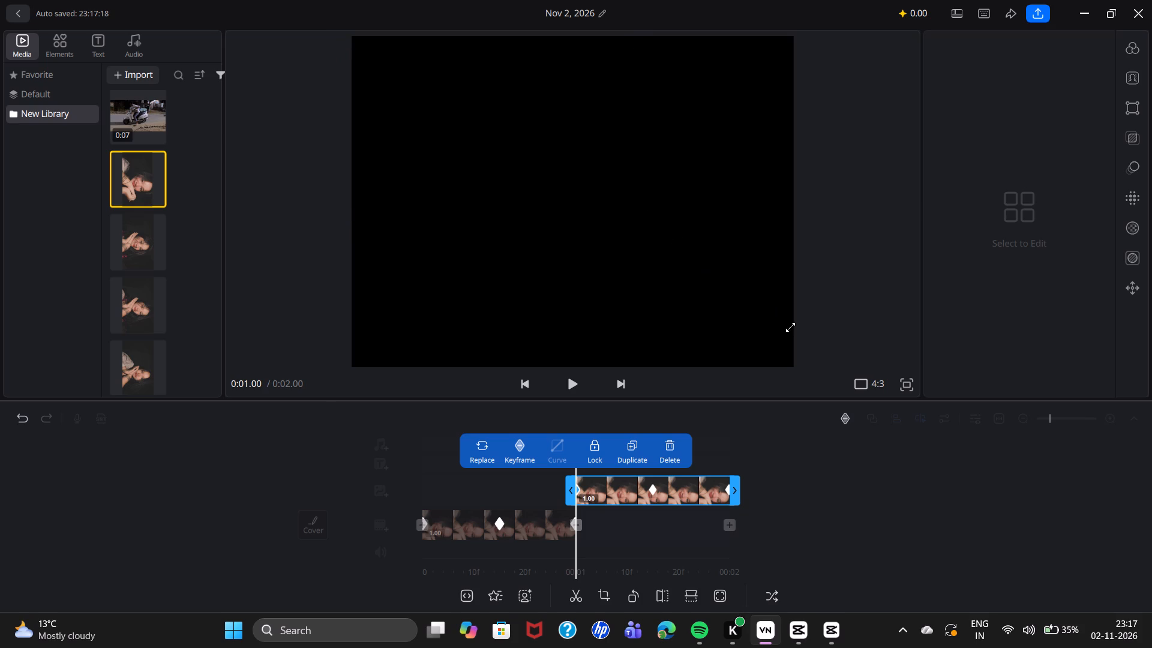
pyautogui.moveTo(790, 327); pyautogui.dragTo(811, 344)
pyautogui.moveTo(689, 232); pyautogui.dragTo(668, 232)
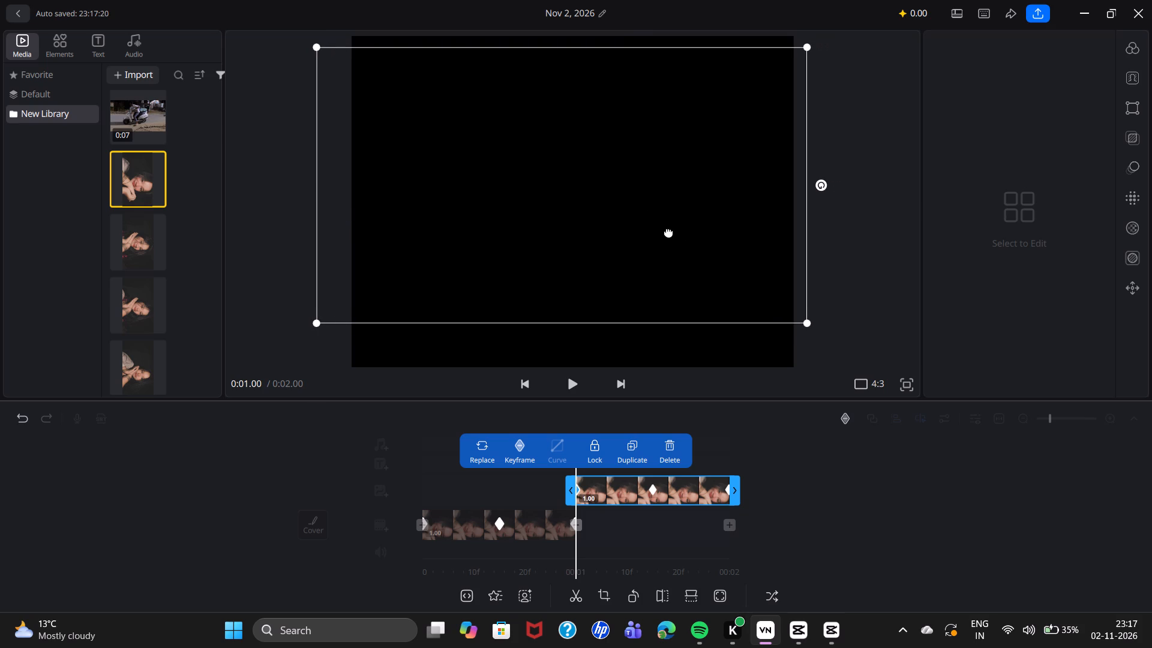
pyautogui.moveTo(668, 232); pyautogui.dragTo(668, 245)
pyautogui.click(580, 375)
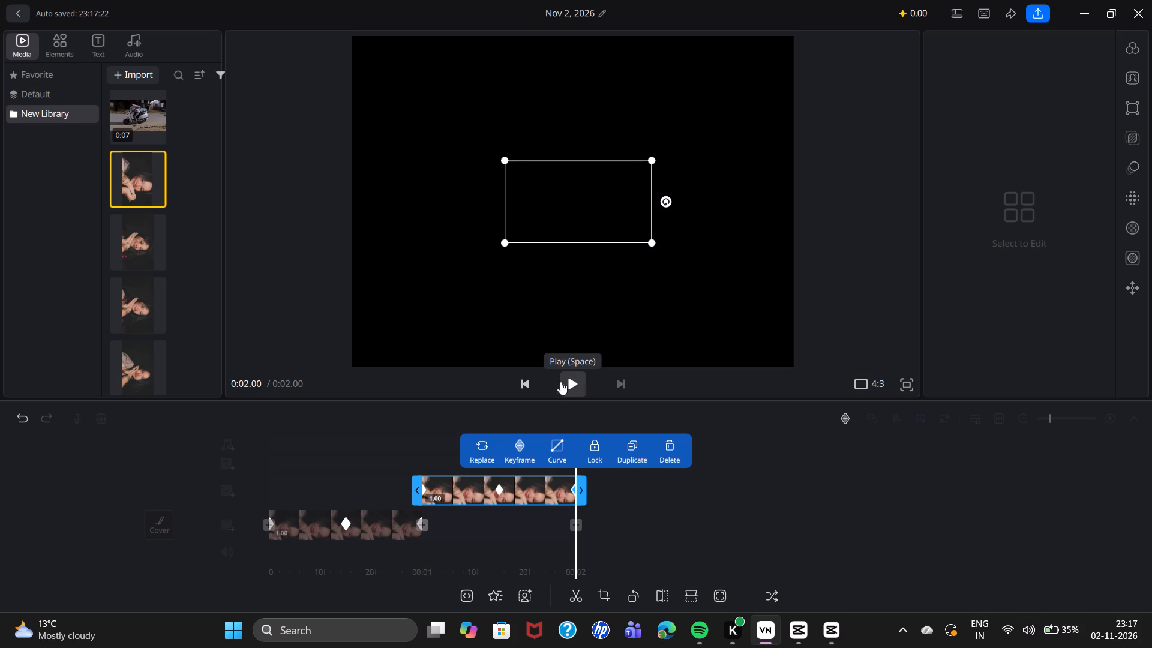
pyautogui.moveTo(533, 389); pyautogui.dragTo(566, 400)
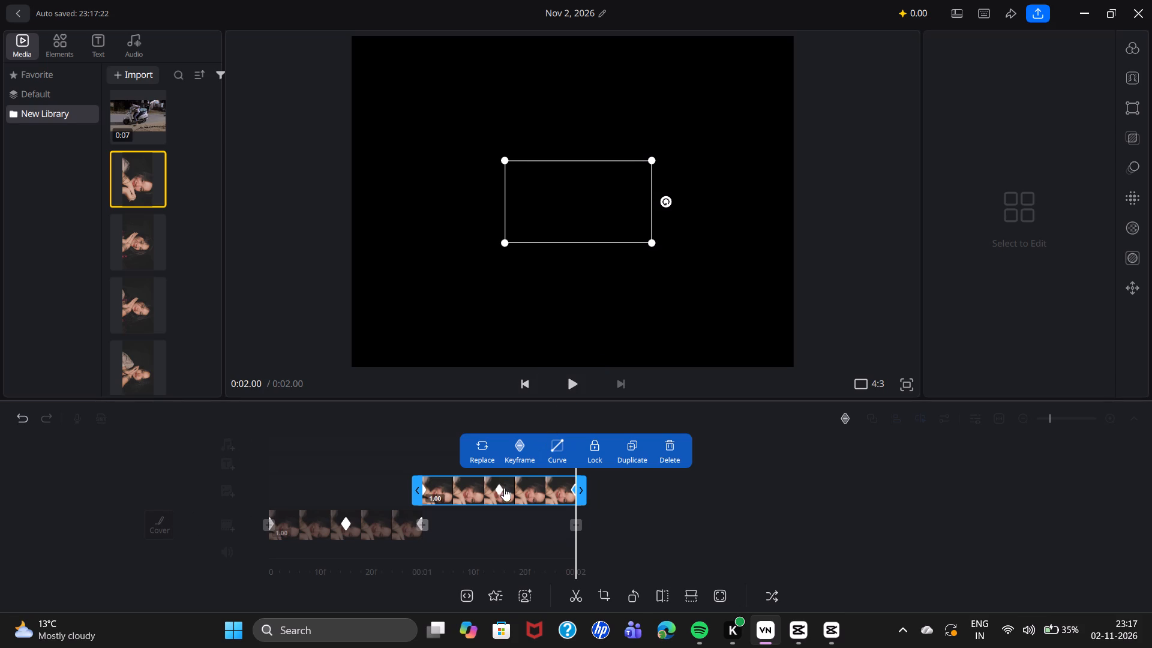
# Enlarge the overlay portrait at its 1.50 s keyframe to slightly beyond the canvas width, roughly centre it vertically, and play to the end.
pyautogui.click(502, 488)
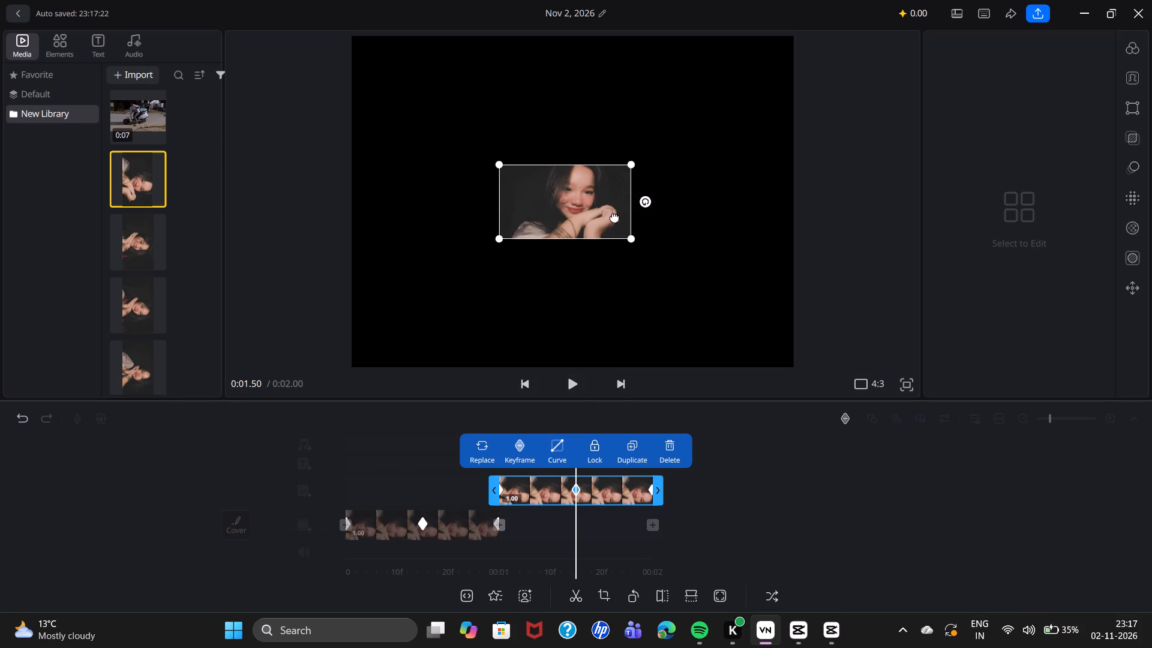
pyautogui.moveTo(630, 238); pyautogui.dragTo(733, 311)
pyautogui.moveTo(703, 273); pyautogui.dragTo(689, 266)
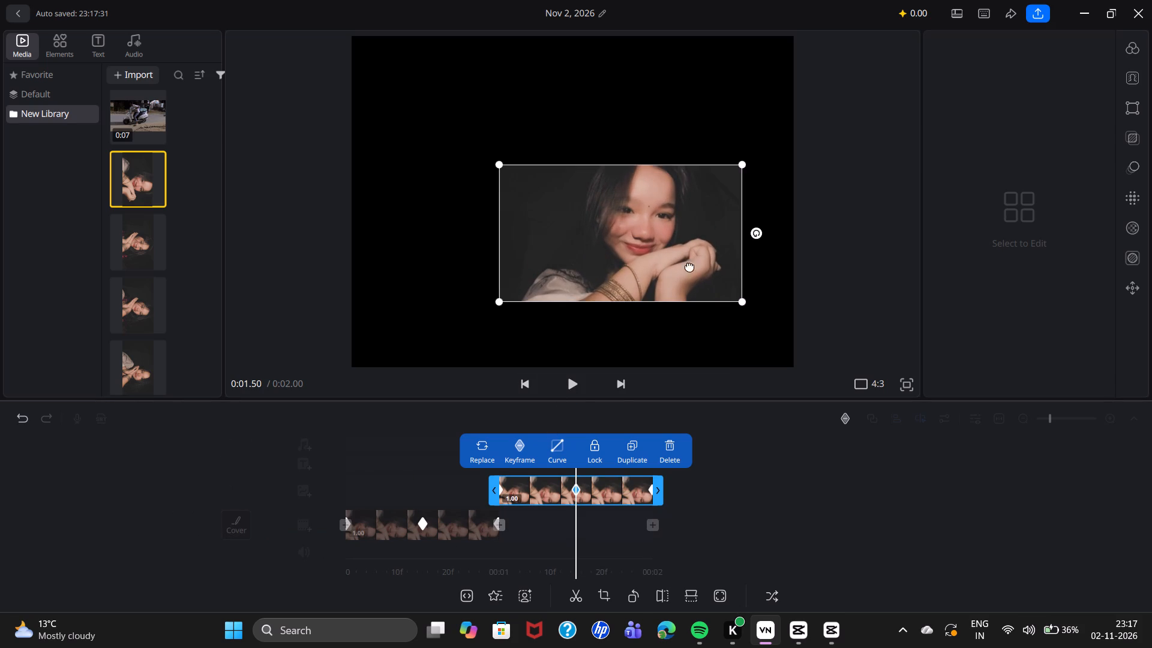
pyautogui.moveTo(689, 266); pyautogui.dragTo(547, 160)
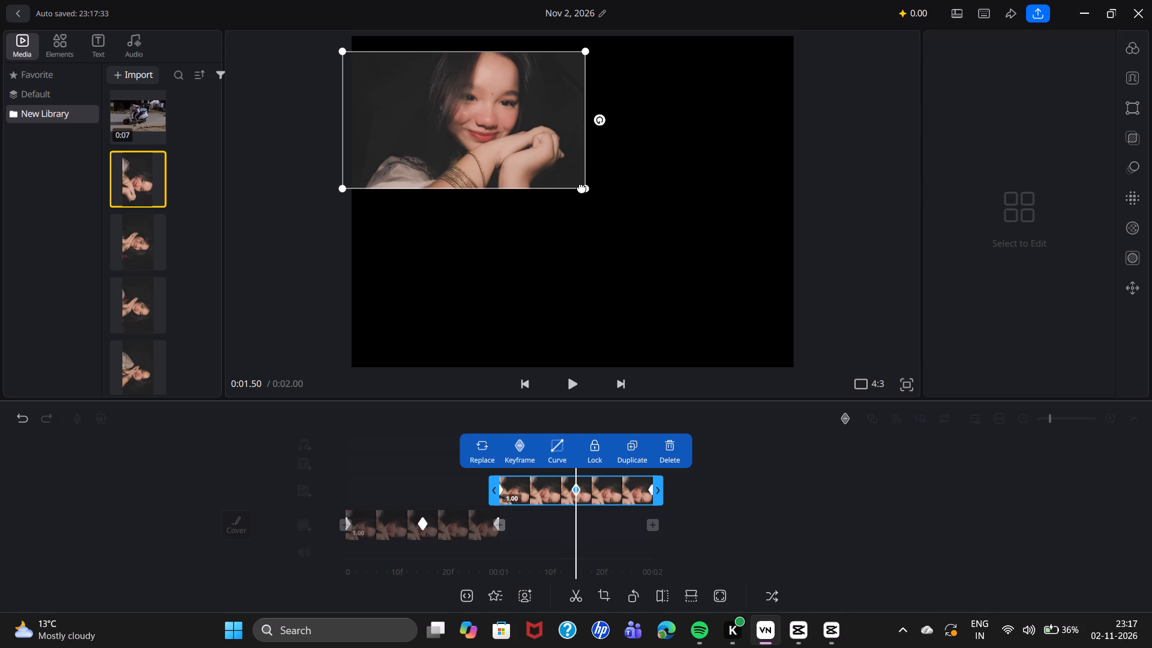
pyautogui.moveTo(582, 187); pyautogui.dragTo(812, 332)
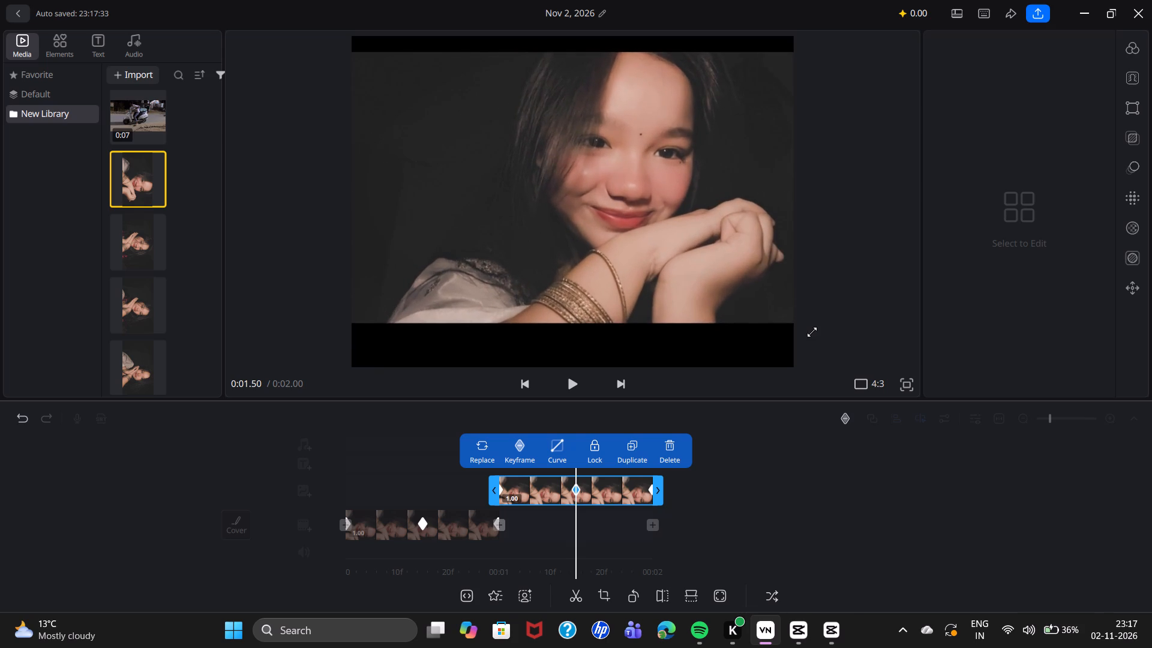
pyautogui.moveTo(812, 332); pyautogui.dragTo(779, 323)
pyautogui.moveTo(688, 225); pyautogui.dragTo(698, 245)
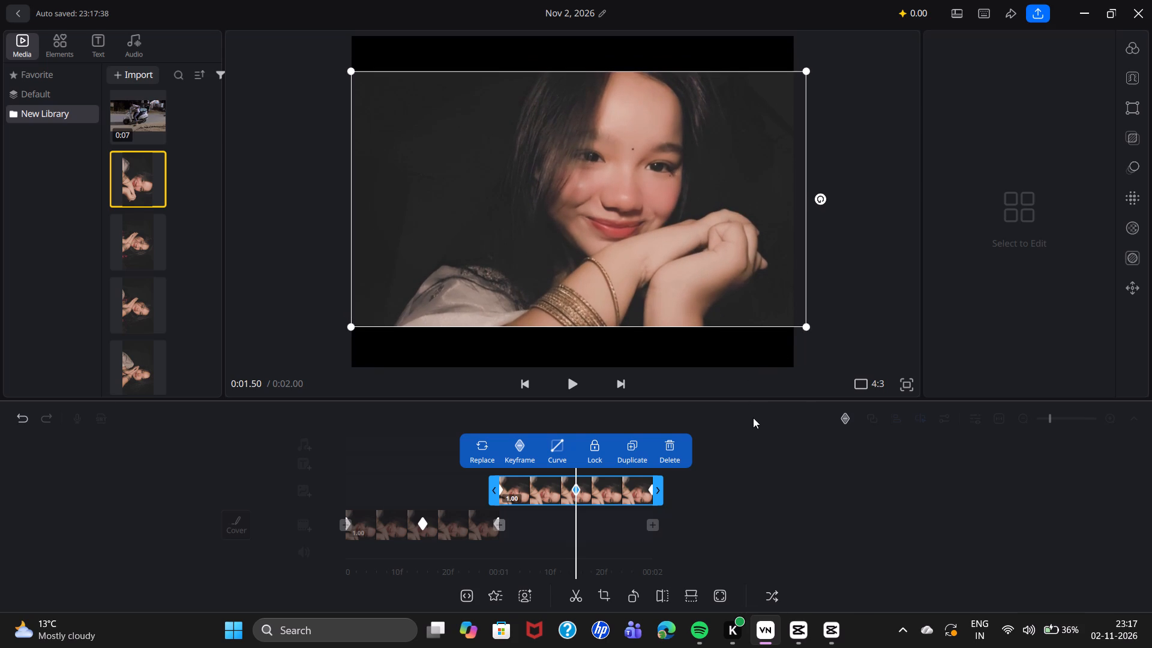
pyautogui.moveTo(758, 433); pyautogui.dragTo(731, 432)
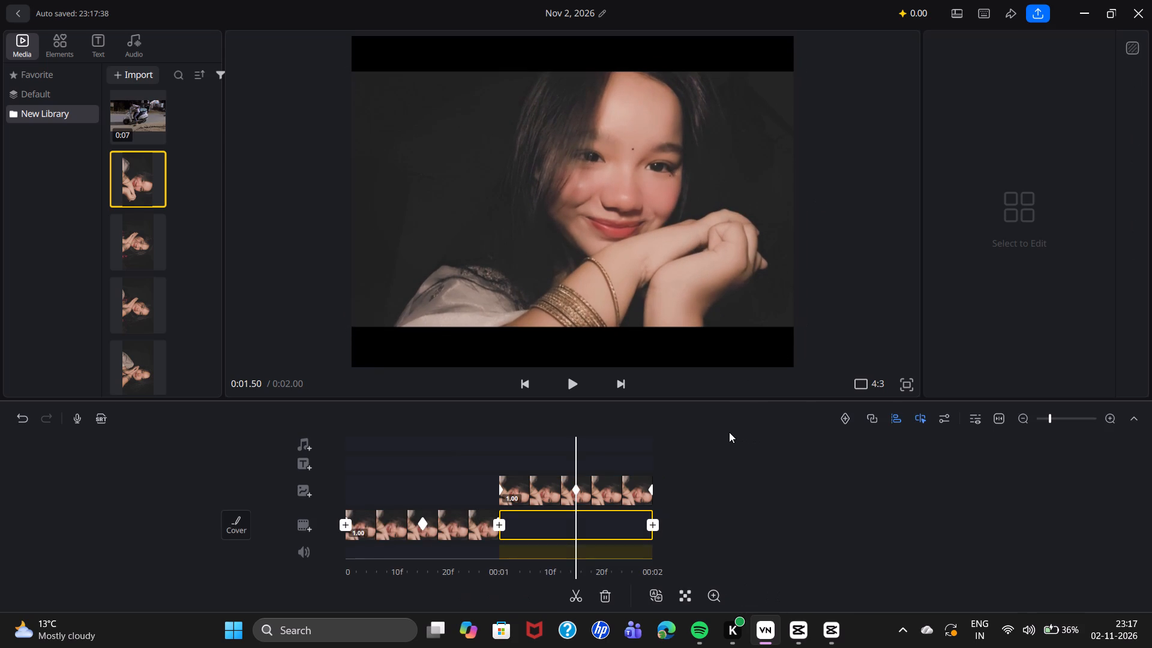
pyautogui.moveTo(724, 424); pyautogui.dragTo(688, 422)
pyautogui.moveTo(643, 420); pyautogui.dragTo(601, 419)
pyautogui.doubleClick(580, 391)
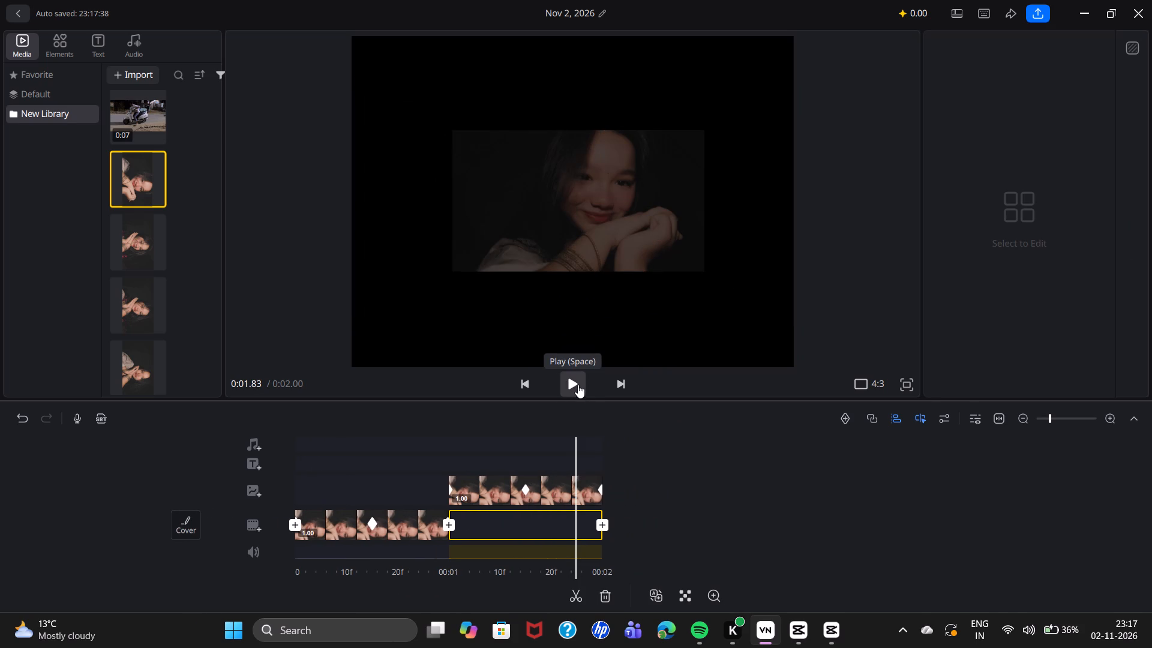
pyautogui.click(578, 385)
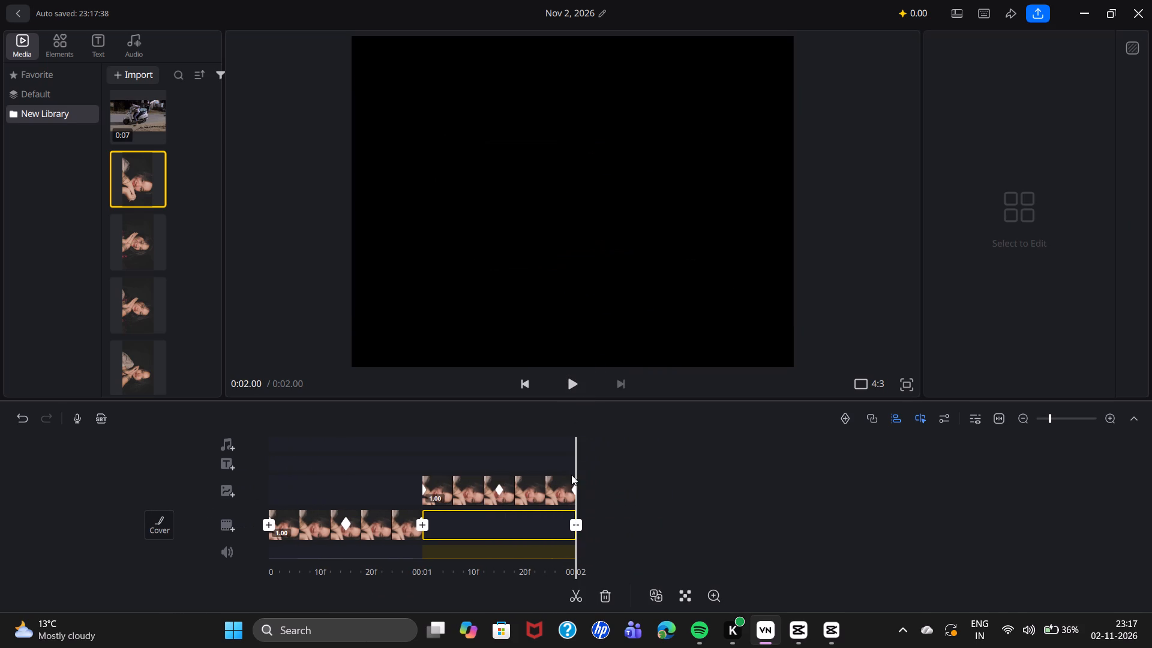
# Enlarge the overlay portrait's frame at its end keyframe, 2.00 s, to slightly beyond the canvas width, and centre it horizontally.
pyautogui.click(572, 488)
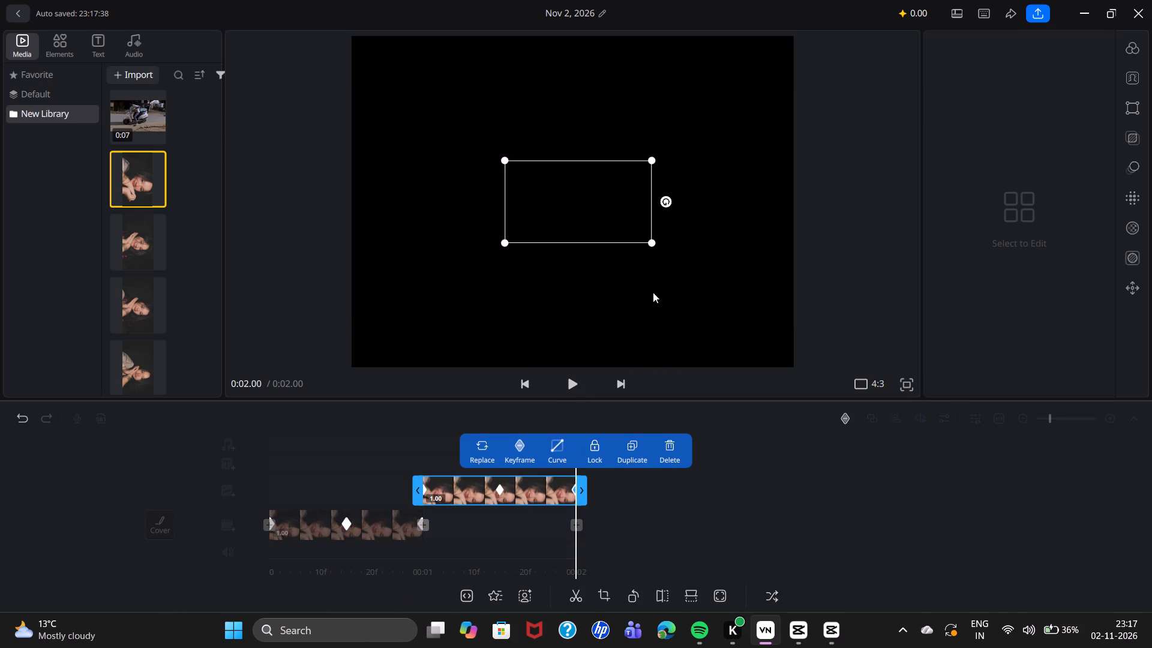
pyautogui.moveTo(652, 245); pyautogui.dragTo(763, 309)
pyautogui.moveTo(654, 232); pyautogui.dragTo(648, 226)
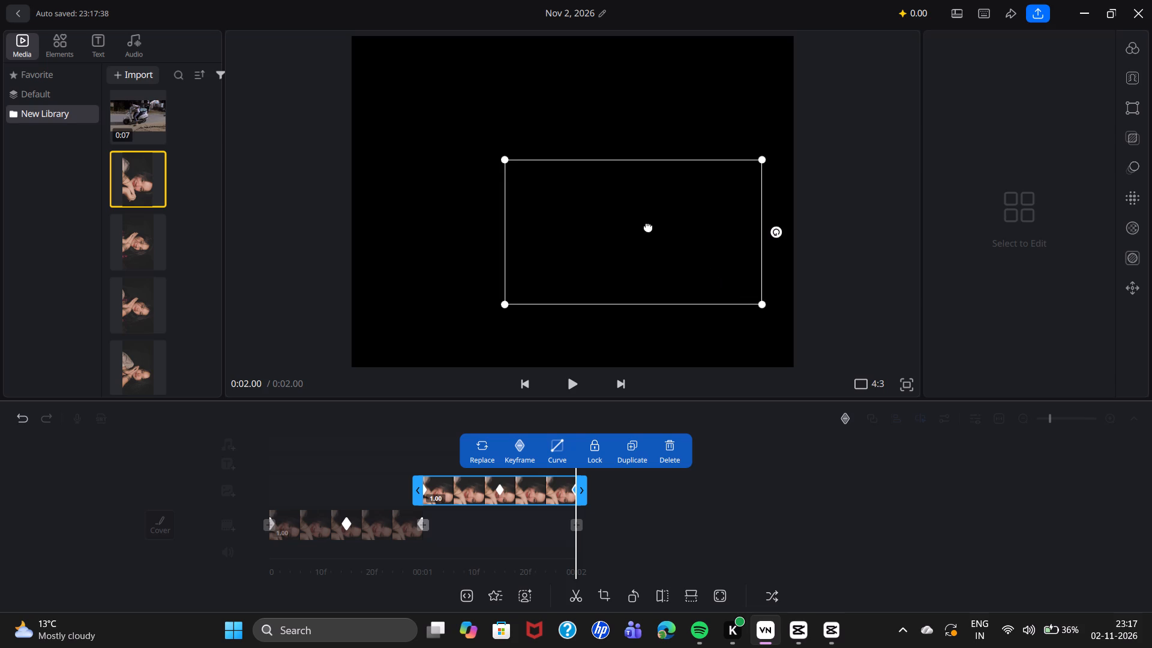
pyautogui.moveTo(648, 226); pyautogui.dragTo(483, 136)
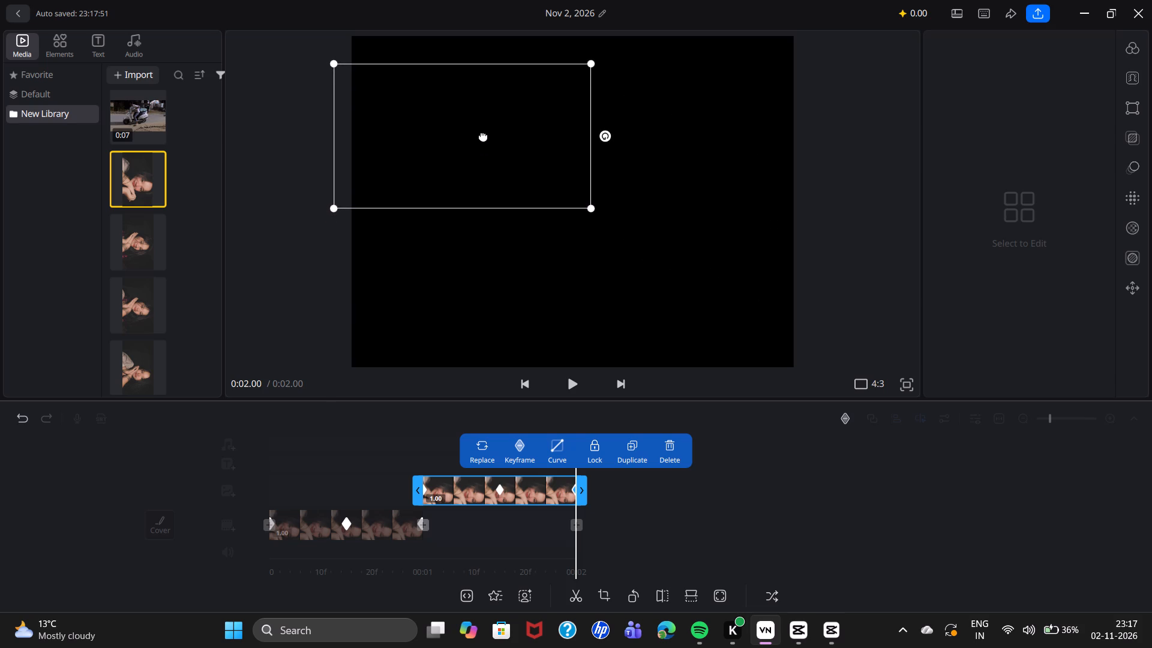
pyautogui.moveTo(483, 136); pyautogui.dragTo(488, 134)
pyautogui.moveTo(595, 204); pyautogui.dragTo(603, 210)
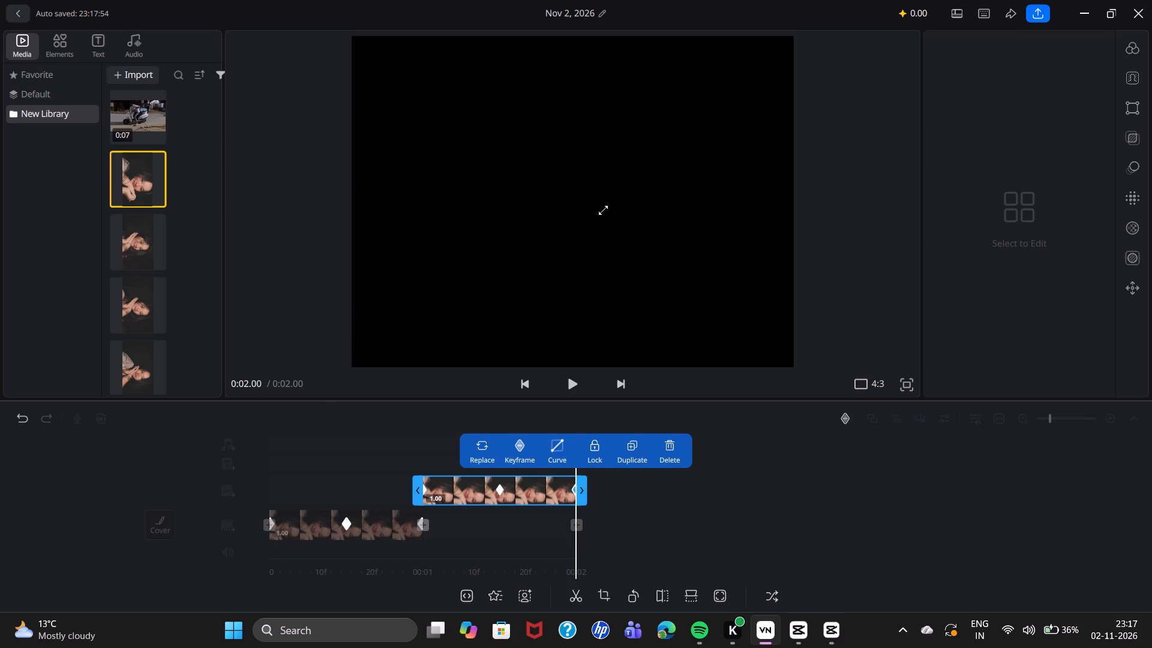
pyautogui.moveTo(603, 210); pyautogui.dragTo(802, 324)
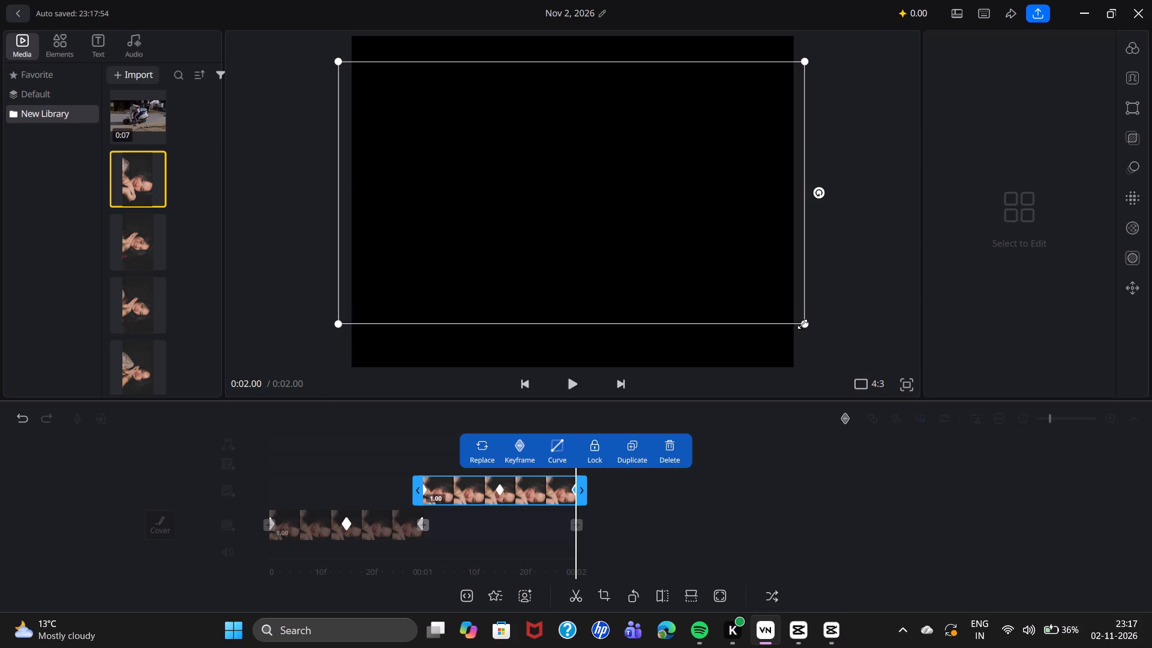
# Nudge the overlay portrait slightly down at its 2.00 s end keyframe to centre it vertically on the canvas.
pyautogui.moveTo(695, 238); pyautogui.dragTo(696, 244)
# Play the whole slideshow from 0.00 s to review how the two portrait clips follow each other.
pyautogui.moveTo(623, 425); pyautogui.dragTo(644, 424)
pyautogui.moveTo(624, 419); pyautogui.dragTo(634, 424)
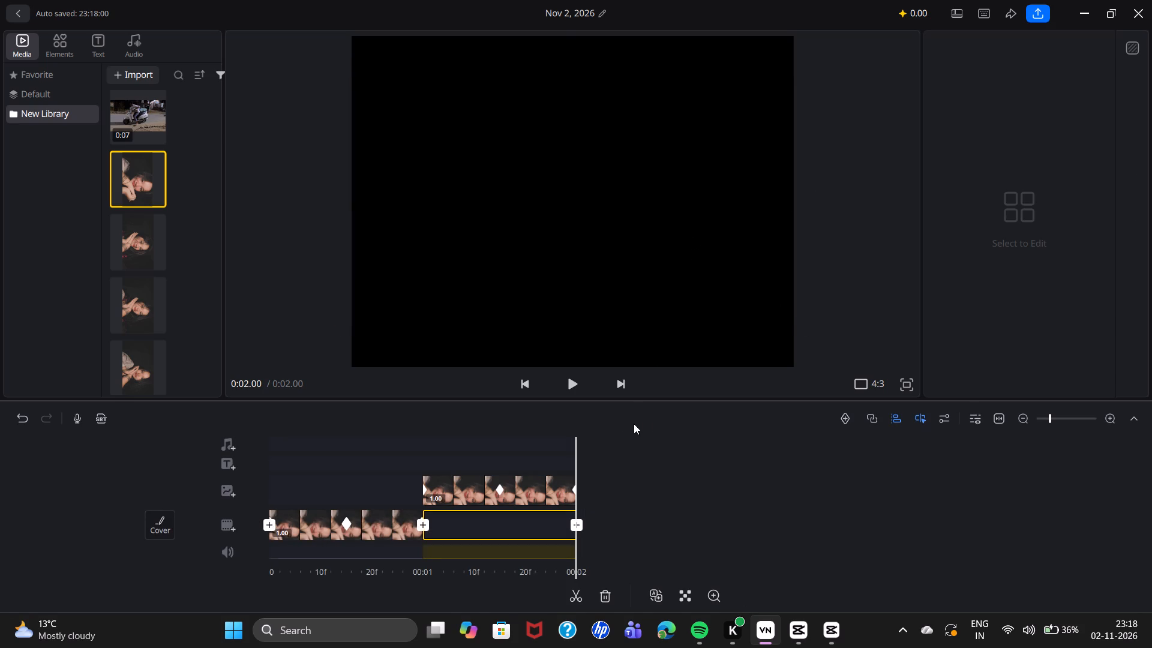
pyautogui.moveTo(634, 424); pyautogui.dragTo(823, 455)
pyautogui.moveTo(560, 450); pyautogui.dragTo(755, 457)
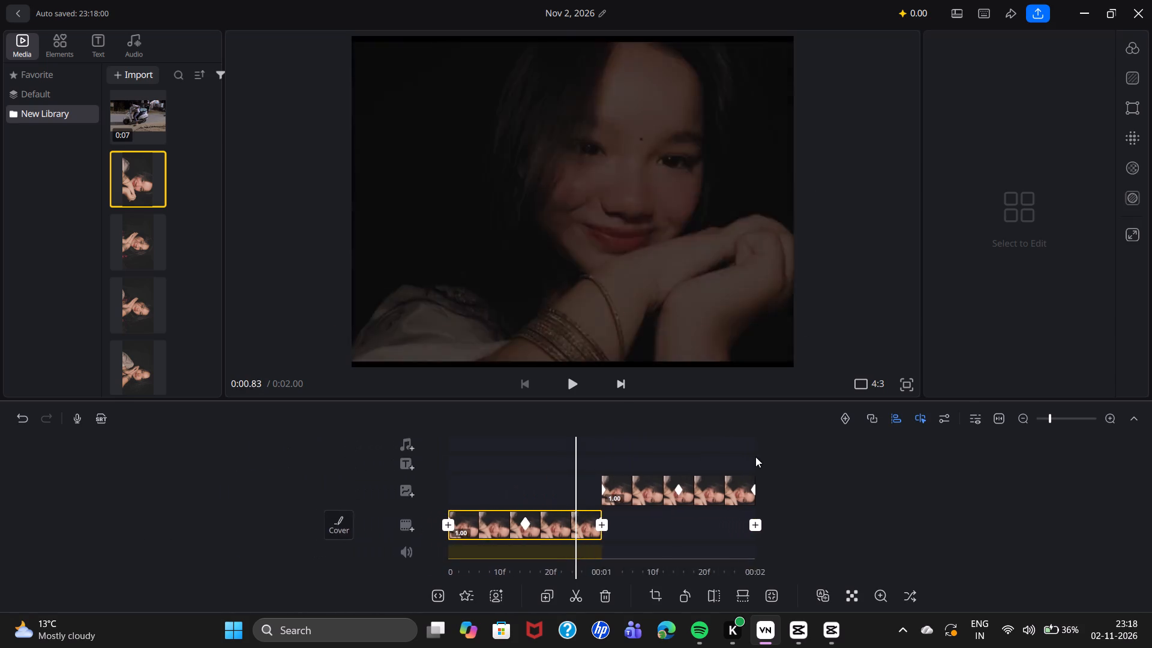
pyautogui.moveTo(755, 457); pyautogui.dragTo(817, 458)
pyautogui.moveTo(571, 435); pyautogui.dragTo(635, 430)
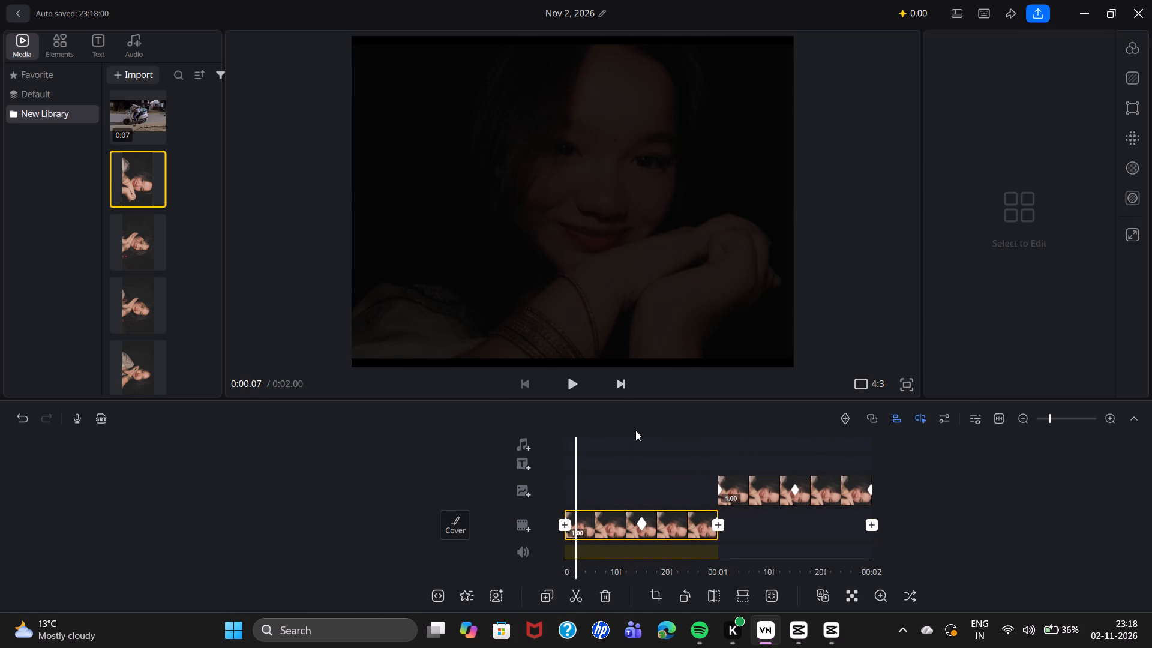
pyautogui.moveTo(635, 430); pyautogui.dragTo(640, 430)
pyautogui.moveTo(634, 431); pyautogui.dragTo(707, 434)
pyautogui.moveTo(674, 461); pyautogui.dragTo(742, 464)
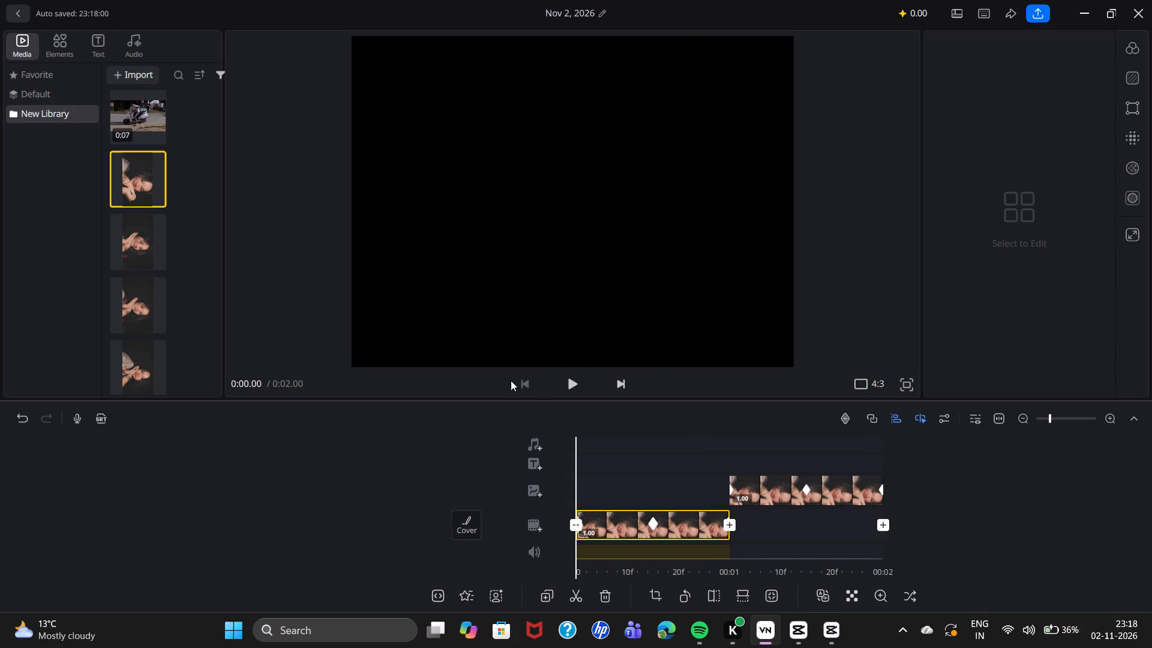
pyautogui.click(567, 380)
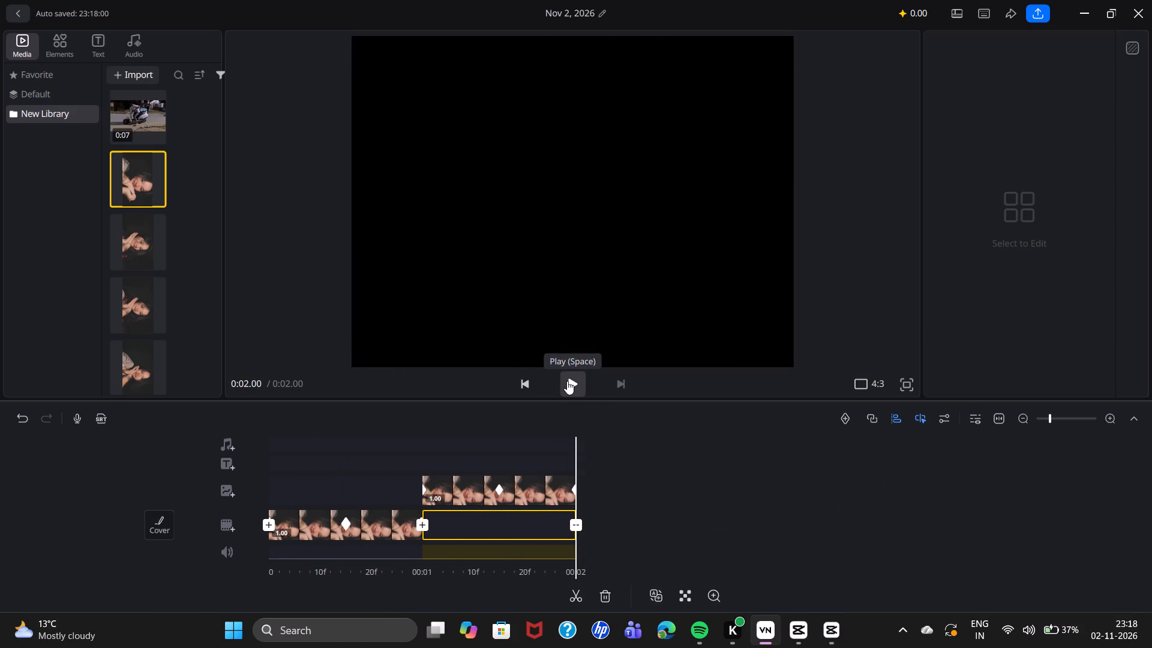
pyautogui.click(575, 382)
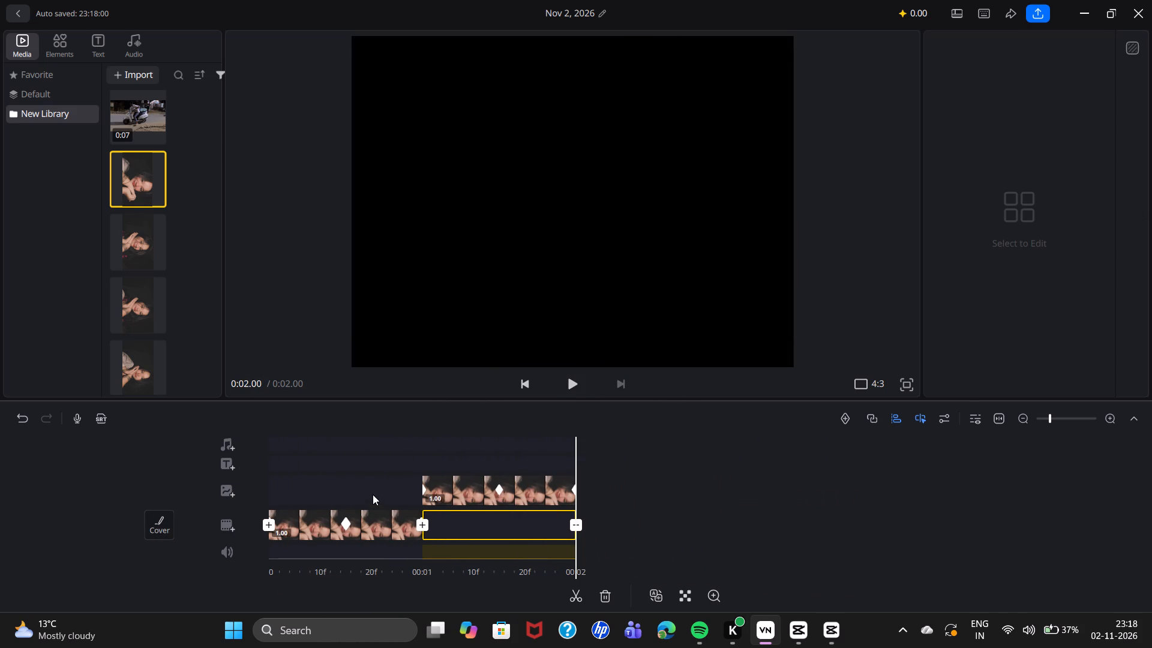
# Enlarge the overlay portrait further at its 1.00 s start keyframe, shift it left to overhang the canvas's left edge, and play it.
pyautogui.click(424, 491)
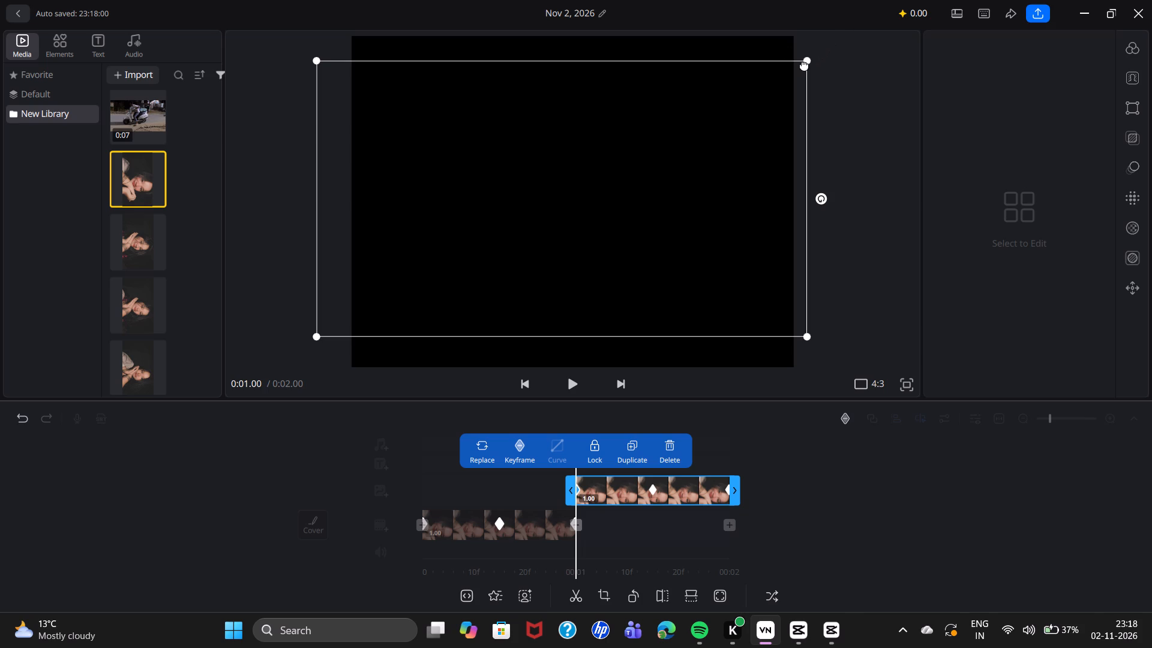
pyautogui.moveTo(805, 62); pyautogui.dragTo(823, 56)
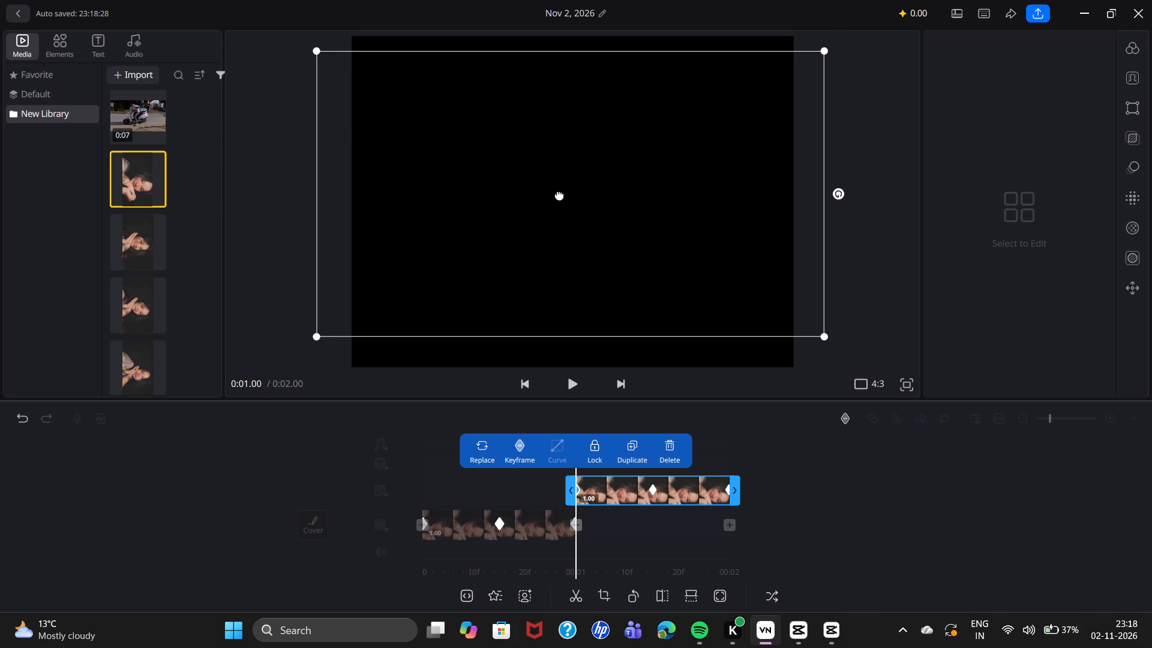
pyautogui.moveTo(559, 194); pyautogui.dragTo(536, 196)
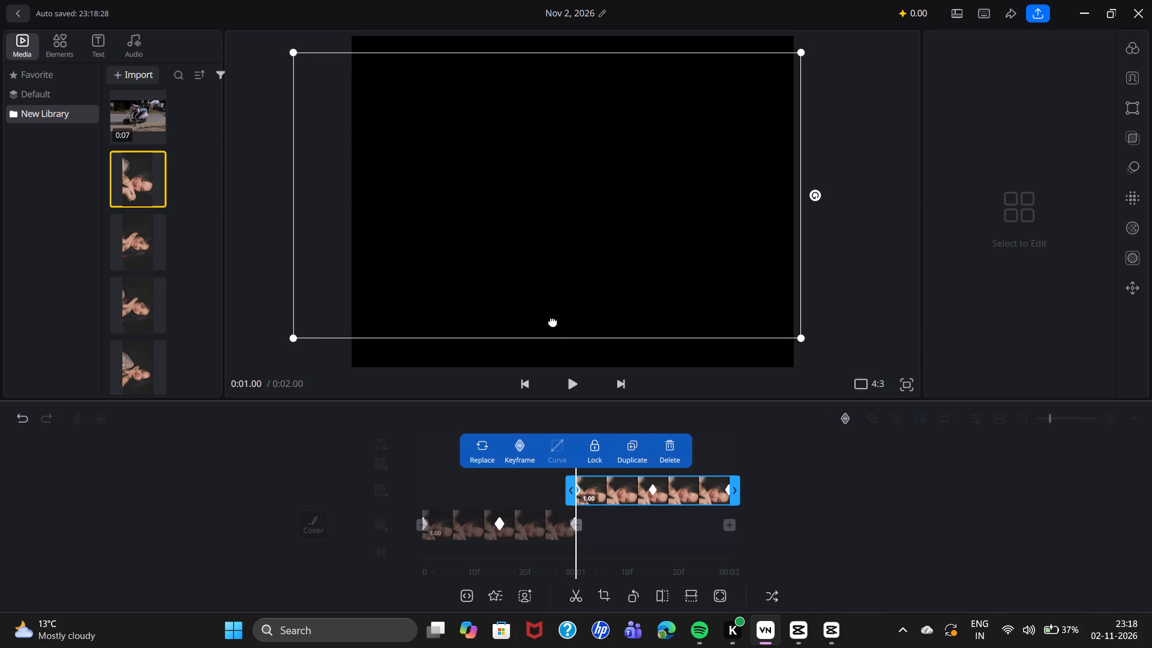
pyautogui.click(568, 376)
pyautogui.click(568, 376)
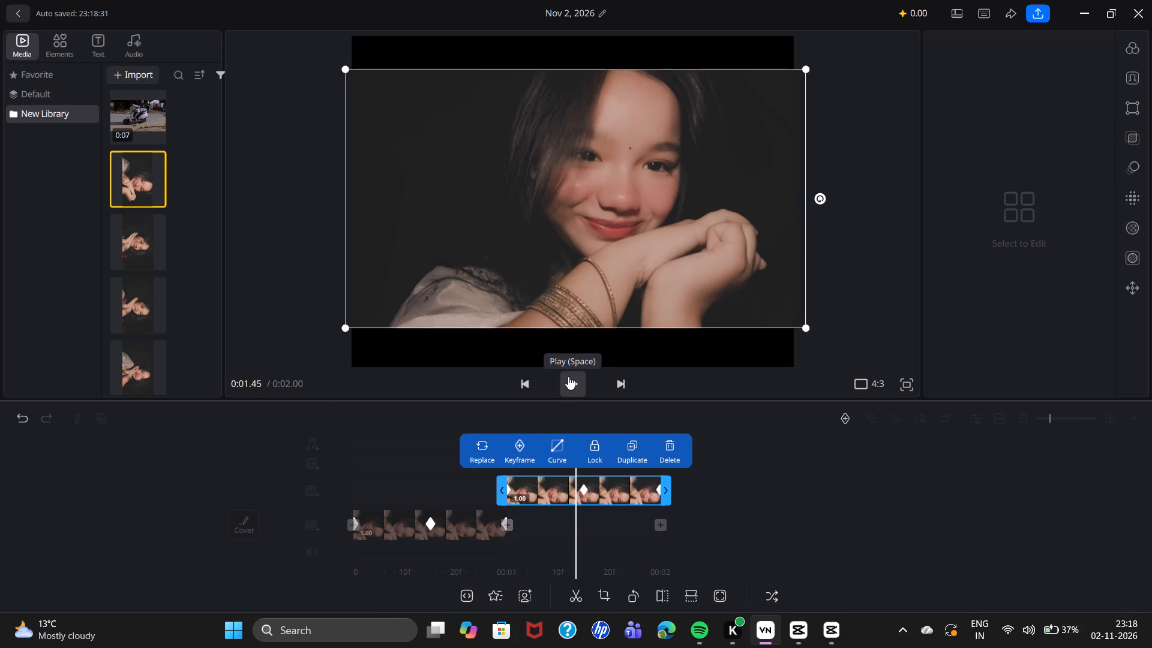
pyautogui.doubleClick(568, 376)
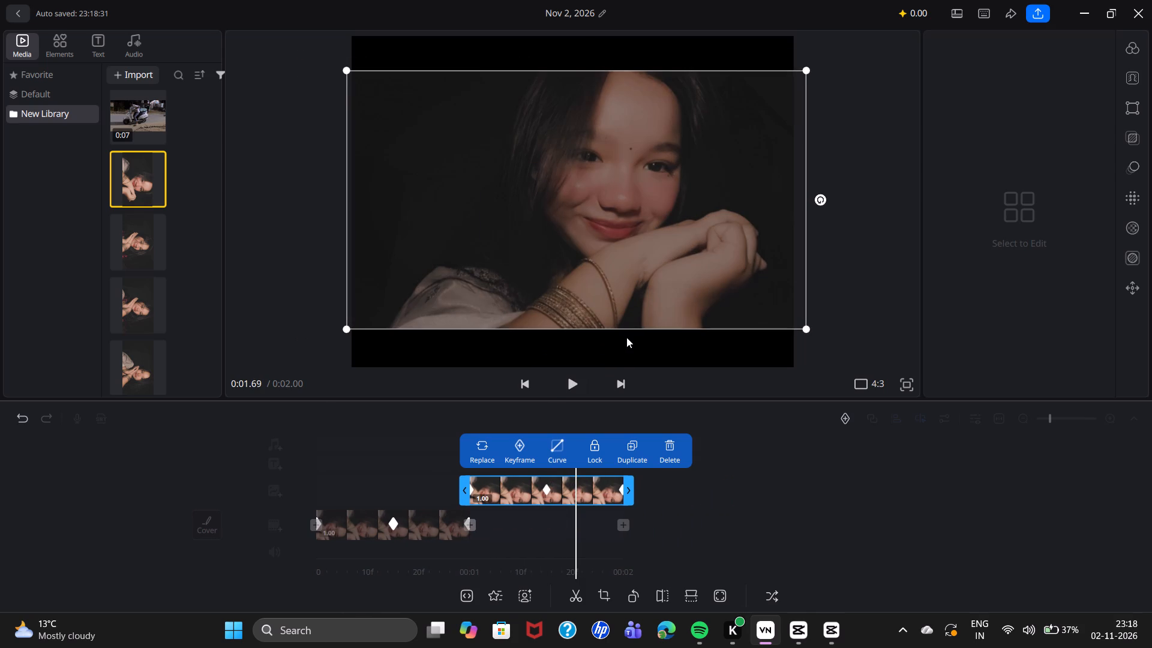
# Enlarge the overlay portrait slightly at its 2.00 s end keyframe, shift it right to just inside the canvas's left edge, and replay.
pyautogui.click(620, 489)
pyautogui.moveTo(805, 68); pyautogui.dragTo(816, 65)
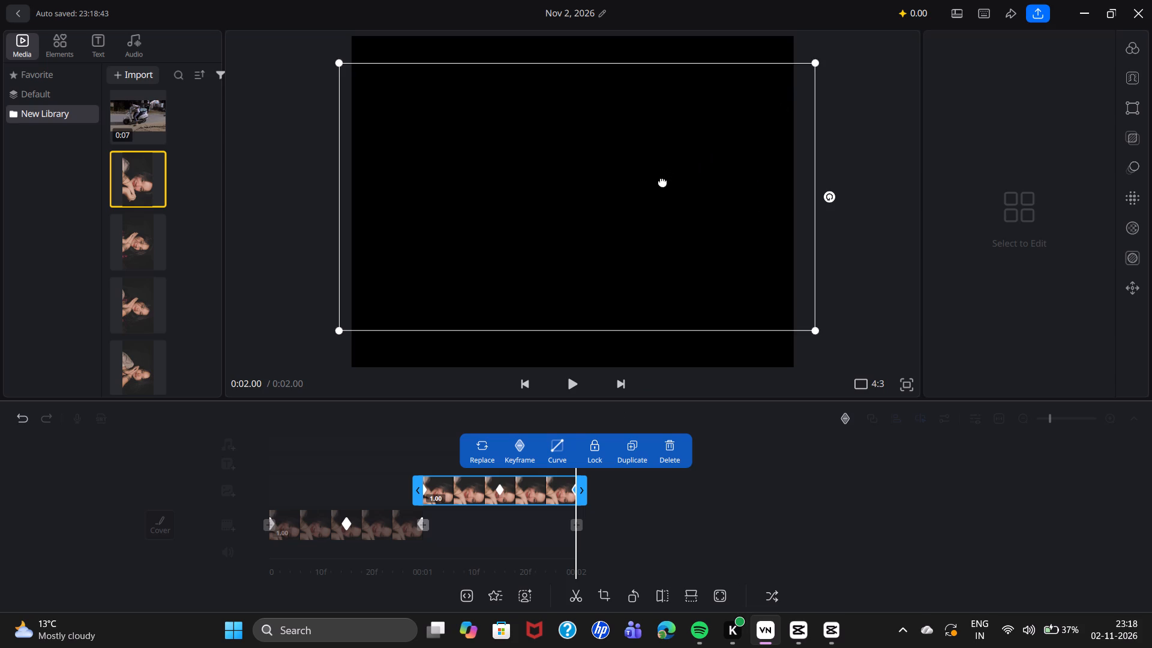
pyautogui.moveTo(643, 193); pyautogui.dragTo(646, 193)
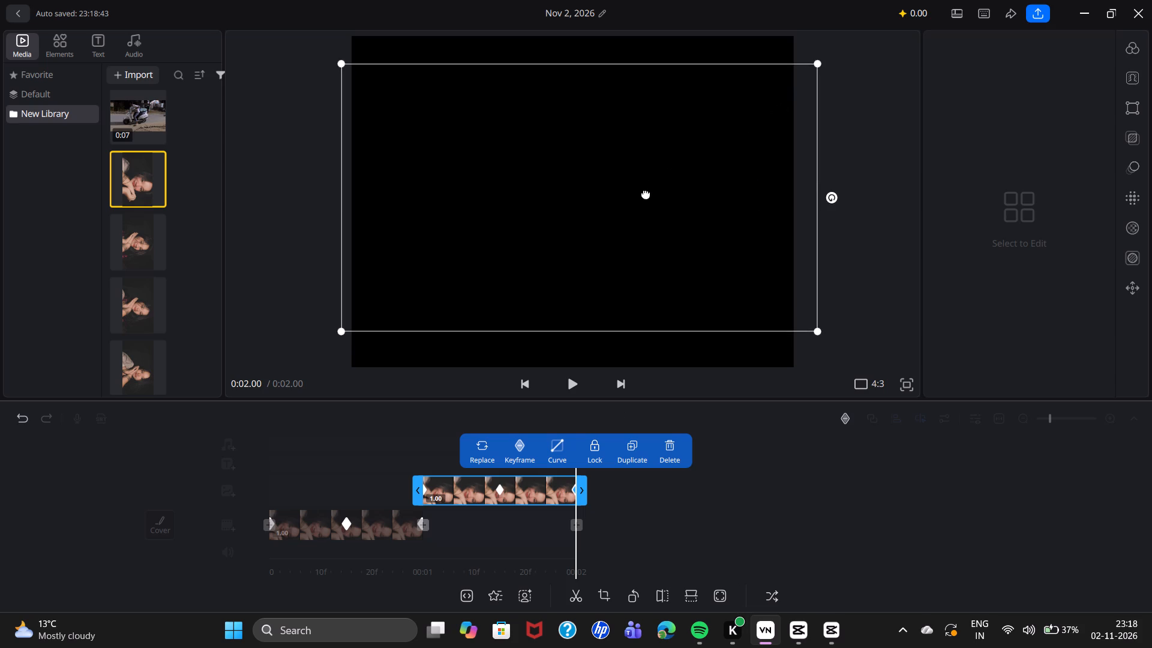
pyautogui.moveTo(646, 193); pyautogui.dragTo(661, 196)
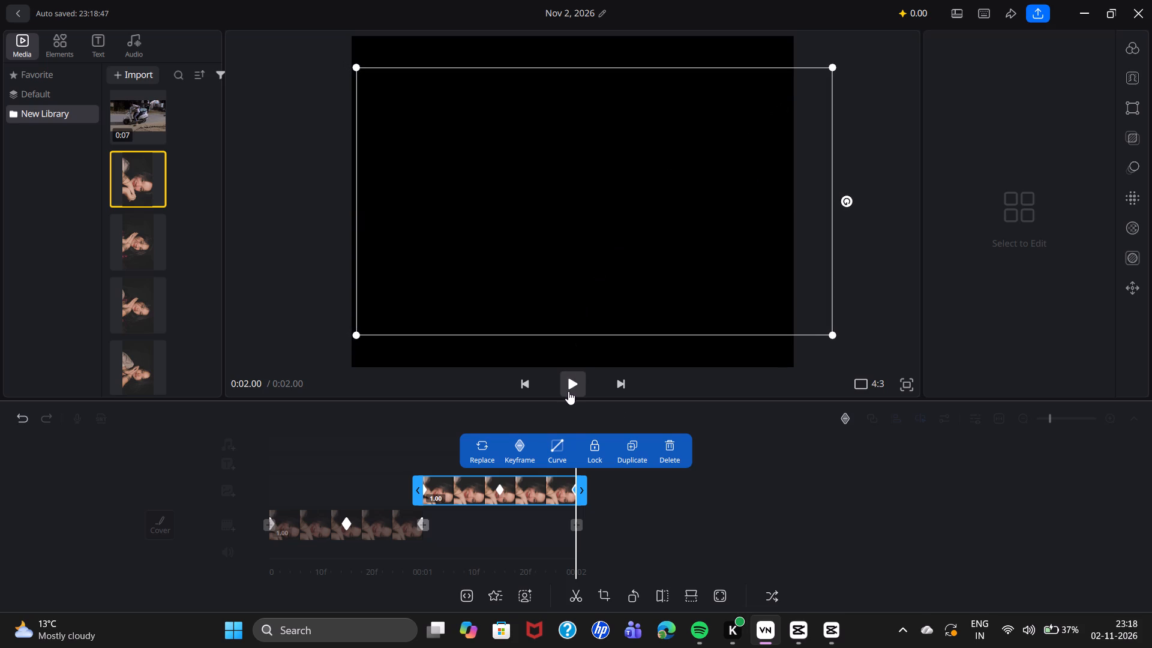
pyautogui.click(568, 387)
pyautogui.click(568, 385)
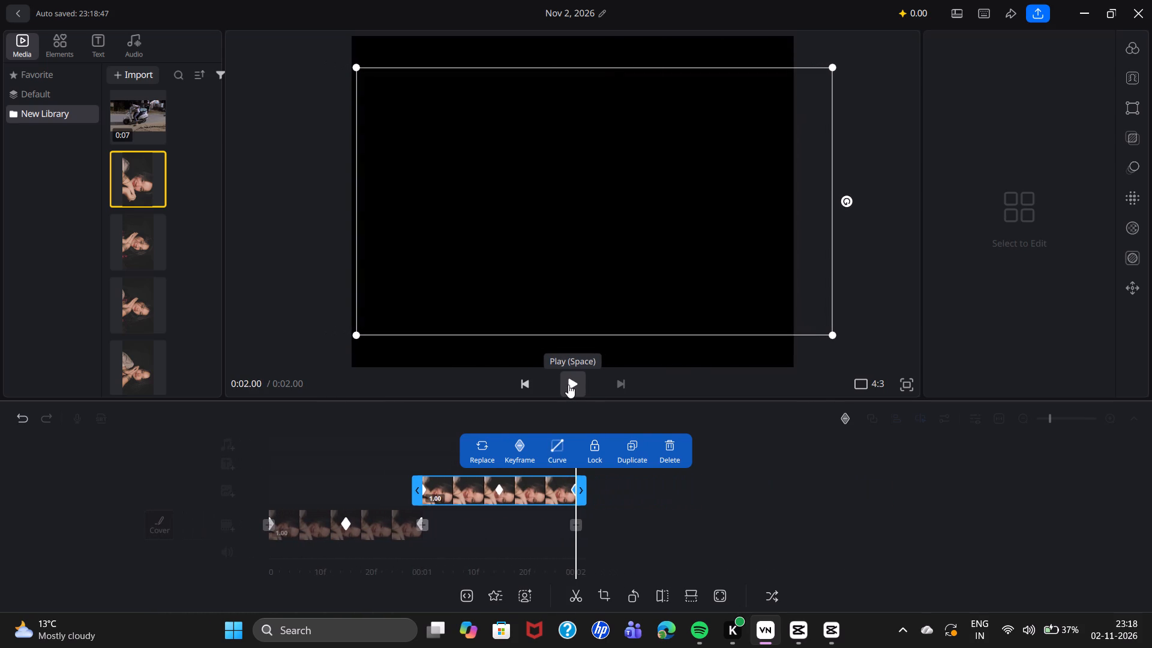
pyautogui.click(568, 385)
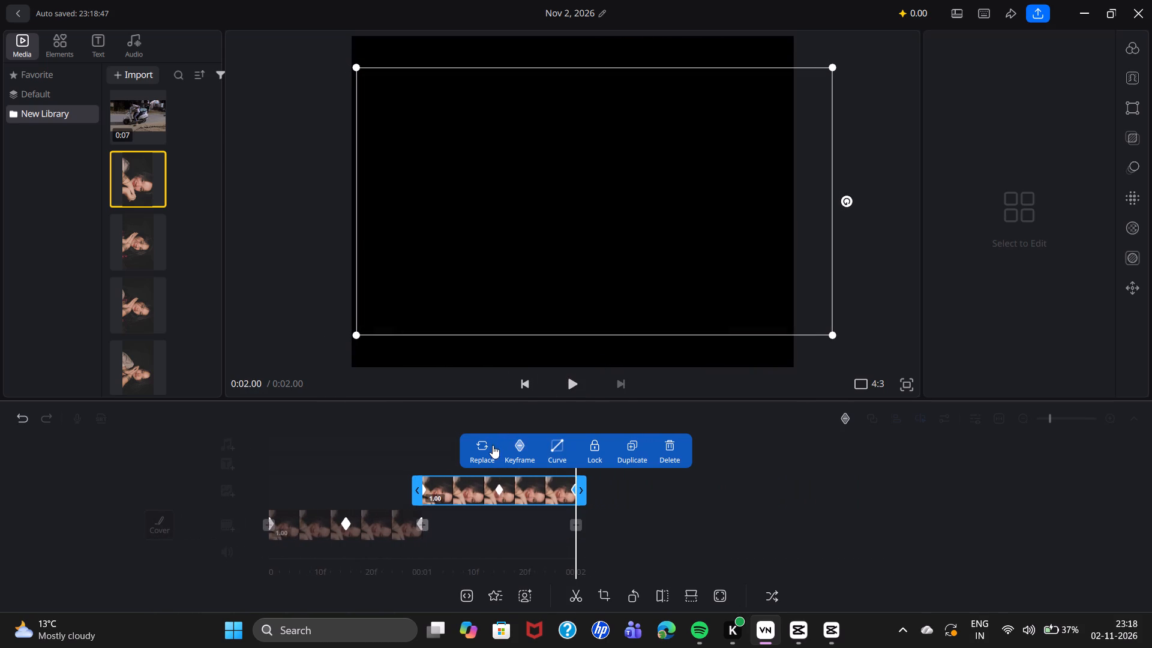
# Return the playhead to 0.00 s to review the slideshow from the beginning.
pyautogui.moveTo(379, 443); pyautogui.dragTo(454, 448)
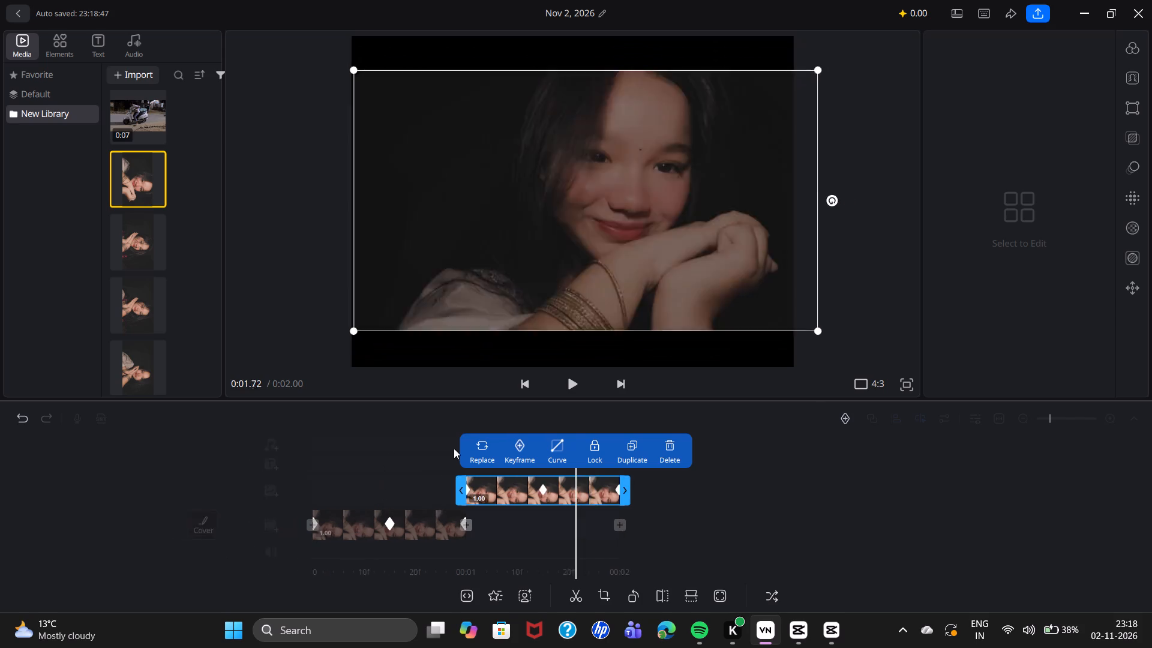
pyautogui.moveTo(454, 448); pyautogui.dragTo(917, 446)
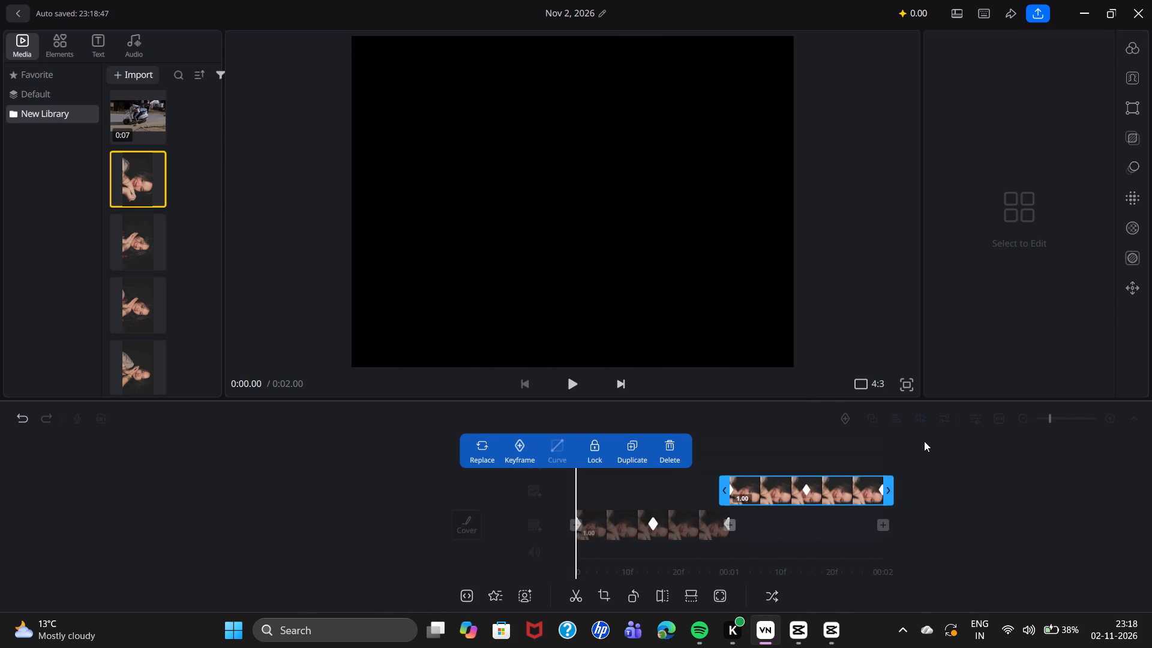
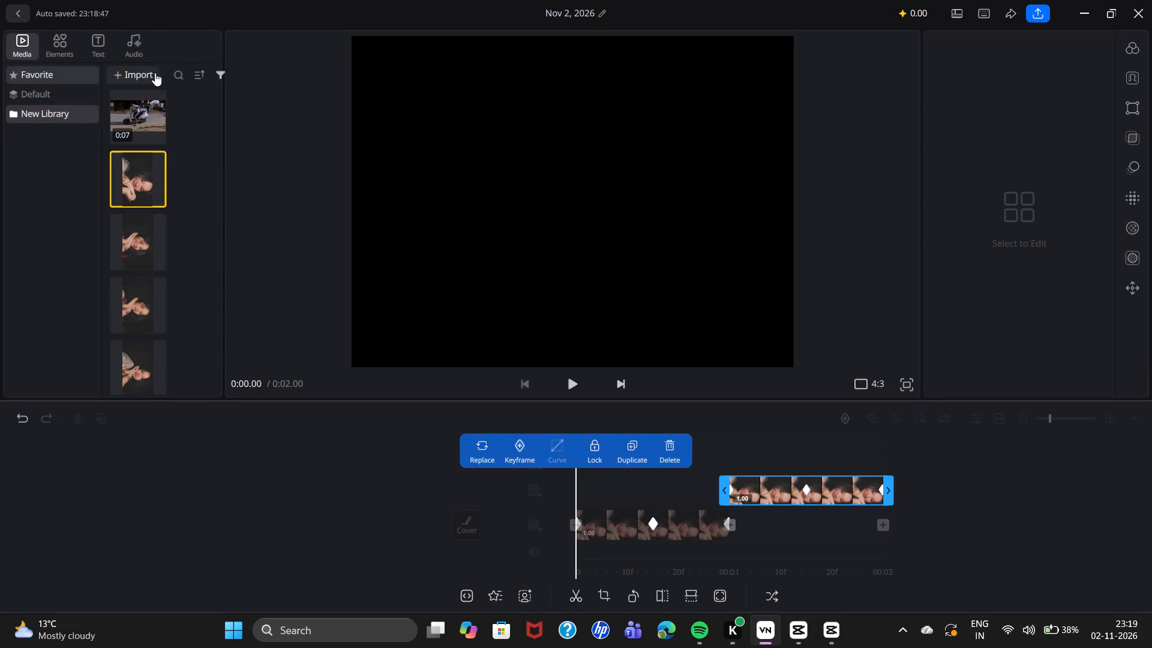
# Play the slideshow from 0.00 s through both portrait clips and pause near the end of the overlay portrait.
pyautogui.click(566, 380)
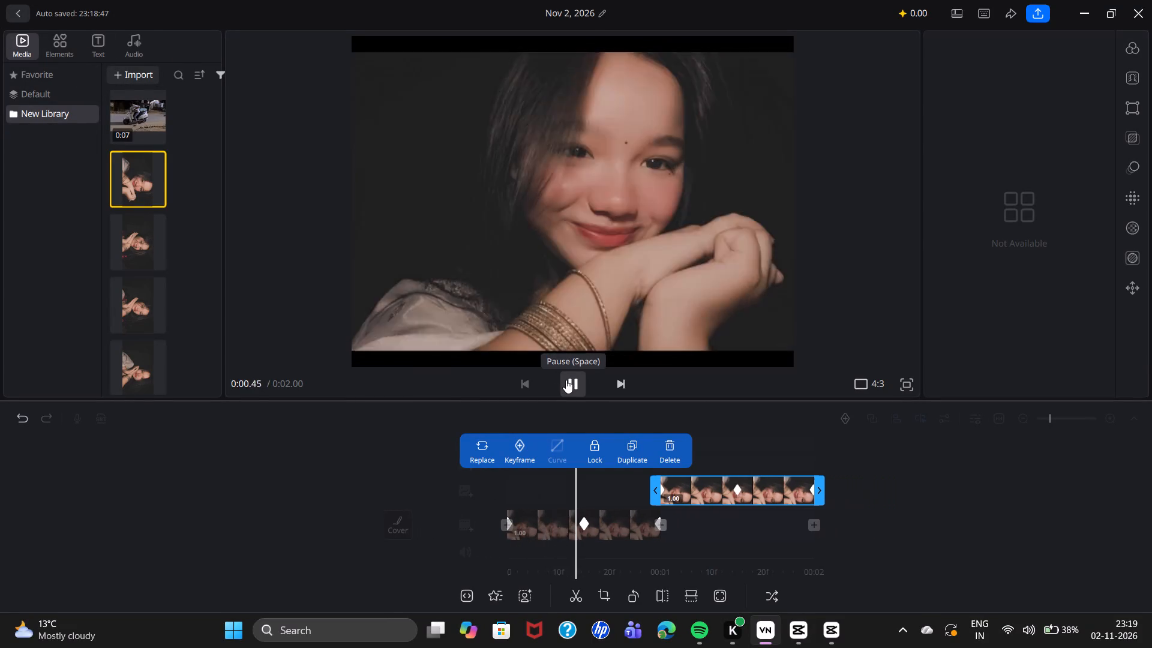
pyautogui.click(566, 380)
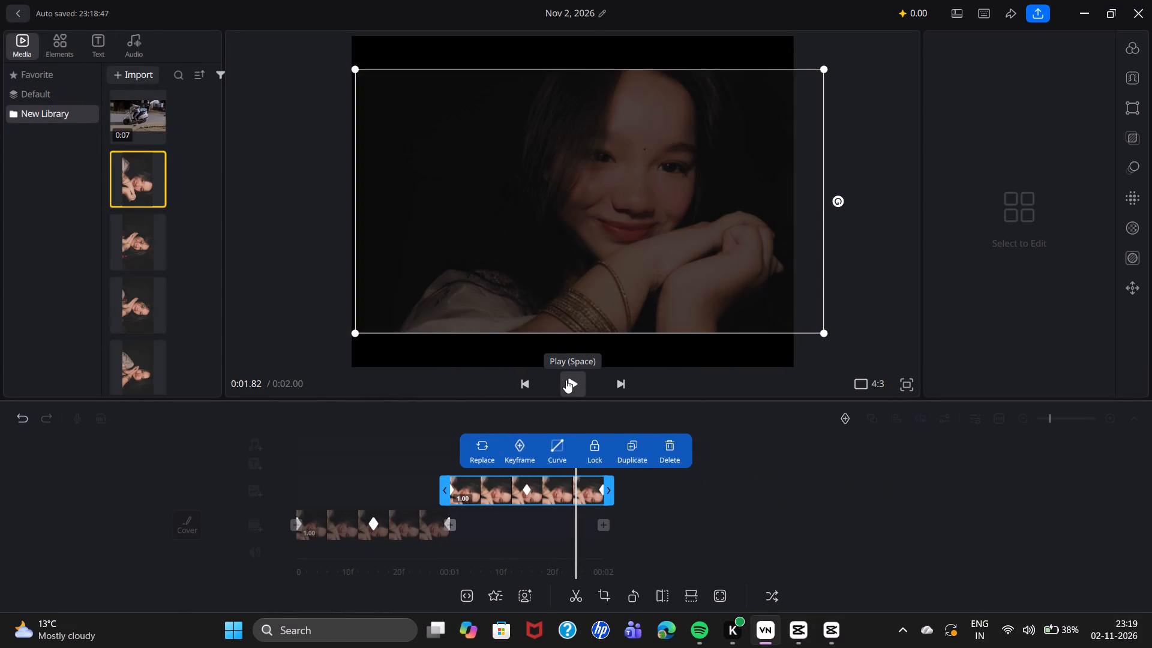
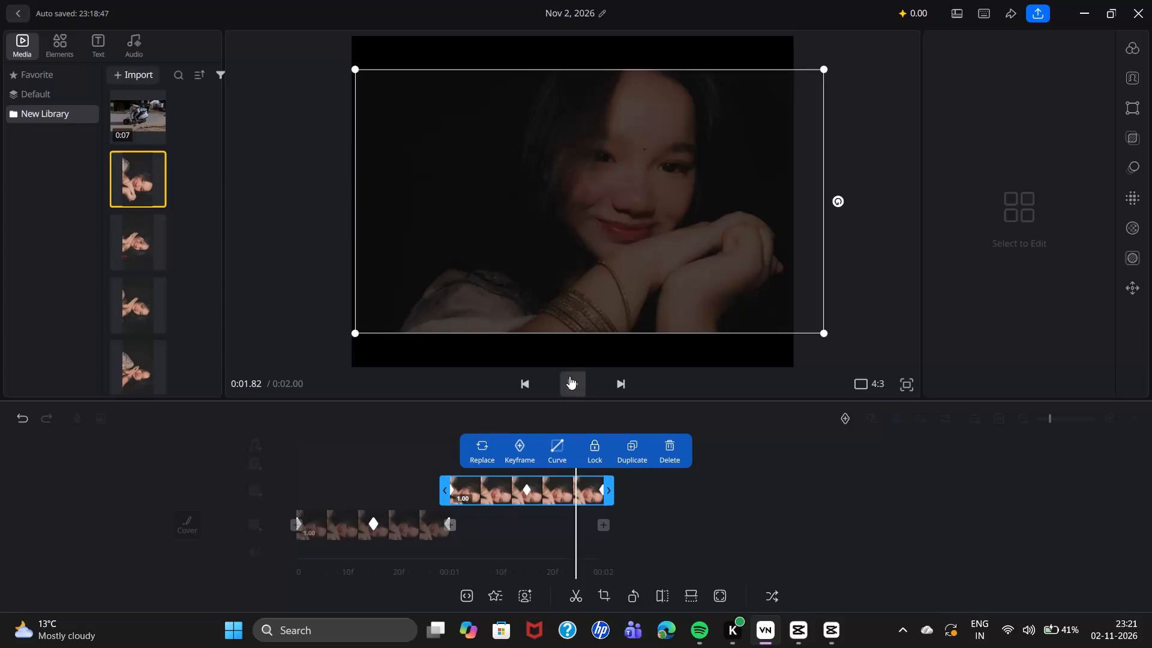
# Return to 0.00 s and replay the slideshow through both portrait clips to review their motion.
pyautogui.click(549, 489)
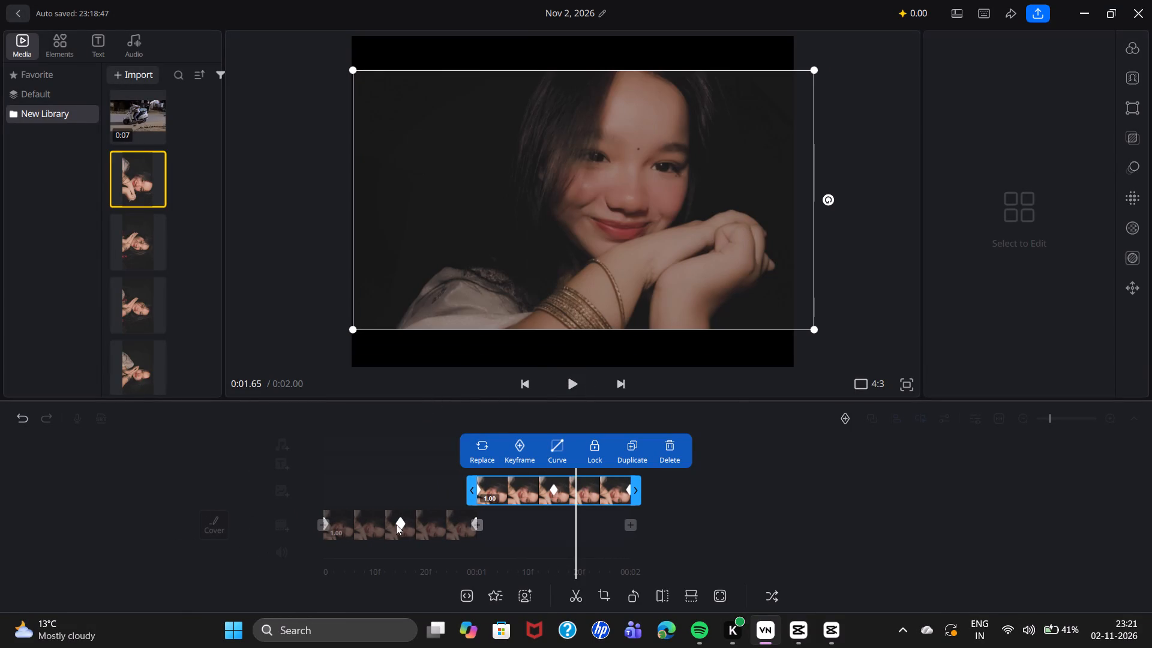
pyautogui.click(437, 527)
pyautogui.click(443, 519)
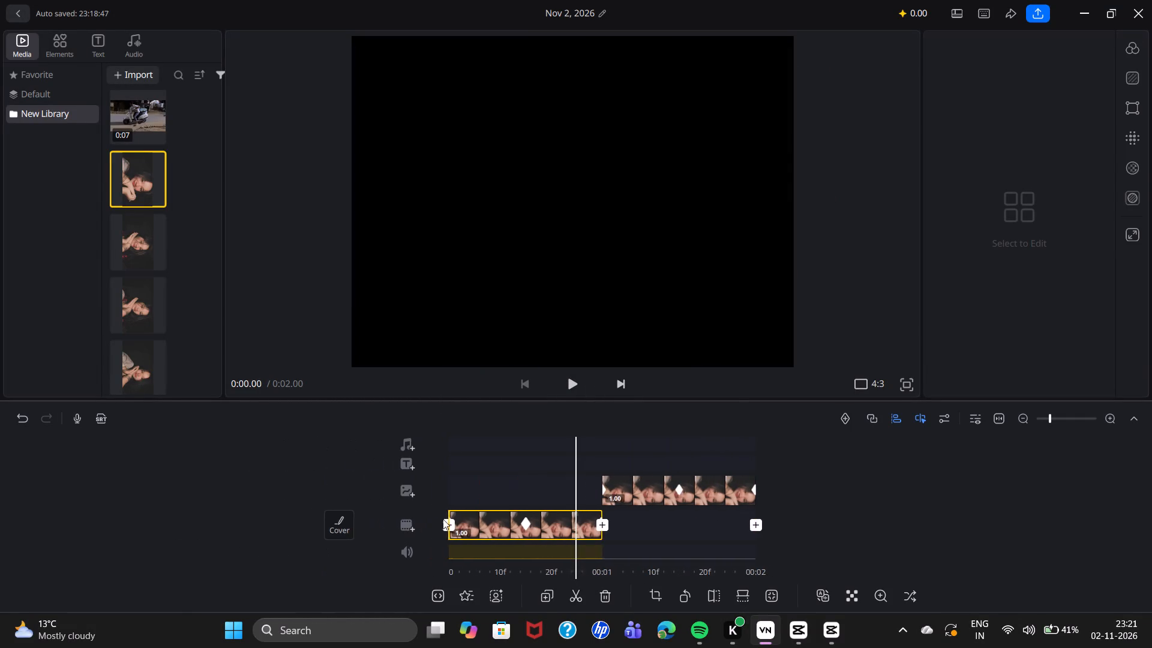
pyautogui.moveTo(503, 484); pyautogui.dragTo(770, 515)
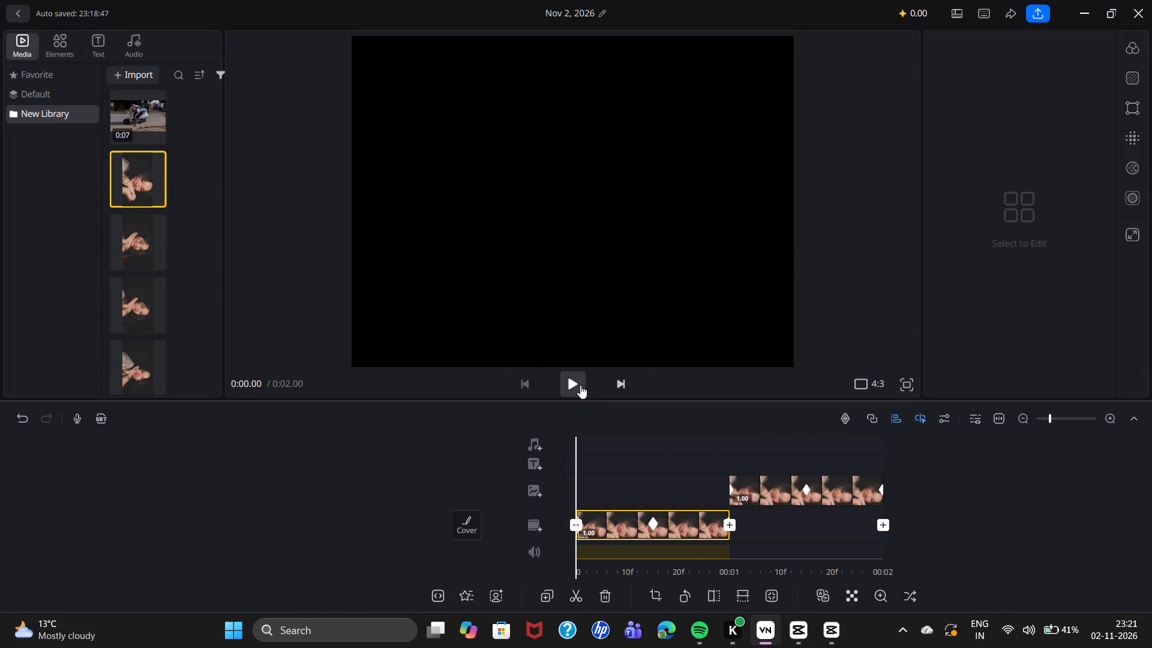
pyautogui.click(580, 385)
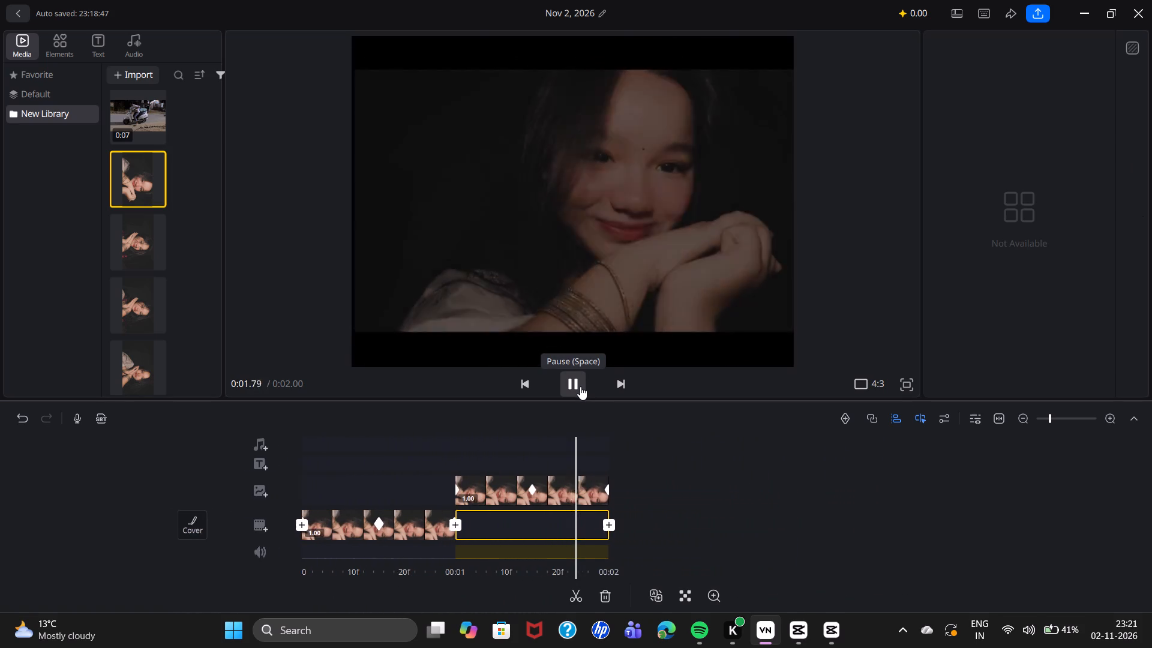
pyautogui.moveTo(517, 440); pyautogui.dragTo(942, 539)
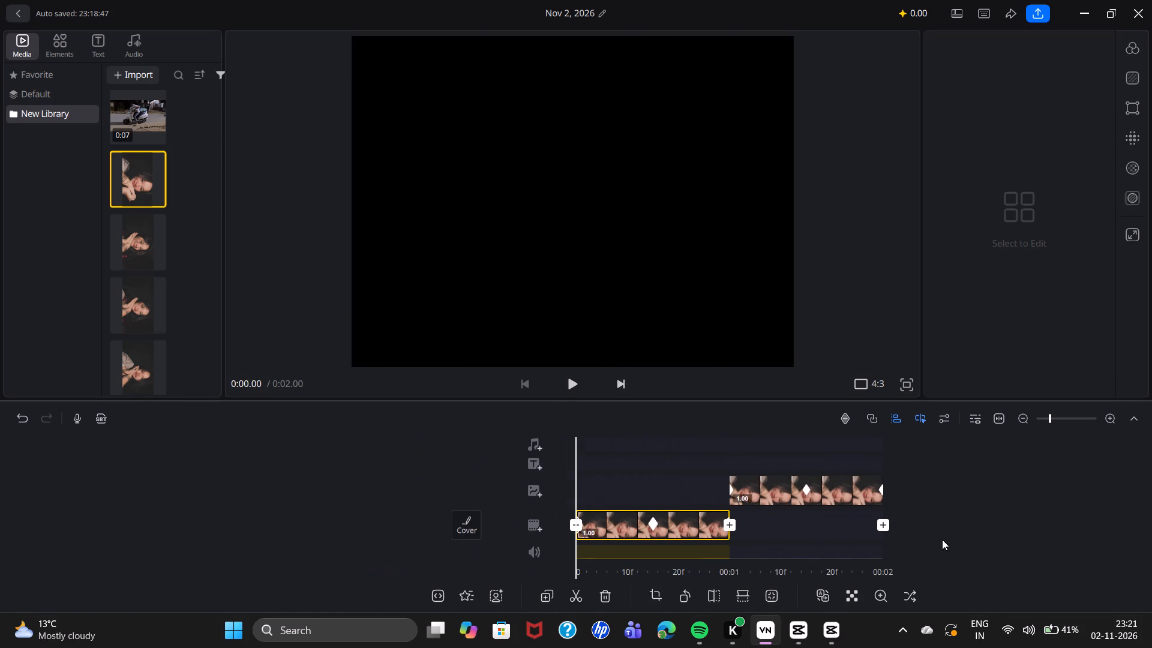
pyautogui.moveTo(942, 539); pyautogui.dragTo(953, 541)
pyautogui.click(581, 379)
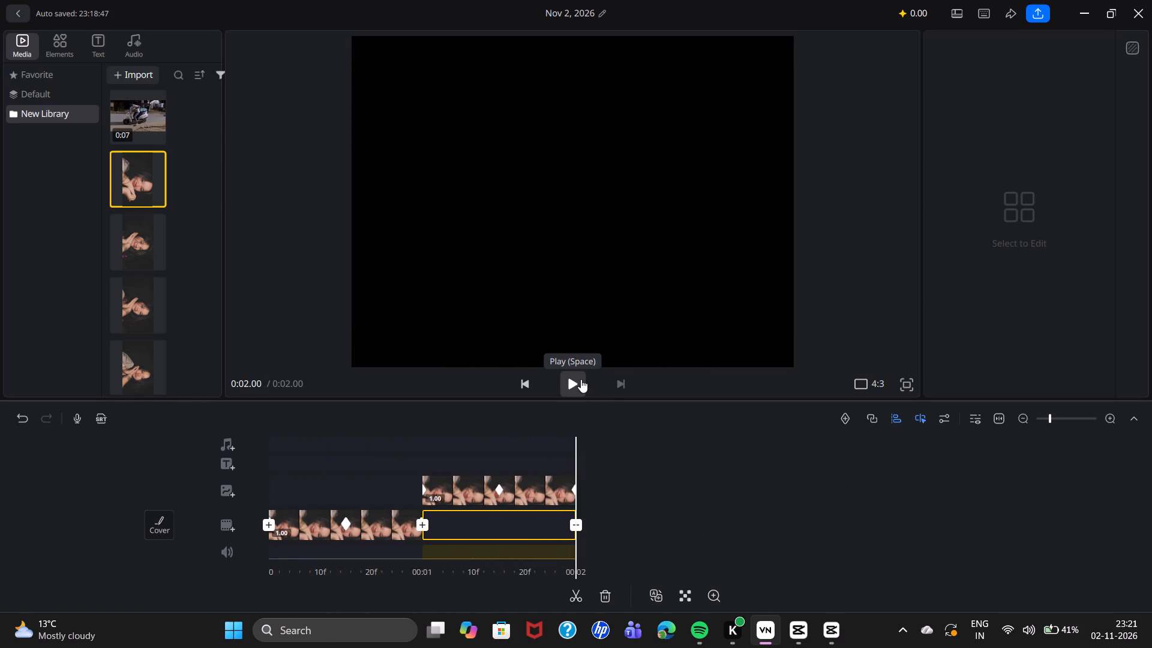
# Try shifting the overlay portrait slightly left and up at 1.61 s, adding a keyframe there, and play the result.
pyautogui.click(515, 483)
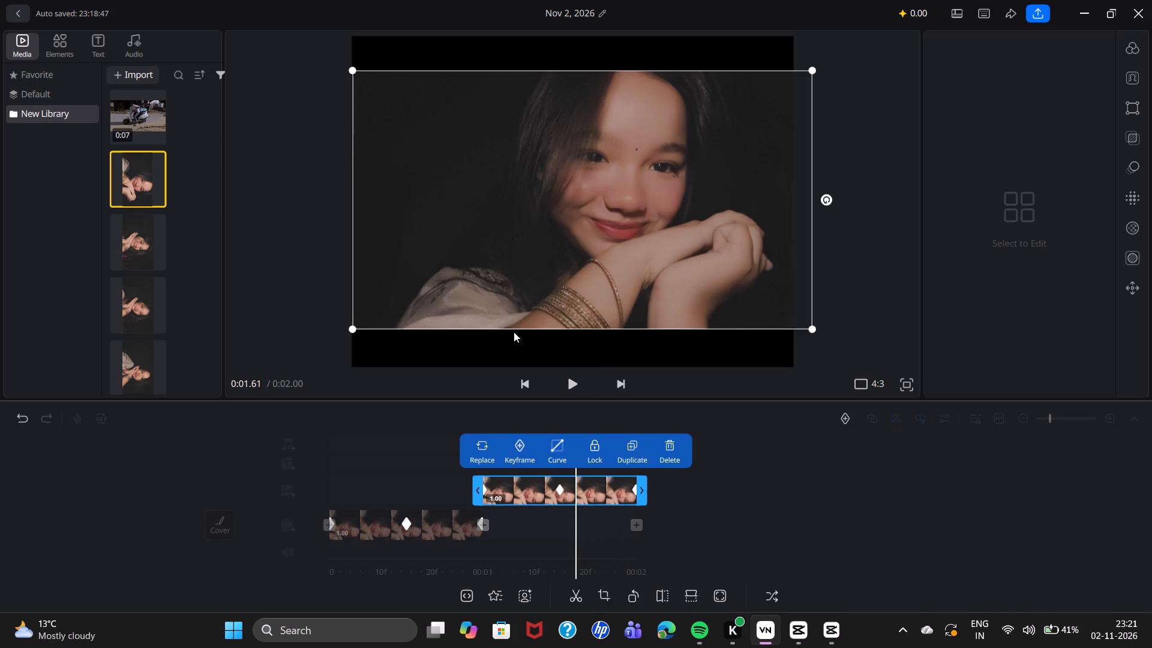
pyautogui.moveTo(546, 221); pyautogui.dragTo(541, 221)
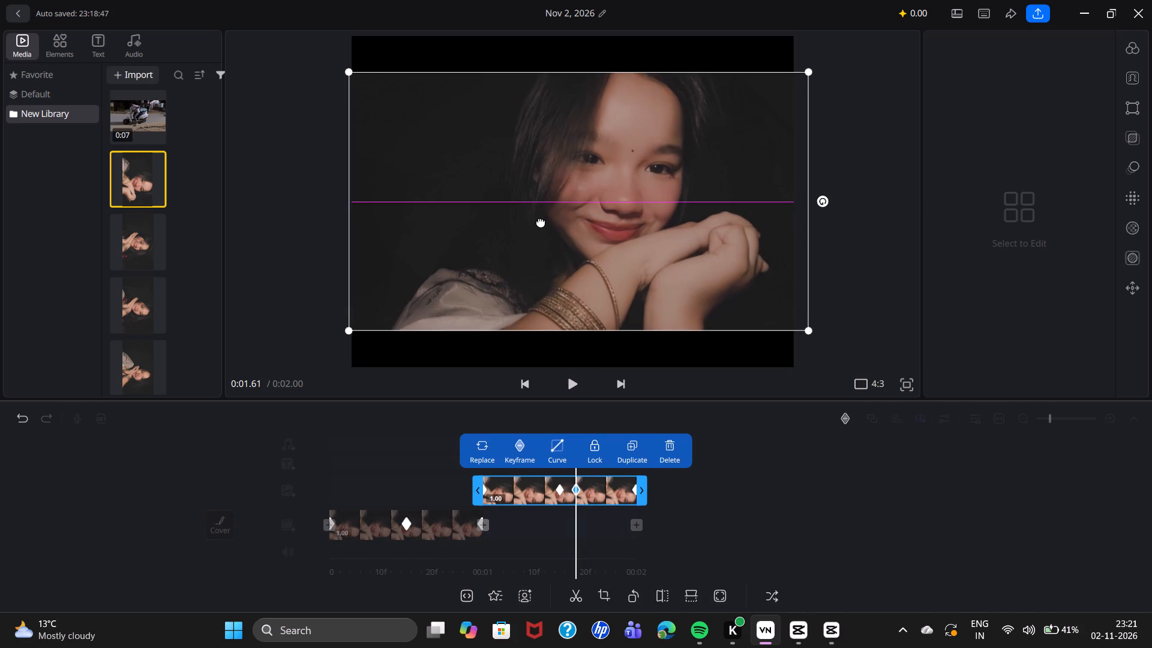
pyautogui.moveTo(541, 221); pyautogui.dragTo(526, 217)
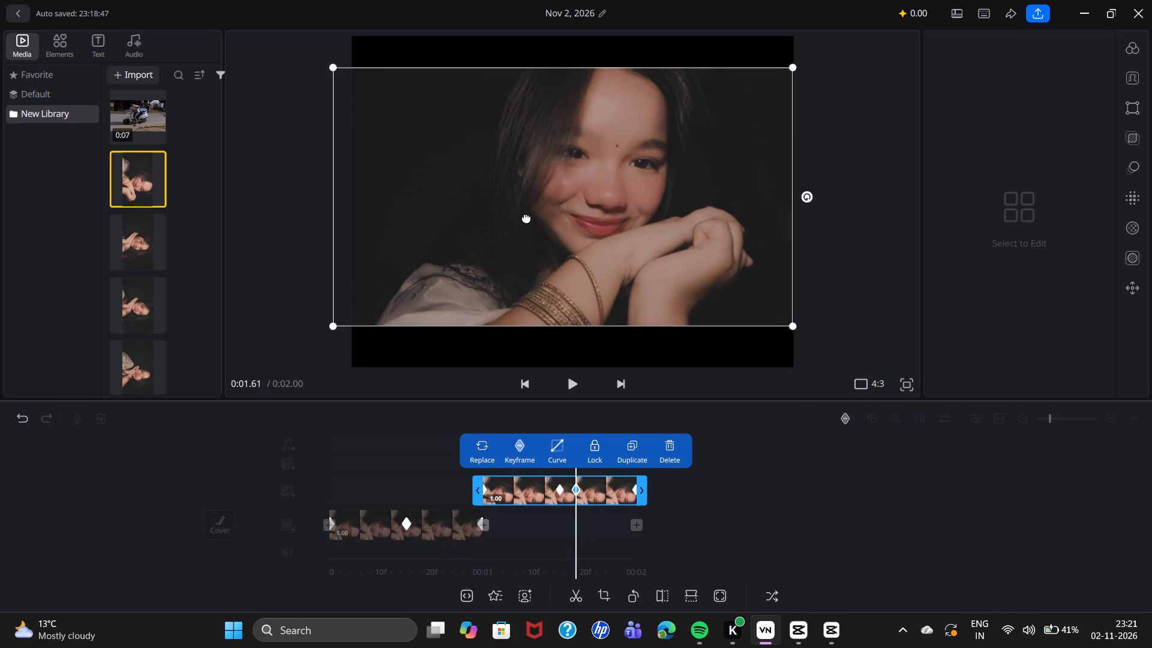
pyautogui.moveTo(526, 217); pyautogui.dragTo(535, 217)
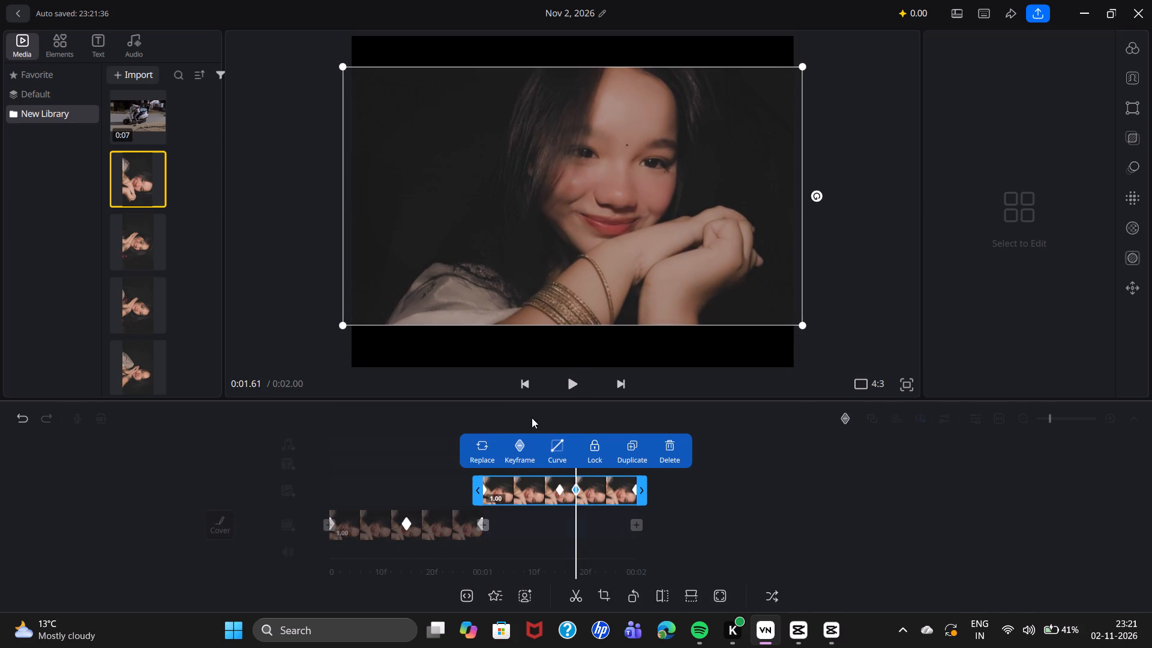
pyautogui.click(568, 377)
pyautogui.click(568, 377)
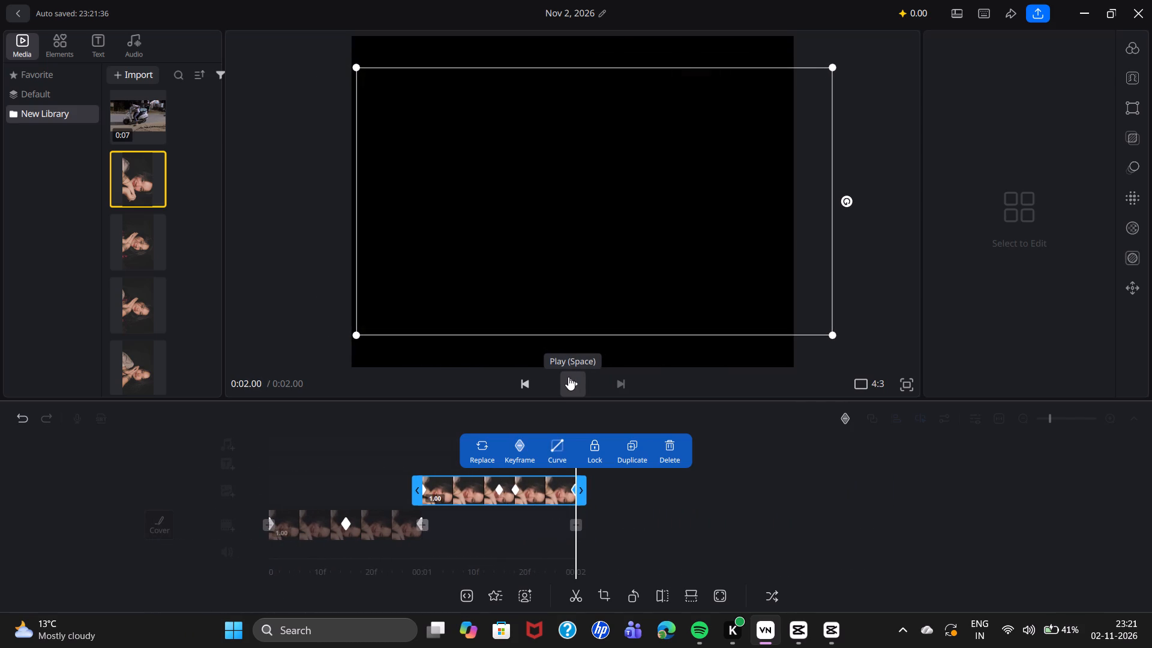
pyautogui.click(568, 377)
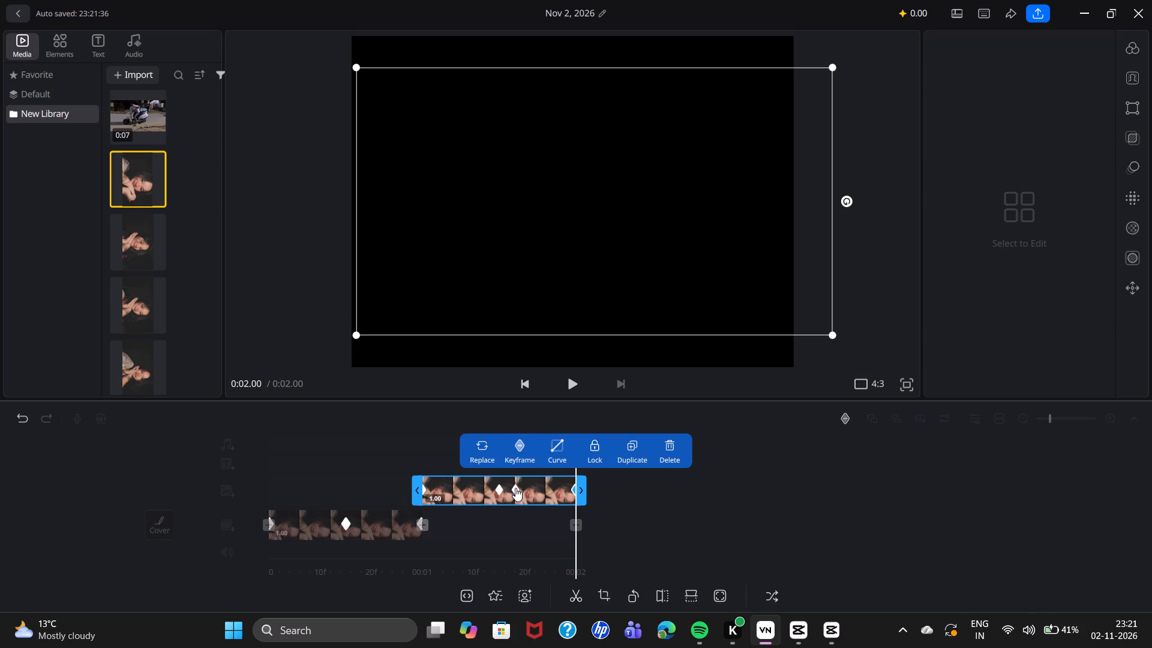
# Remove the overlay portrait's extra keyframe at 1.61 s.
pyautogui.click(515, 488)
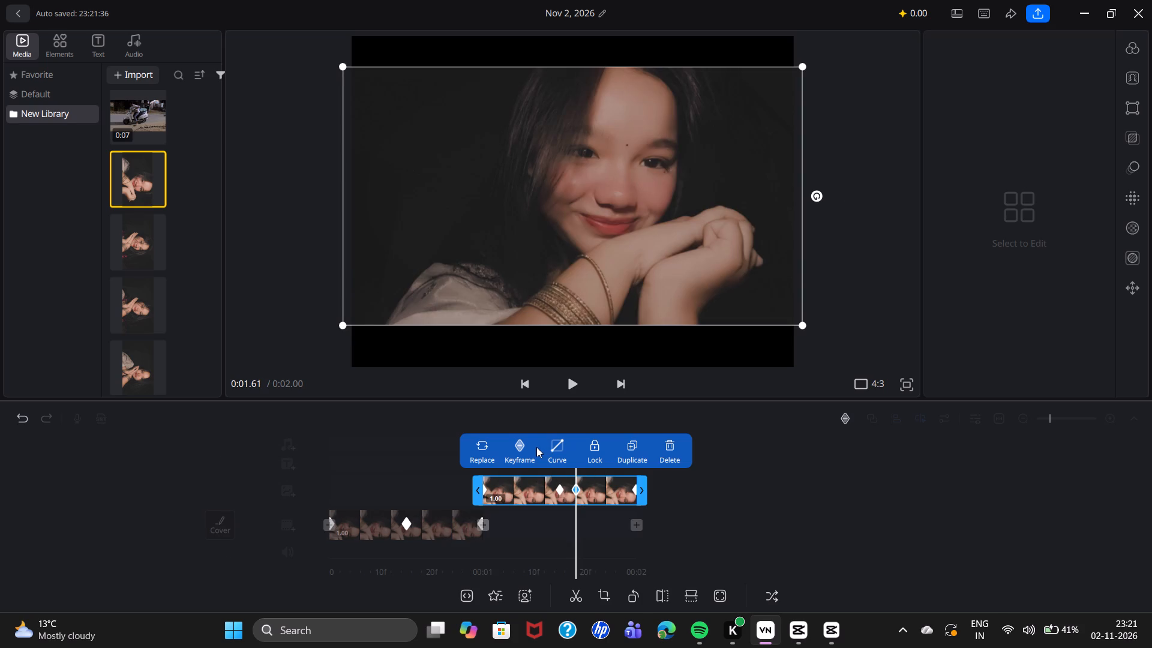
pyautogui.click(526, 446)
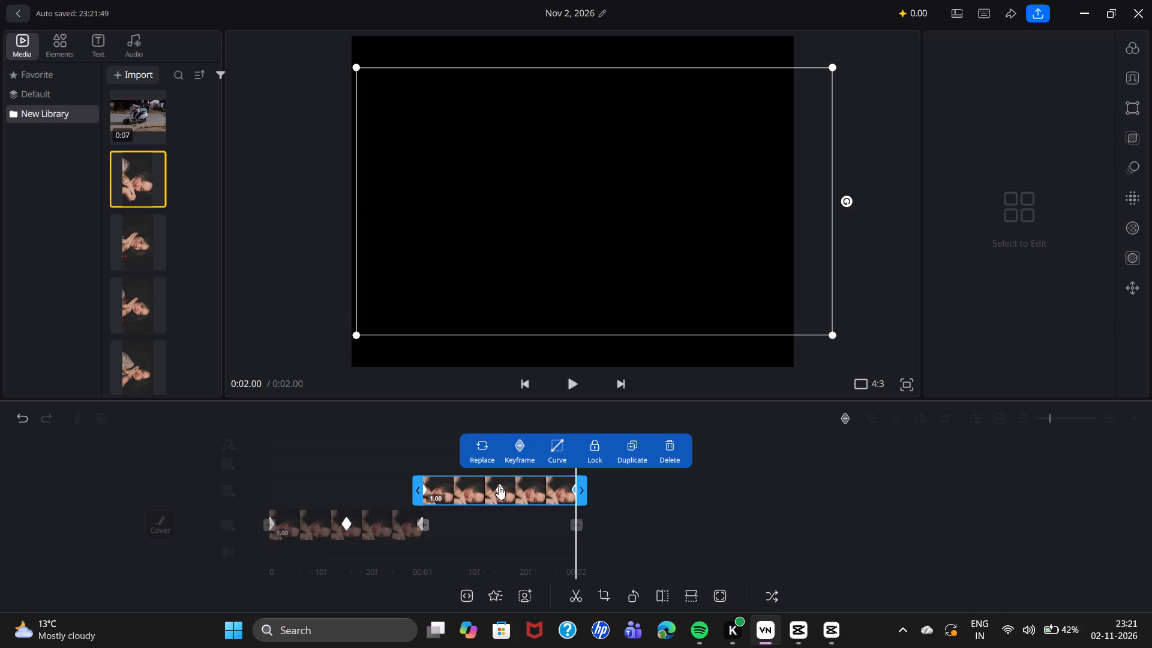
# At the overlay portrait's starting keyframe at 1.00 s, enlarge the image slightly and place it just left of the canvas centre.
pyautogui.click(441, 442)
pyautogui.moveTo(461, 439); pyautogui.dragTo(595, 473)
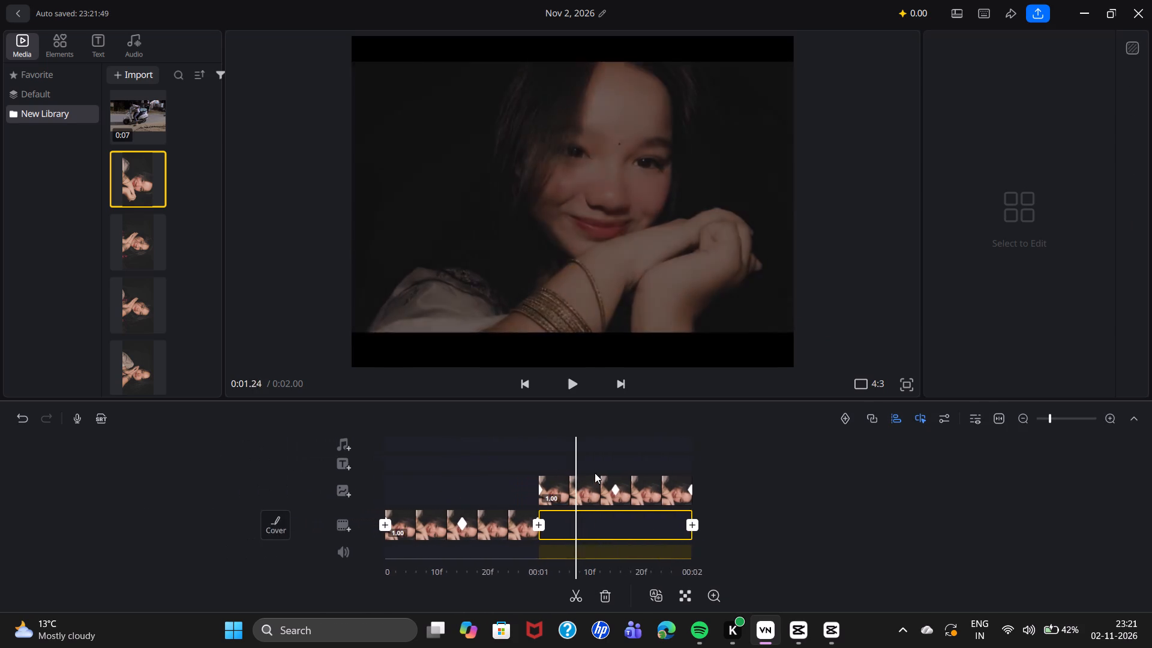
pyautogui.moveTo(595, 473); pyautogui.dragTo(632, 479)
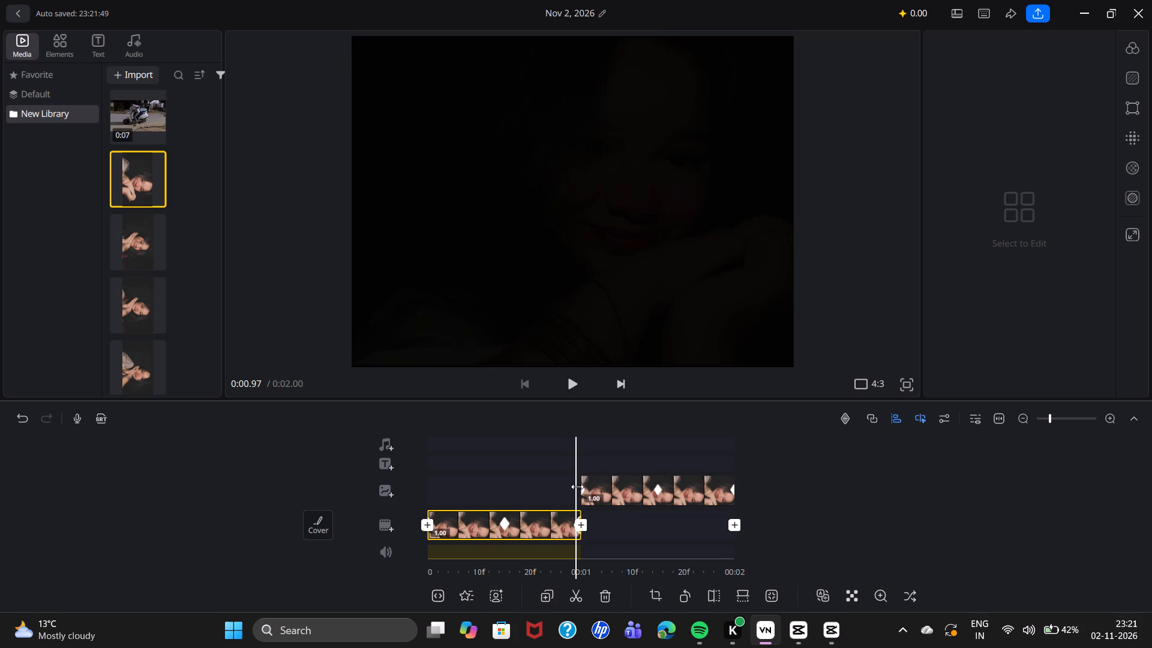
pyautogui.click(586, 491)
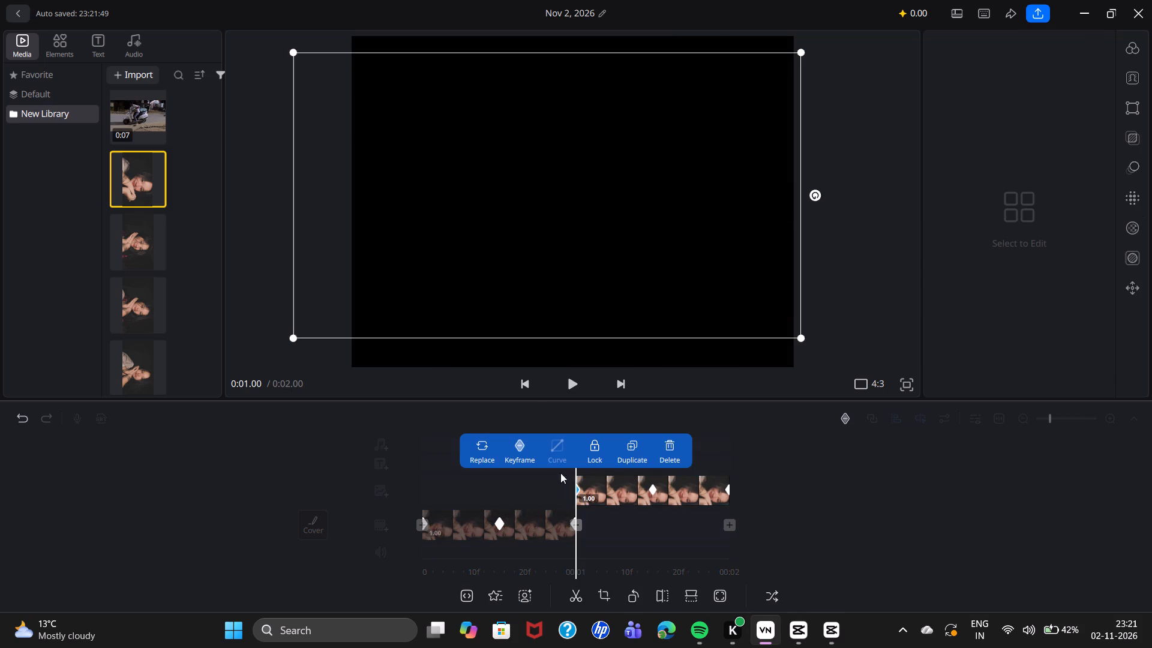
pyautogui.moveTo(509, 216); pyautogui.dragTo(524, 218)
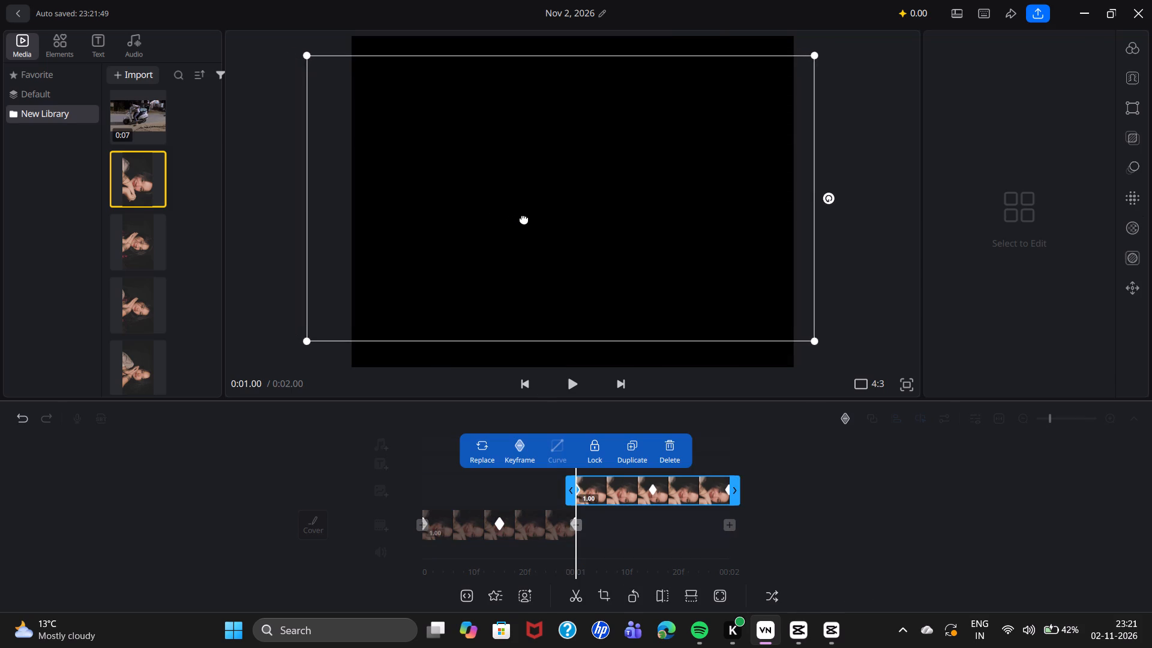
pyautogui.moveTo(524, 218); pyautogui.dragTo(532, 218)
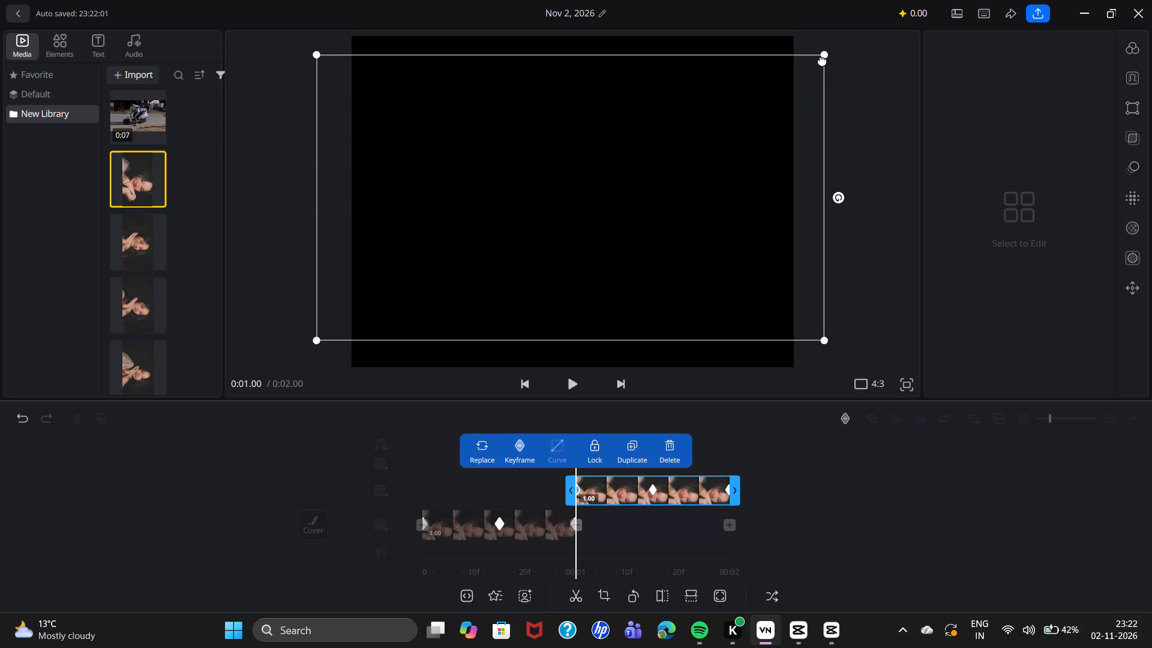
pyautogui.moveTo(823, 57); pyautogui.dragTo(840, 49)
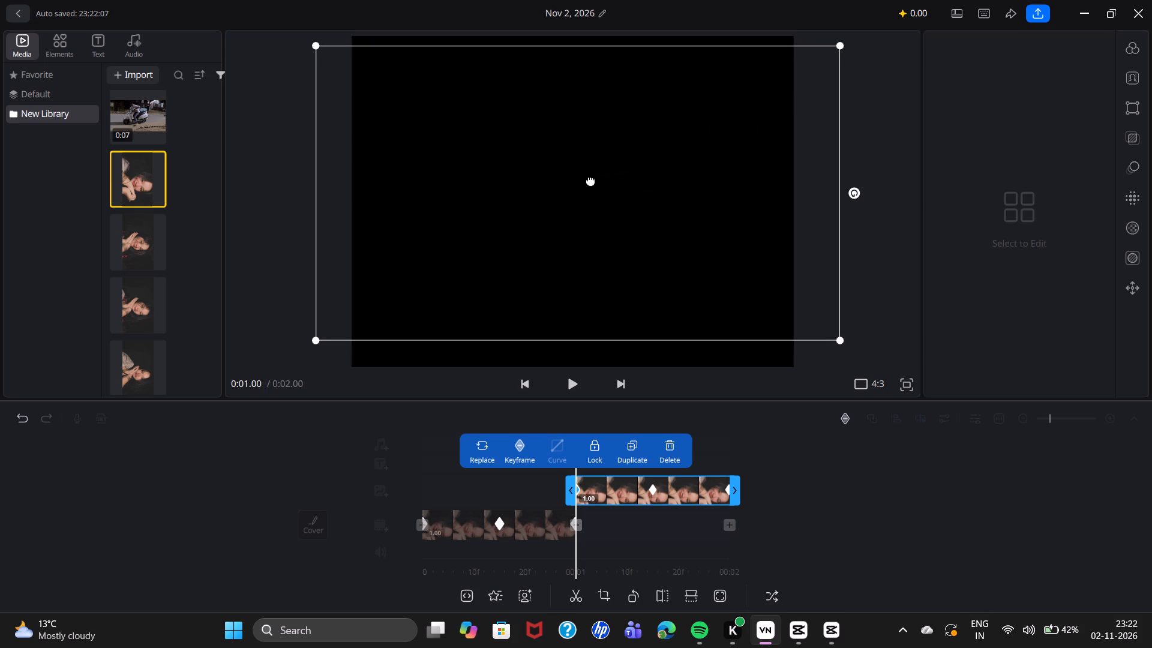
pyautogui.moveTo(590, 180); pyautogui.dragTo(585, 180)
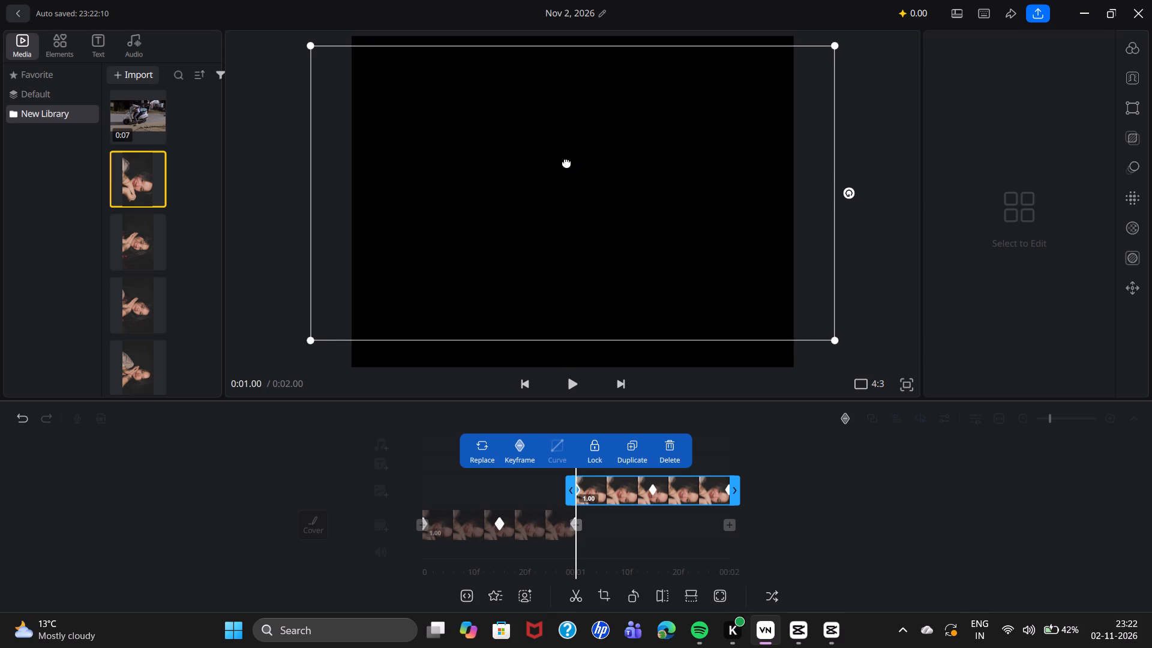
pyautogui.moveTo(832, 47); pyautogui.dragTo(820, 54)
pyautogui.moveTo(820, 54); pyautogui.dragTo(832, 50)
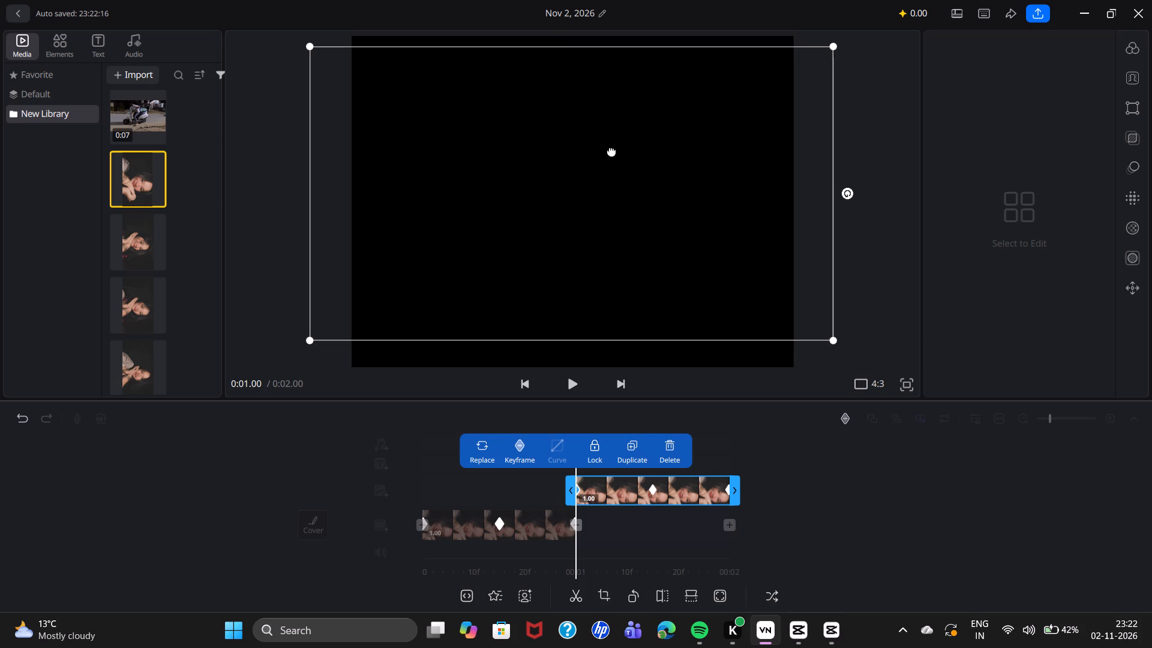
pyautogui.moveTo(551, 170); pyautogui.dragTo(574, 171)
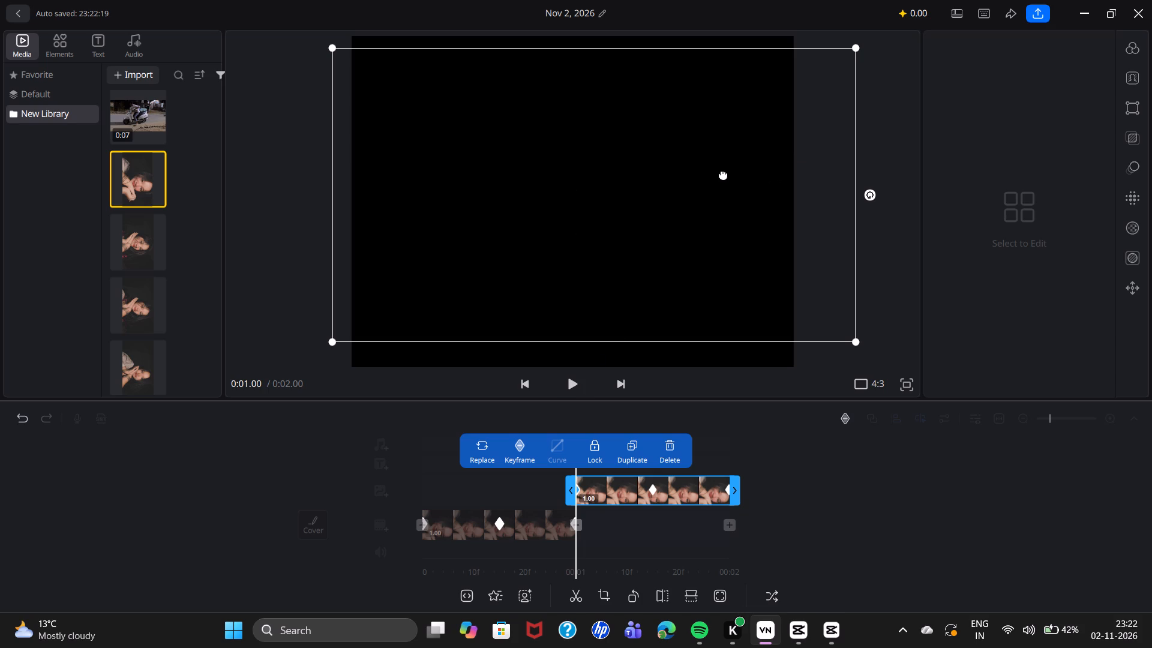
pyautogui.moveTo(722, 174); pyautogui.dragTo(704, 179)
pyautogui.moveTo(835, 56); pyautogui.dragTo(851, 56)
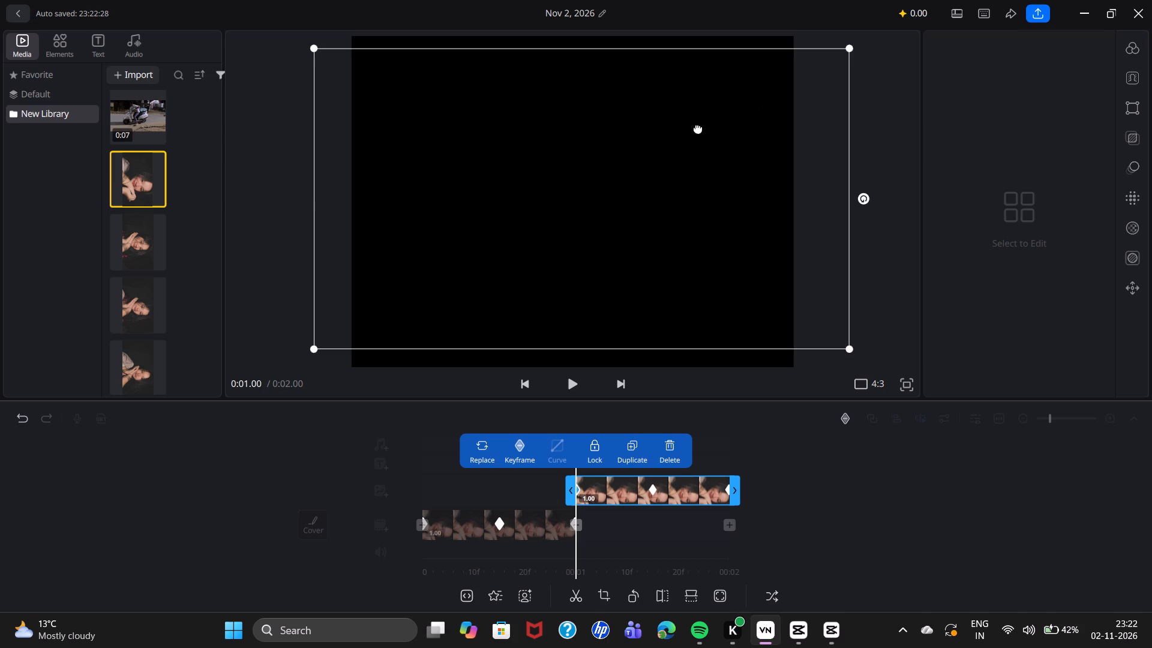
pyautogui.moveTo(606, 179); pyautogui.dragTo(588, 179)
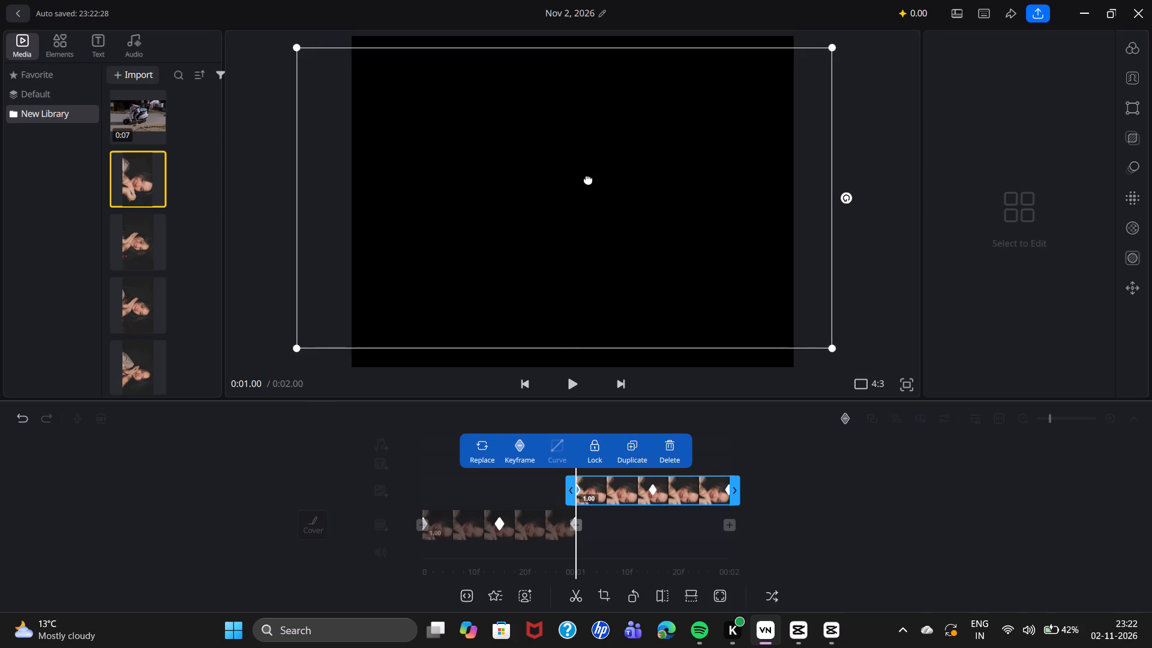
pyautogui.moveTo(588, 179); pyautogui.dragTo(581, 179)
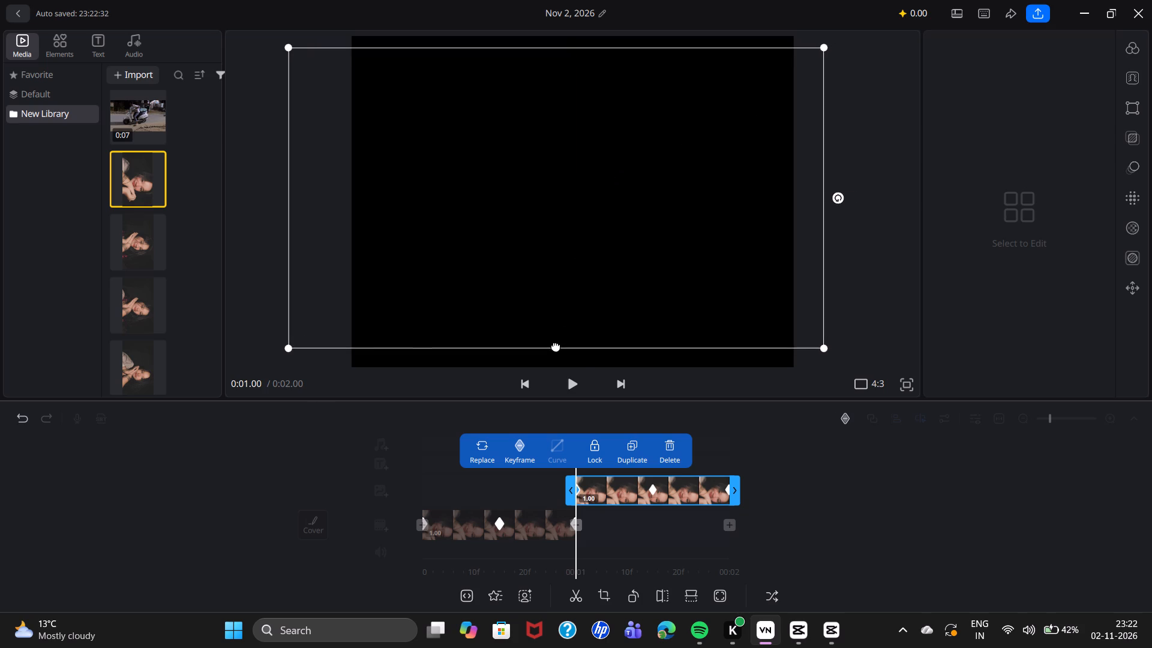
# Play the slideshow from the start and pause partway through the overlay portrait.
pyautogui.click(571, 374)
pyautogui.click(571, 374)
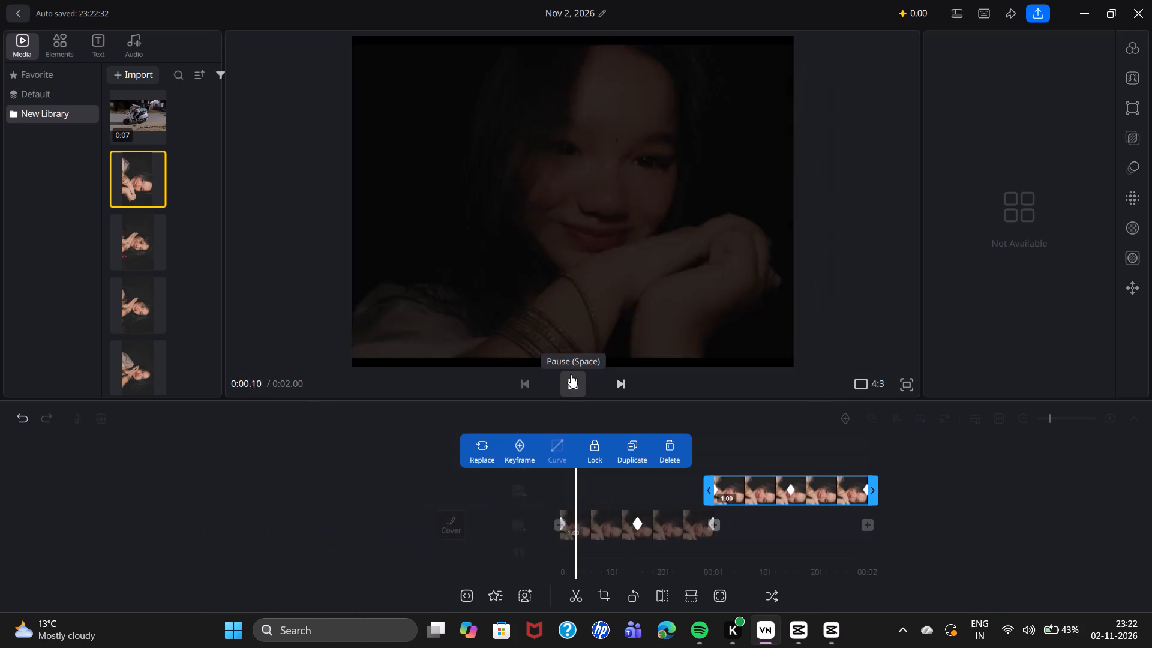
pyautogui.click(571, 374)
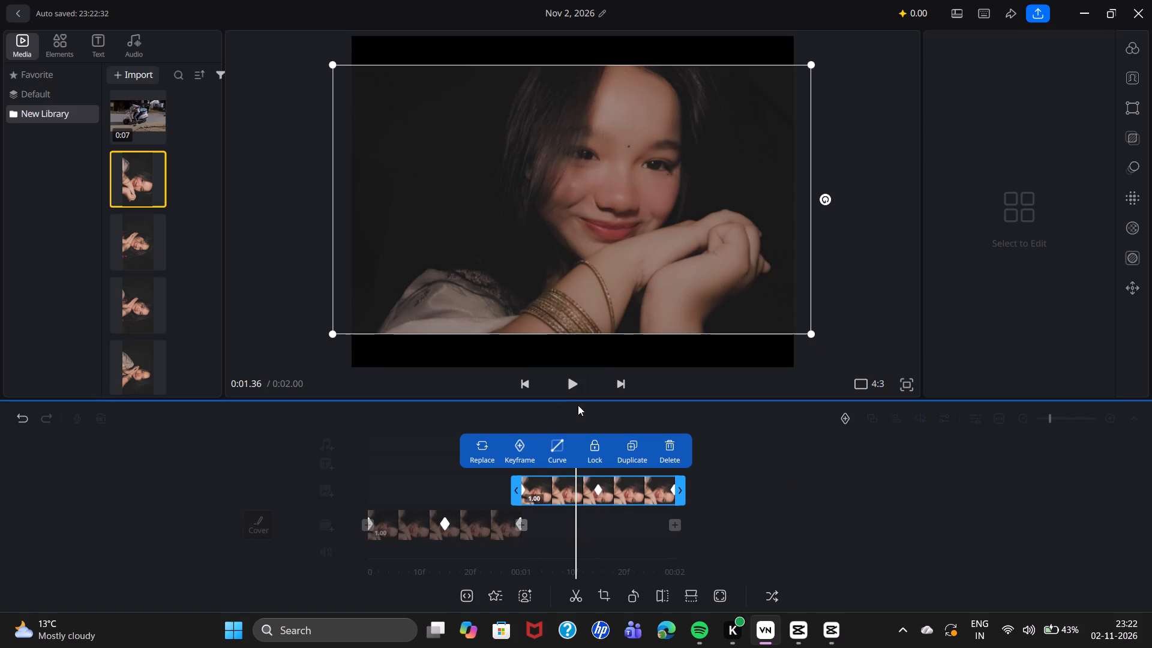
# At the overlay portrait's middle keyframe at 1.50 s, enlarge the image, shift it slightly left and centre it vertically on the canvas.
pyautogui.click(601, 488)
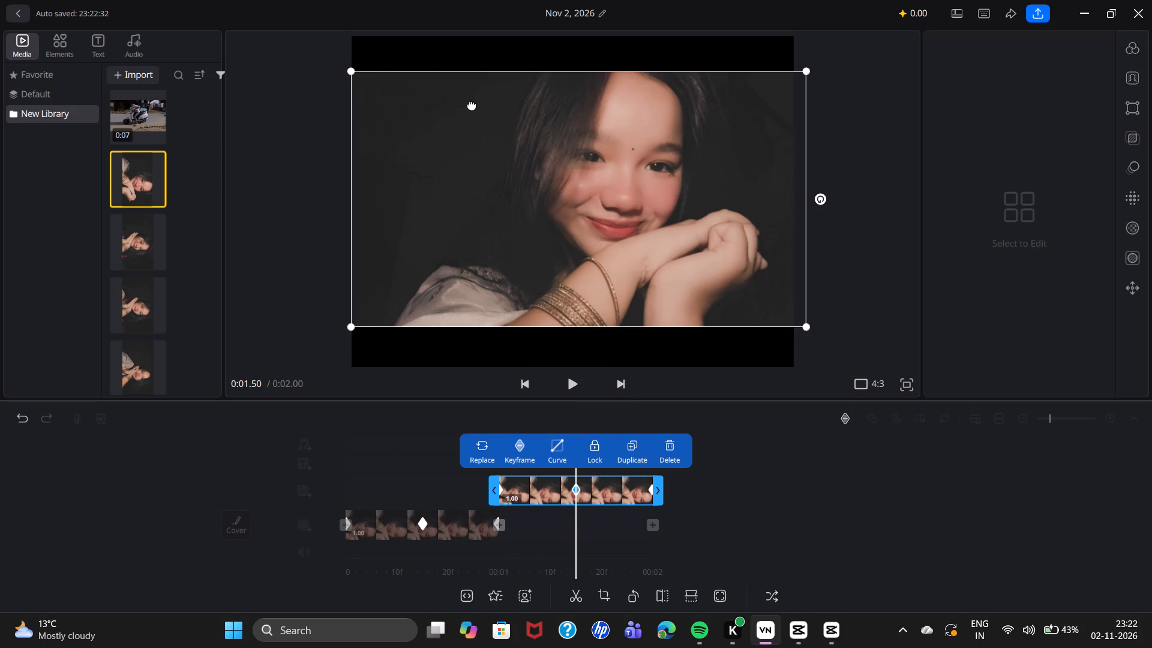
pyautogui.moveTo(351, 67); pyautogui.dragTo(344, 67)
pyautogui.click(356, 76)
pyautogui.moveTo(352, 70); pyautogui.dragTo(332, 67)
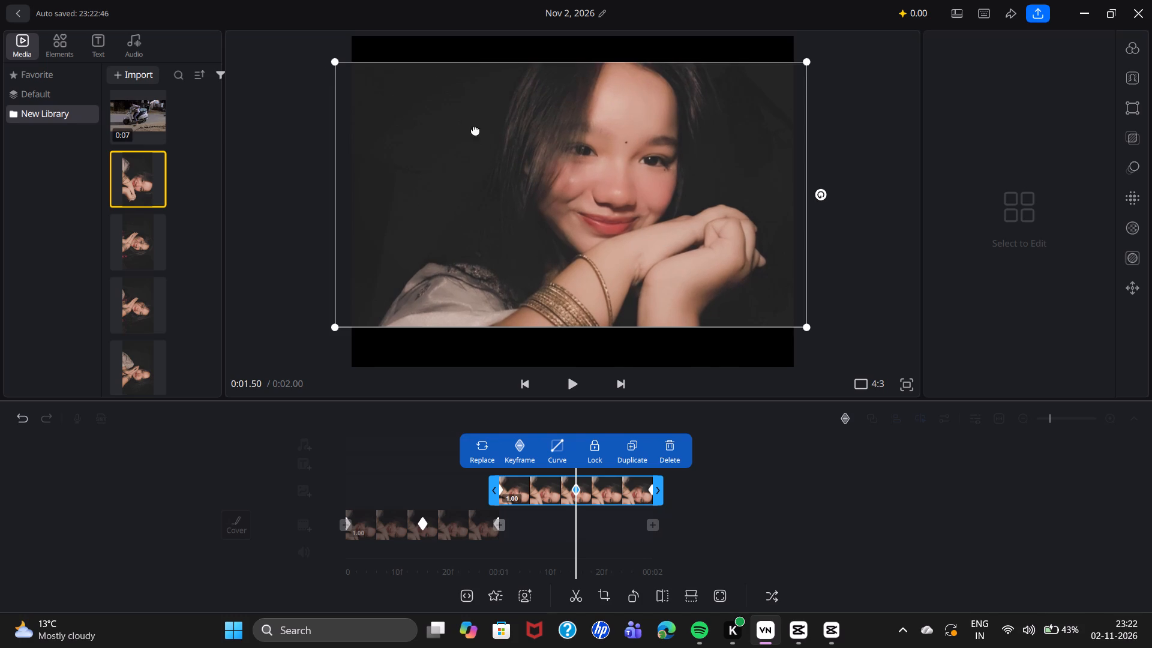
pyautogui.moveTo(806, 64); pyautogui.dragTo(812, 56)
pyautogui.moveTo(682, 118); pyautogui.dragTo(665, 122)
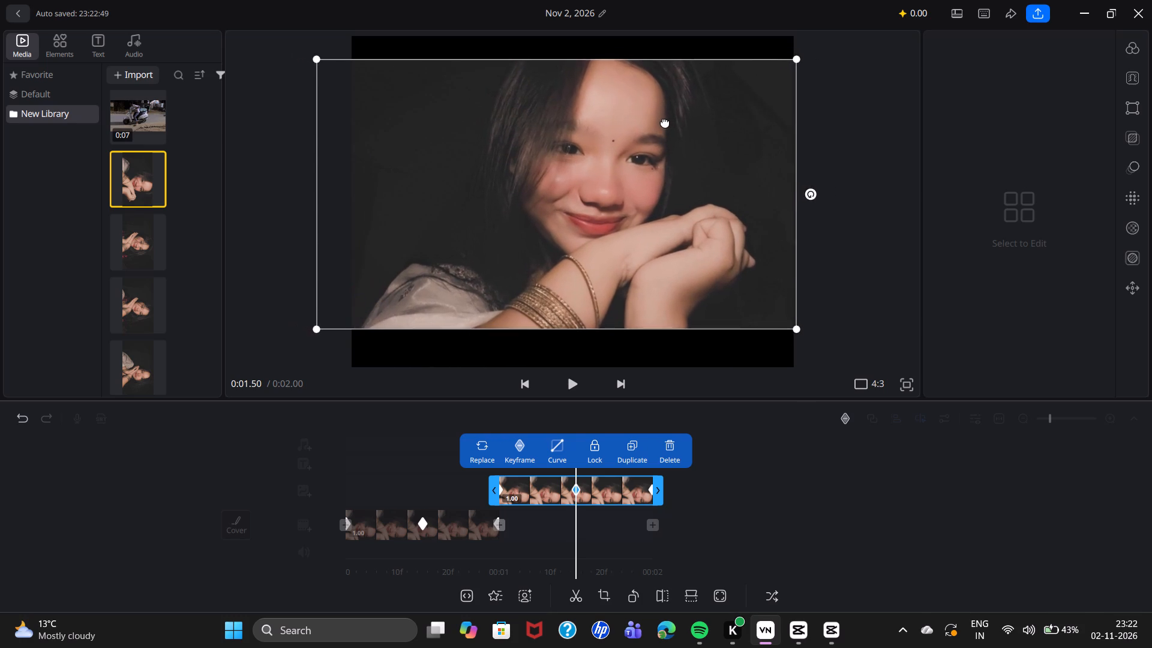
pyautogui.moveTo(665, 122); pyautogui.dragTo(673, 124)
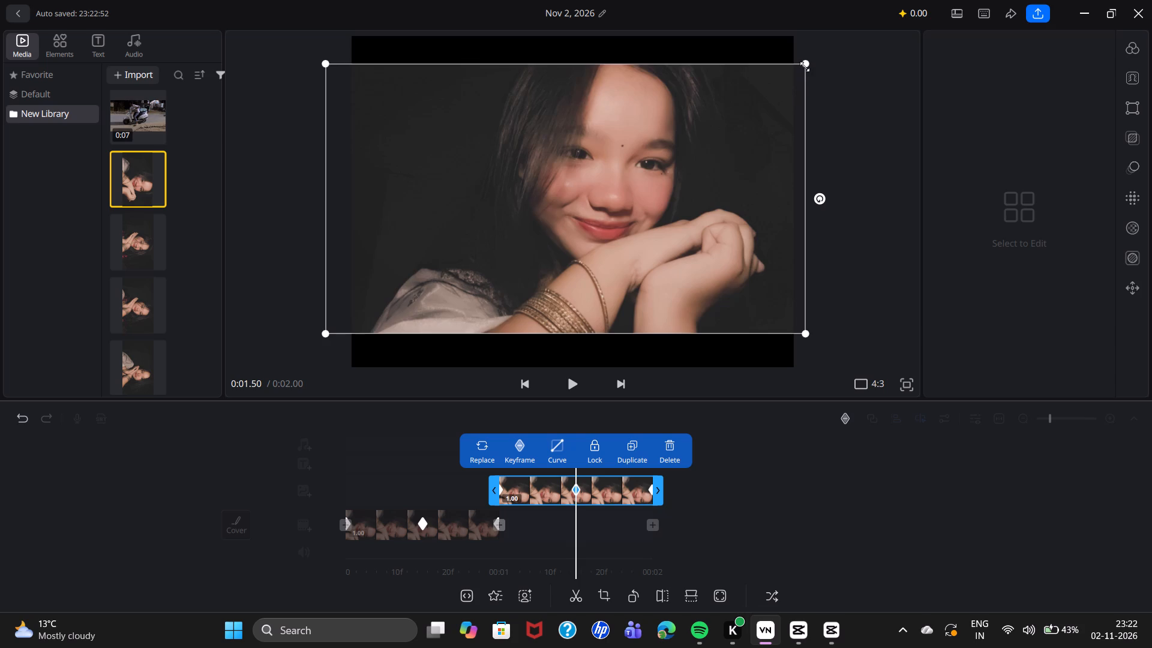
pyautogui.moveTo(805, 66); pyautogui.dragTo(811, 61)
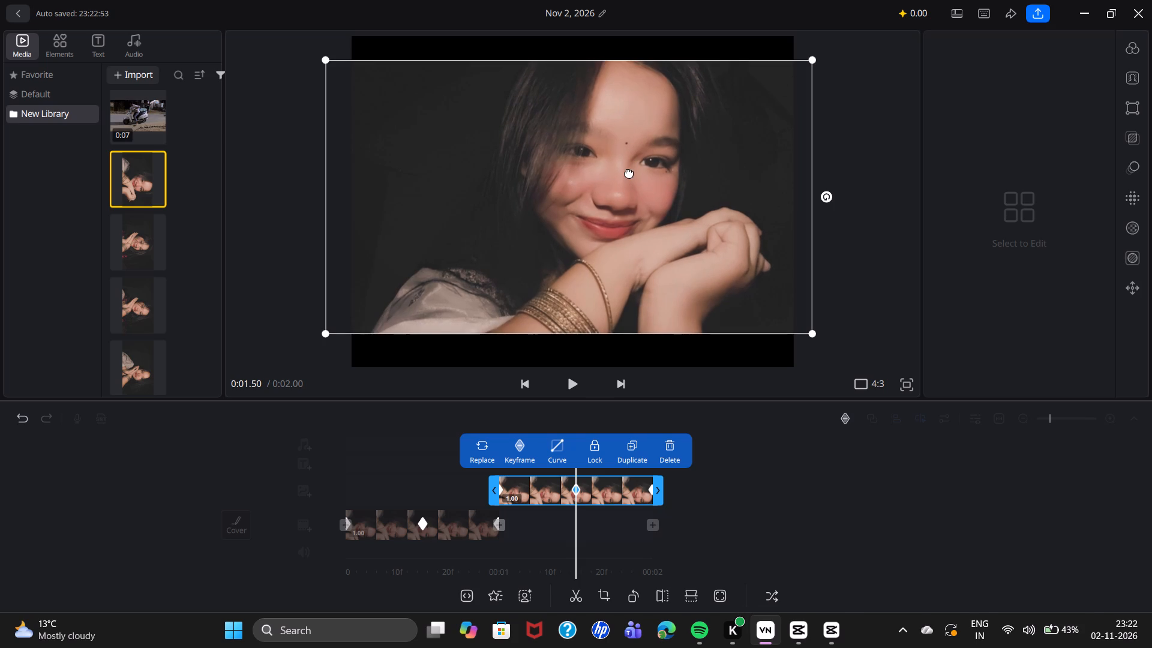
pyautogui.moveTo(809, 59); pyautogui.dragTo(815, 51)
pyautogui.moveTo(669, 131); pyautogui.dragTo(658, 134)
pyautogui.moveTo(661, 131); pyautogui.dragTo(663, 130)
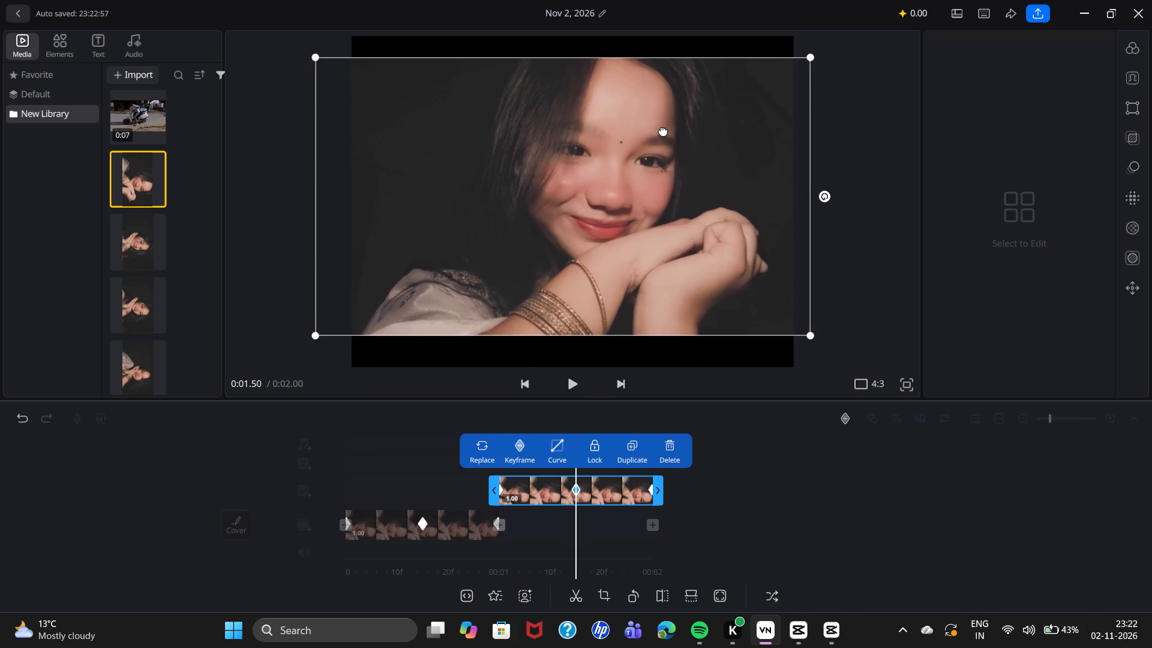
pyautogui.moveTo(663, 130); pyautogui.dragTo(661, 136)
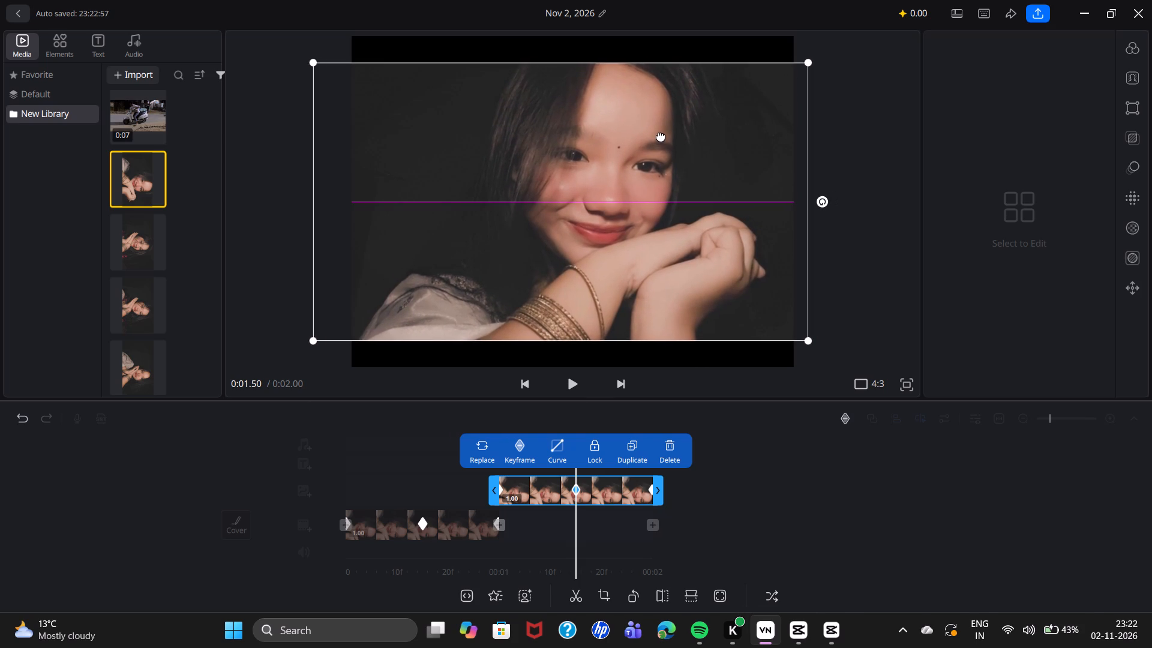
# At the overlay portrait's 1.50 s keyframe, shift the image slightly right to centre it horizontally on the canvas.
pyautogui.moveTo(661, 136); pyautogui.dragTo(665, 136)
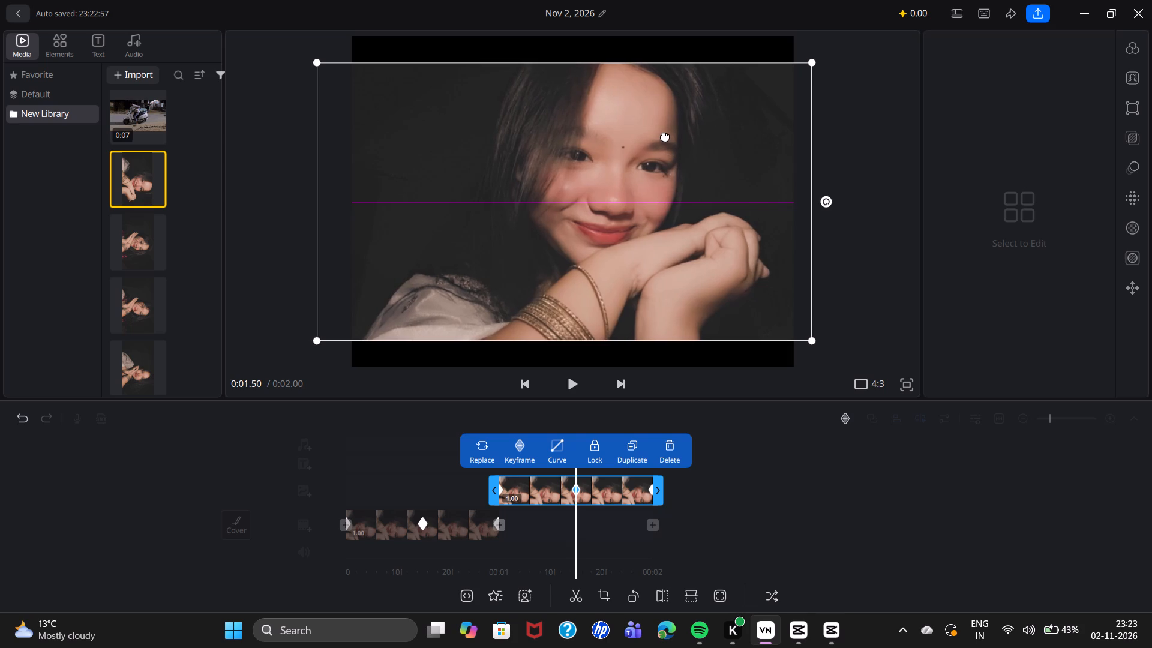
pyautogui.moveTo(665, 136); pyautogui.dragTo(671, 136)
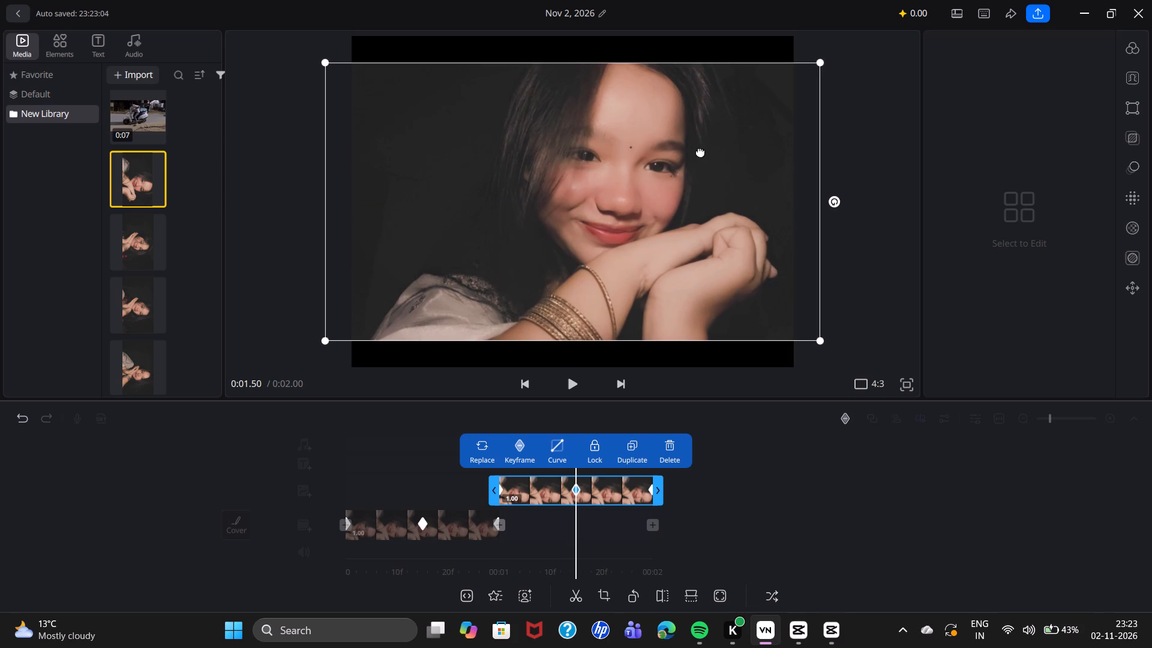
# Play the slideshow and pause in the second half of the overlay portrait.
pyautogui.click(571, 379)
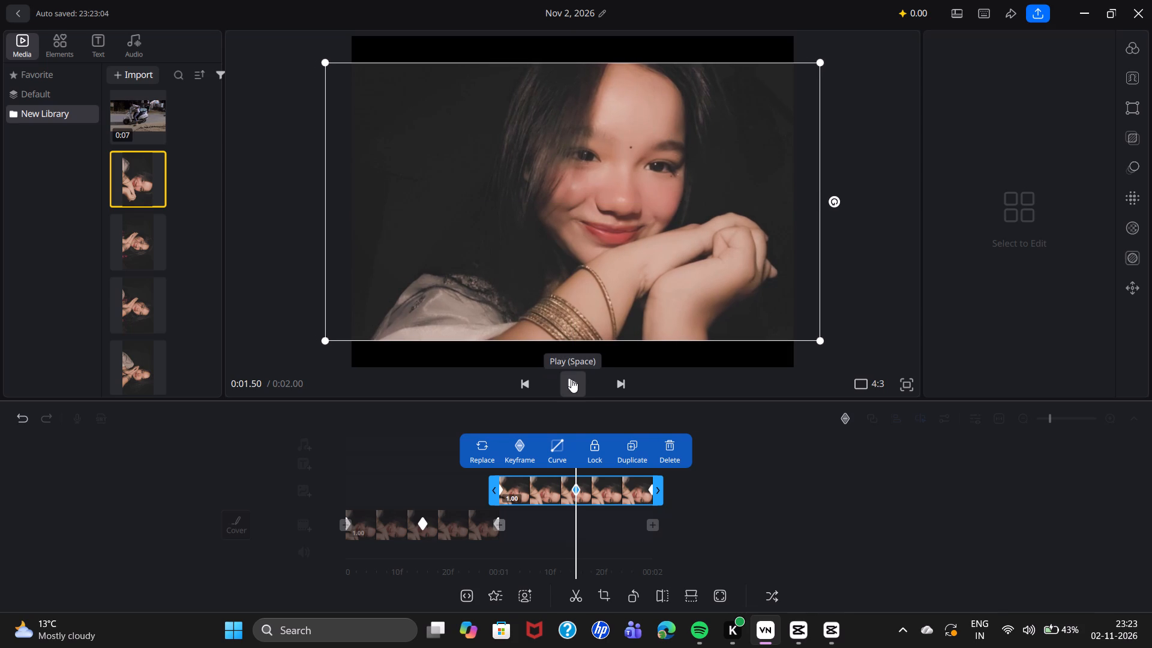
pyautogui.click(571, 379)
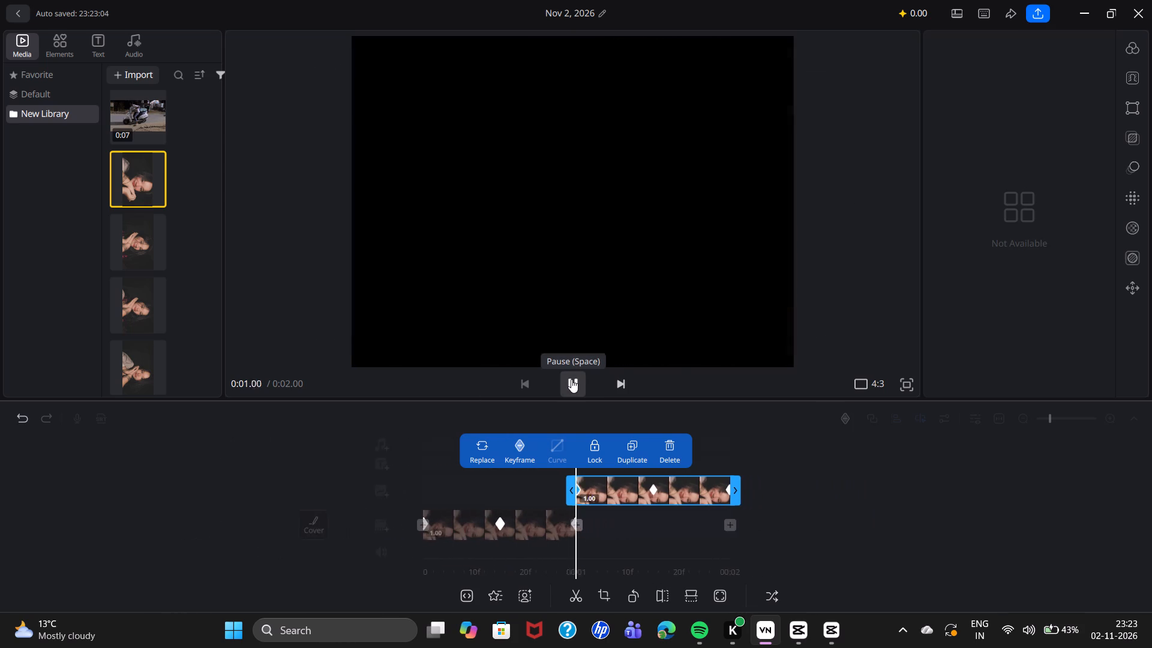
pyautogui.click(571, 379)
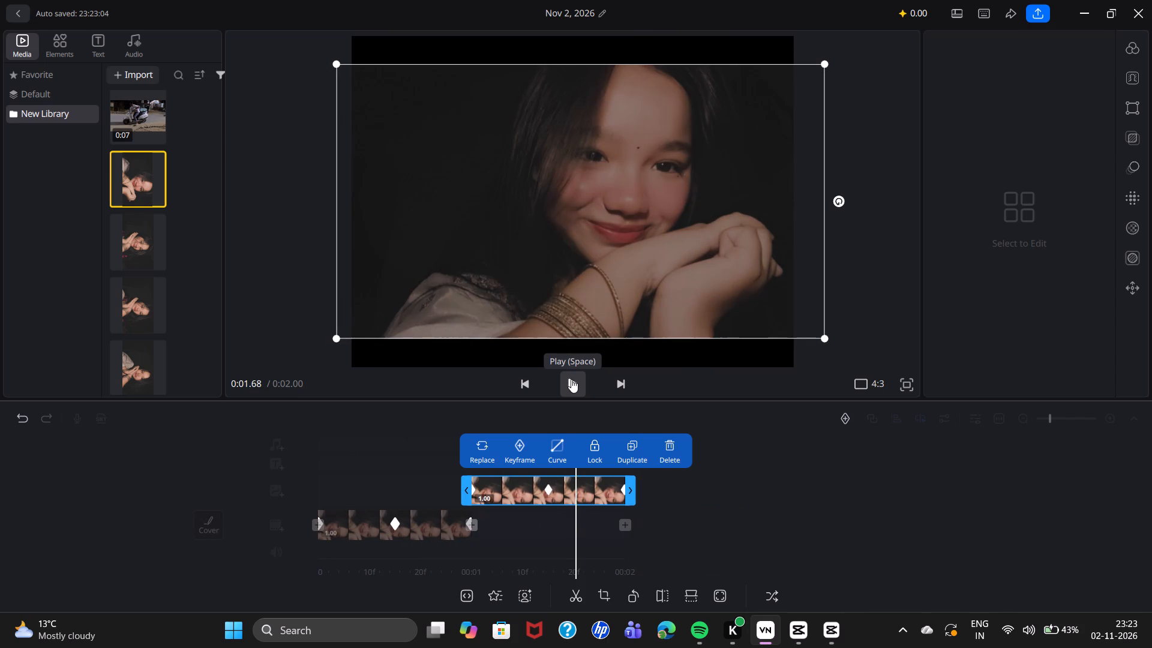
# At the overlay portrait's final keyframe at 2.00 s, enlarge the image slightly and place it just right of the canvas centre.
pyautogui.click(624, 488)
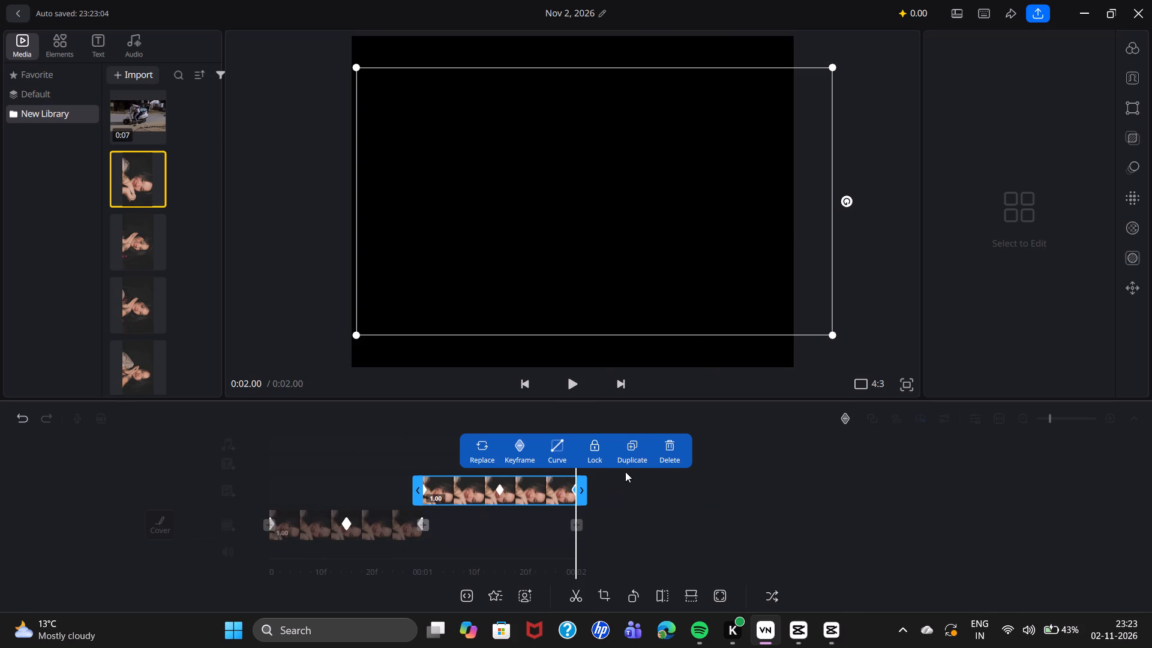
pyautogui.moveTo(755, 163); pyautogui.dragTo(743, 166)
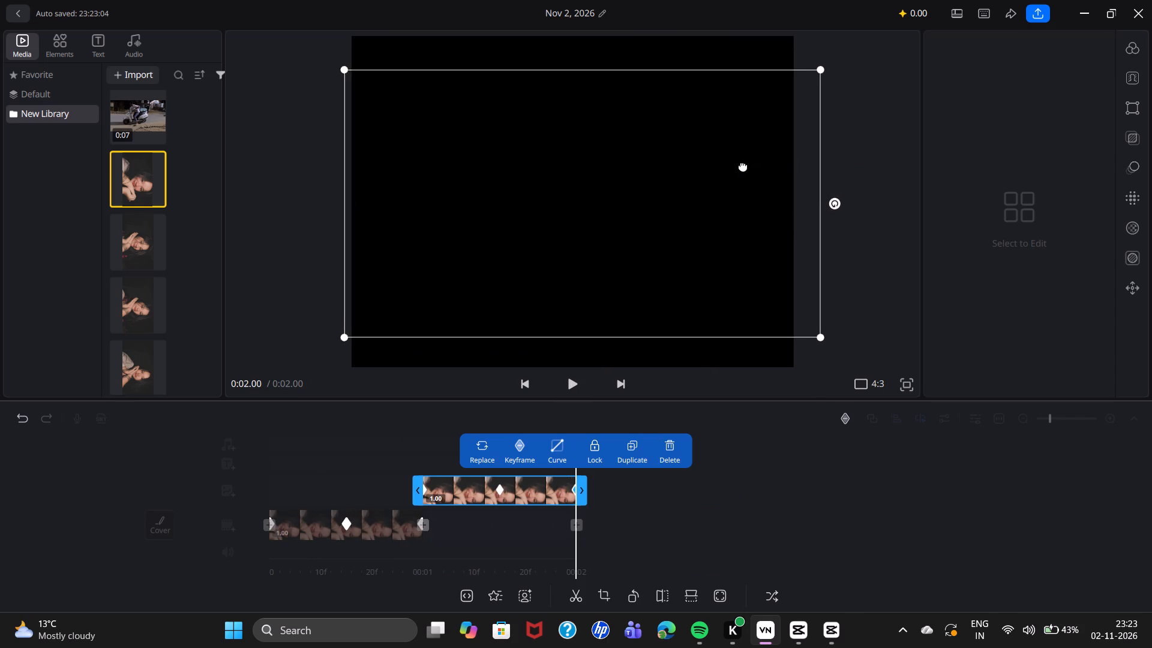
pyautogui.moveTo(743, 166); pyautogui.dragTo(734, 166)
pyautogui.moveTo(810, 73); pyautogui.dragTo(825, 56)
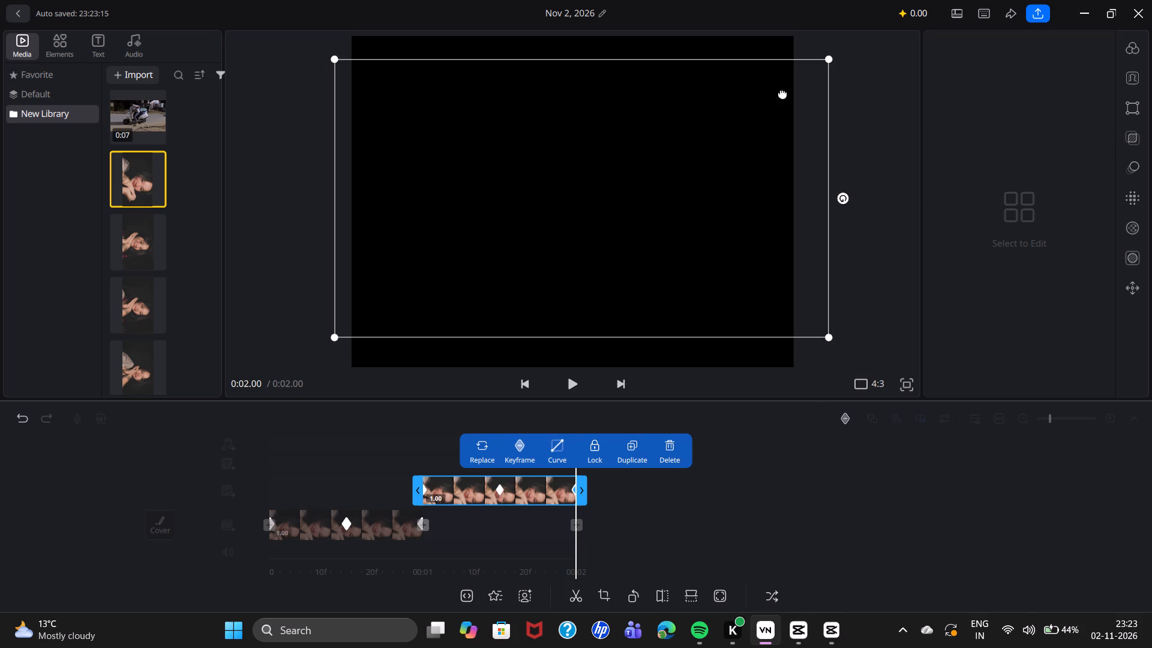
pyautogui.moveTo(830, 61); pyautogui.dragTo(836, 55)
pyautogui.moveTo(725, 131); pyautogui.dragTo(704, 130)
pyautogui.moveTo(704, 130); pyautogui.dragTo(712, 130)
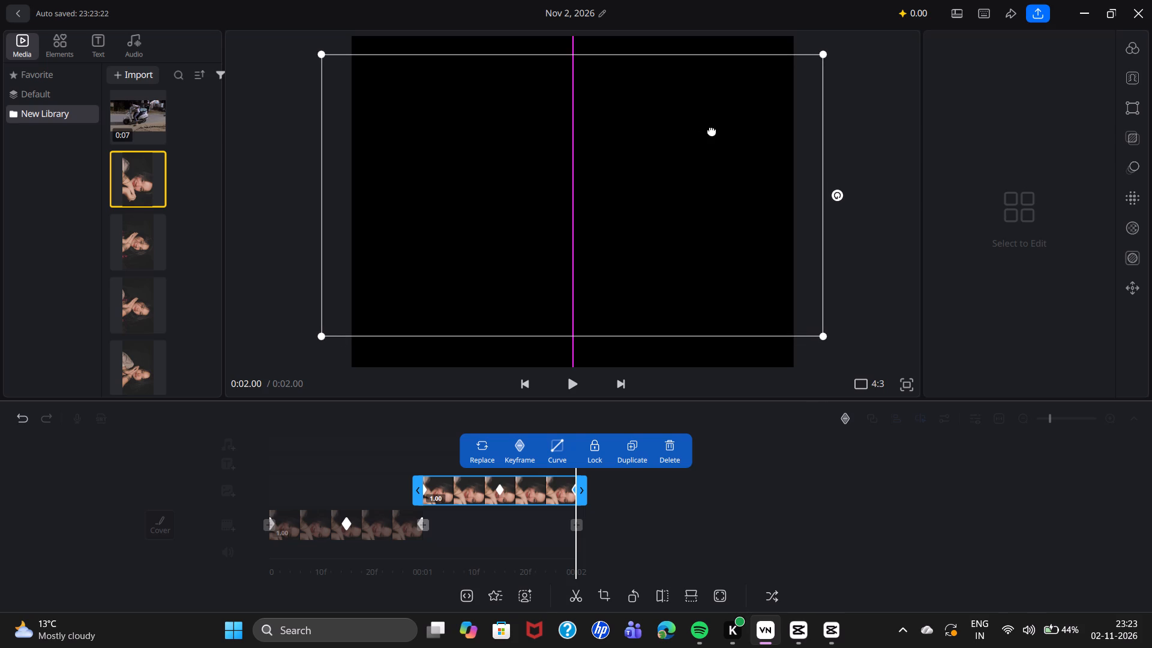
pyautogui.moveTo(712, 130); pyautogui.dragTo(712, 130)
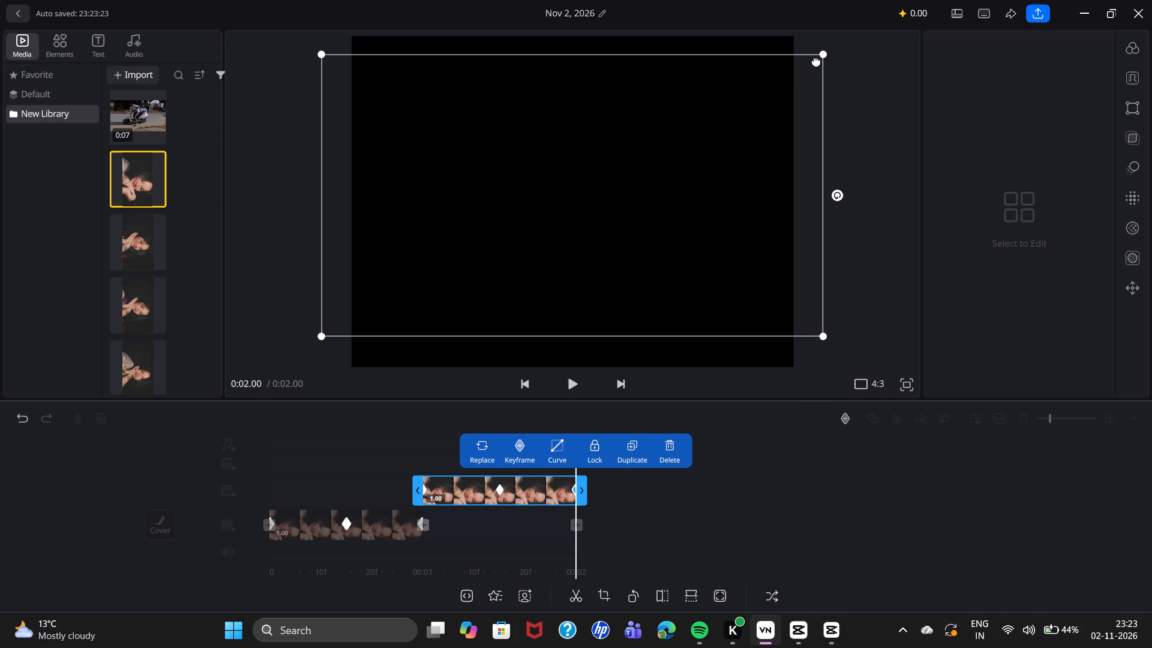
pyautogui.moveTo(820, 55); pyautogui.dragTo(832, 52)
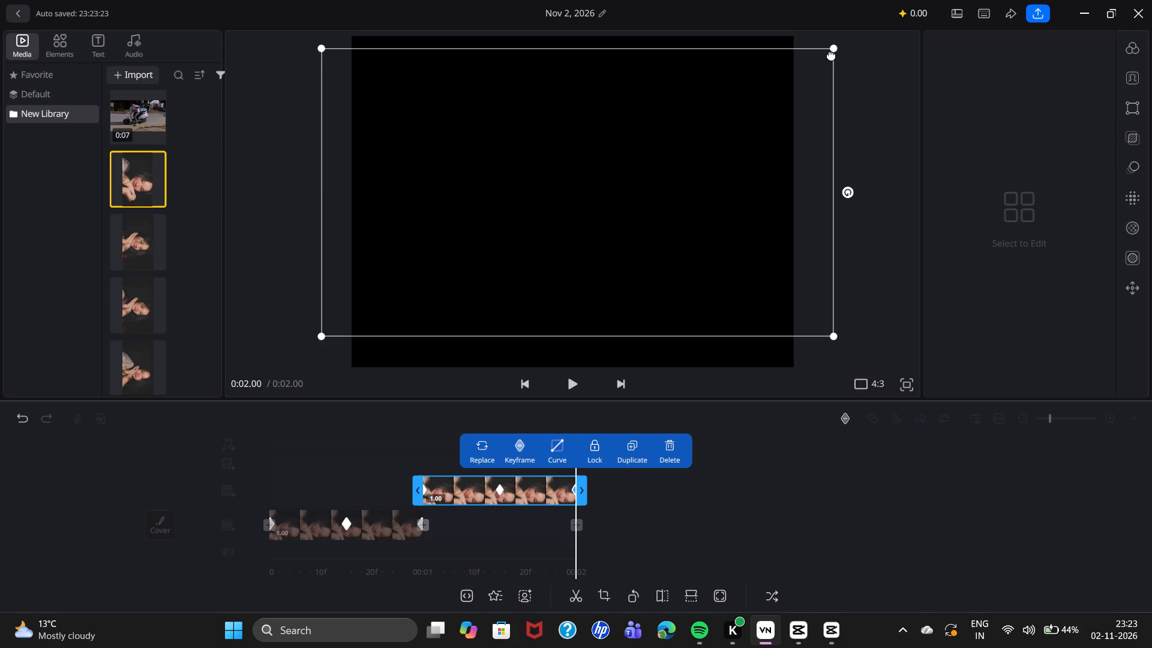
pyautogui.moveTo(630, 158); pyautogui.dragTo(628, 161)
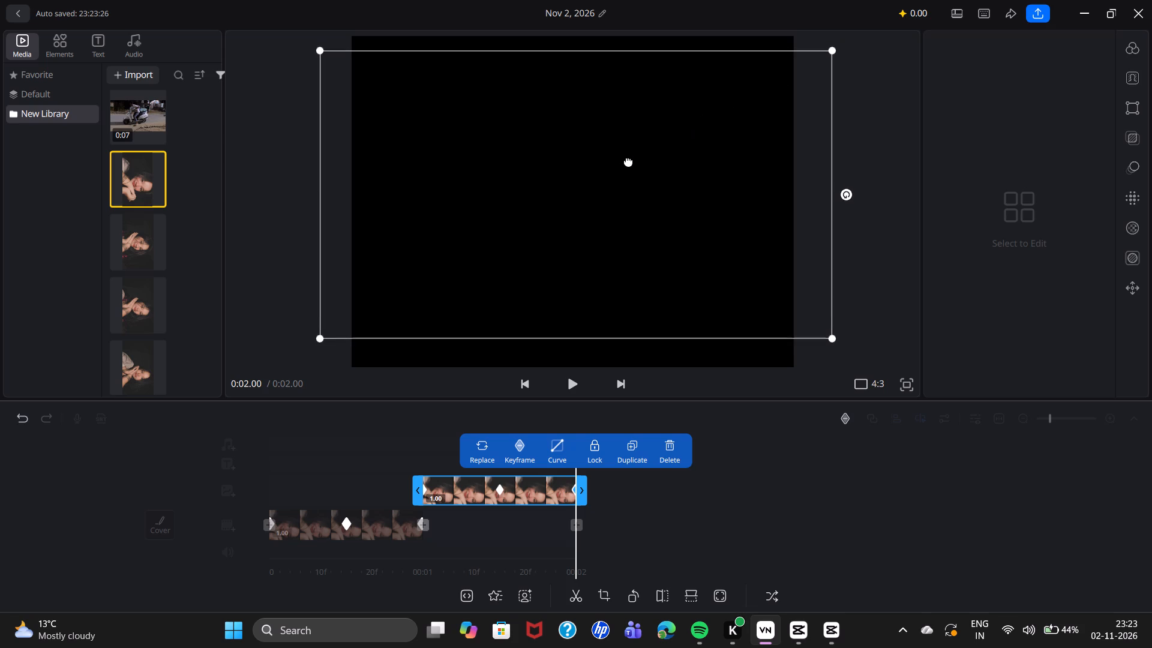
pyautogui.moveTo(628, 161); pyautogui.dragTo(657, 162)
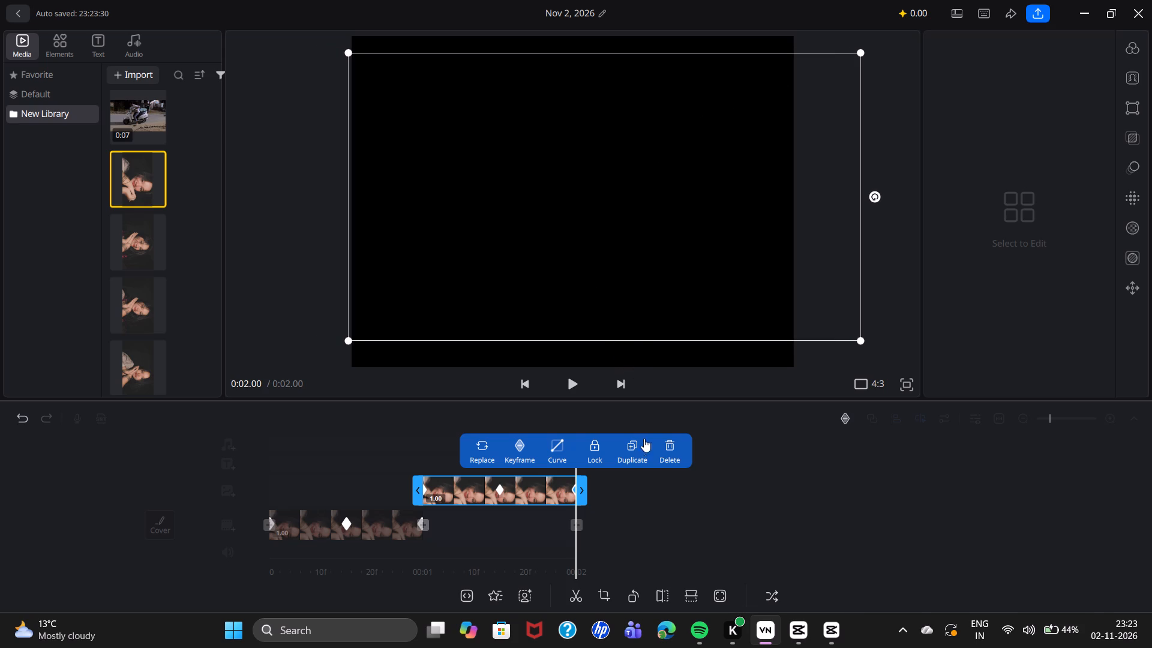
# Deselect the overlay portrait and play the slideshow through to its end.
pyautogui.moveTo(646, 409); pyautogui.dragTo(805, 424)
pyautogui.click(568, 387)
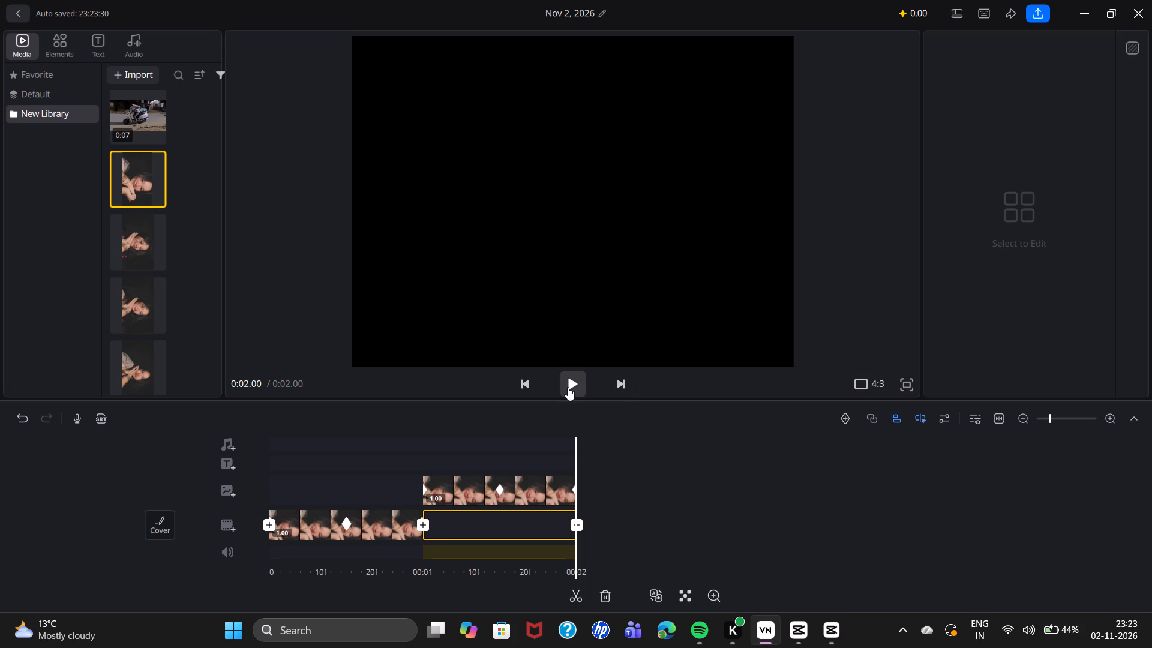
pyautogui.click(568, 386)
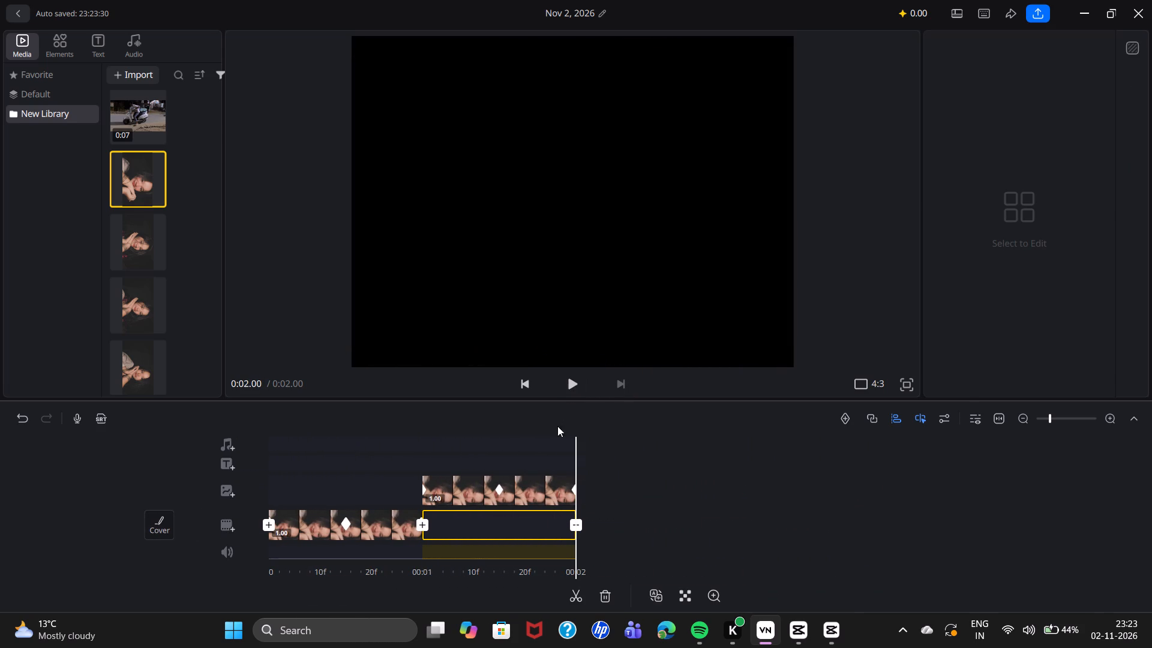
# Duplicate the overlay portrait and move the copy so it starts at about 1.50 s, at the original overlay's middle keyframe.
pyautogui.click(523, 485)
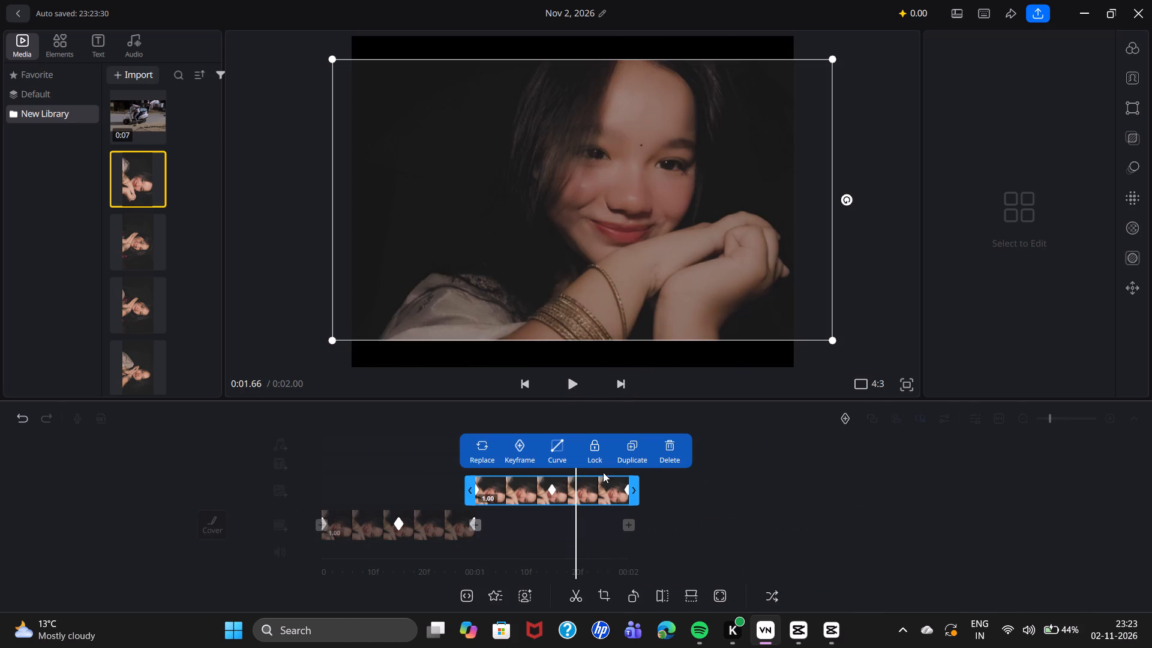
pyautogui.click(632, 452)
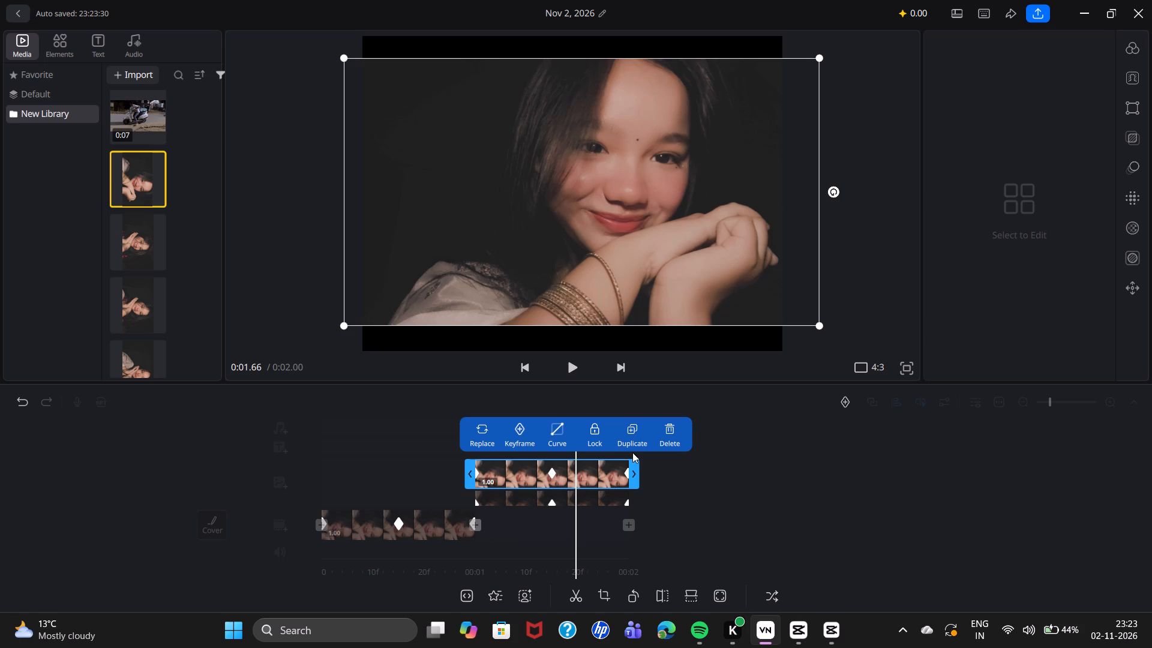
pyautogui.moveTo(508, 472); pyautogui.dragTo(575, 473)
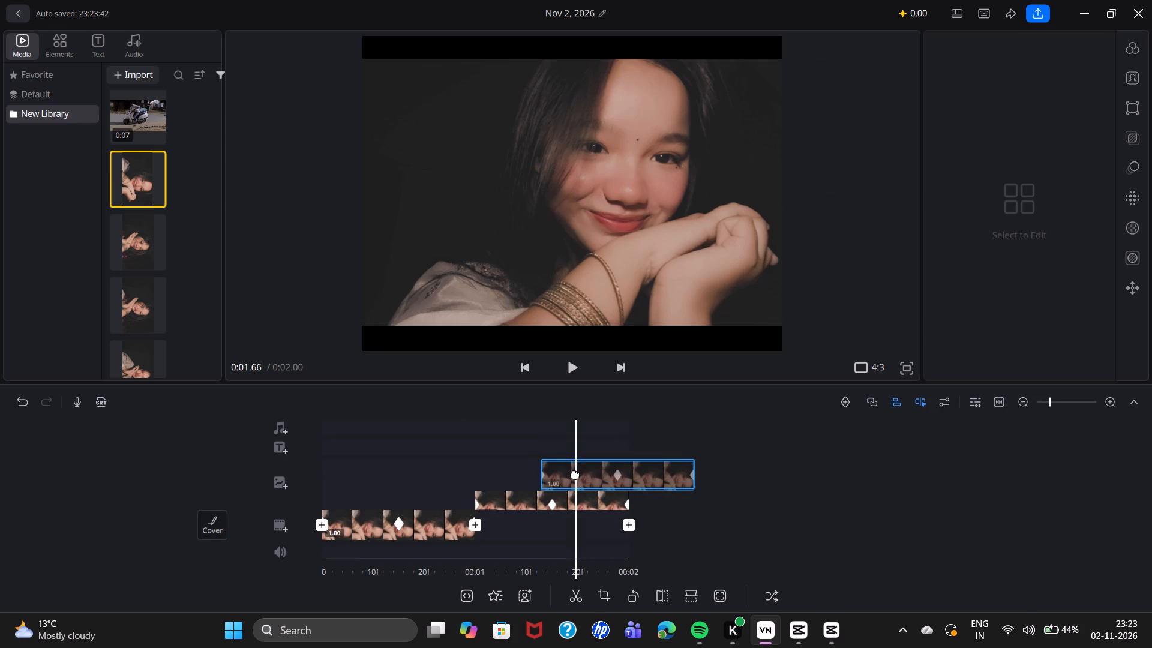
pyautogui.moveTo(575, 473); pyautogui.dragTo(581, 473)
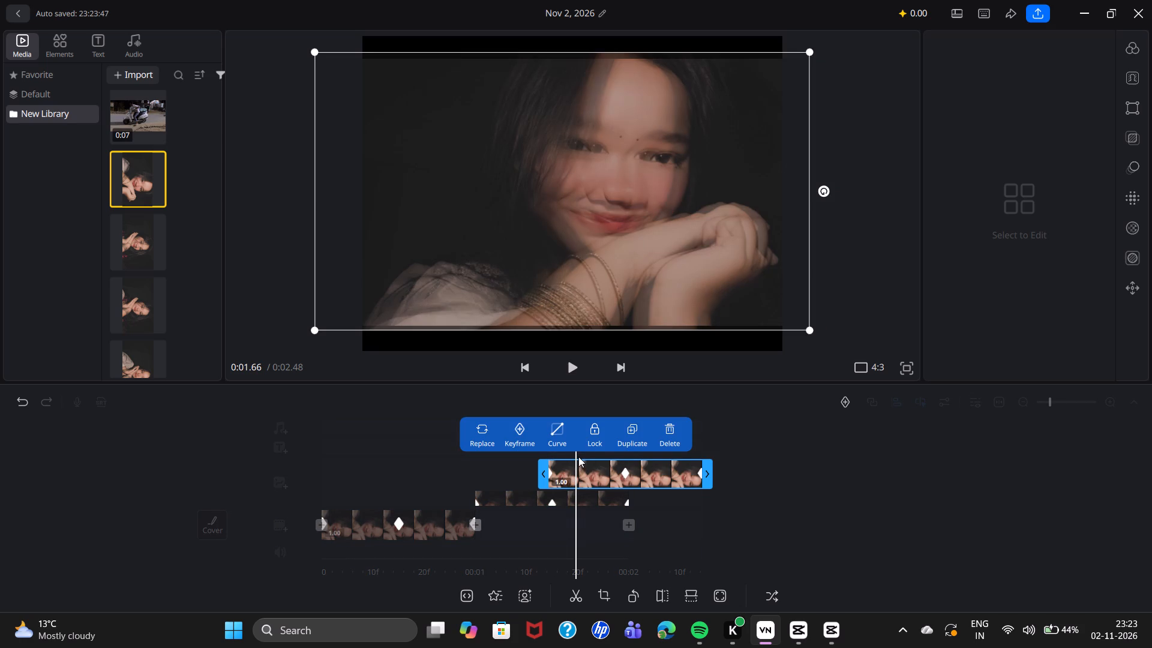
pyautogui.moveTo(573, 454); pyautogui.dragTo(557, 452)
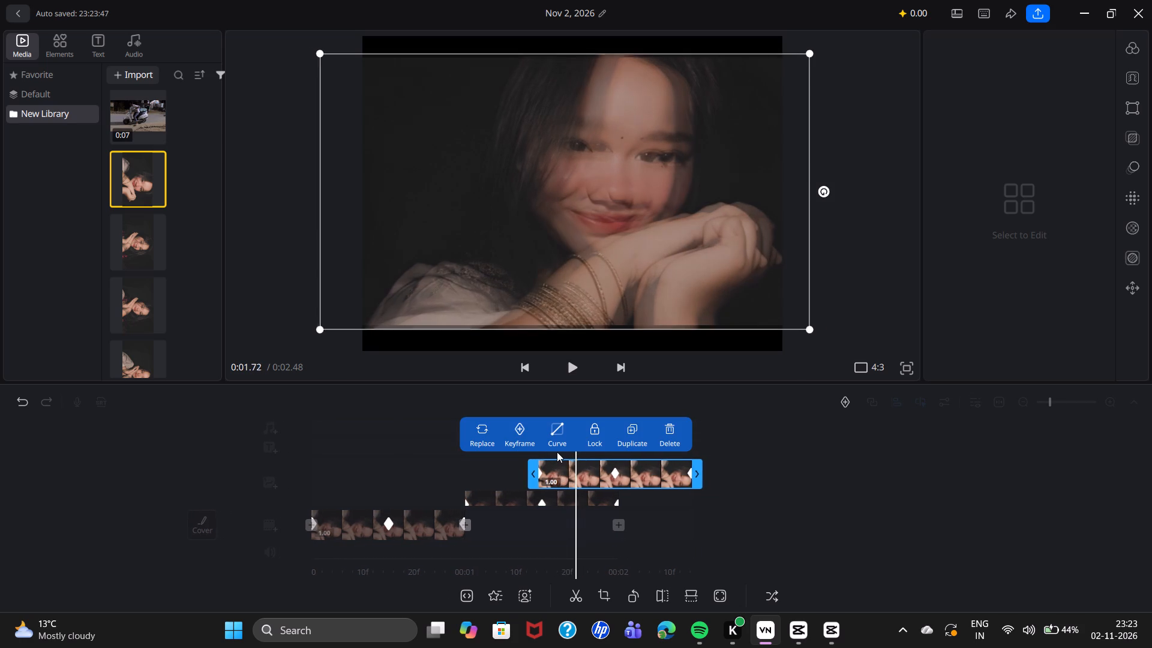
pyautogui.moveTo(509, 466); pyautogui.dragTo(557, 469)
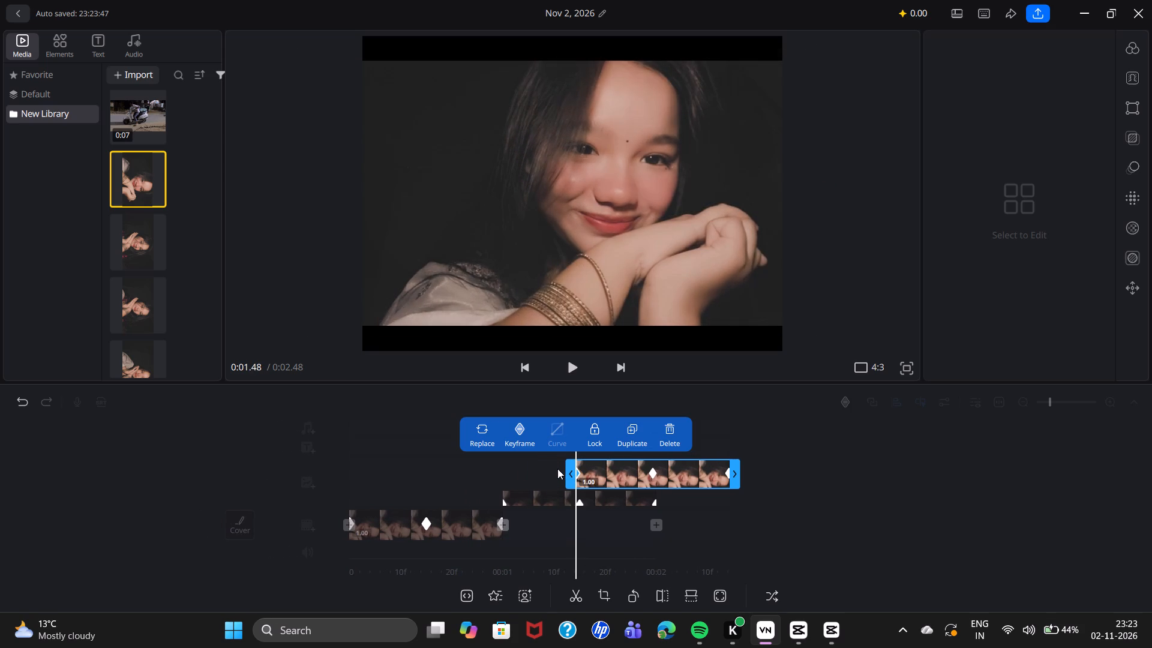
pyautogui.moveTo(557, 469); pyautogui.dragTo(553, 469)
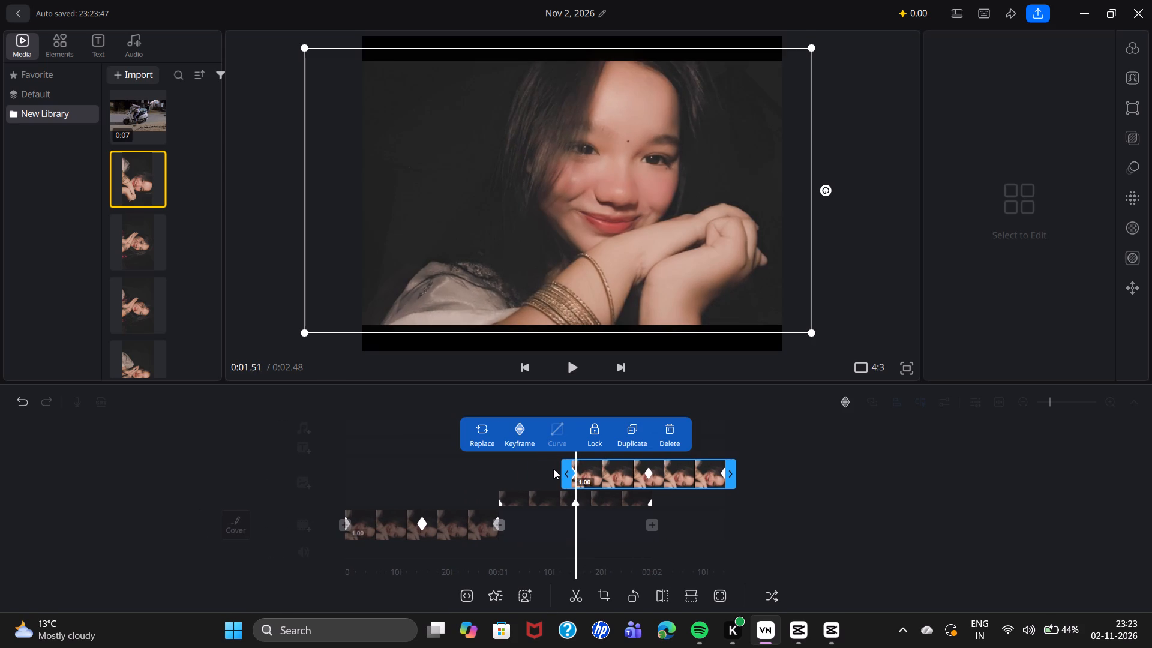
pyautogui.click(593, 471)
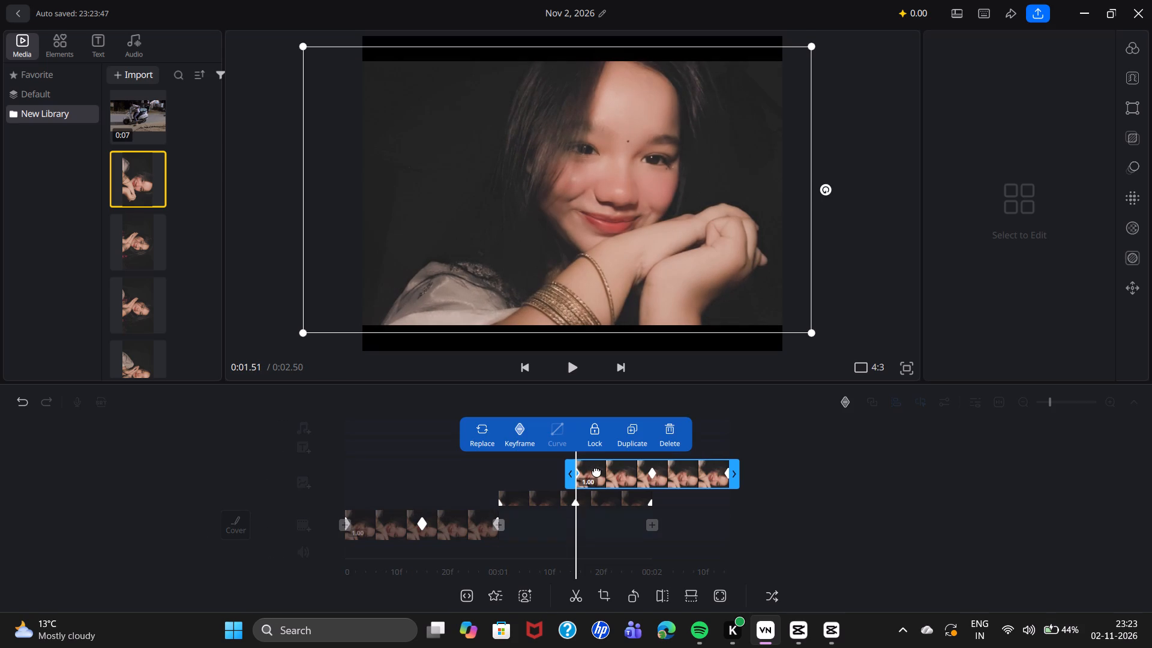
# Duplicate the overlay copy that starts at 1.50 s and move the new copy so it starts at about 2.00 s.
pyautogui.moveTo(545, 463); pyautogui.dragTo(454, 448)
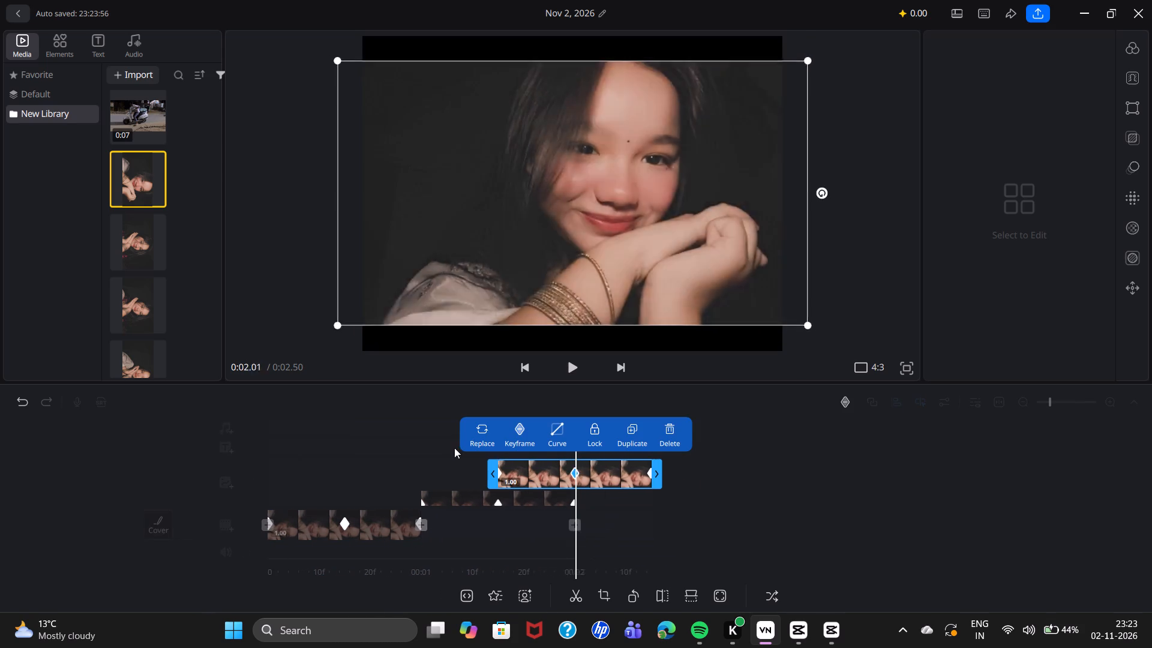
pyautogui.moveTo(454, 448); pyautogui.dragTo(649, 480)
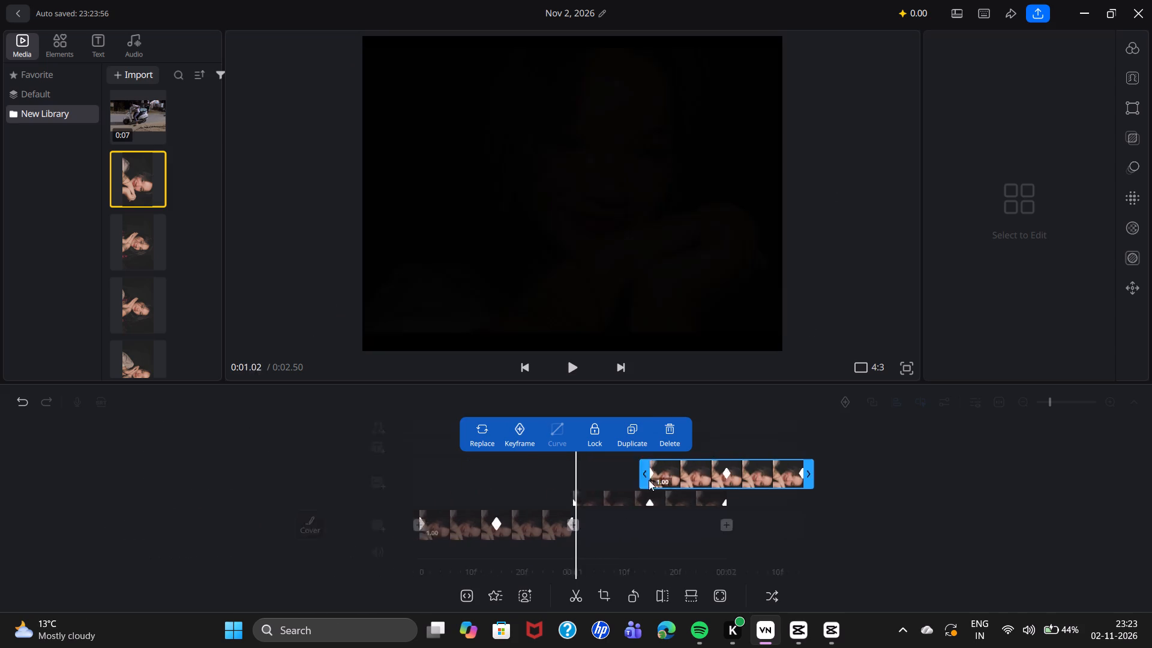
pyautogui.moveTo(649, 480); pyautogui.dragTo(355, 439)
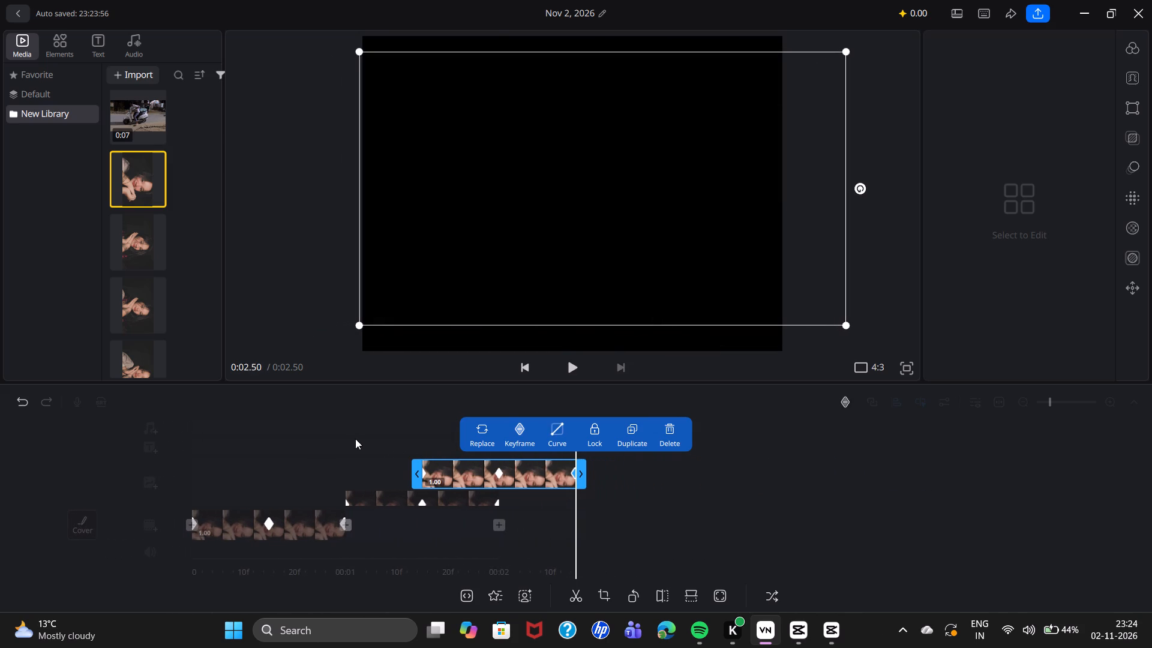
pyautogui.moveTo(355, 439); pyautogui.dragTo(339, 436)
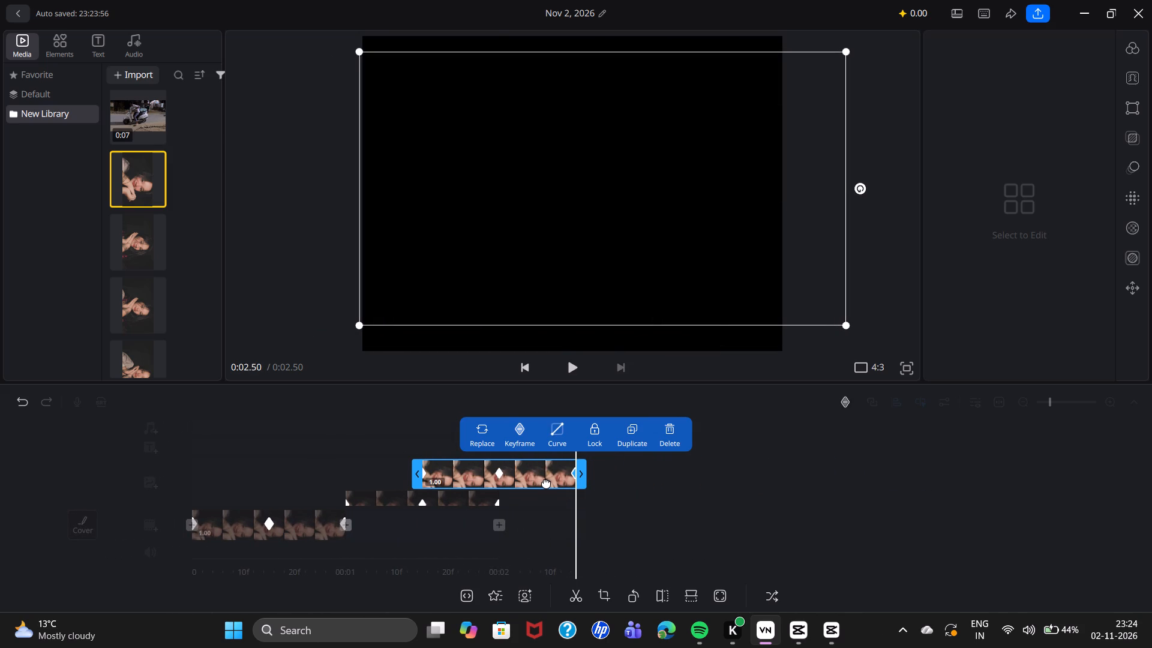
pyautogui.click(546, 482)
pyautogui.click(639, 436)
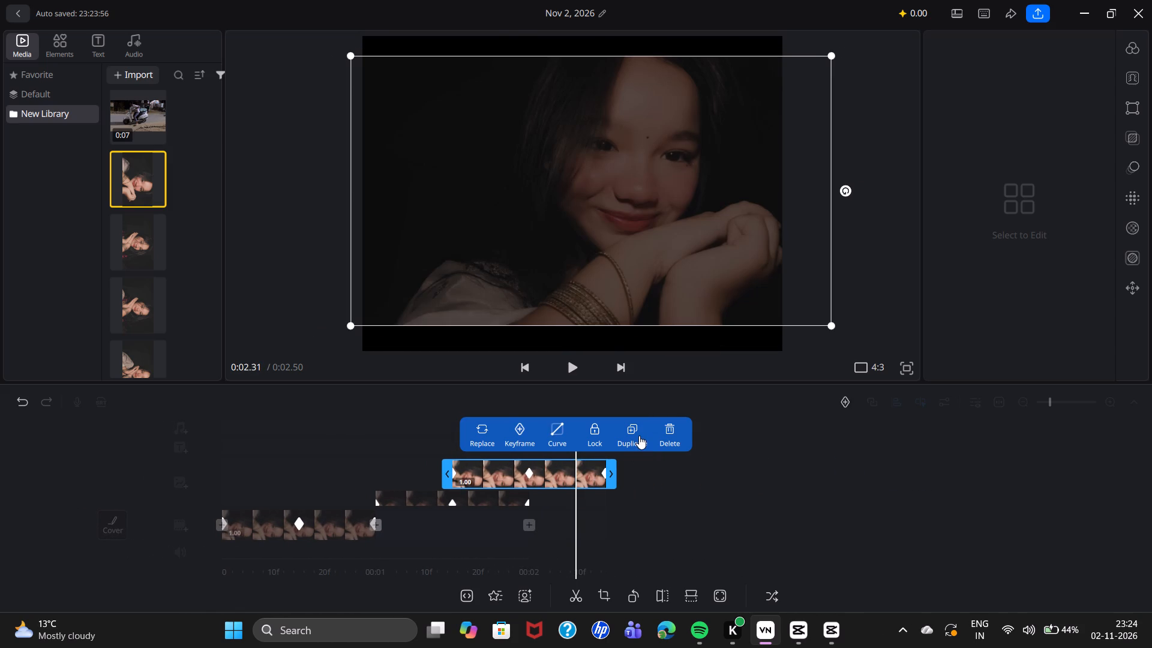
pyautogui.click(503, 470)
pyautogui.moveTo(557, 471); pyautogui.dragTo(607, 470)
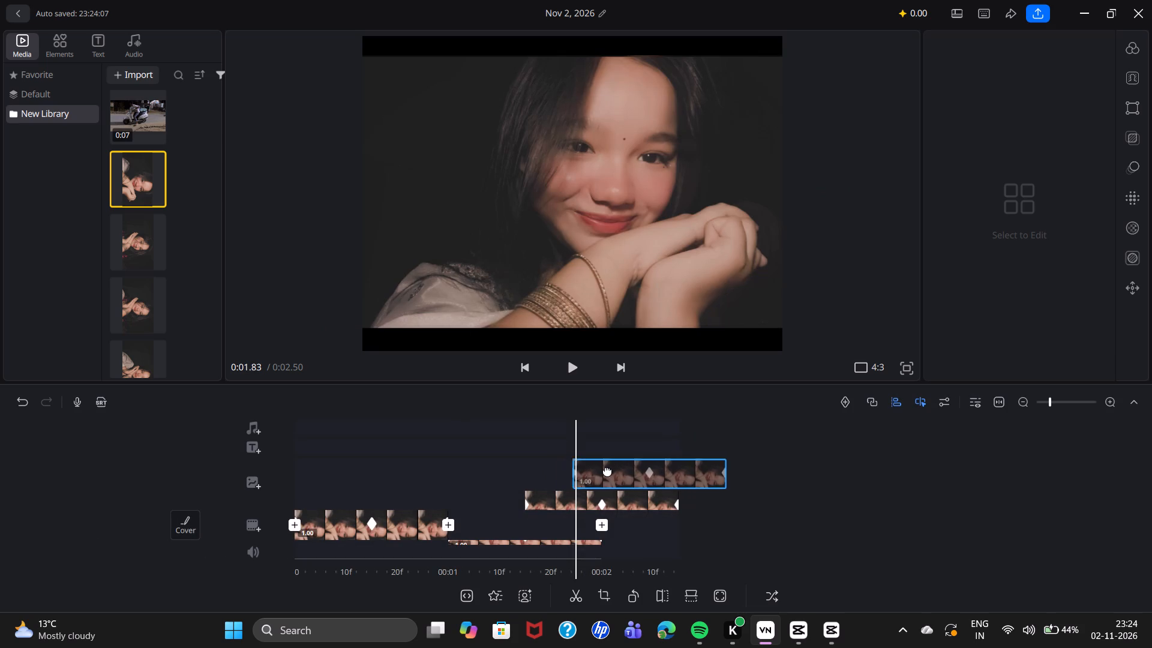
pyautogui.moveTo(607, 470); pyautogui.dragTo(630, 470)
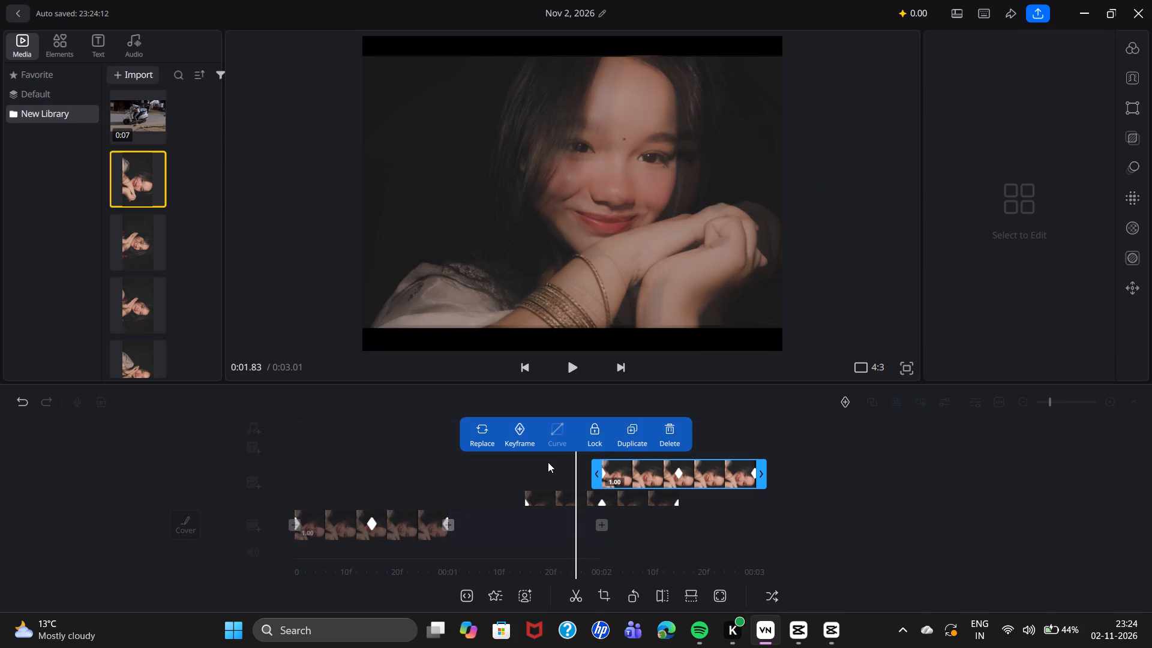
pyautogui.moveTo(548, 462); pyautogui.dragTo(513, 454)
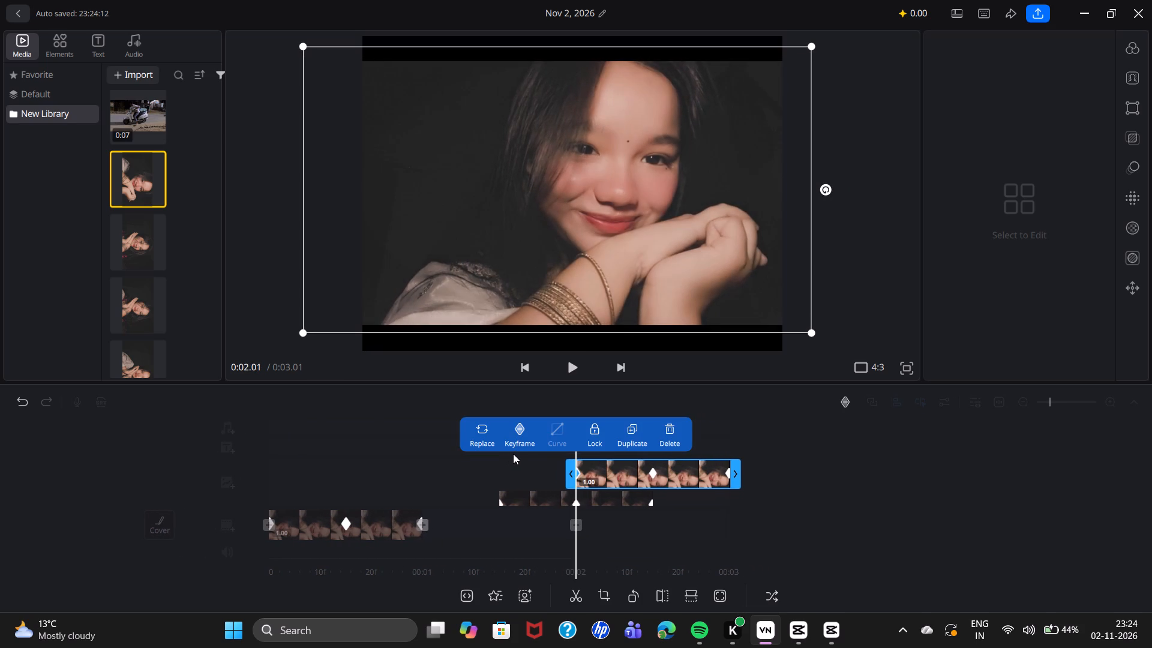
pyautogui.moveTo(513, 454); pyautogui.dragTo(511, 454)
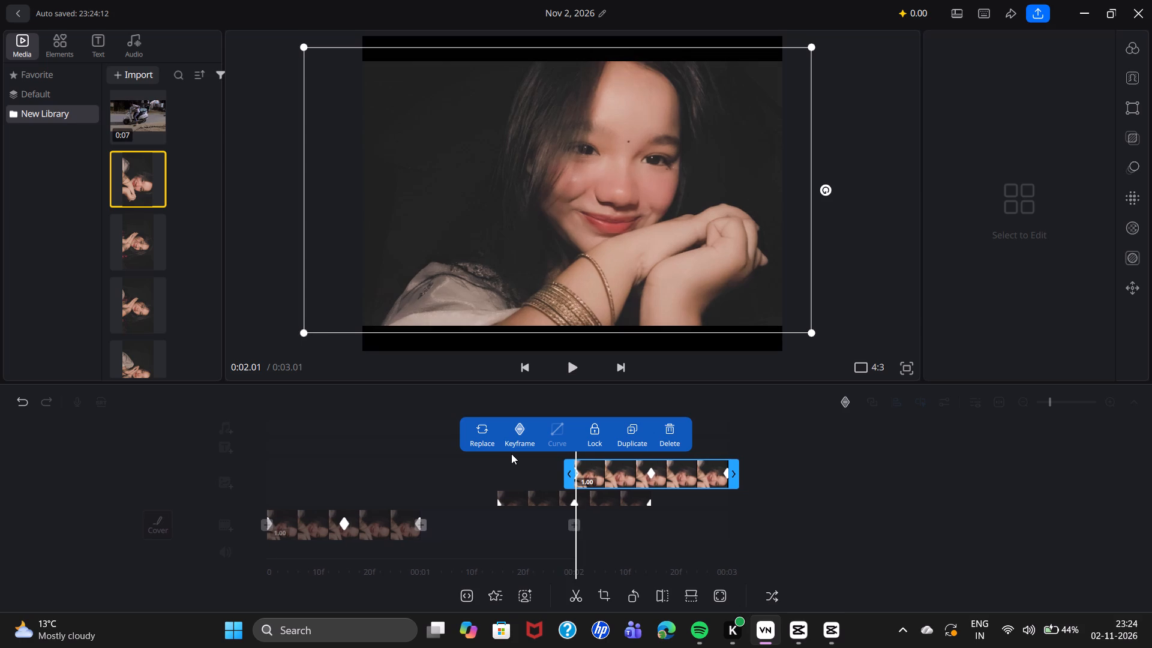
pyautogui.moveTo(511, 454); pyautogui.dragTo(513, 454)
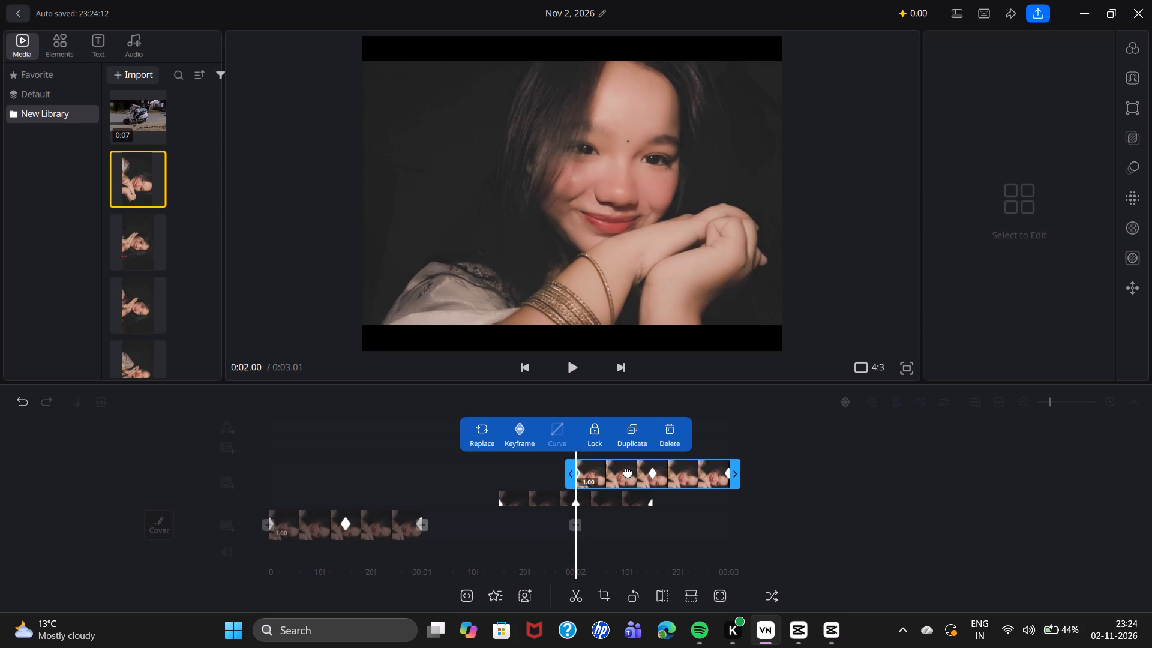
pyautogui.click(631, 473)
pyautogui.click(632, 472)
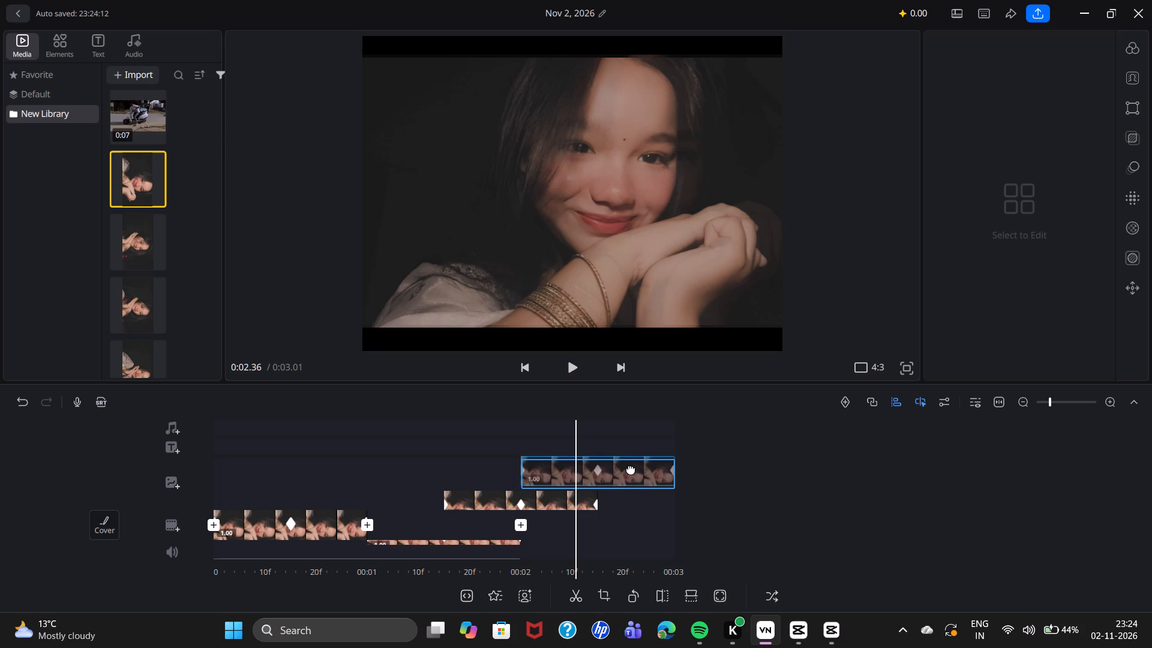
pyautogui.moveTo(631, 441); pyautogui.dragTo(601, 437)
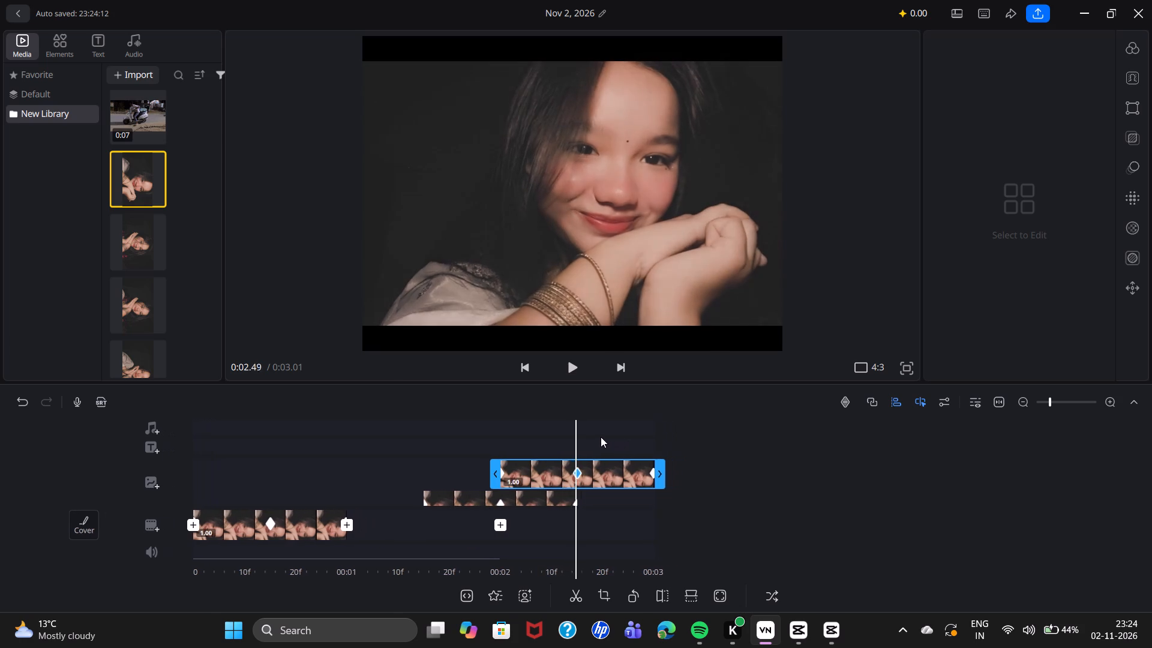
# Duplicate the overlay copy that starts at 2.00 s and move the new copy so it starts at about 2.50 s.
pyautogui.moveTo(601, 437); pyautogui.dragTo(600, 437)
pyautogui.moveTo(600, 437); pyautogui.dragTo(605, 437)
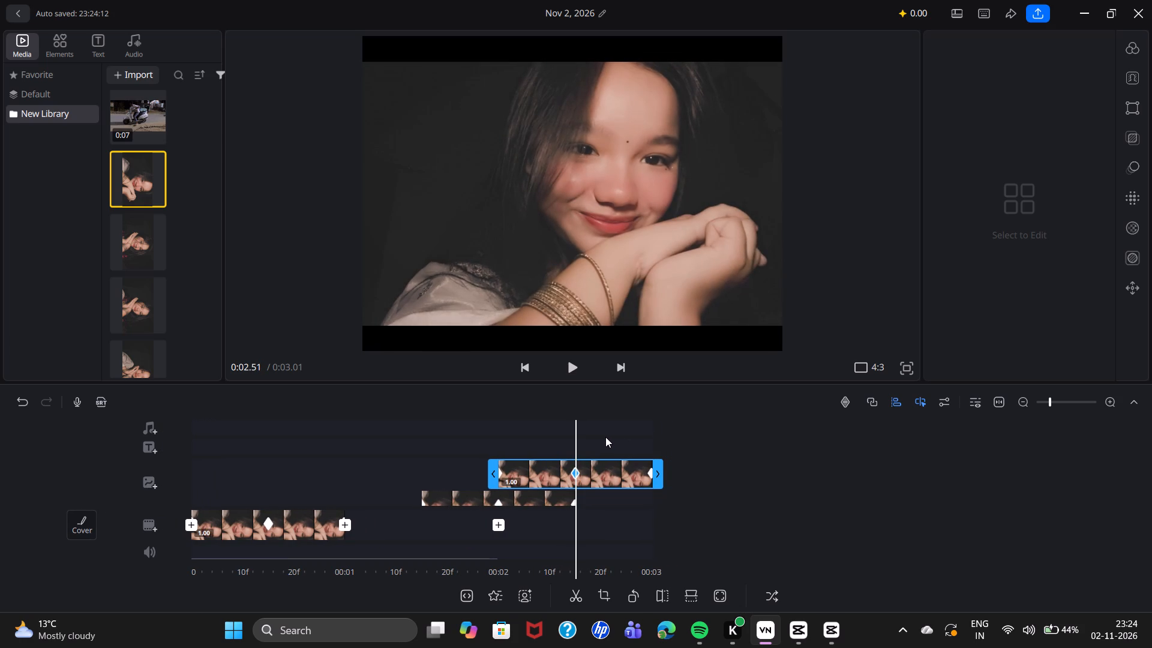
pyautogui.moveTo(605, 437); pyautogui.dragTo(610, 437)
pyautogui.click(611, 473)
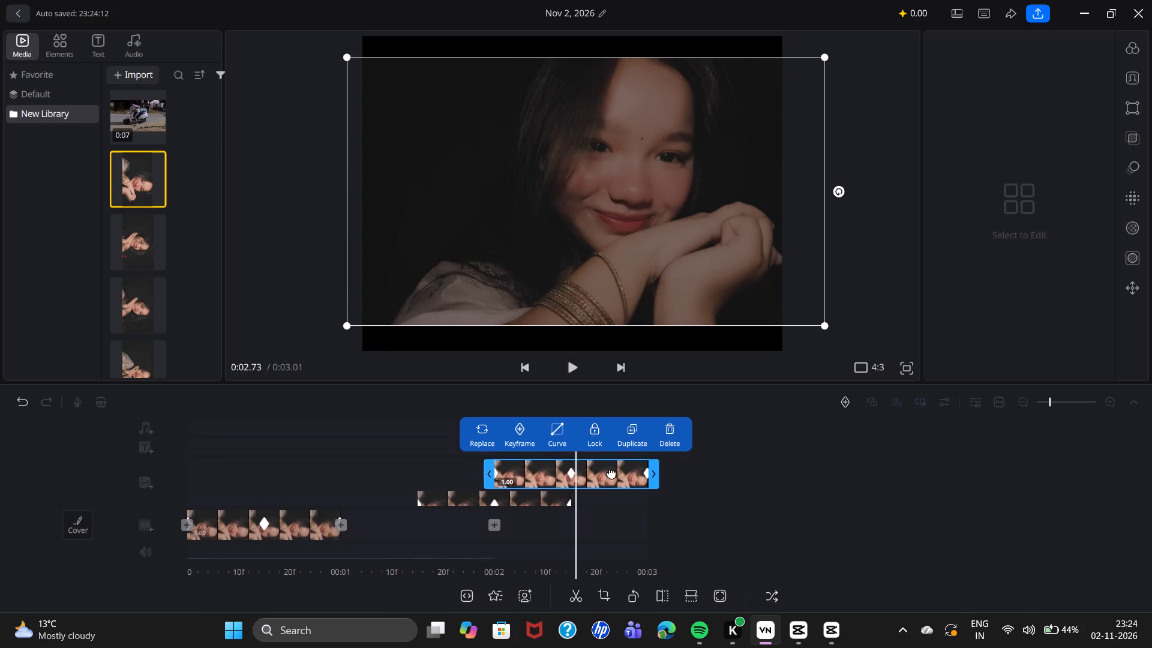
pyautogui.click(635, 431)
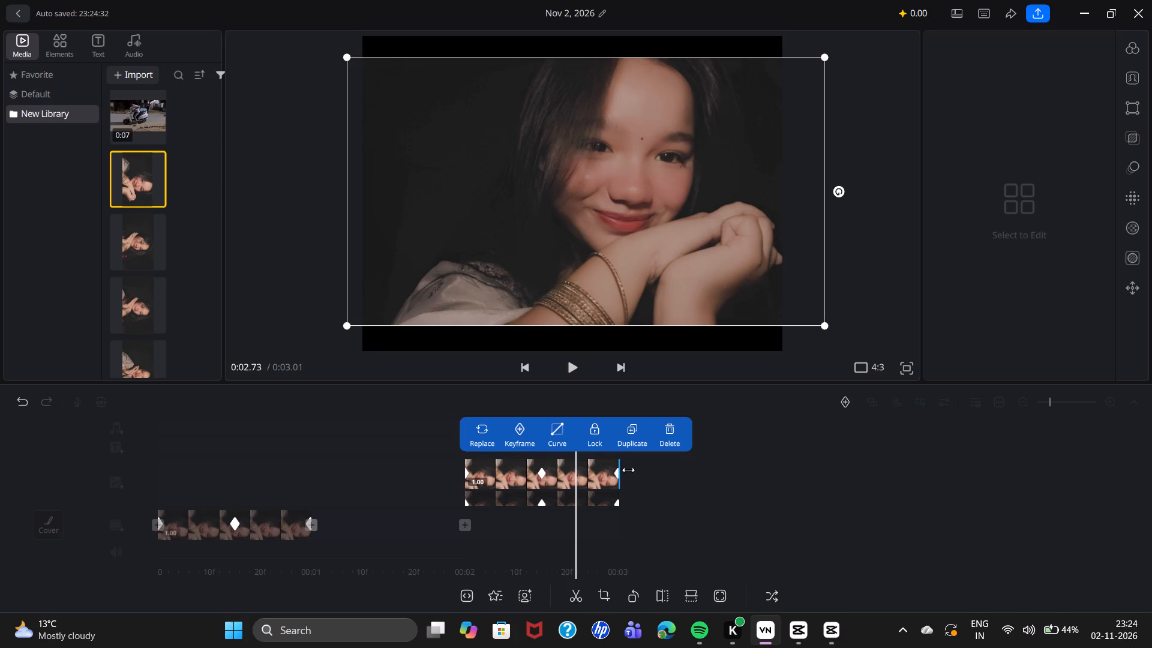
pyautogui.moveTo(508, 470); pyautogui.dragTo(530, 472)
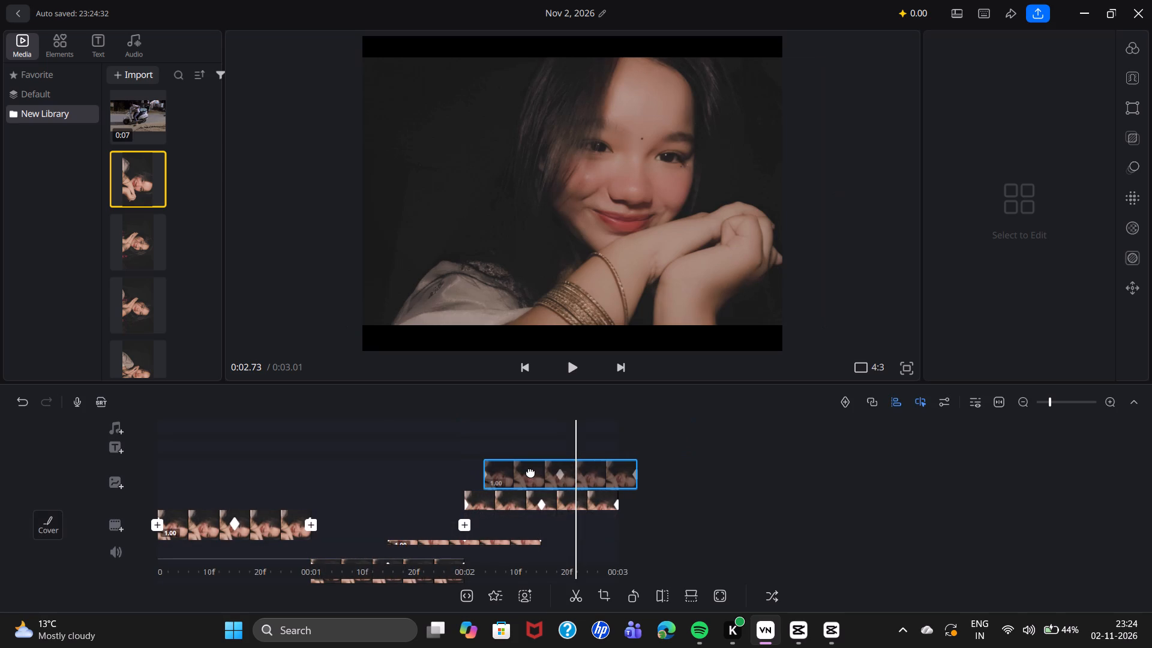
pyautogui.moveTo(530, 472); pyautogui.dragTo(583, 472)
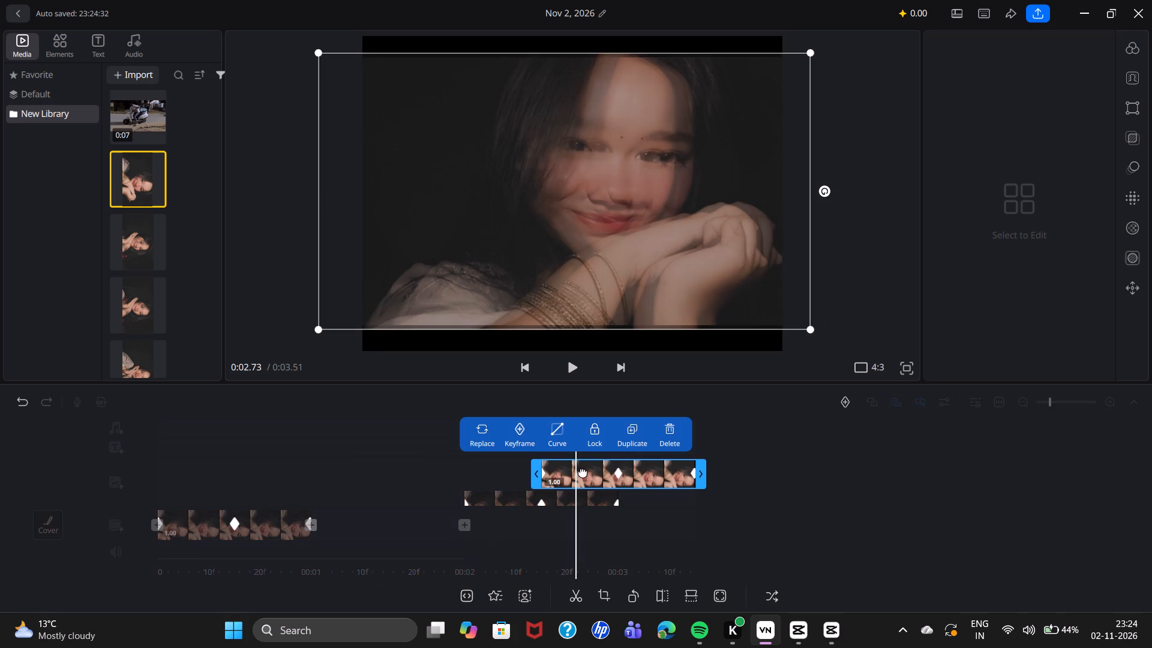
# Duplicate the overlay copy that starts at 2.50 s and move the new copy so it starts at about 3.00 s.
pyautogui.click(590, 470)
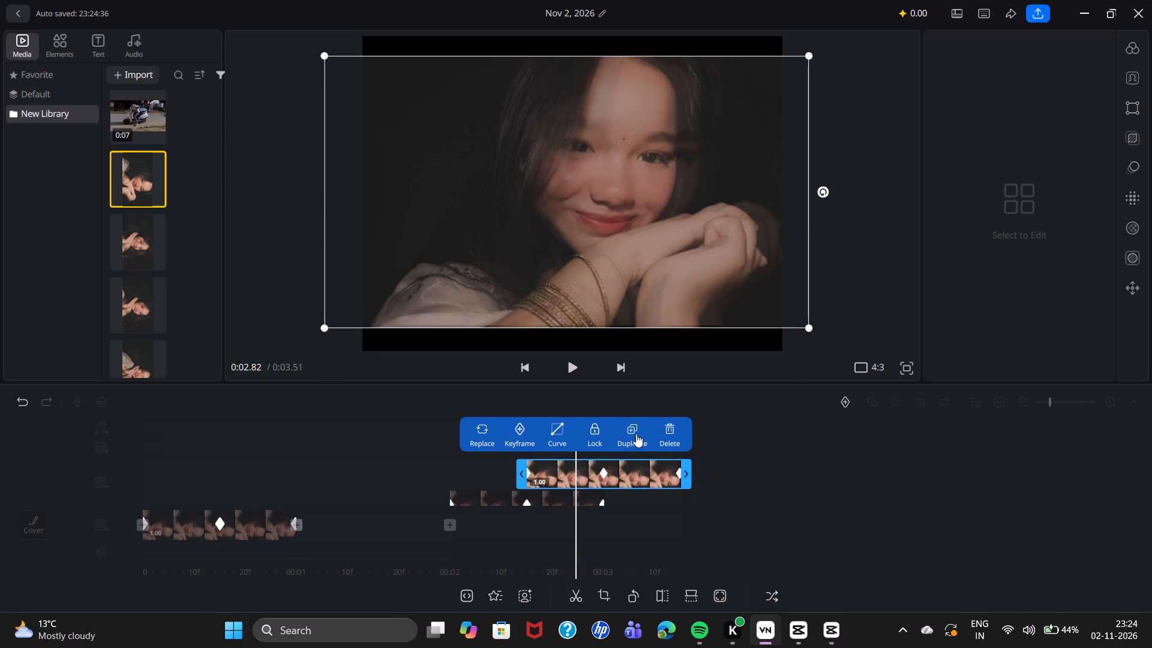
pyautogui.click(636, 434)
pyautogui.moveTo(557, 467); pyautogui.dragTo(593, 466)
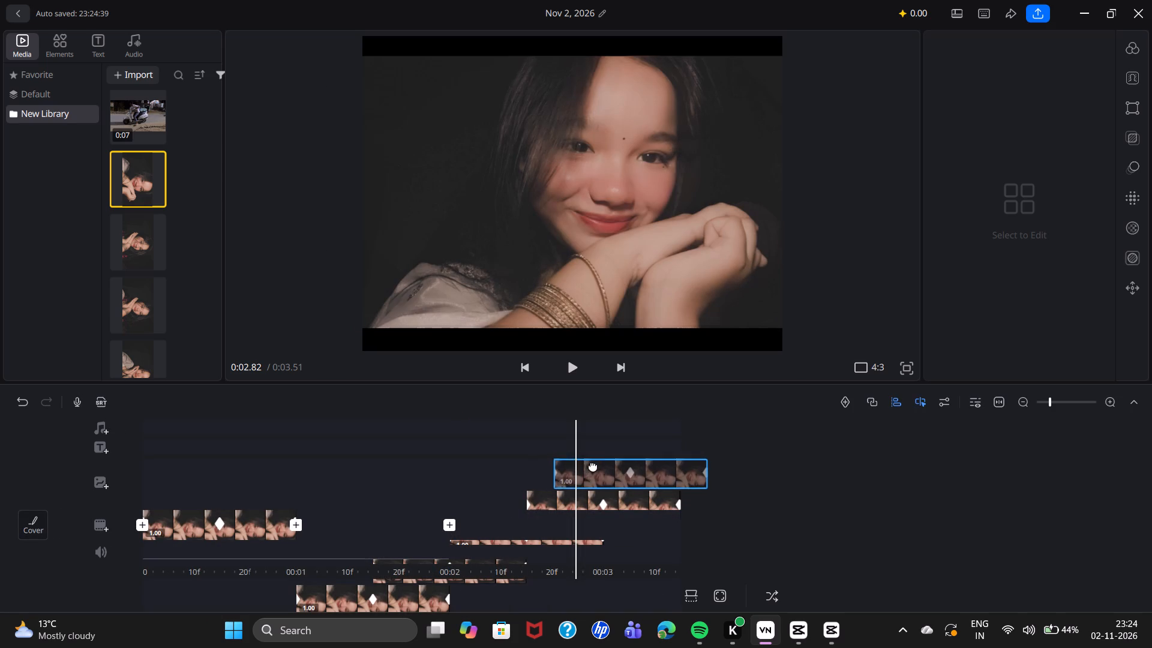
pyautogui.moveTo(593, 466); pyautogui.dragTo(631, 464)
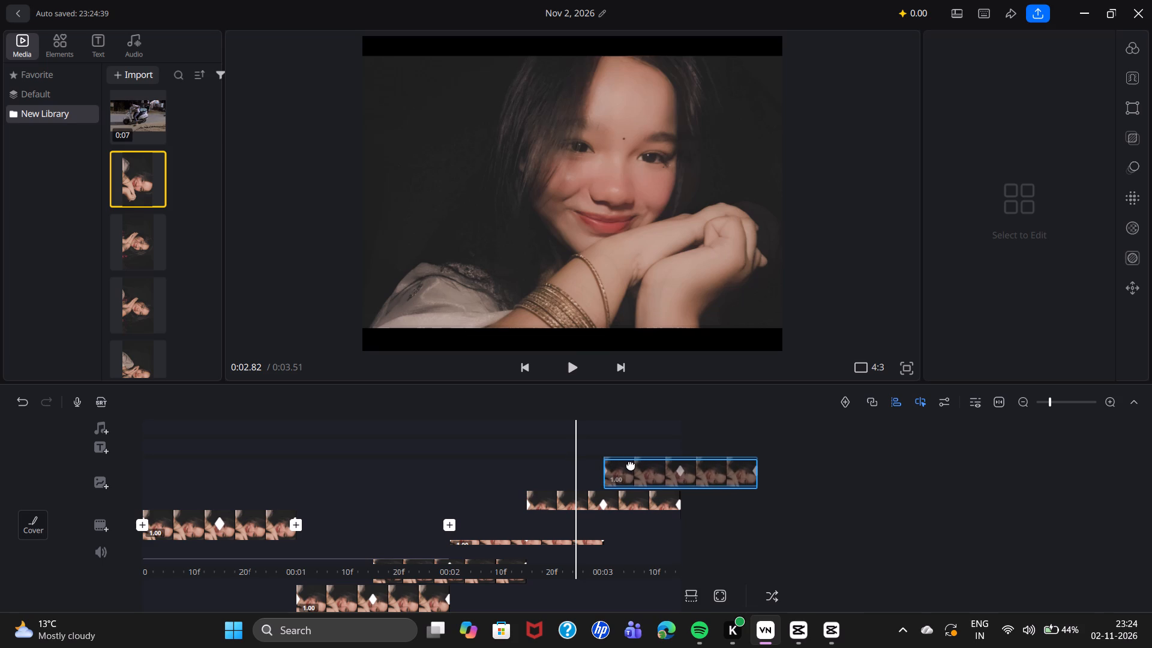
pyautogui.moveTo(631, 464); pyautogui.dragTo(634, 464)
# Duplicate the overlay copy that starts at 3.00 s and move the new copy so it starts at about 3.50 s.
pyautogui.click(640, 432)
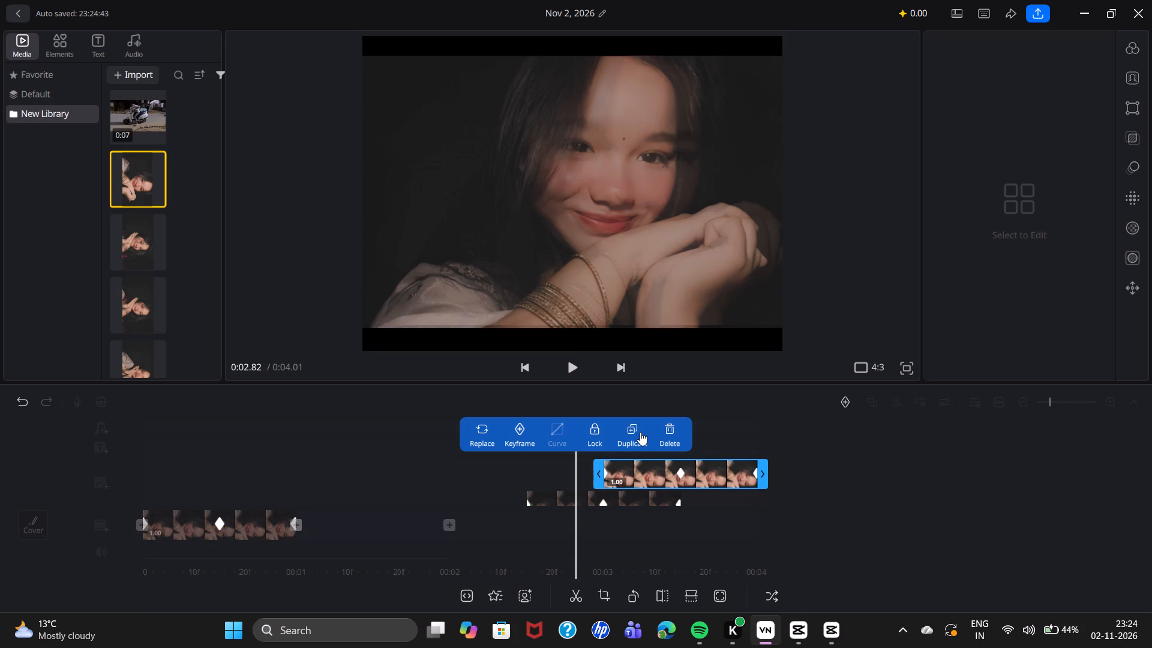
pyautogui.moveTo(628, 473); pyautogui.dragTo(673, 472)
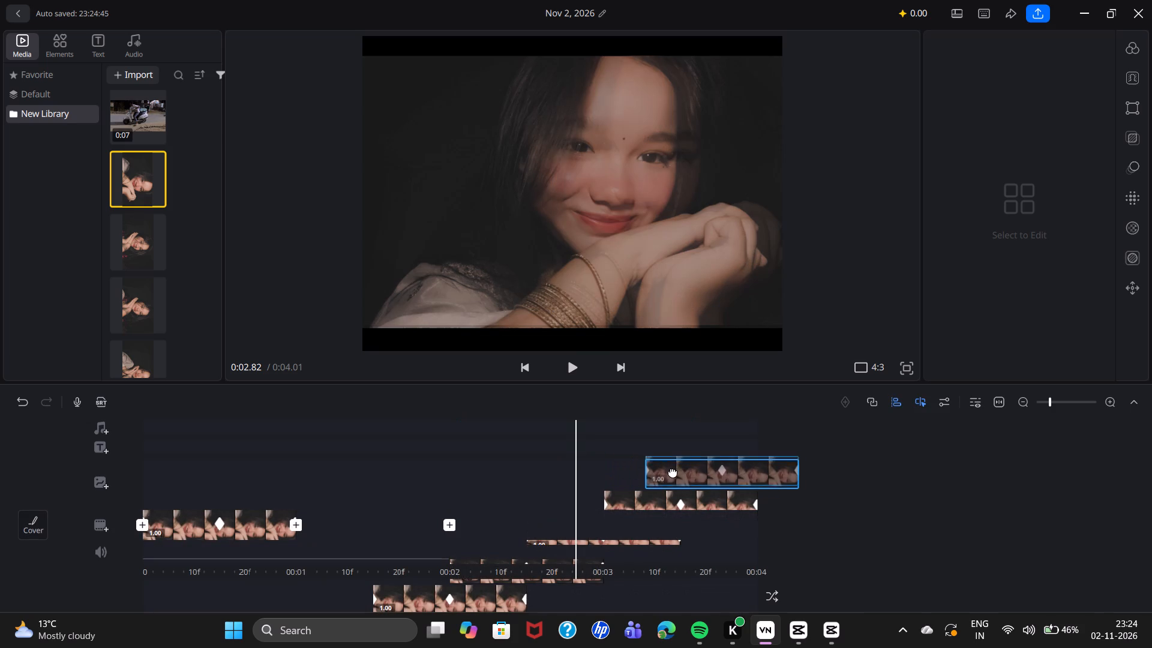
pyautogui.moveTo(673, 472); pyautogui.dragTo(702, 473)
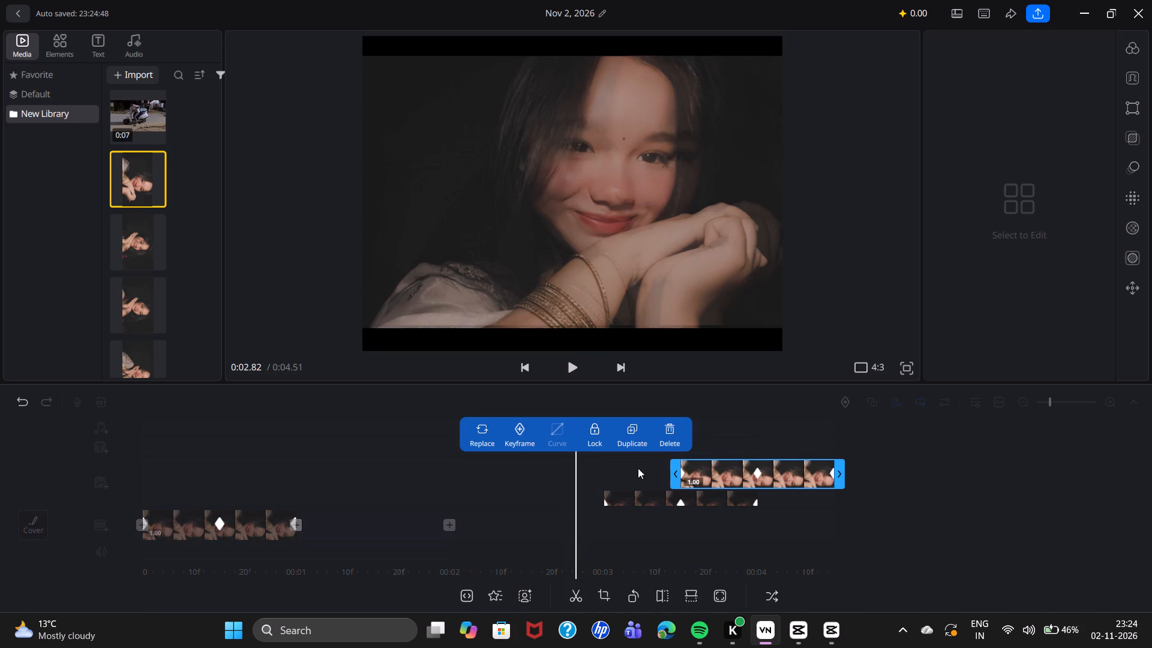
# Play the slideshow from near its beginning through to the end and deselect the newest overlay copy.
pyautogui.moveTo(615, 465); pyautogui.dragTo(594, 461)
pyautogui.moveTo(594, 461); pyautogui.dragTo(431, 434)
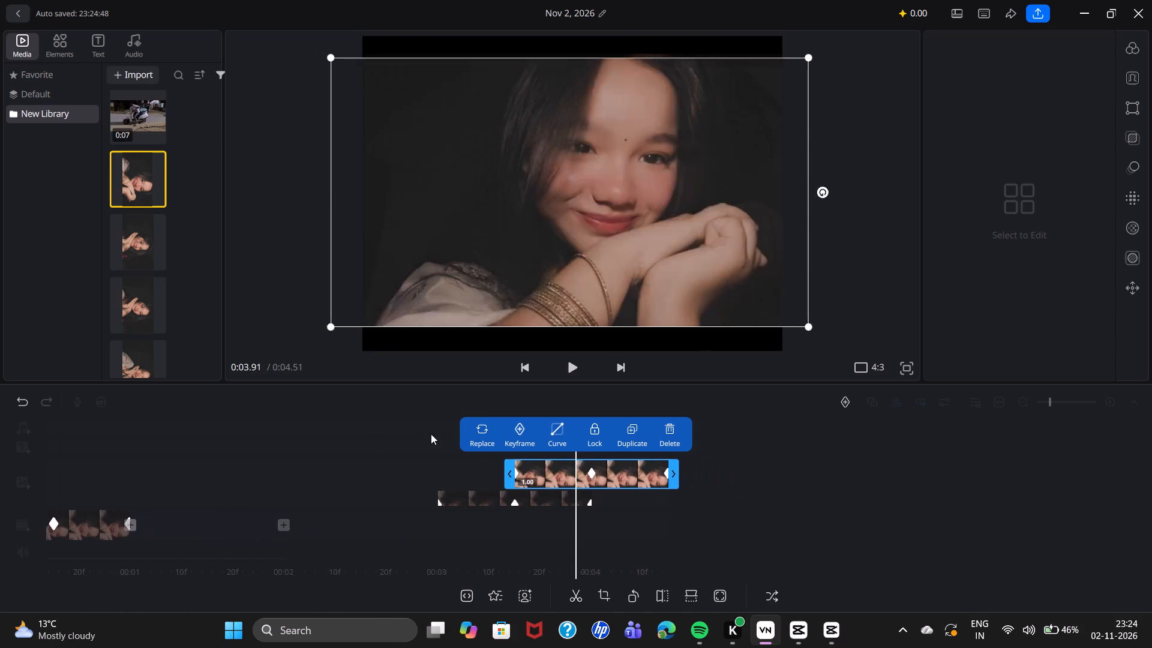
pyautogui.moveTo(431, 434); pyautogui.dragTo(1005, 492)
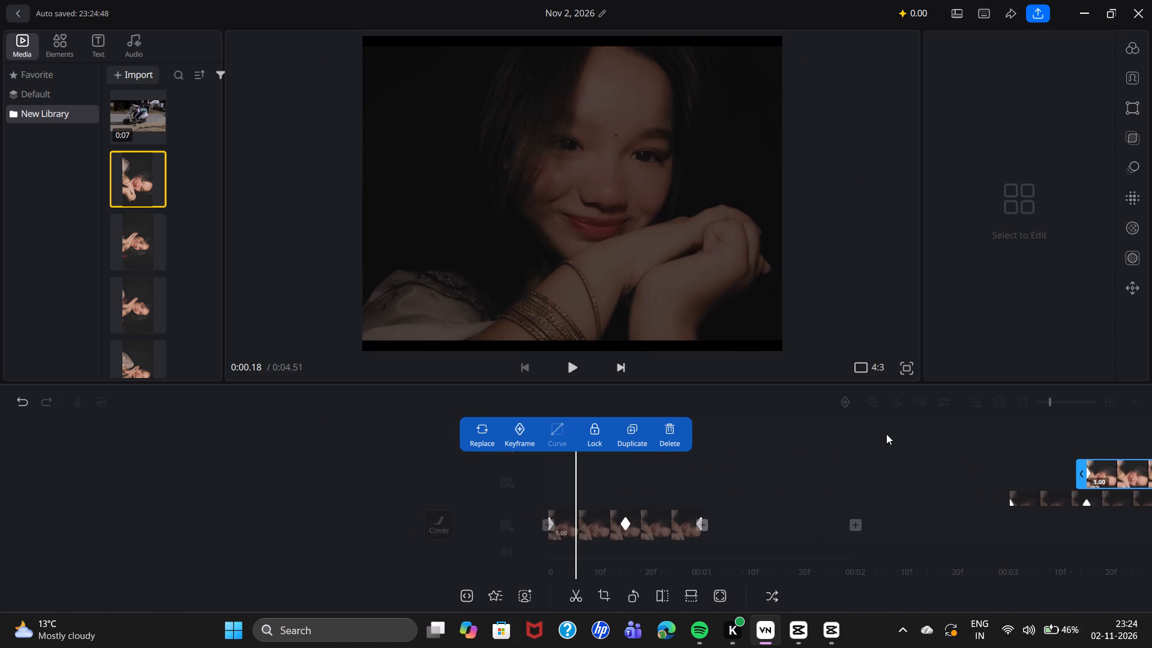
pyautogui.click(567, 363)
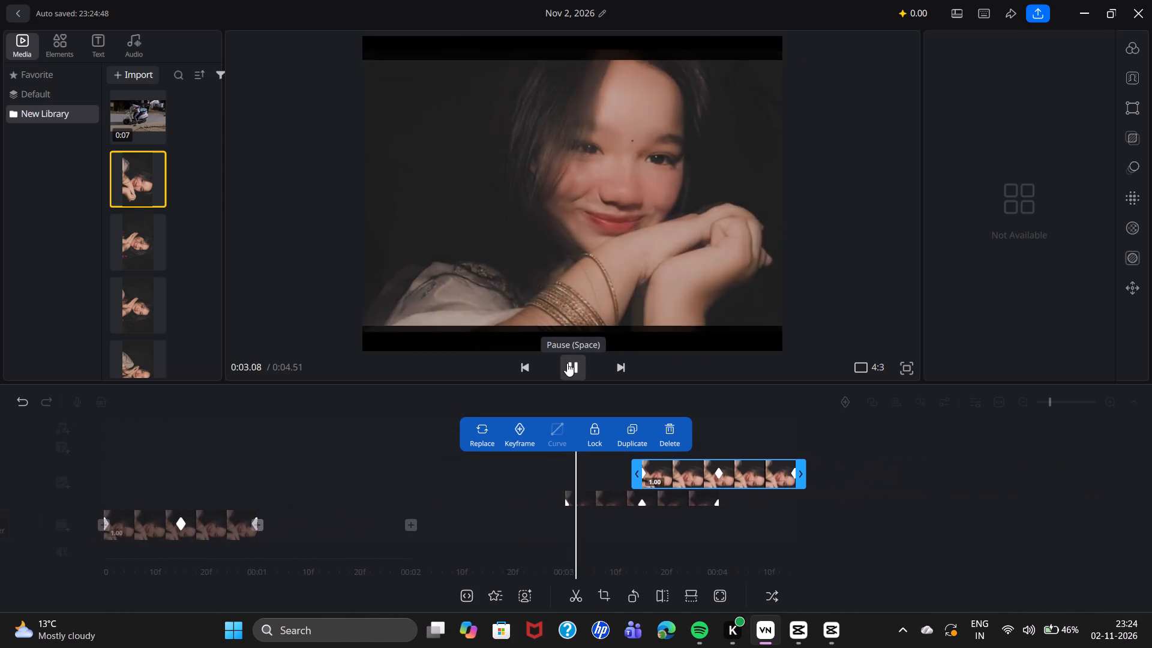
pyautogui.click(734, 455)
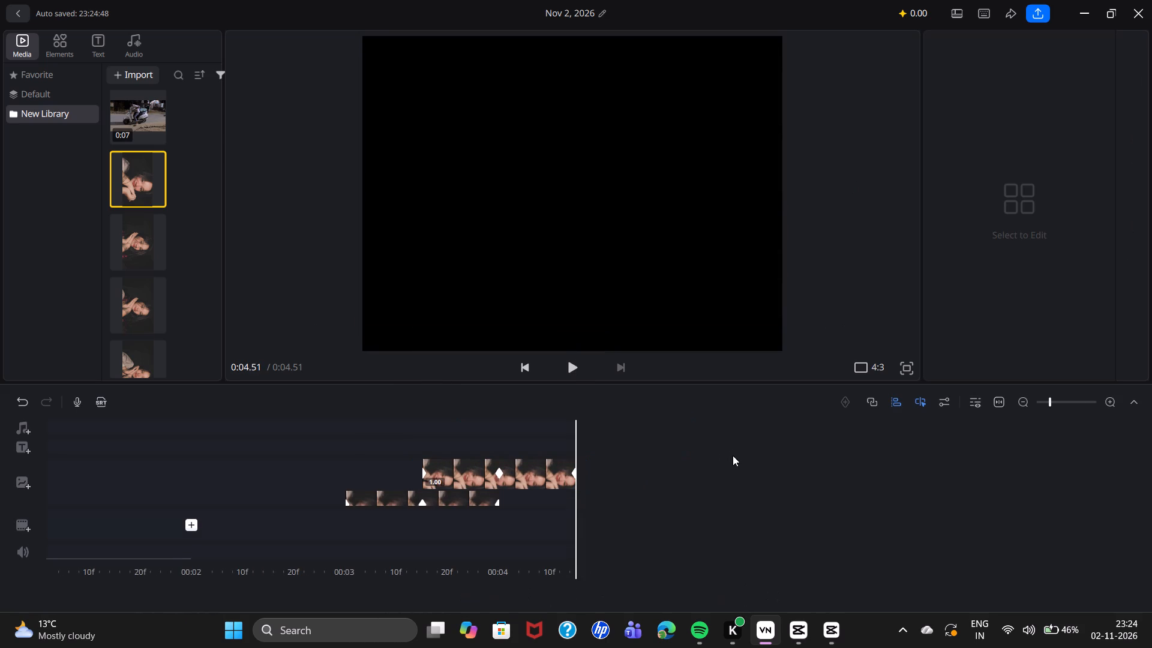
# Enlarge the timeline area until every stacked overlay track fits, with the clips scaled slightly wider than before.
pyautogui.moveTo(553, 497); pyautogui.dragTo(731, 493)
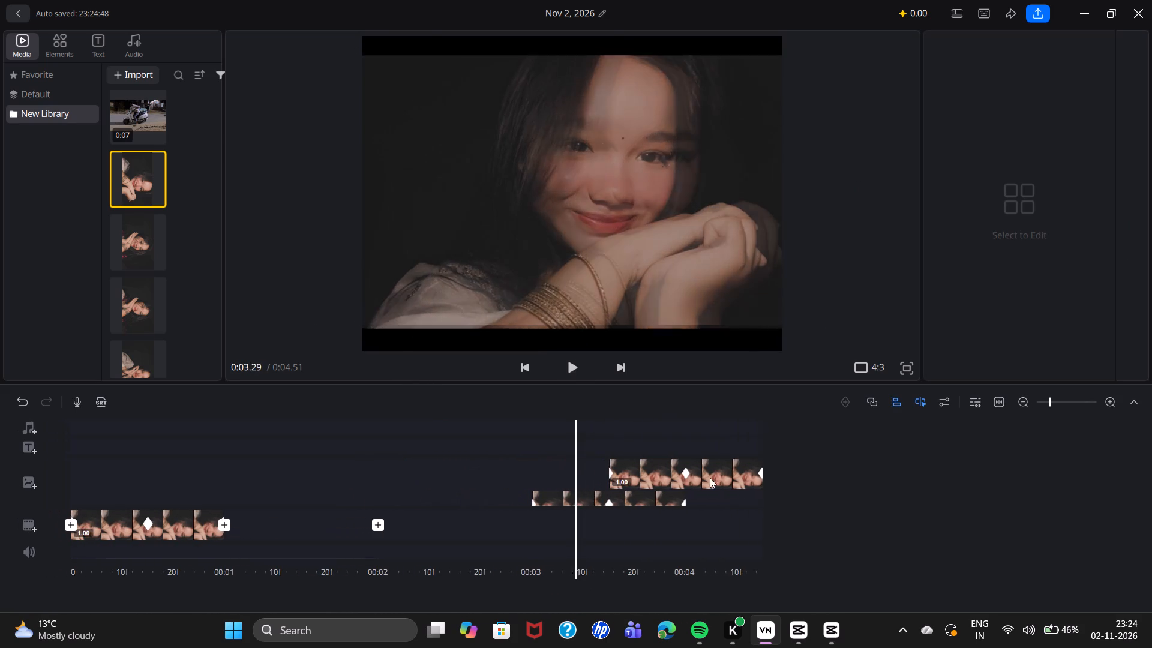
pyautogui.scroll(-5, 500, 460)
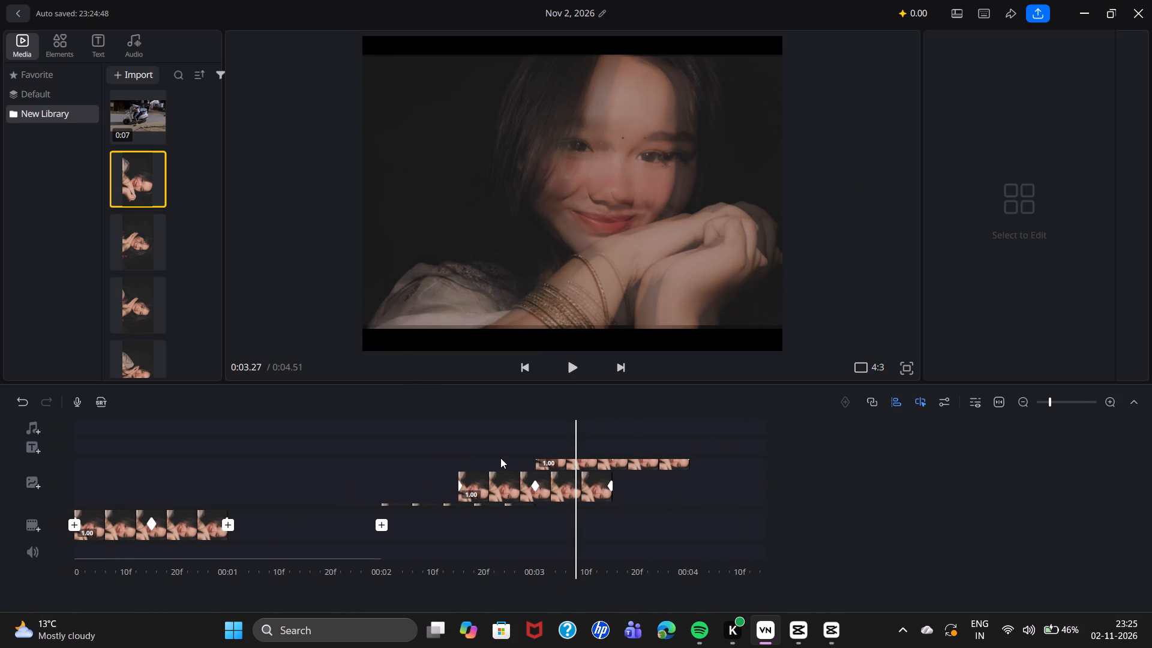
pyautogui.scroll(-3, 496, 455)
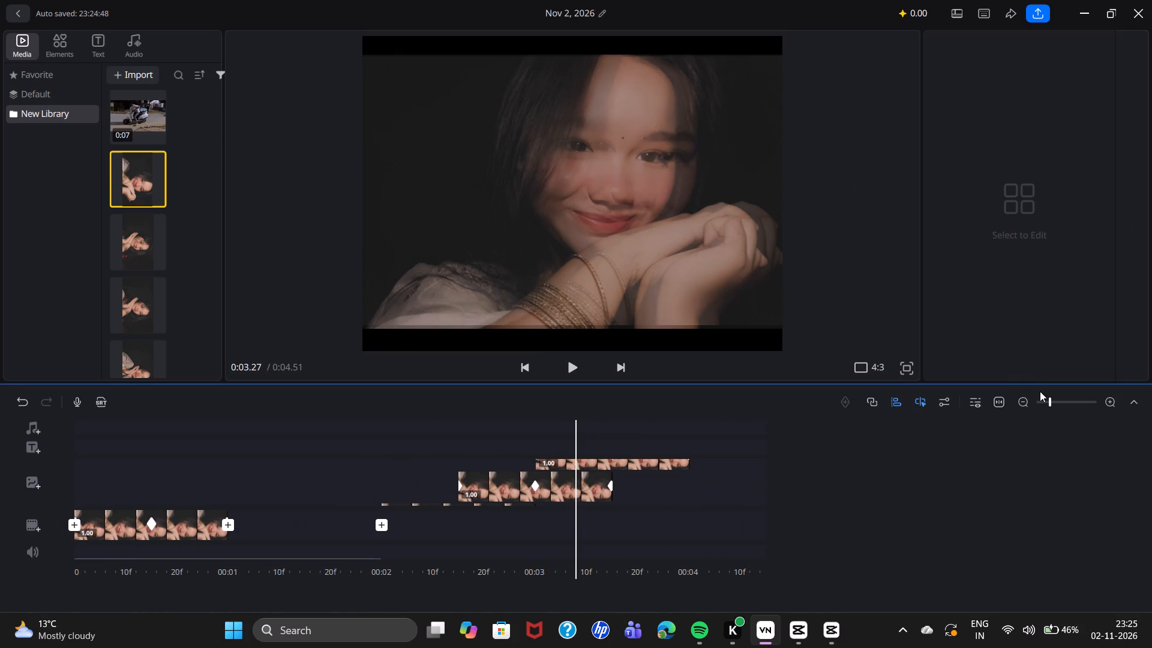
pyautogui.moveTo(1050, 402); pyautogui.dragTo(1097, 407)
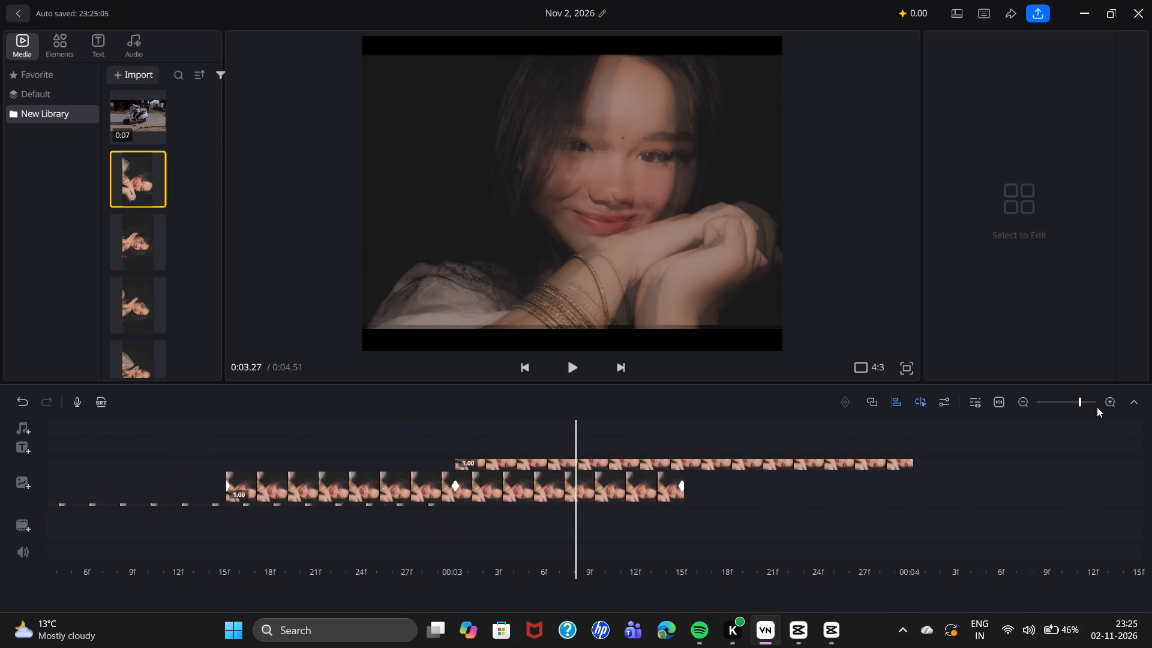
pyautogui.moveTo(1097, 407); pyautogui.dragTo(1057, 417)
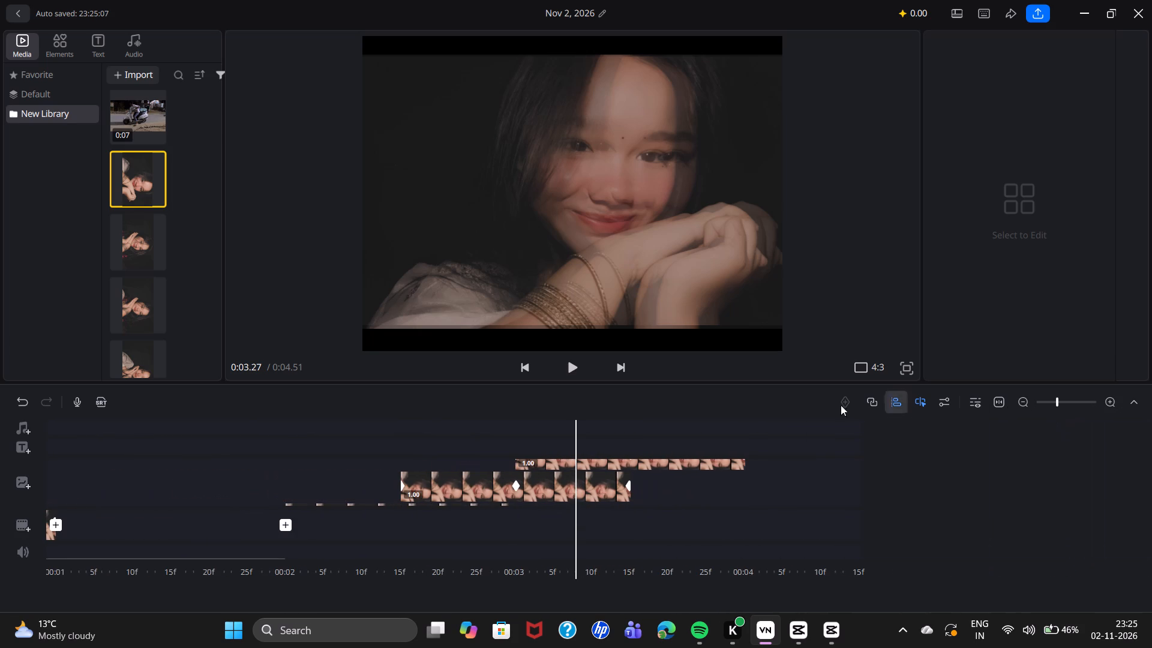
pyautogui.moveTo(674, 382); pyautogui.dragTo(676, 336)
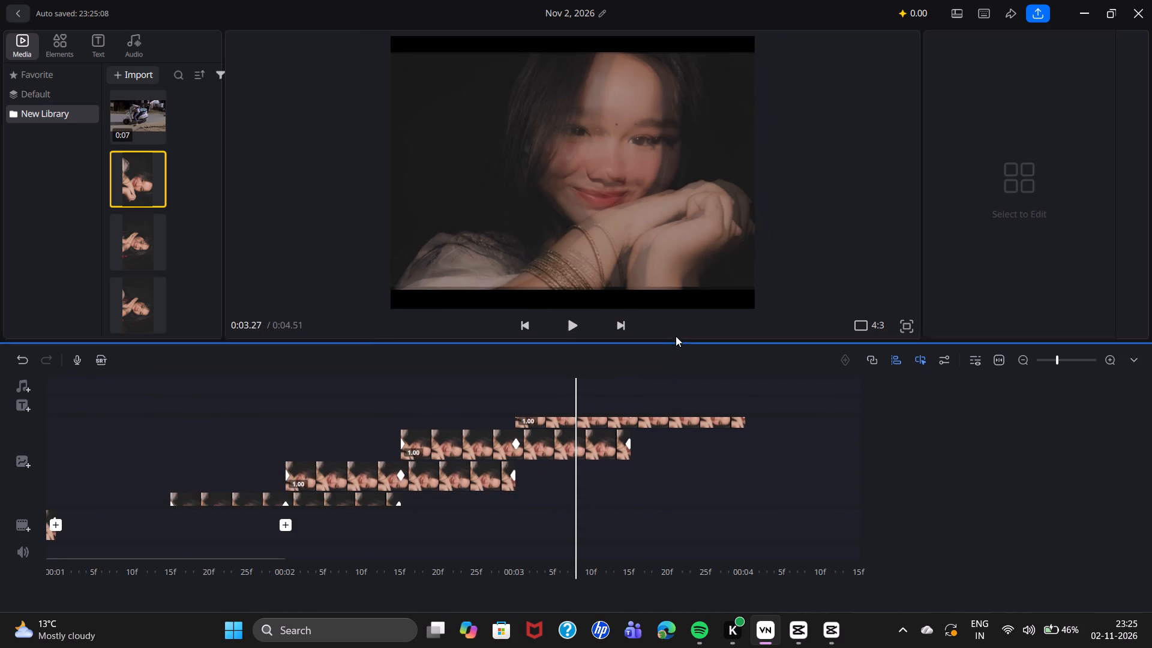
pyautogui.moveTo(676, 336); pyautogui.dragTo(684, 229)
# Play the whole slideshow from 0.00 s to check the staggered overlay copies.
pyautogui.moveTo(578, 289); pyautogui.dragTo(1023, 341)
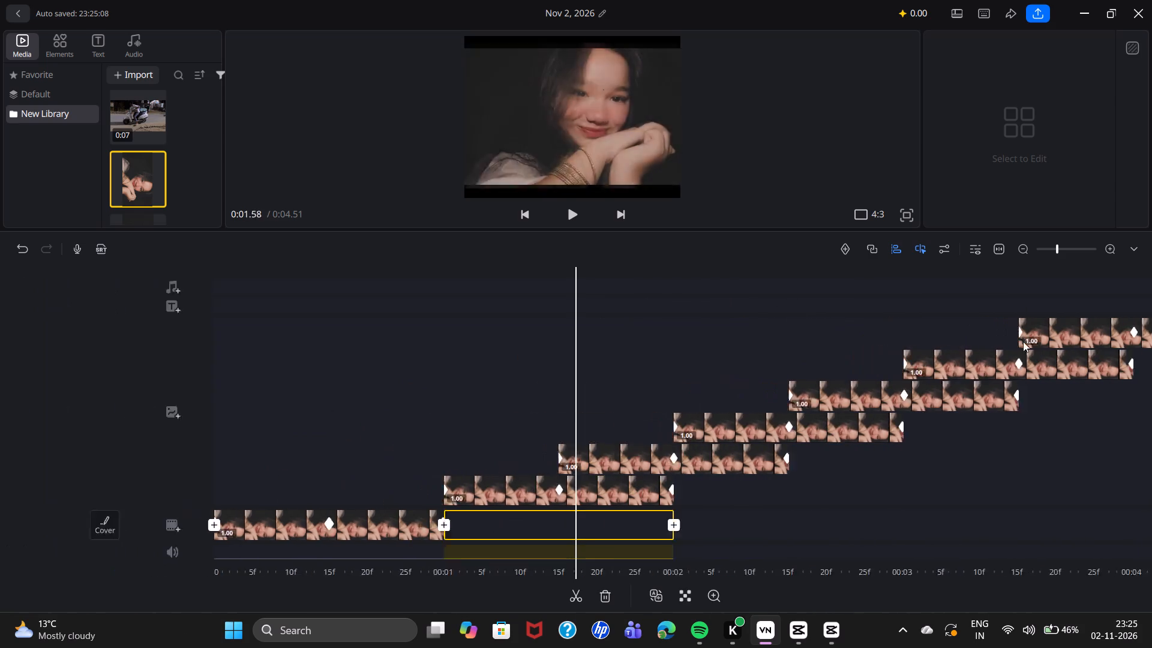
pyautogui.moveTo(1023, 341); pyautogui.dragTo(1151, 356)
pyautogui.moveTo(614, 344); pyautogui.dragTo(1057, 354)
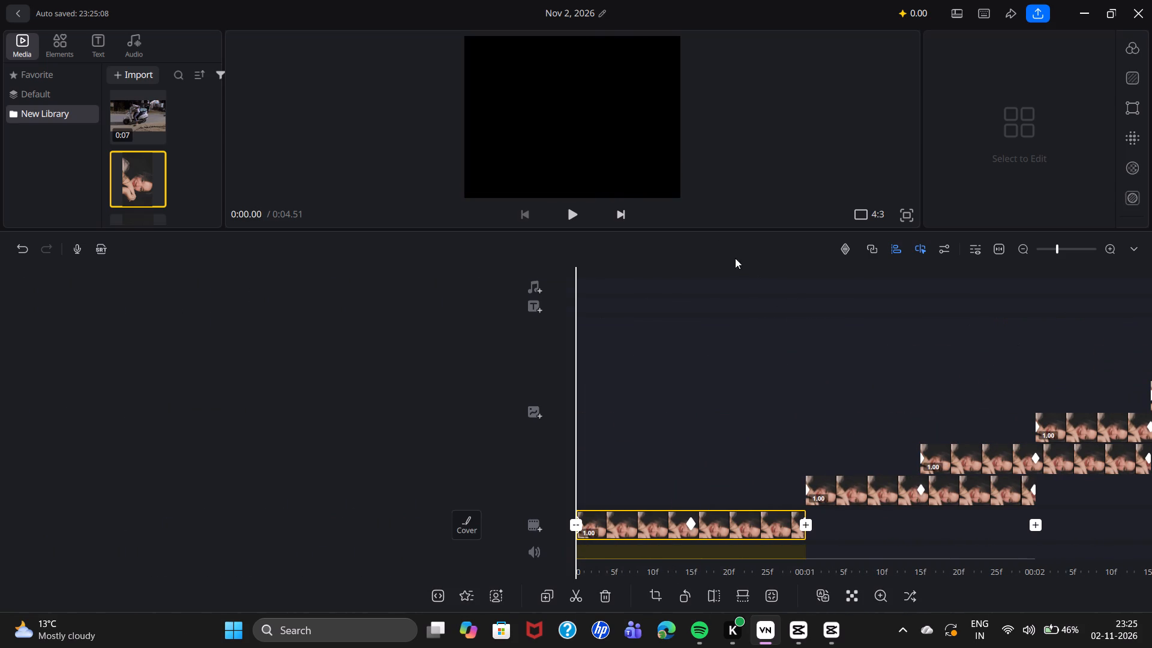
pyautogui.click(562, 206)
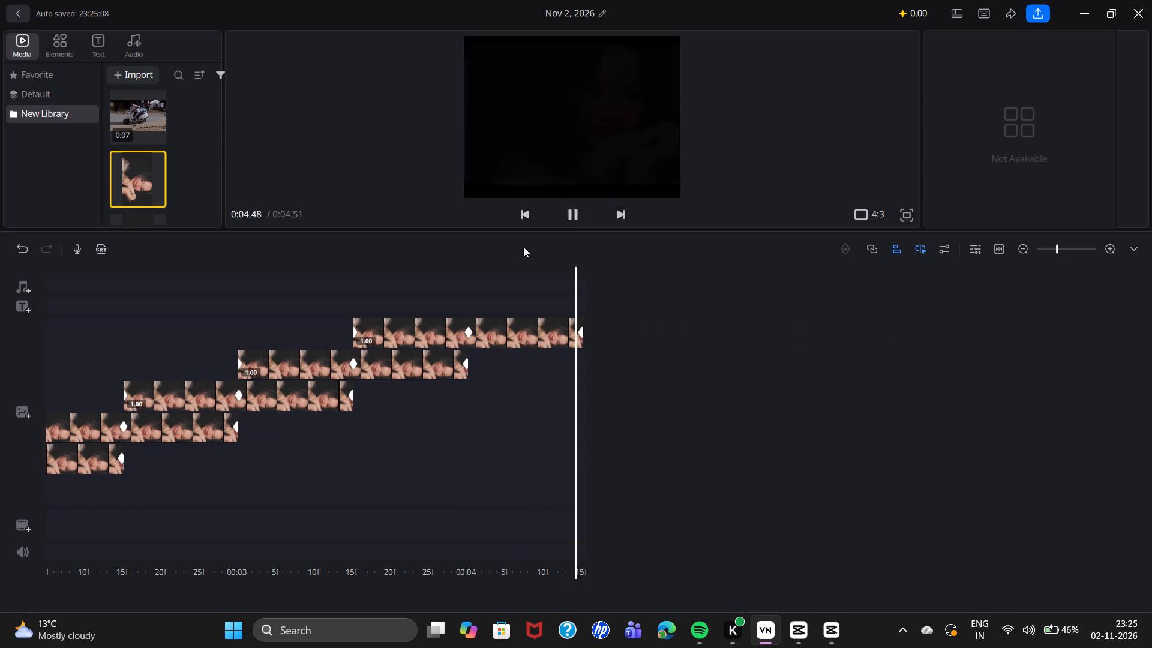
# Scrub back and forth across the staggered overlay copies to examine how the overlapping portraits blend.
pyautogui.moveTo(460, 427); pyautogui.dragTo(793, 452)
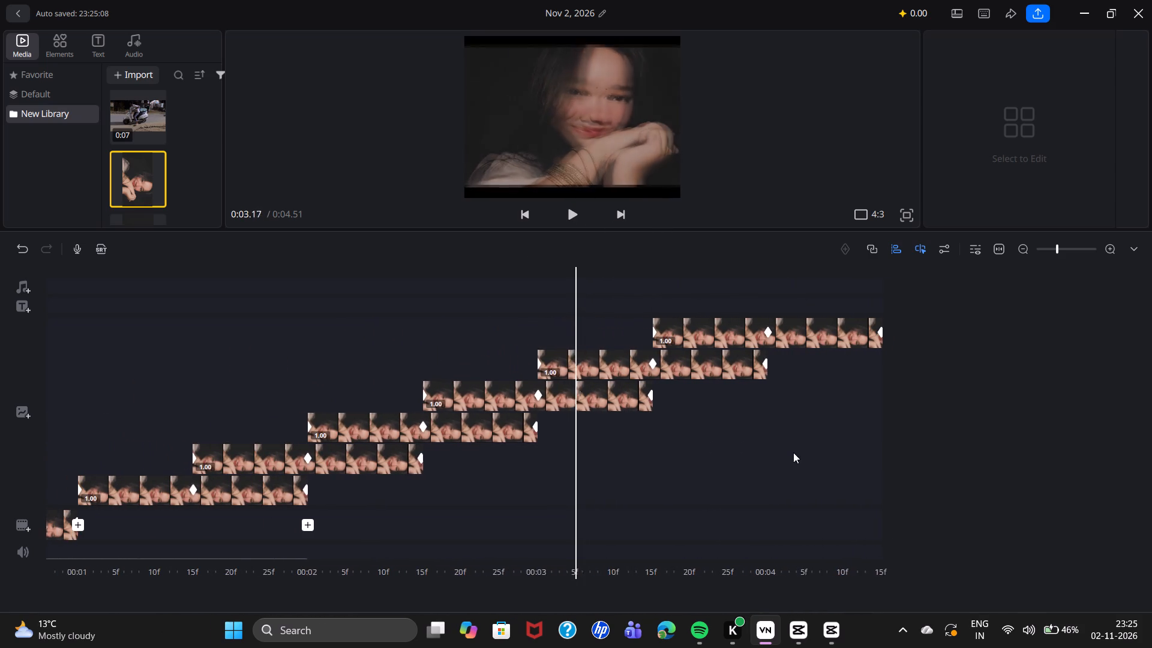
pyautogui.moveTo(793, 452); pyautogui.dragTo(828, 455)
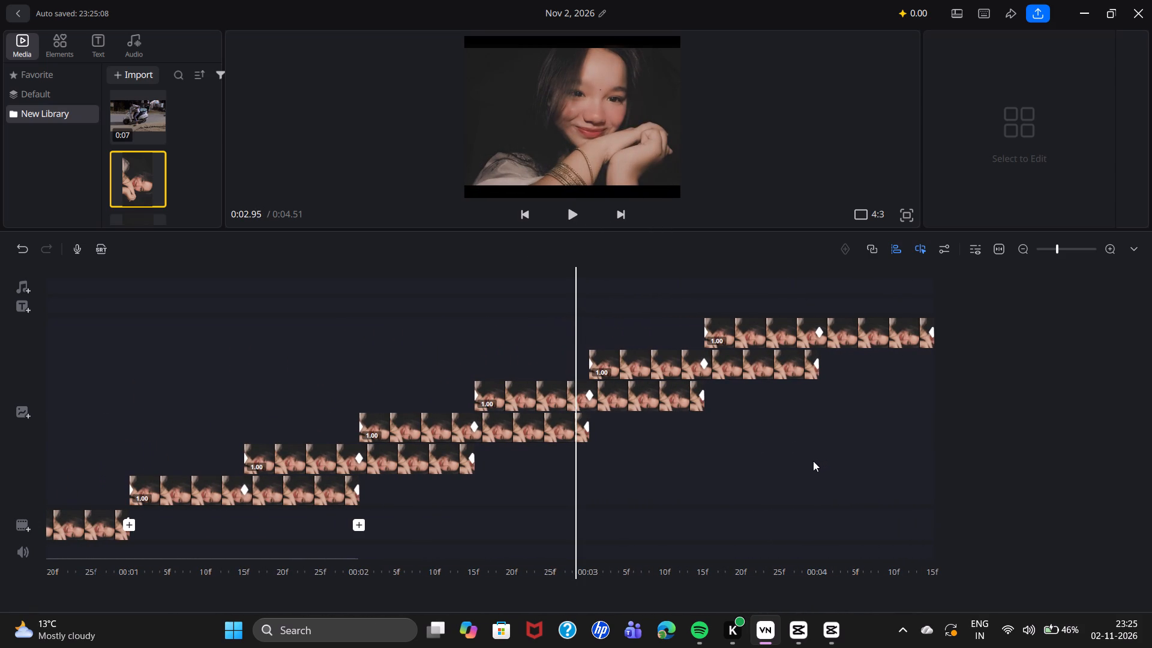
pyautogui.moveTo(775, 443); pyautogui.dragTo(742, 442)
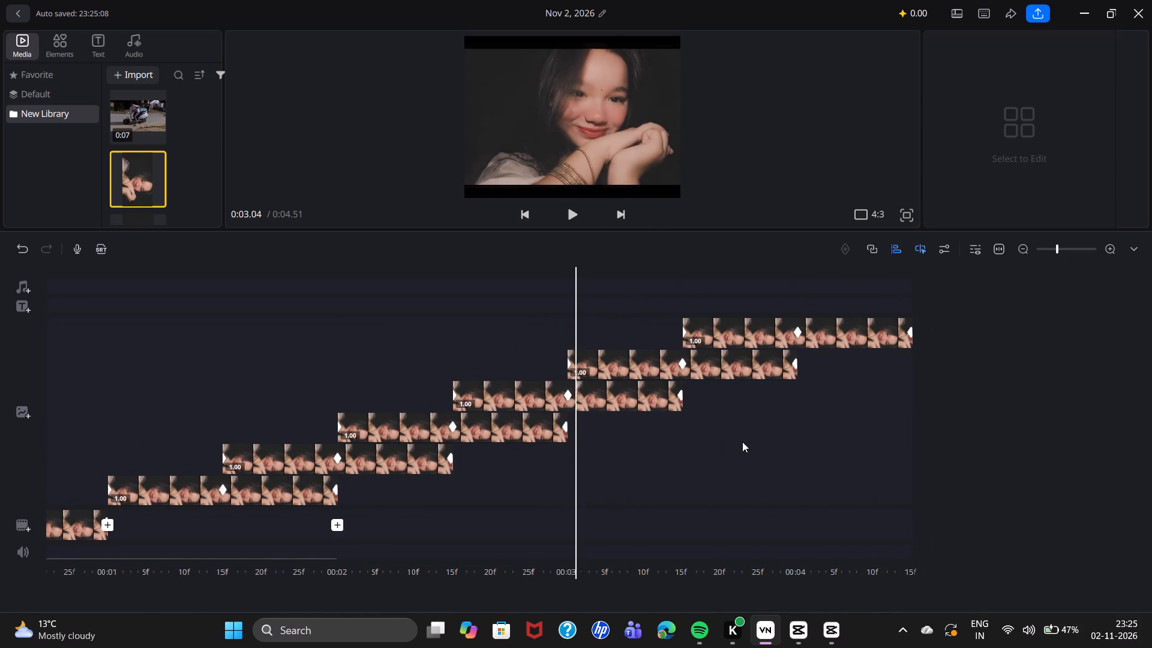
pyautogui.moveTo(742, 442); pyautogui.dragTo(742, 442)
pyautogui.moveTo(737, 440); pyautogui.dragTo(772, 444)
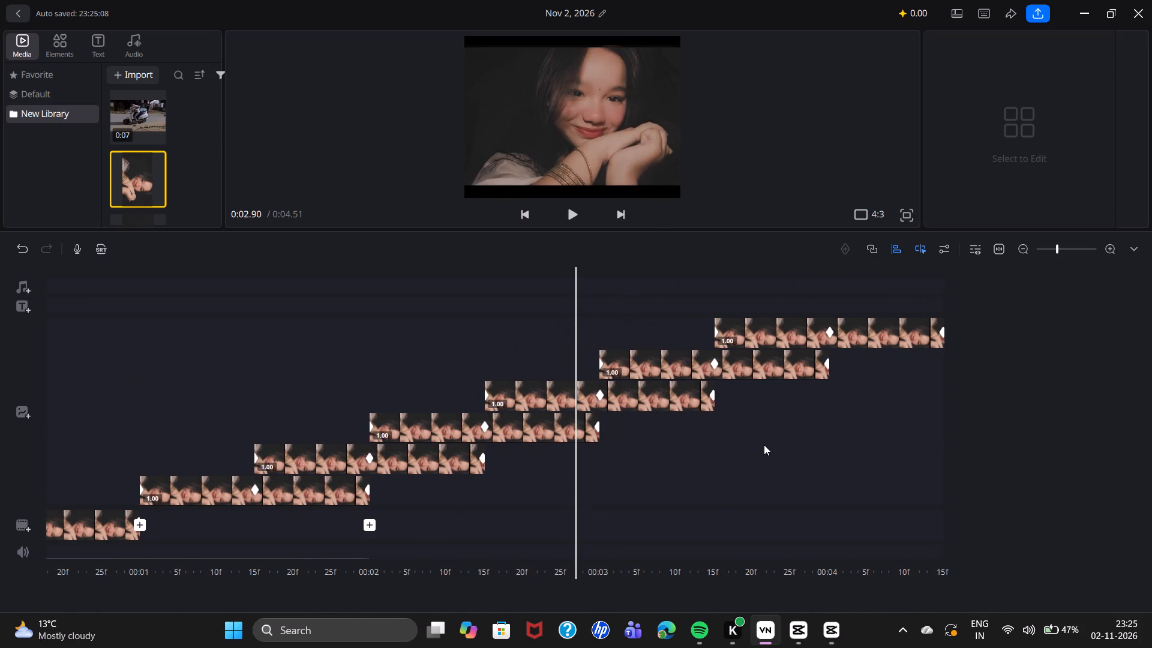
pyautogui.moveTo(757, 444); pyautogui.dragTo(902, 451)
pyautogui.moveTo(737, 433); pyautogui.dragTo(730, 431)
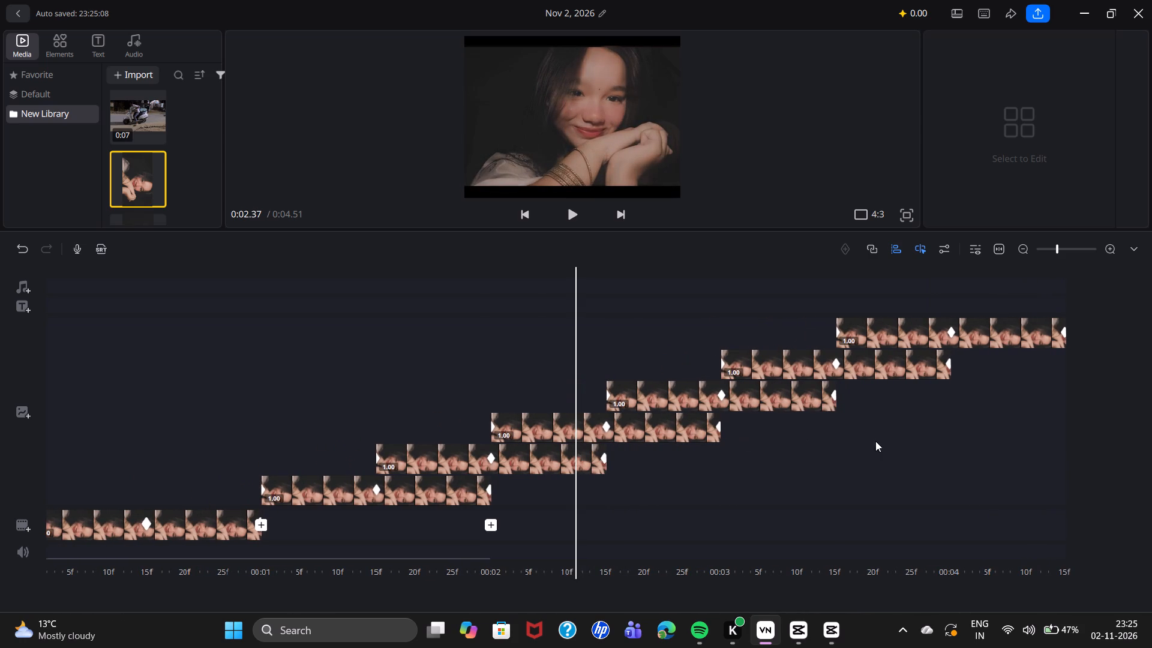
pyautogui.moveTo(918, 431); pyautogui.dragTo(503, 377)
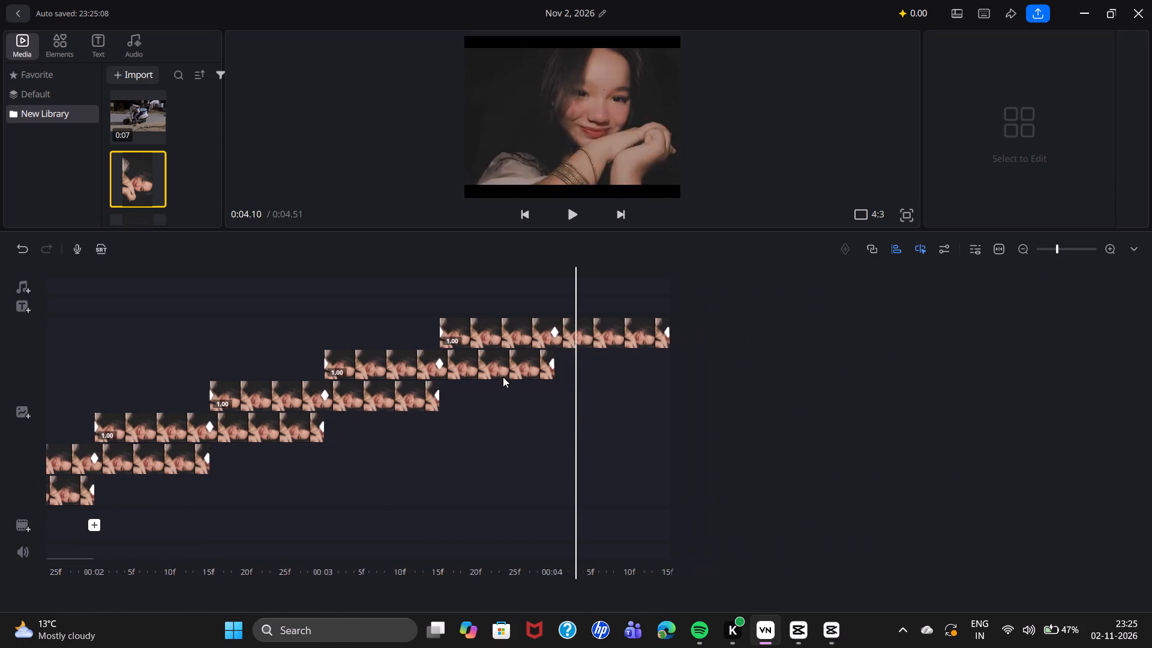
pyautogui.moveTo(503, 377); pyautogui.dragTo(937, 404)
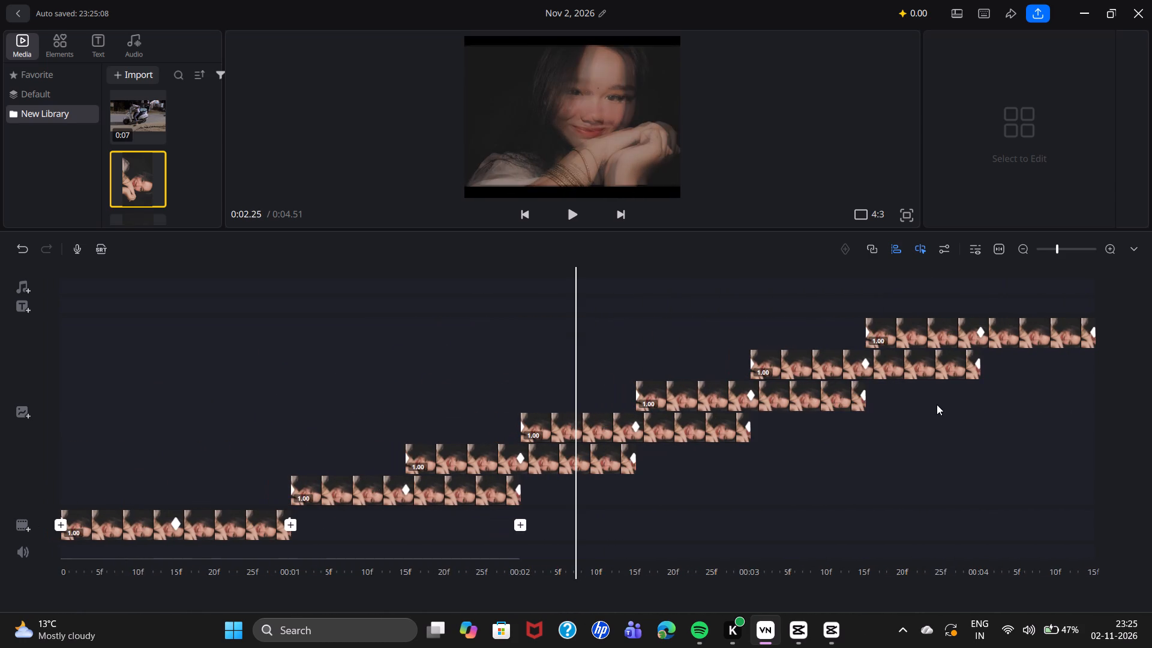
pyautogui.moveTo(937, 404); pyautogui.dragTo(986, 407)
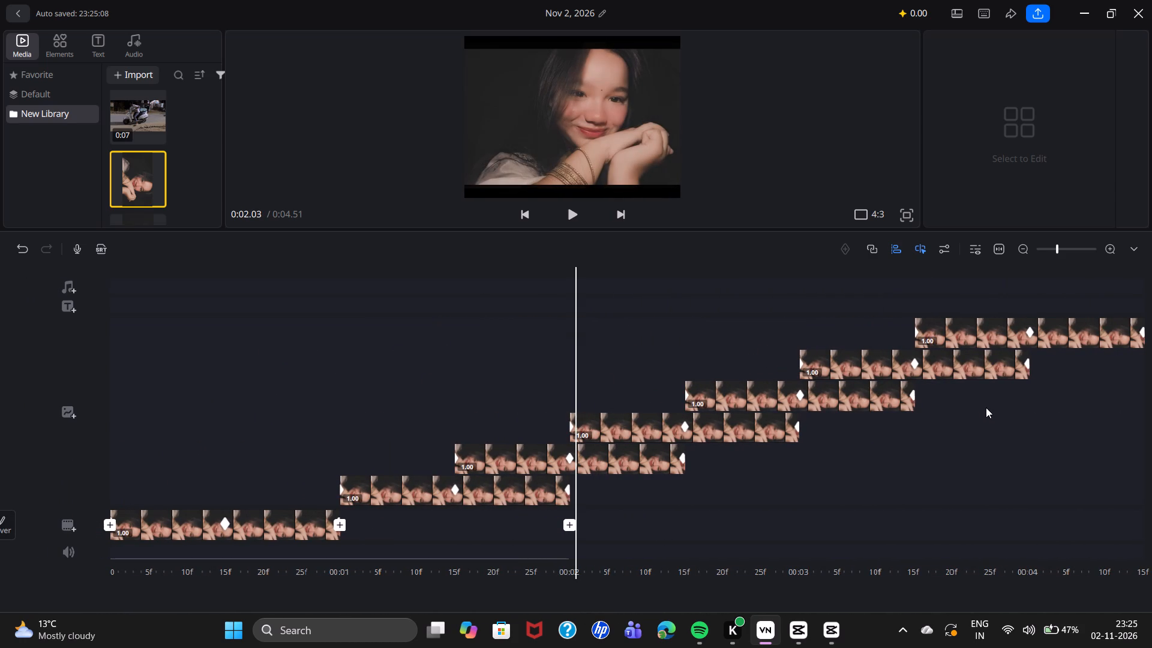
pyautogui.moveTo(986, 407); pyautogui.dragTo(950, 403)
pyautogui.moveTo(922, 401); pyautogui.dragTo(832, 391)
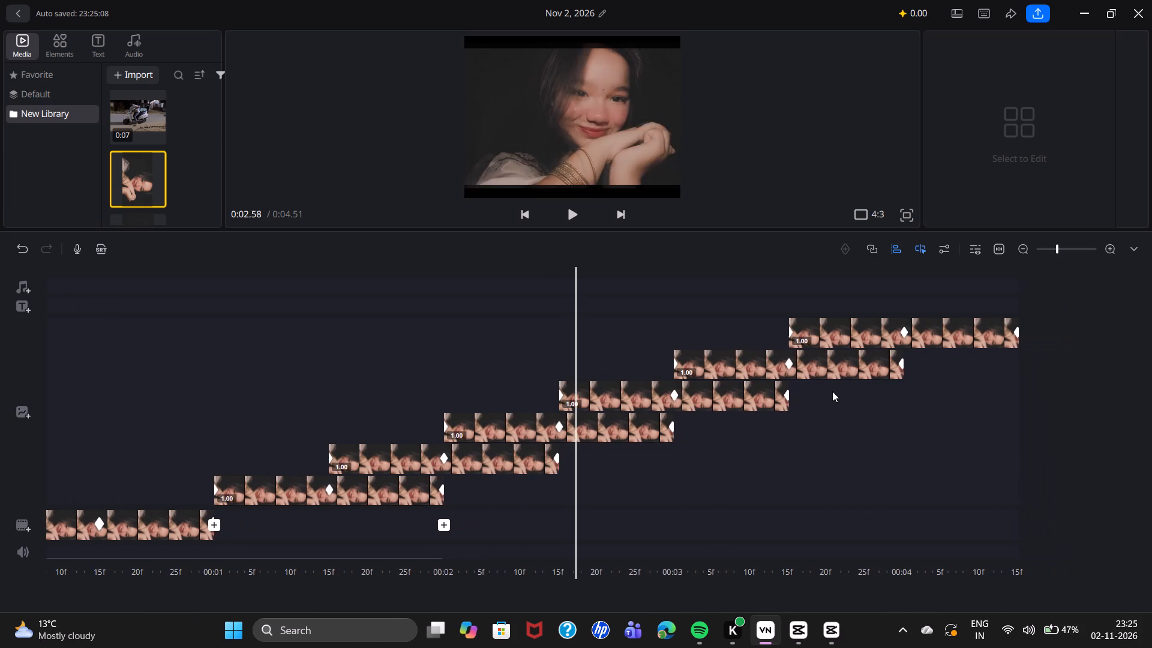
# Duplicate the last overlay portrait twice, starting the copies at 4.0 s and 4.5 s on new tracks.
pyautogui.moveTo(832, 391); pyautogui.dragTo(514, 337)
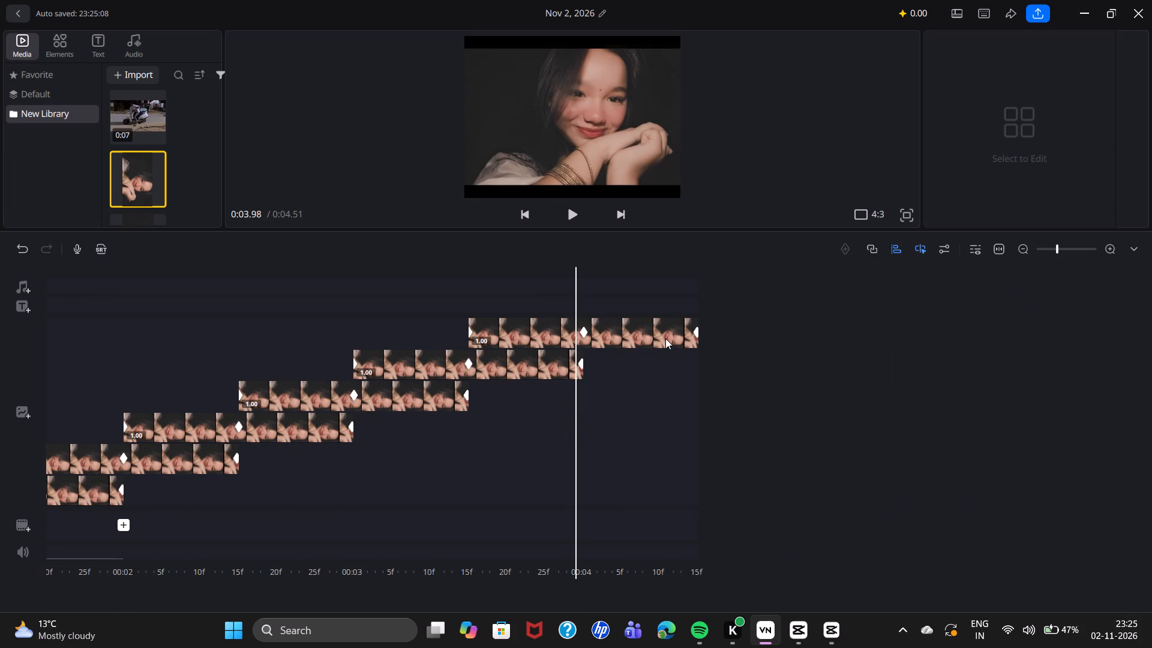
pyautogui.click(665, 338)
pyautogui.click(640, 296)
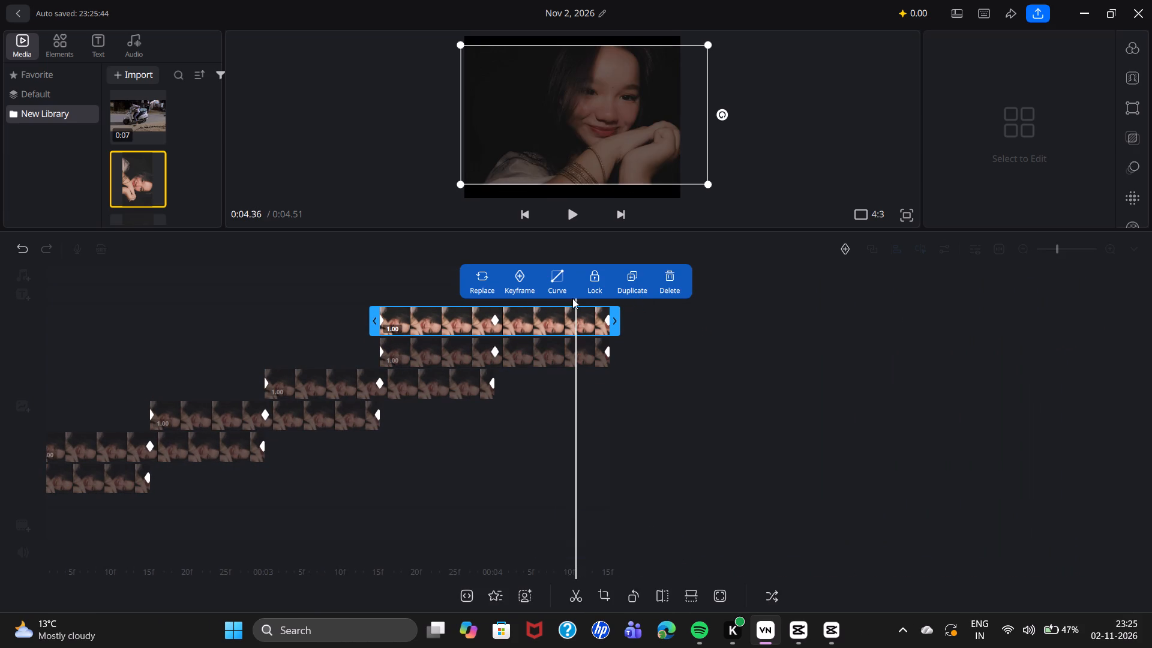
pyautogui.moveTo(440, 315); pyautogui.dragTo(550, 312)
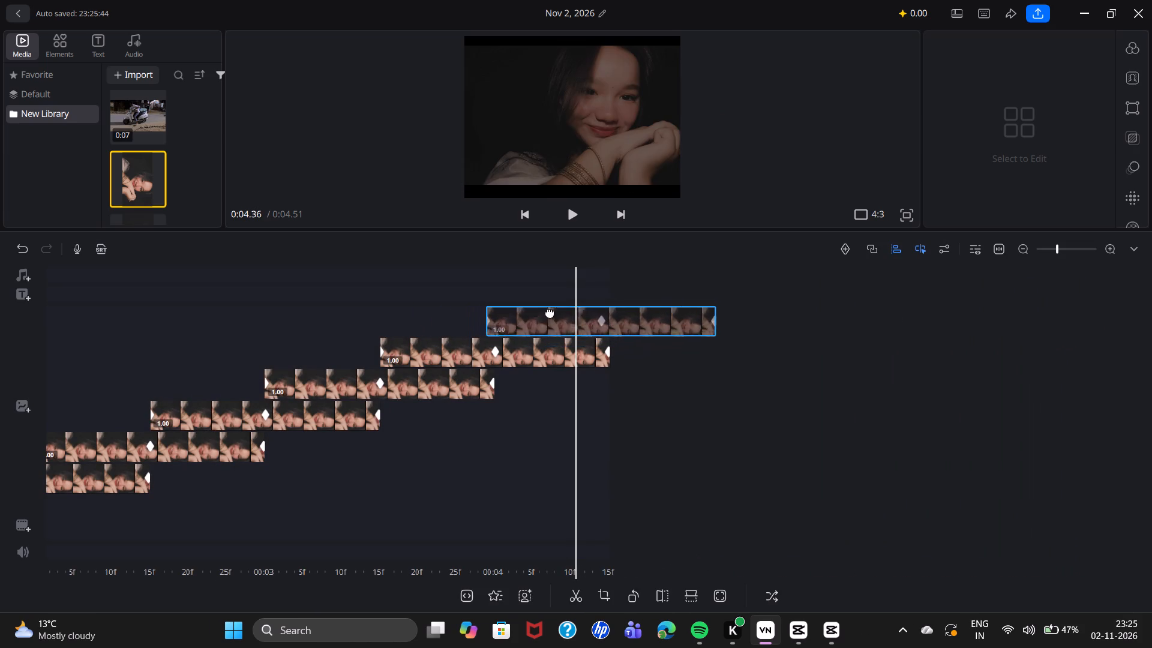
pyautogui.moveTo(550, 312); pyautogui.dragTo(557, 310)
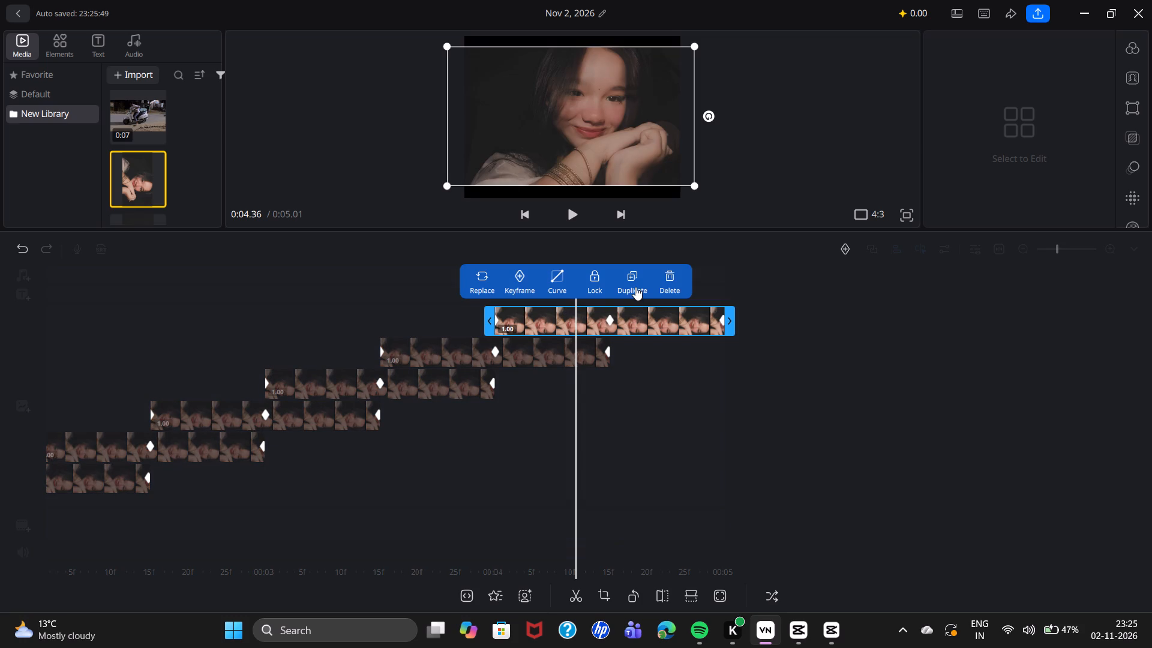
pyautogui.click(635, 287)
pyautogui.moveTo(559, 314); pyautogui.dragTo(649, 317)
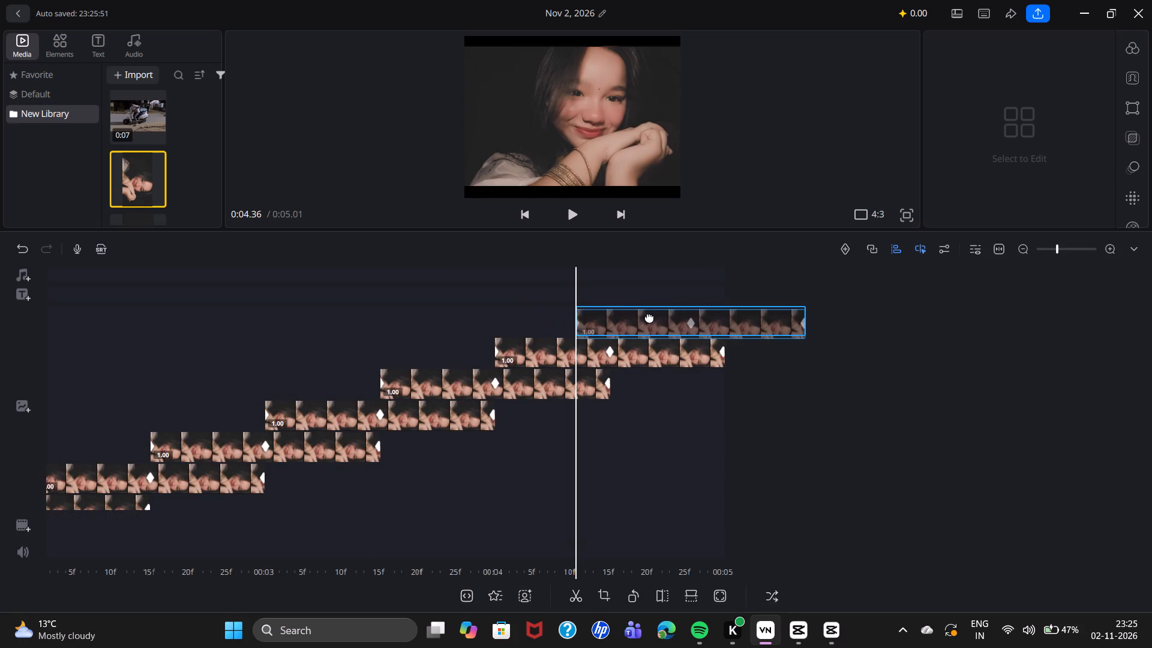
pyautogui.moveTo(649, 317); pyautogui.dragTo(677, 312)
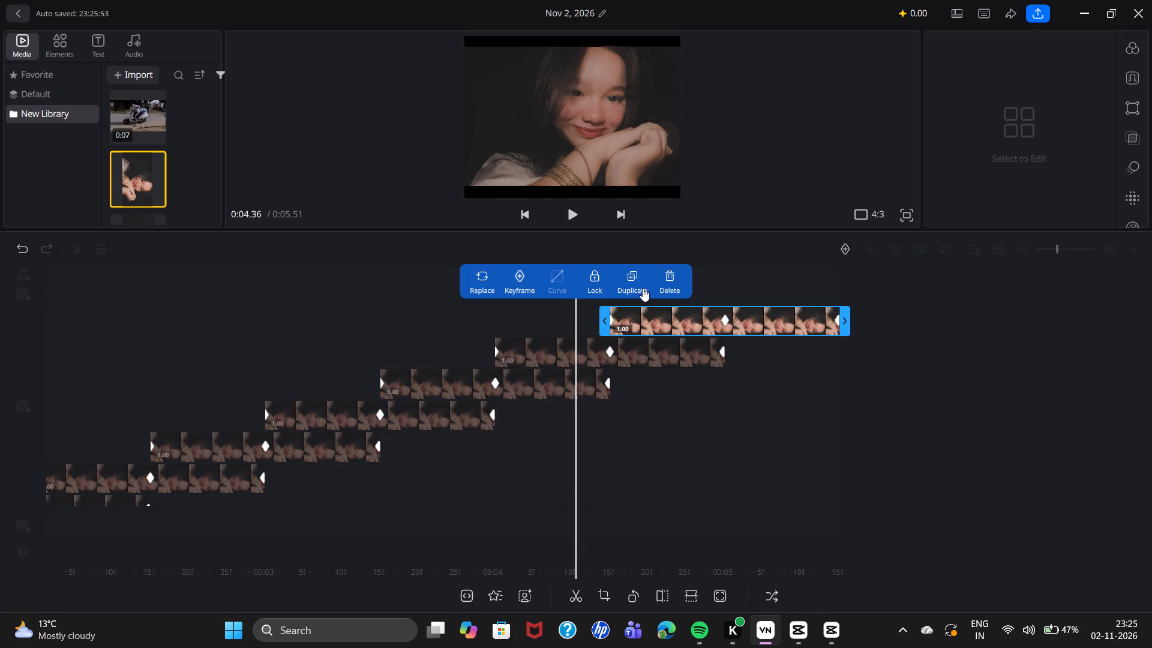
# Add two more duplicates of the newest overlay portrait, starting at 5.0 s and 5.5 s.
pyautogui.click(641, 286)
pyautogui.moveTo(641, 320); pyautogui.dragTo(767, 323)
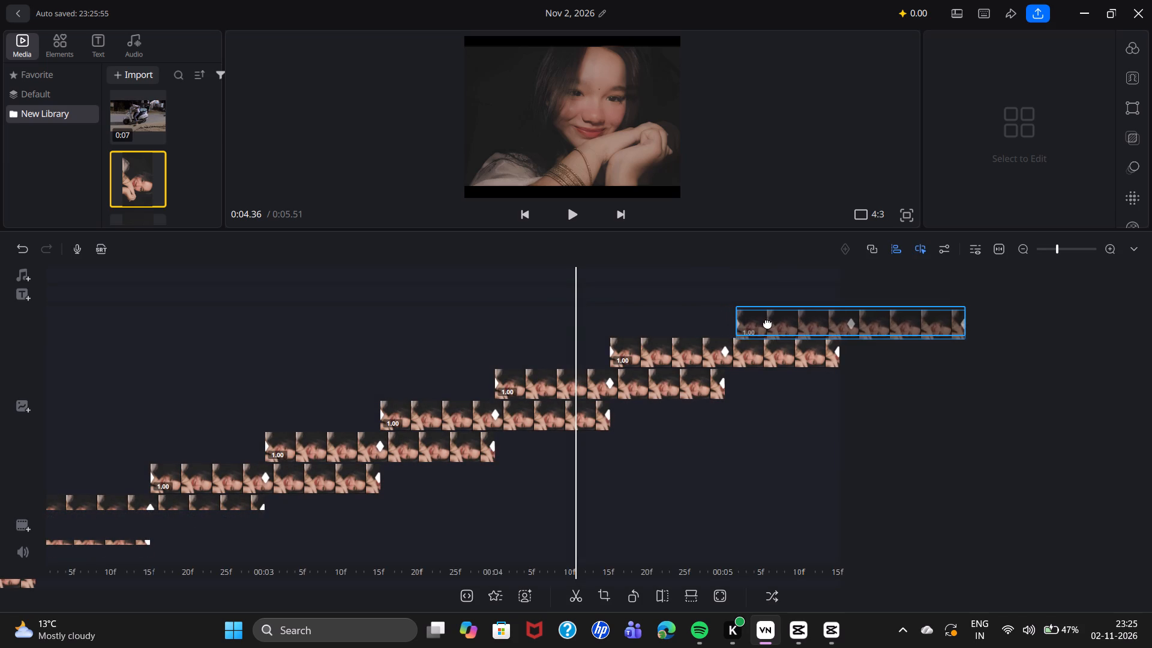
pyautogui.moveTo(767, 323); pyautogui.dragTo(755, 321)
pyautogui.click(767, 318)
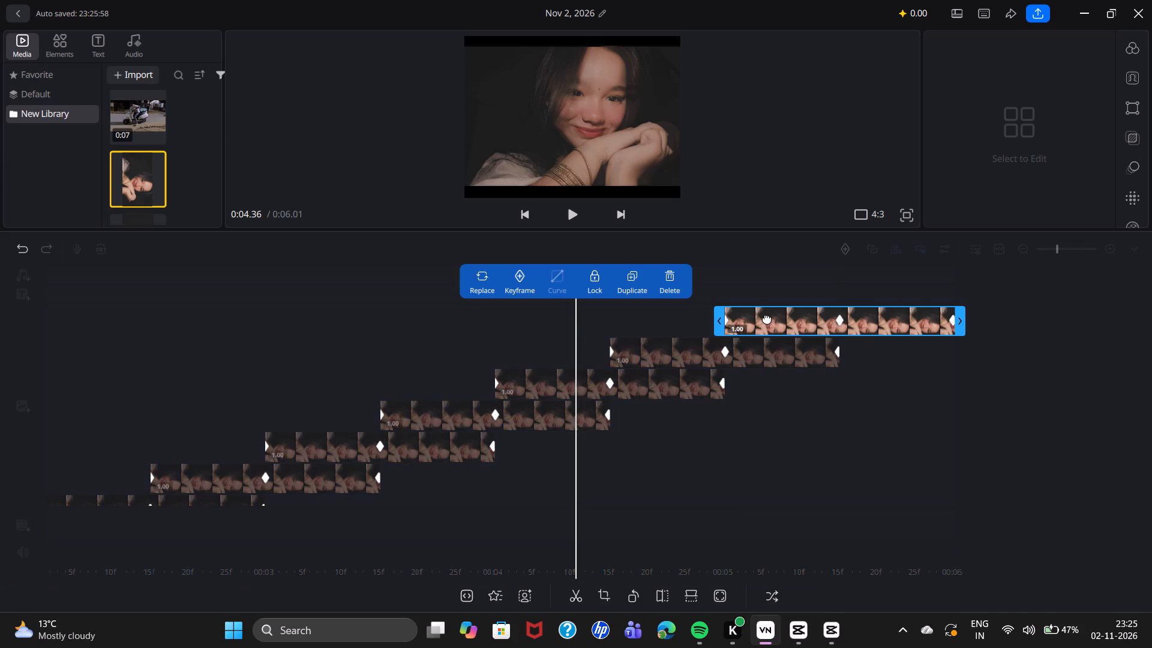
pyautogui.click(628, 277)
pyautogui.moveTo(601, 319); pyautogui.dragTo(655, 314)
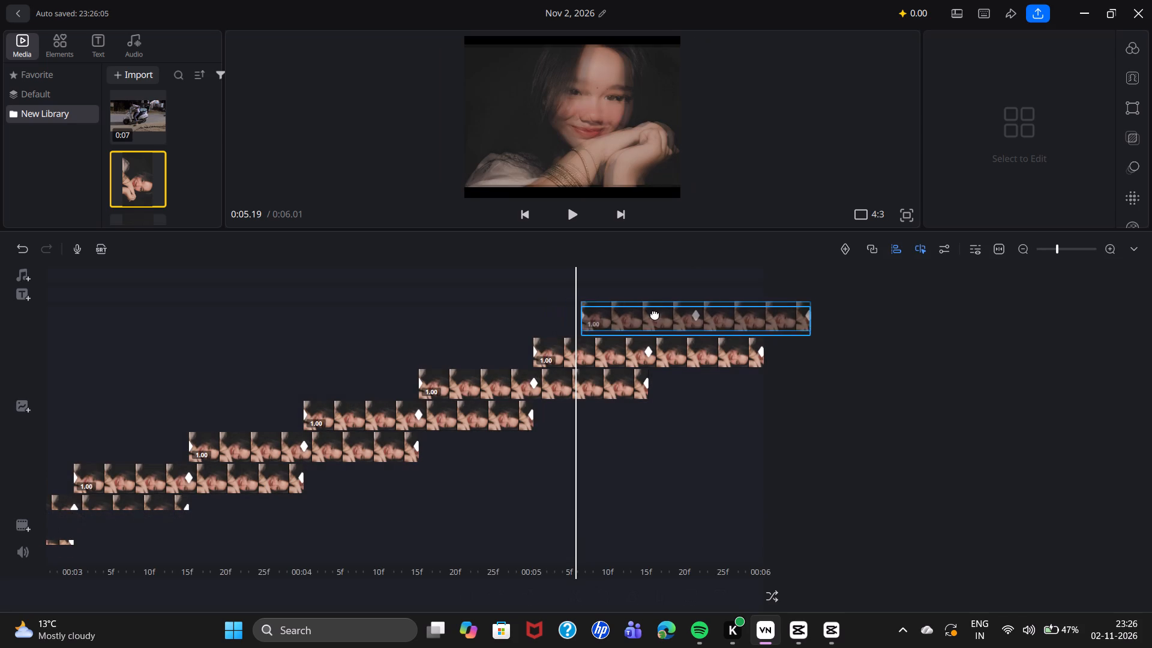
pyautogui.moveTo(655, 314); pyautogui.dragTo(718, 314)
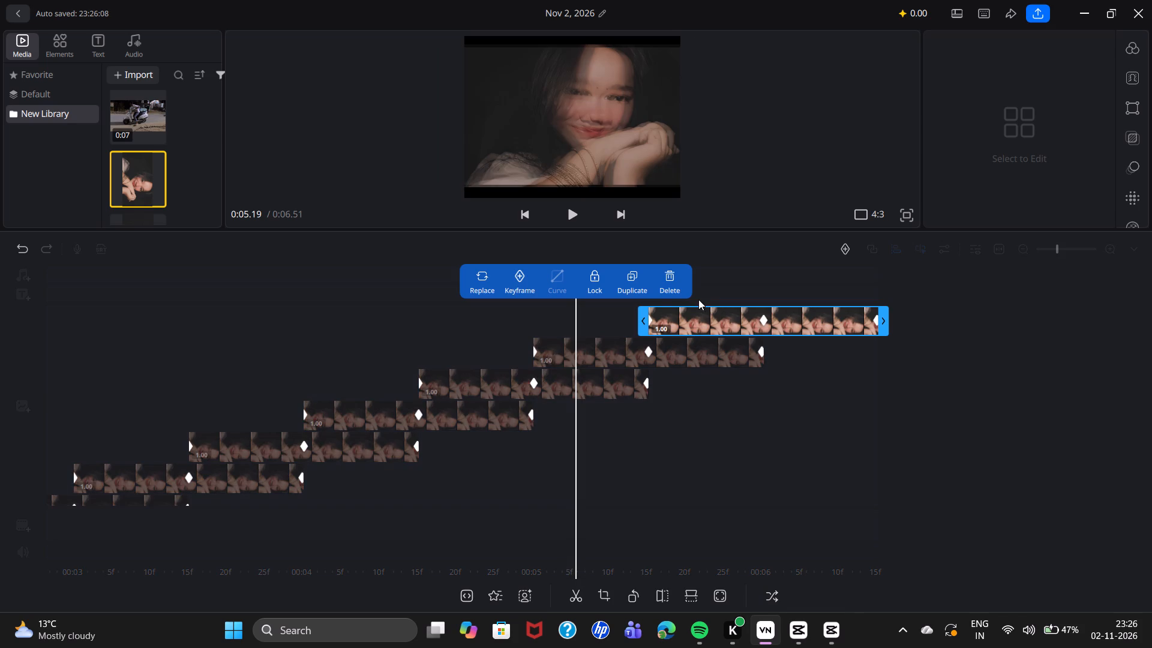
# Duplicate the newest overlay portrait twice more, starting the copies at 6.0 s and 6.5 s, and deselect the clip.
pyautogui.click(626, 277)
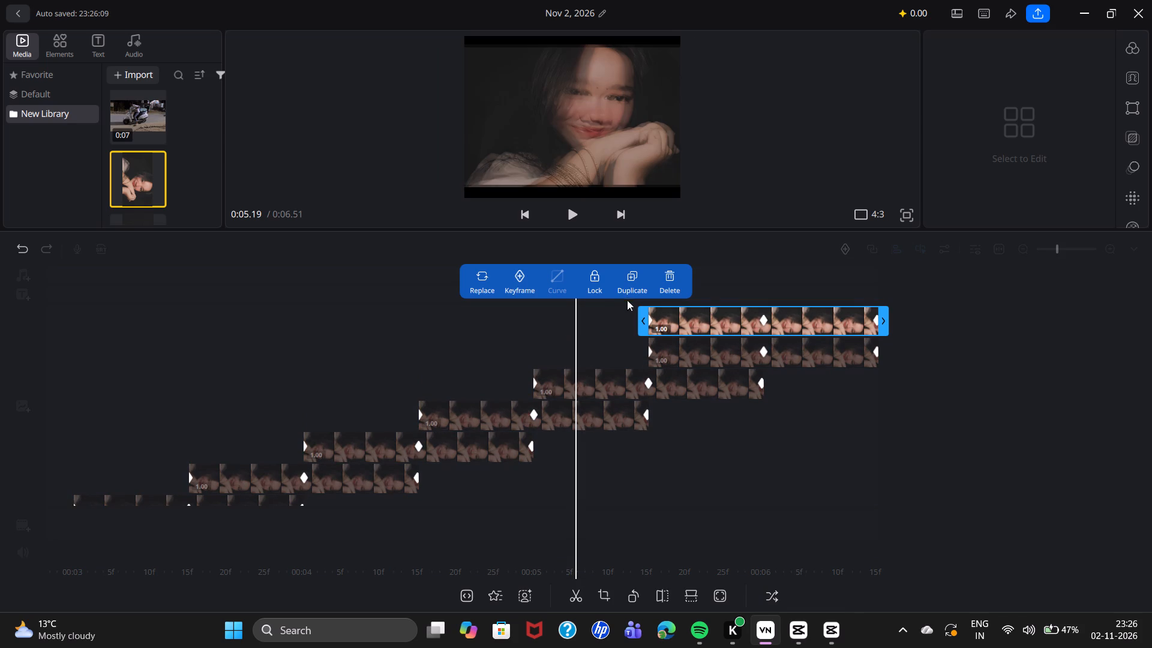
pyautogui.moveTo(718, 328); pyautogui.dragTo(827, 326)
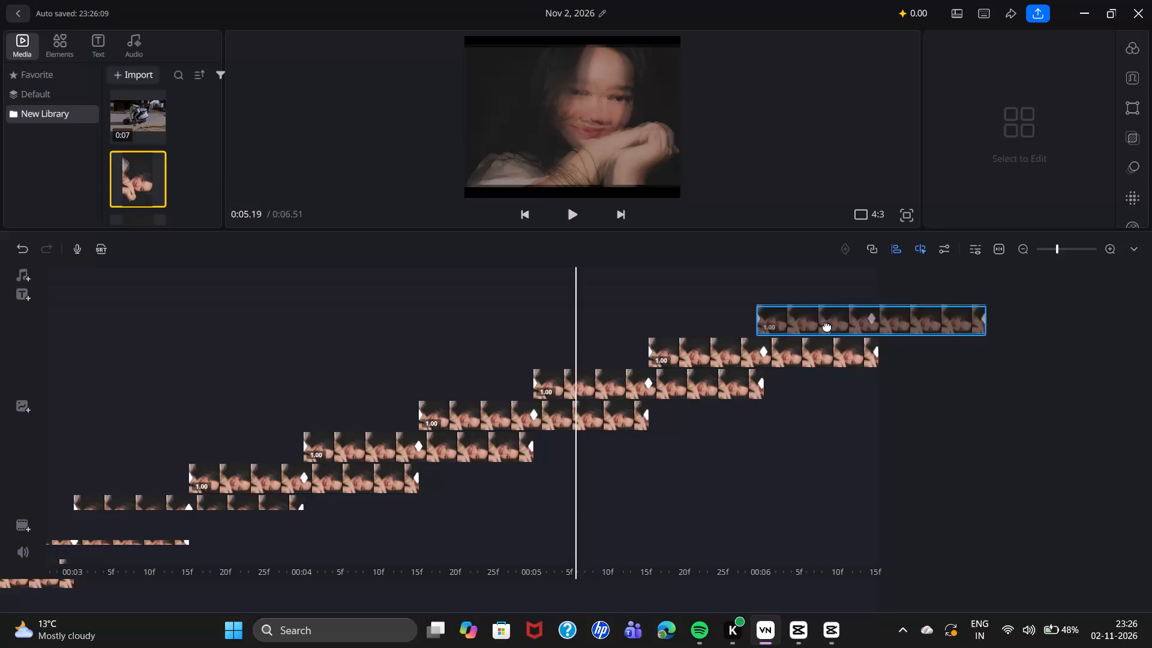
pyautogui.moveTo(827, 326); pyautogui.dragTo(834, 326)
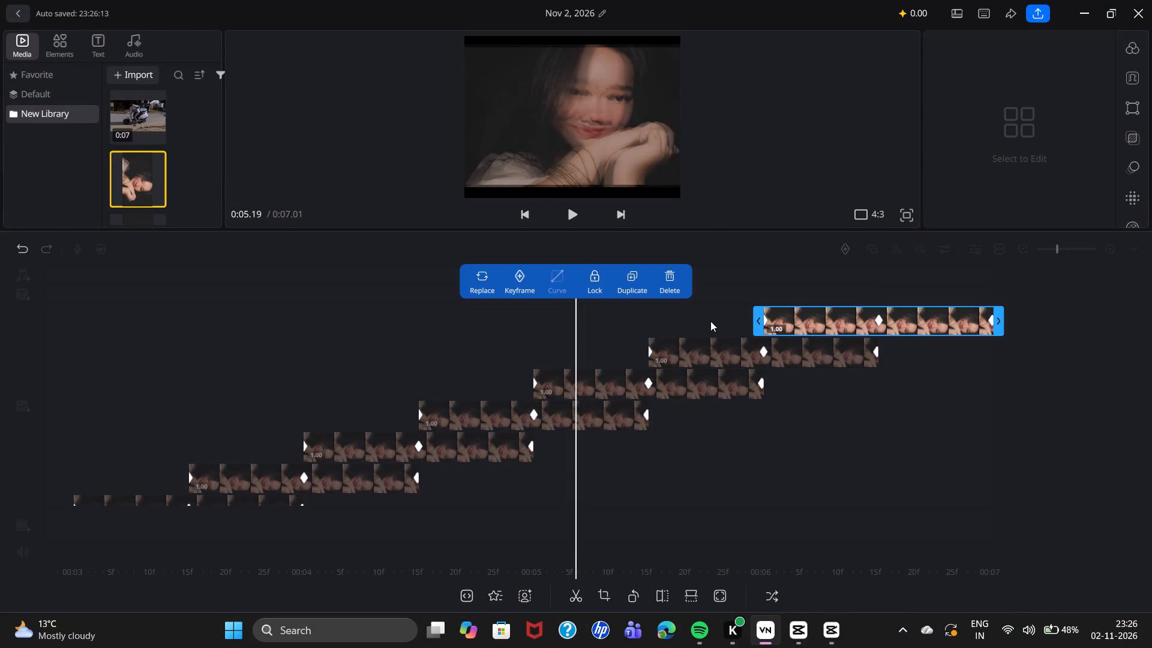
pyautogui.click(710, 321)
pyautogui.moveTo(710, 321); pyautogui.dragTo(616, 310)
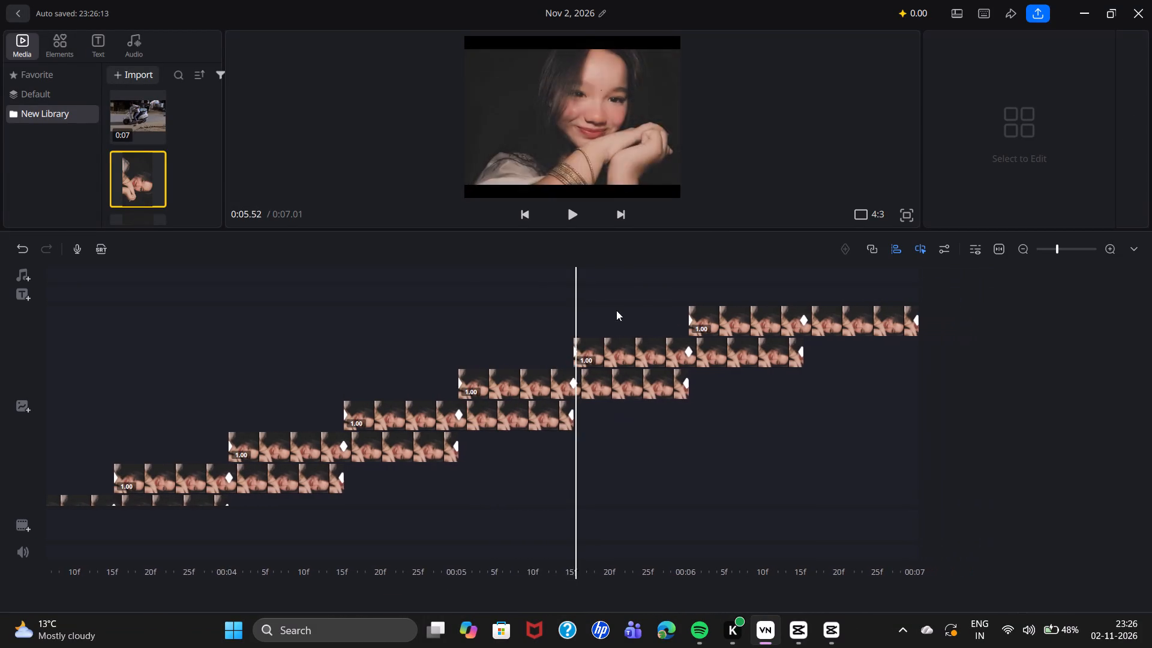
pyautogui.moveTo(616, 310); pyautogui.dragTo(479, 293)
pyautogui.click(633, 322)
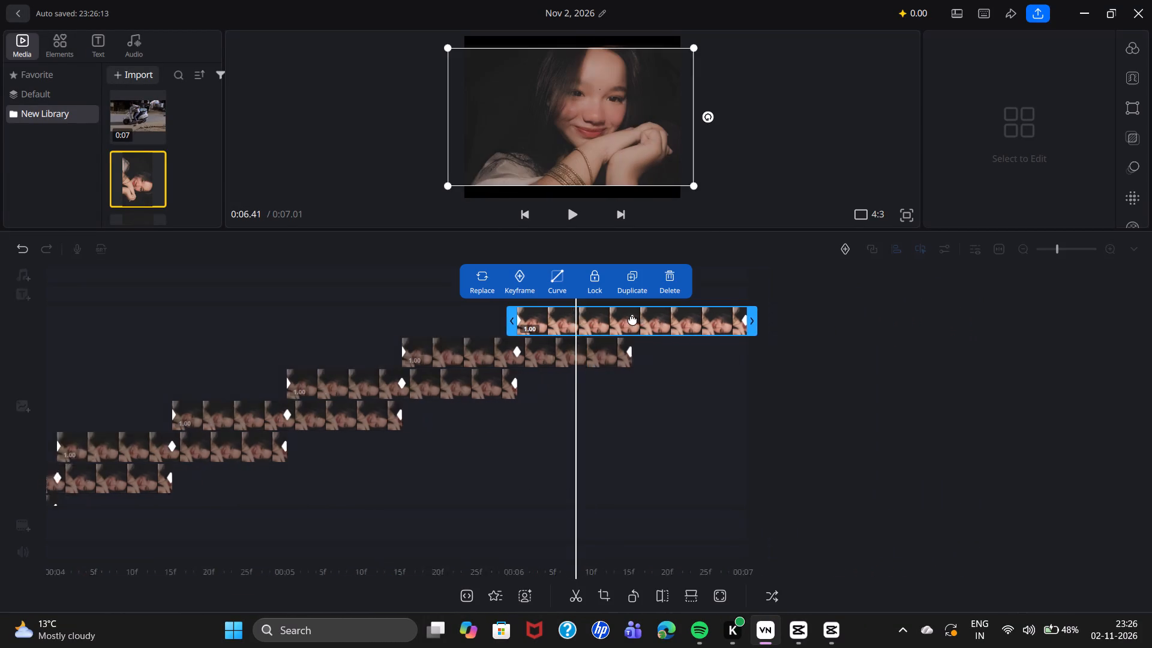
pyautogui.click(622, 285)
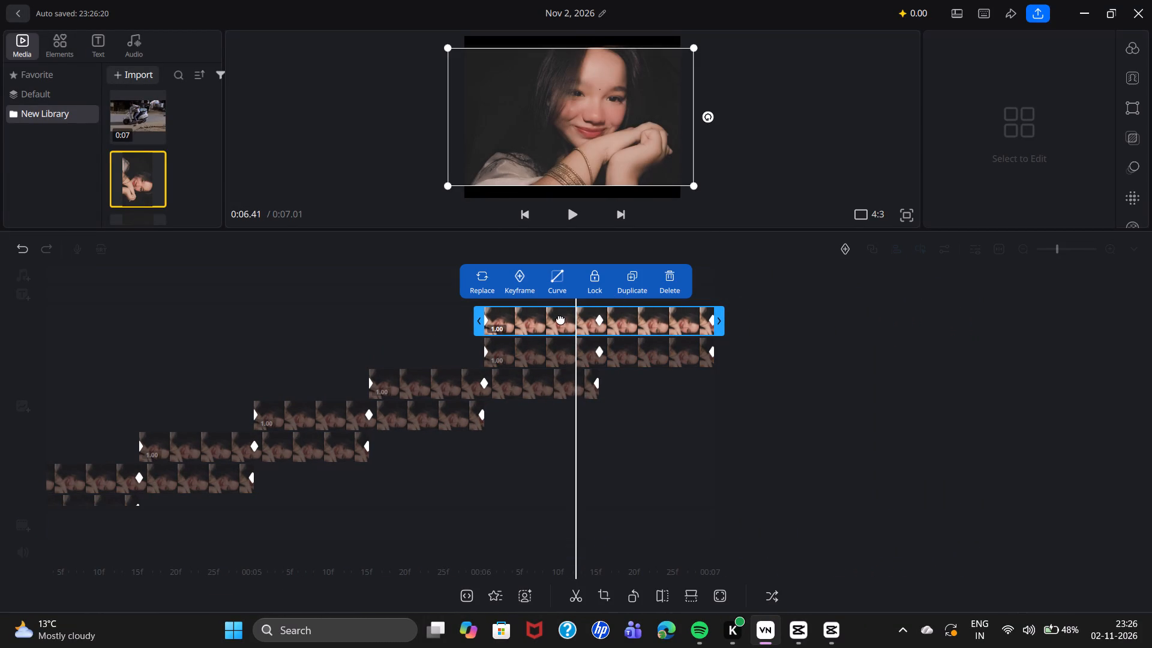
pyautogui.moveTo(558, 319); pyautogui.dragTo(673, 316)
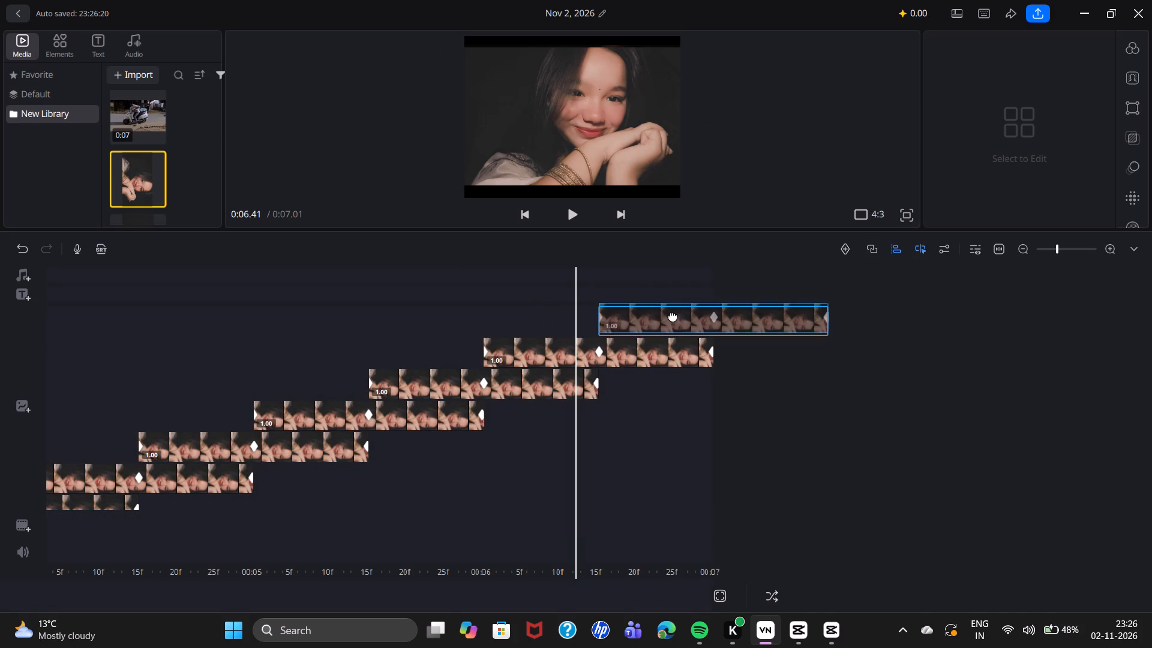
pyautogui.moveTo(673, 316); pyautogui.dragTo(677, 314)
pyautogui.click(551, 313)
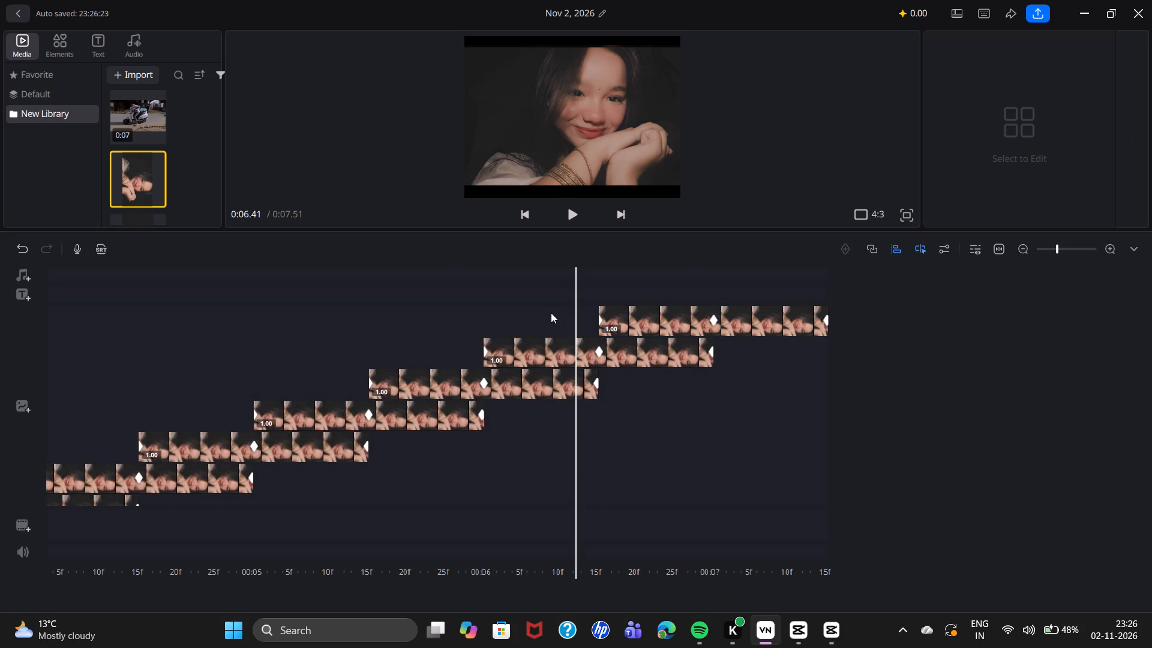
# Play the extended slideshow through to its end to check the added overlay copies.
pyautogui.moveTo(492, 301); pyautogui.dragTo(998, 352)
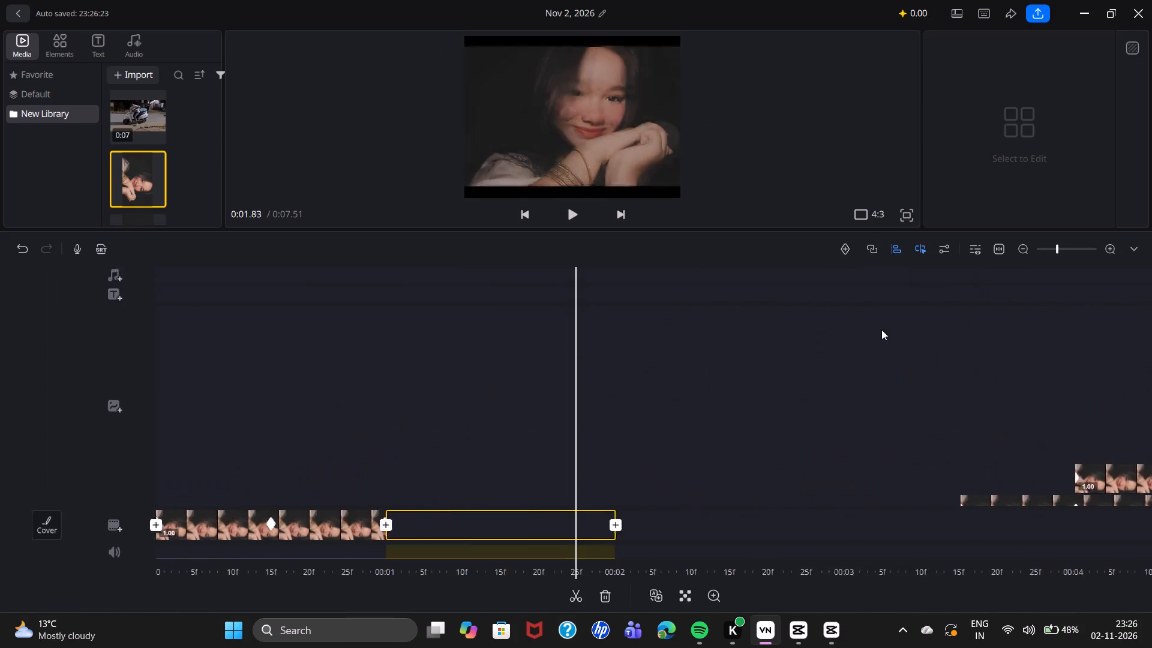
pyautogui.click(569, 210)
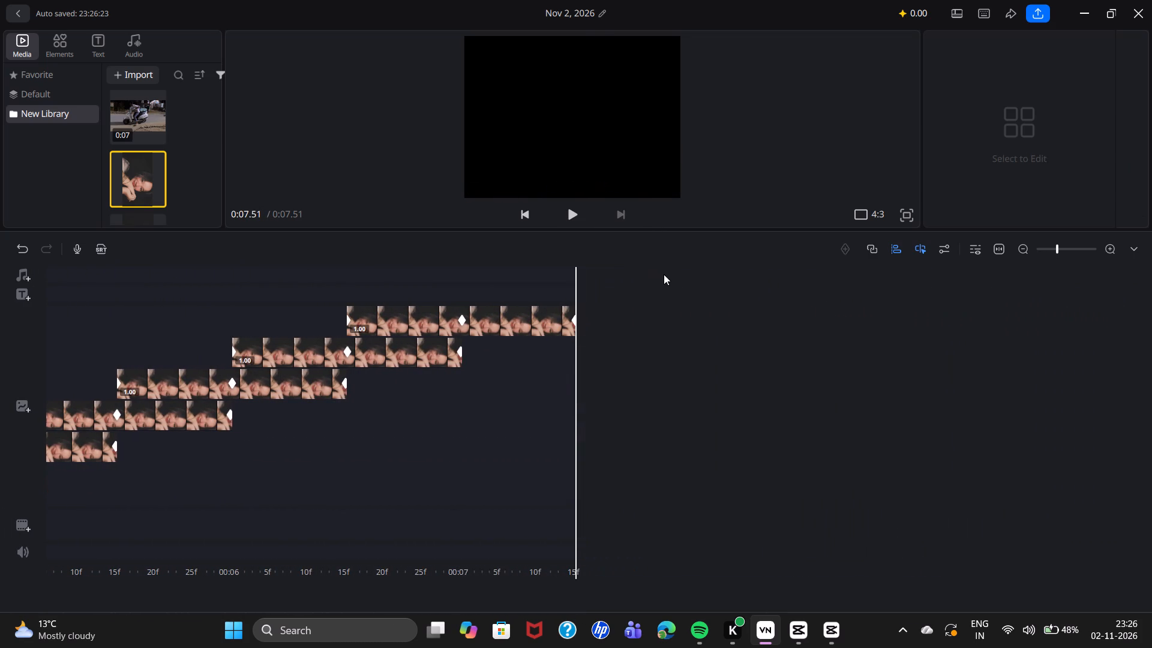
# Replace the portrait in the first overlay clip, starting at 1.0 s, with the JPEG image 2 from Documents.
pyautogui.moveTo(722, 301); pyautogui.dragTo(877, 333)
pyautogui.moveTo(499, 313); pyautogui.dragTo(809, 344)
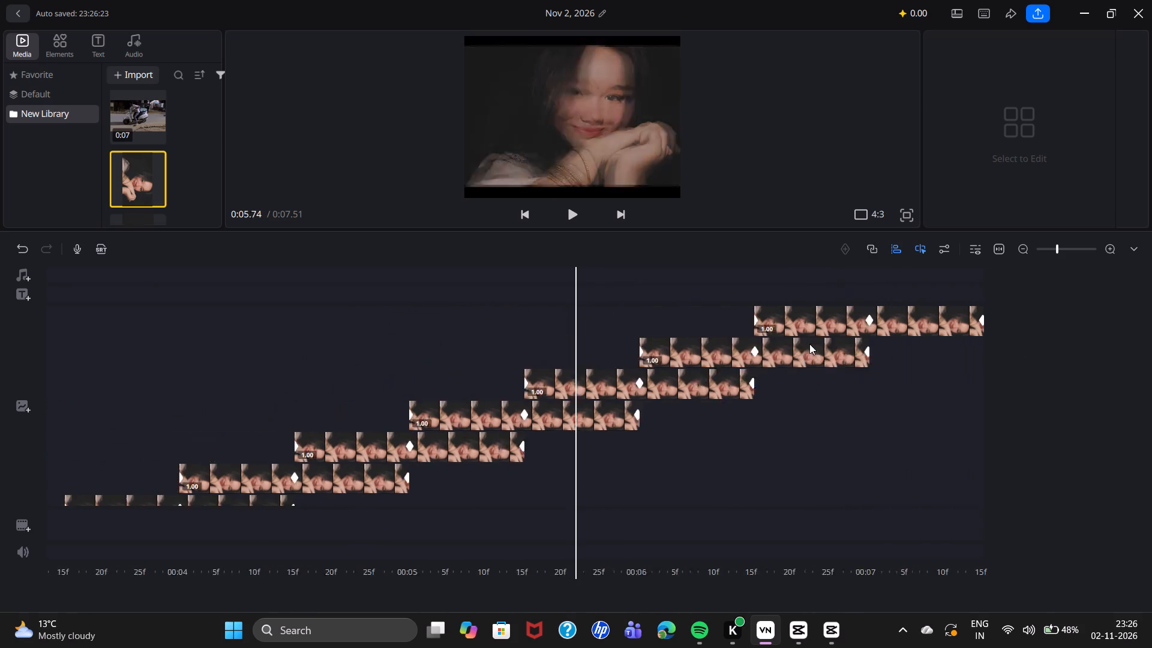
pyautogui.moveTo(809, 344); pyautogui.dragTo(902, 352)
pyautogui.scroll(-2, 794, 340)
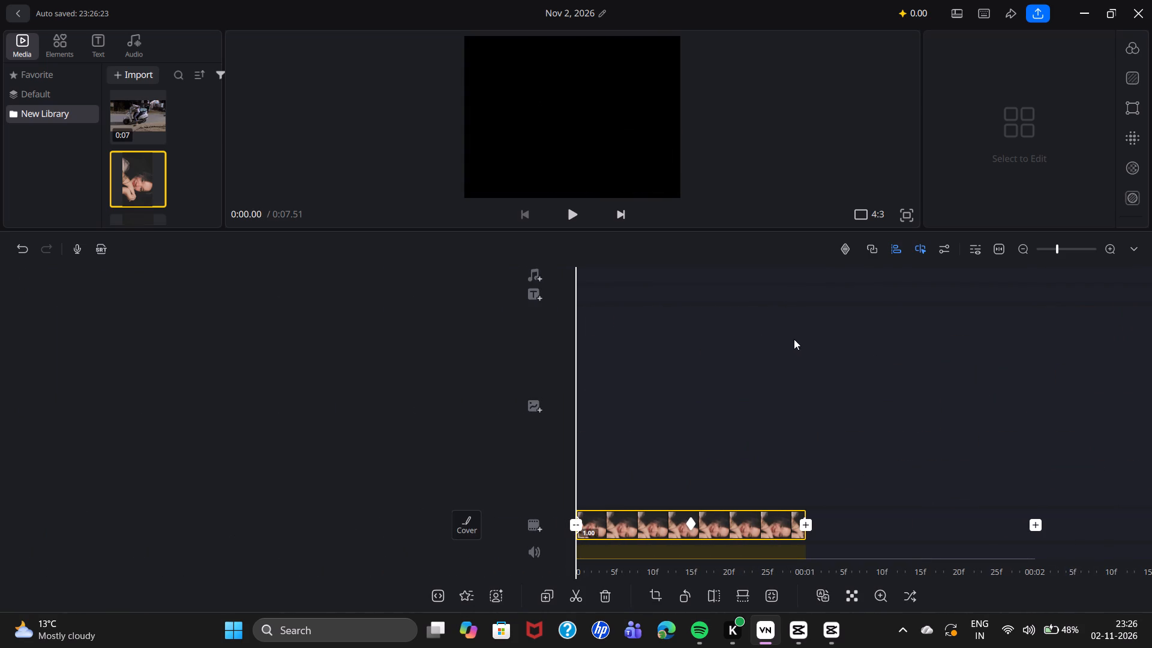
pyautogui.scroll(-12, 794, 339)
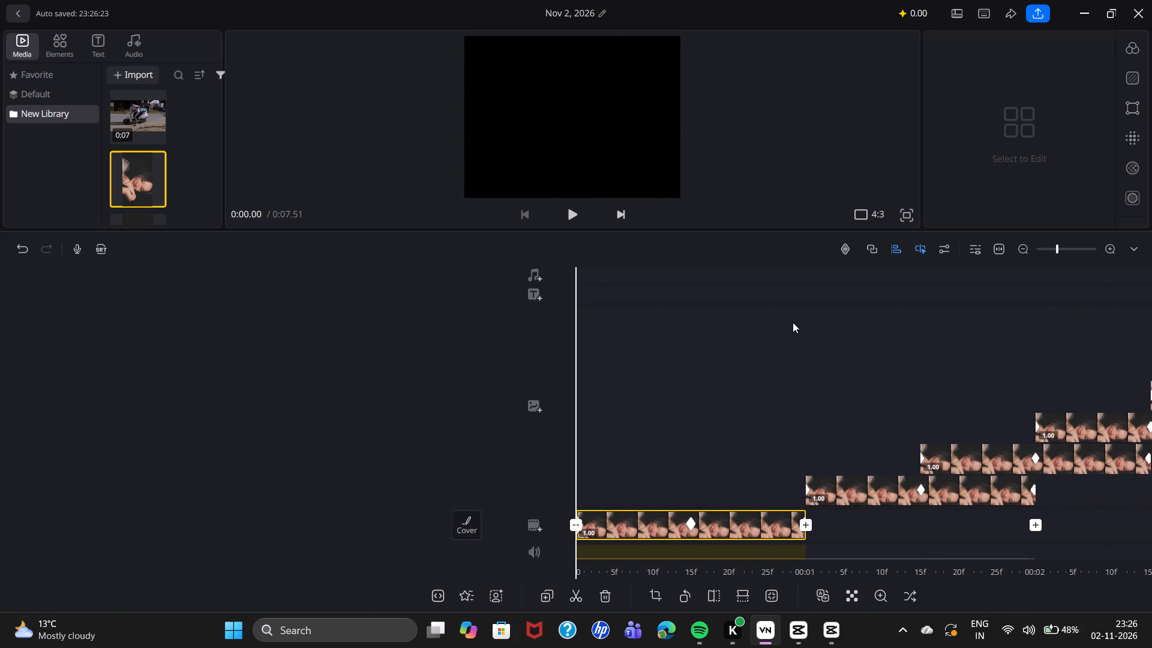
pyautogui.scroll(-2, 793, 322)
pyautogui.moveTo(785, 328); pyautogui.dragTo(527, 303)
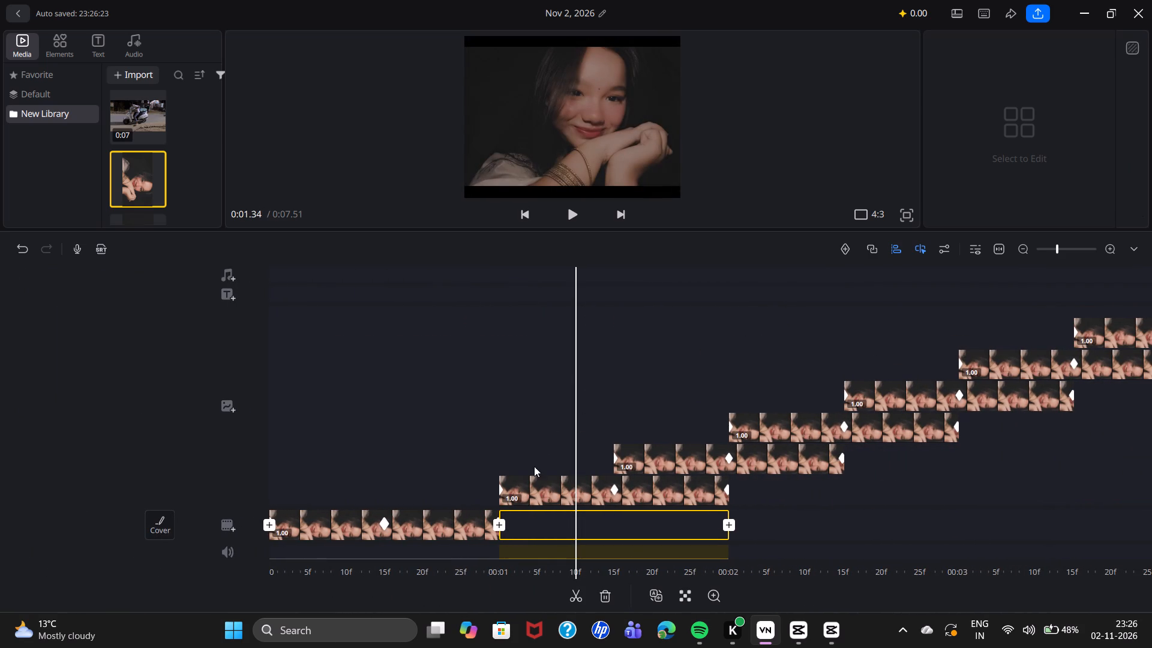
pyautogui.click(533, 478)
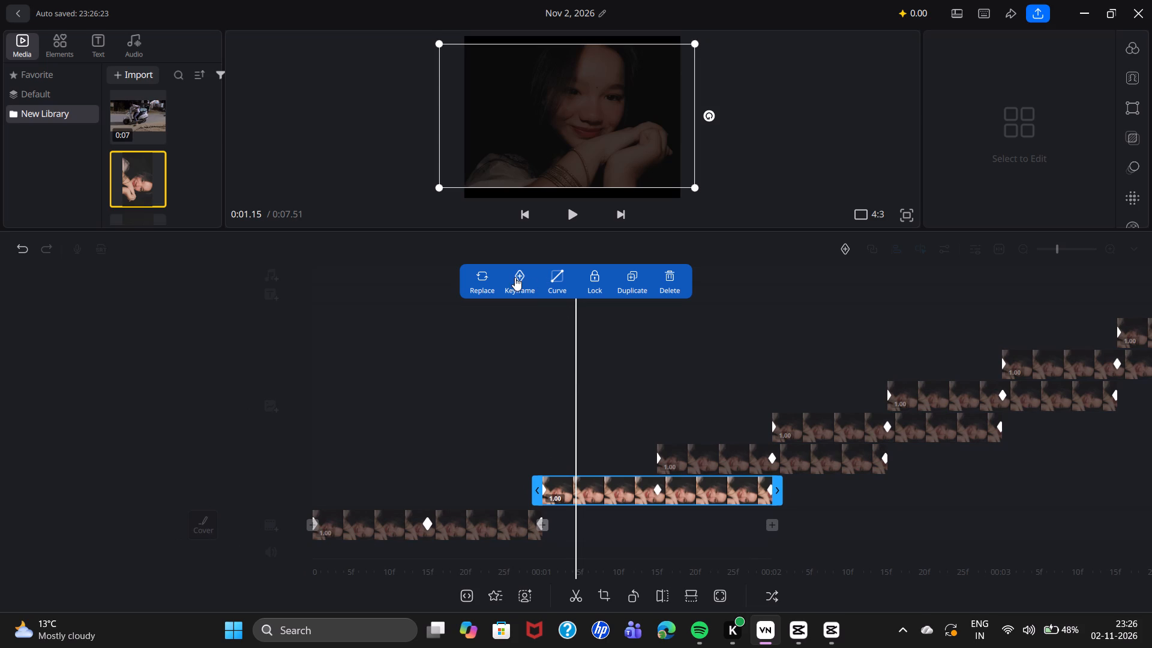
pyautogui.click(481, 274)
pyautogui.scroll(-2, 290, 209)
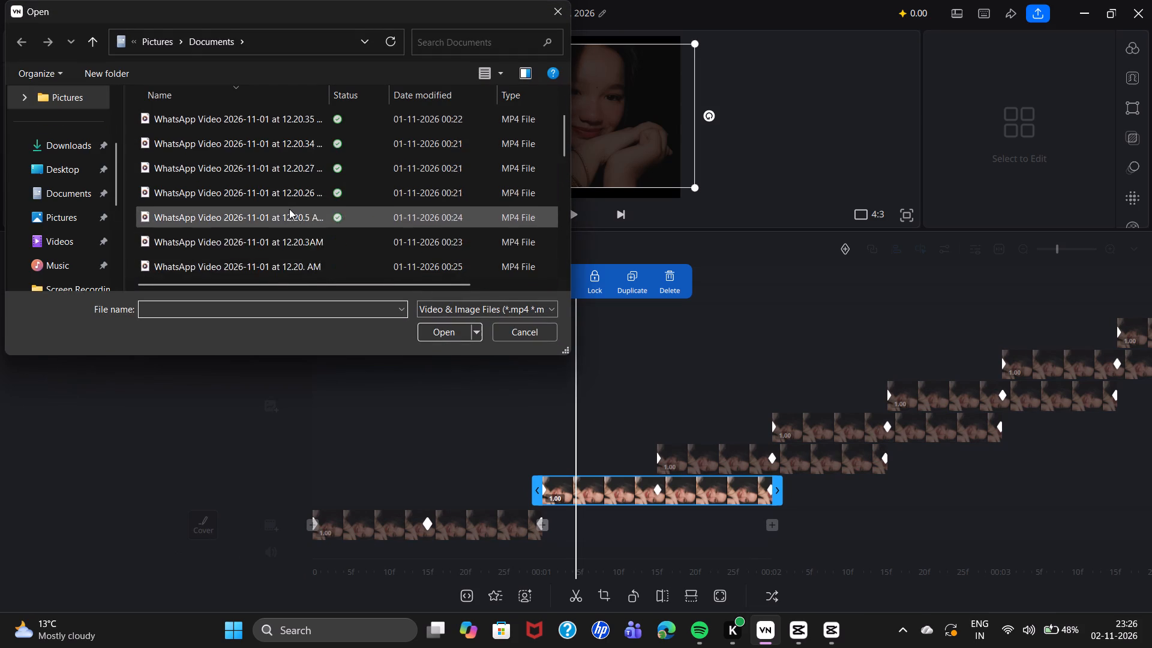
pyautogui.scroll(-4, 289, 209)
pyautogui.click(225, 175)
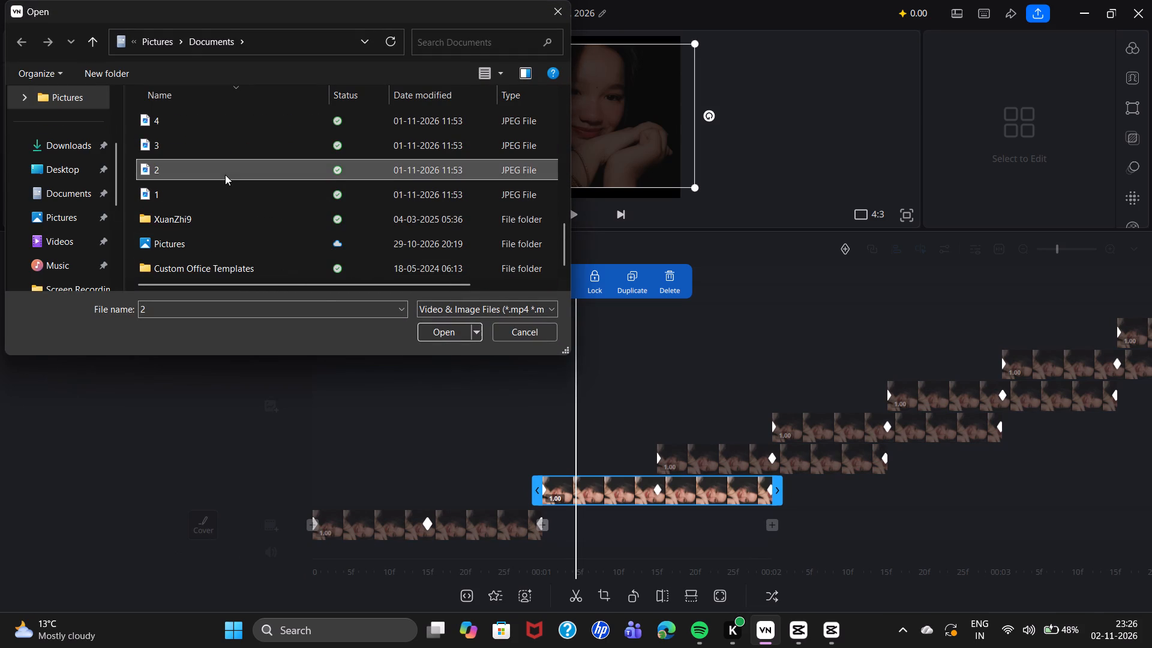
pyautogui.click(447, 330)
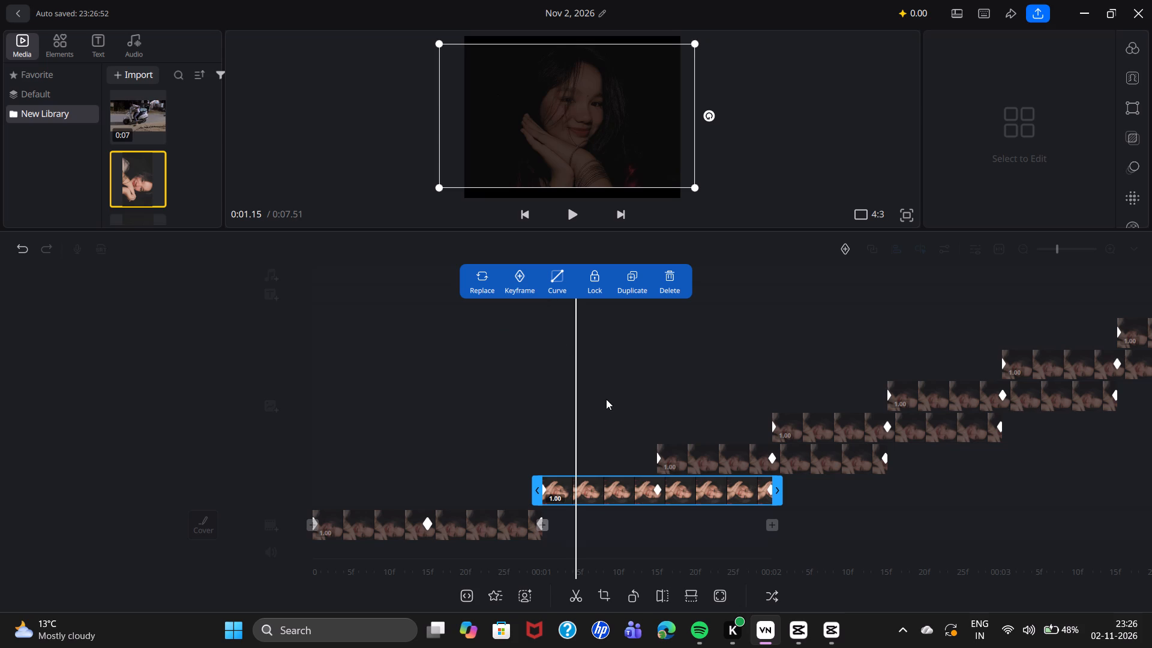
# Replace the portrait in the second overlay clip, starting at 1.5 s, with the JPEG image 3 from Documents.
pyautogui.click(701, 454)
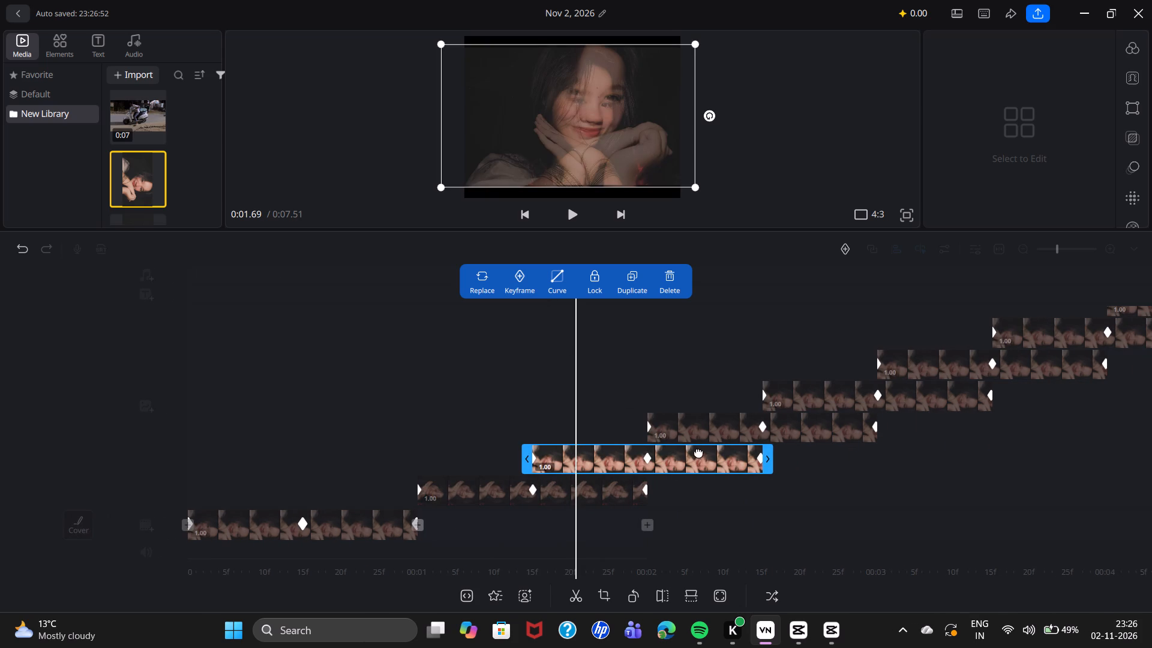
pyautogui.doubleClick(488, 278)
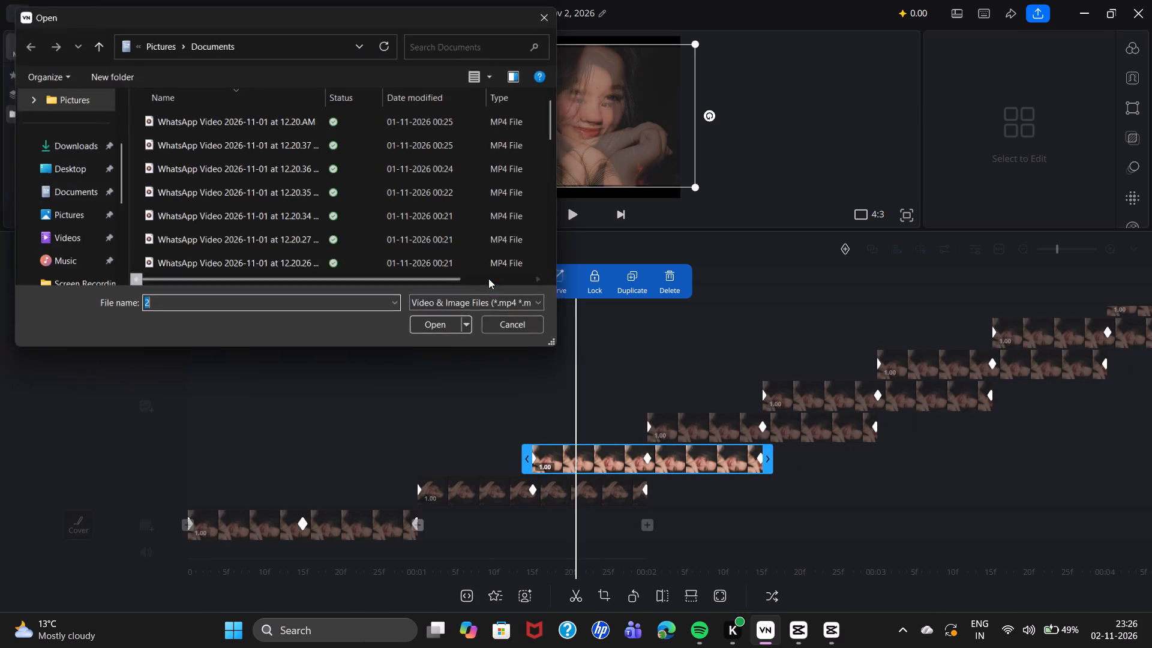
pyautogui.scroll(-4, 346, 251)
pyautogui.scroll(-2, 297, 225)
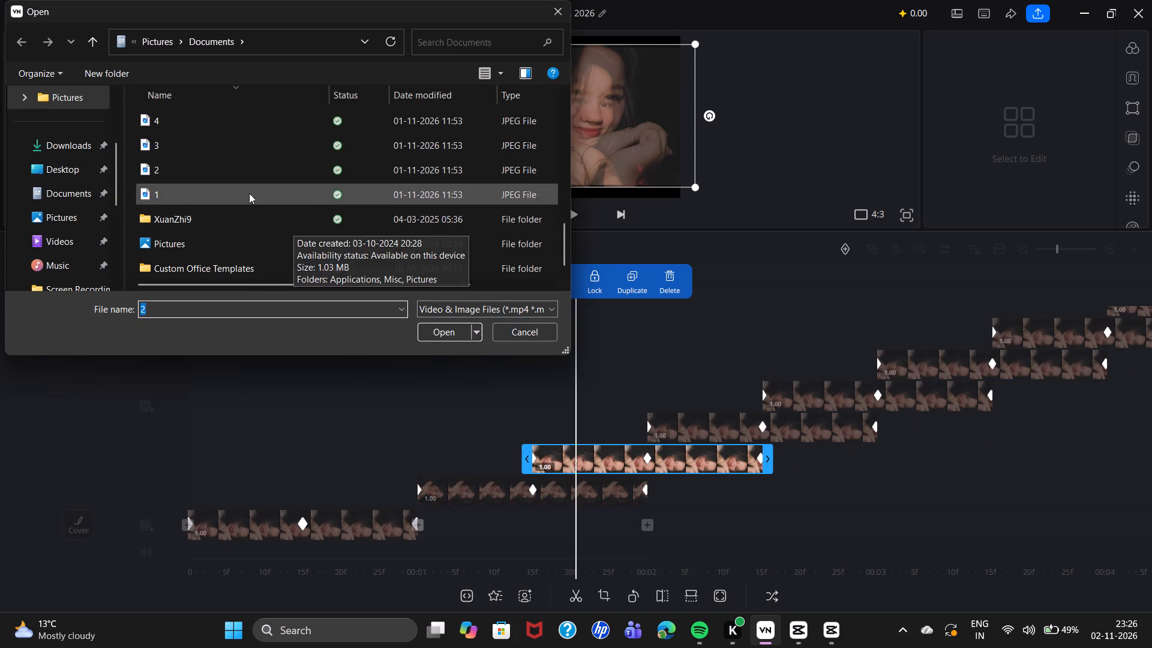
pyautogui.click(240, 146)
pyautogui.click(445, 332)
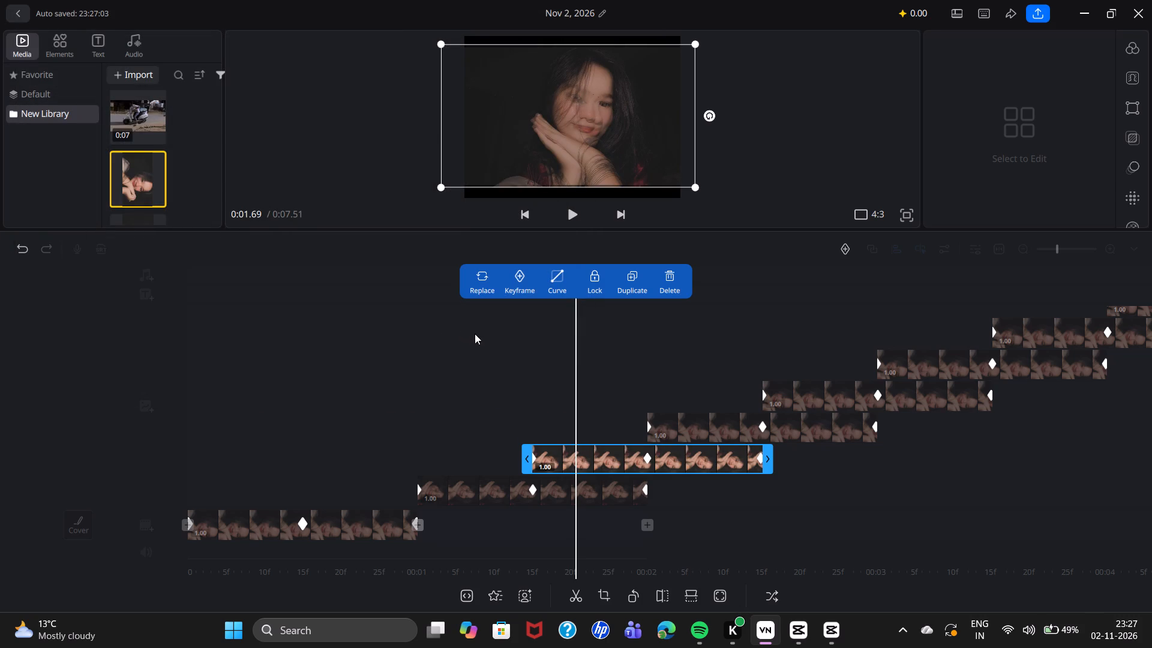
# Briefly play from the second overlay clip to just past 2 s to preview the replaced portrait.
pyautogui.click(573, 220)
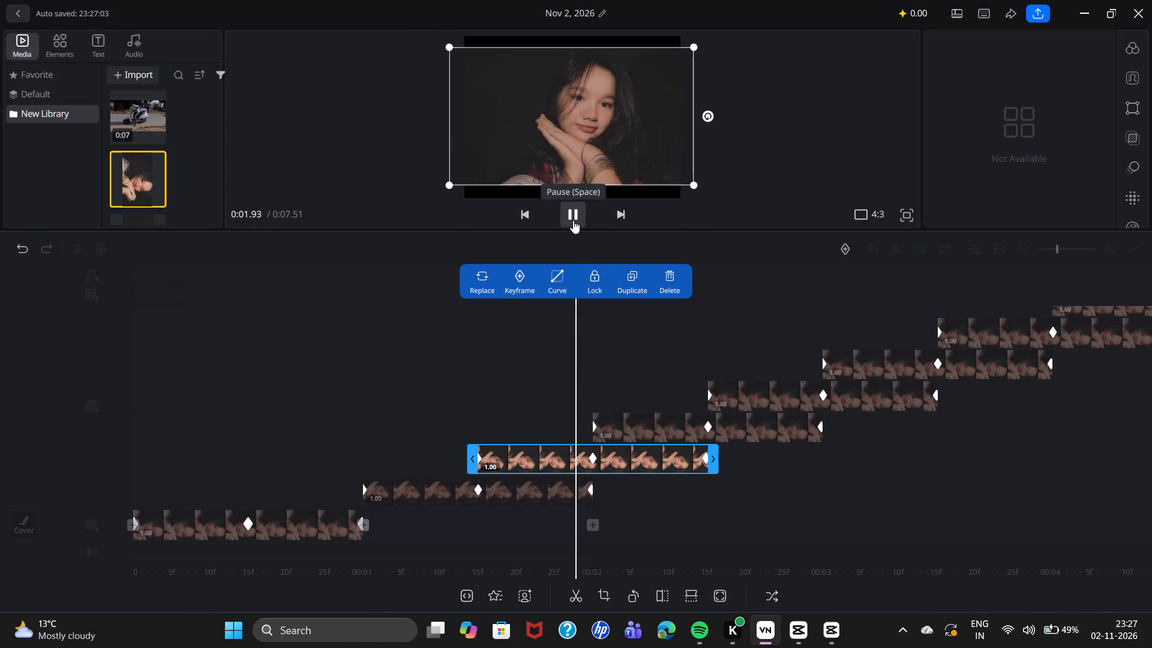
pyautogui.click(573, 220)
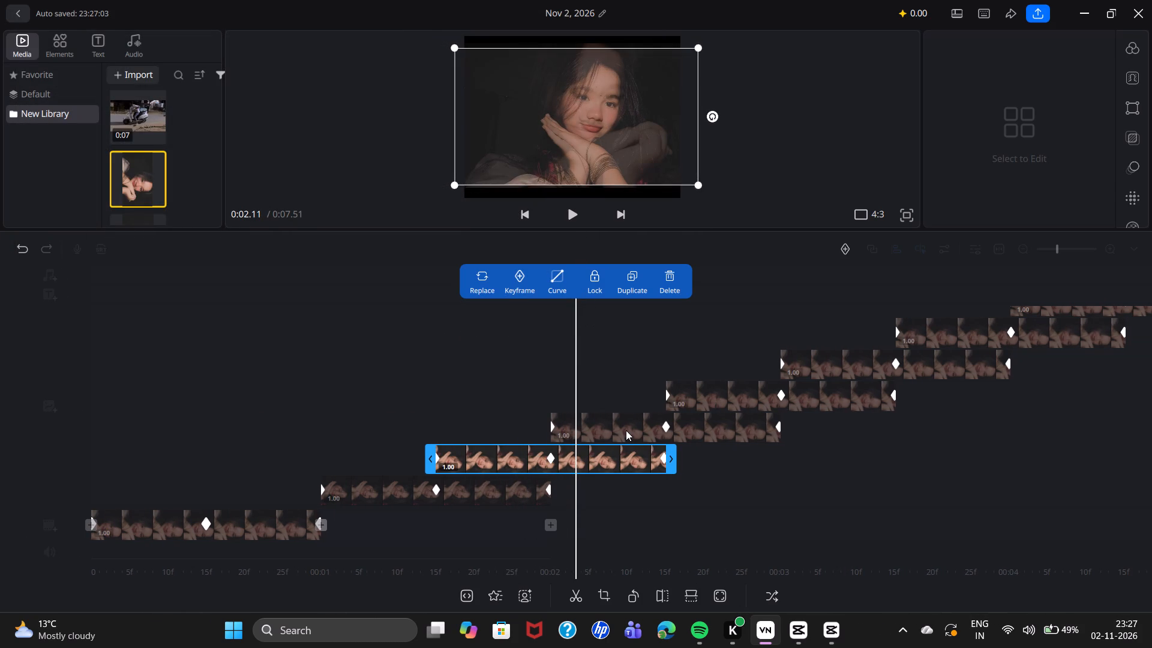
# Replace the portrait in the third overlay clip, starting at 2.0 s, with the JPEG image 4 from Documents.
pyautogui.click(626, 430)
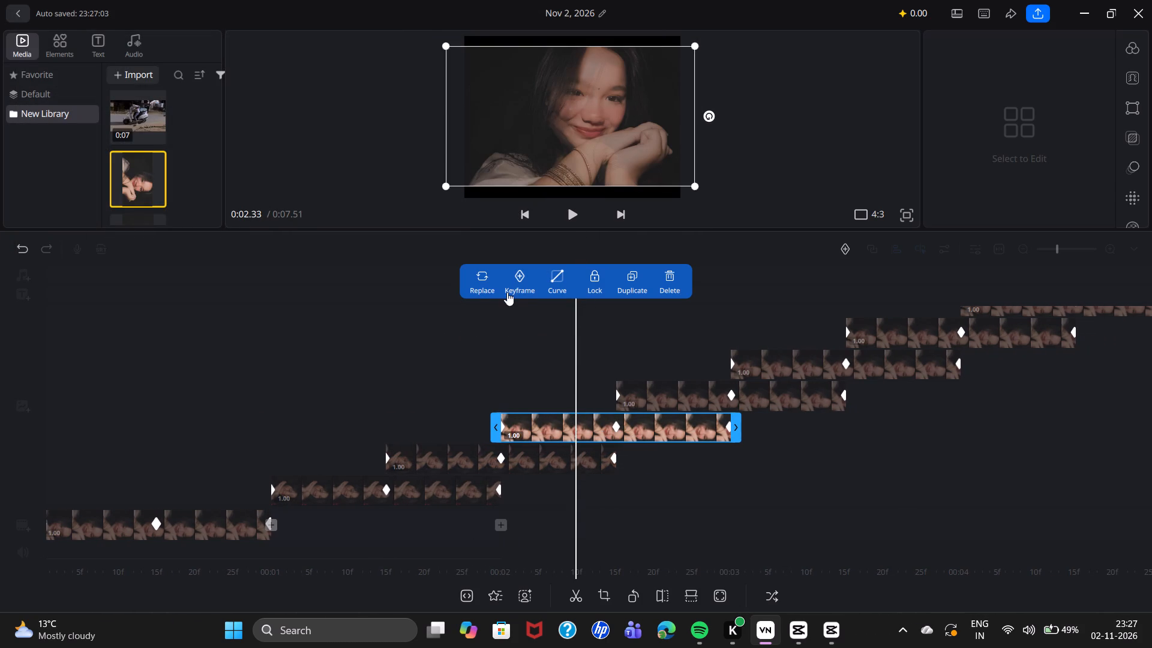
pyautogui.click(486, 282)
pyautogui.scroll(-3, 335, 232)
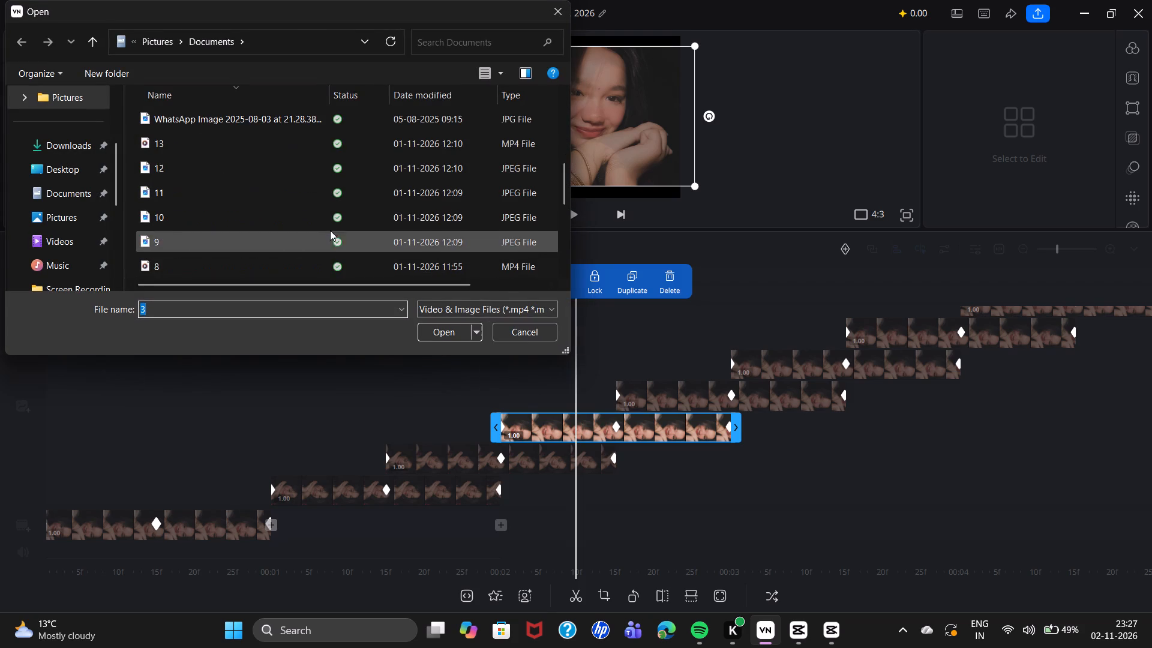
pyautogui.scroll(-2, 330, 230)
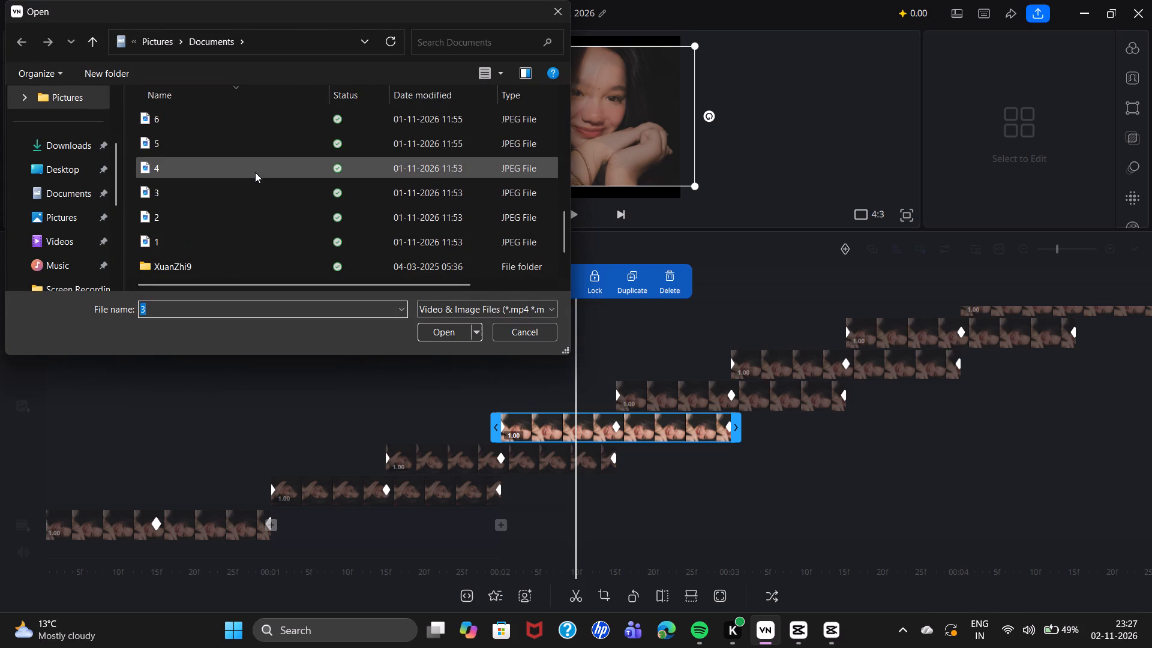
pyautogui.click(255, 172)
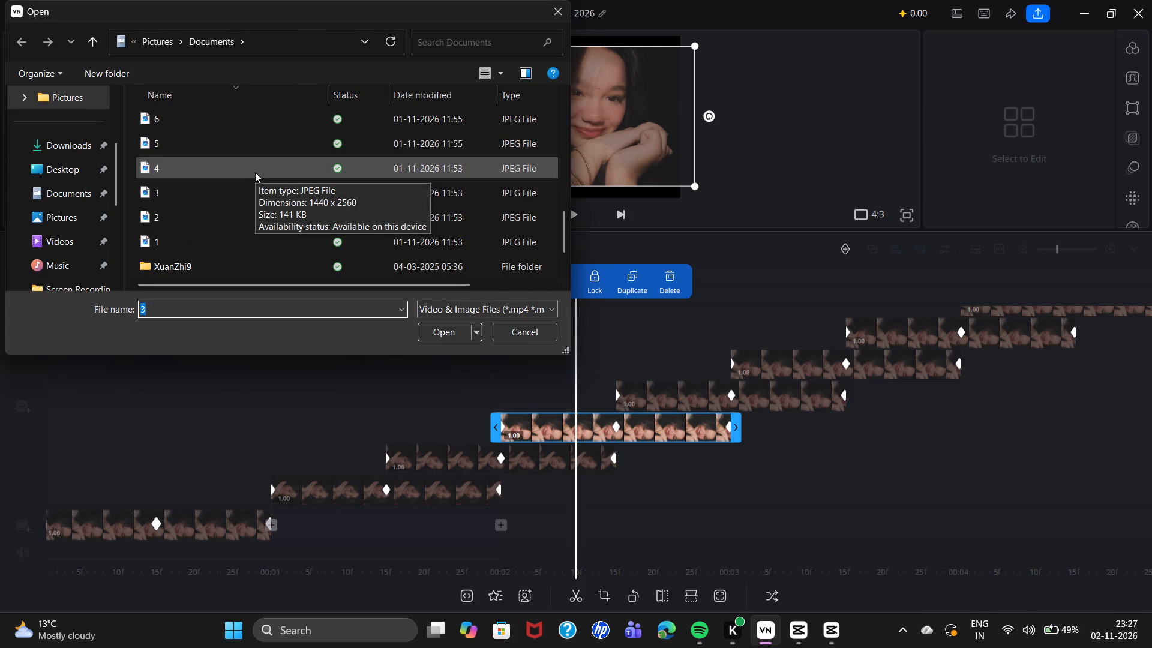
pyautogui.click(428, 330)
# Replace the portrait in the fourth overlay clip, starting at 2.5 s, with the JPEG image 5 from Documents.
pyautogui.click(668, 400)
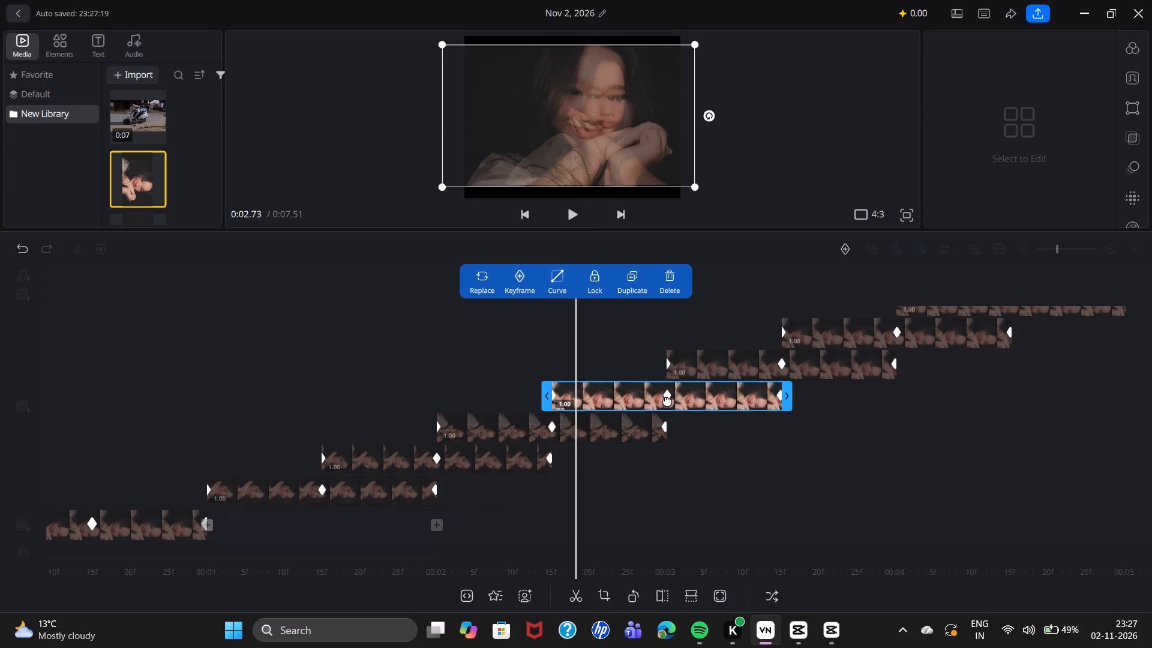
pyautogui.click(486, 271)
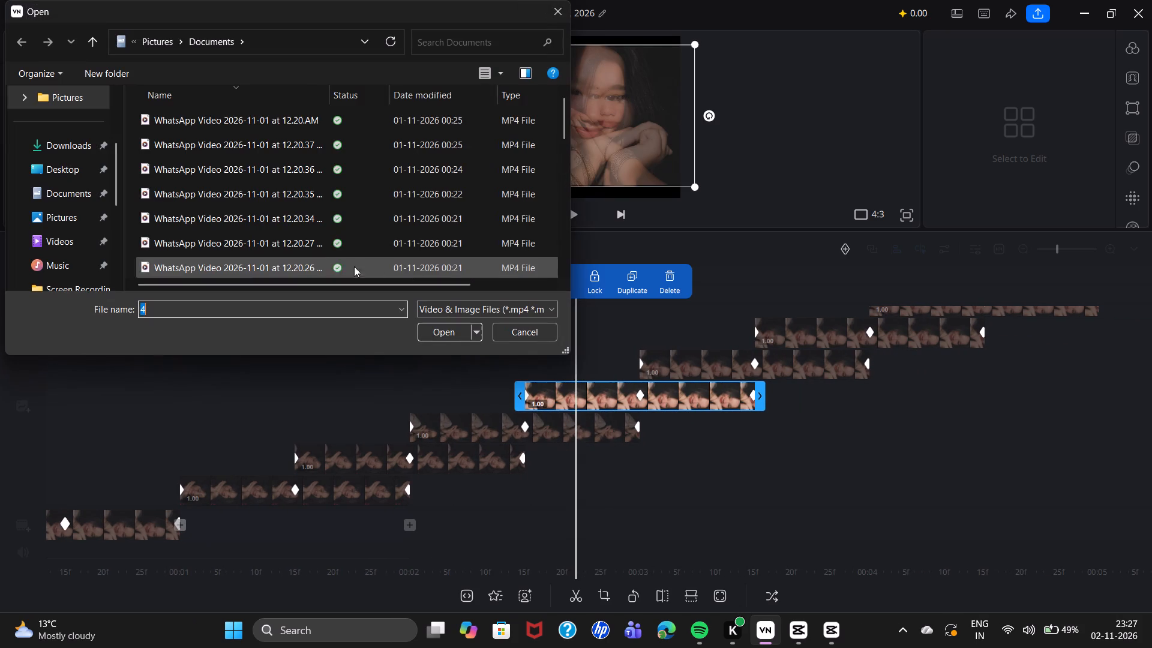
pyautogui.scroll(-5, 268, 248)
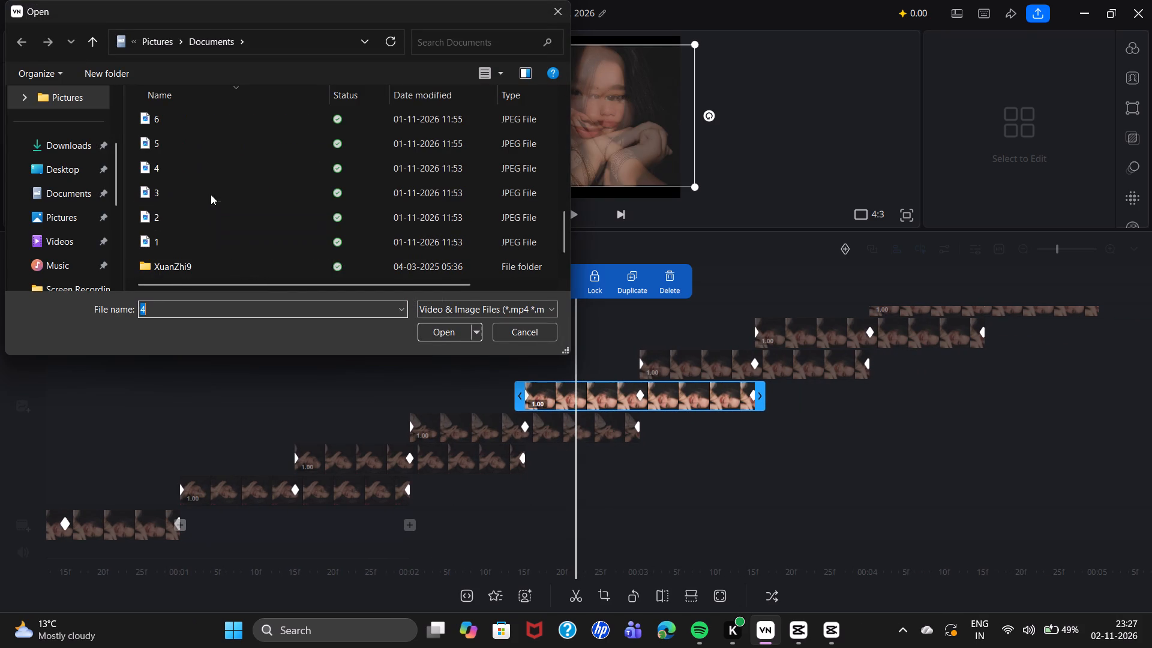
pyautogui.click(211, 145)
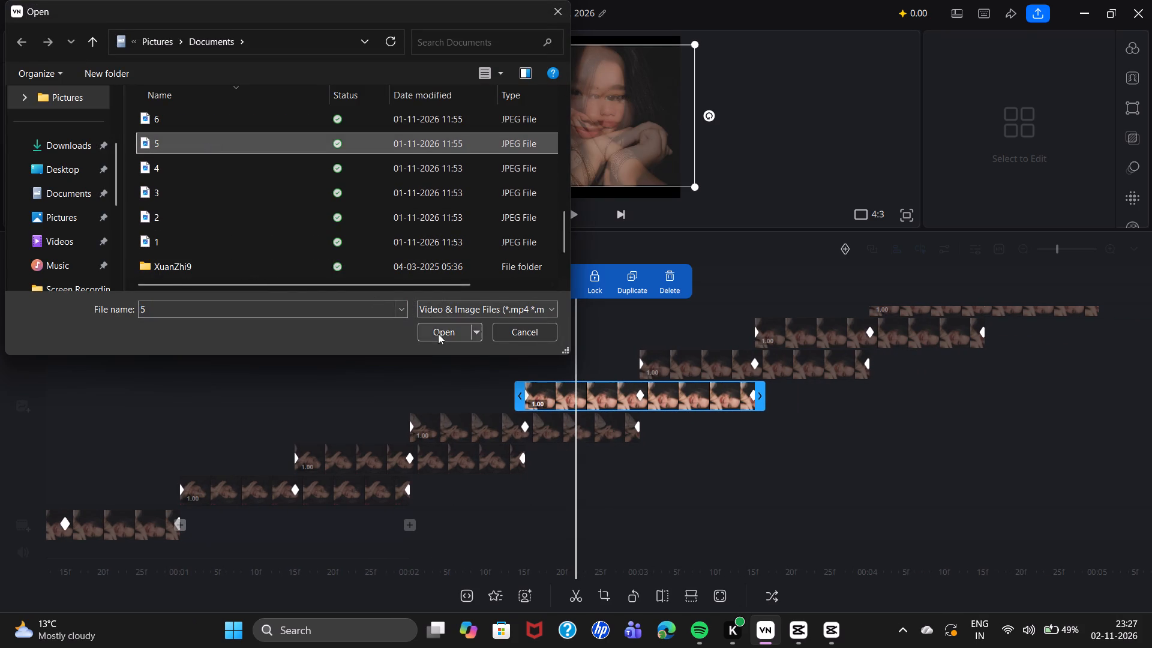
pyautogui.click(438, 334)
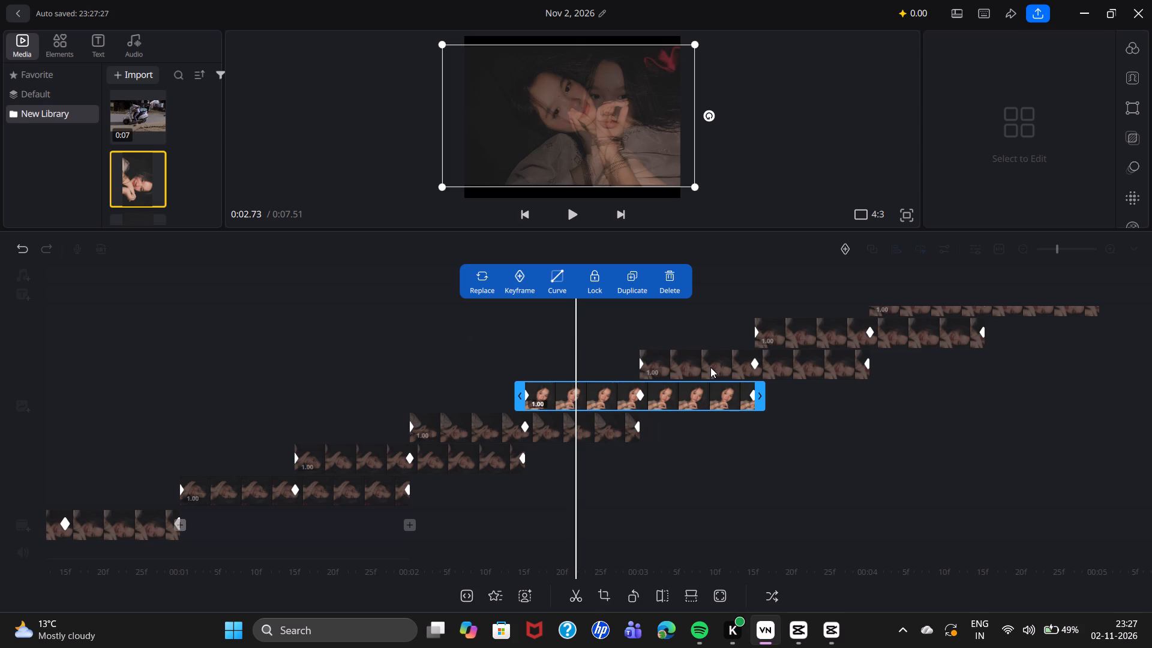
# Replace the portrait in the fifth overlay clip, starting at 3.0 s, with the JPEG image 6 from Documents.
pyautogui.click(710, 367)
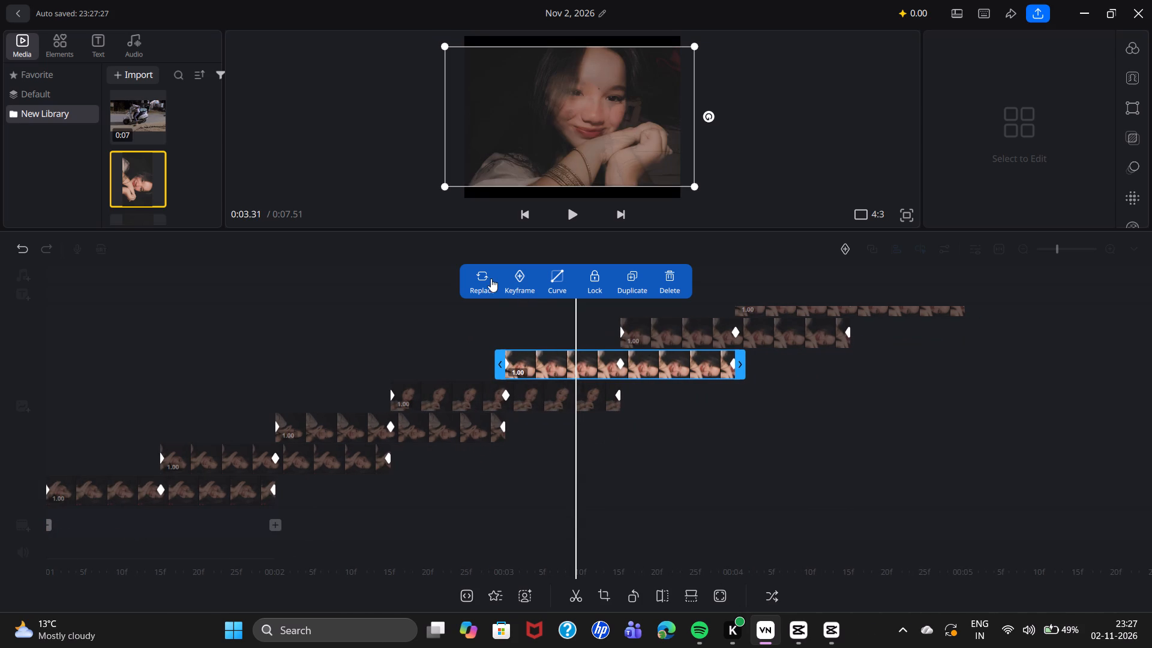
pyautogui.click(490, 278)
pyautogui.scroll(-3, 340, 250)
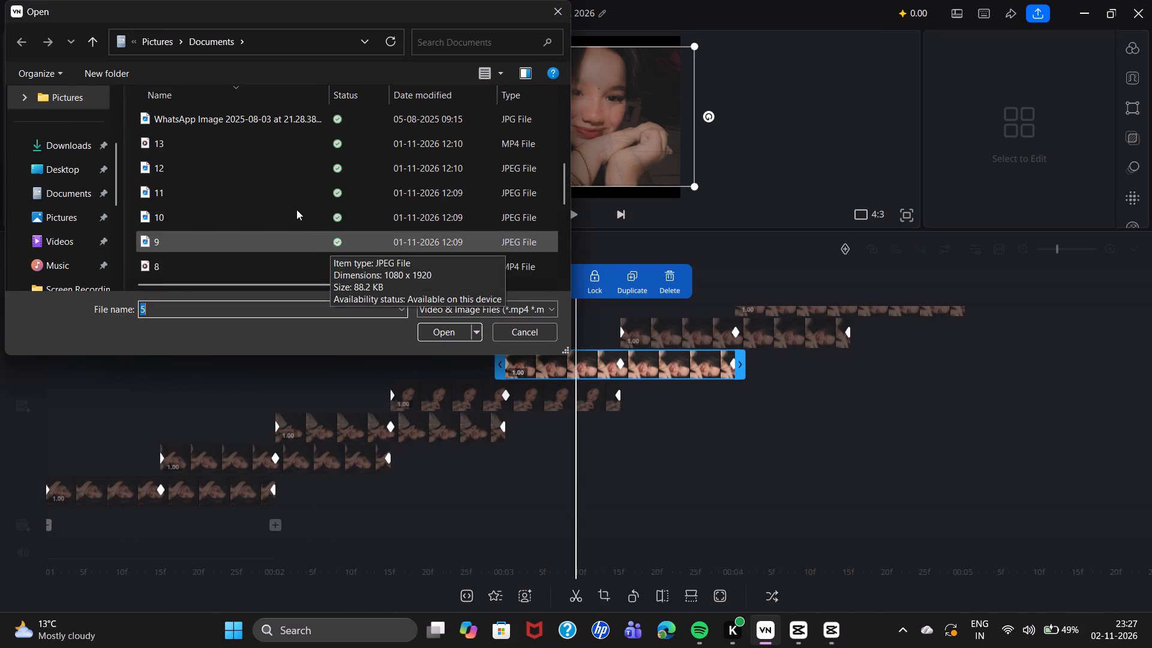
pyautogui.scroll(-2, 263, 178)
pyautogui.click(254, 128)
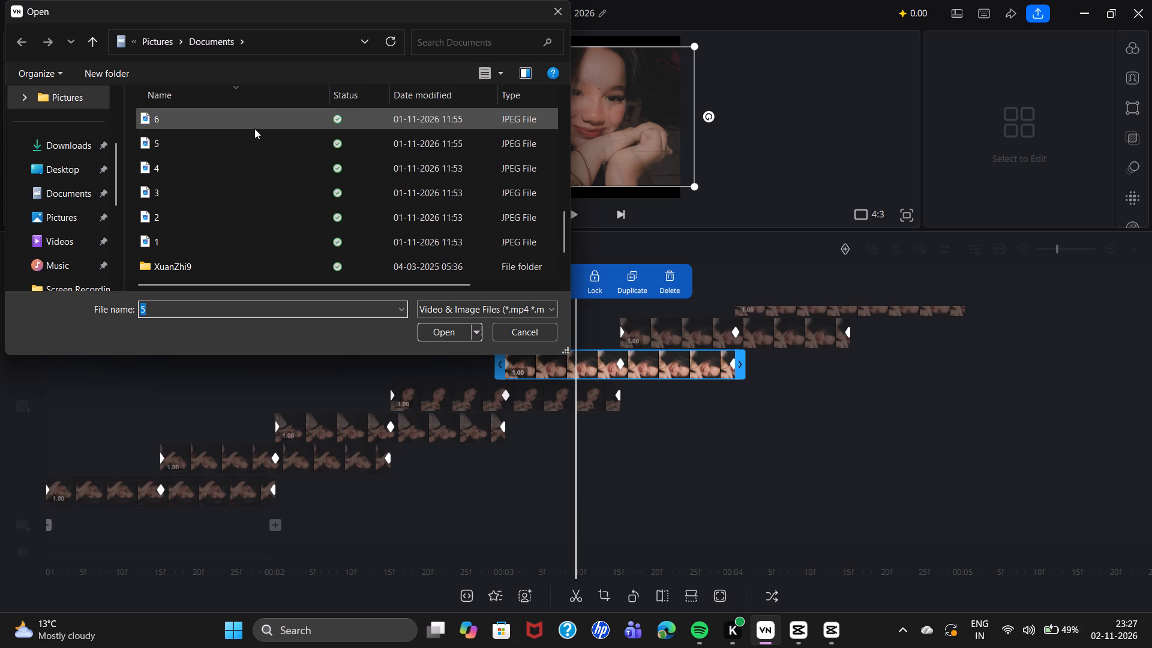
pyautogui.click(445, 325)
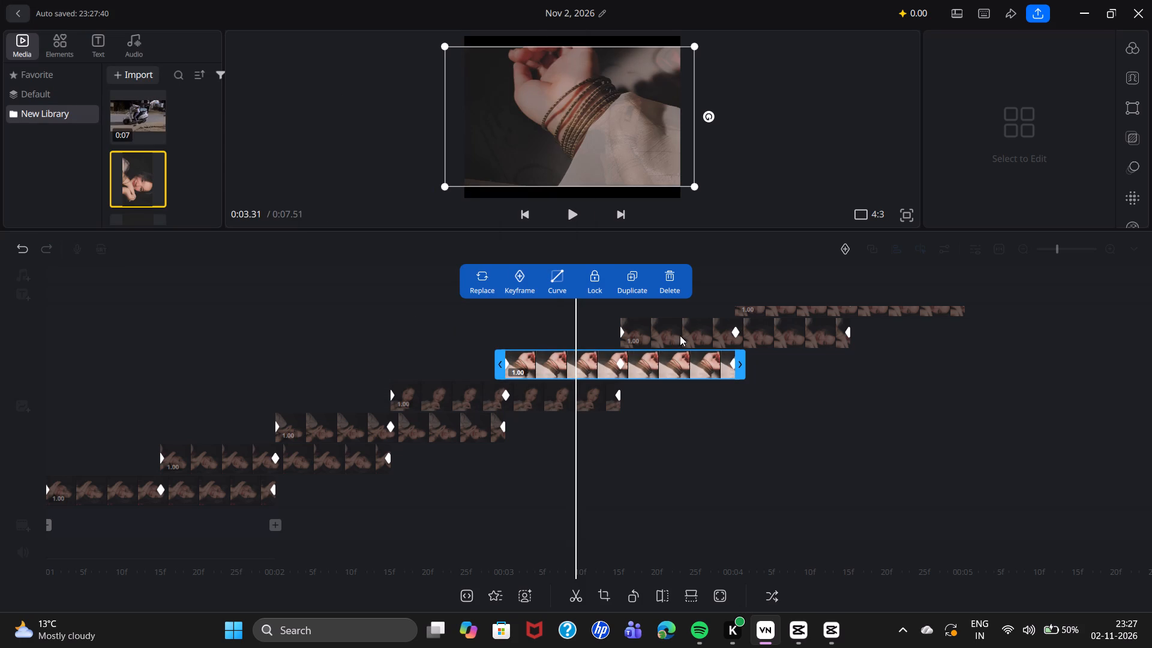
# Replace the portrait in the sixth overlay clip, starting at 3.5 s, with the JPEG image 7 from Documents.
pyautogui.click(680, 335)
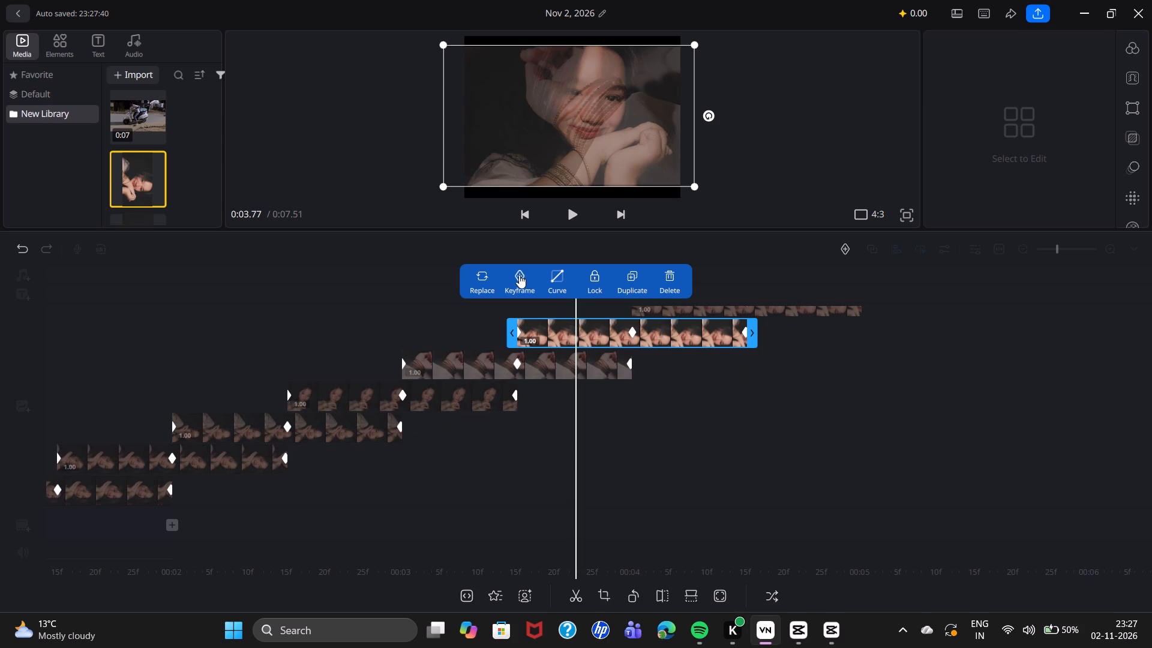
pyautogui.click(485, 275)
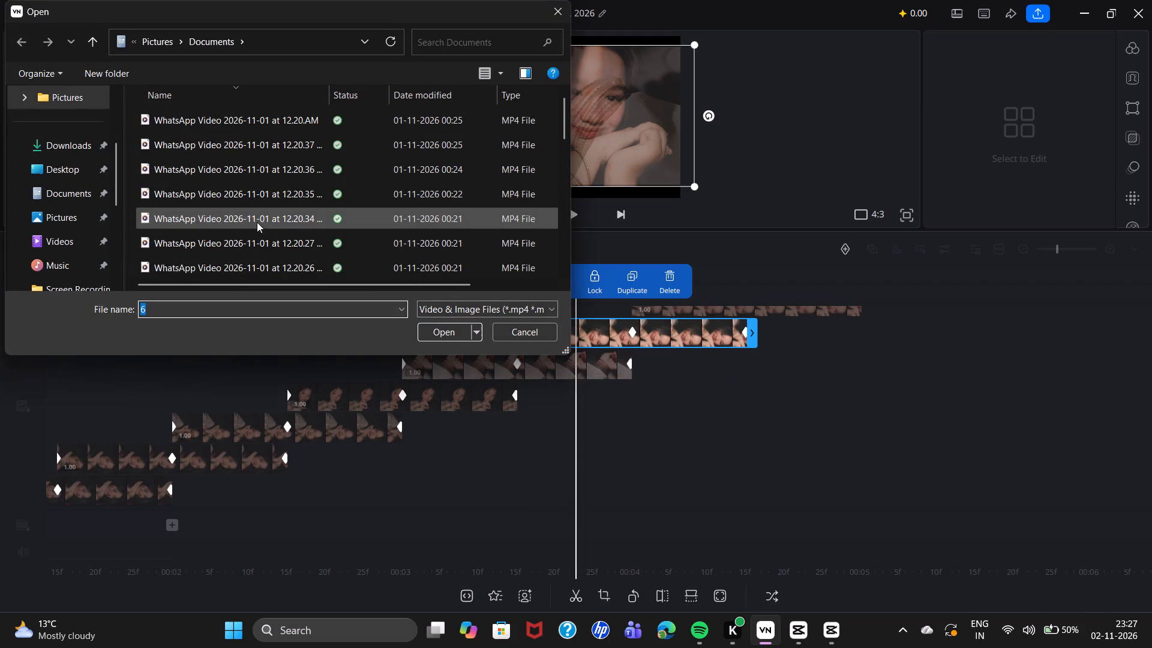
pyautogui.scroll(-4, 254, 220)
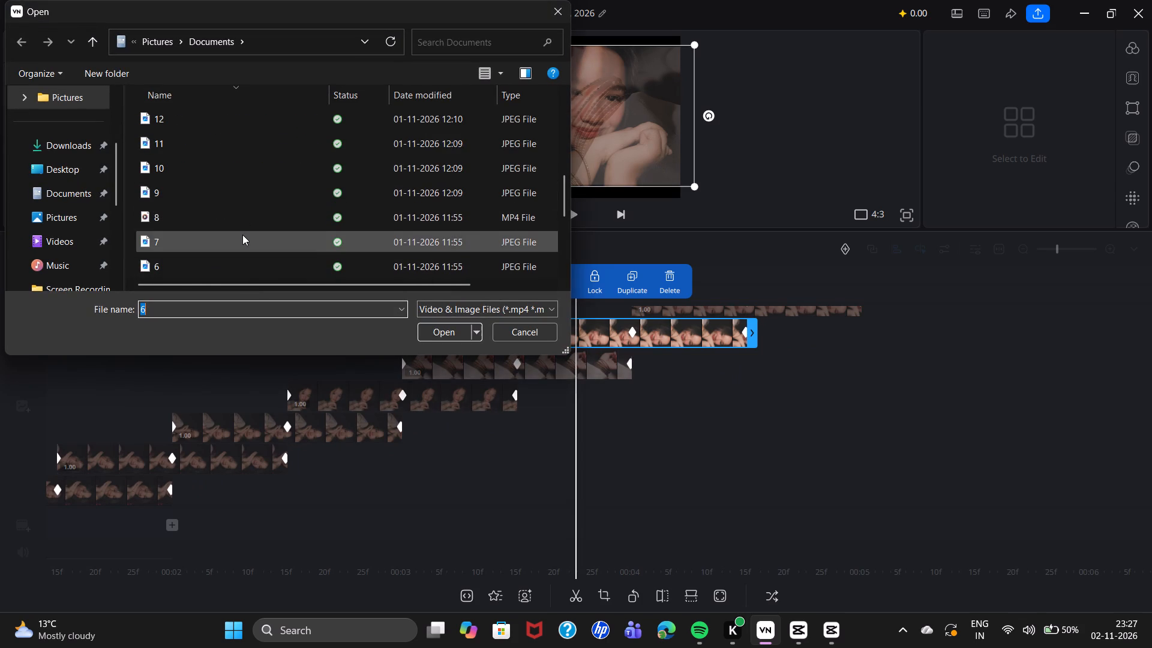
pyautogui.click(242, 235)
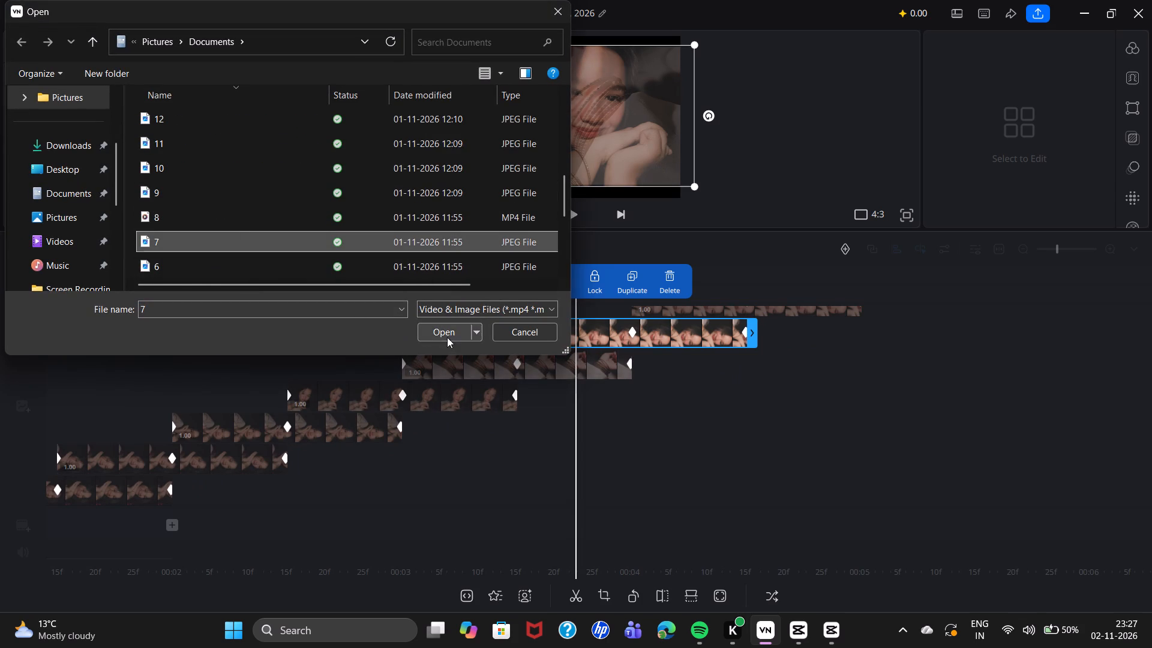
pyautogui.click(445, 332)
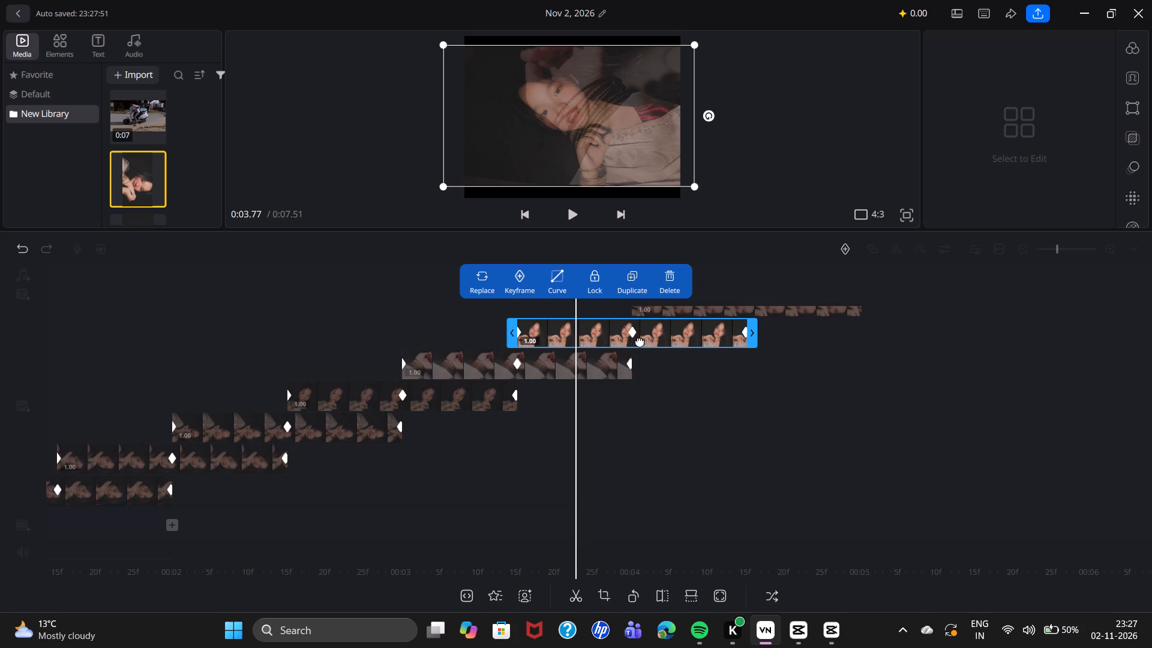
# Replace the portrait in the seventh overlay clip, starting at 4.0 s, with the JPEG image 9 from Documents.
pyautogui.scroll(6, 640, 344)
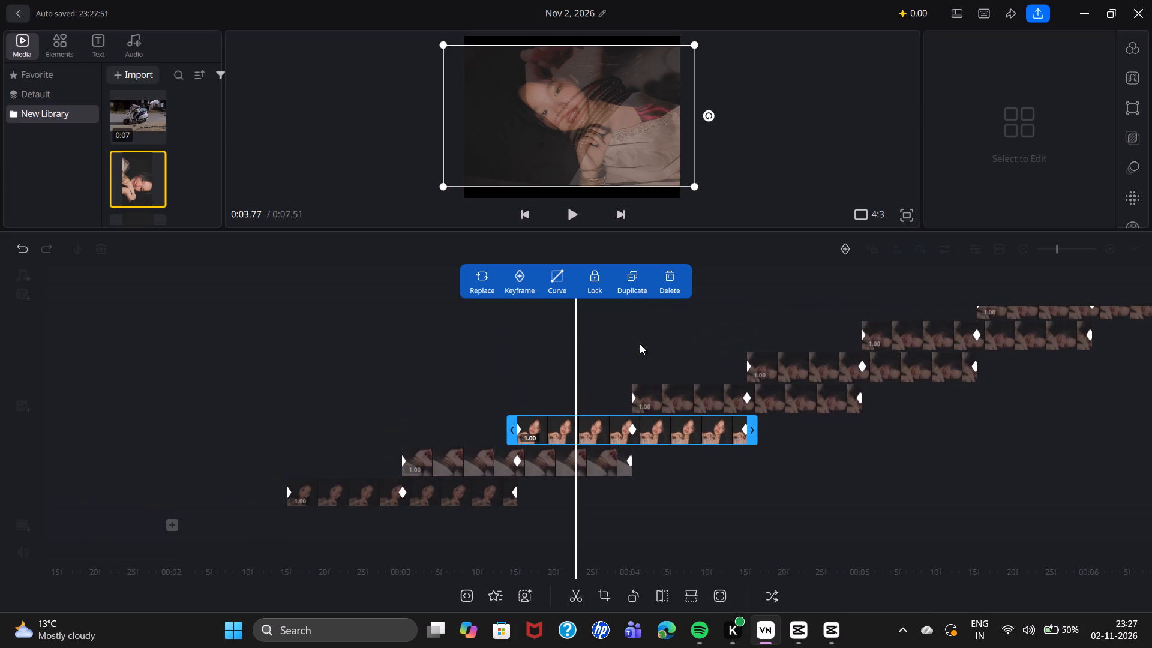
pyautogui.moveTo(671, 345); pyautogui.dragTo(523, 328)
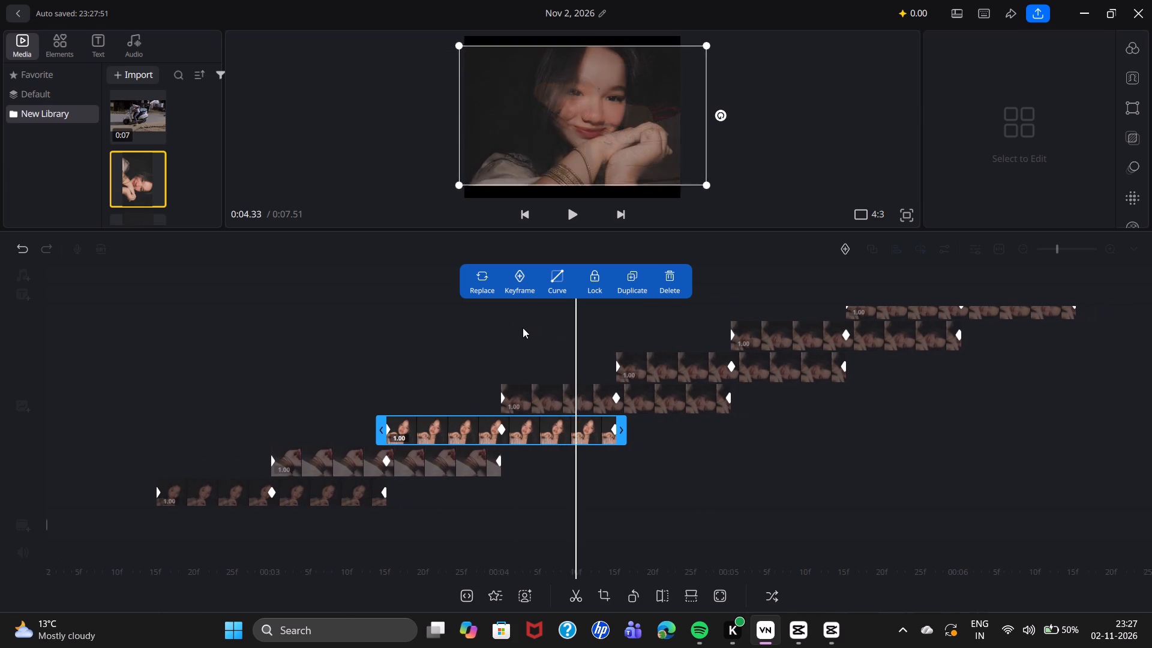
pyautogui.moveTo(523, 328); pyautogui.dragTo(511, 326)
pyautogui.click(539, 399)
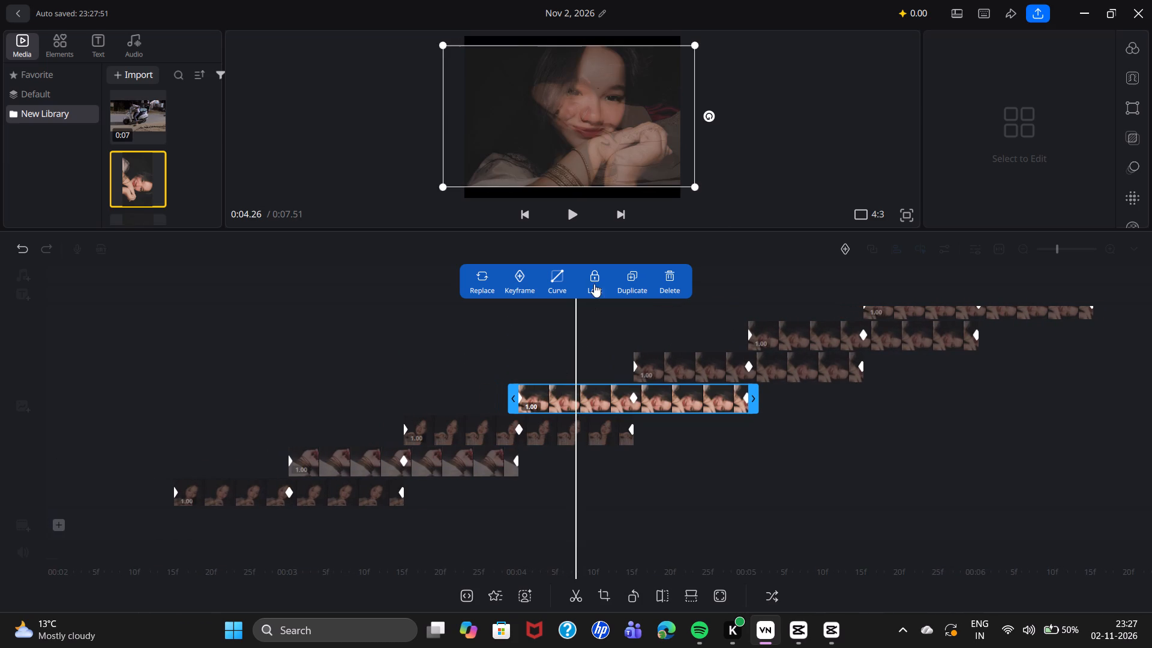
pyautogui.click(487, 274)
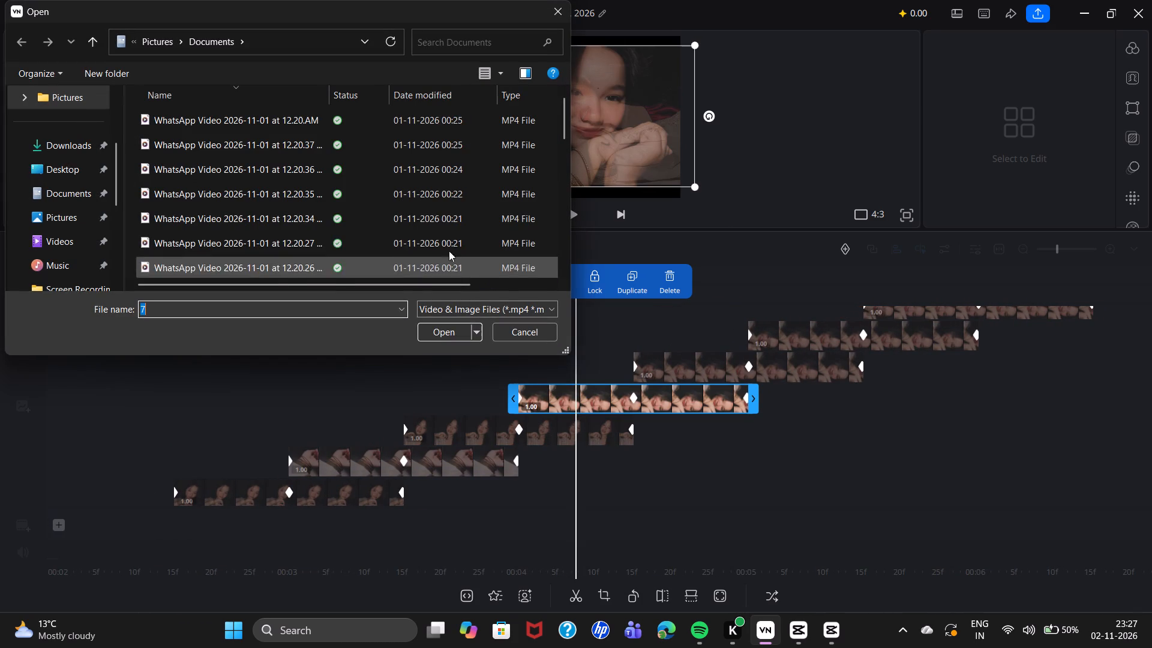
pyautogui.scroll(-2, 337, 244)
pyautogui.scroll(-3, 250, 230)
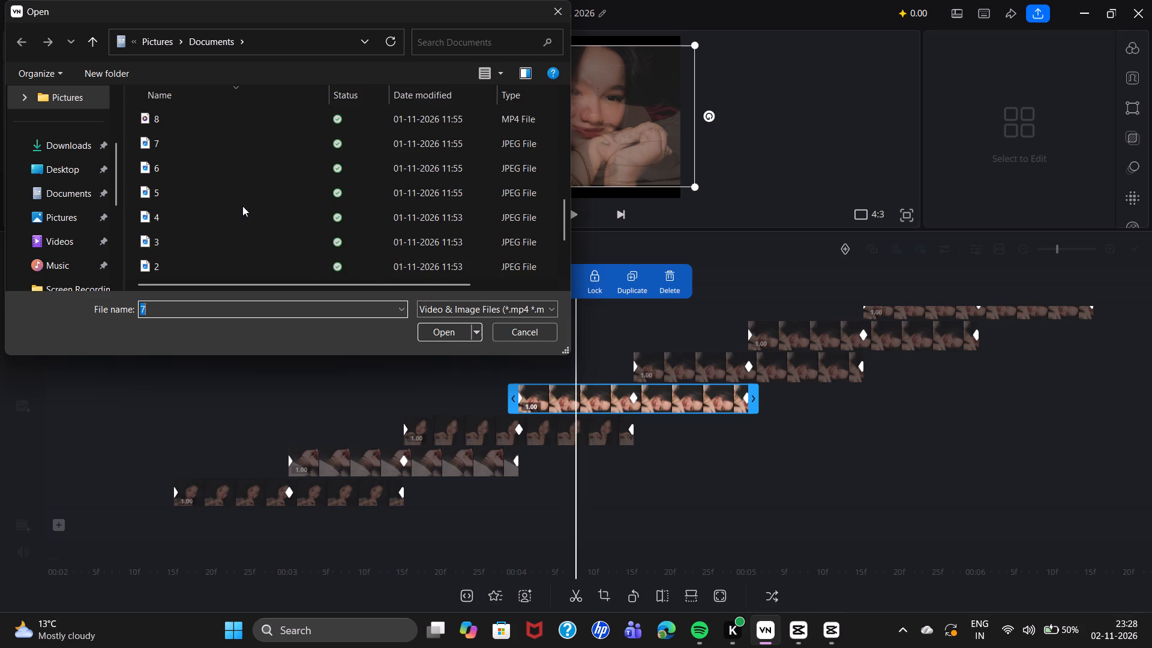
pyautogui.click(238, 116)
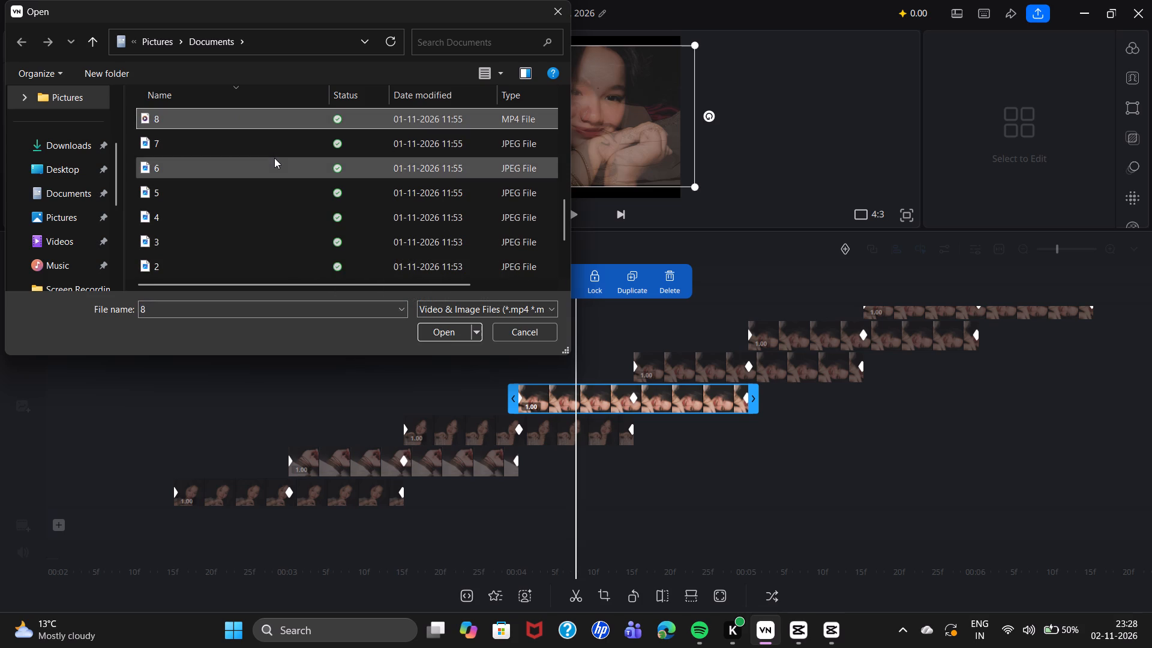
pyautogui.scroll(1, 275, 161)
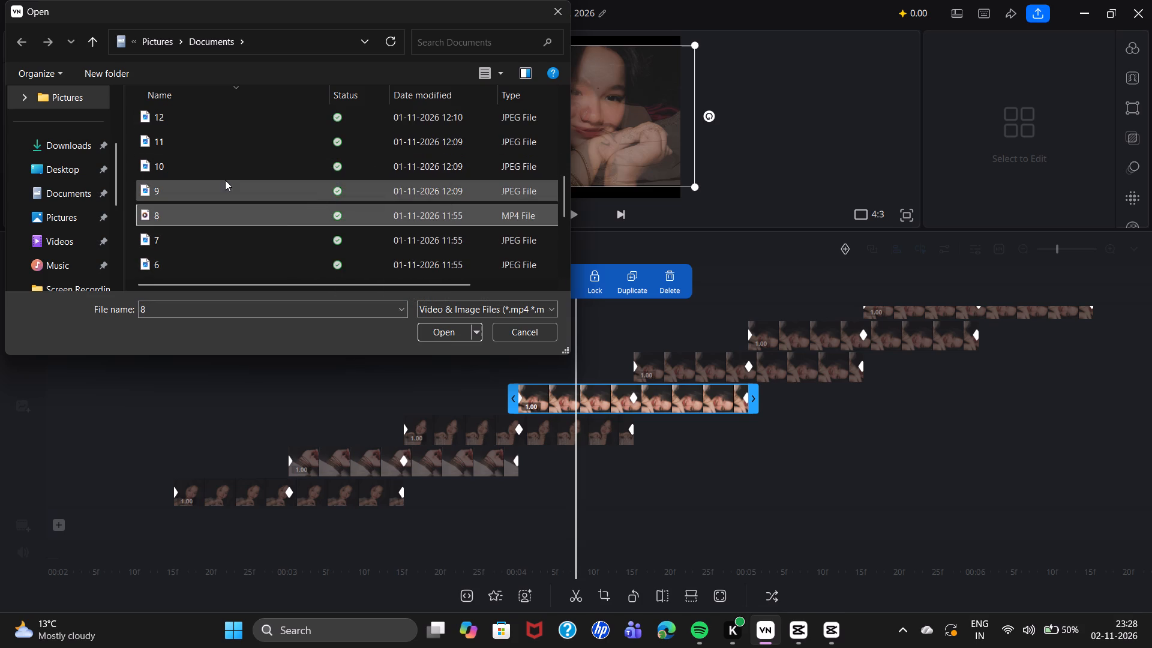
pyautogui.click(225, 180)
pyautogui.click(445, 334)
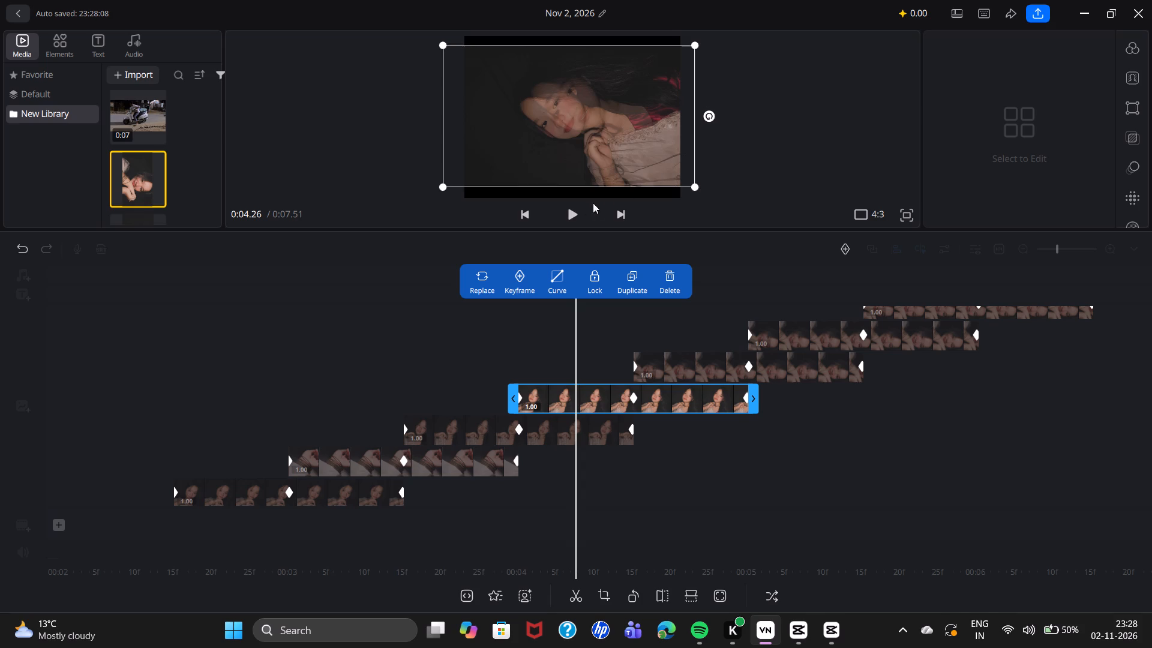
# Briefly play from within the seventh overlay clip to about 5 s to preview the replaced portrait.
pyautogui.click(575, 206)
pyautogui.click(575, 206)
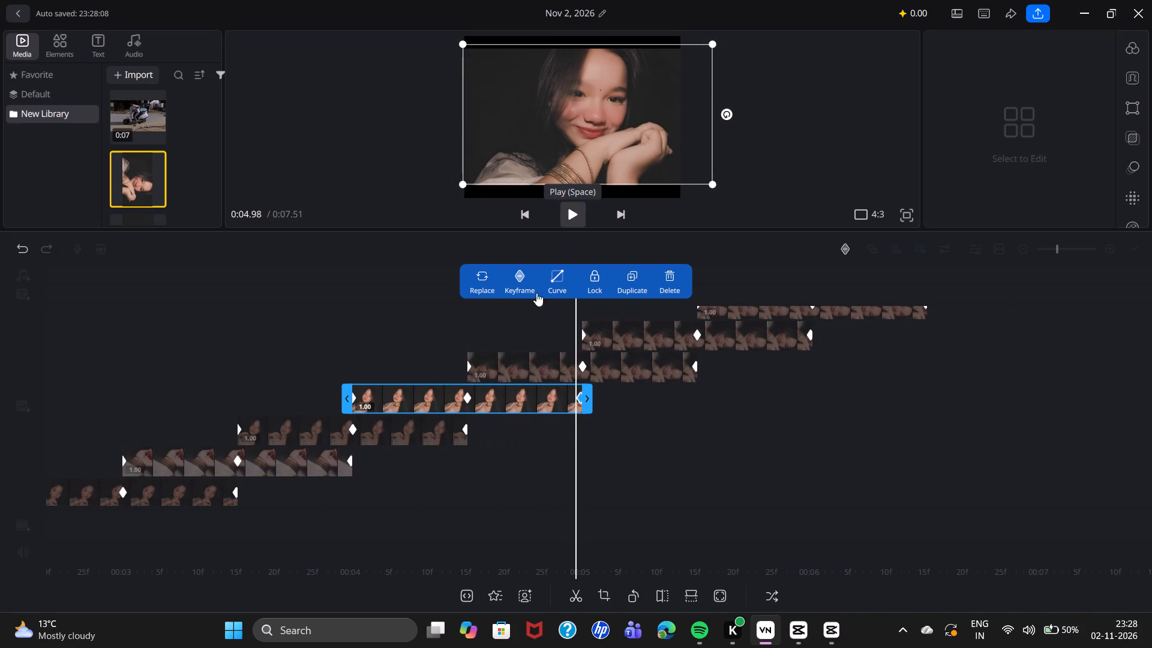
# Replace the portrait in the eighth overlay clip, starting at 4.5 s, with the JPEG image 10 from Documents.
pyautogui.click(497, 358)
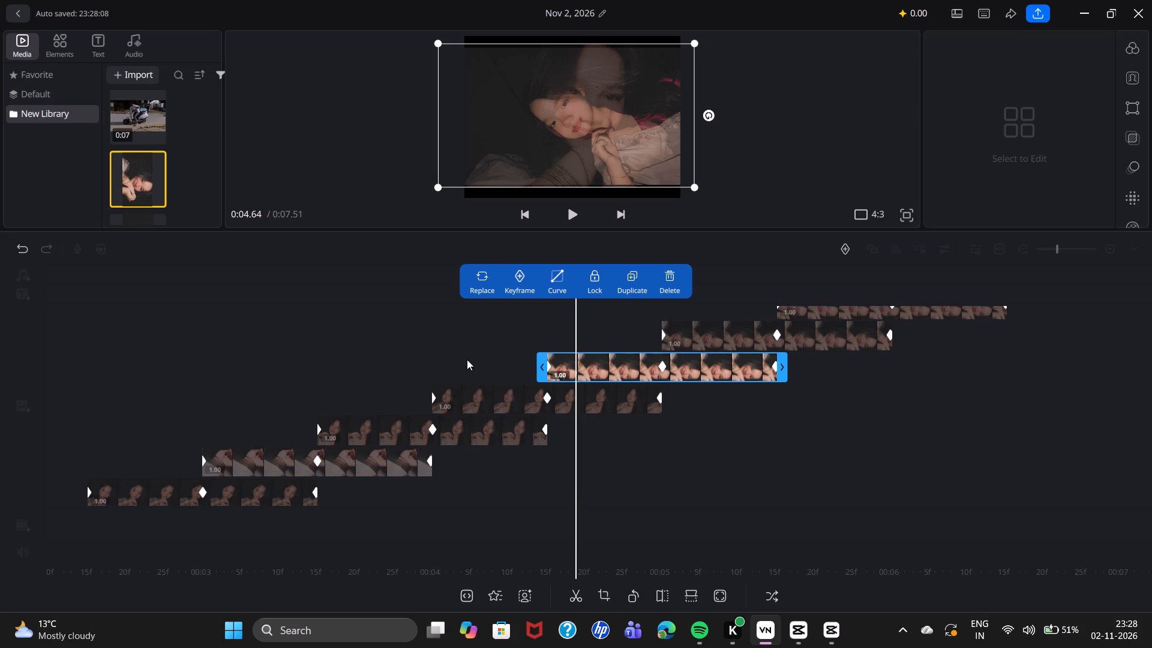
pyautogui.scroll(-2, 467, 359)
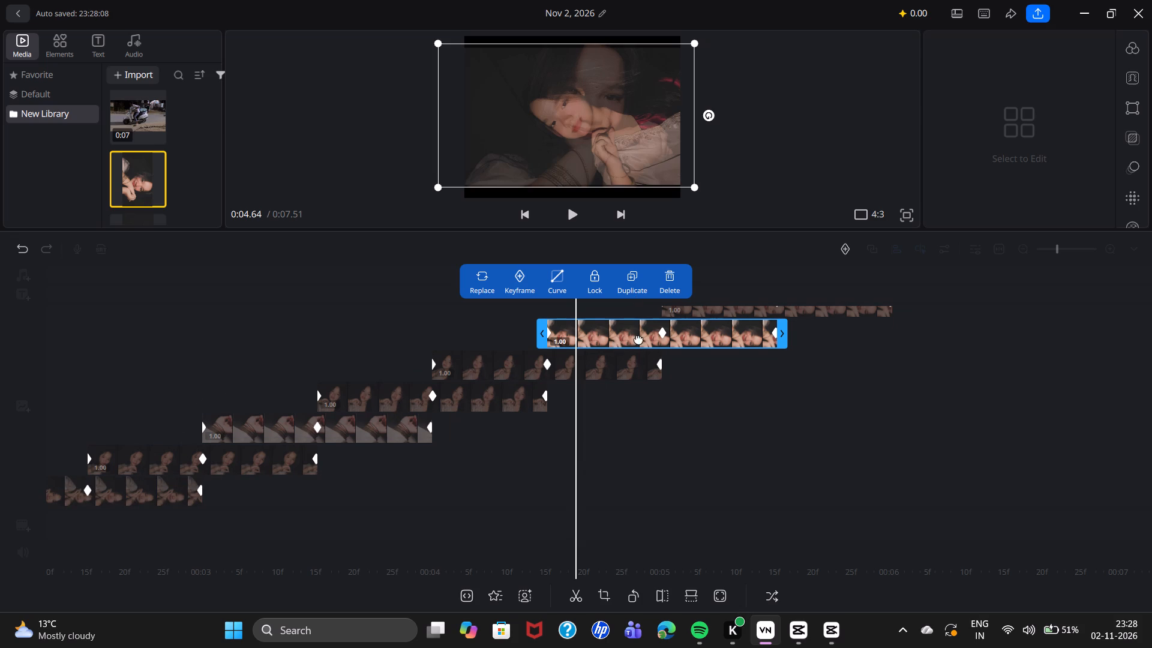
pyautogui.scroll(1, 710, 389)
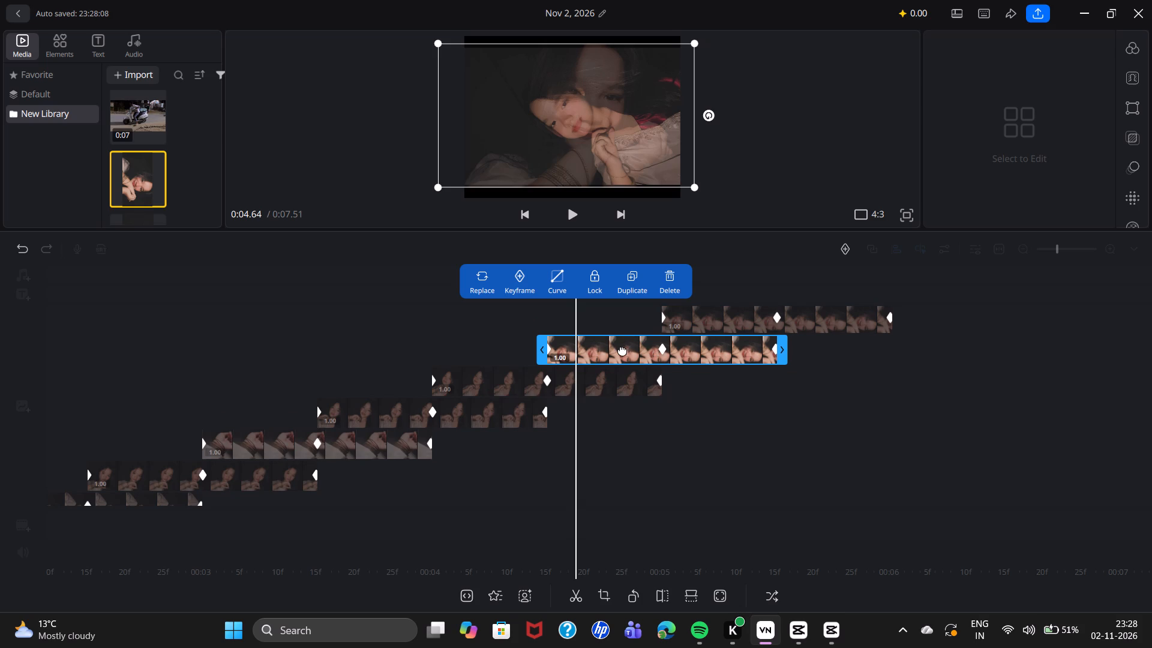
pyautogui.click(491, 268)
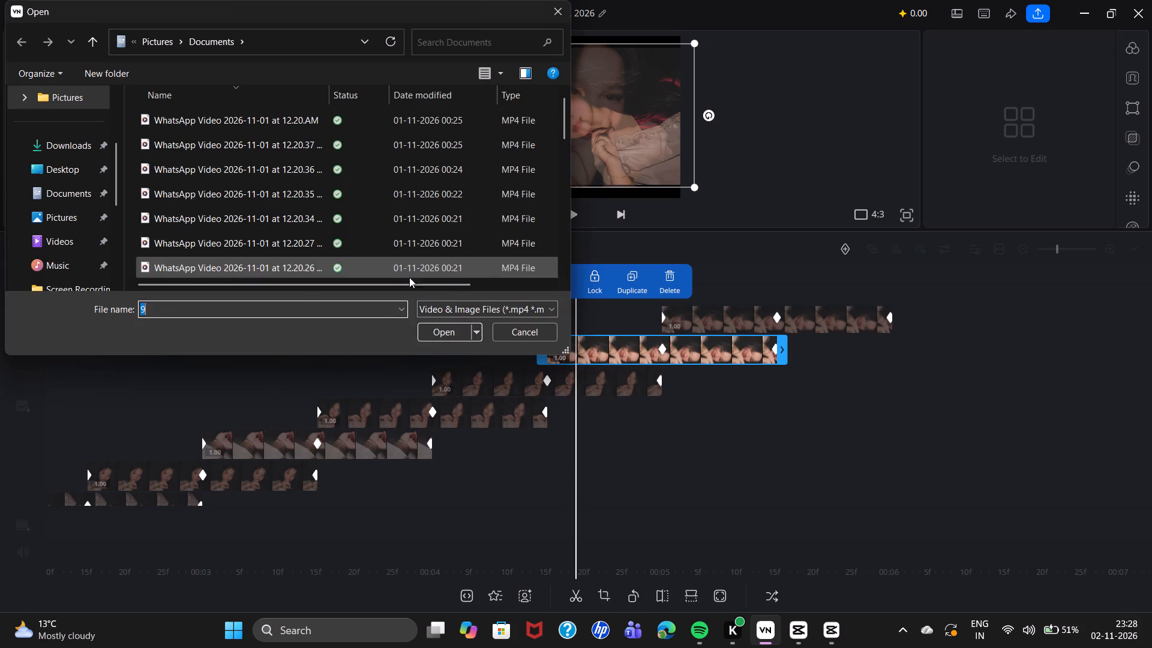
pyautogui.scroll(-4, 251, 253)
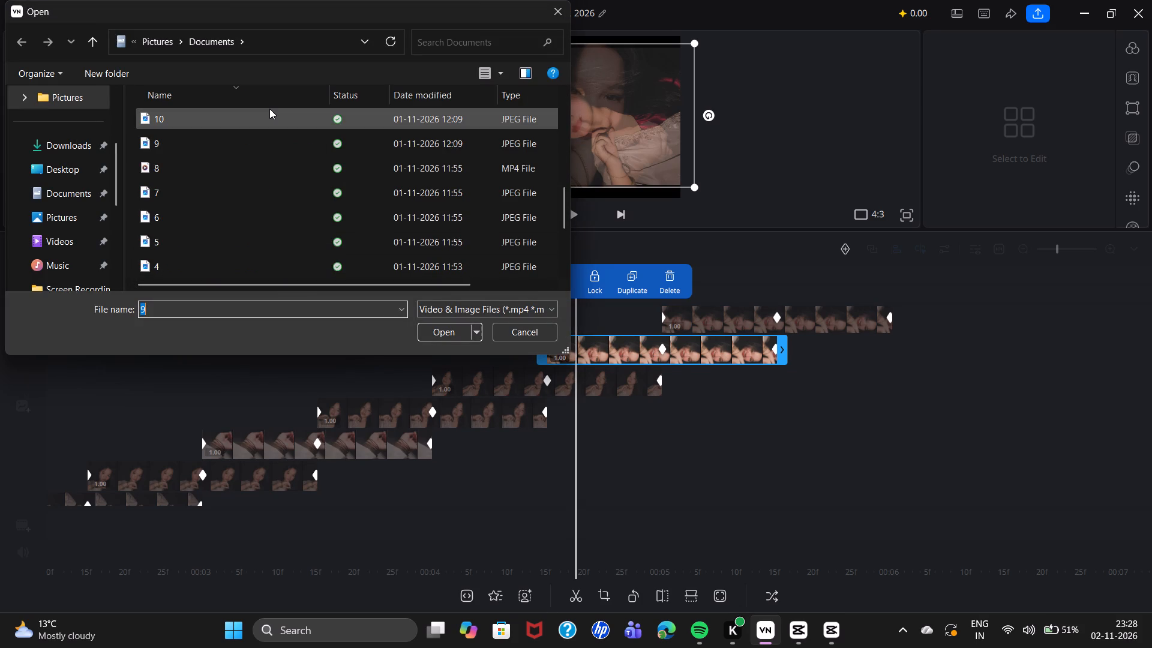
pyautogui.click(269, 109)
pyautogui.click(440, 332)
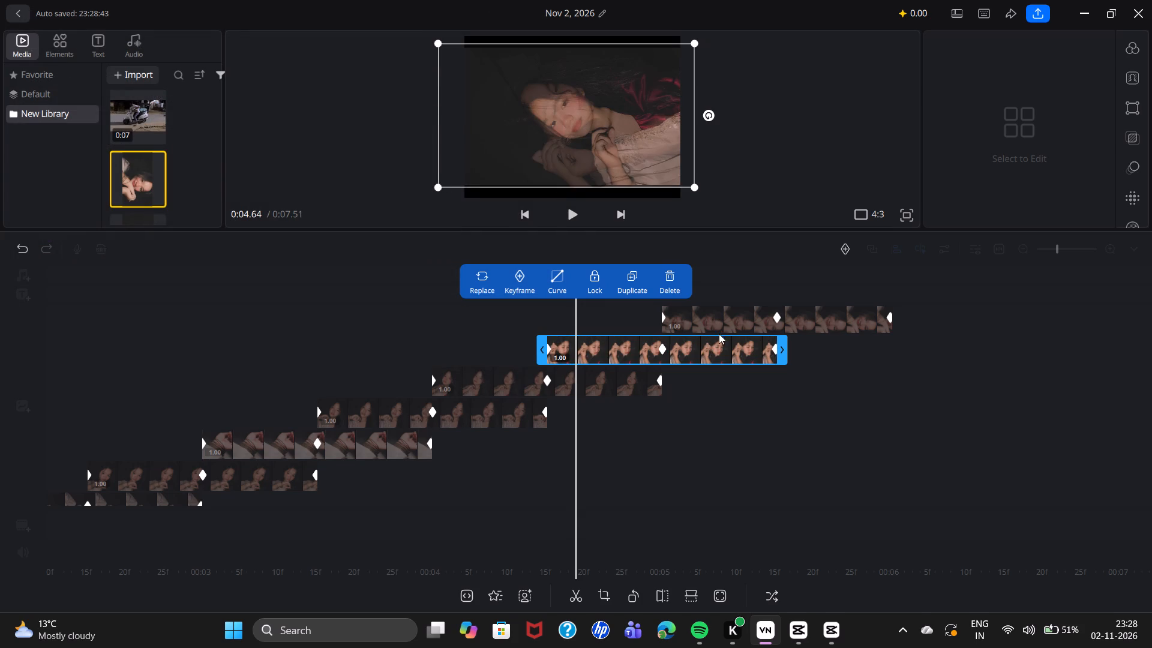
# Replace the portrait in the ninth overlay clip, starting at 5.0 s, with the JPEG image 11 from Documents.
pyautogui.click(720, 316)
pyautogui.scroll(1, 643, 323)
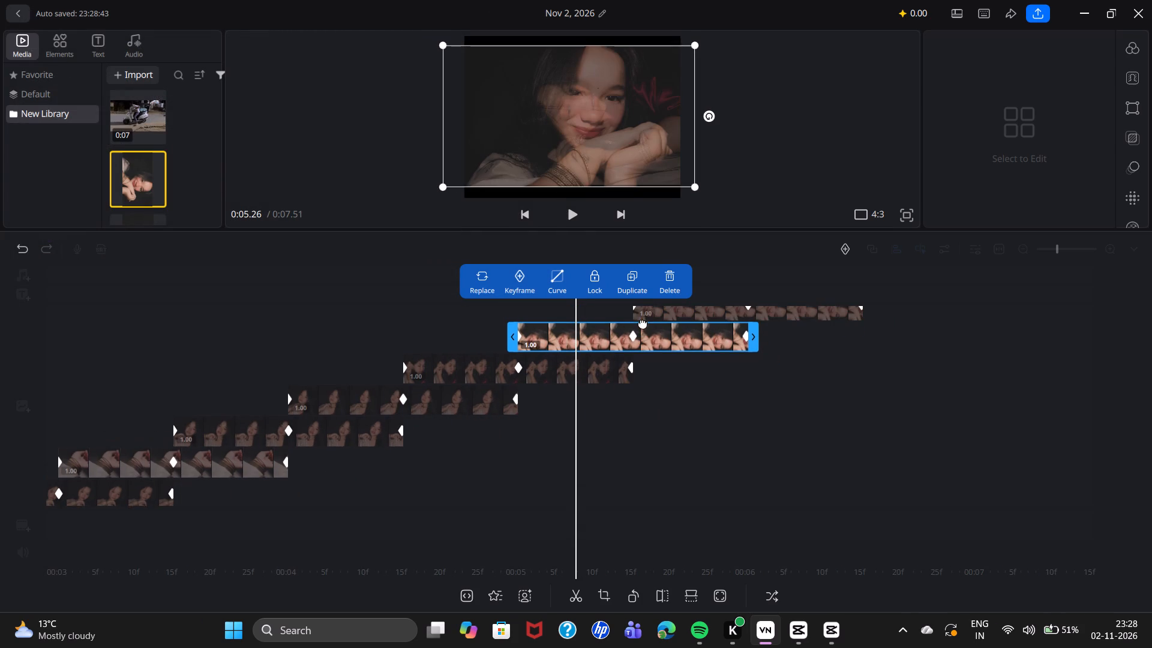
pyautogui.scroll(10, 643, 323)
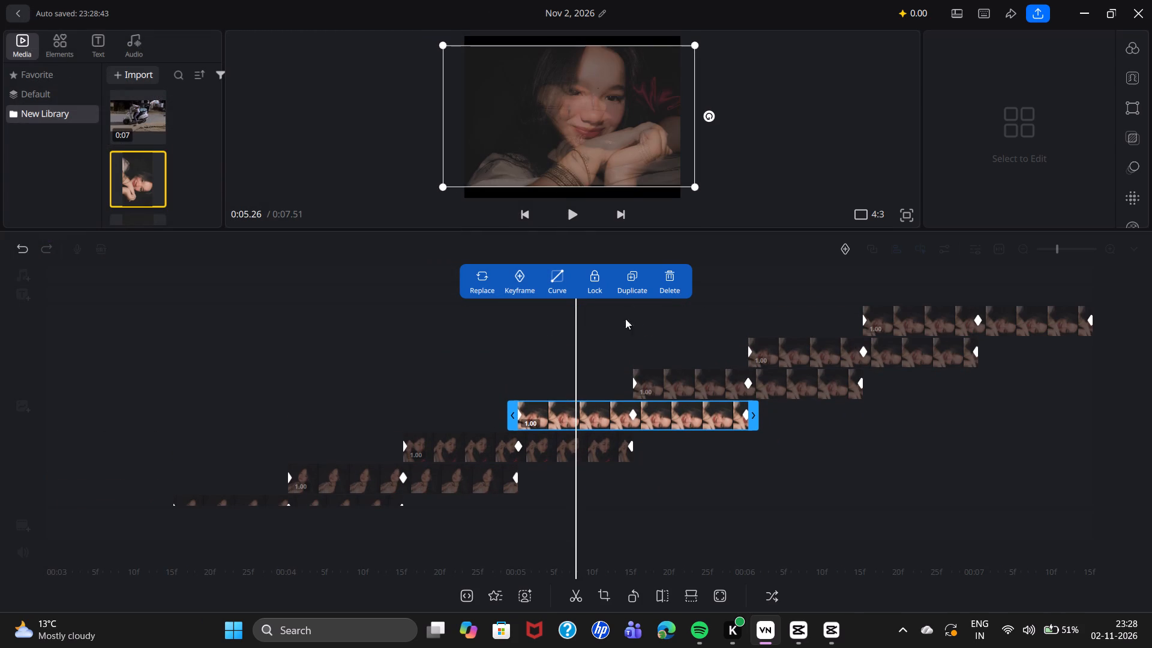
pyautogui.click(482, 285)
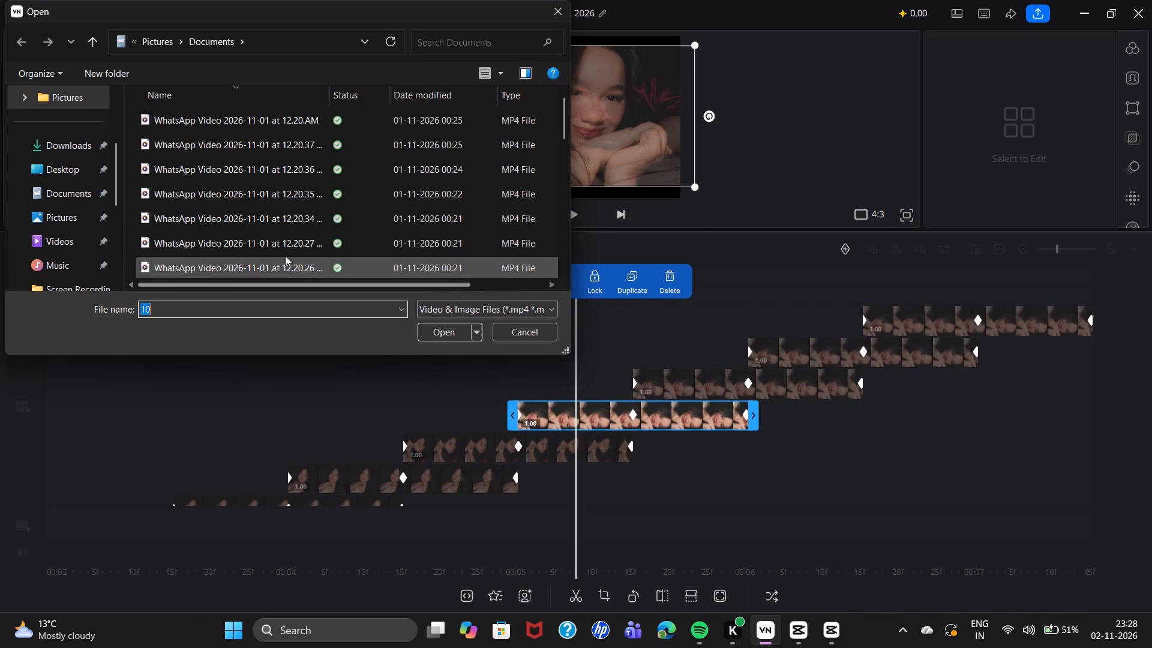
pyautogui.scroll(-4, 283, 253)
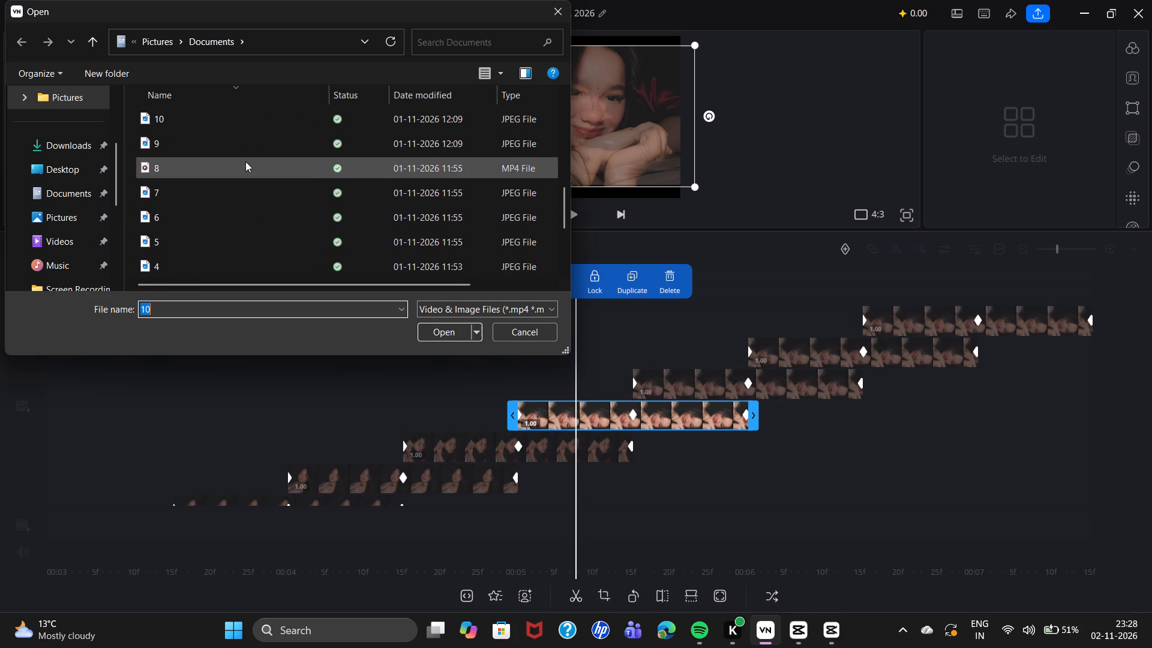
pyautogui.scroll(1, 245, 161)
pyautogui.click(236, 184)
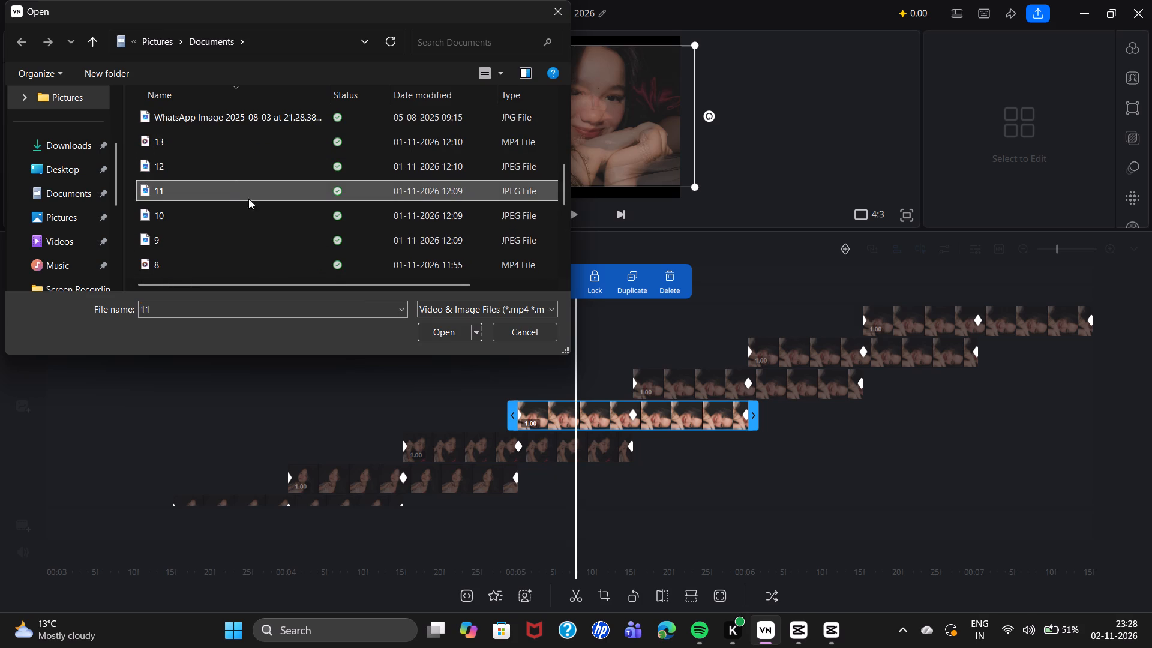
pyautogui.click(453, 332)
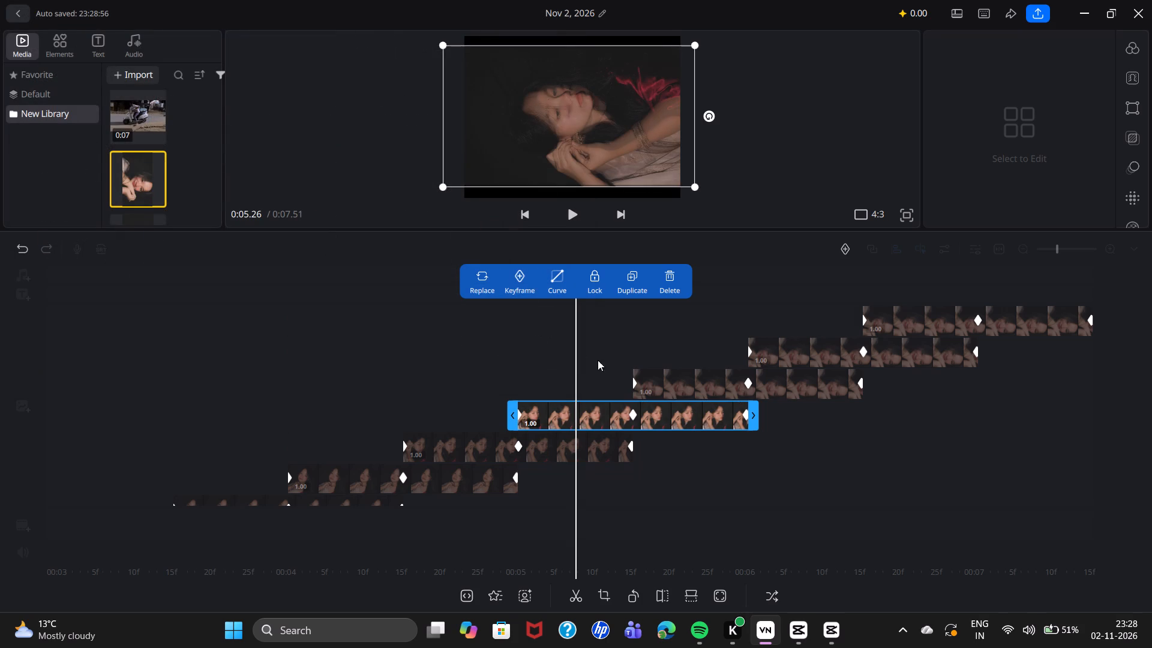
# Replace the portrait in the tenth overlay clip, starting at 5.5 s, with the JPEG image 12 from Documents.
pyautogui.click(719, 384)
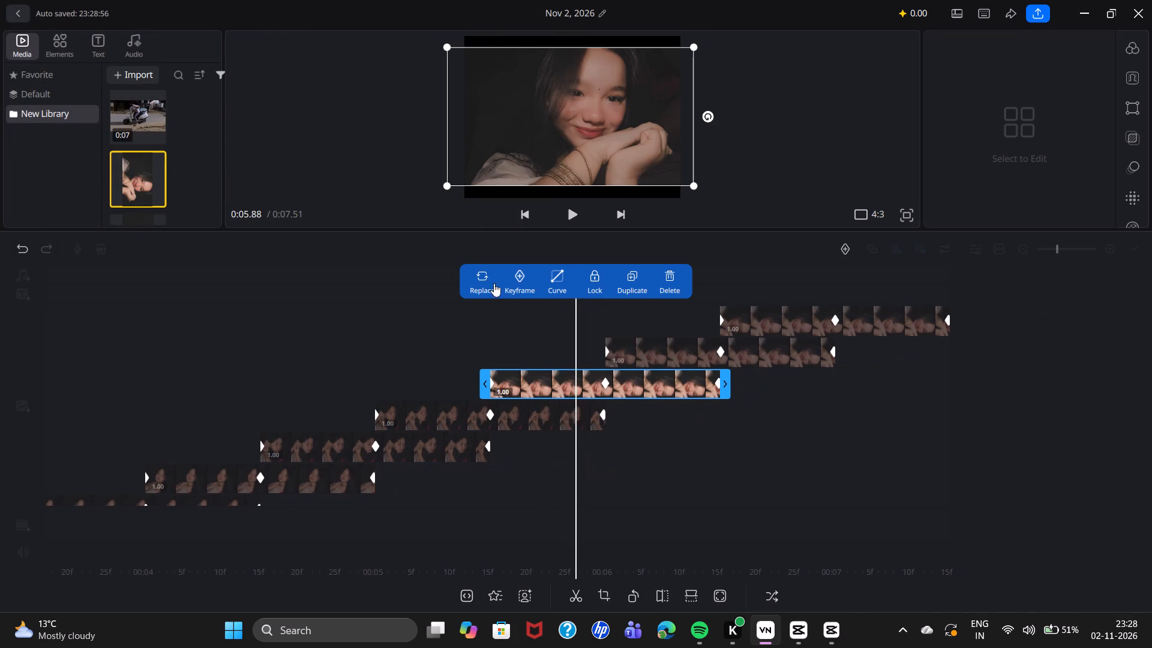
pyautogui.click(481, 281)
pyautogui.scroll(-1, 280, 226)
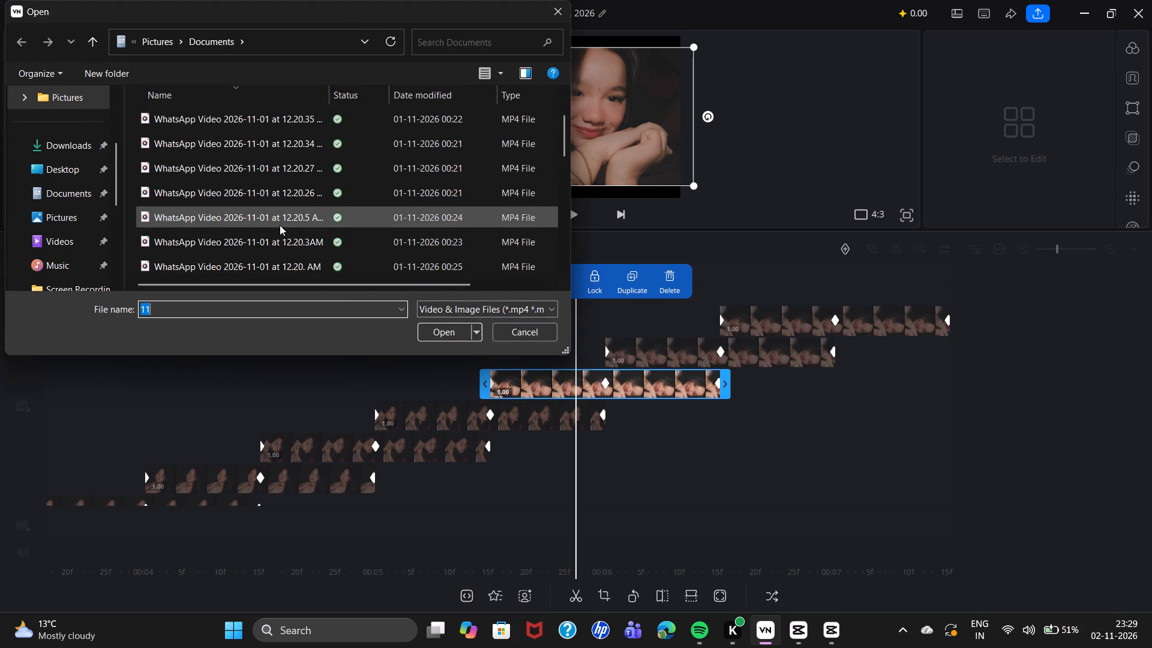
pyautogui.scroll(-2, 280, 225)
pyautogui.click(286, 163)
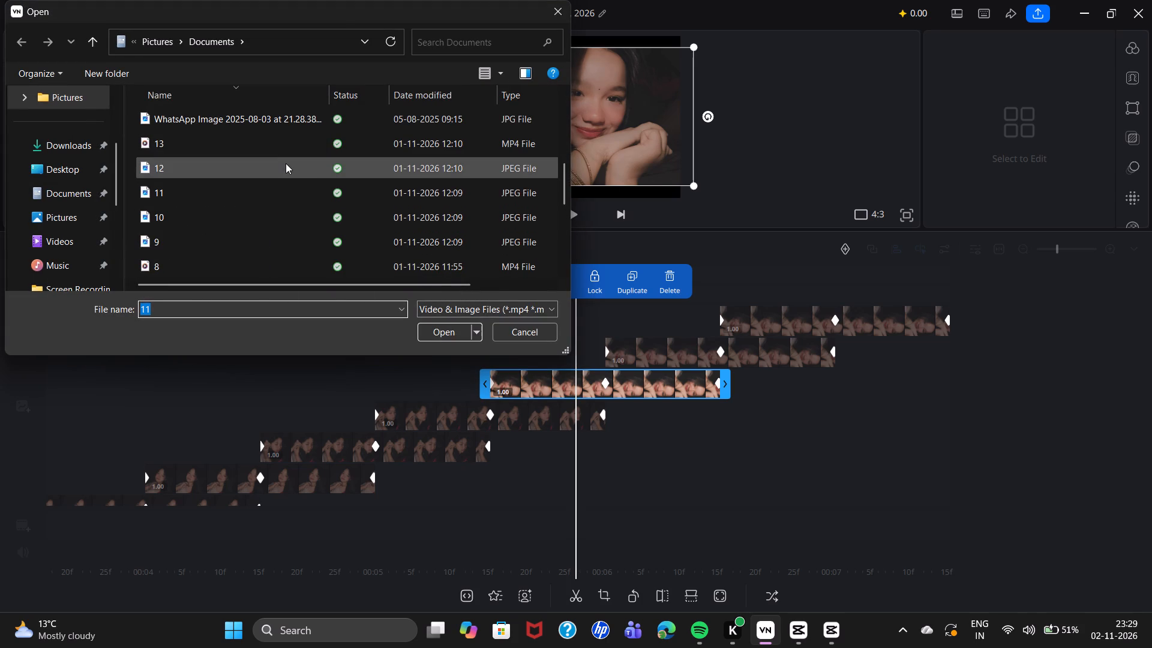
pyautogui.click(454, 328)
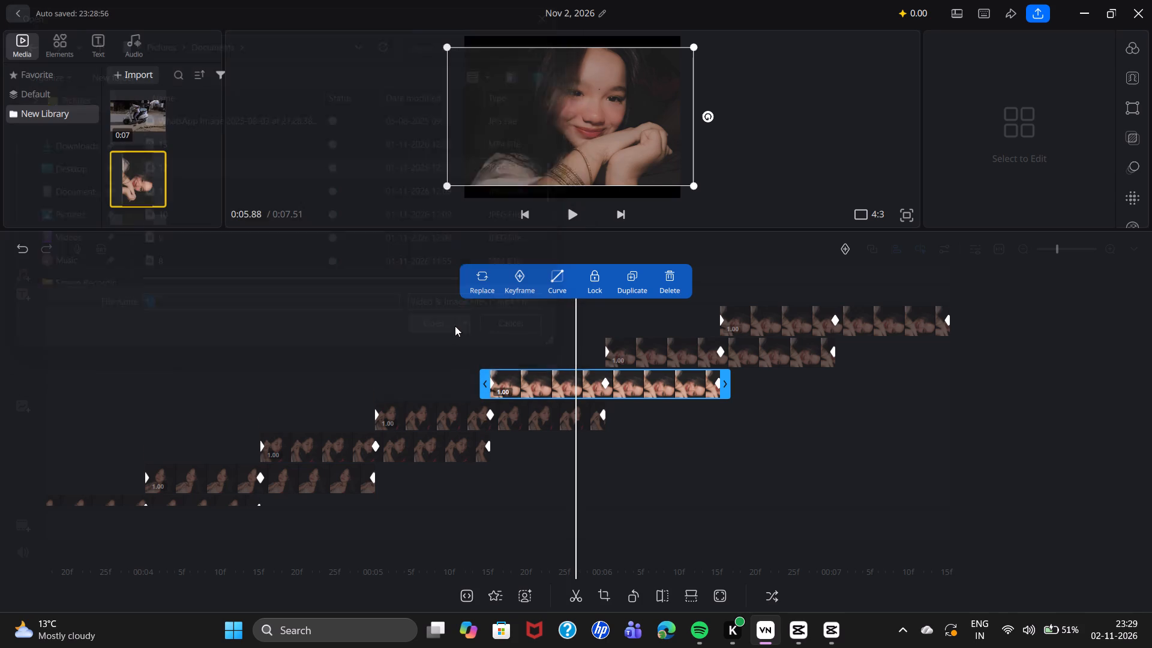
# Delete the eleventh overlay clip, starting at 6.0 s.
pyautogui.click(670, 358)
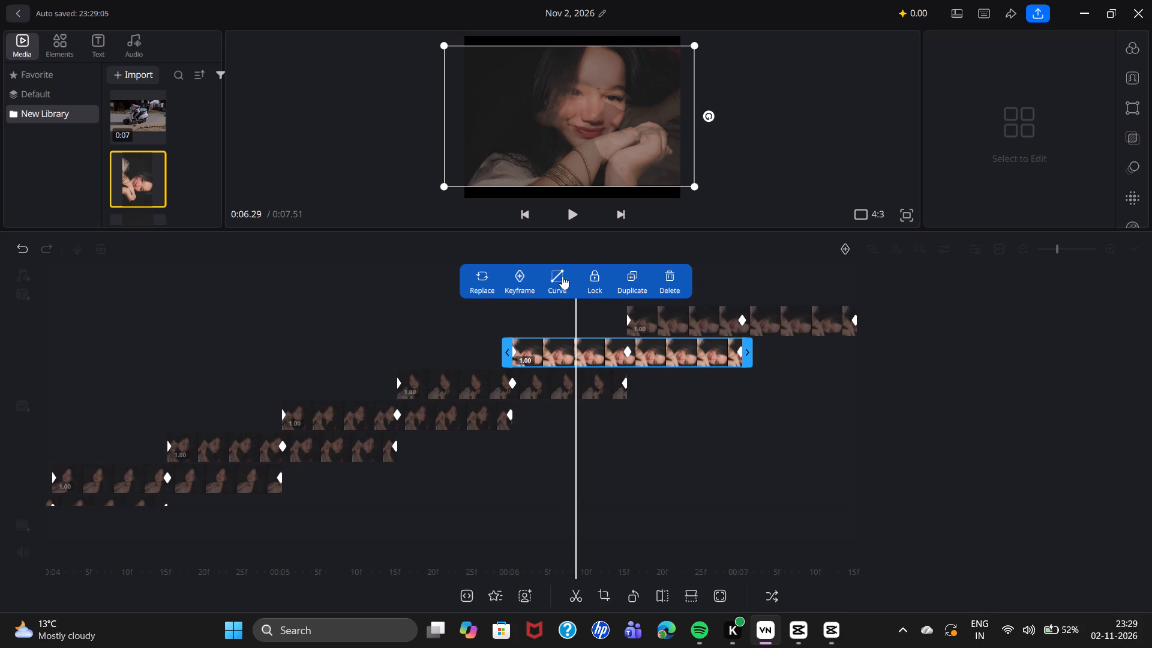
pyautogui.click(479, 273)
pyautogui.scroll(-2, 353, 257)
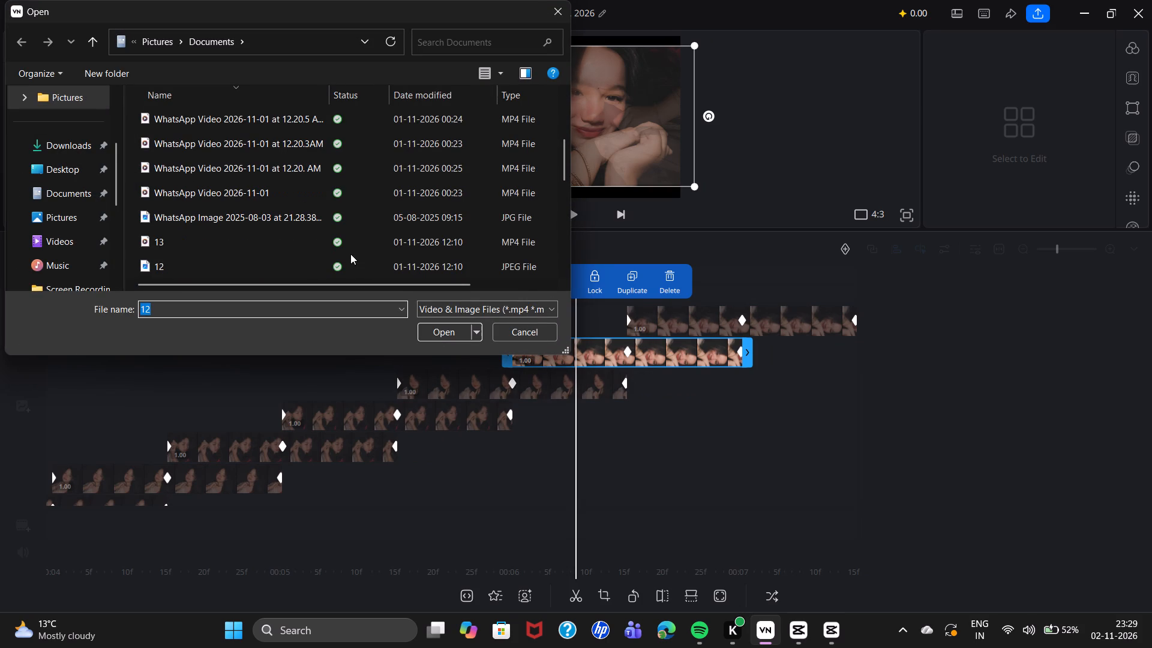
pyautogui.click(556, 6)
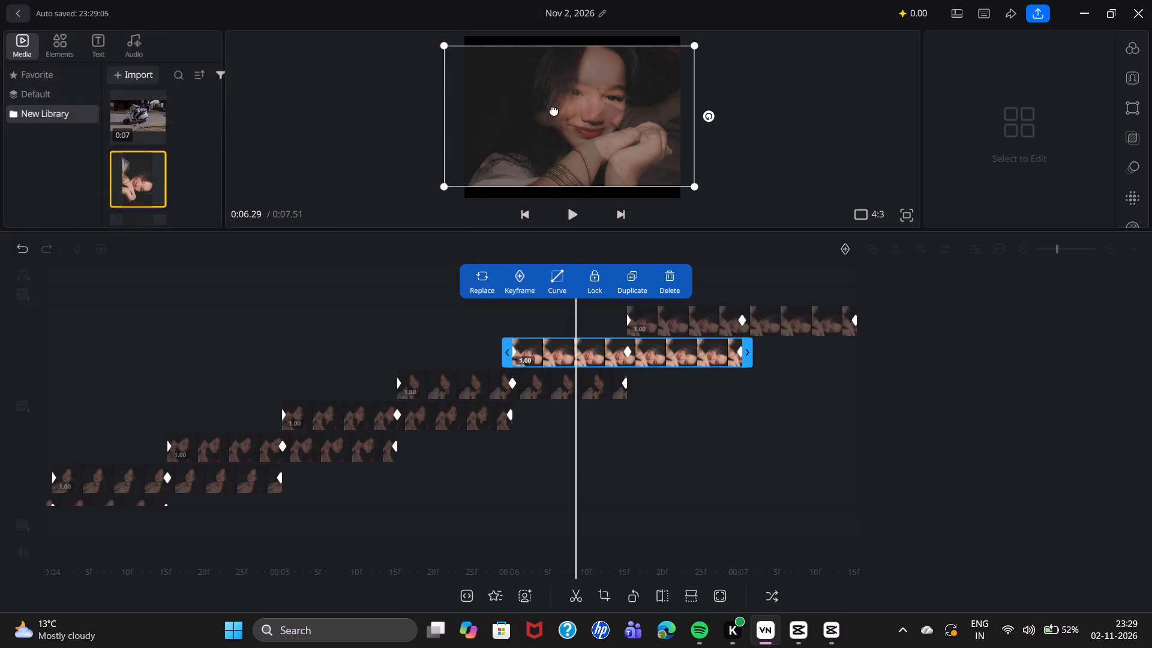
pyautogui.click(669, 281)
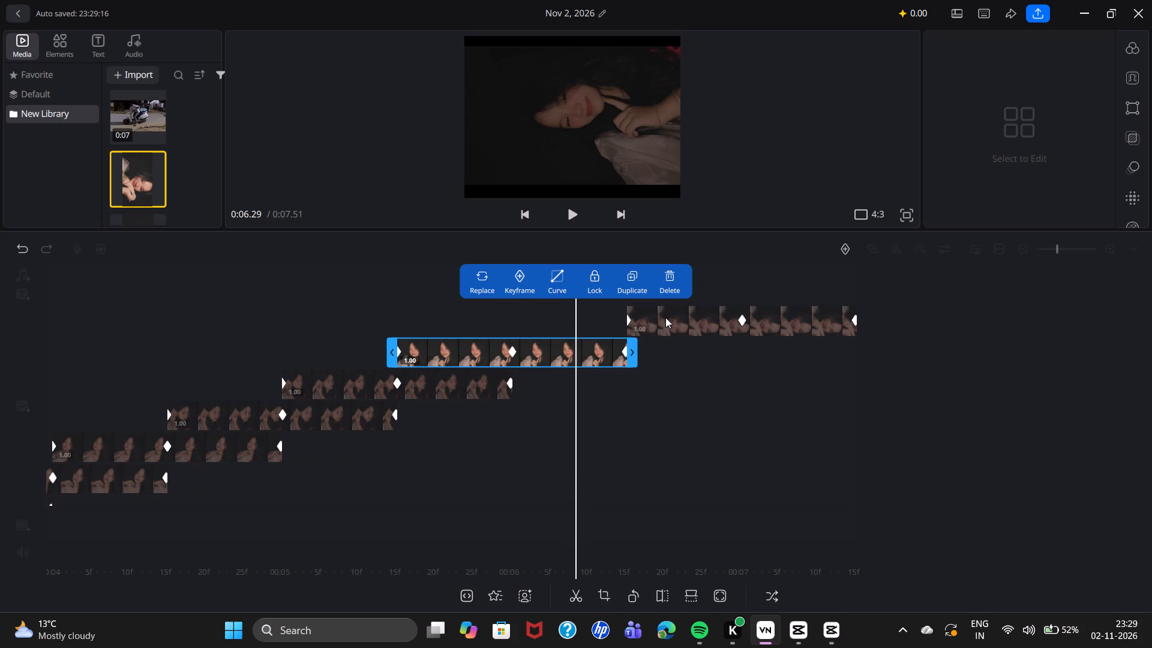
# Move the last remaining overlay clip half a second earlier so it starts at 6.0 s.
pyautogui.click(665, 318)
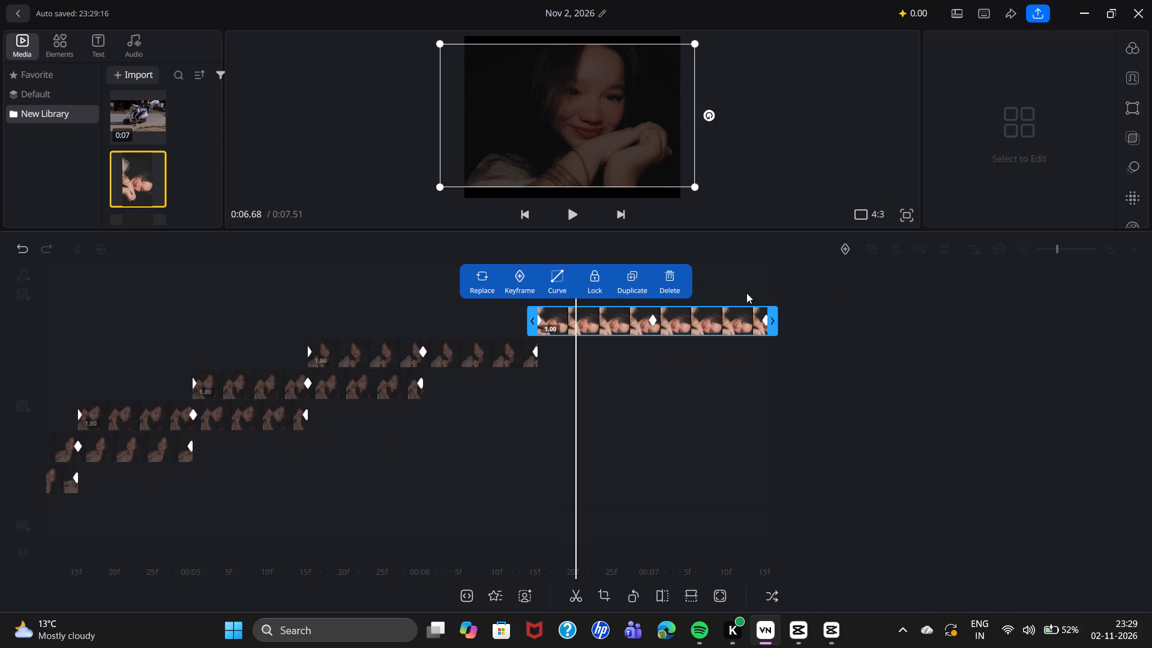
pyautogui.moveTo(710, 320); pyautogui.dragTo(597, 312)
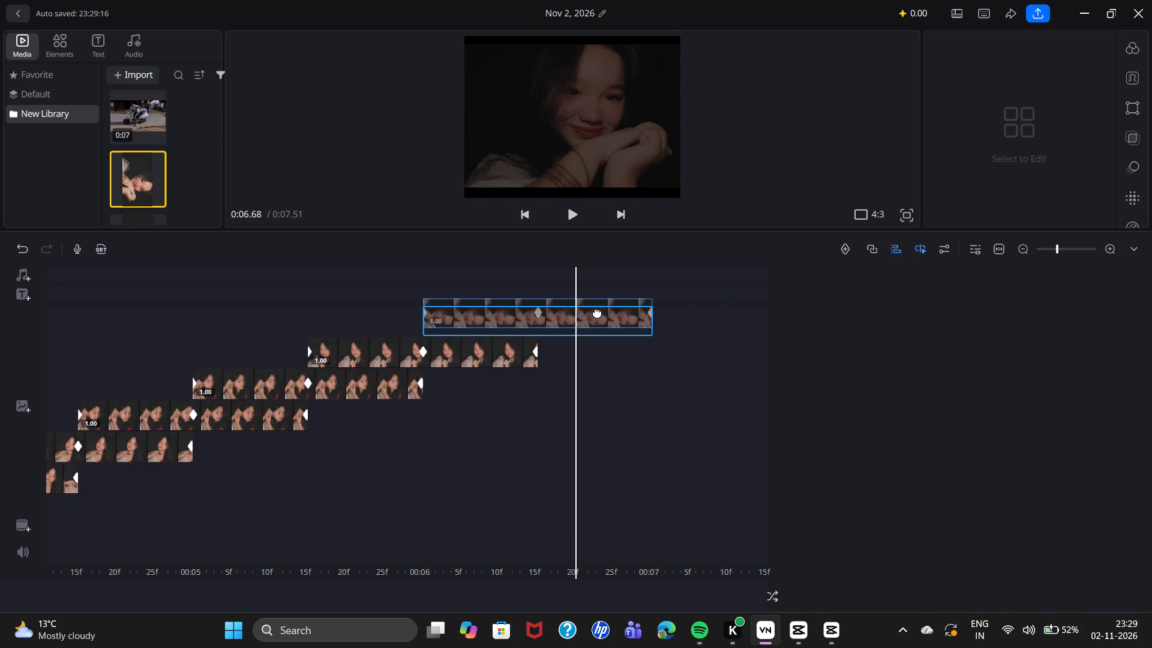
pyautogui.moveTo(597, 312); pyautogui.dragTo(595, 312)
pyautogui.click(611, 378)
# Enlarge the preview area and play the whole slideshow from 0 s to review all the portraits.
pyautogui.moveTo(584, 359); pyautogui.dragTo(1151, 432)
pyautogui.moveTo(350, 319); pyautogui.dragTo(509, 341)
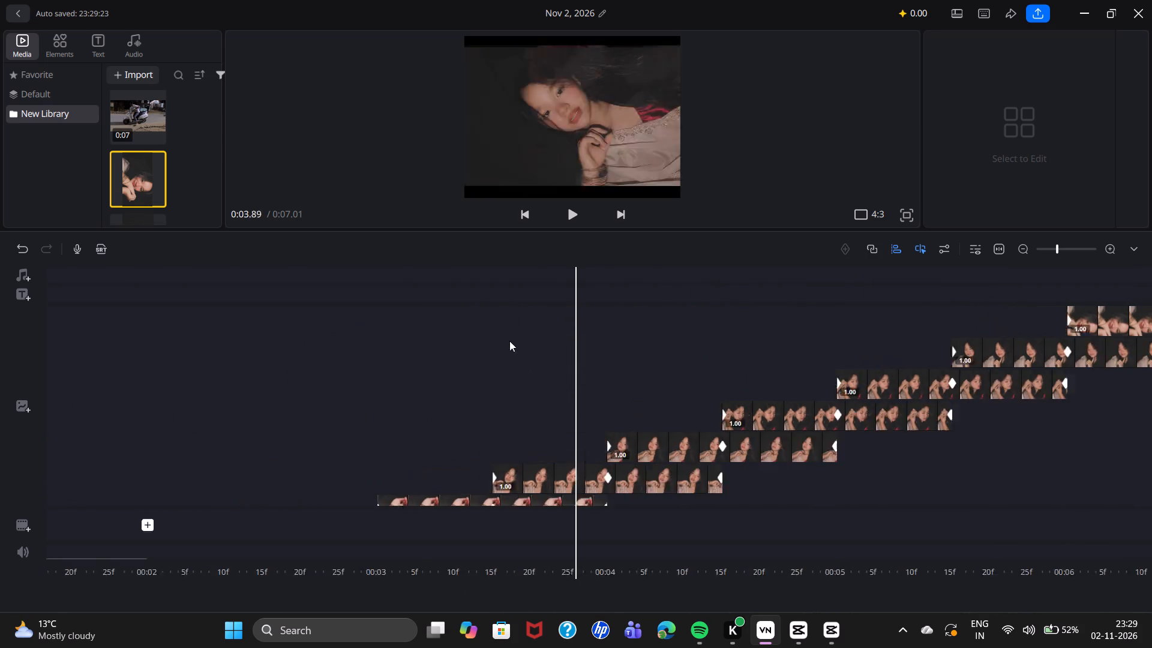
pyautogui.moveTo(509, 341); pyautogui.dragTo(1055, 403)
pyautogui.moveTo(515, 353); pyautogui.dragTo(706, 376)
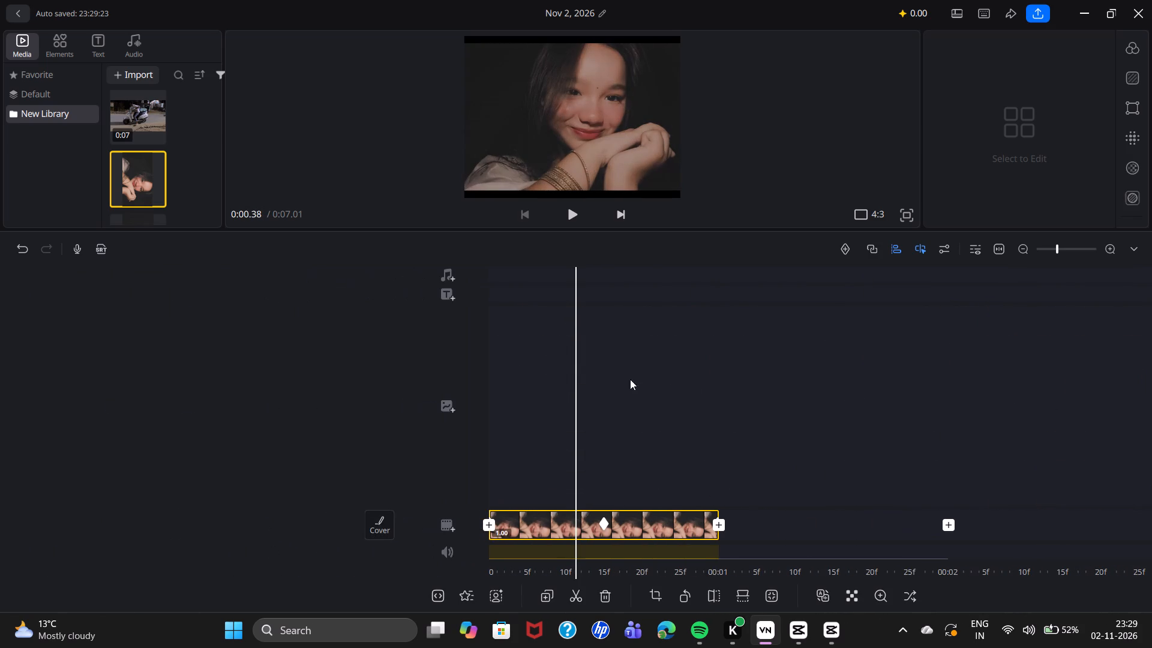
pyautogui.scroll(-16, 606, 385)
pyautogui.moveTo(565, 369); pyautogui.dragTo(691, 378)
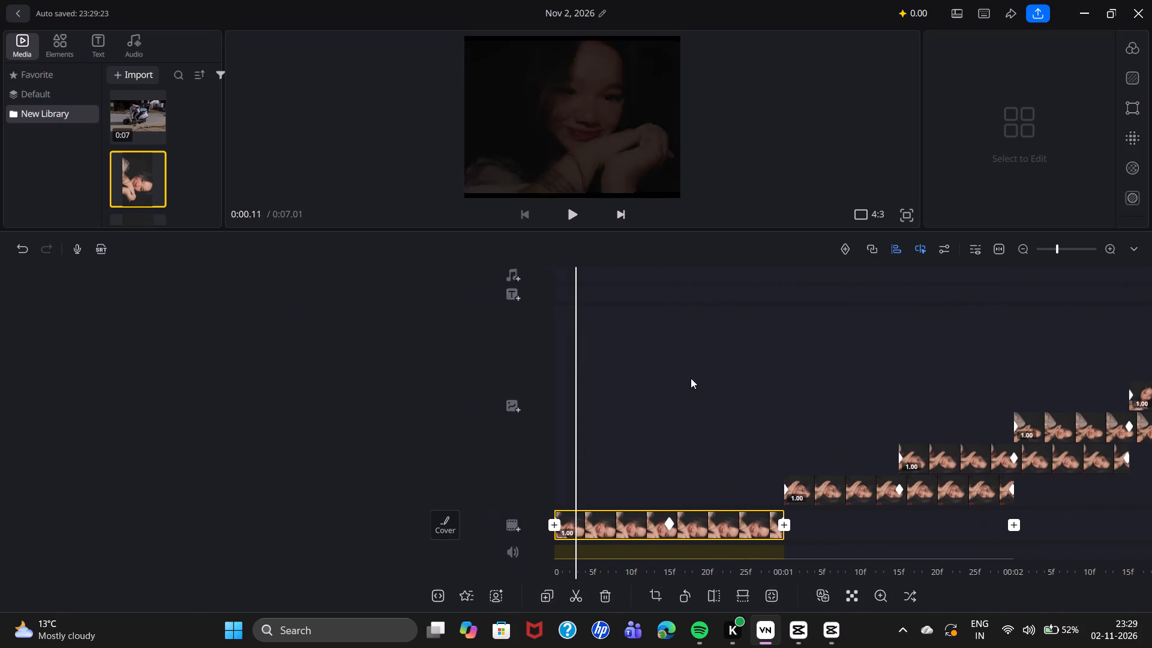
pyautogui.moveTo(691, 378); pyautogui.dragTo(752, 383)
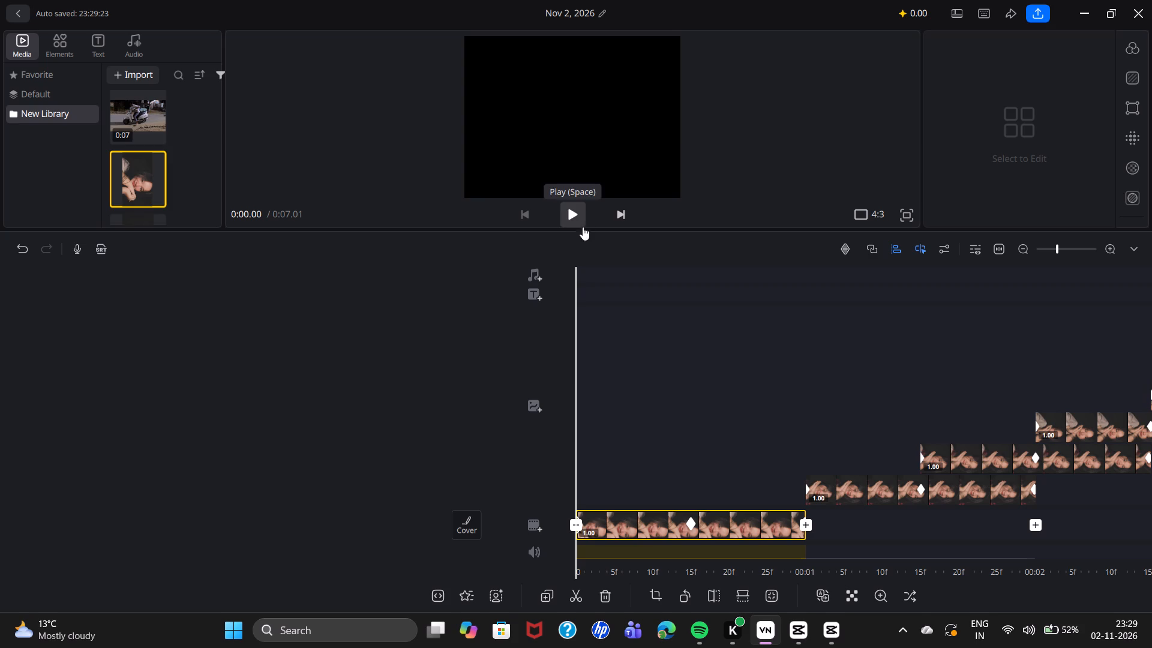
pyautogui.moveTo(588, 230); pyautogui.dragTo(584, 343)
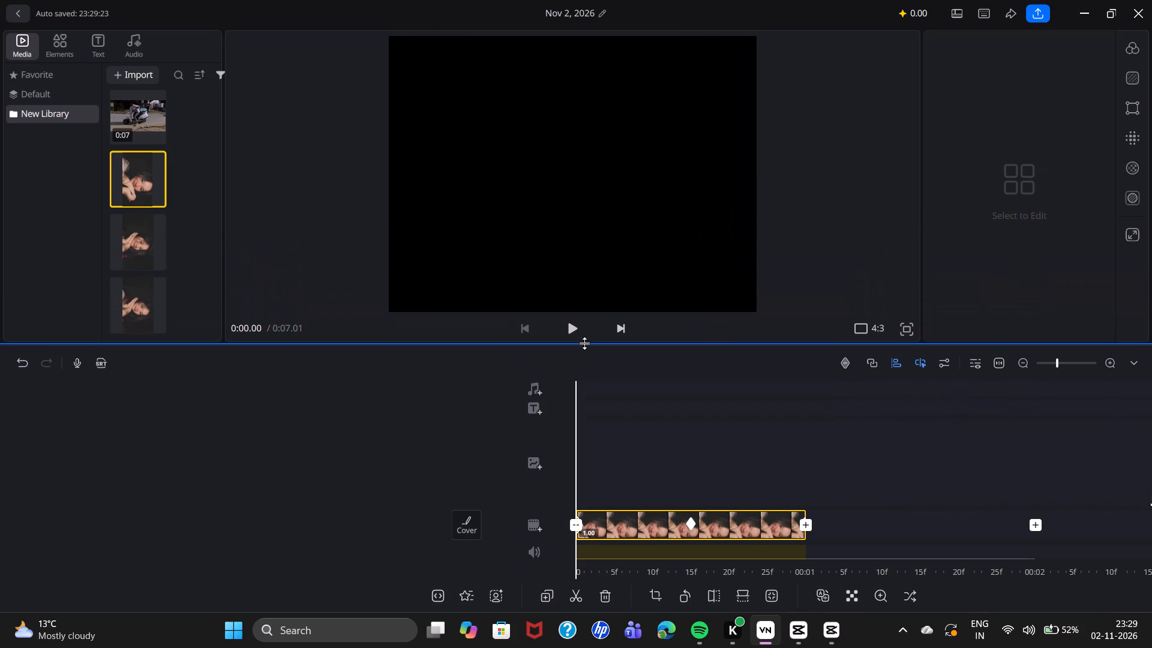
pyautogui.moveTo(584, 343); pyautogui.dragTo(575, 400)
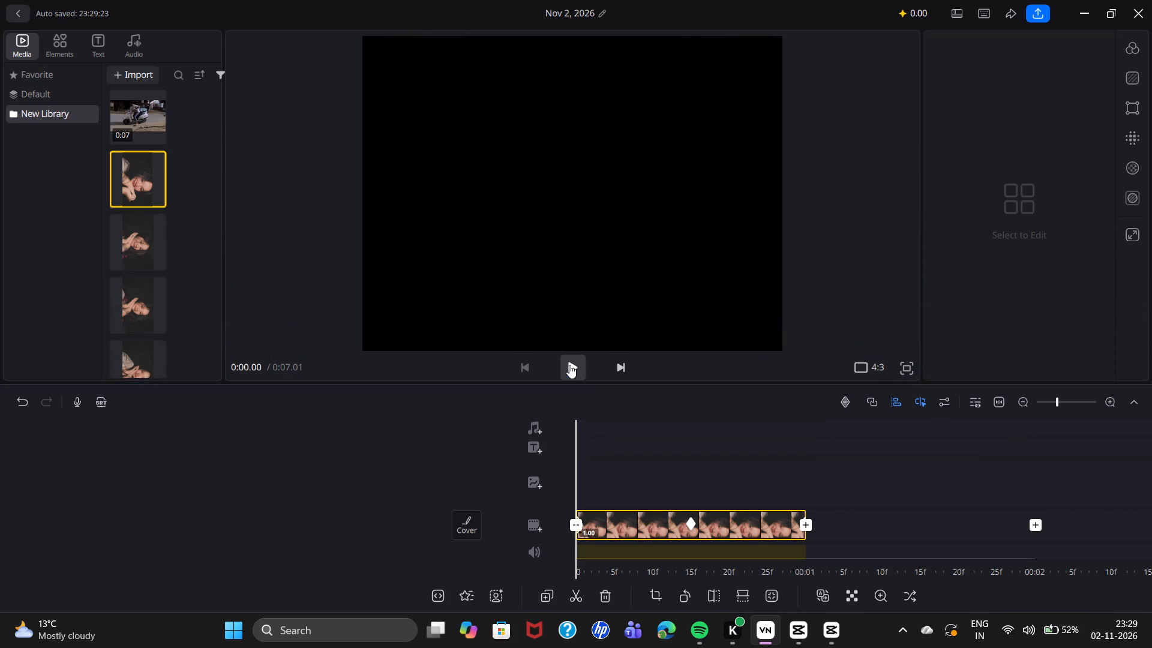
pyautogui.click(569, 365)
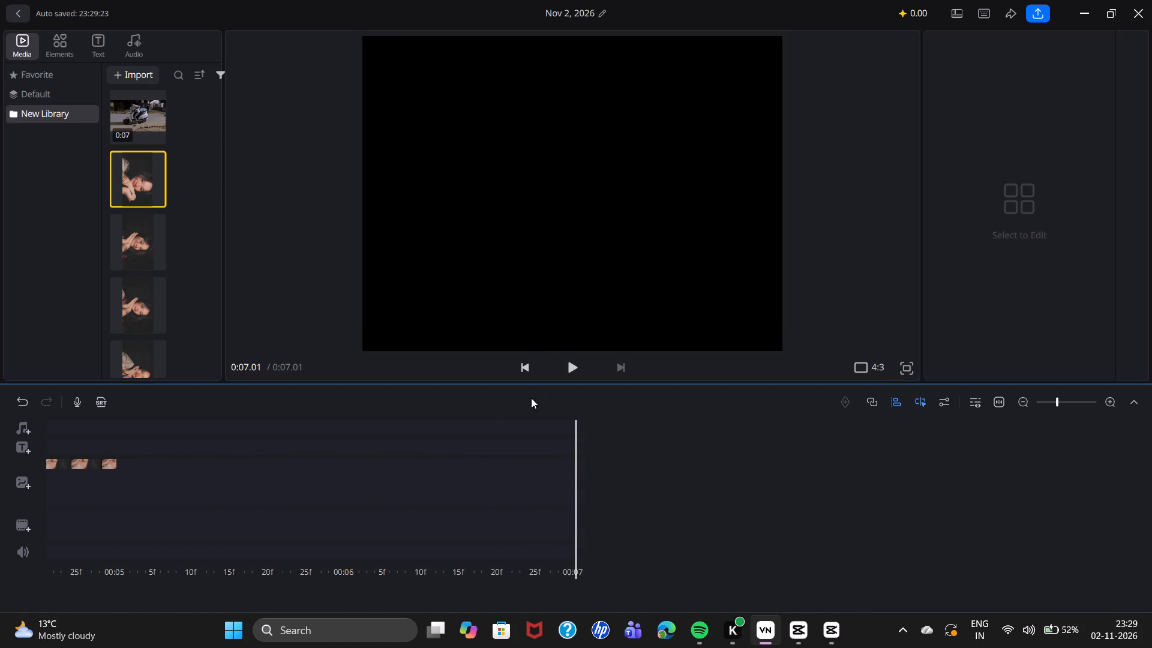
# Give the timeline more room again and scrub through the overlays from about 1.4 s to 2.7 s to examine the portraits.
pyautogui.moveTo(558, 383); pyautogui.dragTo(558, 350)
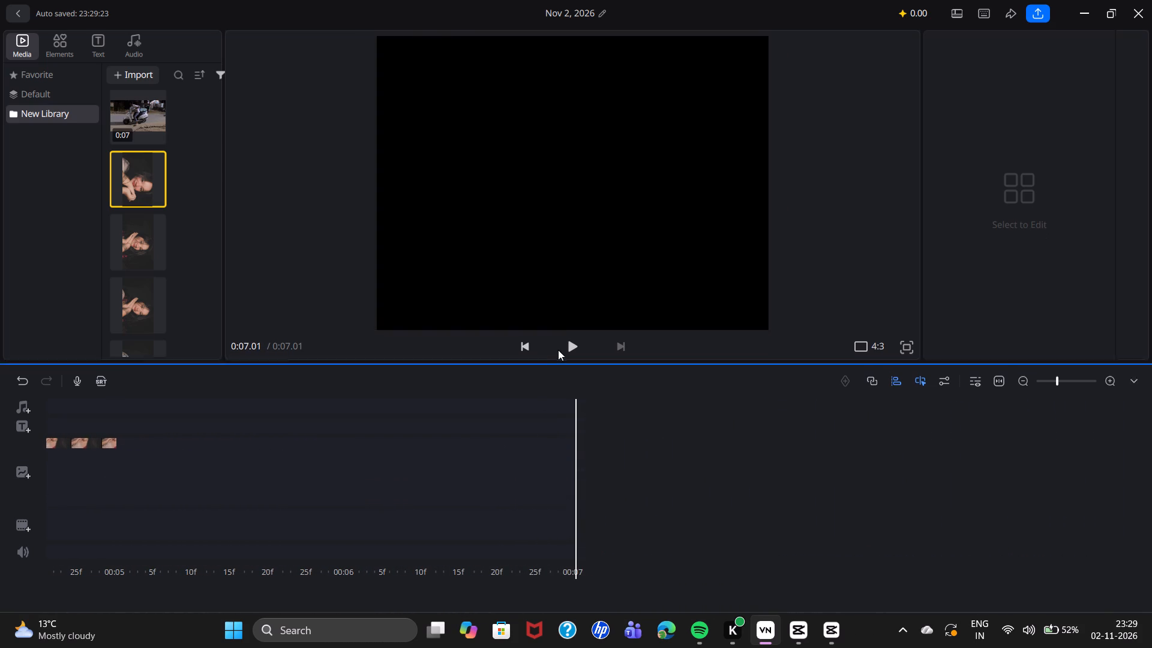
pyautogui.moveTo(558, 350); pyautogui.dragTo(625, 198)
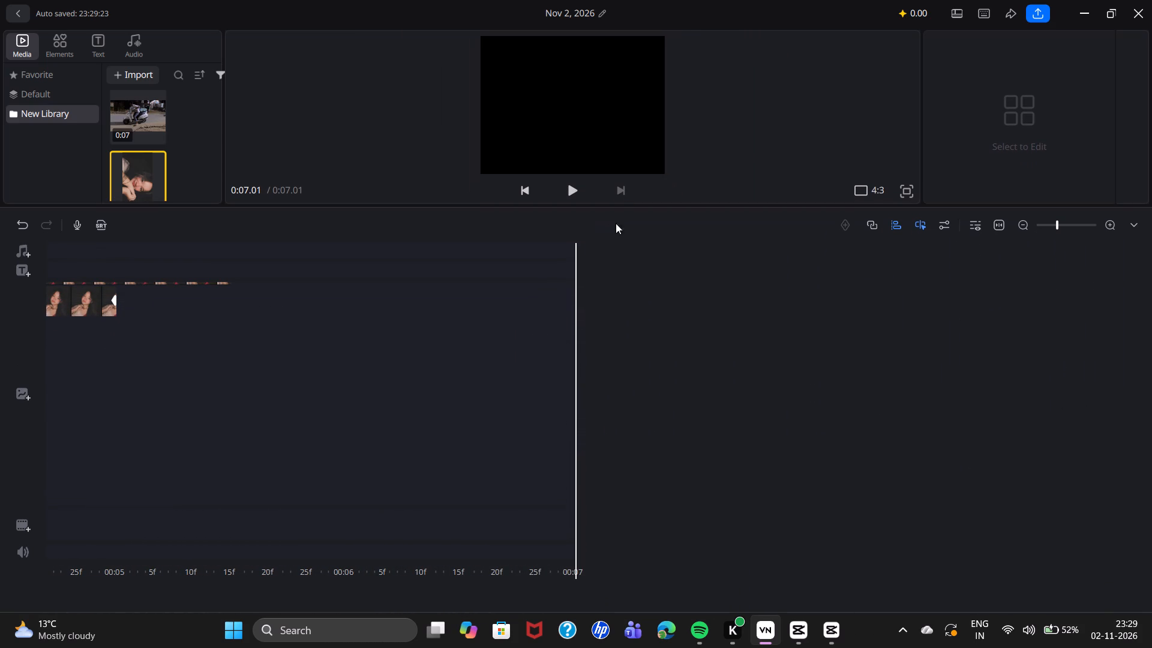
pyautogui.moveTo(488, 377); pyautogui.dragTo(1151, 482)
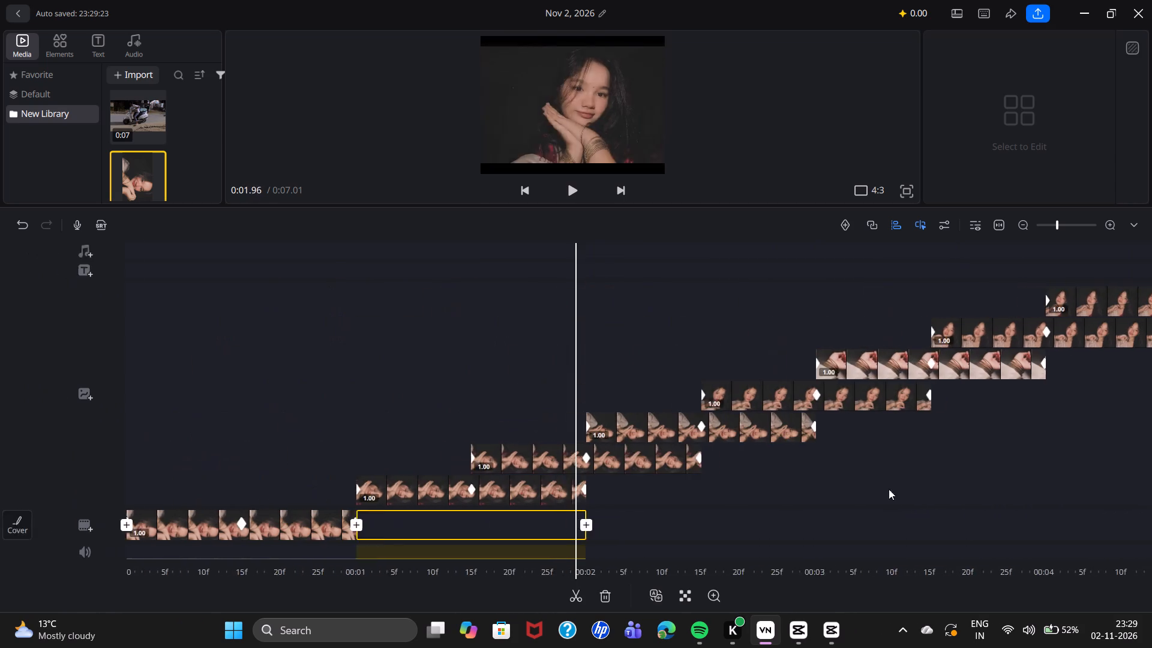
pyautogui.moveTo(496, 358); pyautogui.dragTo(574, 367)
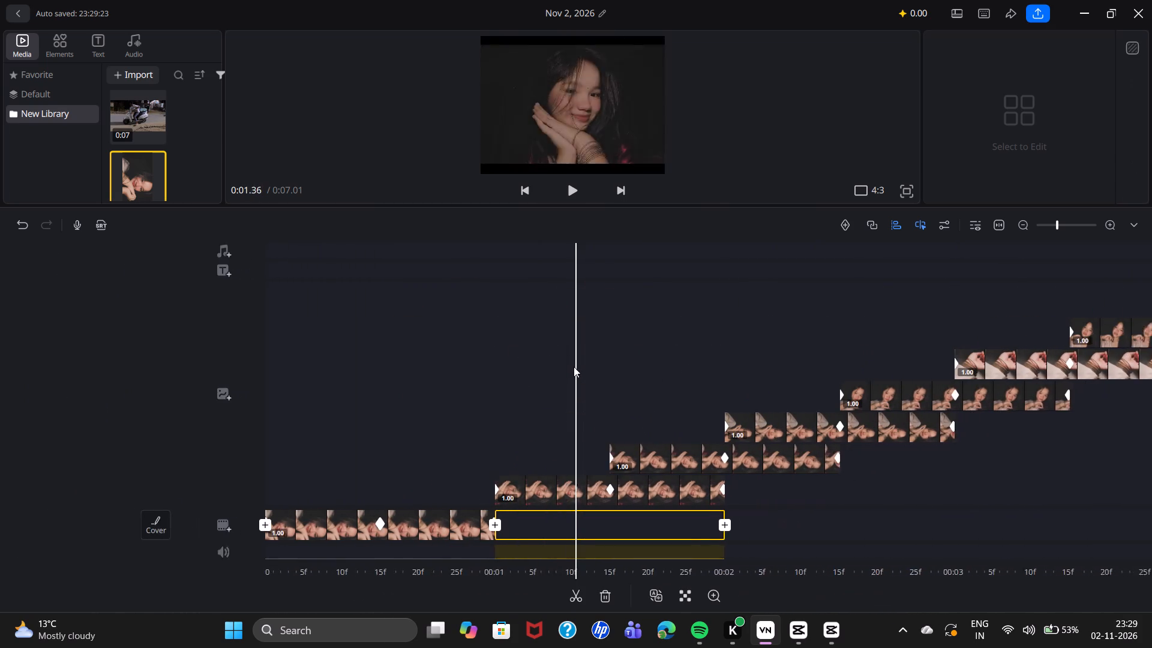
pyautogui.moveTo(574, 367); pyautogui.dragTo(559, 357)
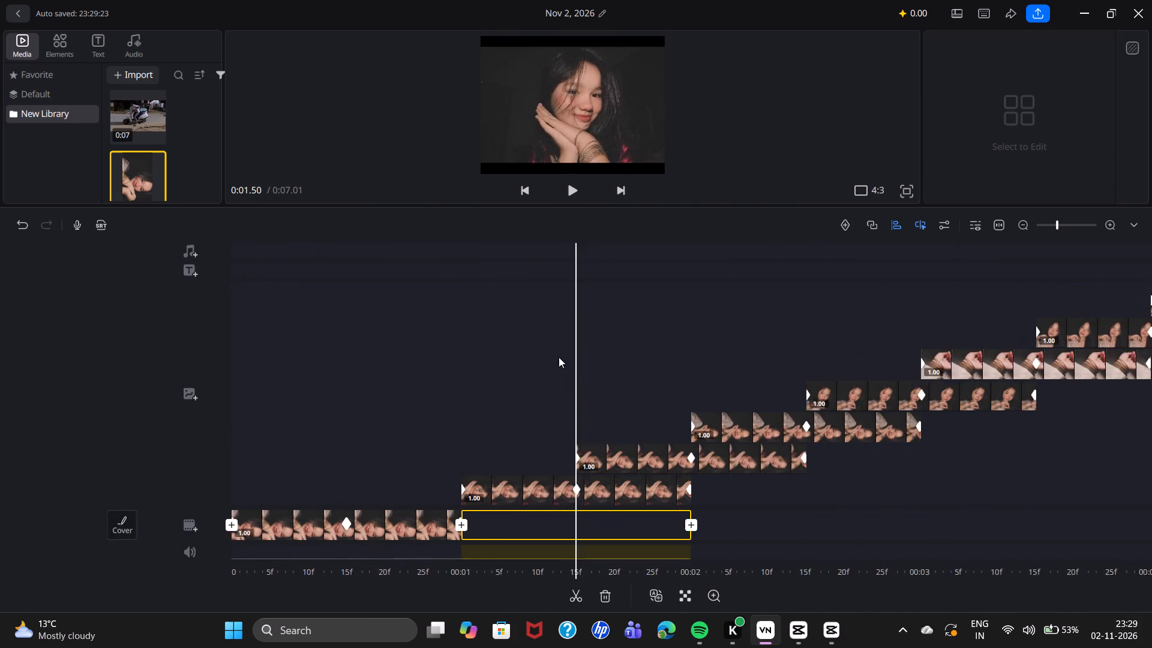
pyautogui.moveTo(559, 357); pyautogui.dragTo(458, 355)
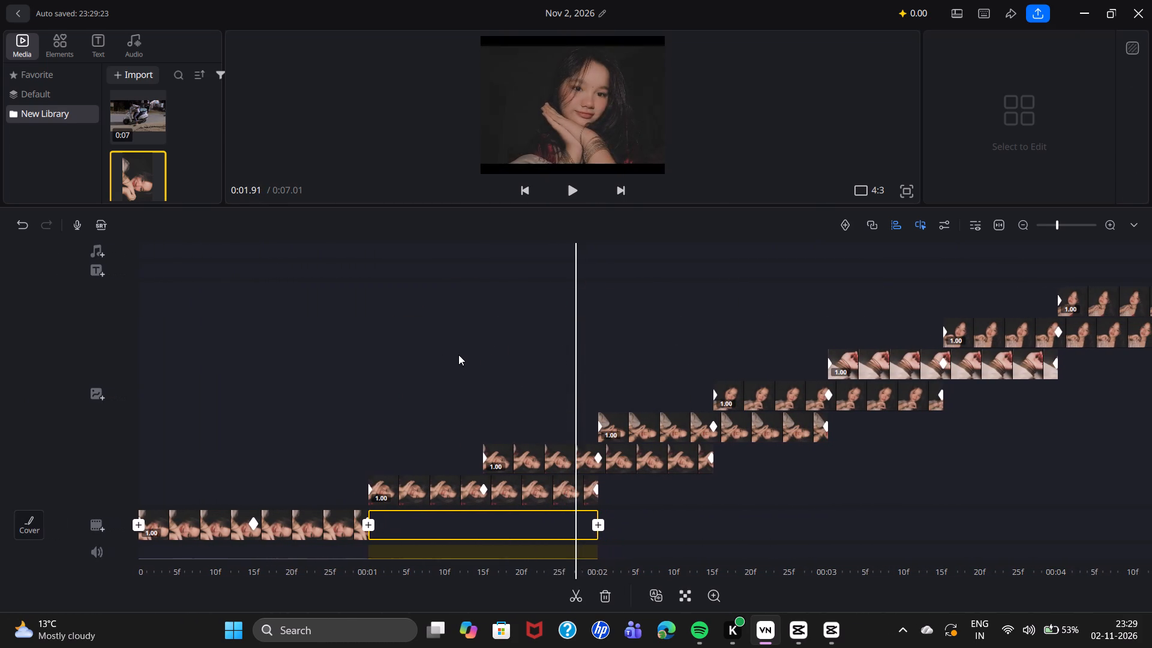
pyautogui.moveTo(458, 355); pyautogui.dragTo(444, 354)
pyautogui.click(444, 354)
pyautogui.moveTo(668, 331); pyautogui.dragTo(587, 336)
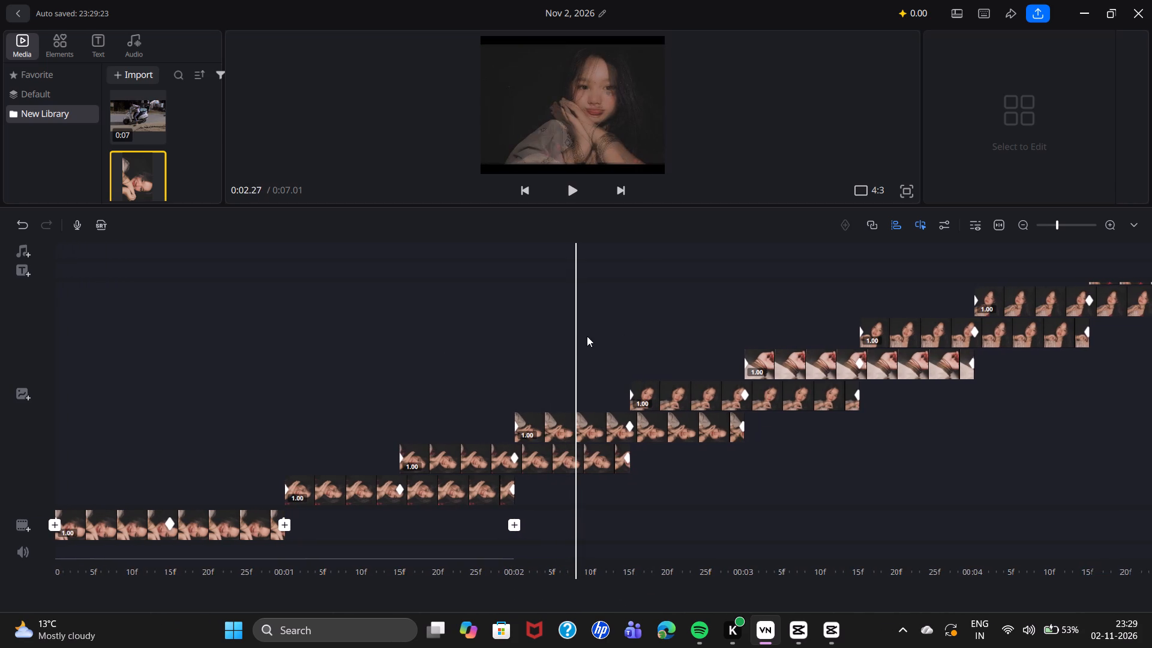
pyautogui.moveTo(587, 336); pyautogui.dragTo(487, 334)
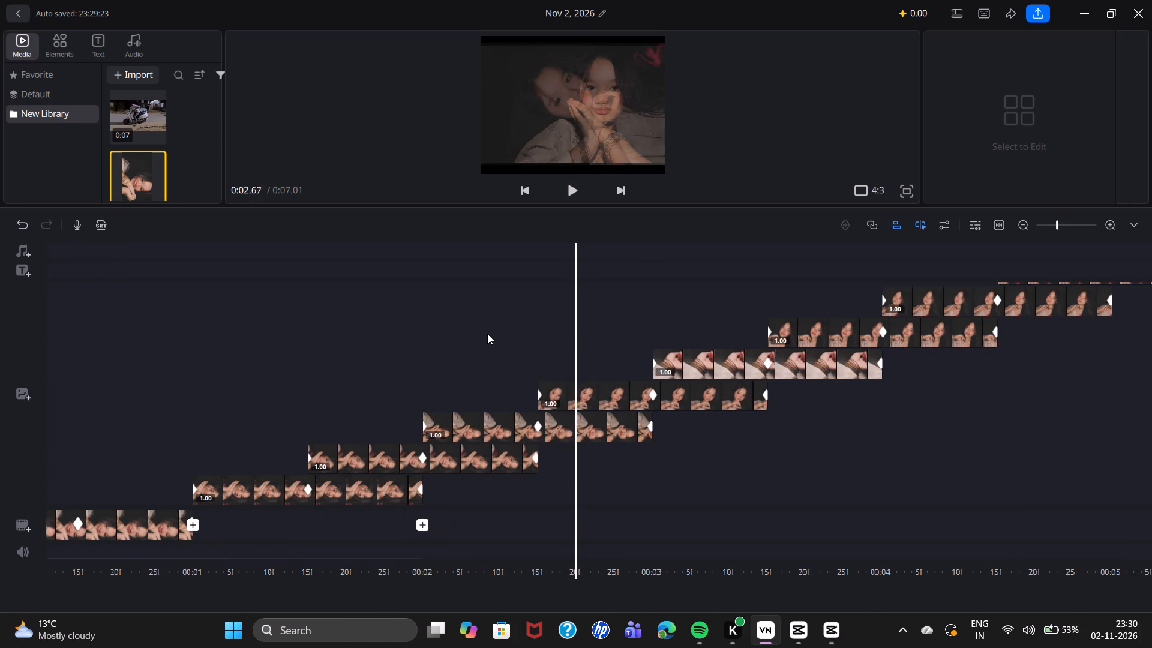
pyautogui.moveTo(487, 334); pyautogui.dragTo(484, 334)
# Rotate the portrait in the fourth overlay clip, starting at 2.5 s, about a quarter turn clockwise at 2.75 s.
pyautogui.click(578, 395)
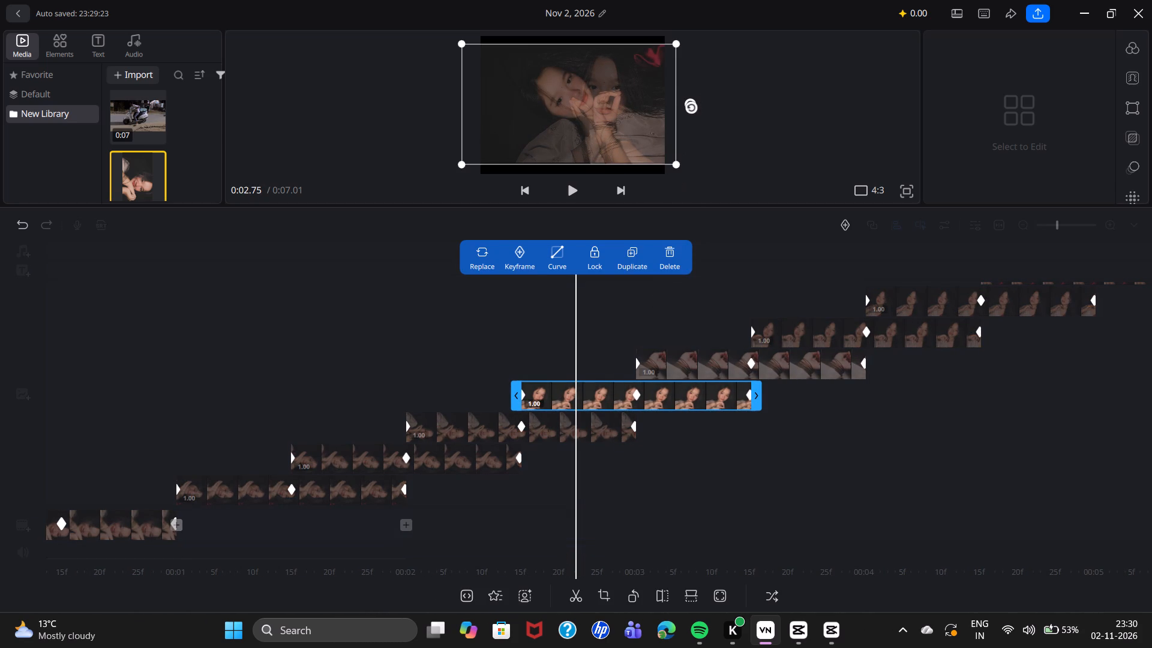
pyautogui.moveTo(692, 108); pyautogui.dragTo(597, 182)
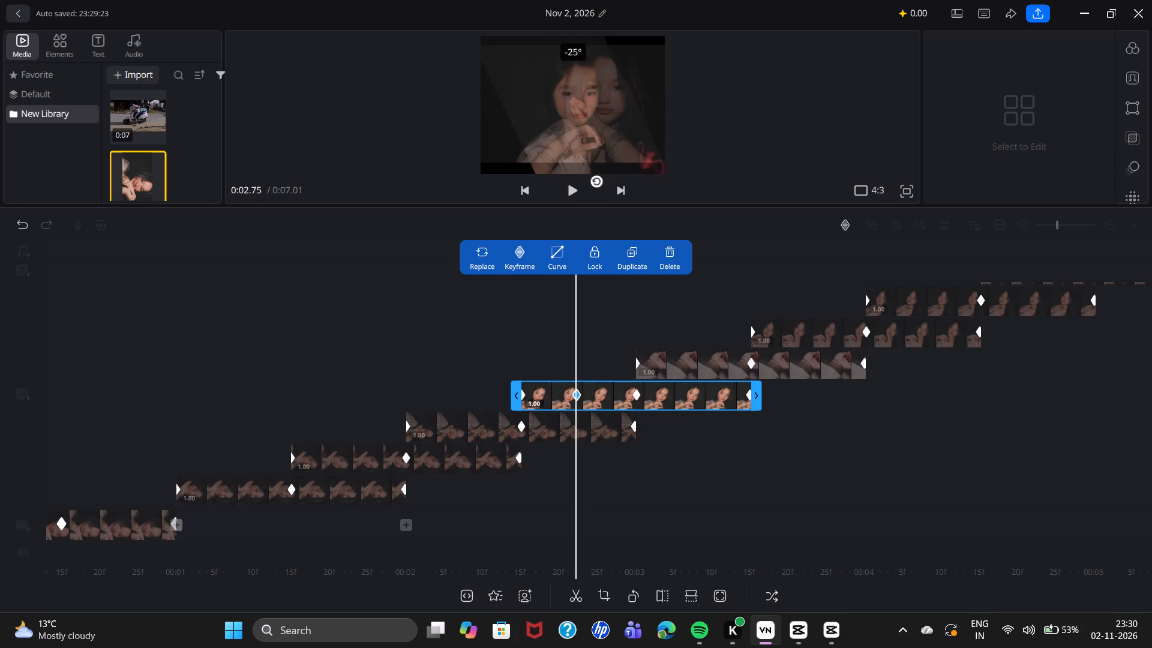
pyautogui.moveTo(597, 182); pyautogui.dragTo(567, 186)
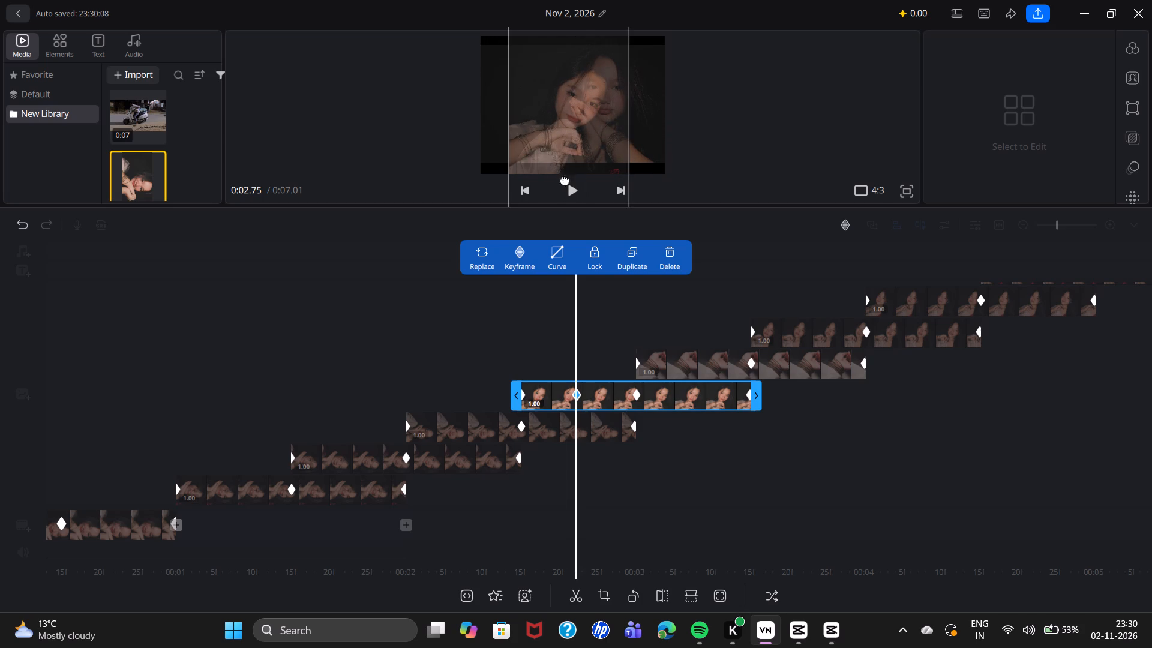
pyautogui.scroll(-1, 586, 137)
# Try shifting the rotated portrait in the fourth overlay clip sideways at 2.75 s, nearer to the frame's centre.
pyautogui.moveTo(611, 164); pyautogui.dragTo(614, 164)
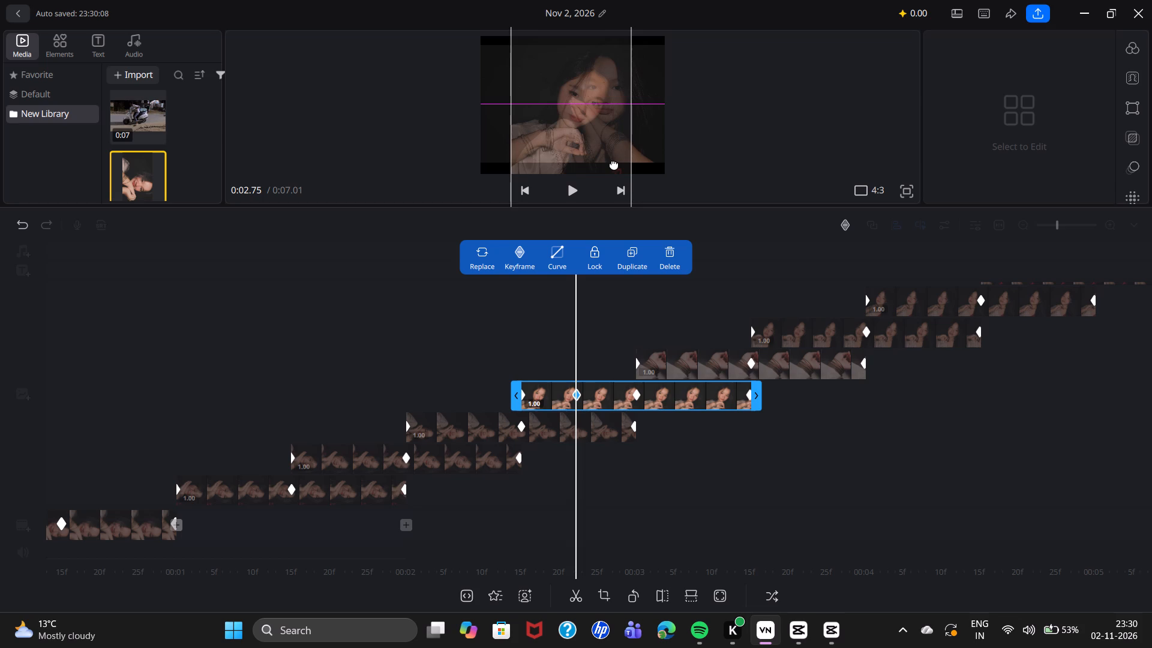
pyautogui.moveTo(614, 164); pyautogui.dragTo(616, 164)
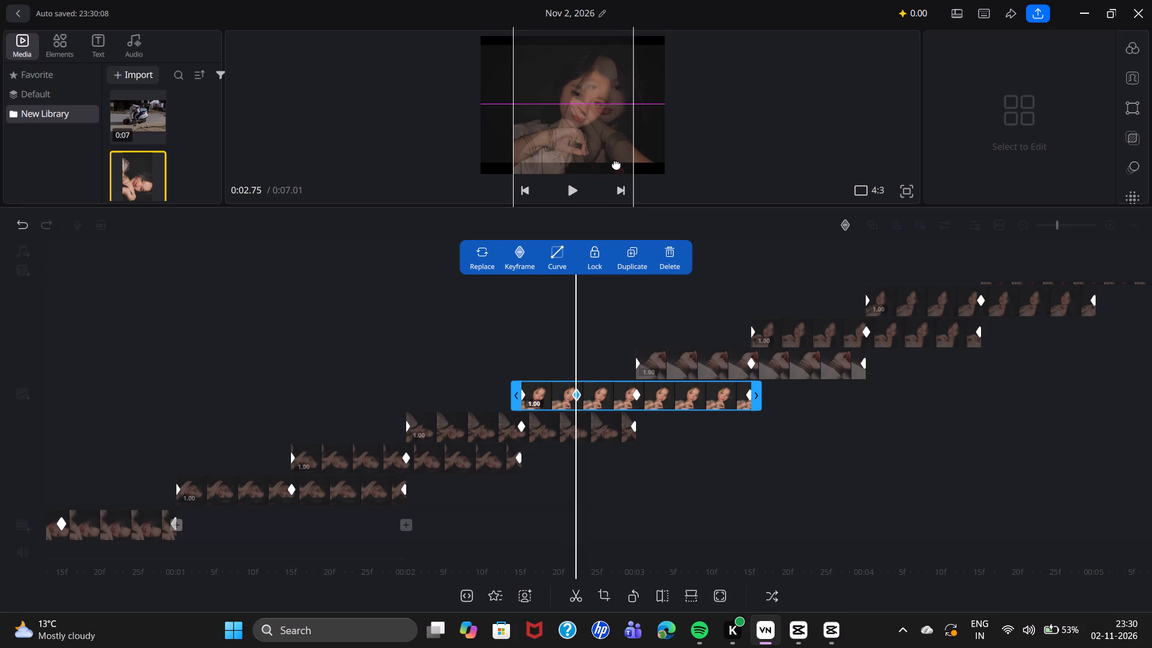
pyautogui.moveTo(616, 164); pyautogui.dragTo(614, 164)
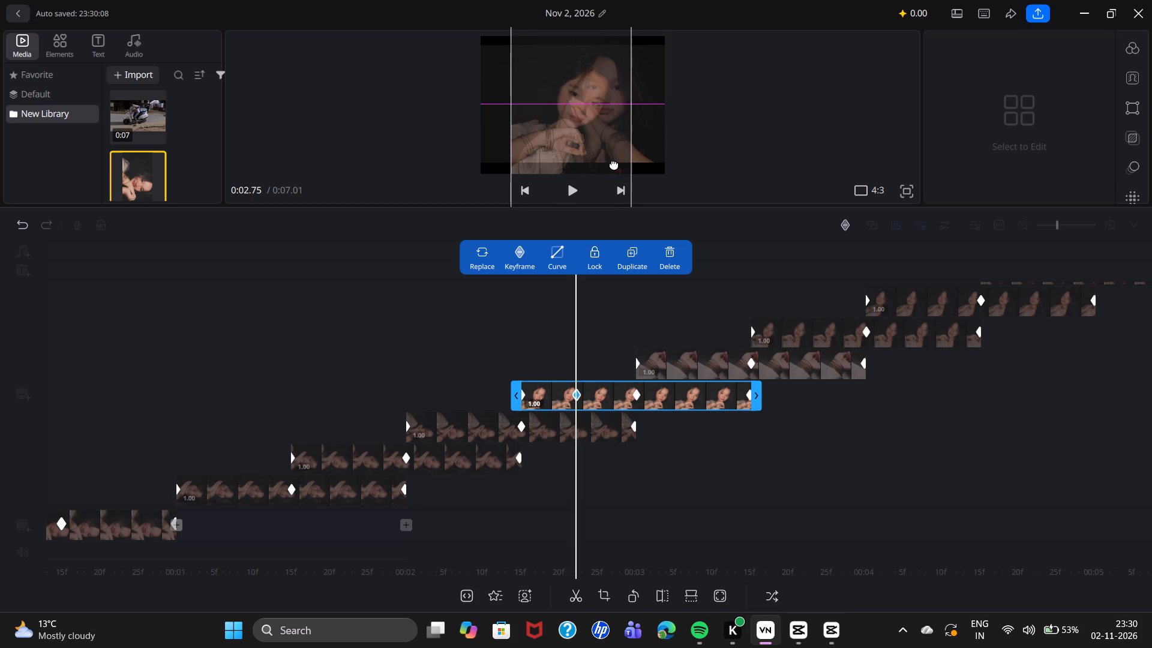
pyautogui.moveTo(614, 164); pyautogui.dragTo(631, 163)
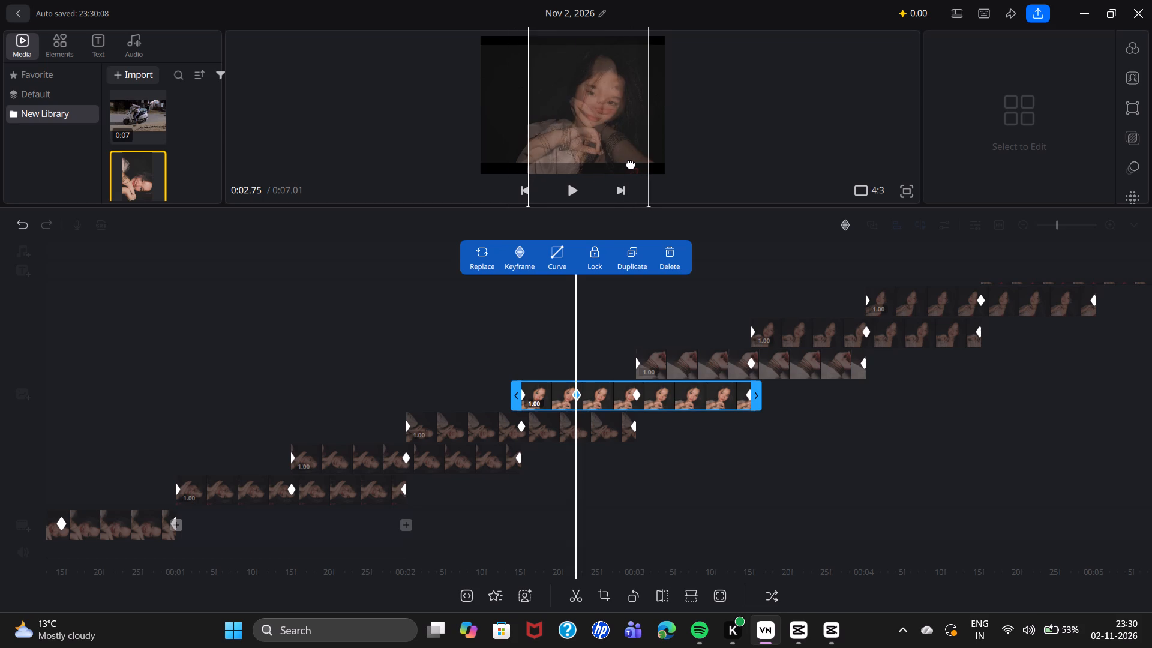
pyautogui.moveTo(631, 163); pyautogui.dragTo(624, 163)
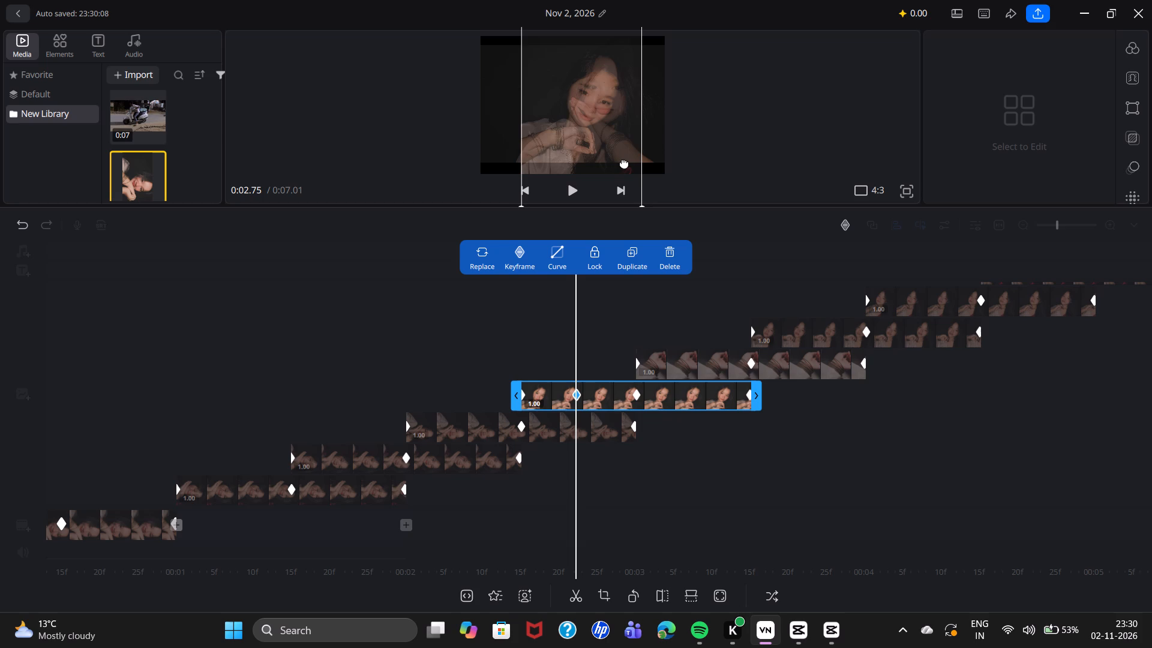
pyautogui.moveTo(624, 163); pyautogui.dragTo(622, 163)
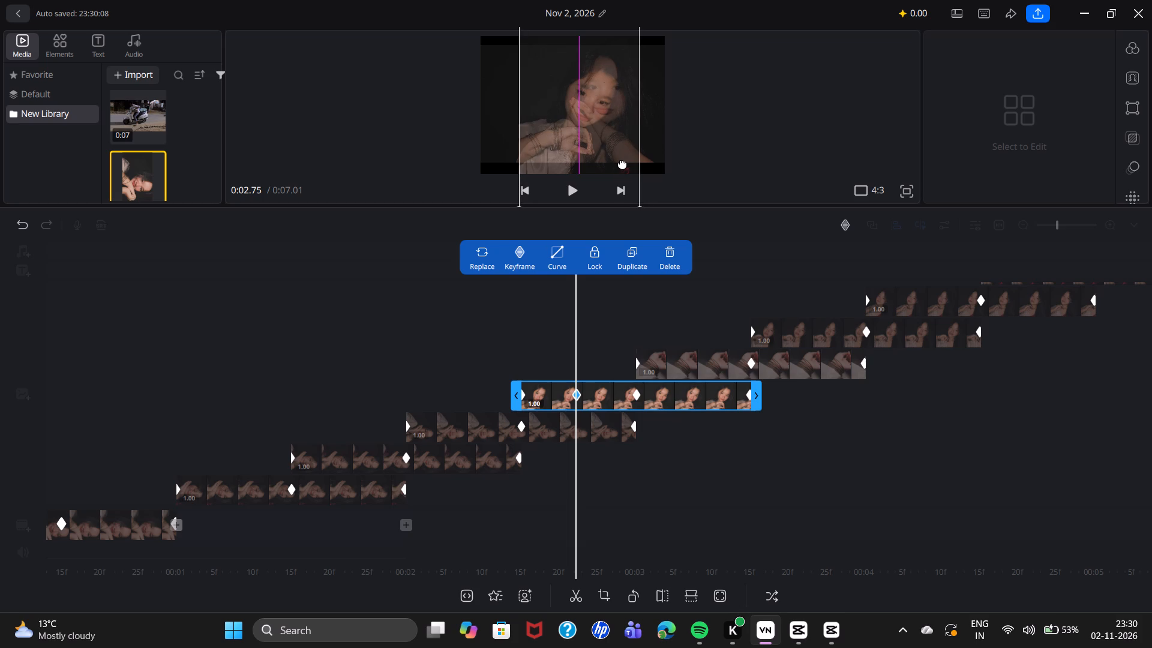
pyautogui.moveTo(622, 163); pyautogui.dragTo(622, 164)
# Play the slideshow from 2.75 s and scrub between about 2.6 s and 3.1 s to examine the rotated portrait's motion.
pyautogui.click(575, 190)
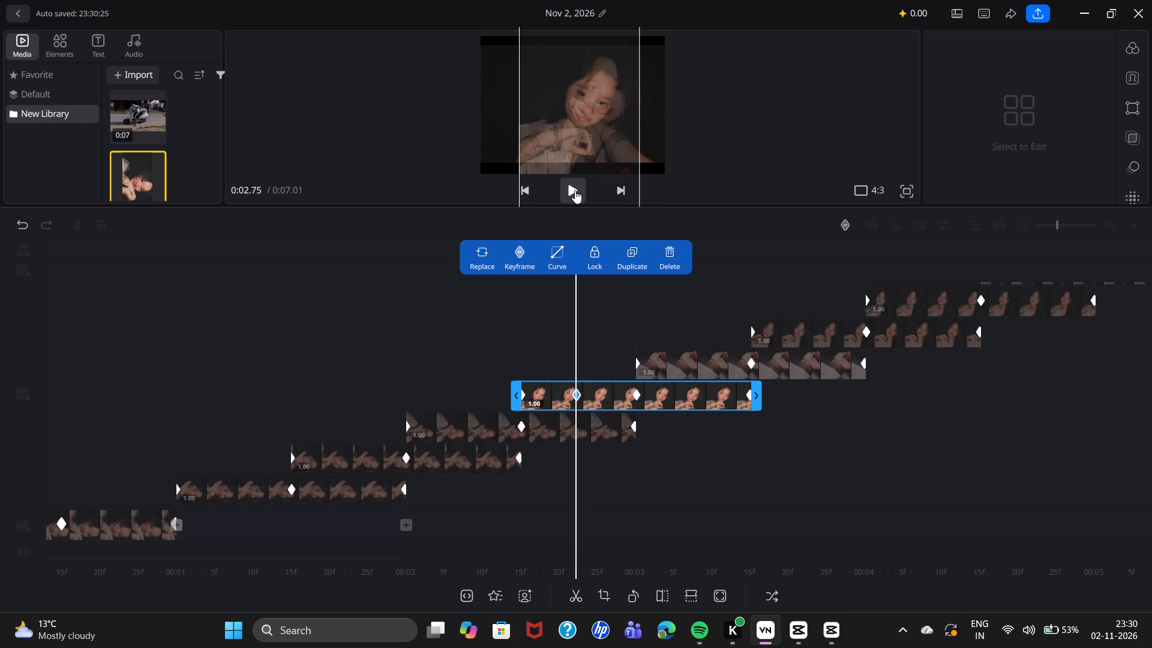
pyautogui.click(277, 245)
pyautogui.moveTo(277, 249); pyautogui.dragTo(828, 317)
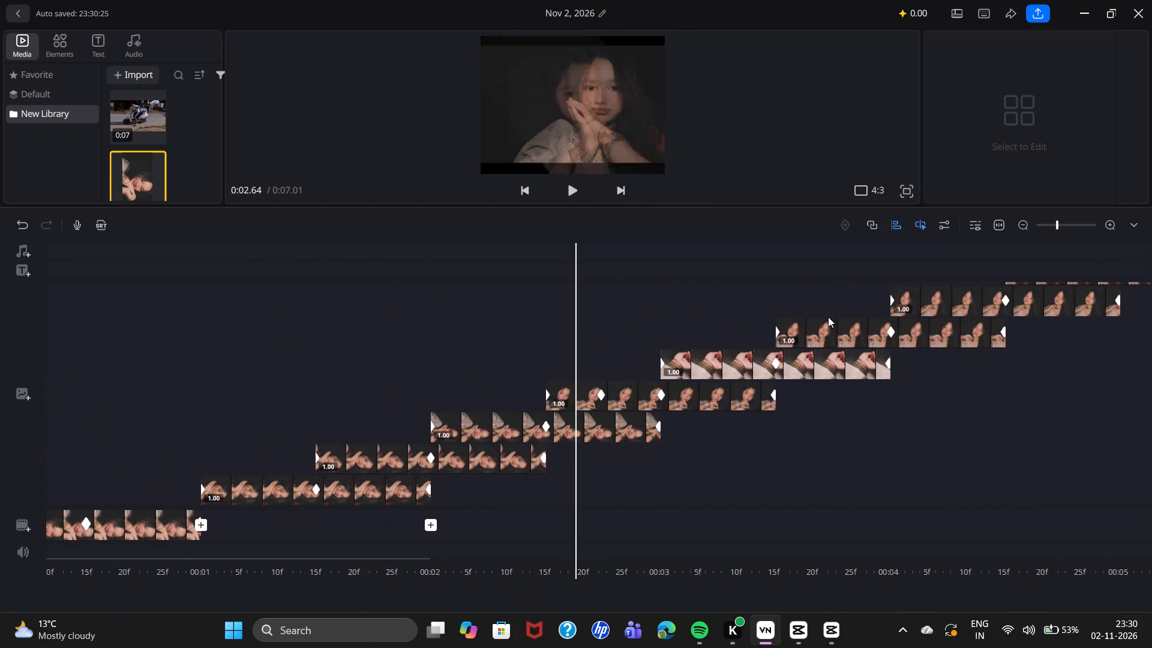
pyautogui.moveTo(828, 317); pyautogui.dragTo(705, 313)
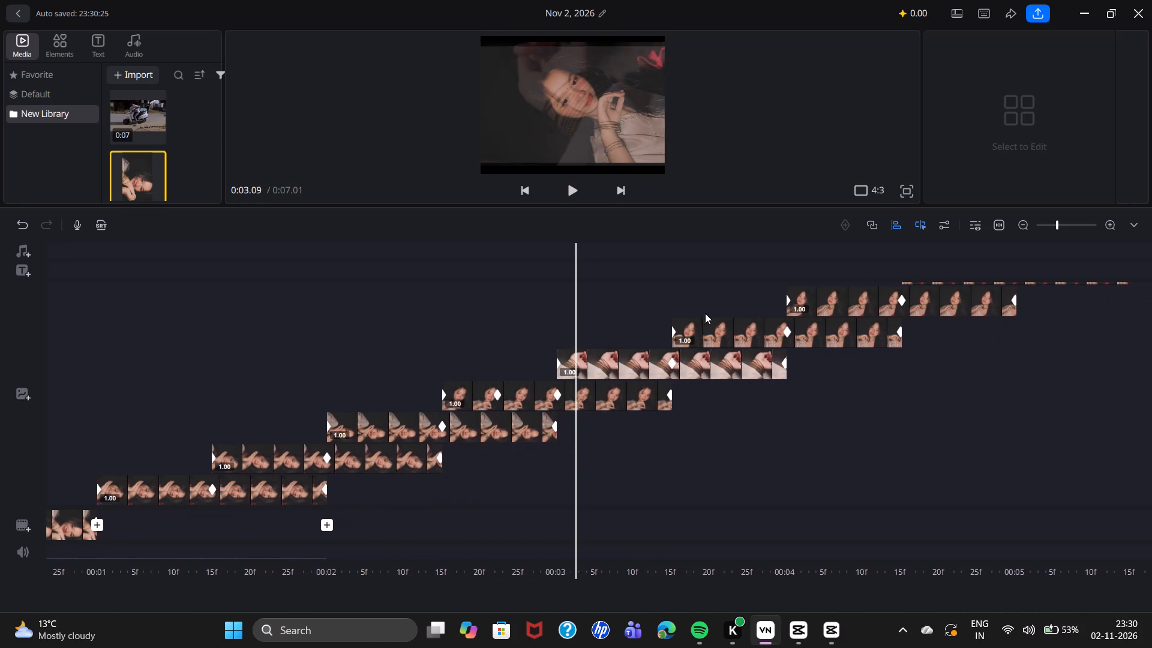
pyautogui.moveTo(705, 313); pyautogui.dragTo(686, 311)
pyautogui.moveTo(686, 311); pyautogui.dragTo(745, 313)
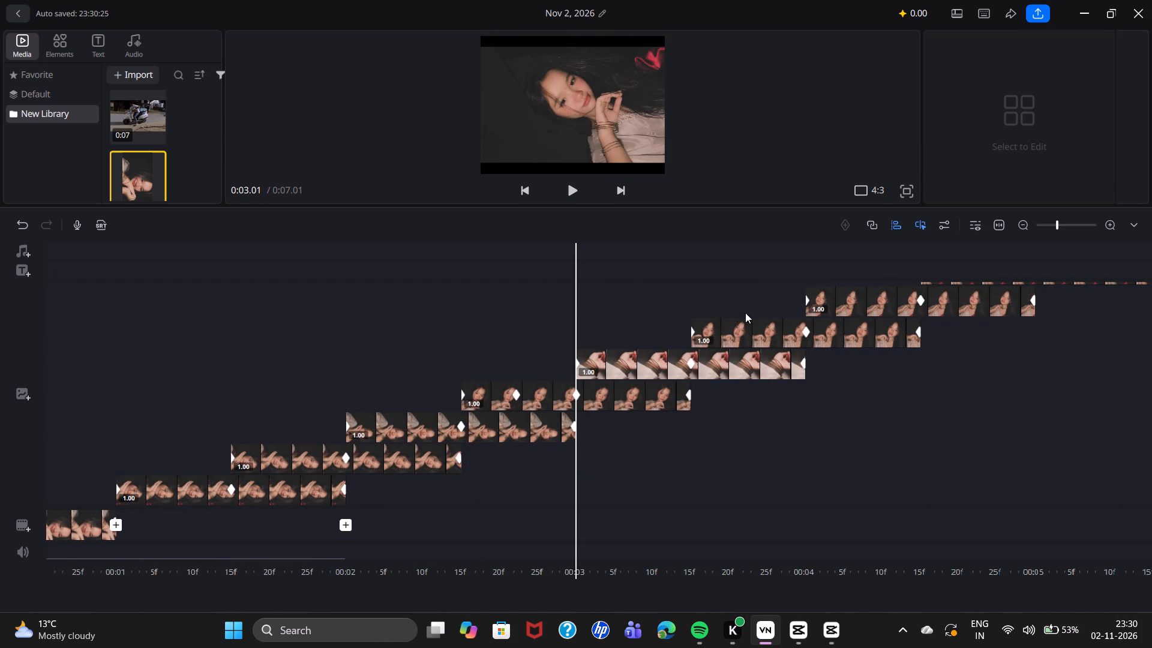
pyautogui.moveTo(745, 313); pyautogui.dragTo(806, 319)
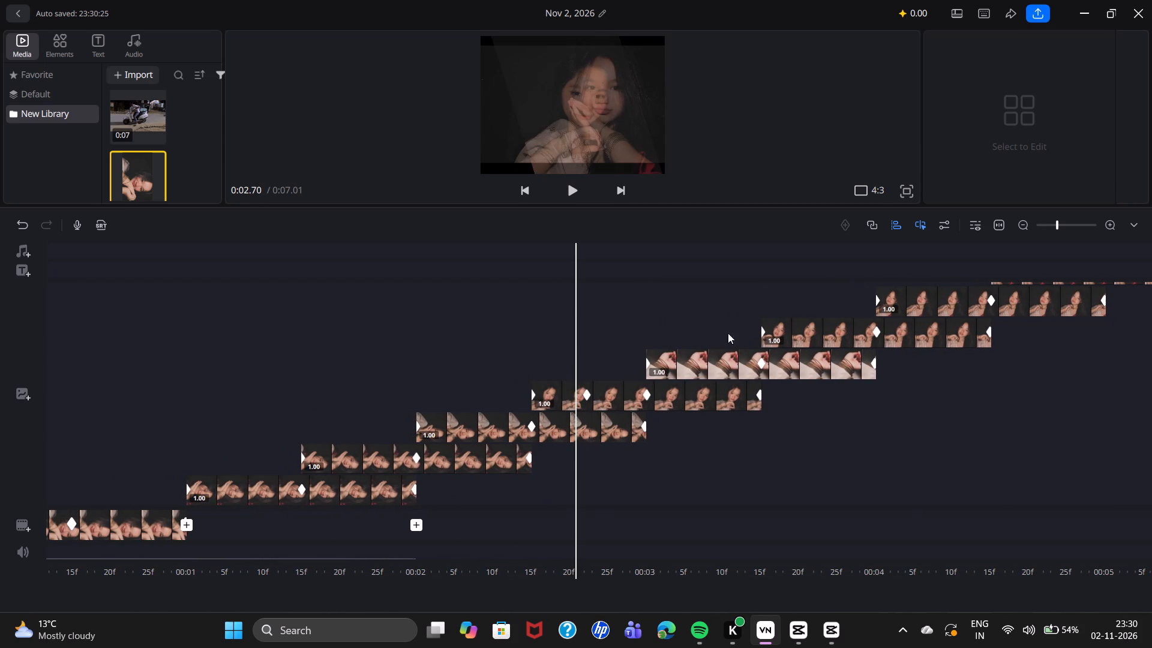
# Delete the 2.75 s keyframe from the fourth overlay clip, which starts at 2.5 s.
pyautogui.click(584, 391)
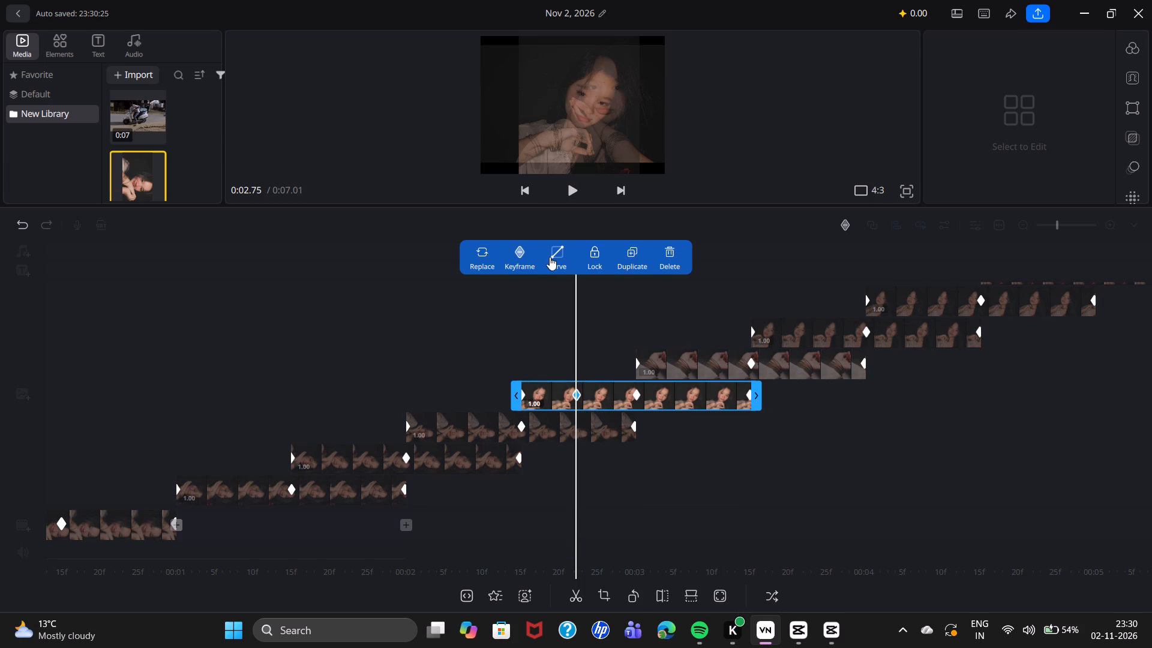
pyautogui.click(517, 254)
pyautogui.click(528, 316)
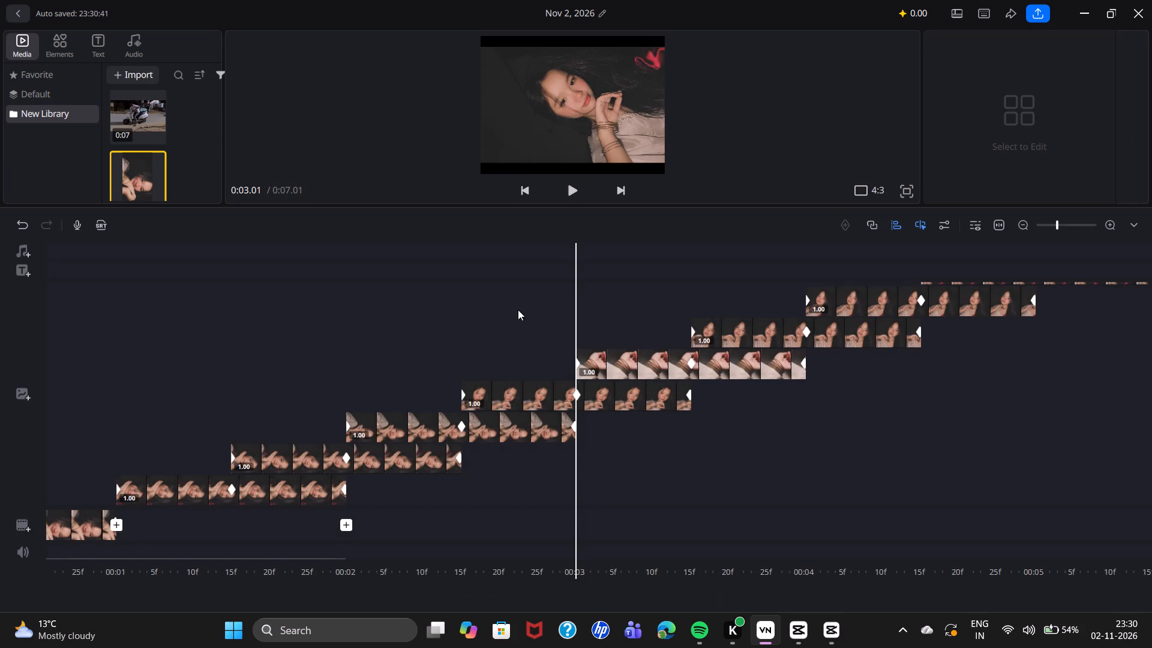
# Scrub from about 2.5 s to 2.9 s and select the fourth overlay clip to examine its portrait's orientation.
pyautogui.moveTo(517, 309); pyautogui.dragTo(664, 337)
pyautogui.moveTo(658, 338); pyautogui.dragTo(632, 338)
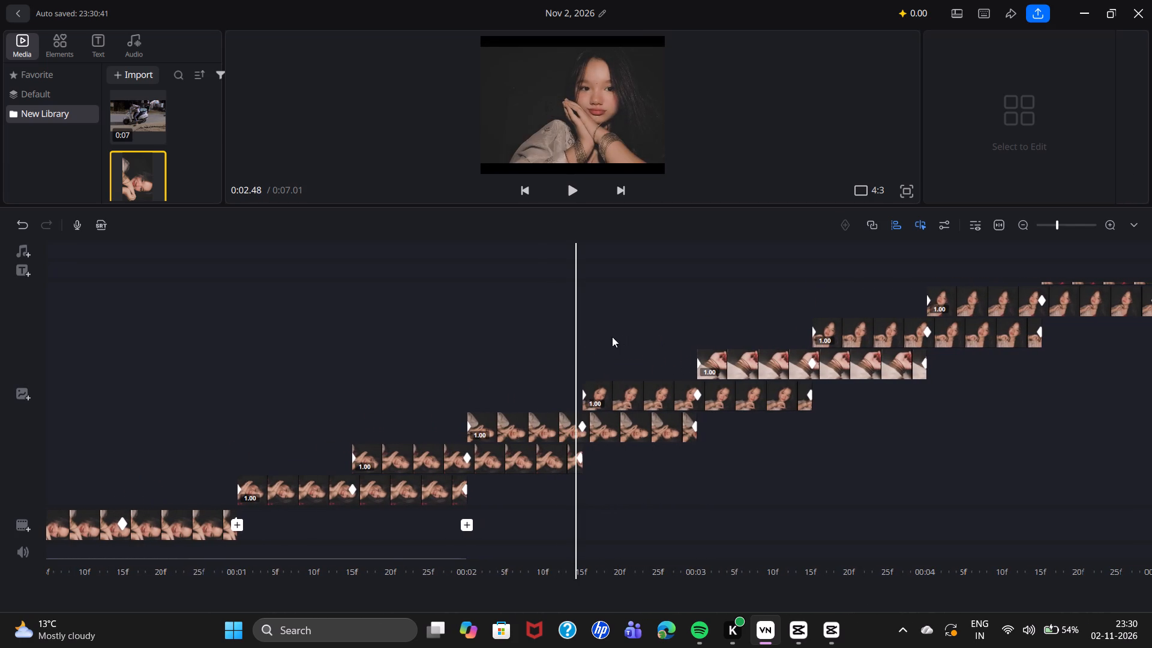
pyautogui.click(625, 414)
pyautogui.click(612, 391)
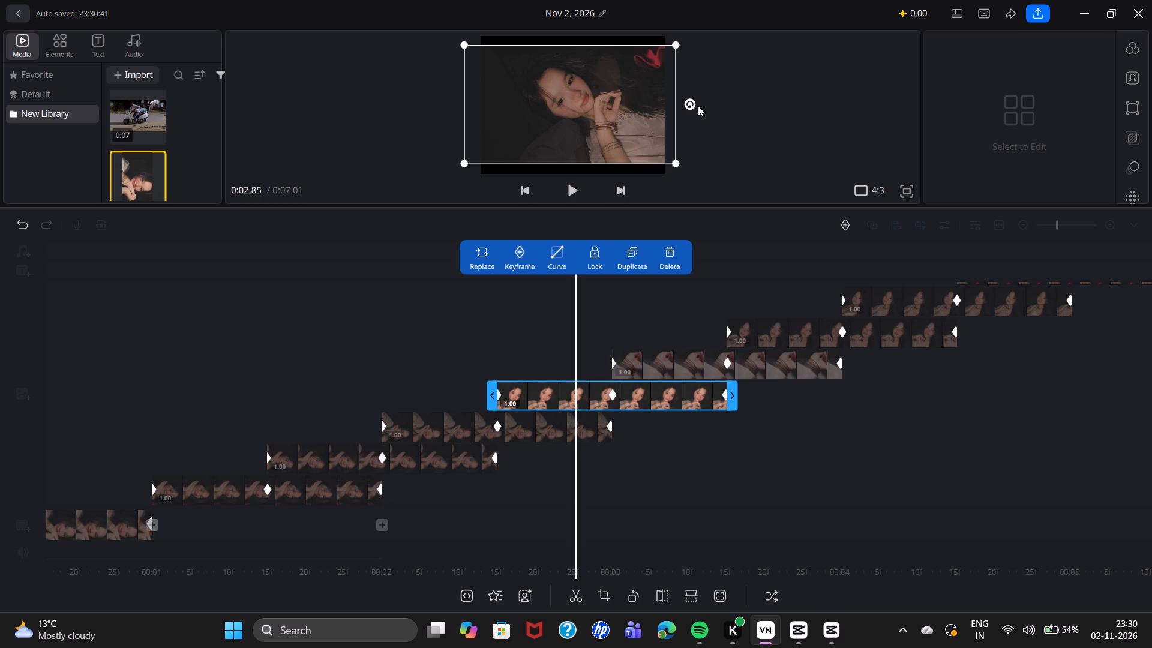
pyautogui.click(649, 314)
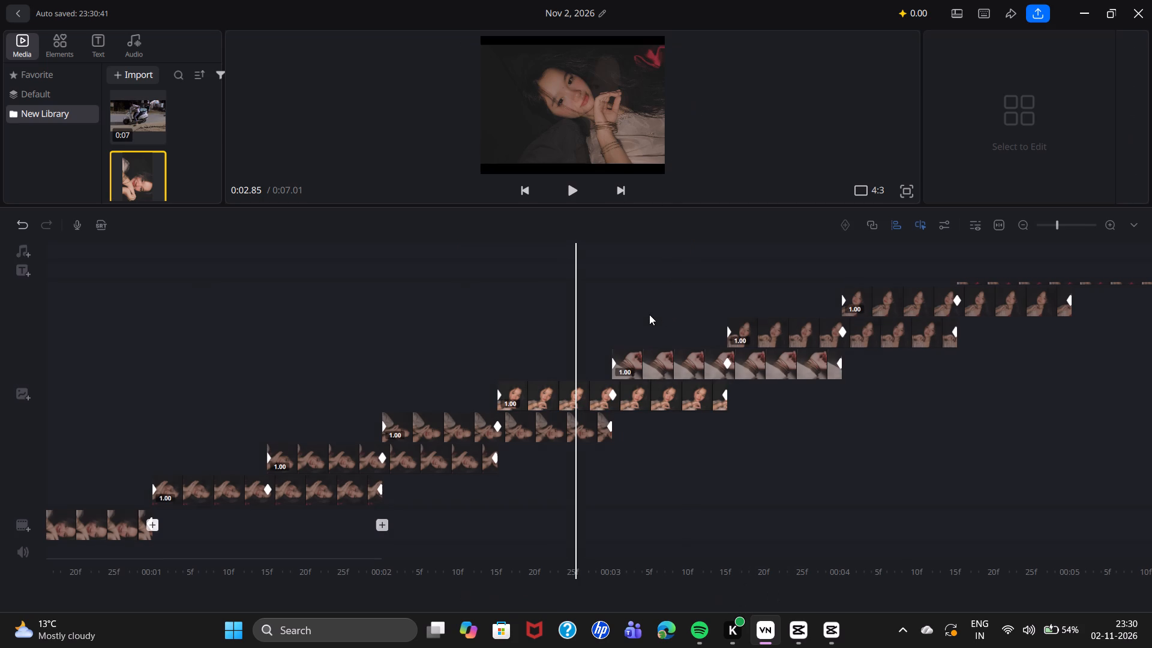
pyautogui.click(589, 400)
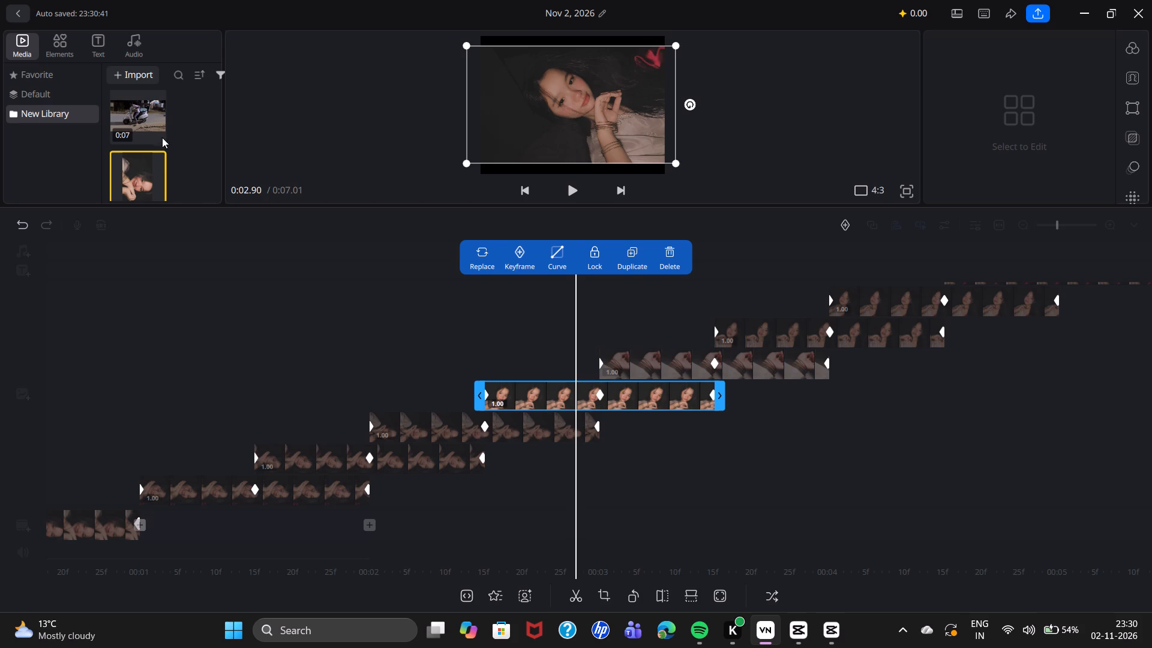
# Browse the images in New Library to examine the available portraits and their orientation.
pyautogui.scroll(-10, 162, 136)
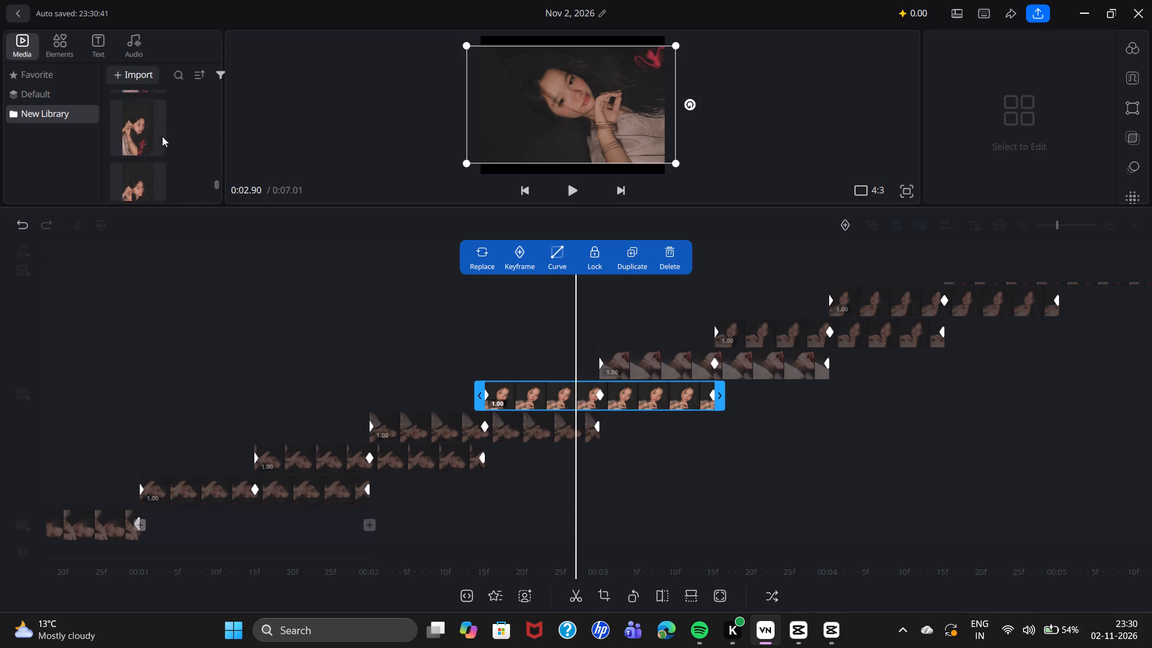
pyautogui.scroll(-1, 162, 136)
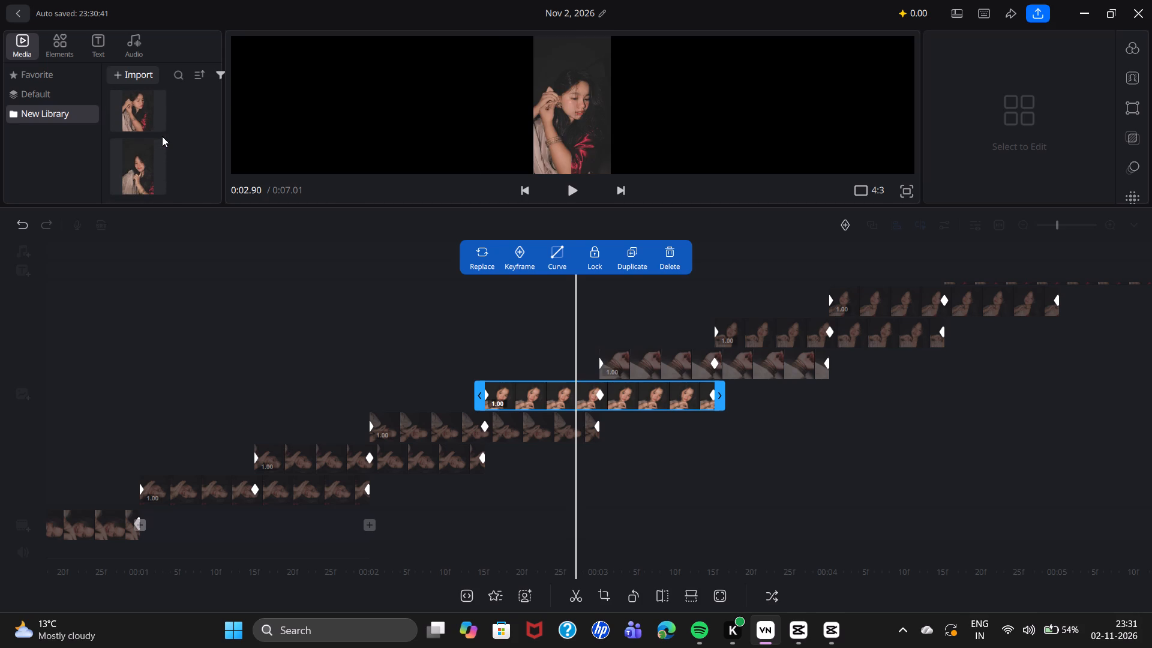
pyautogui.scroll(-6, 162, 136)
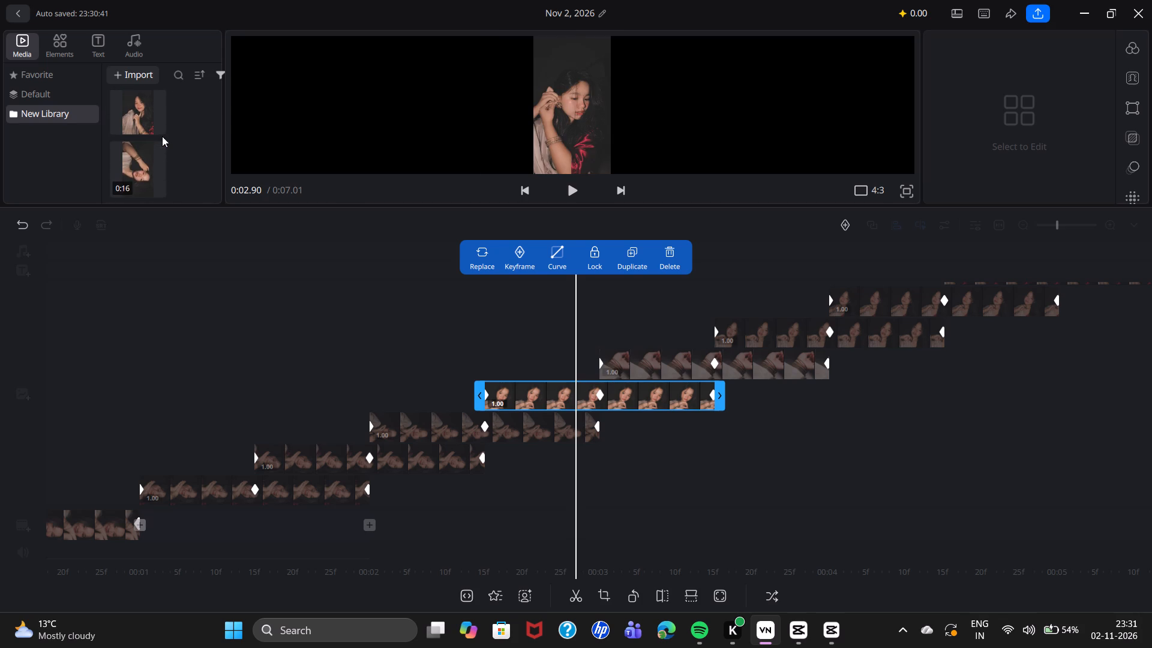
pyautogui.scroll(-1, 162, 136)
# Move back near the beginning of the timeline and play the slideshow through to the end to review the portraits.
pyautogui.click(200, 297)
pyautogui.moveTo(201, 297); pyautogui.dragTo(723, 379)
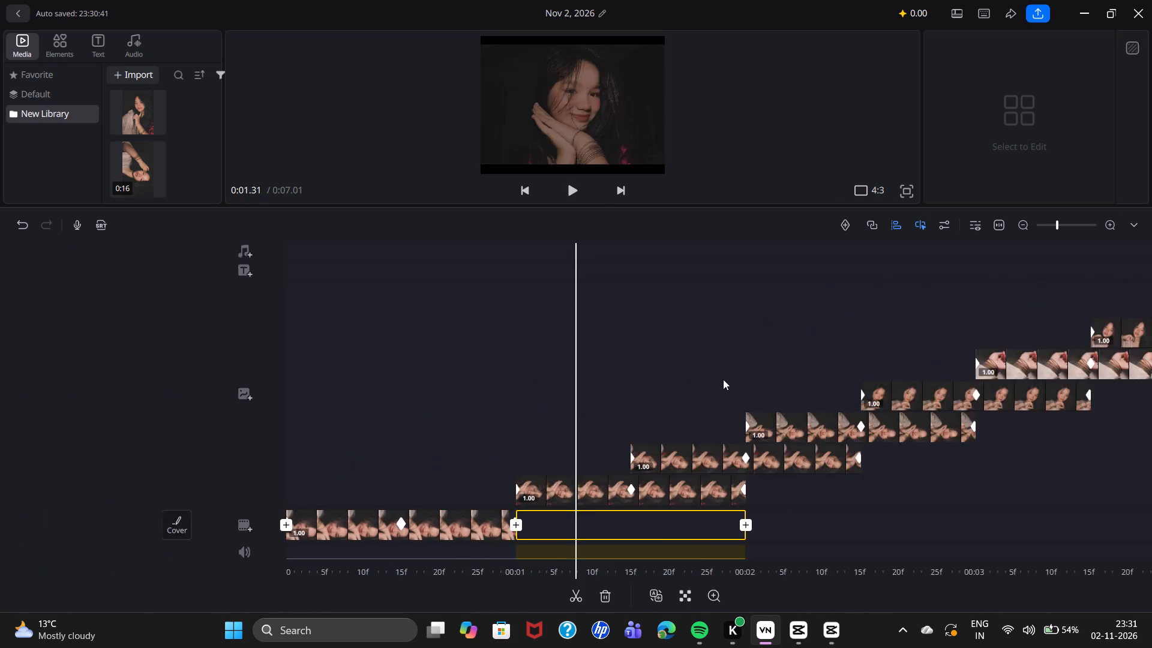
pyautogui.moveTo(723, 379); pyautogui.dragTo(881, 397)
pyautogui.click(566, 186)
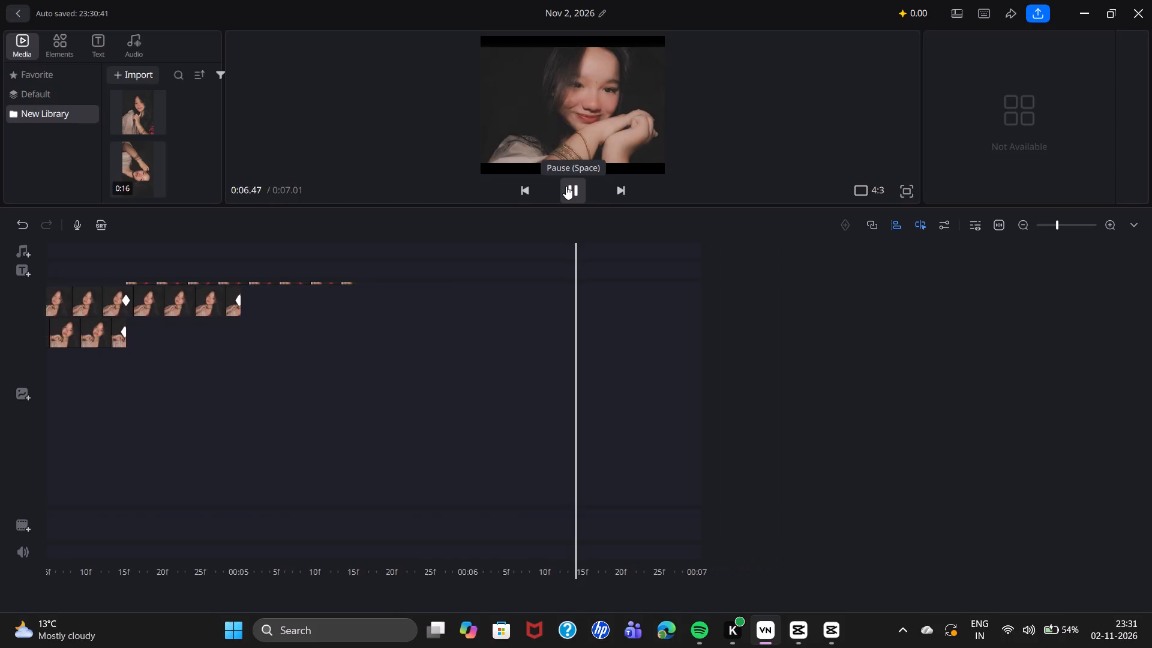
# Scrub back through the overlay clips from about 6.3 s to 2.4 s to examine each portrait's orientation.
pyautogui.scroll(6, 476, 335)
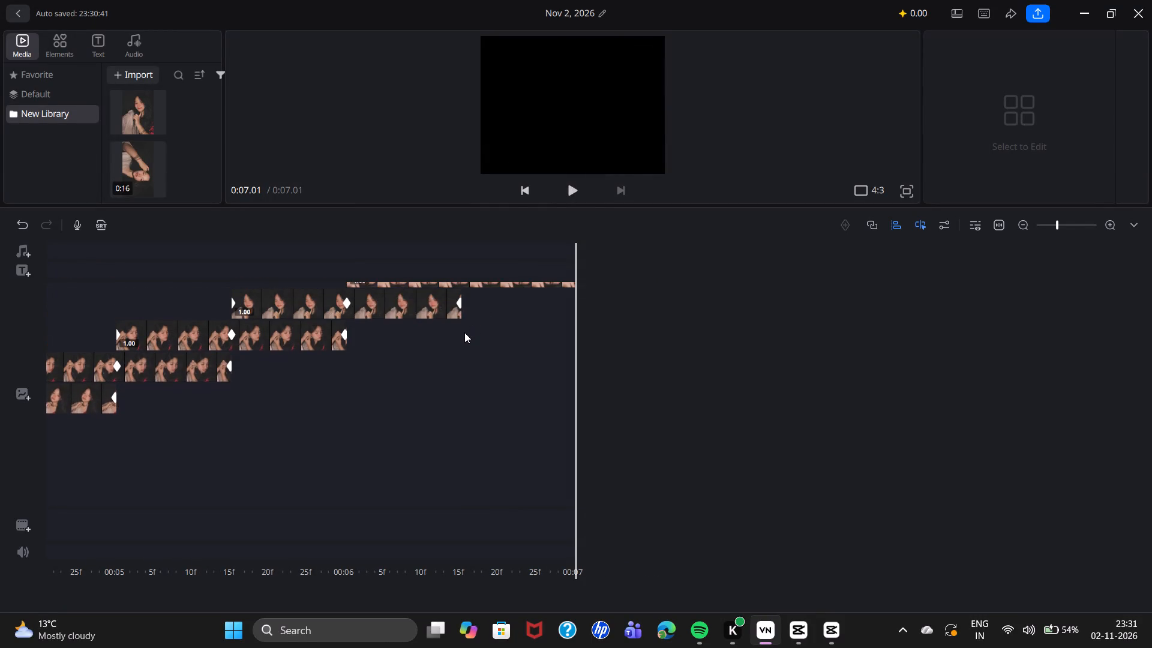
pyautogui.scroll(1, 464, 332)
pyautogui.click(417, 326)
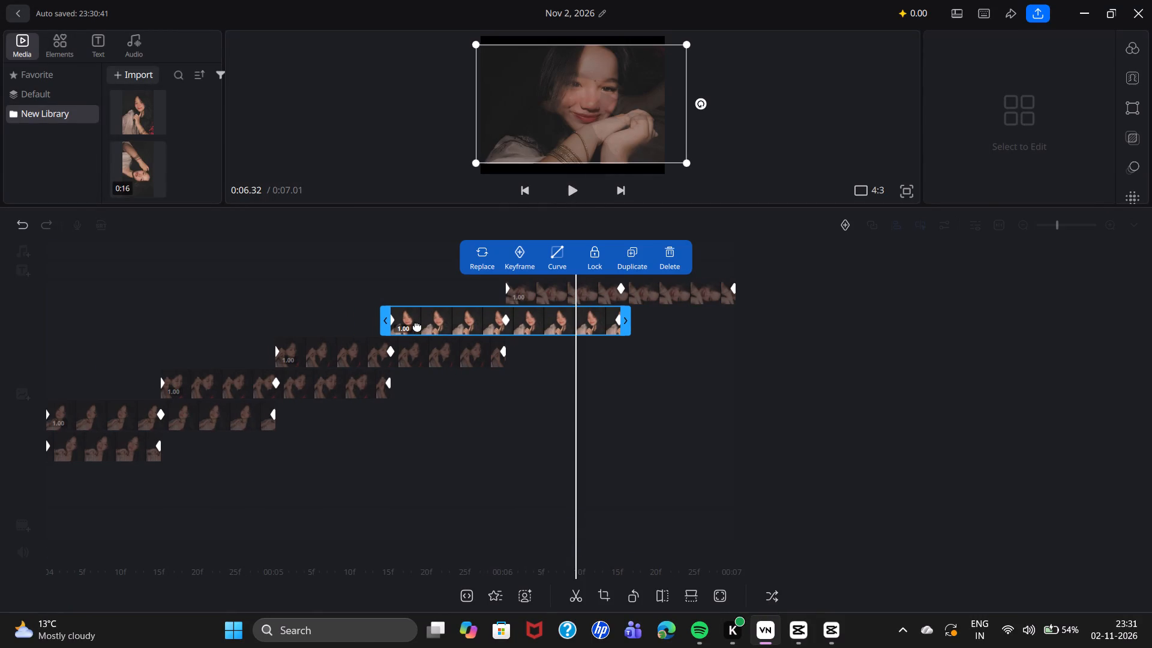
pyautogui.scroll(-2, 416, 394)
pyautogui.moveTo(403, 386); pyautogui.dragTo(865, 446)
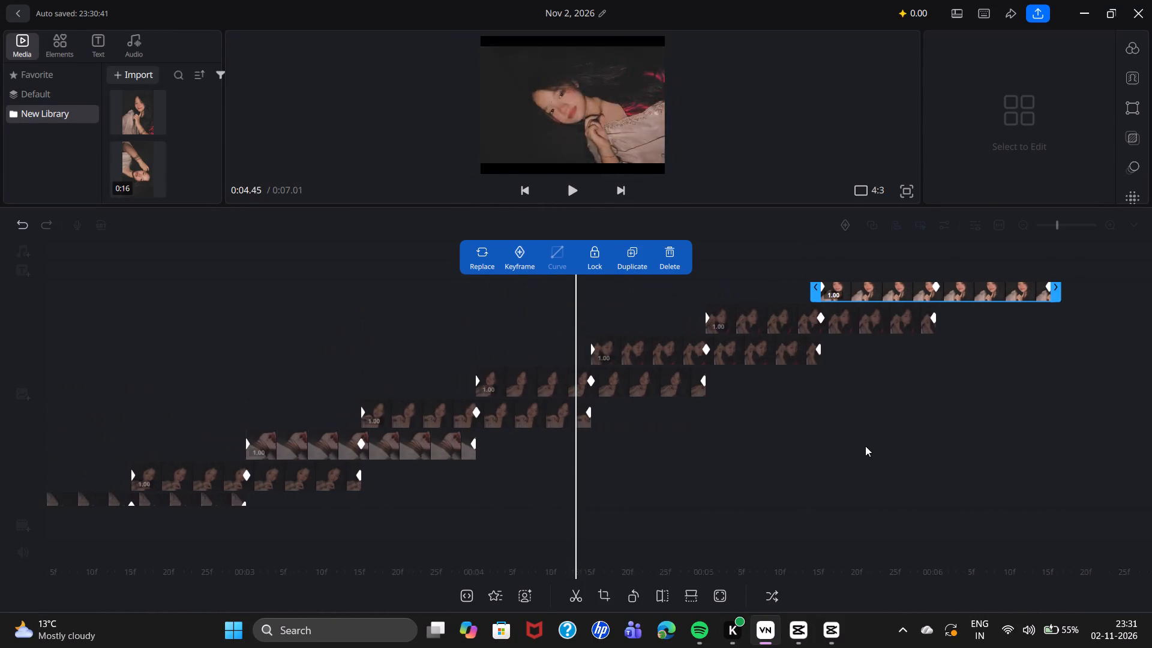
pyautogui.moveTo(865, 446); pyautogui.dragTo(905, 454)
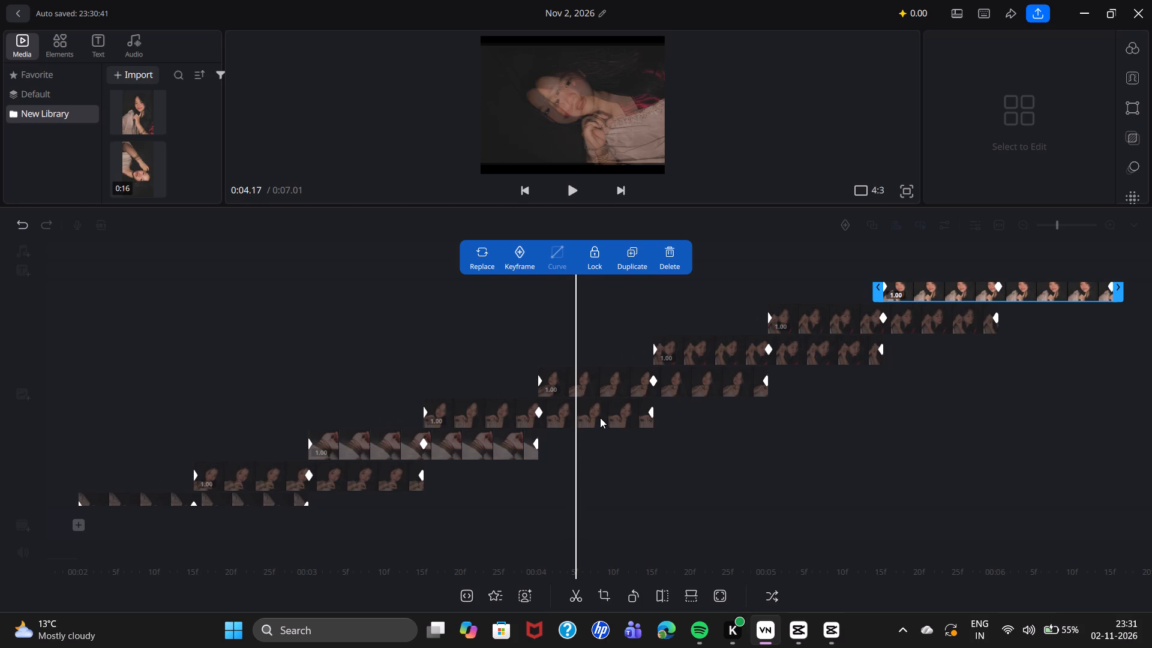
pyautogui.click(598, 415)
pyautogui.moveTo(555, 446); pyautogui.dragTo(555, 446)
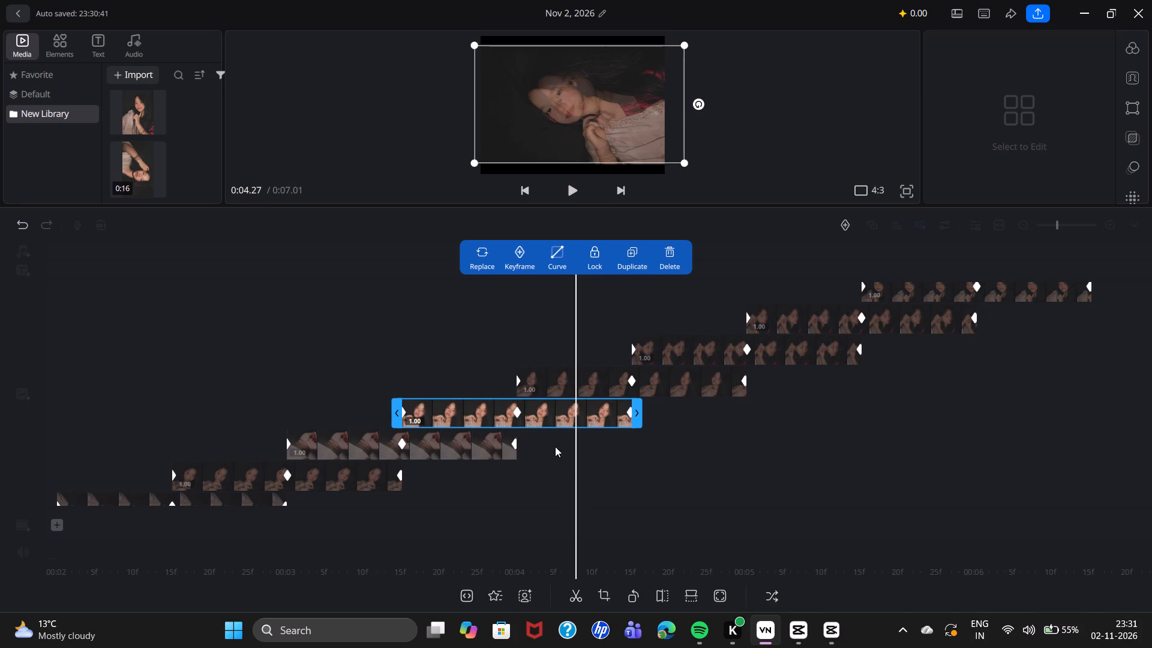
pyautogui.moveTo(555, 446); pyautogui.dragTo(710, 465)
pyautogui.scroll(-6, 527, 401)
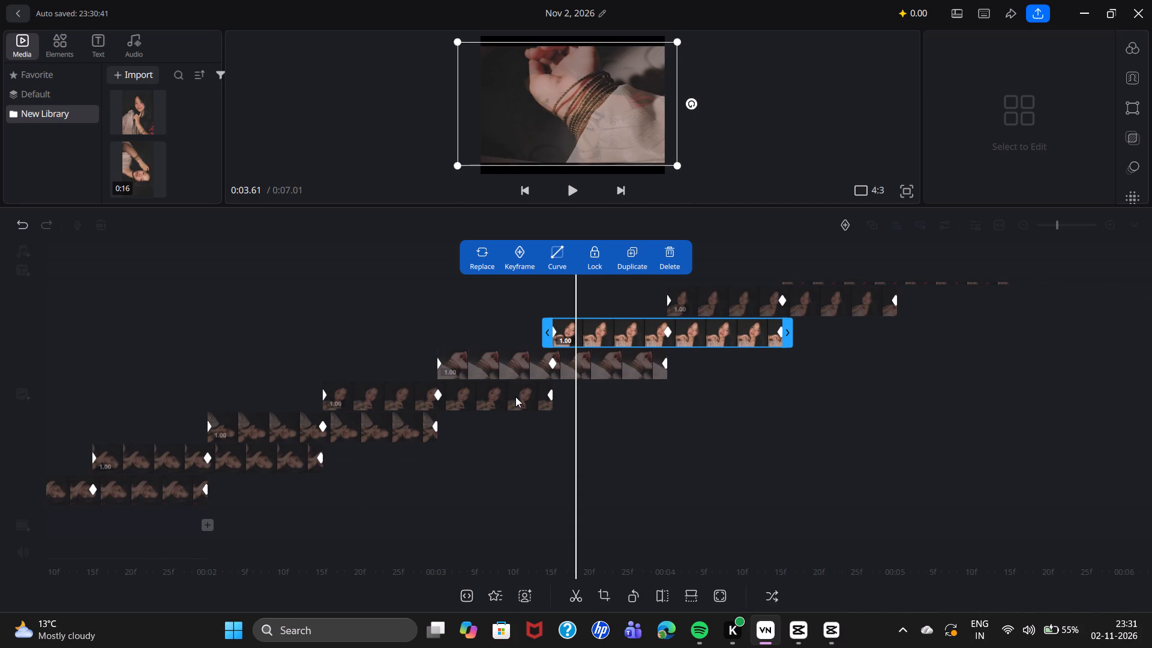
pyautogui.scroll(-2, 514, 395)
pyautogui.moveTo(381, 451); pyautogui.dragTo(494, 466)
pyautogui.scroll(-4, 516, 439)
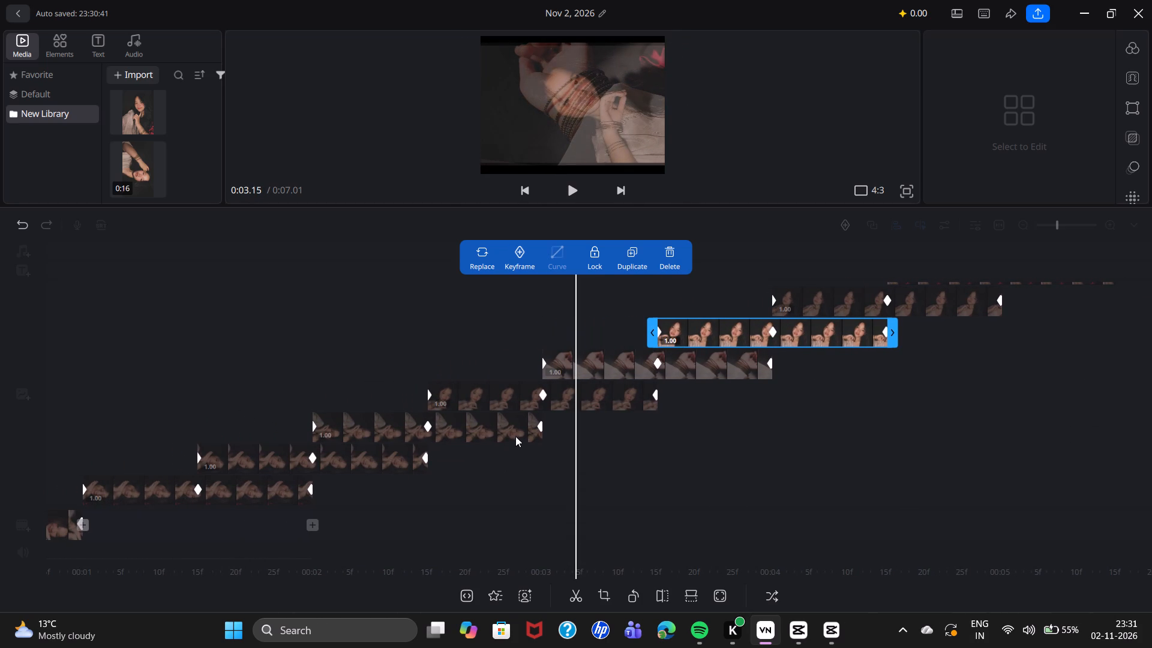
pyautogui.moveTo(320, 394); pyautogui.dragTo(564, 413)
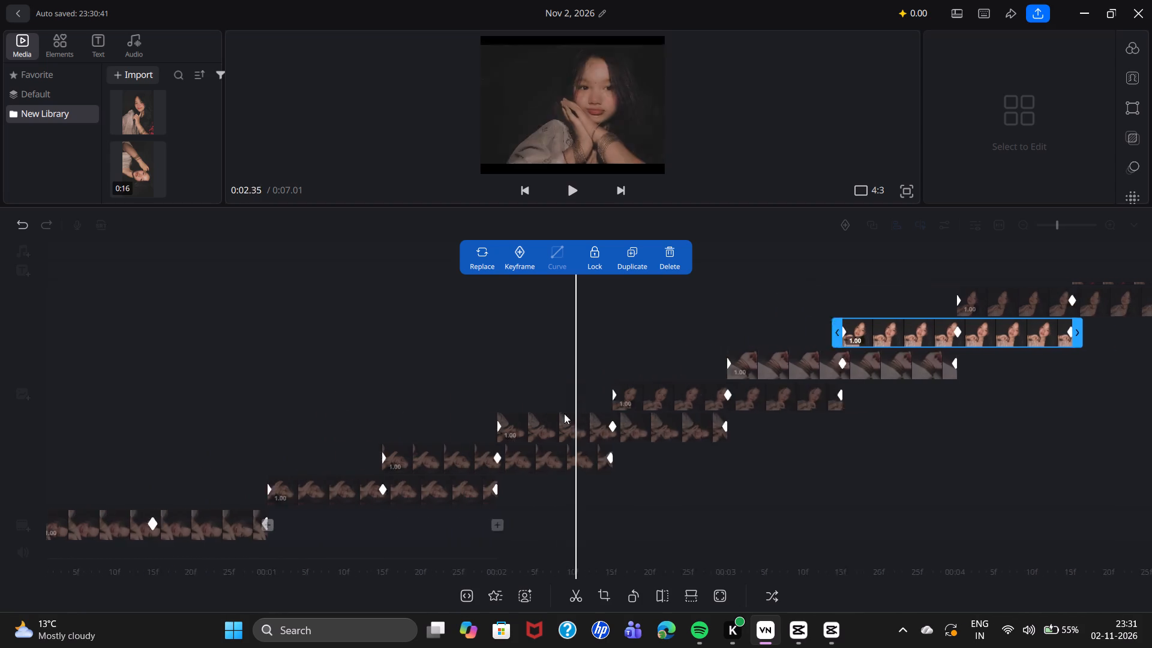
pyautogui.moveTo(564, 413); pyautogui.dragTo(515, 430)
pyautogui.moveTo(580, 370); pyautogui.dragTo(490, 373)
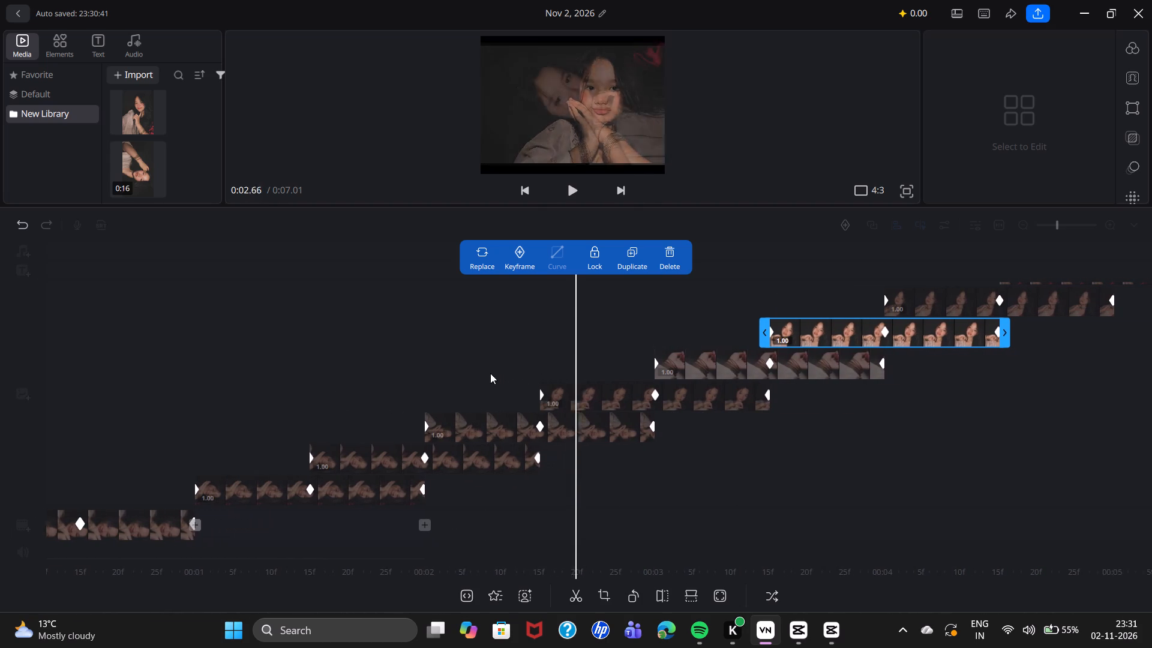
pyautogui.moveTo(490, 373); pyautogui.dragTo(455, 373)
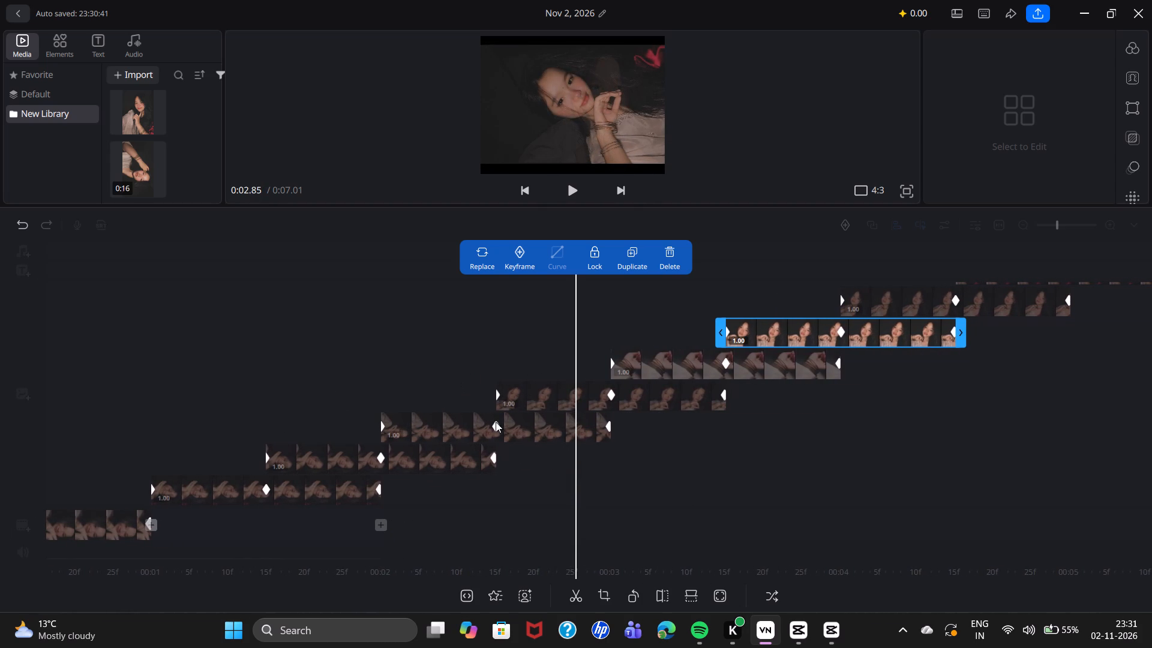
# Rotate the portrait in the fourth overlay clip, starting at 2.5 s, slightly clockwise at 2.87 s.
pyautogui.click(536, 398)
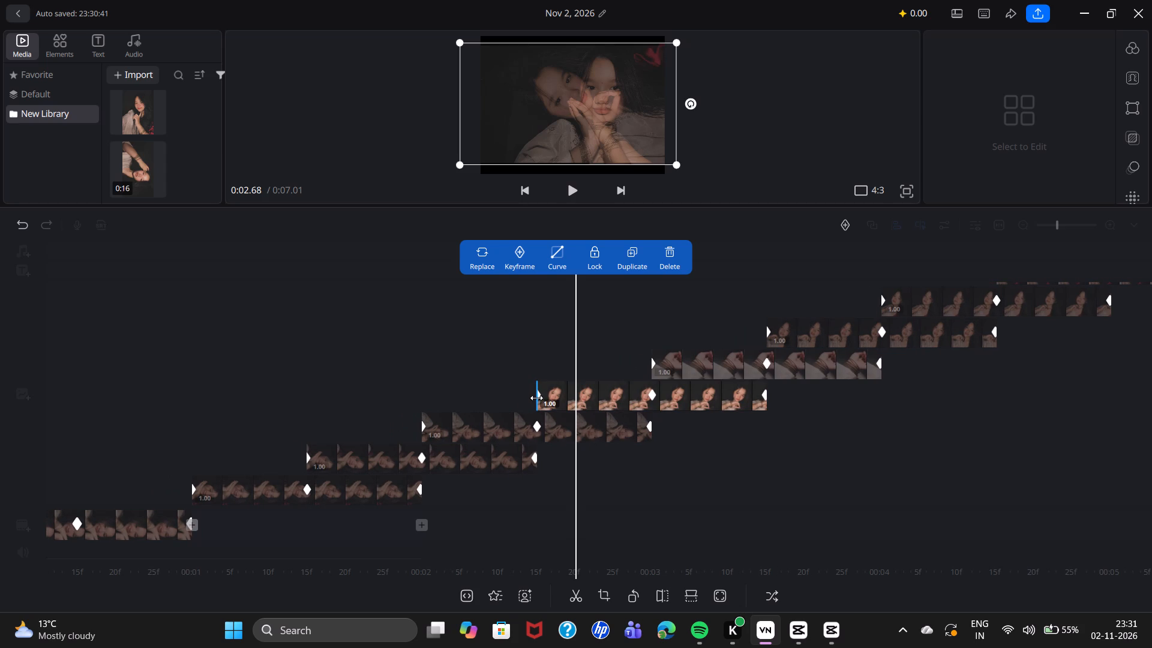
pyautogui.moveTo(572, 325); pyautogui.dragTo(519, 328)
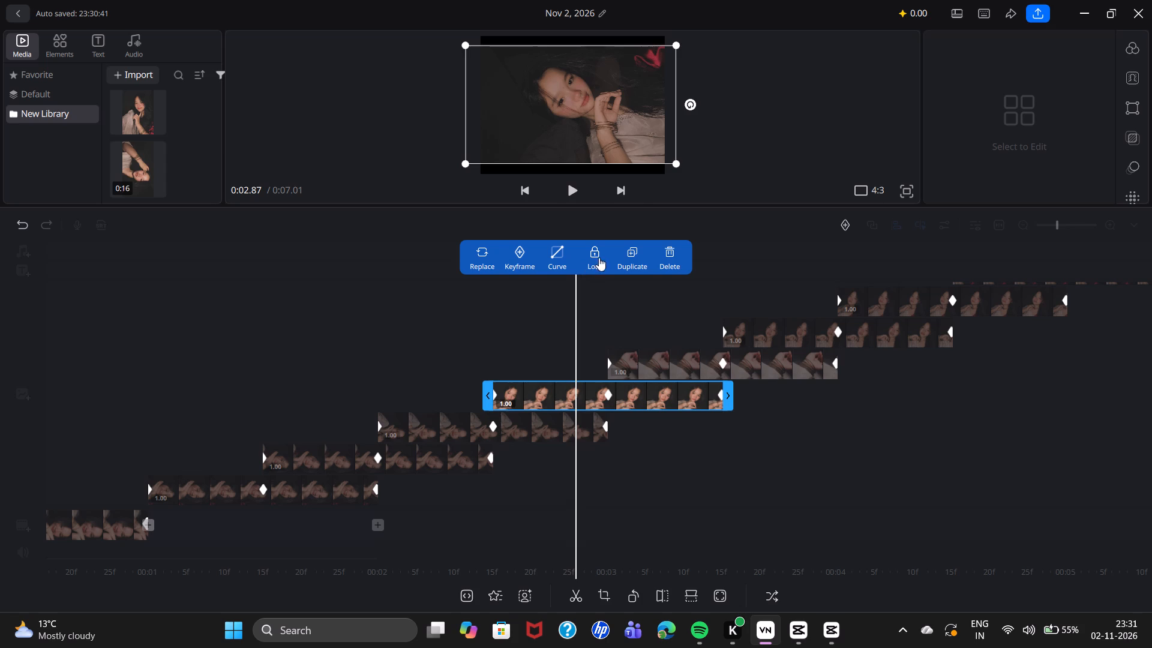
pyautogui.moveTo(688, 104); pyautogui.dragTo(688, 122)
pyautogui.moveTo(694, 116); pyautogui.dragTo(701, 106)
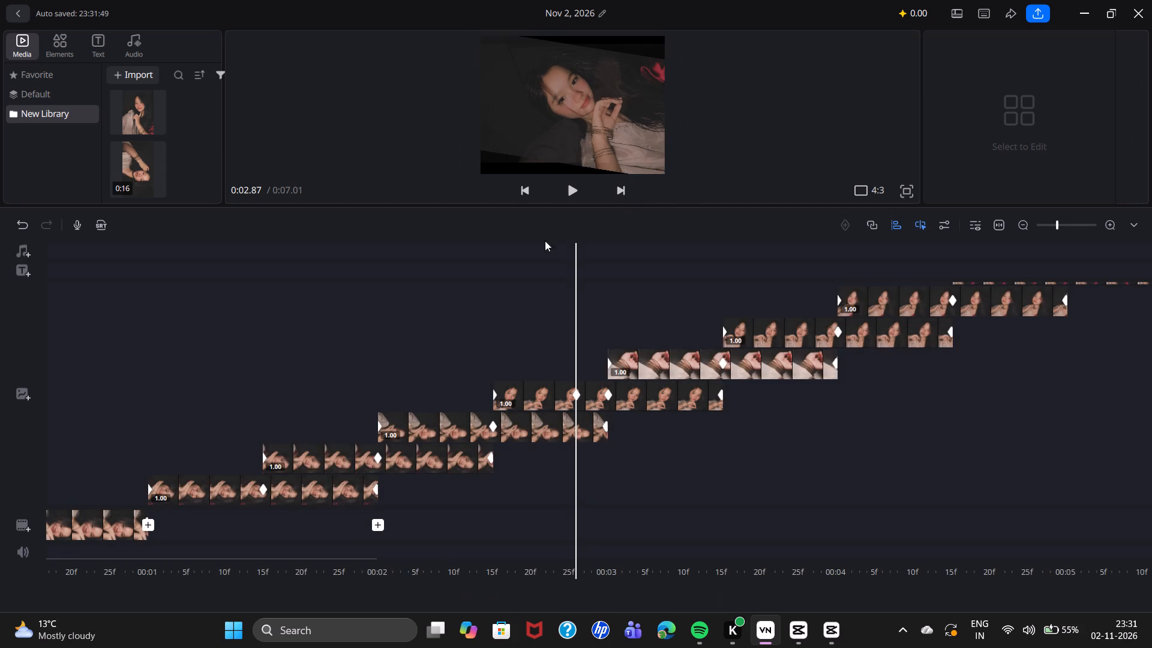
# Remove the rotation keyframe at 2.87 s from the fourth overlay clip, which starts at 2.5 s.
pyautogui.click(577, 395)
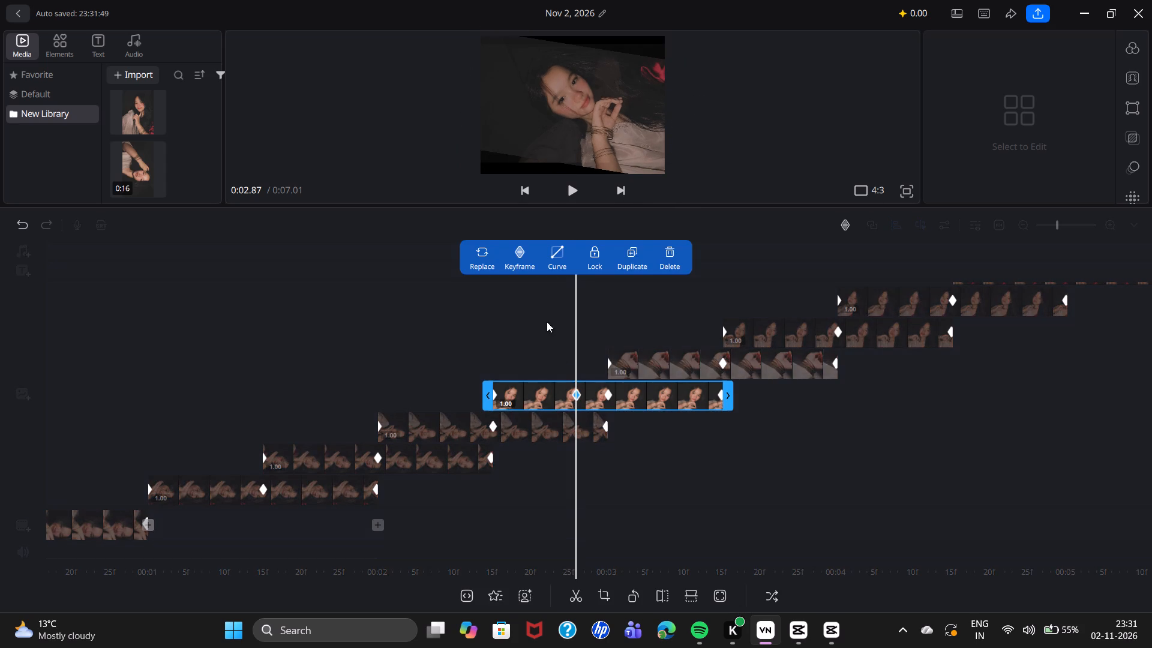
pyautogui.click(528, 259)
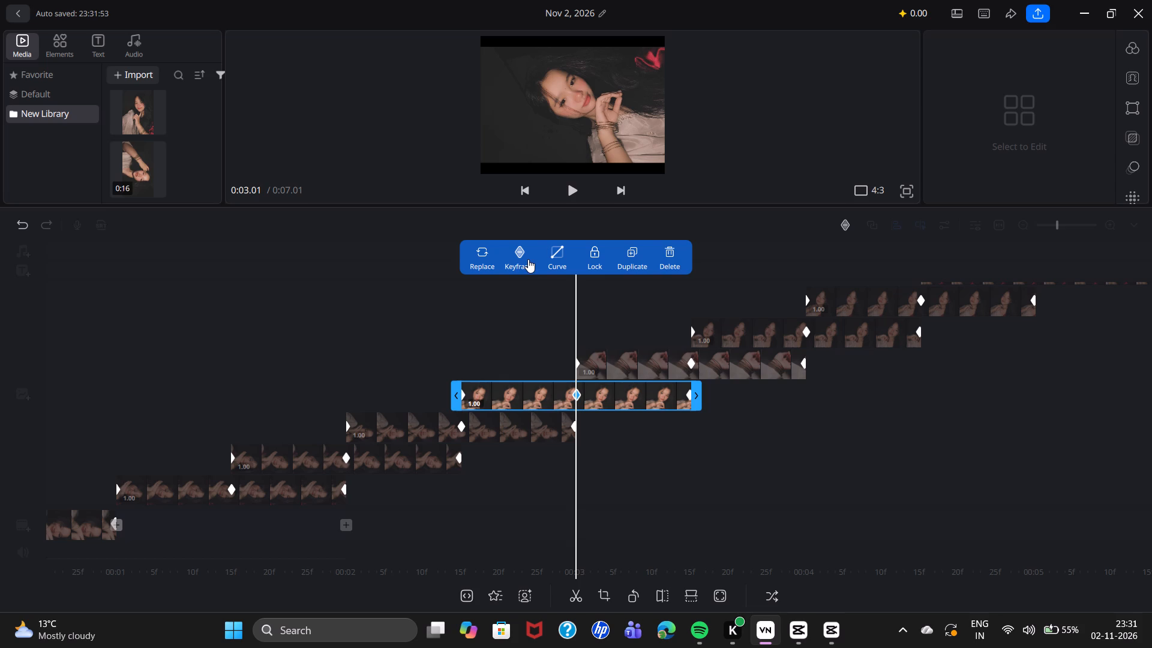
# Play and scrub the fourth overlay clip from its start at 2.5 s to examine its transition and portrait orientation.
pyautogui.click(464, 395)
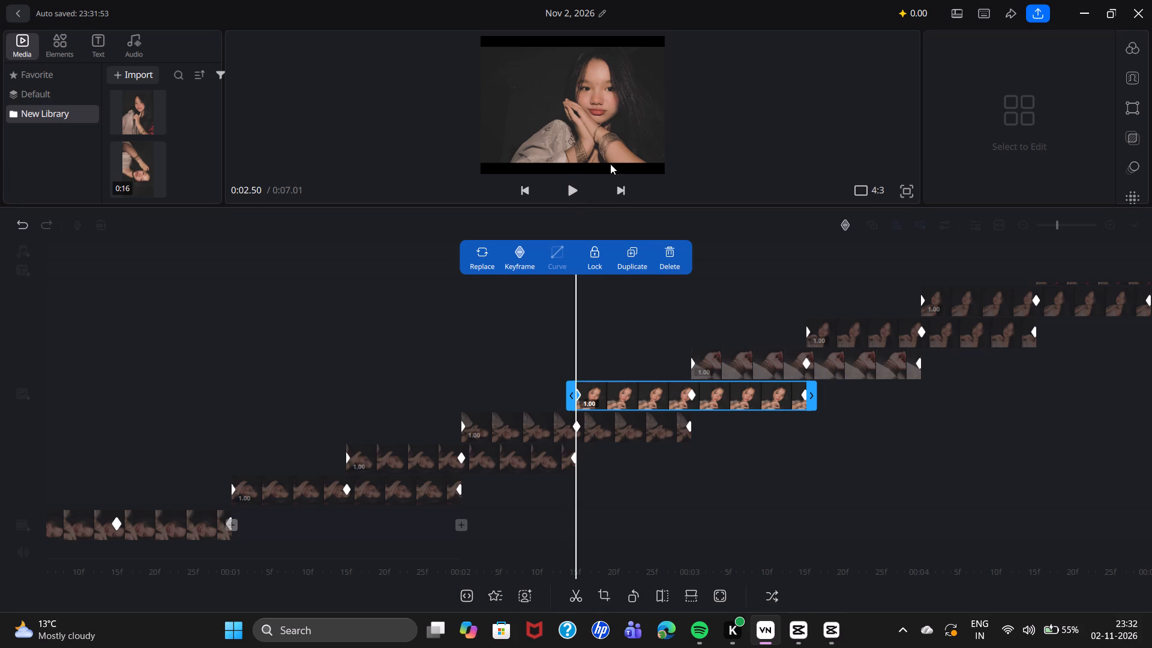
pyautogui.click(576, 197)
pyautogui.click(576, 197)
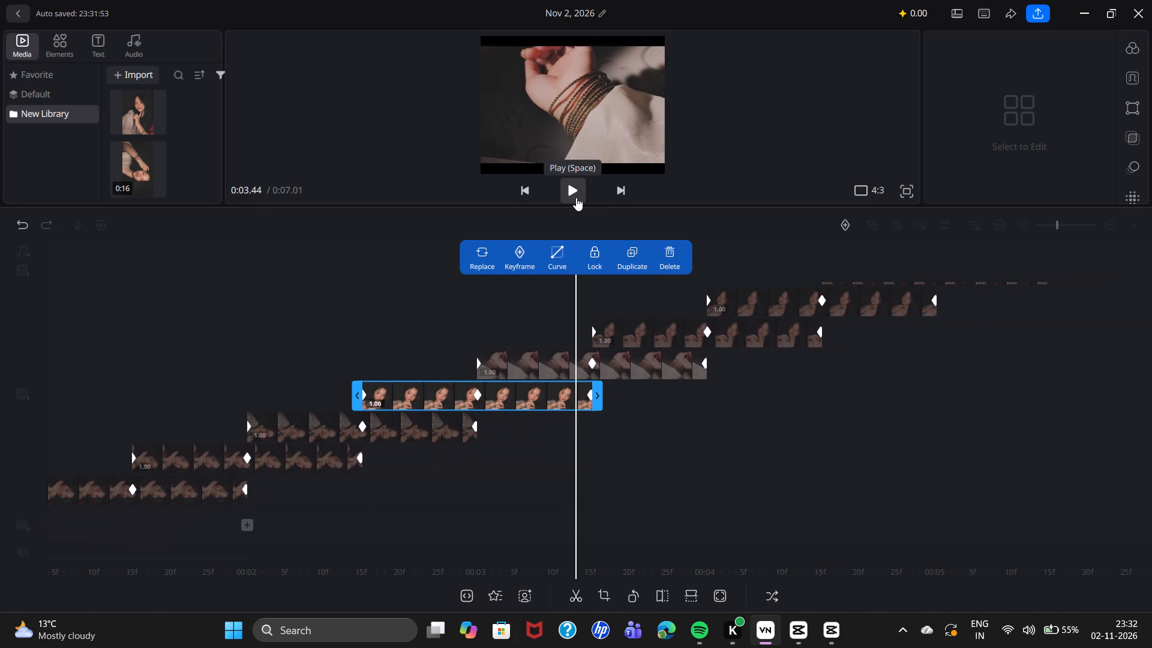
pyautogui.moveTo(402, 351); pyautogui.dragTo(601, 355)
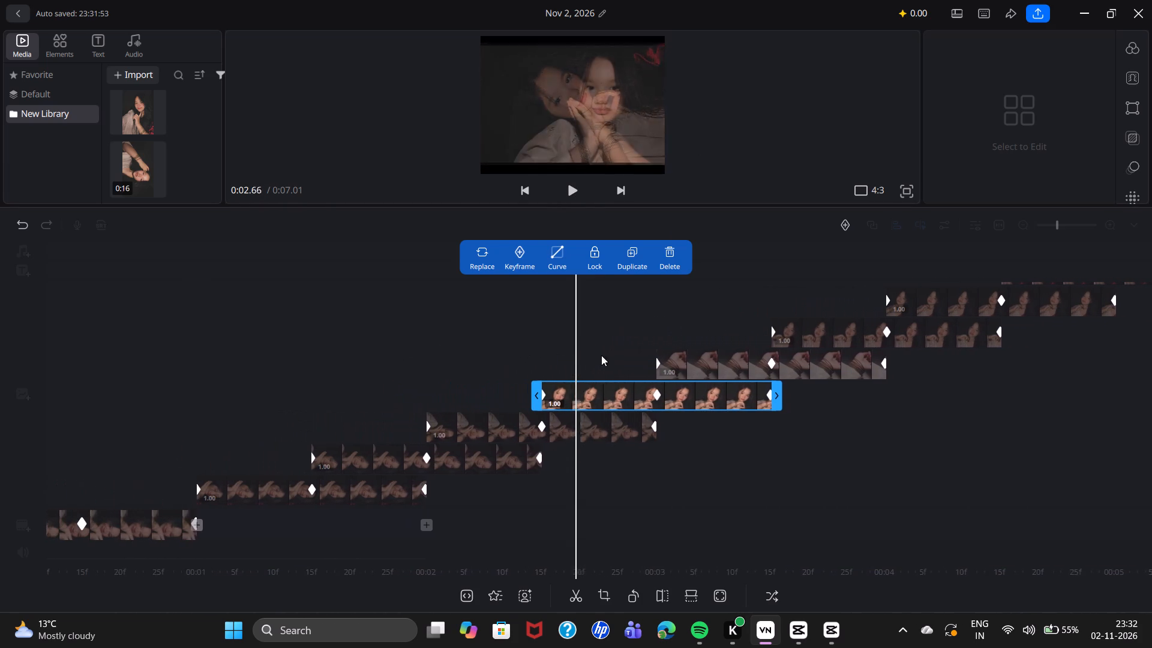
pyautogui.moveTo(601, 355); pyautogui.dragTo(615, 356)
pyautogui.doubleClick(616, 356)
pyautogui.click(621, 356)
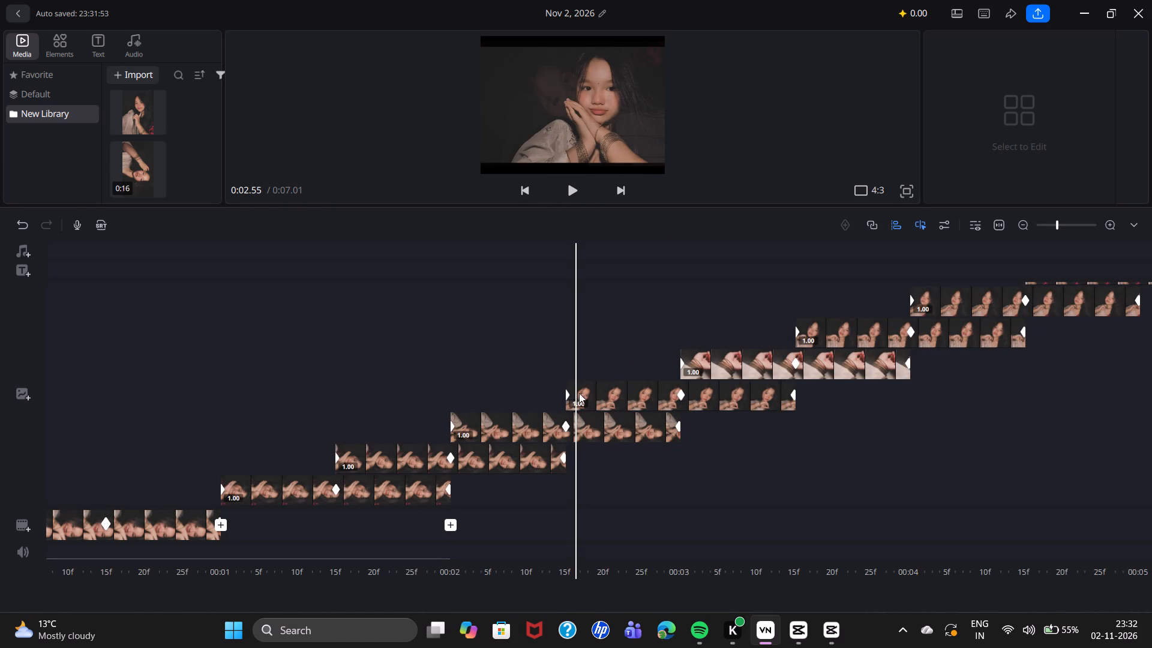
pyautogui.click(569, 394)
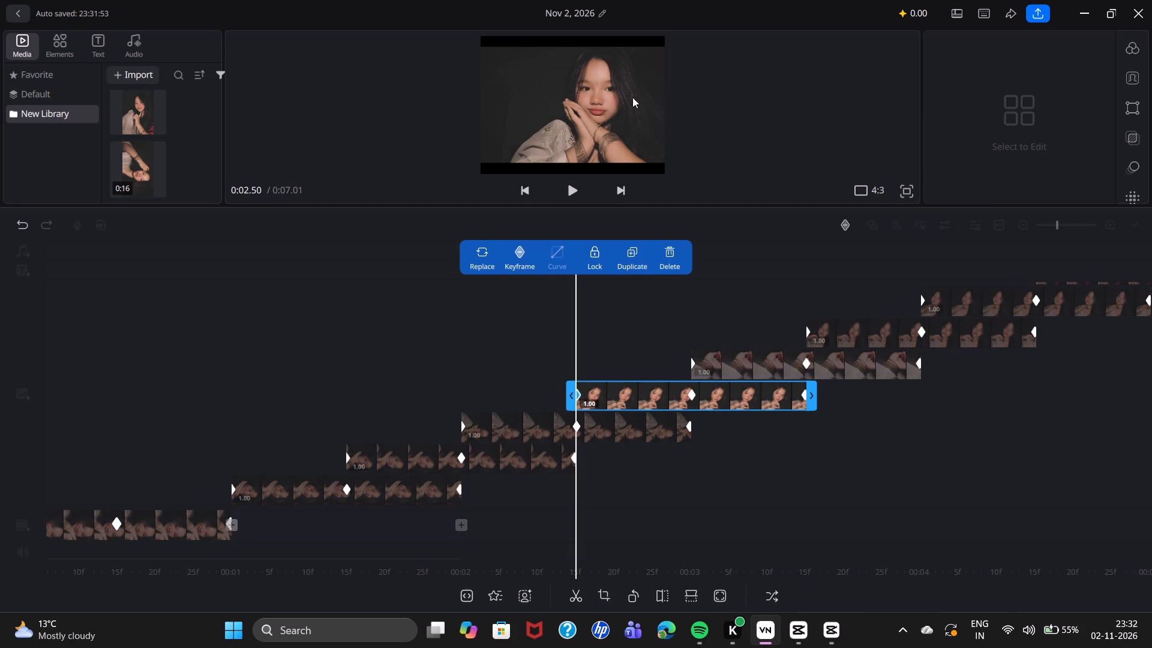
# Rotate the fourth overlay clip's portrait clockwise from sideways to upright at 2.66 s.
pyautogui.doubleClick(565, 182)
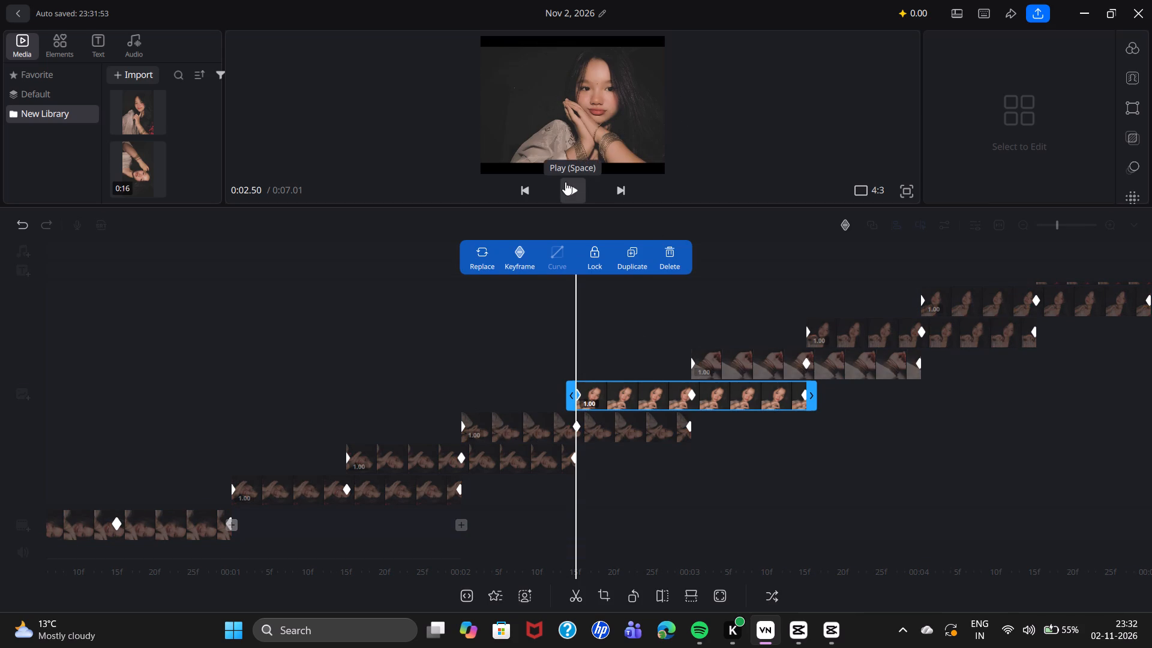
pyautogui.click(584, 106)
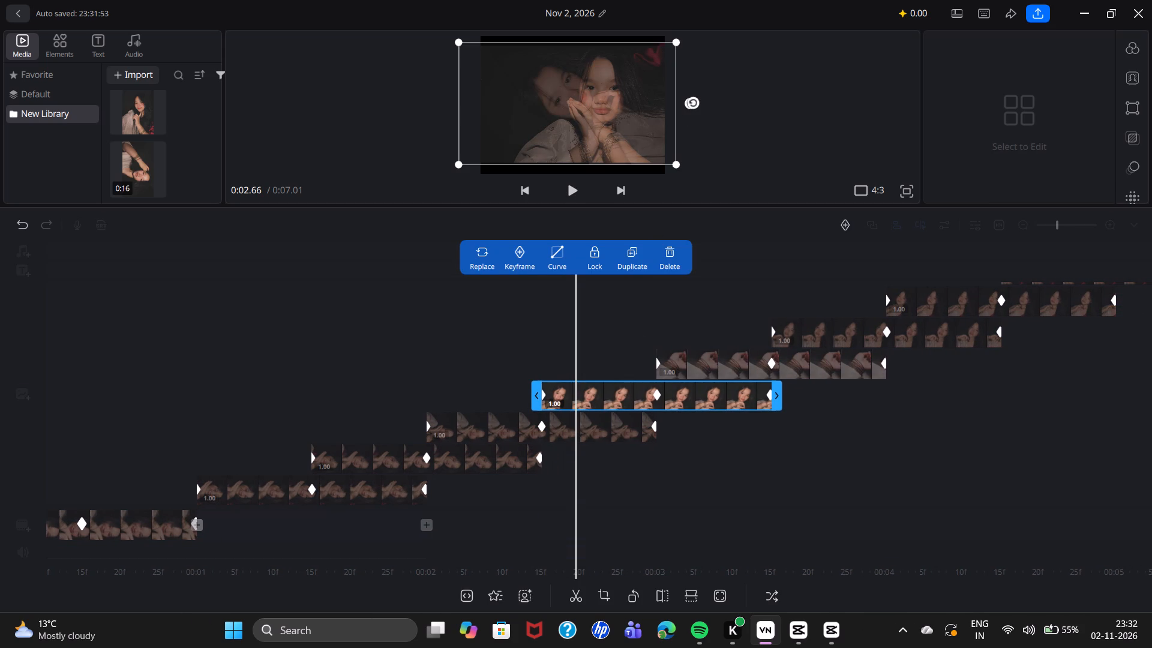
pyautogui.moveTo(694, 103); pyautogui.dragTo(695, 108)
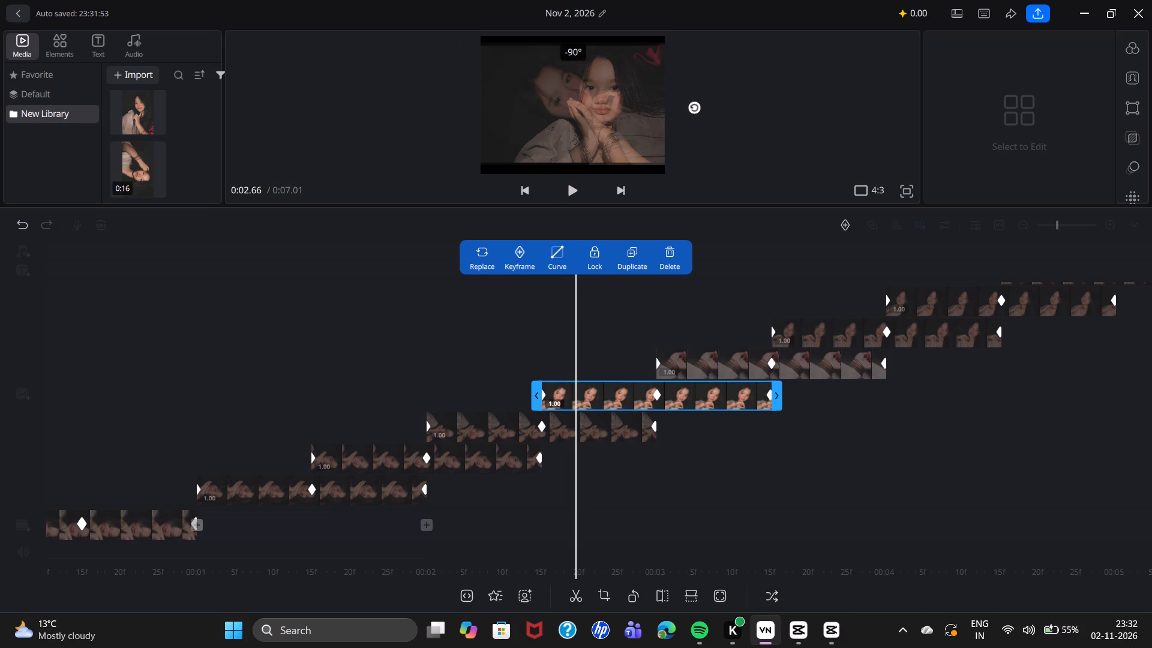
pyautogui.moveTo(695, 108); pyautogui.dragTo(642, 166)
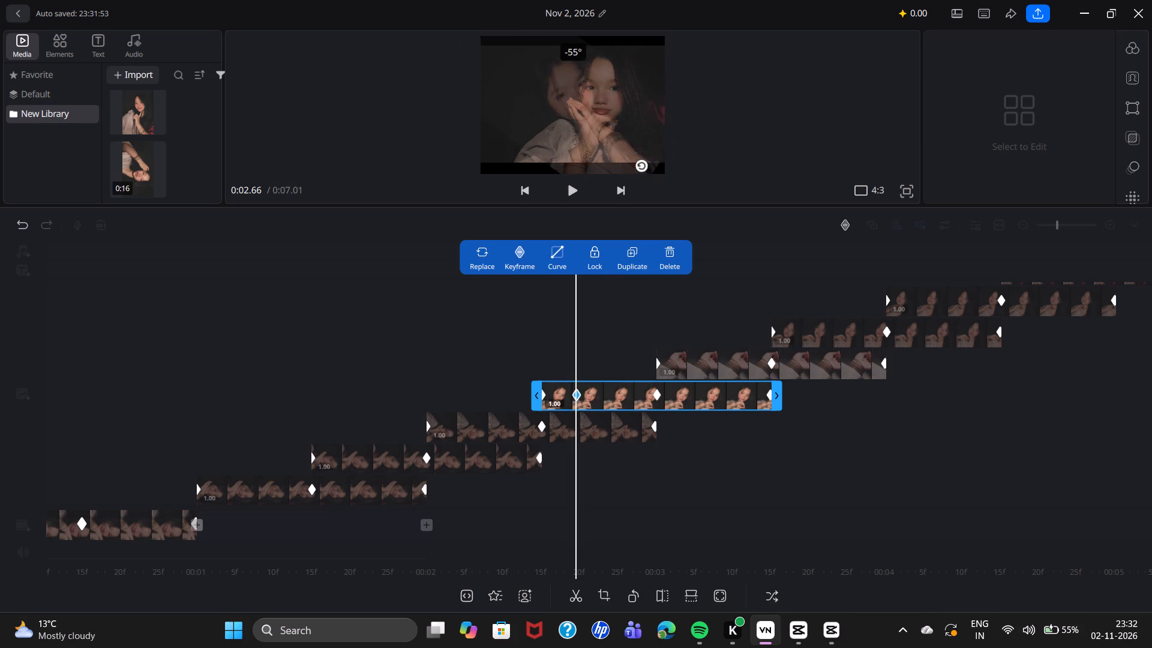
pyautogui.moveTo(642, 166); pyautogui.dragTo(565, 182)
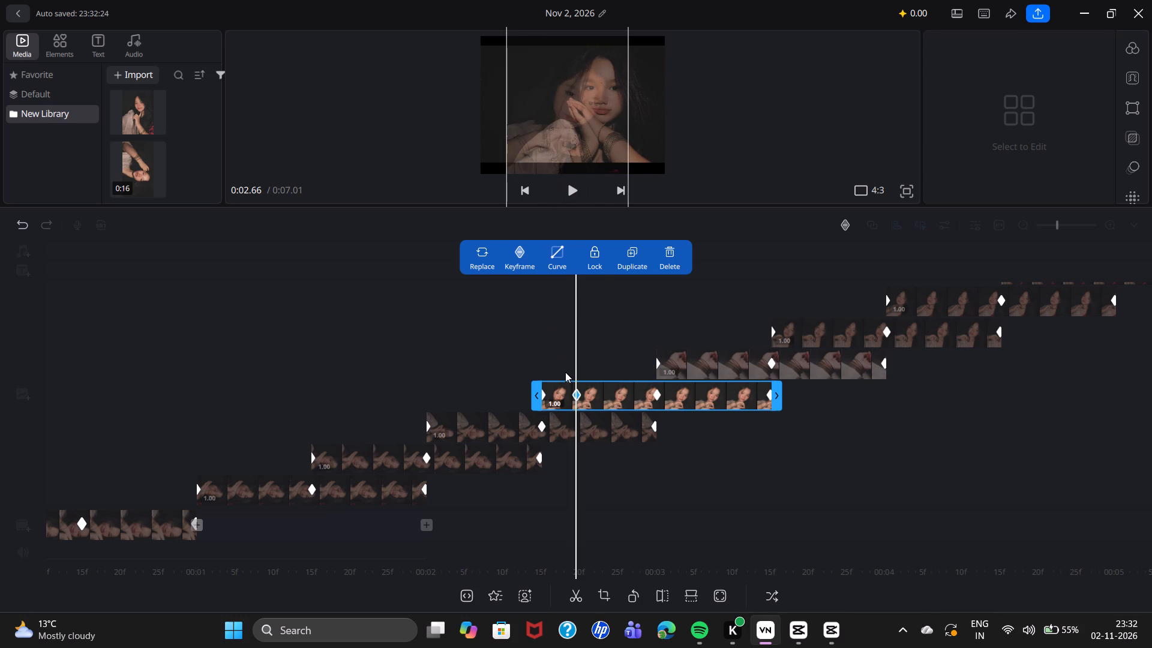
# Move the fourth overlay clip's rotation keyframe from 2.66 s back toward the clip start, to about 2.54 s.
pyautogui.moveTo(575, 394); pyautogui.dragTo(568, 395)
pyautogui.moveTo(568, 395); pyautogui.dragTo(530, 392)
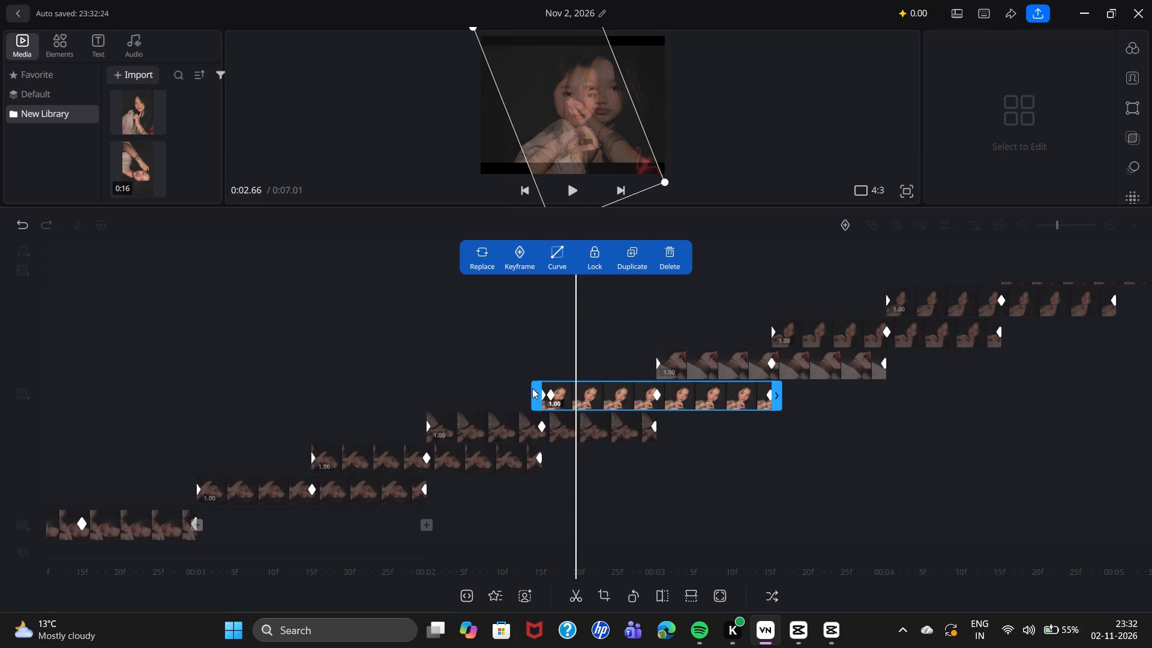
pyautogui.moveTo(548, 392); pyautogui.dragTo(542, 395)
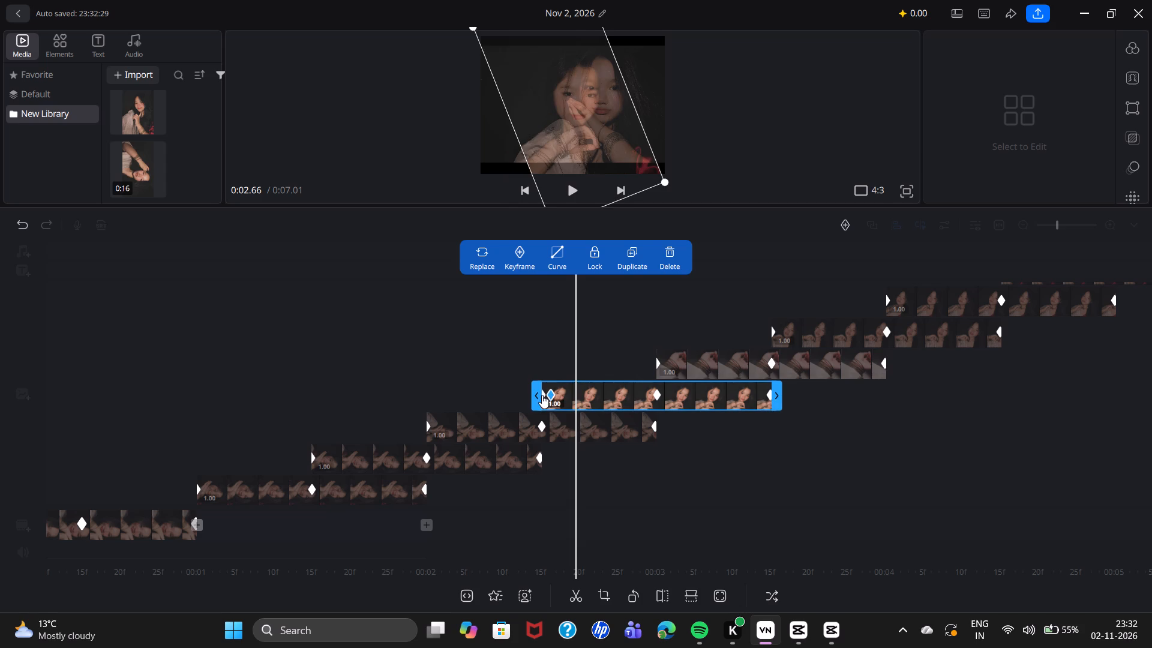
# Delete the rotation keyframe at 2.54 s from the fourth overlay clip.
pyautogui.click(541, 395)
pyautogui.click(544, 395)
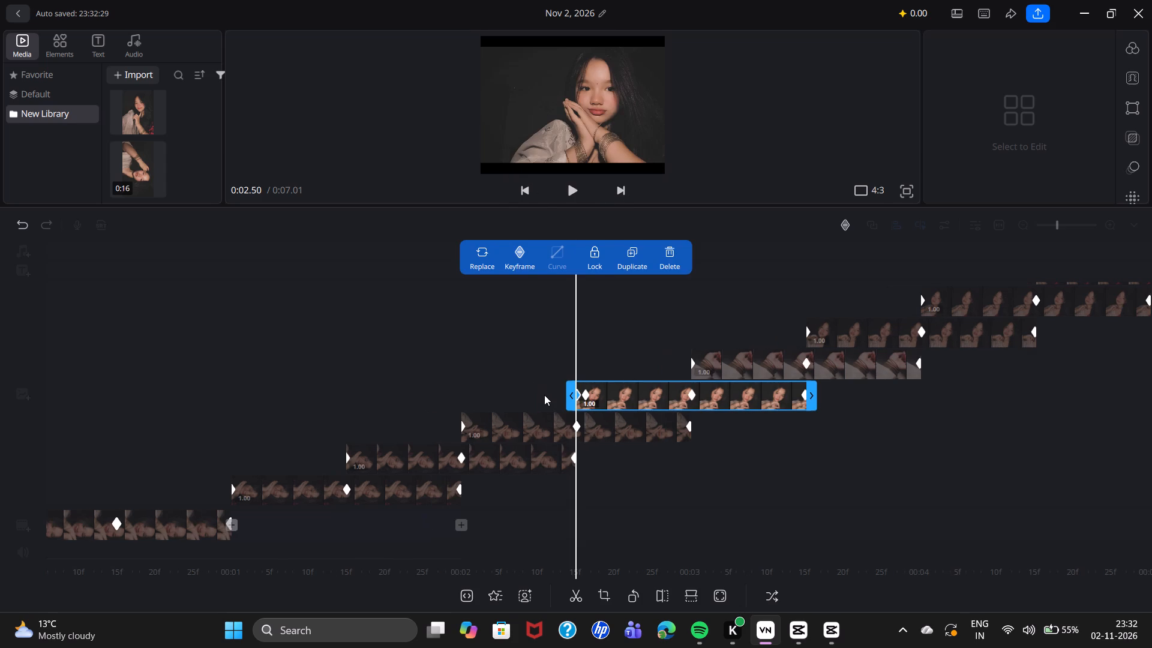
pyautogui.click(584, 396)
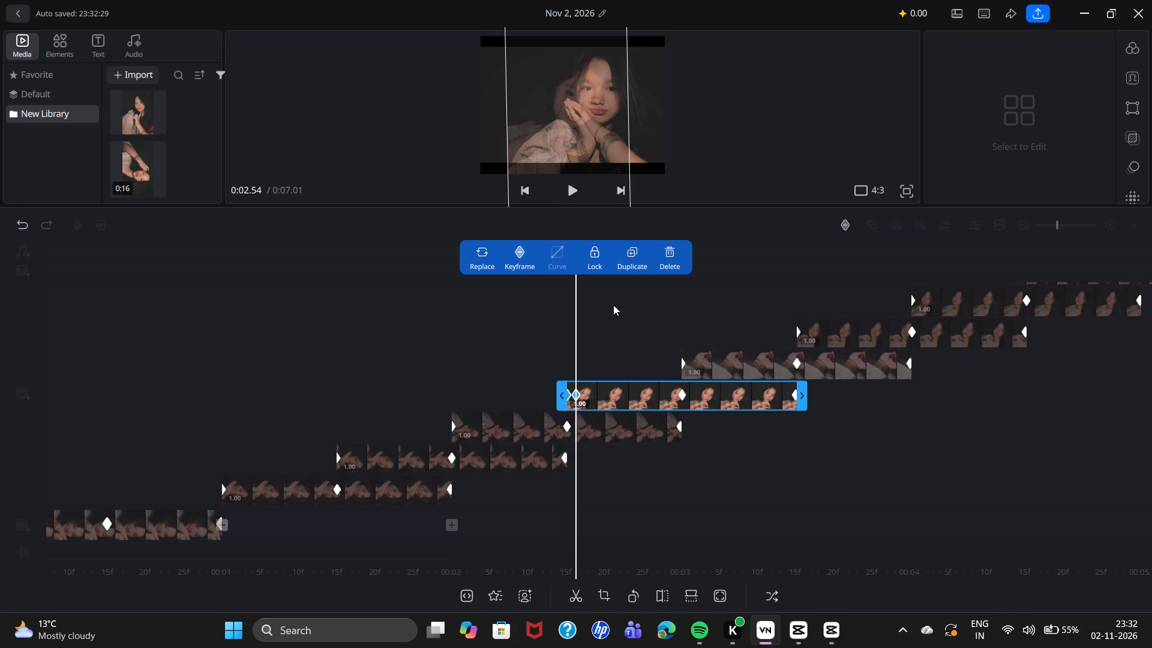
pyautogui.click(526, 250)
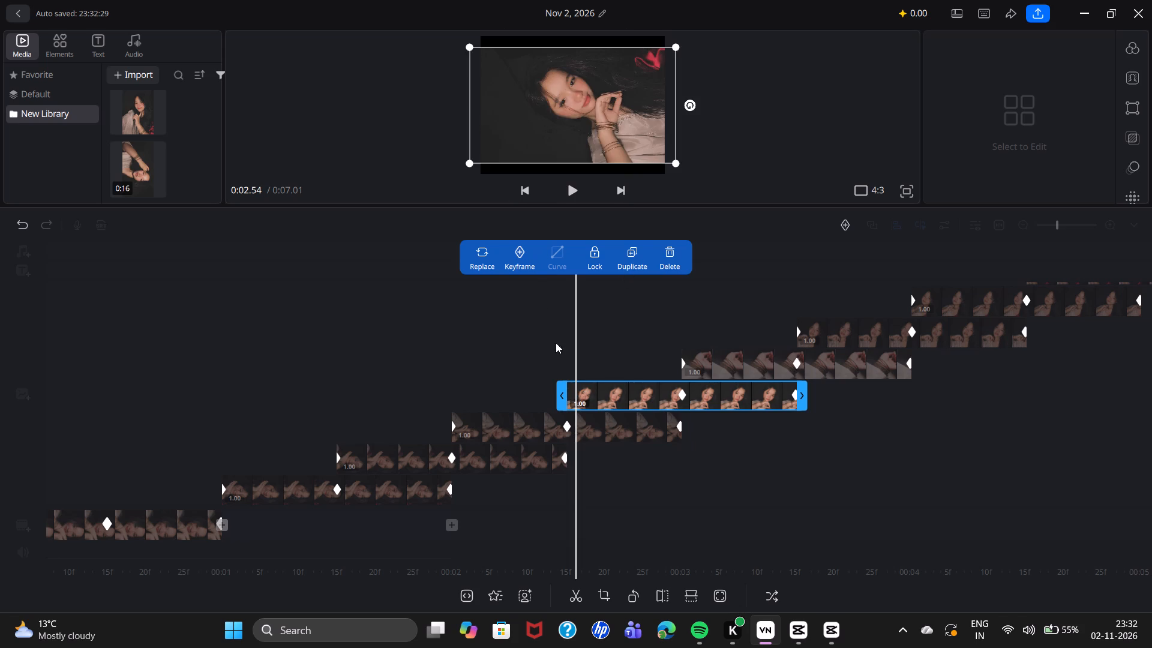
# Add a keyframe near the beginning of the fourth overlay clip and move it to the clip's start at 2.5 s.
pyautogui.moveTo(557, 361); pyautogui.dragTo(575, 363)
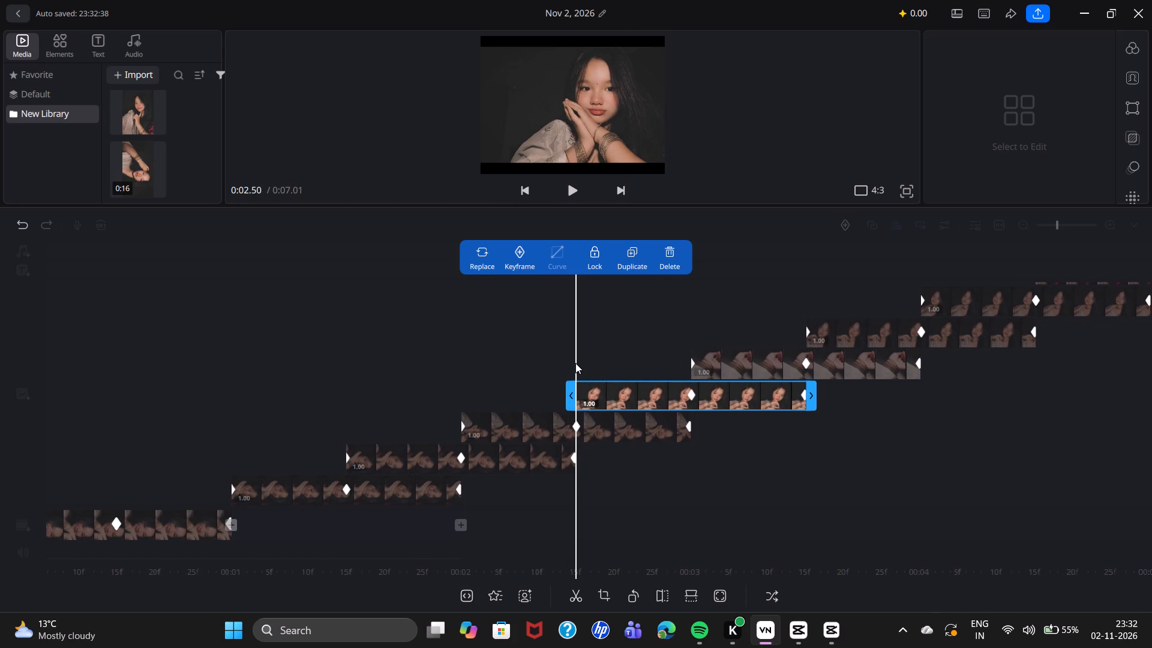
pyautogui.click(526, 255)
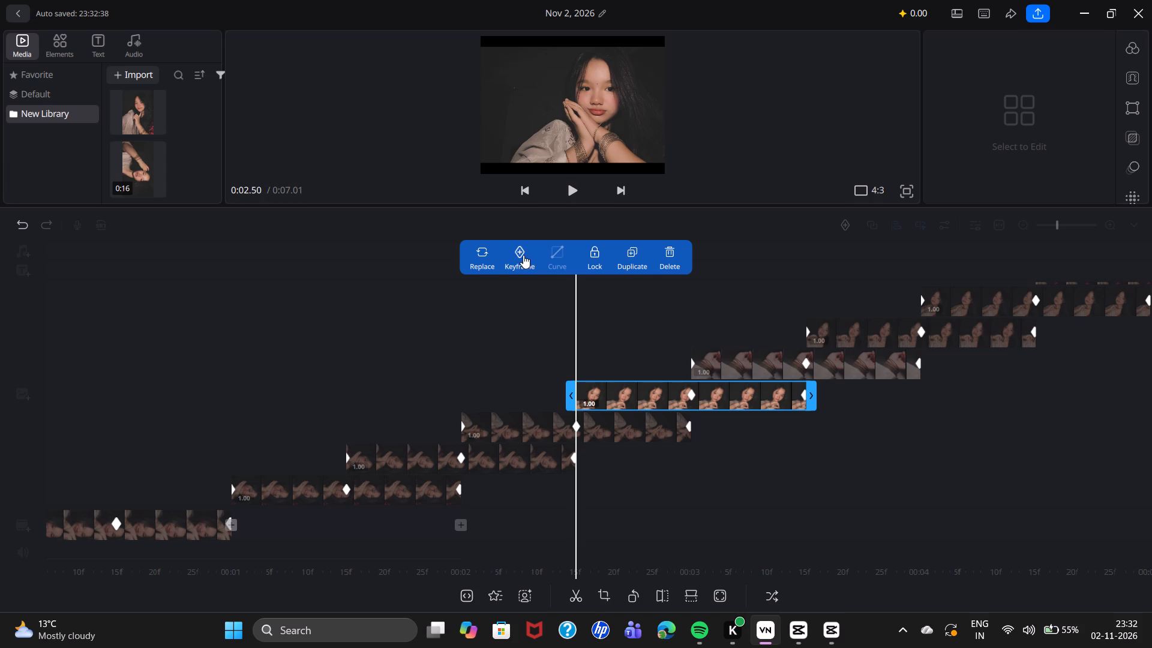
pyautogui.click(514, 251)
pyautogui.moveTo(532, 287); pyautogui.dragTo(526, 291)
pyautogui.moveTo(526, 291); pyautogui.dragTo(519, 296)
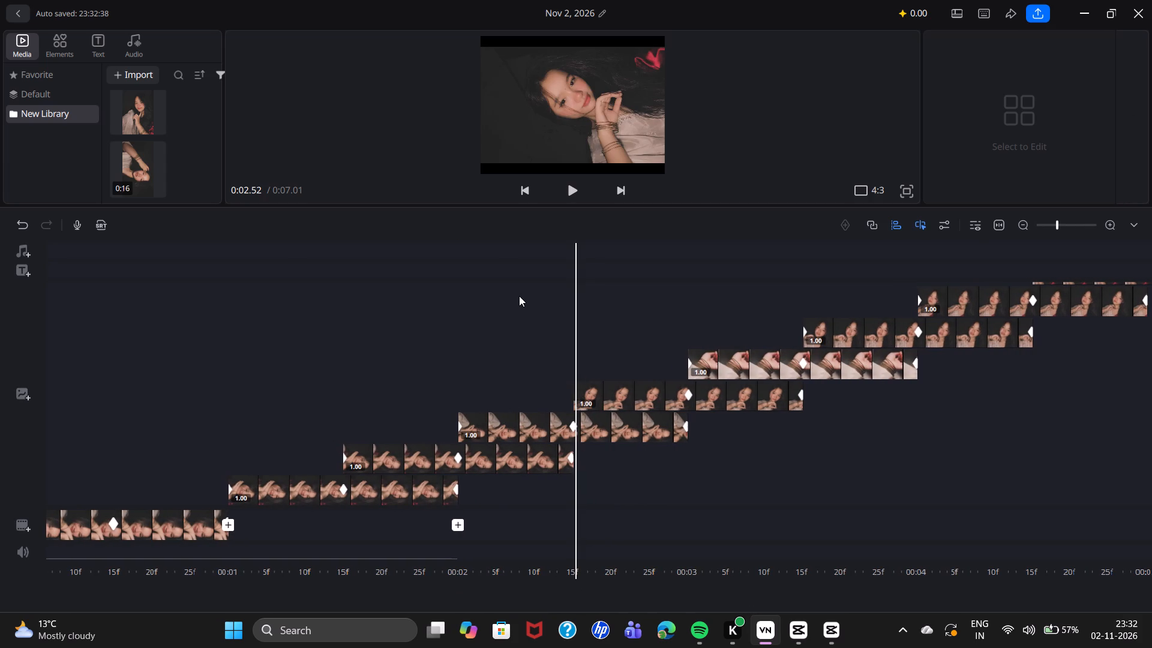
pyautogui.click(585, 387)
pyautogui.moveTo(553, 356); pyautogui.dragTo(559, 356)
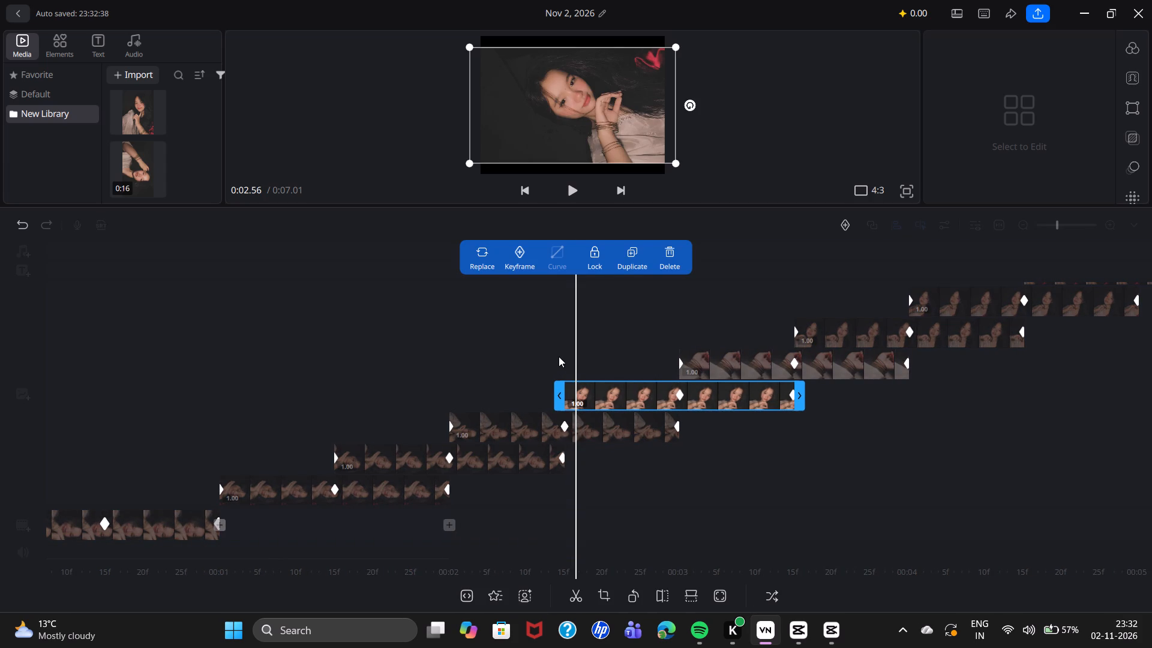
pyautogui.moveTo(559, 356); pyautogui.dragTo(568, 357)
pyautogui.moveTo(568, 357); pyautogui.dragTo(574, 358)
pyautogui.click(589, 386)
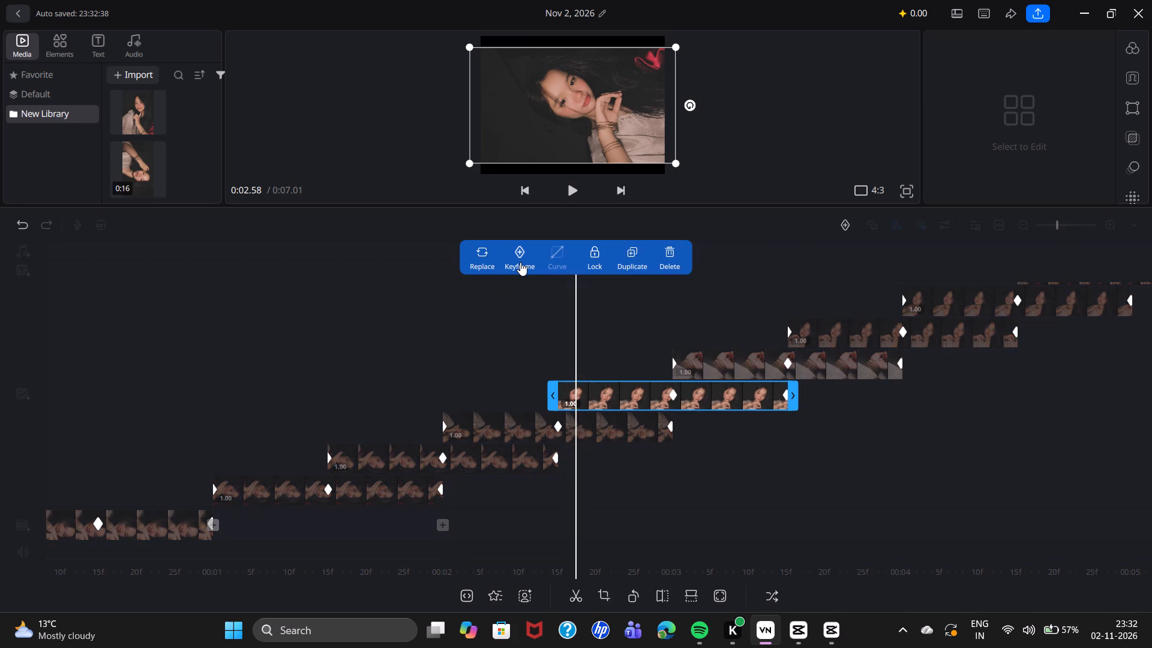
pyautogui.click(520, 262)
pyautogui.moveTo(576, 393); pyautogui.dragTo(557, 391)
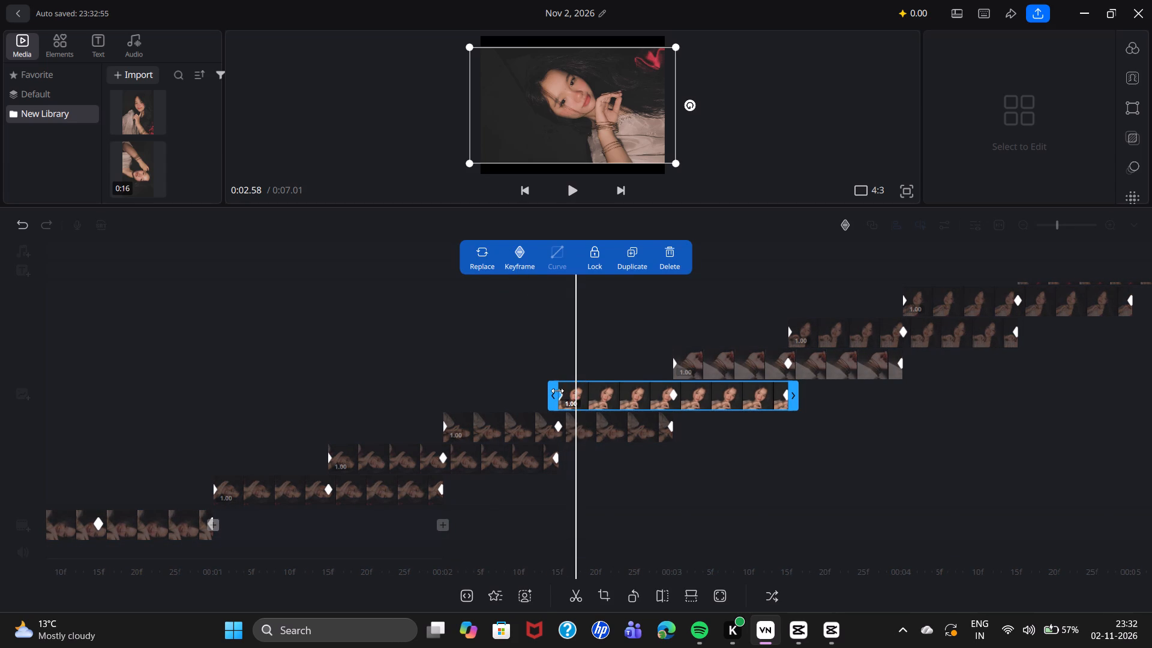
pyautogui.moveTo(557, 391); pyautogui.dragTo(552, 391)
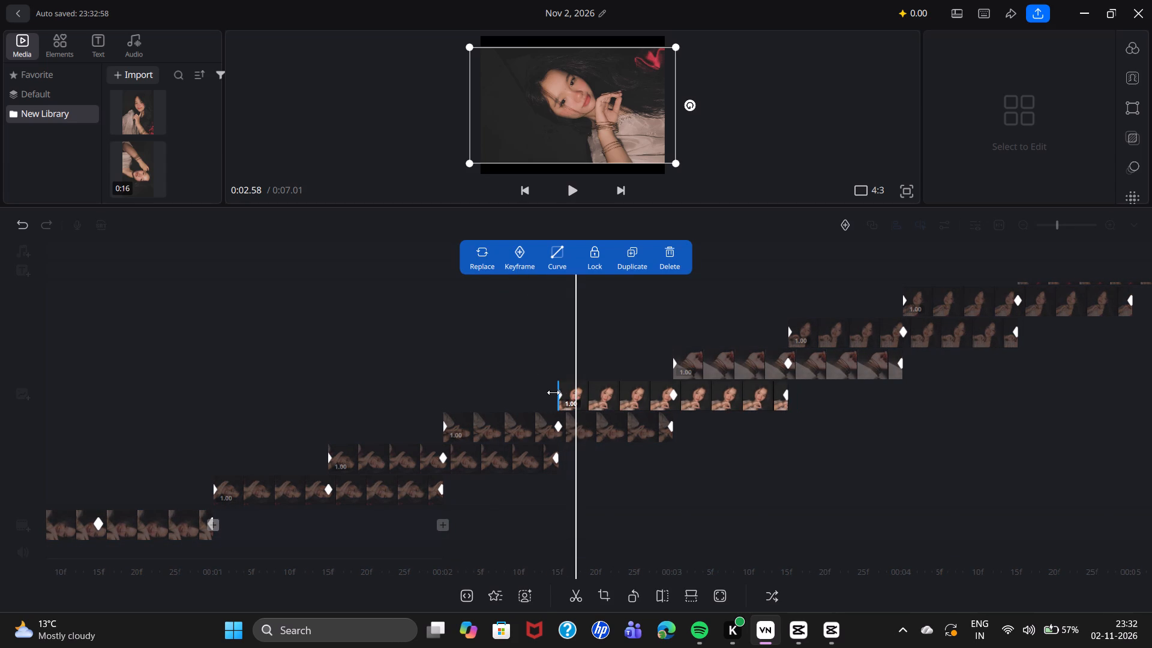
pyautogui.click(559, 396)
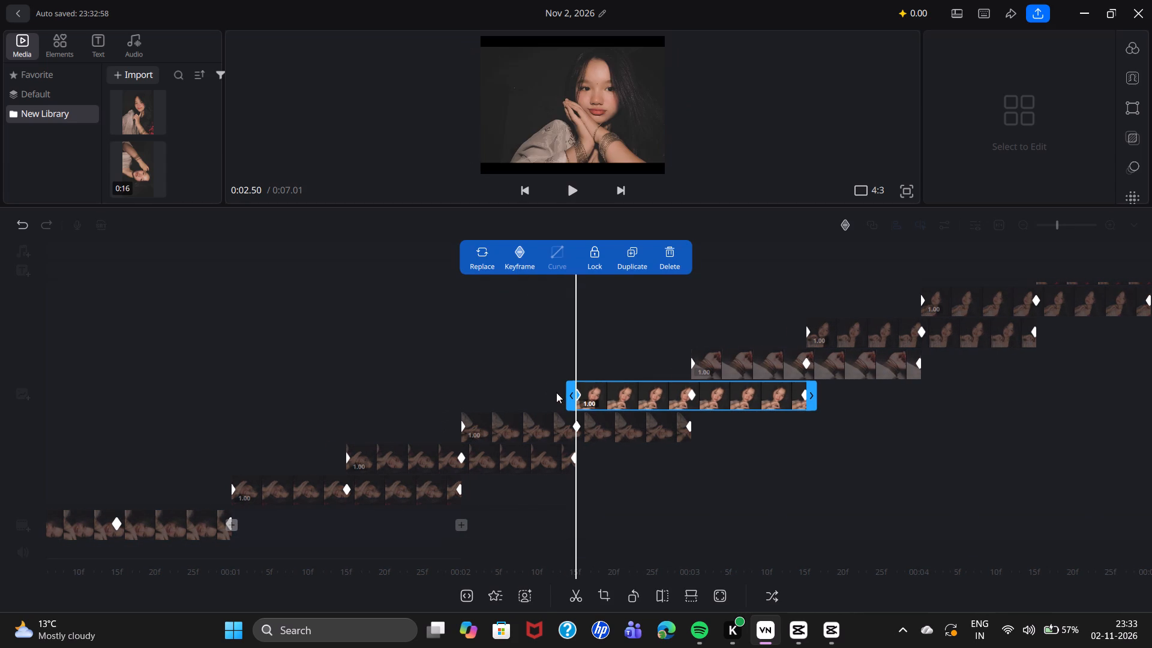
# Rotate the third overlay clip, starting at 2.0 s, to about 0° at 2.79 s.
pyautogui.click(628, 89)
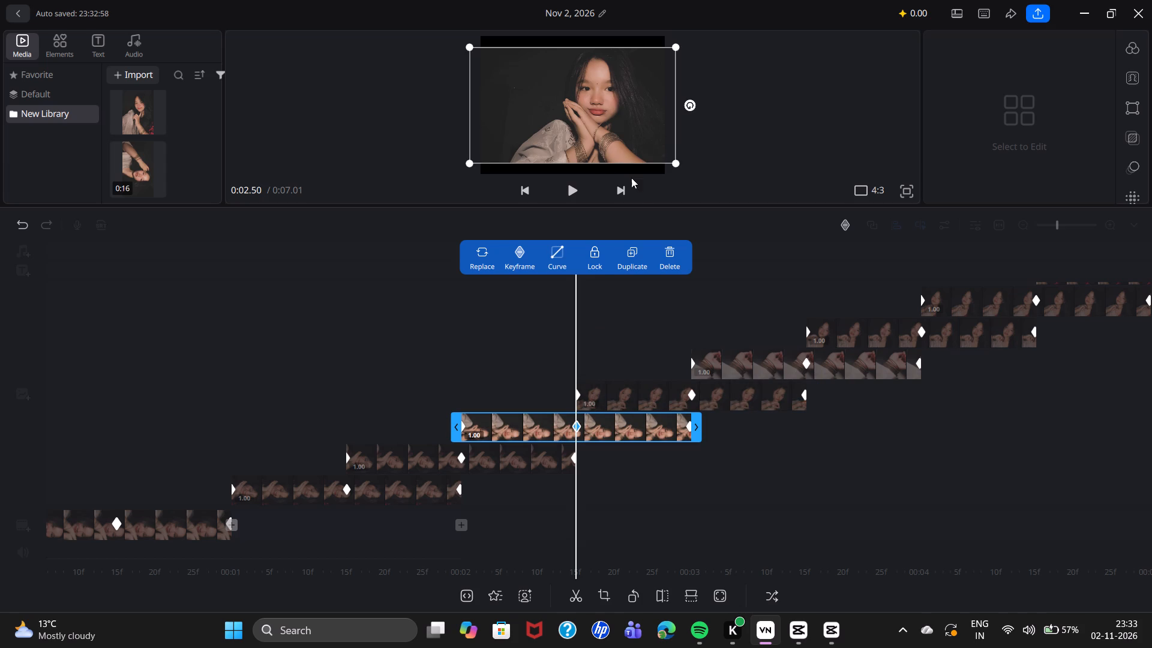
pyautogui.doubleClick(580, 183)
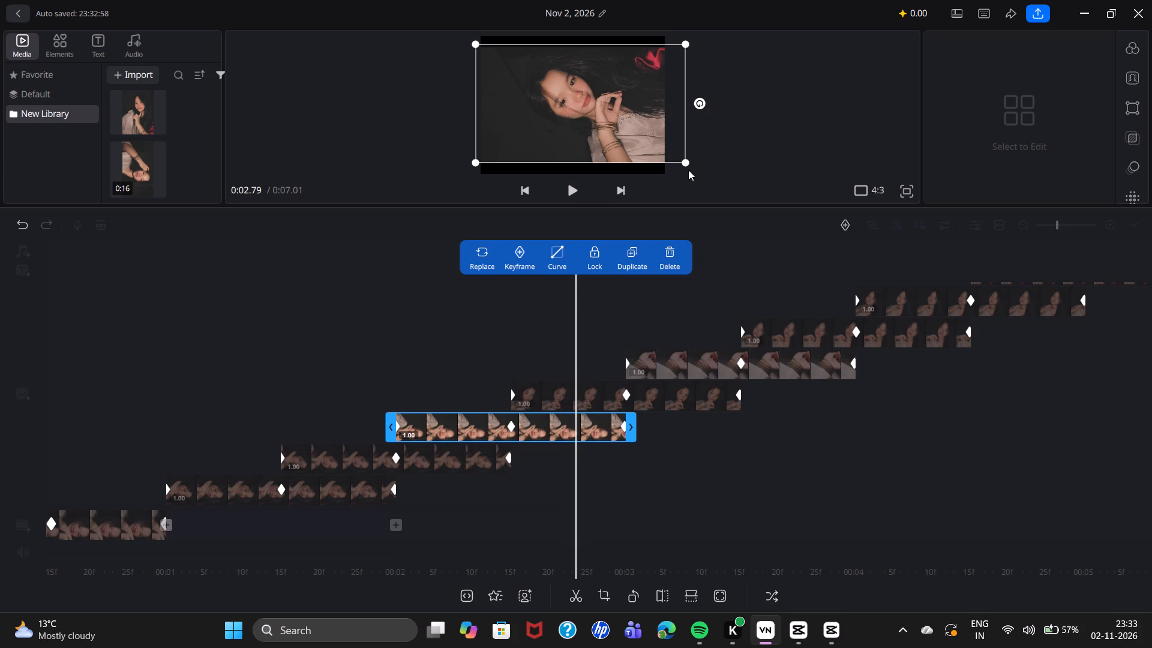
pyautogui.moveTo(703, 106); pyautogui.dragTo(536, 178)
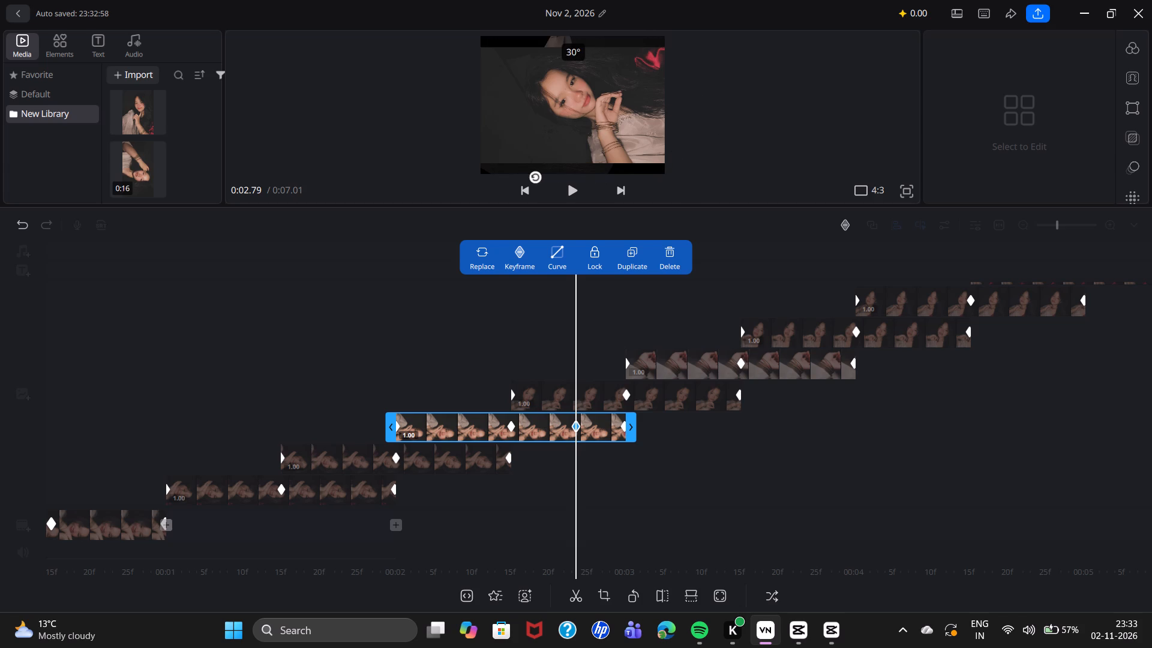
pyautogui.moveTo(536, 178); pyautogui.dragTo(571, 182)
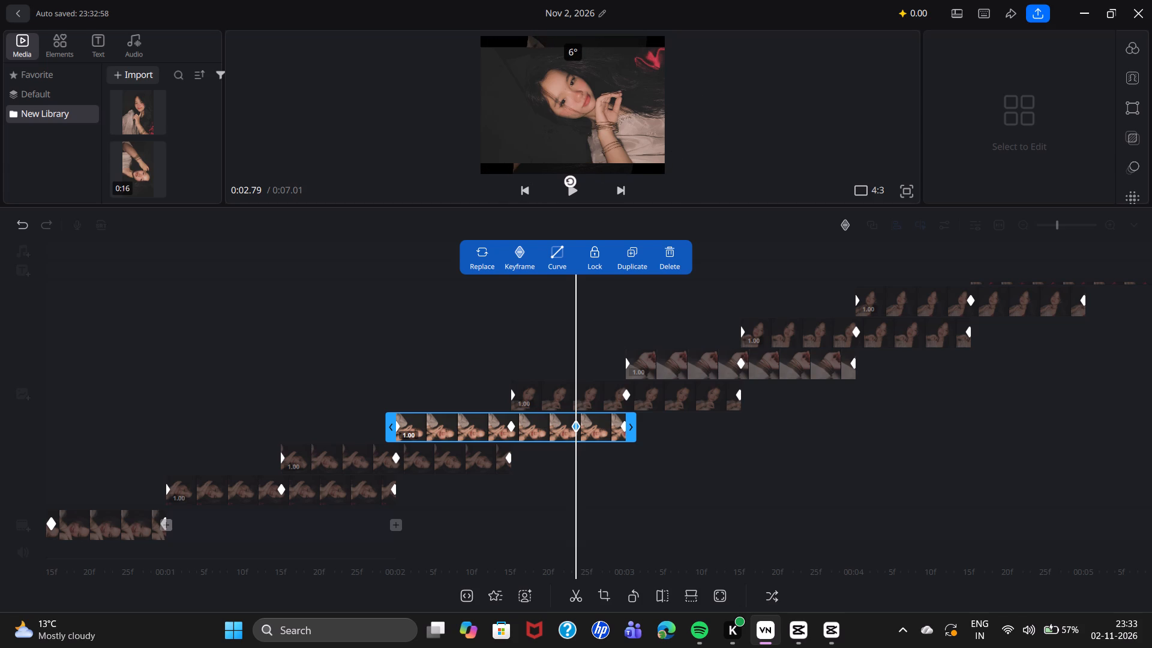
pyautogui.moveTo(571, 182); pyautogui.dragTo(575, 184)
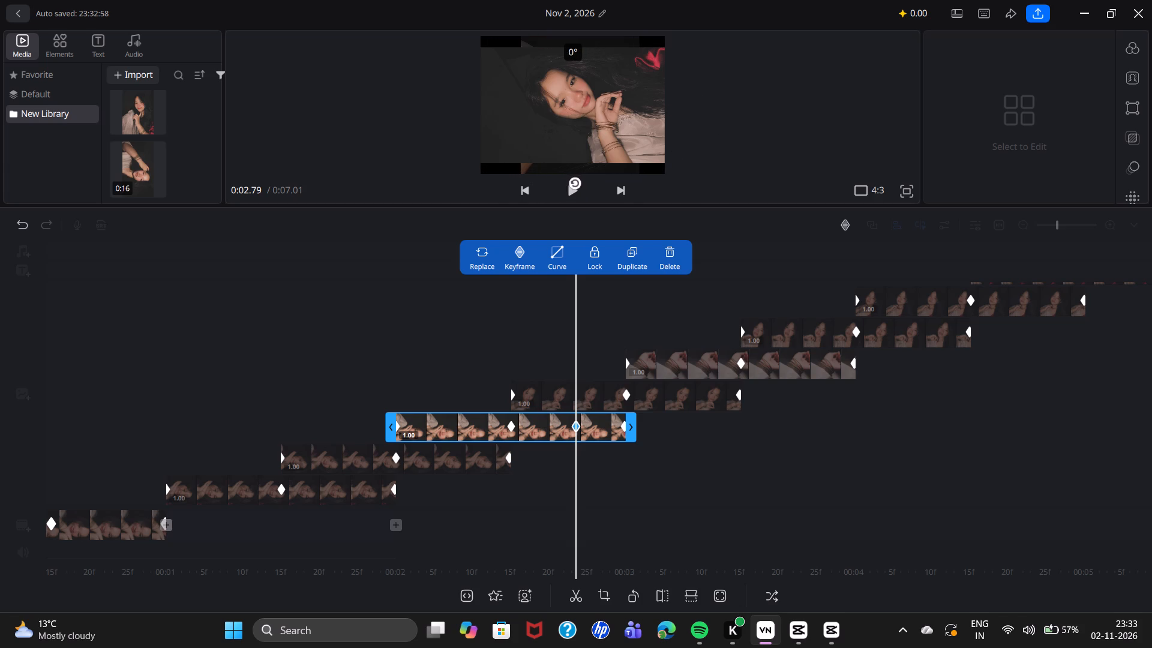
pyautogui.moveTo(575, 184); pyautogui.dragTo(577, 184)
# Play back and scrub the sequence around 2.5 s to check the third and fourth overlay clips' rotation.
pyautogui.click(573, 182)
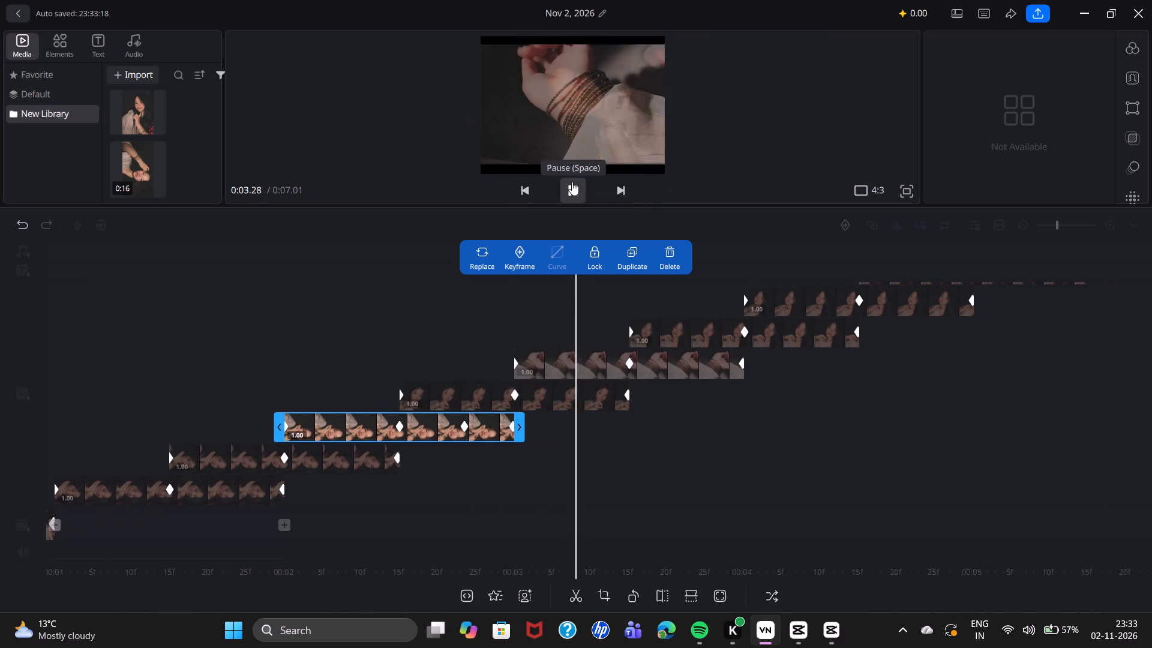
pyautogui.moveTo(372, 264); pyautogui.dragTo(803, 274)
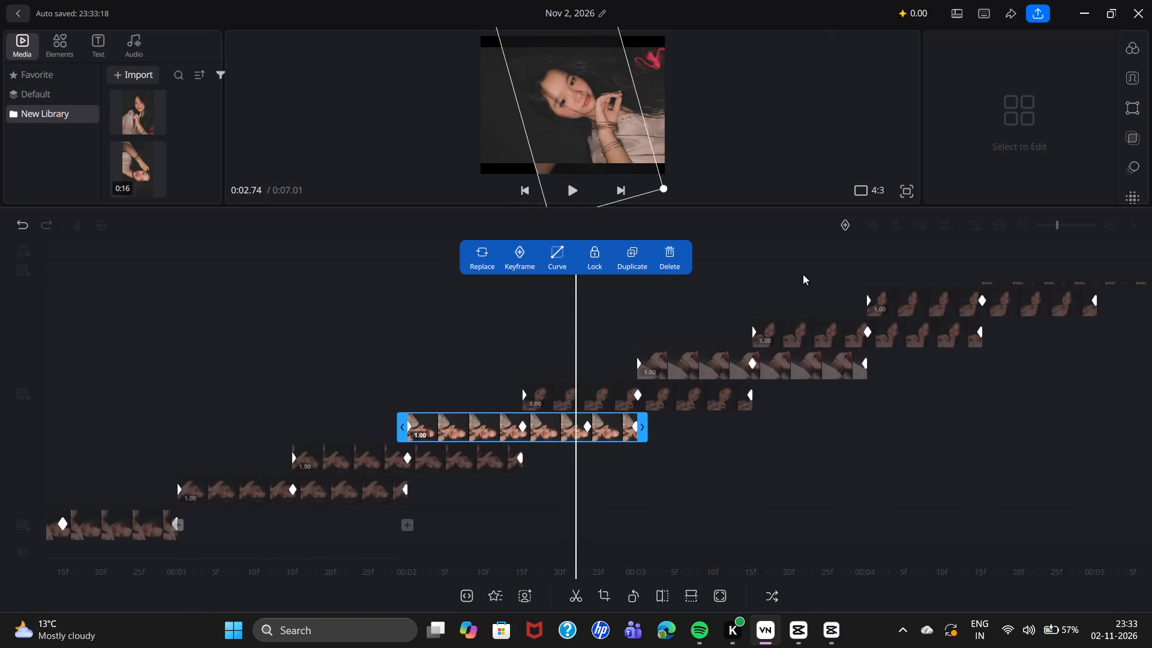
pyautogui.moveTo(803, 274); pyautogui.dragTo(842, 279)
pyautogui.click(572, 188)
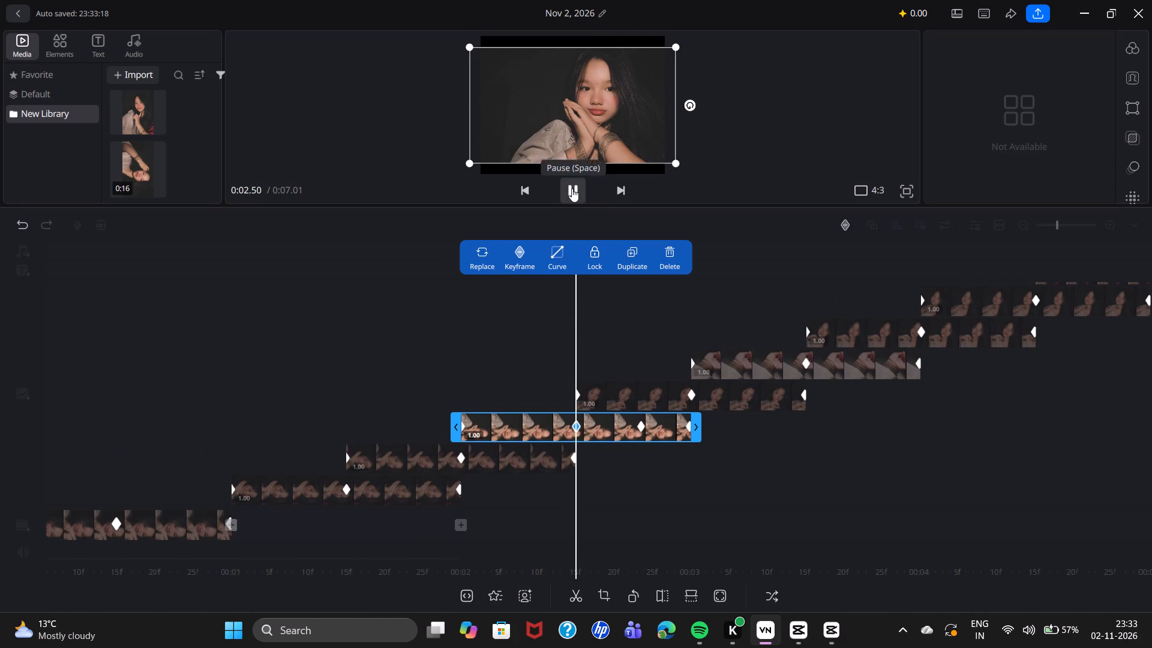
pyautogui.moveTo(348, 277); pyautogui.dragTo(371, 277)
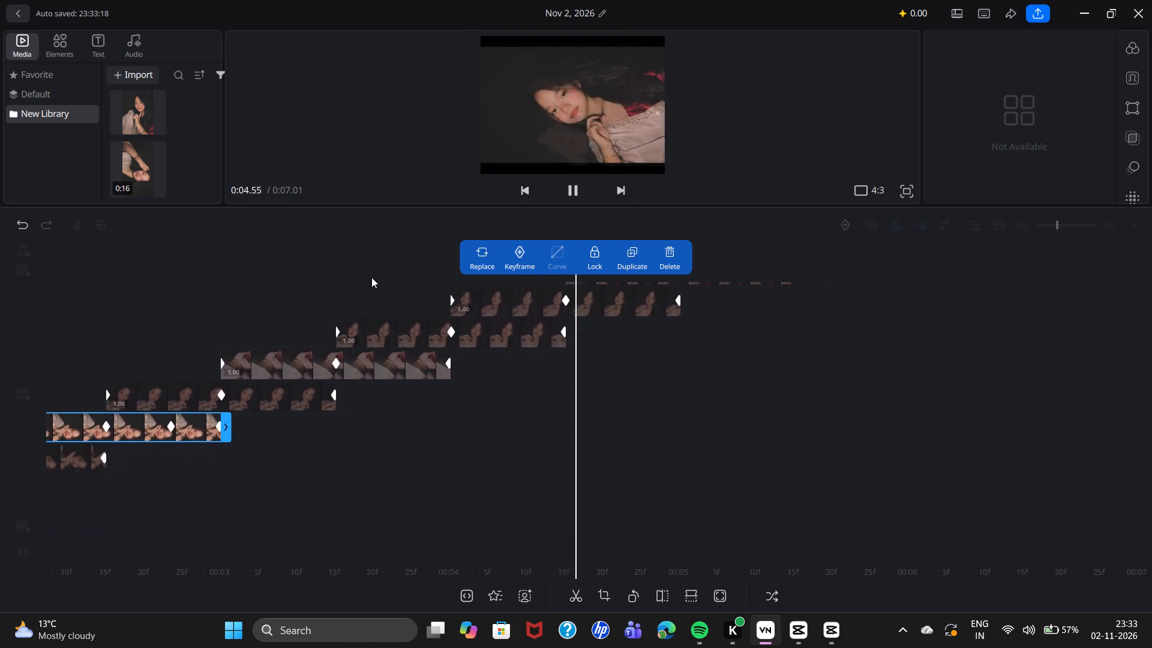
pyautogui.moveTo(371, 277); pyautogui.dragTo(835, 294)
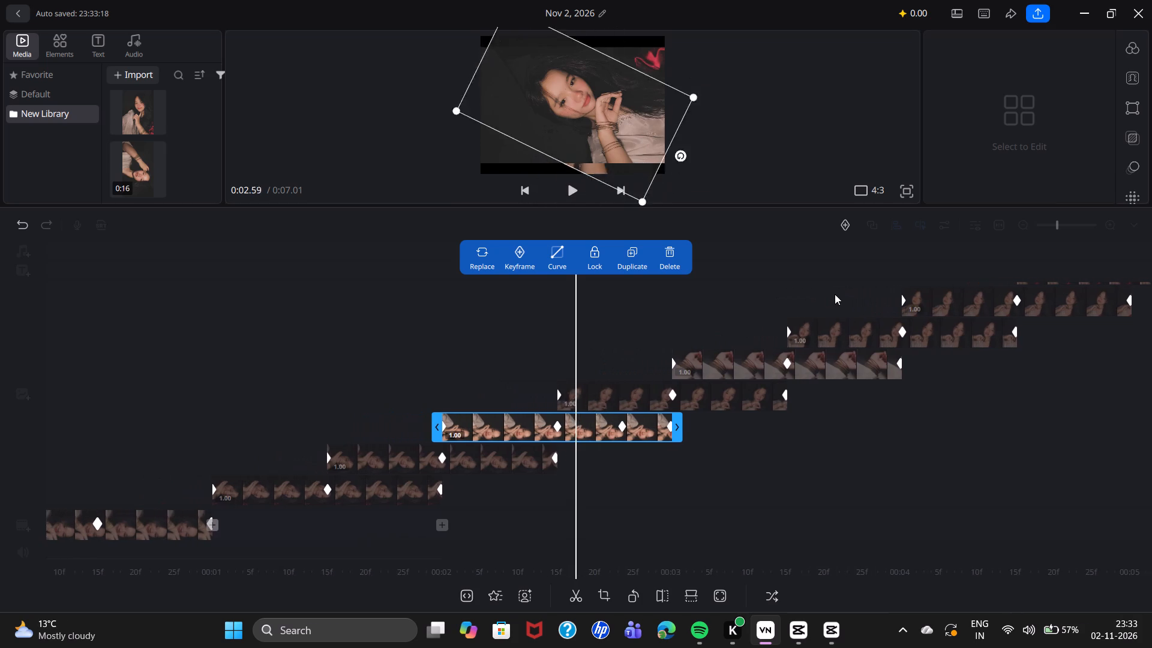
pyautogui.moveTo(835, 294); pyautogui.dragTo(848, 296)
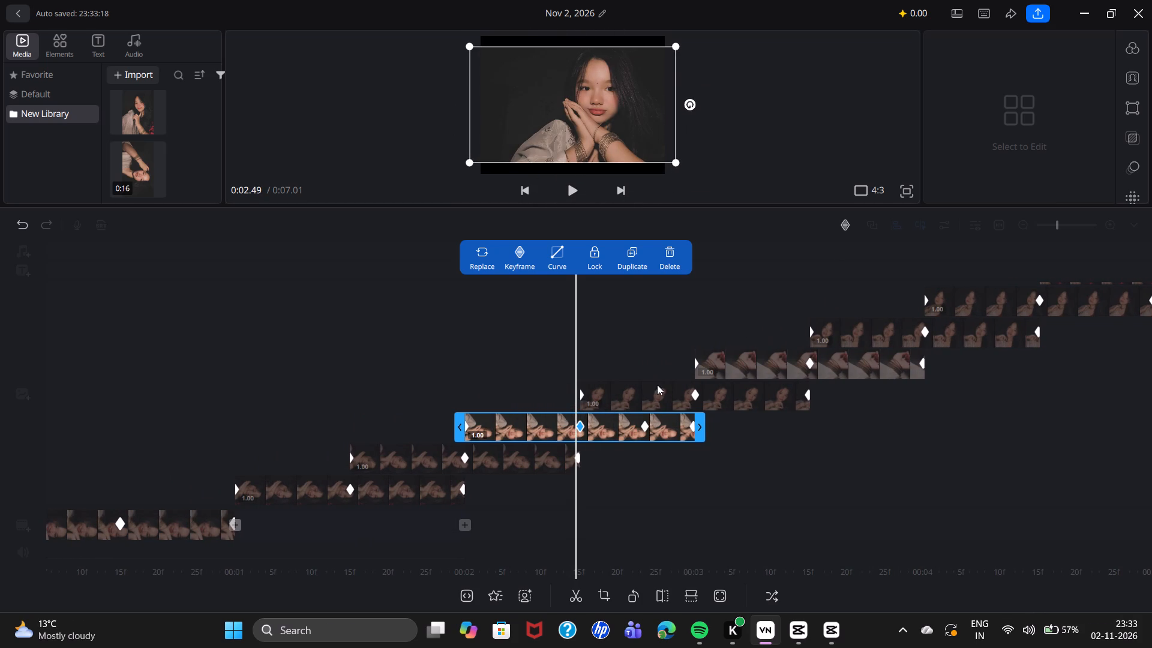
# Delete the sideways portrait overlay clips starting at 2.5 s and 3.5 s, keeping the bracelet hand clip between them.
pyautogui.click(649, 391)
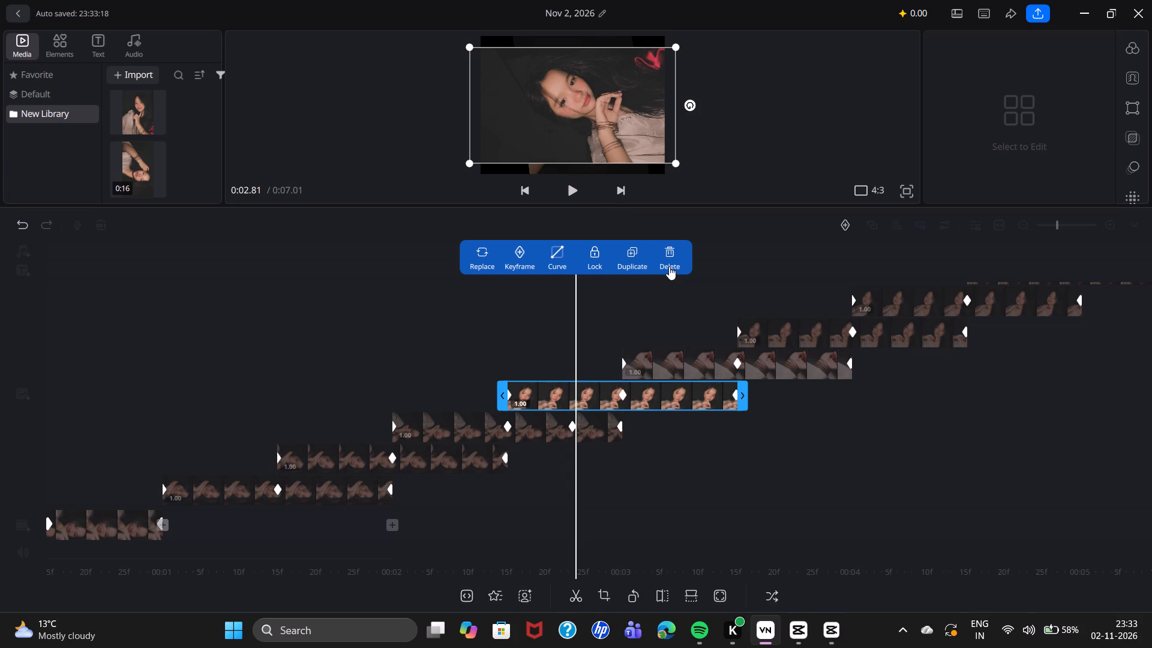
pyautogui.click(669, 266)
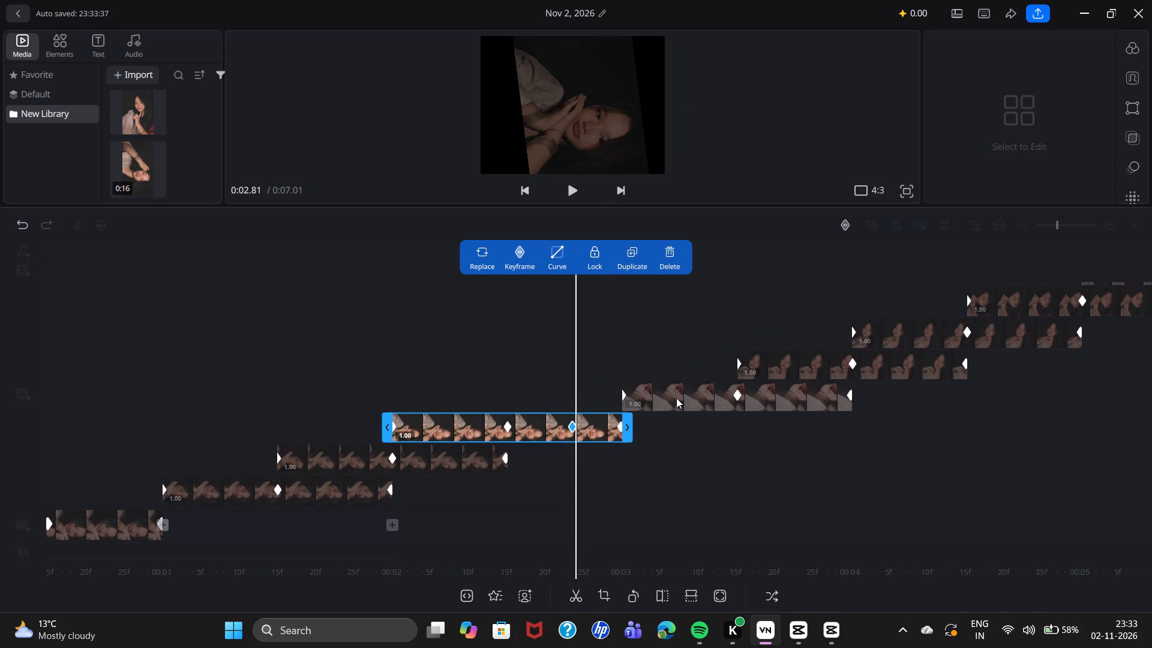
pyautogui.click(676, 398)
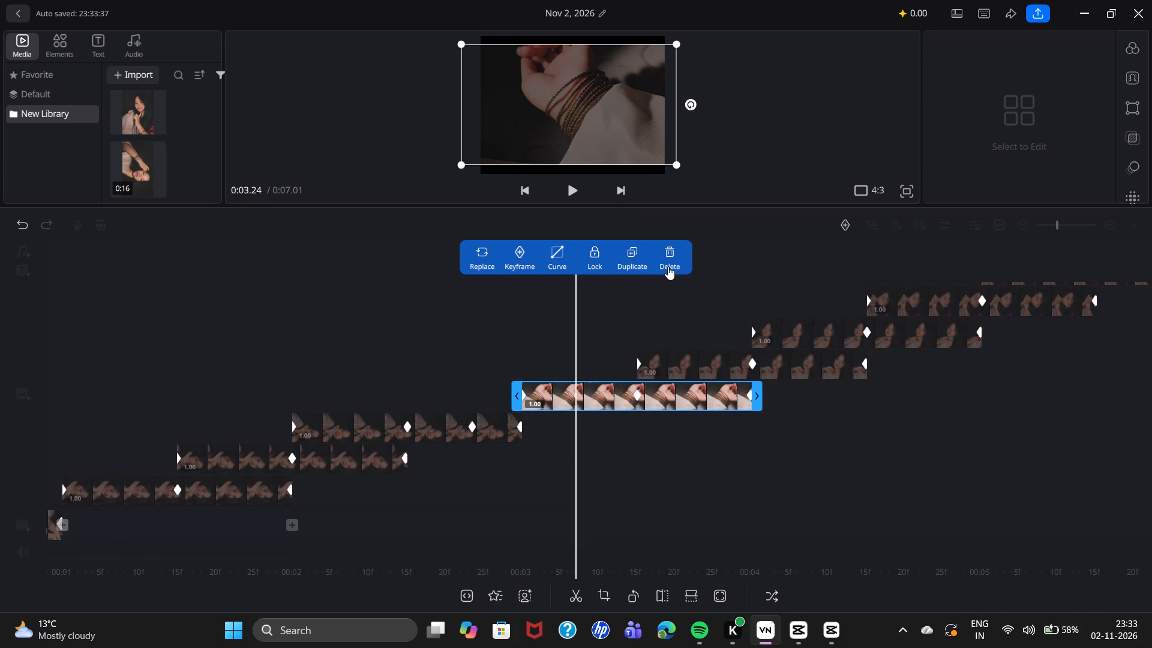
pyautogui.click(701, 361)
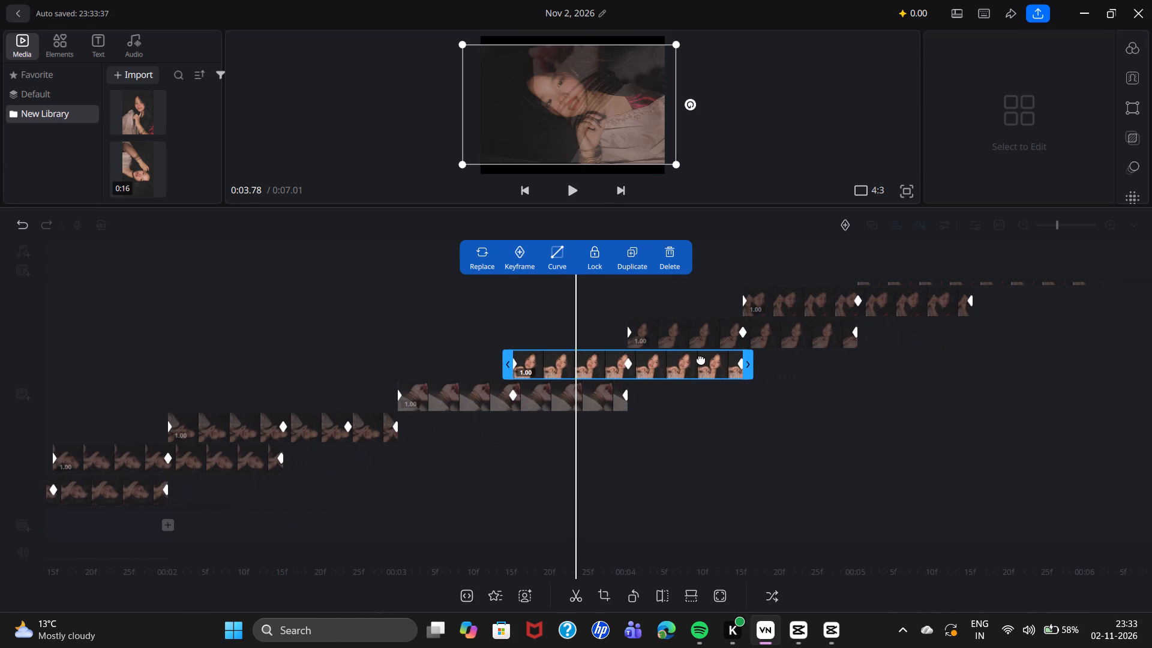
pyautogui.click(675, 260)
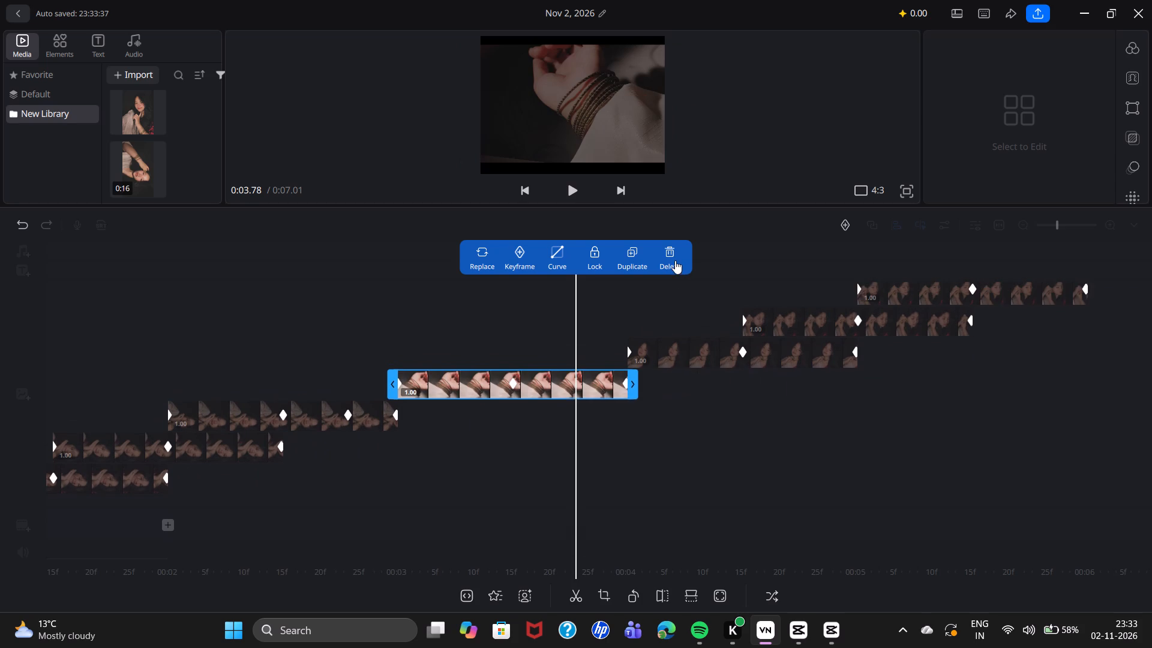
# Delete the five remaining overlay clips after the bracelet hand clip, starting at 4.0, 4.5, 5.0, 5.5 and 6.0 s.
pyautogui.click(692, 359)
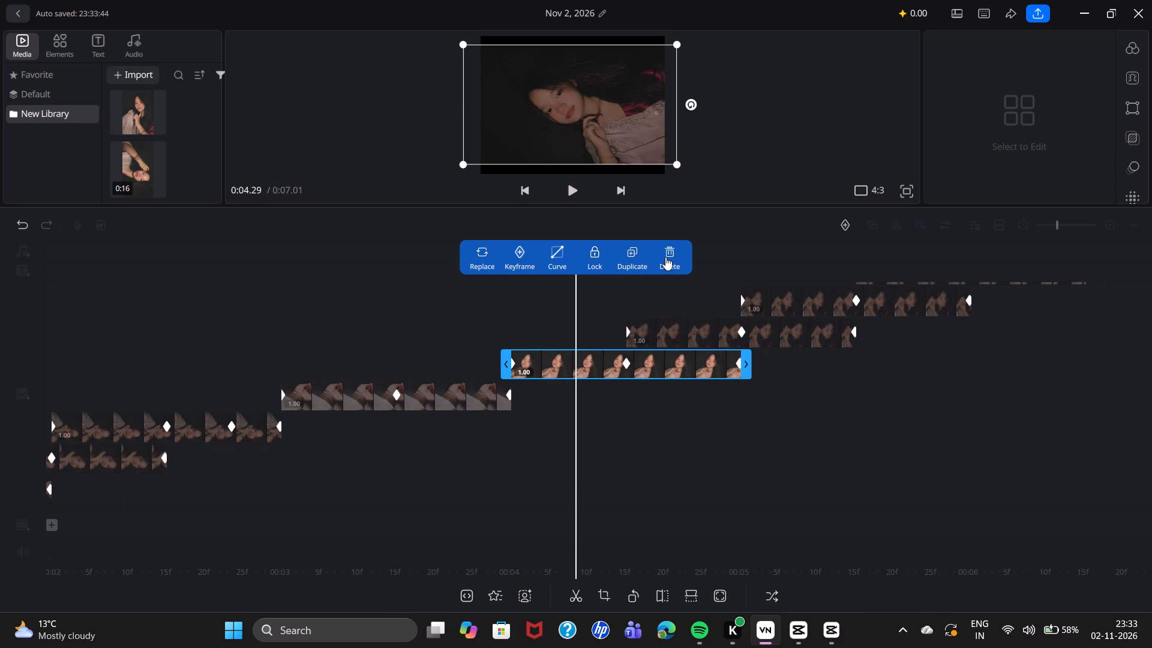
pyautogui.click(666, 256)
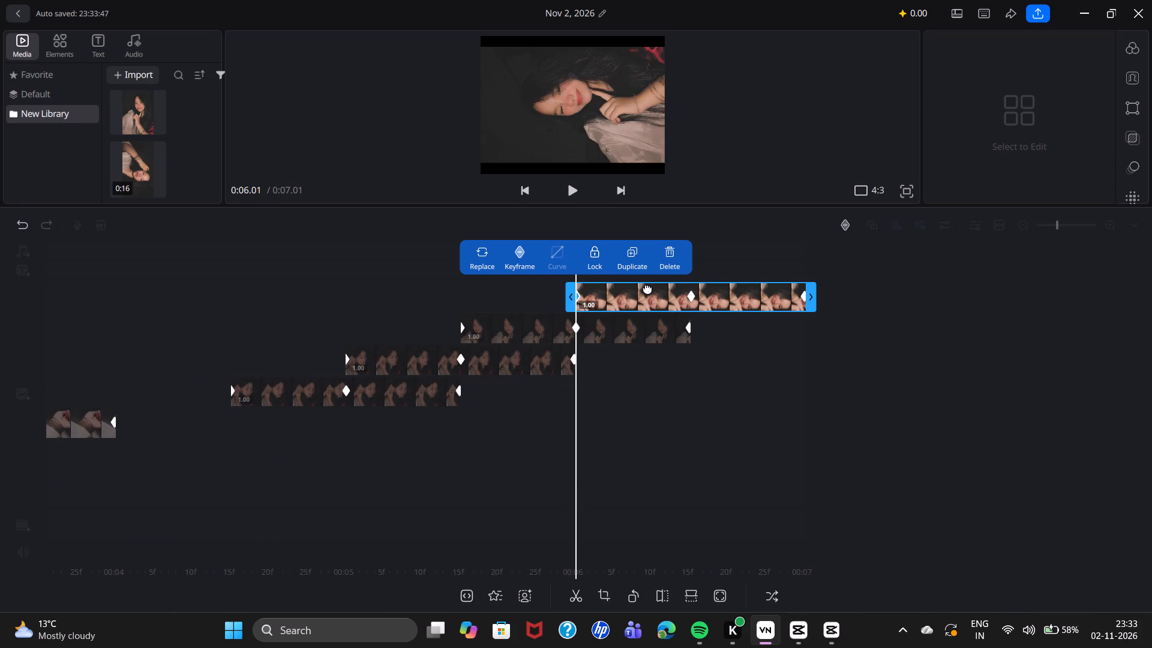
pyautogui.click(631, 326)
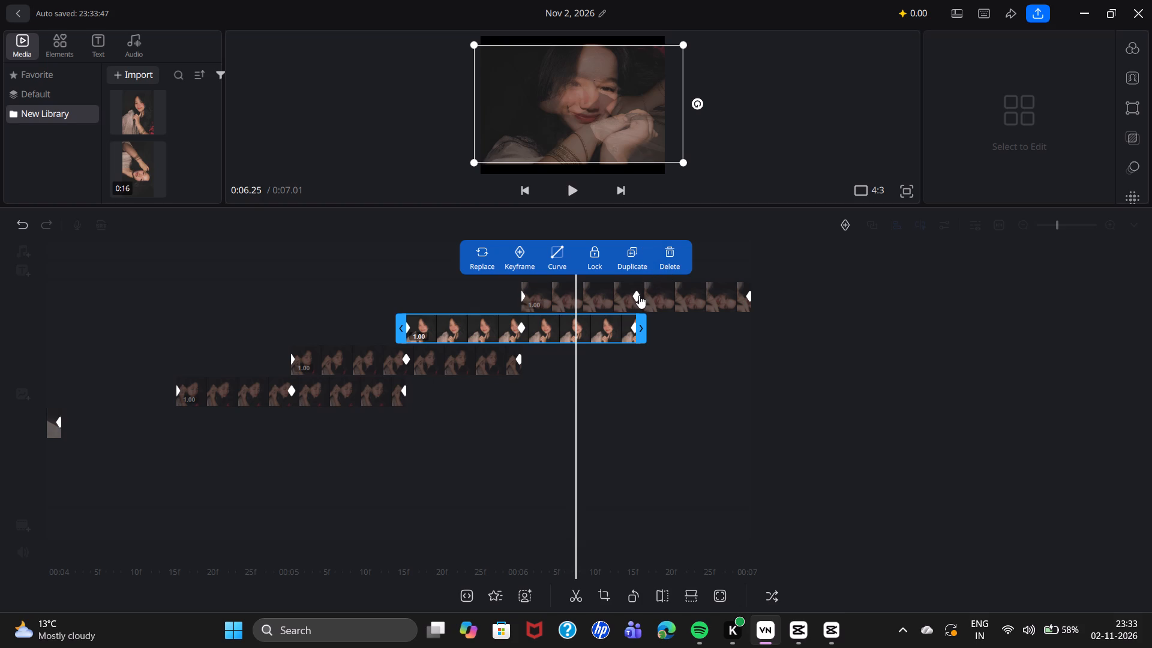
pyautogui.click(662, 292)
pyautogui.click(669, 260)
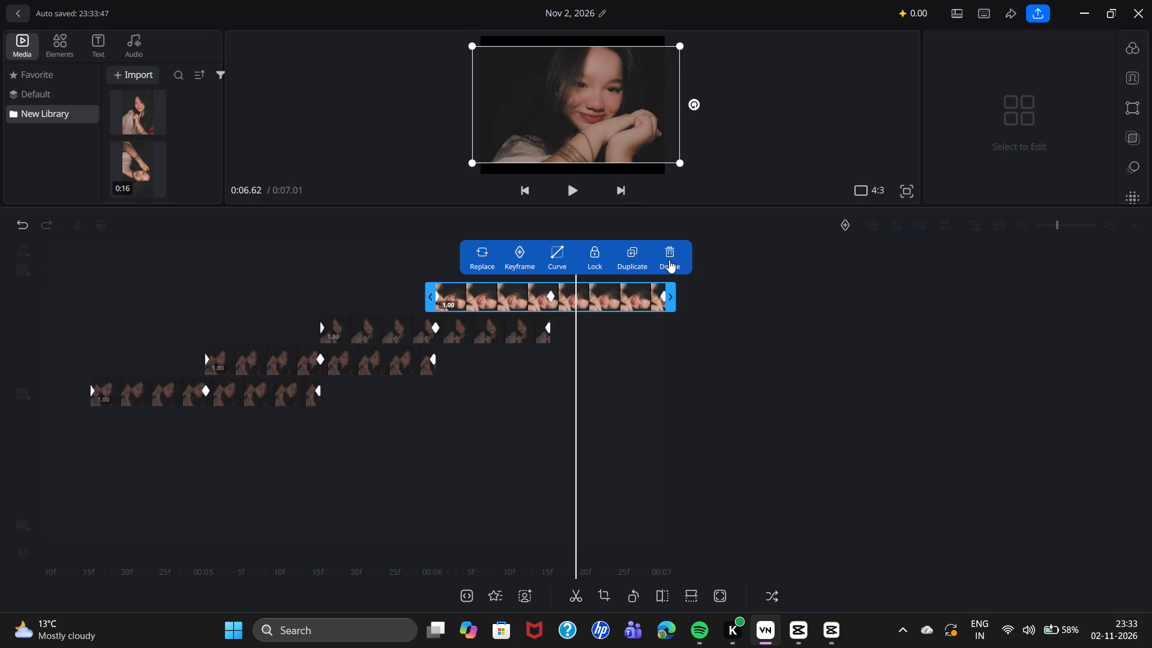
pyautogui.click(544, 298)
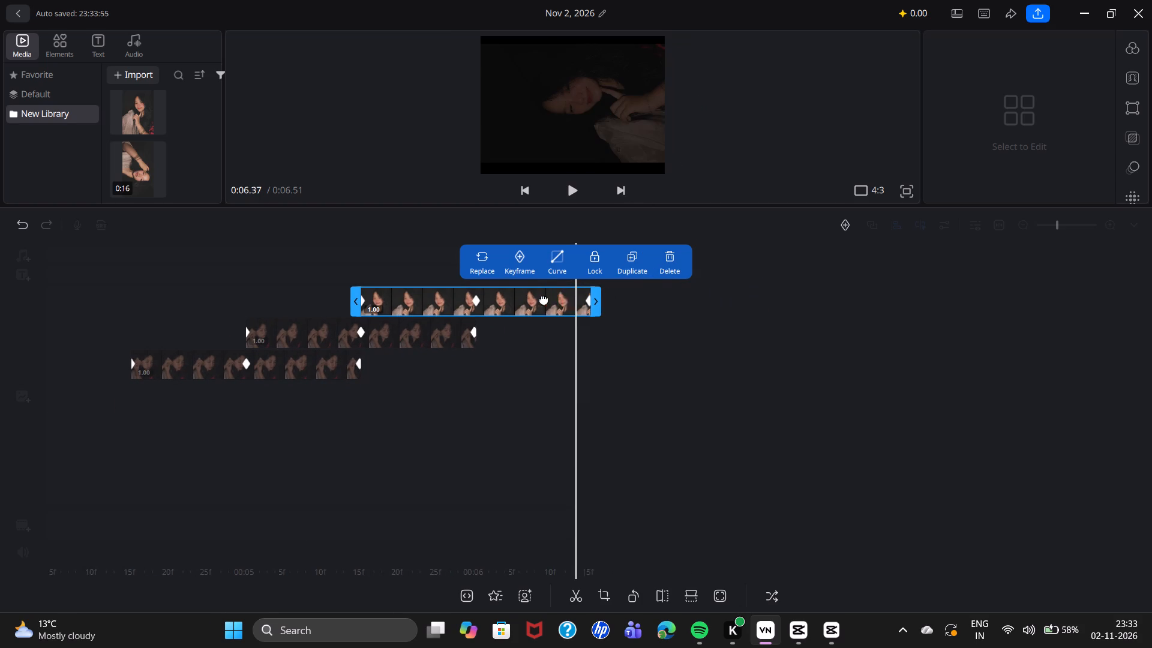
pyautogui.moveTo(537, 294); pyautogui.dragTo(550, 302)
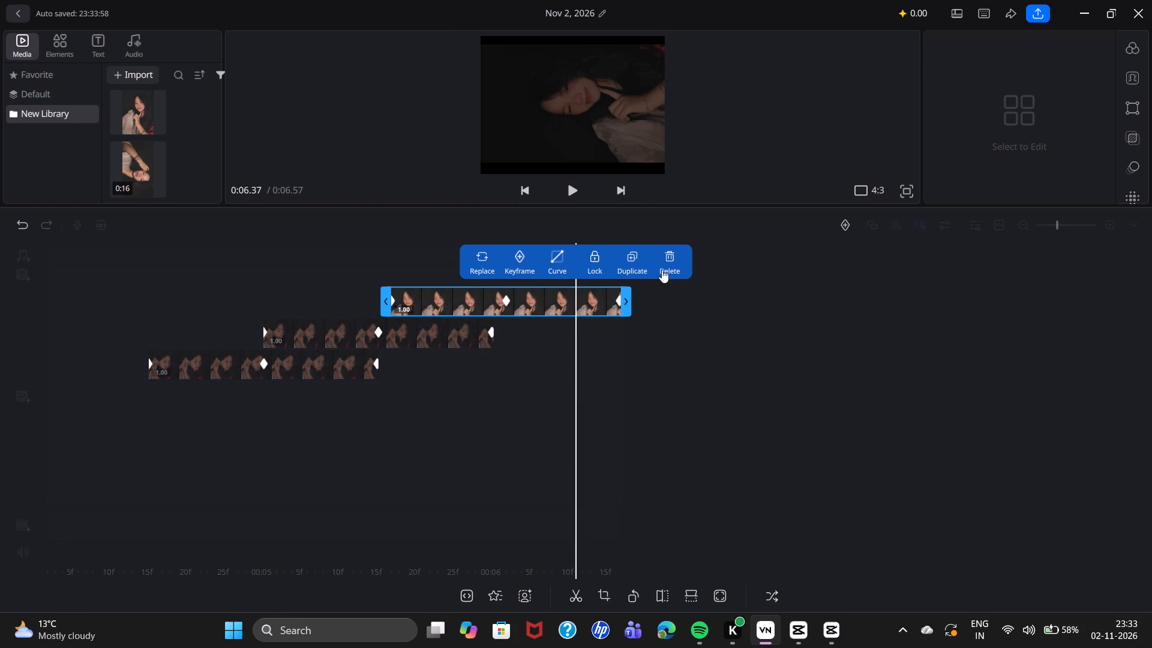
pyautogui.click(667, 266)
pyautogui.click(529, 322)
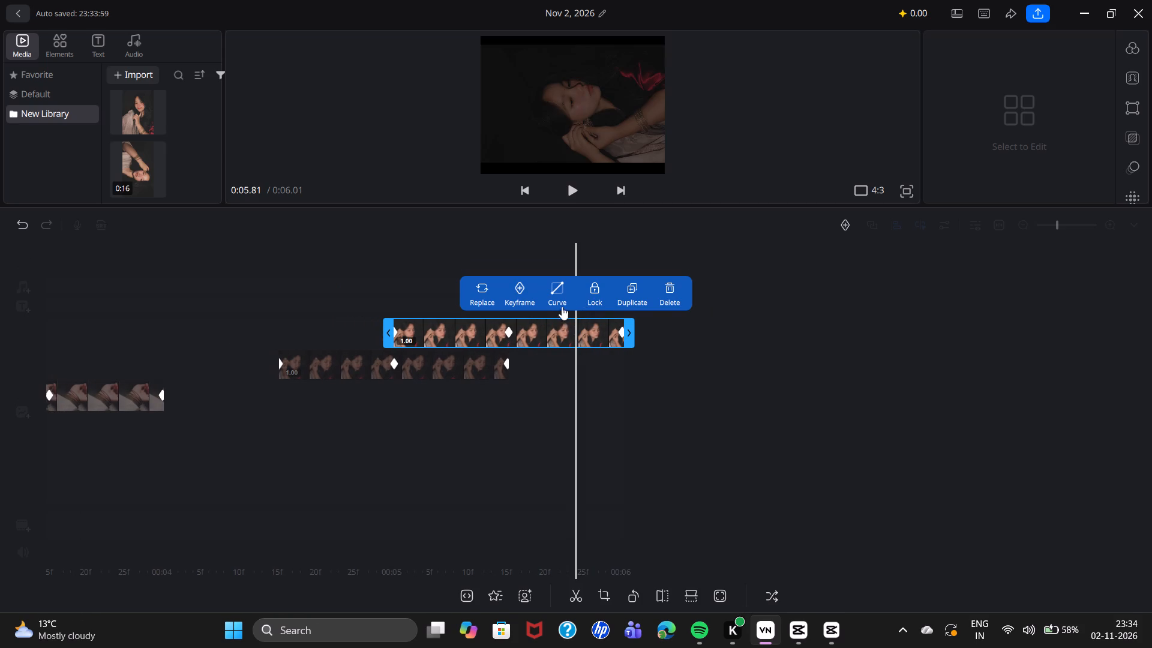
pyautogui.click(665, 290)
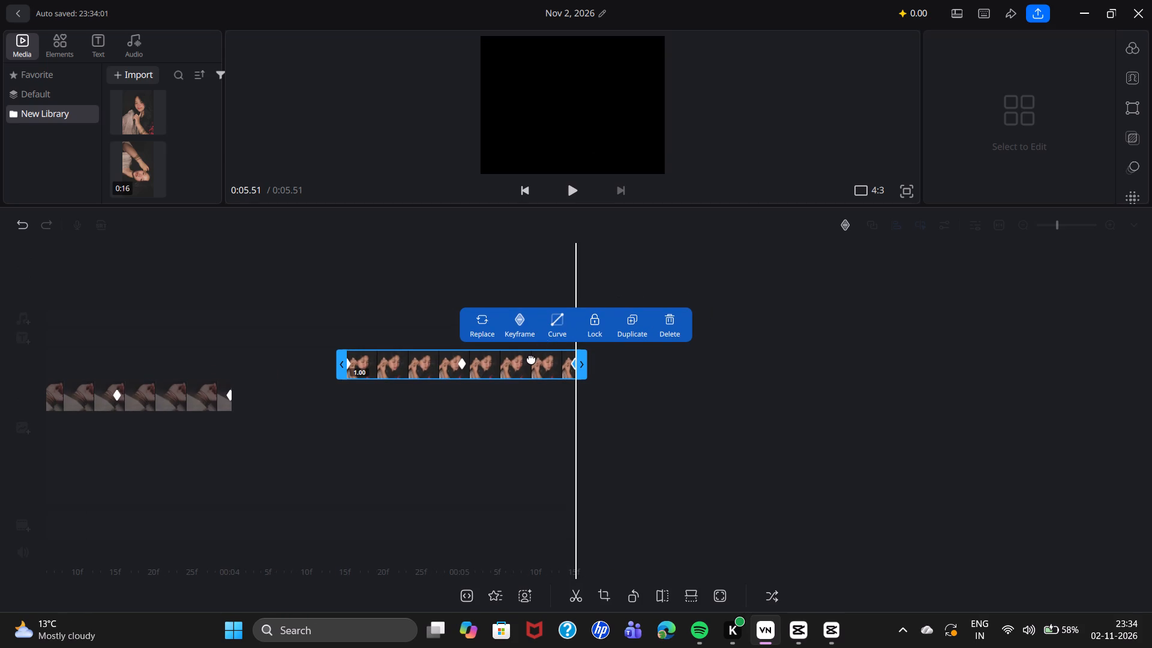
pyautogui.click(531, 358)
pyautogui.click(662, 323)
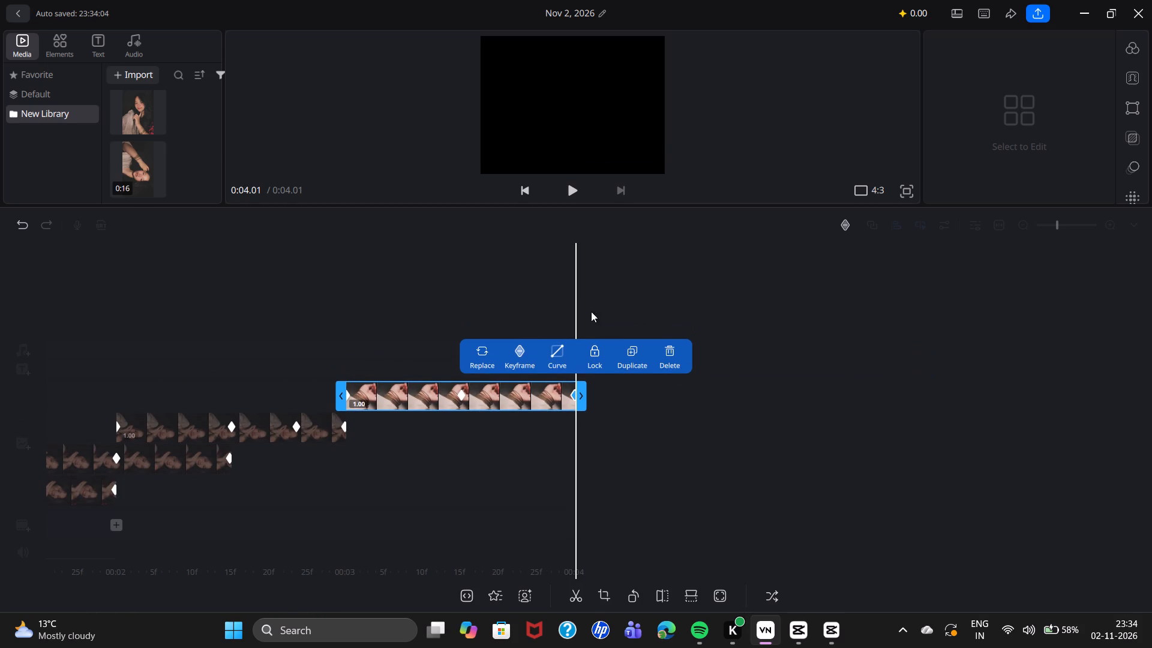
# Remove the rotation keyframe at 2.79 s from the third overlay clip and play the sequence from the start.
pyautogui.moveTo(389, 355); pyautogui.dragTo(490, 372)
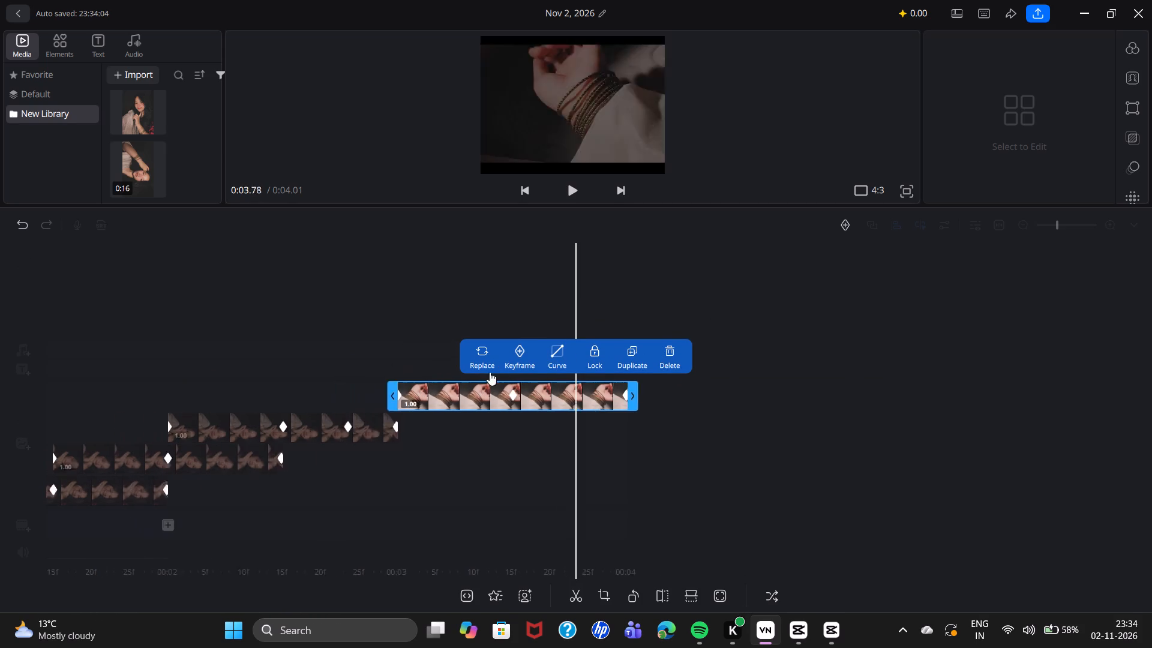
pyautogui.moveTo(490, 372); pyautogui.dragTo(824, 443)
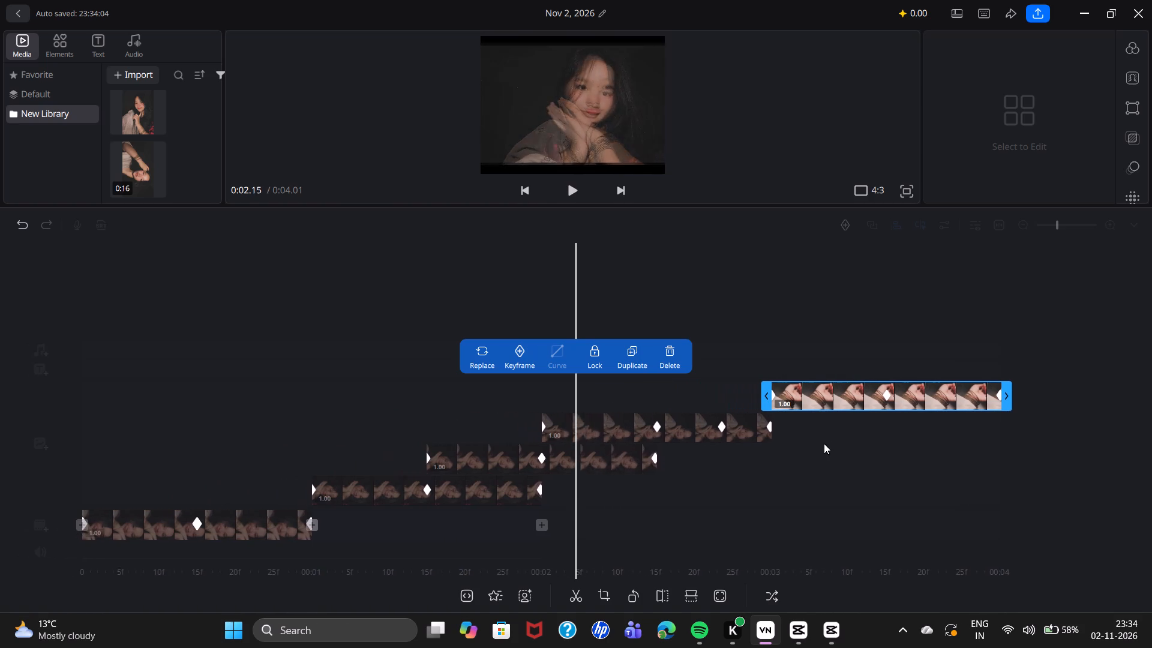
pyautogui.moveTo(824, 443); pyautogui.dragTo(766, 433)
pyautogui.moveTo(680, 413); pyautogui.dragTo(620, 406)
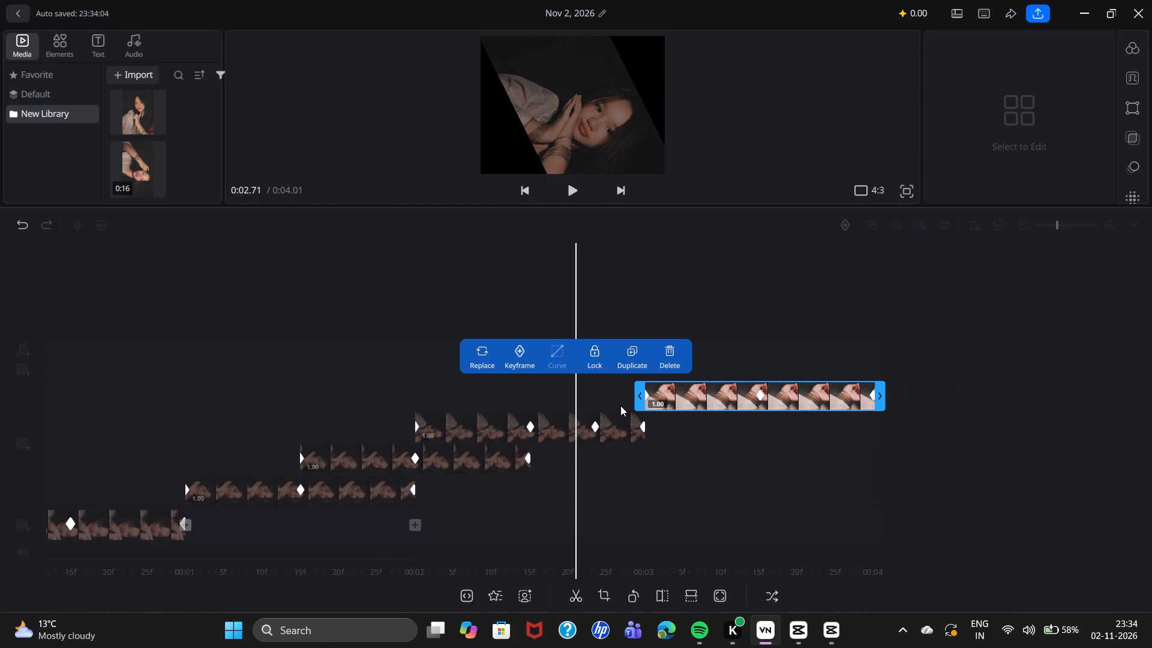
pyautogui.moveTo(620, 406); pyautogui.dragTo(623, 406)
pyautogui.click(599, 424)
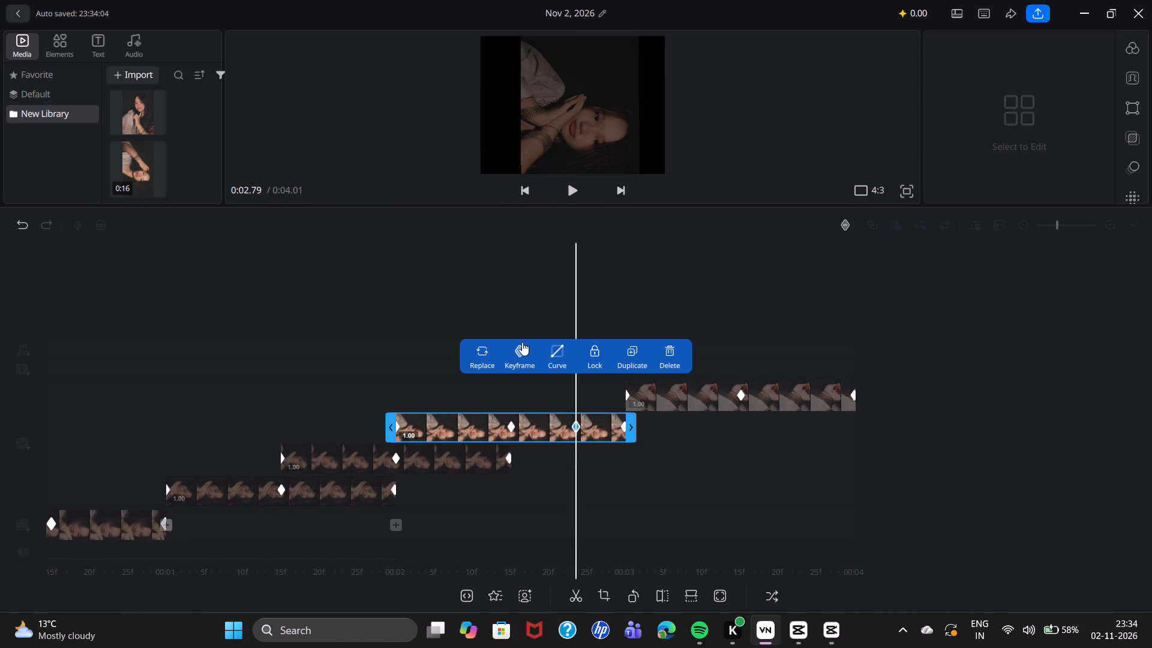
pyautogui.click(516, 348)
pyautogui.moveTo(404, 314); pyautogui.dragTo(730, 406)
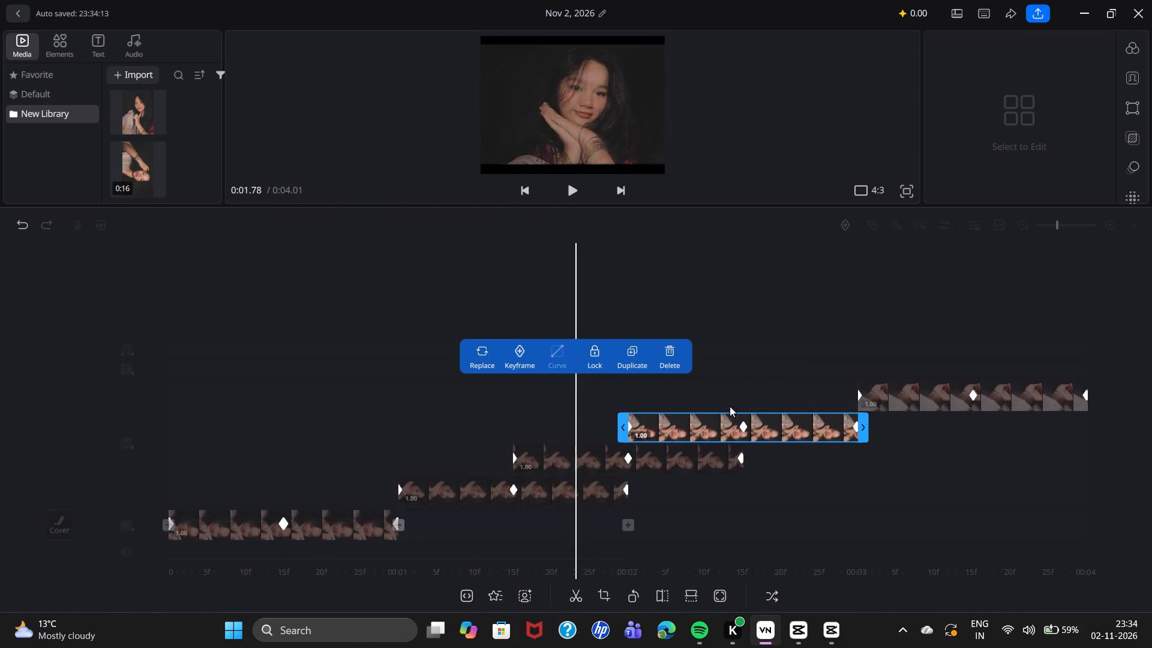
pyautogui.moveTo(730, 406); pyautogui.dragTo(1115, 510)
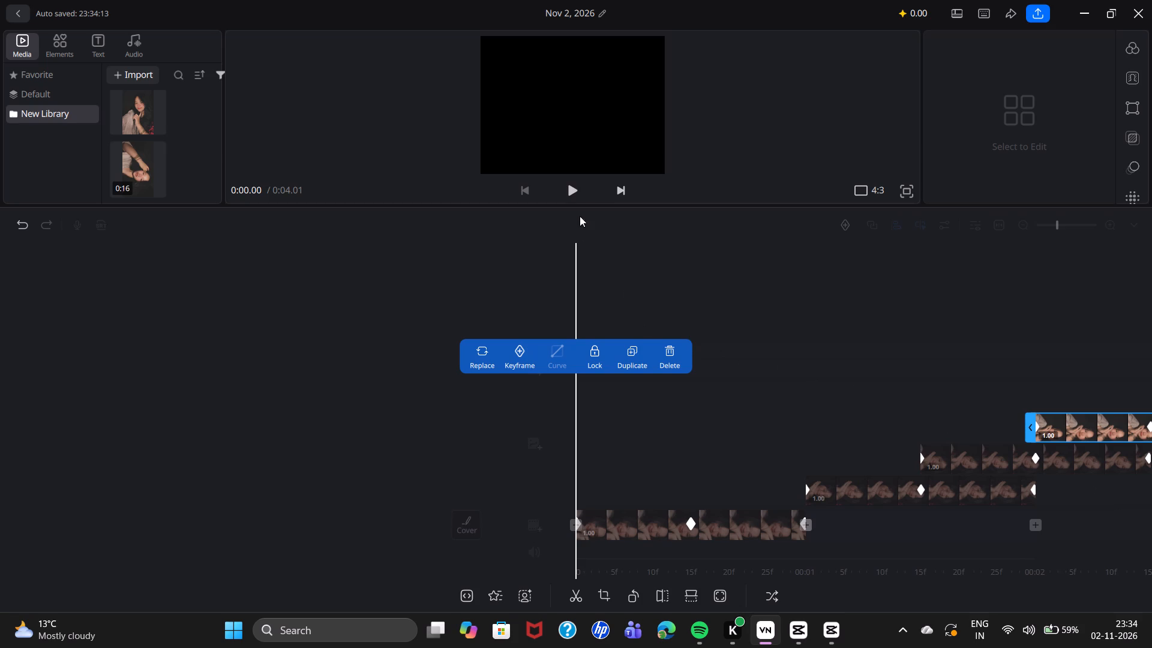
pyautogui.click(576, 193)
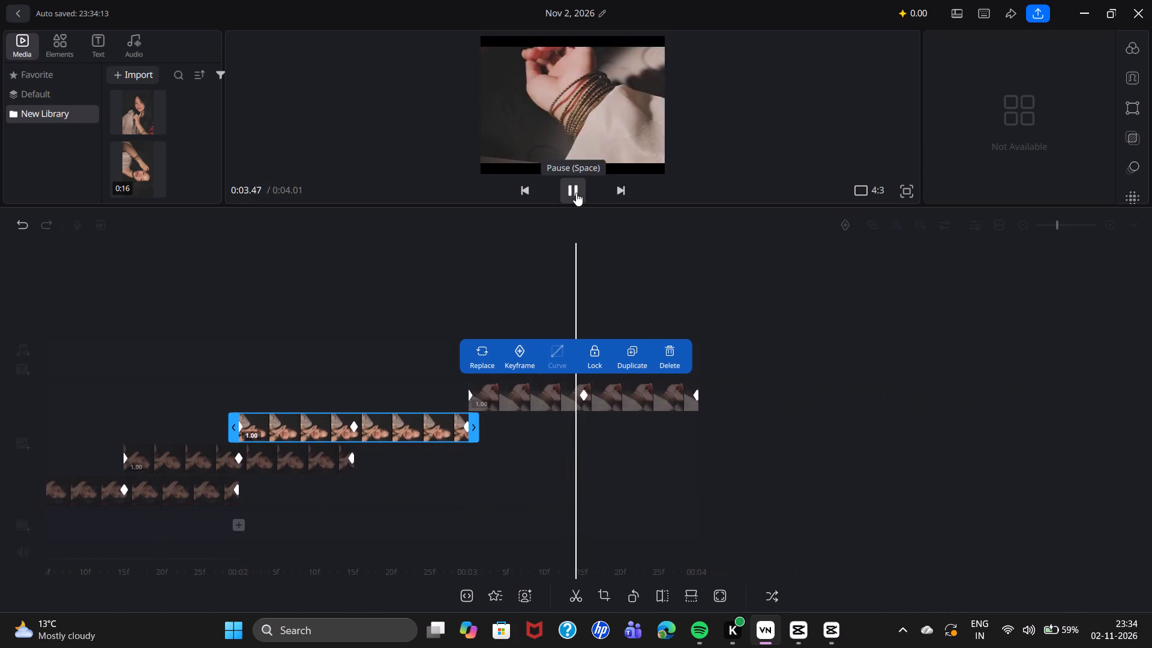
# Move the bracelet hand overlay clip earlier to start at 2.5 s and replay the sequence from the start.
pyautogui.click(427, 394)
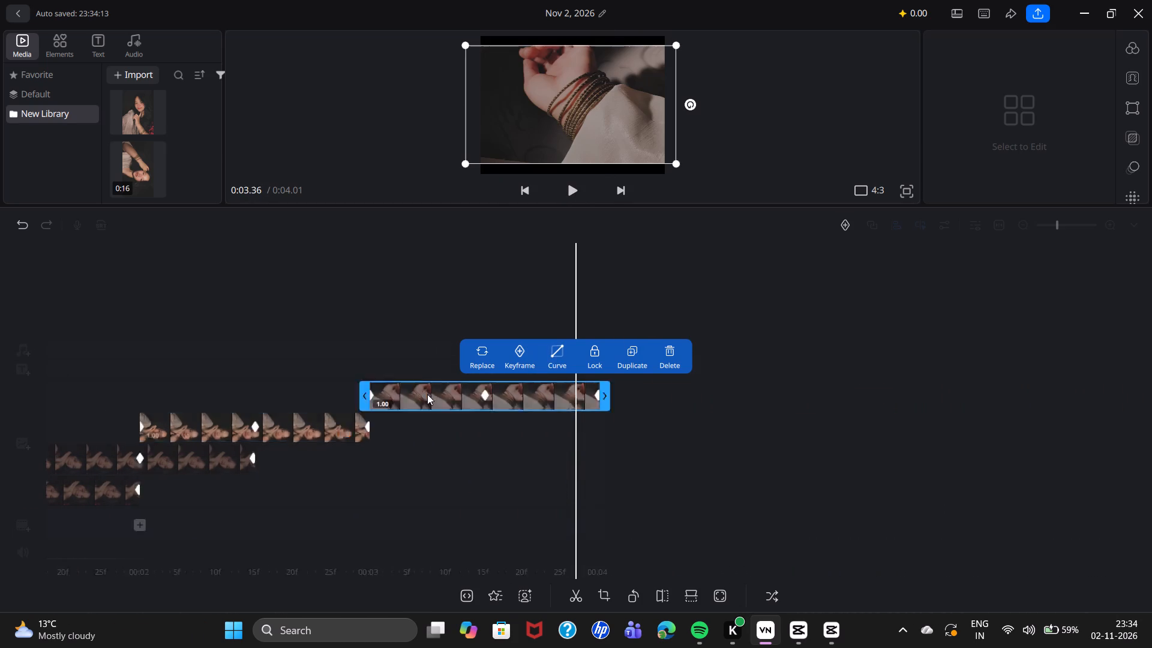
pyautogui.moveTo(565, 392); pyautogui.dragTo(512, 381)
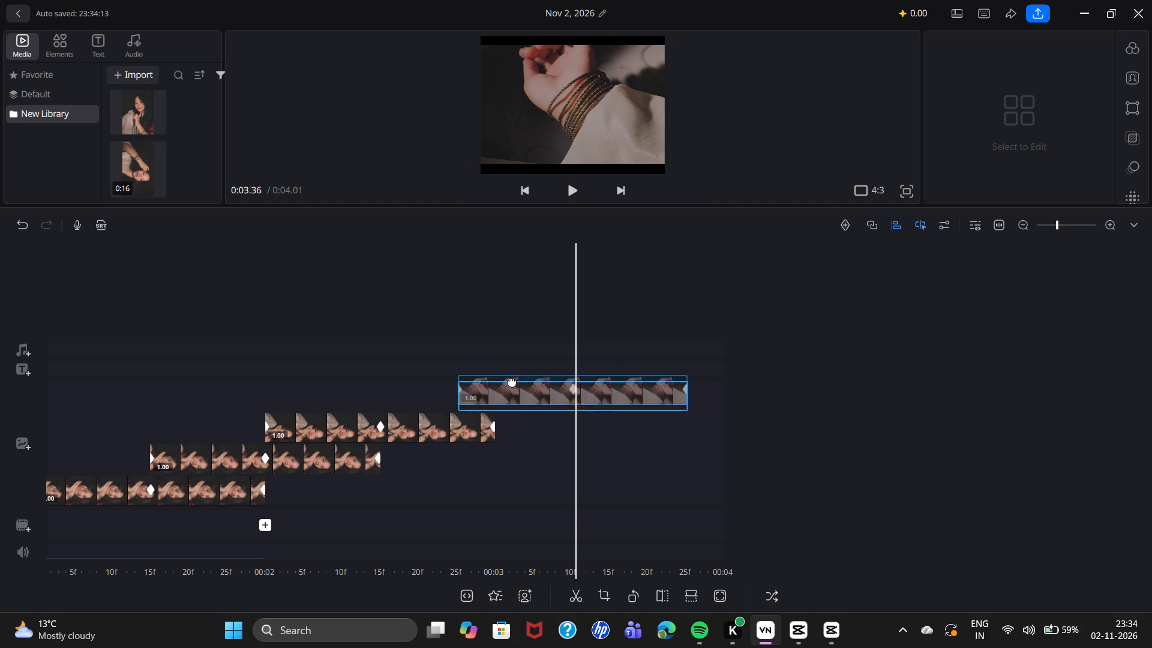
pyautogui.moveTo(512, 381); pyautogui.dragTo(449, 378)
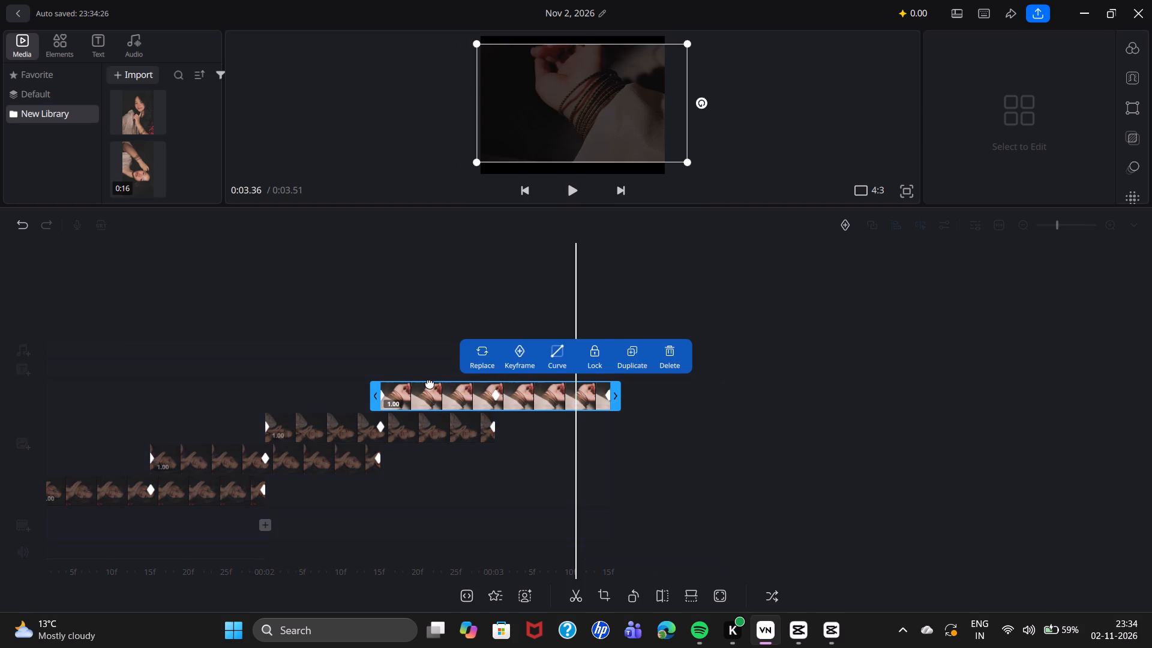
pyautogui.click(347, 377)
pyautogui.moveTo(345, 376); pyautogui.dragTo(921, 458)
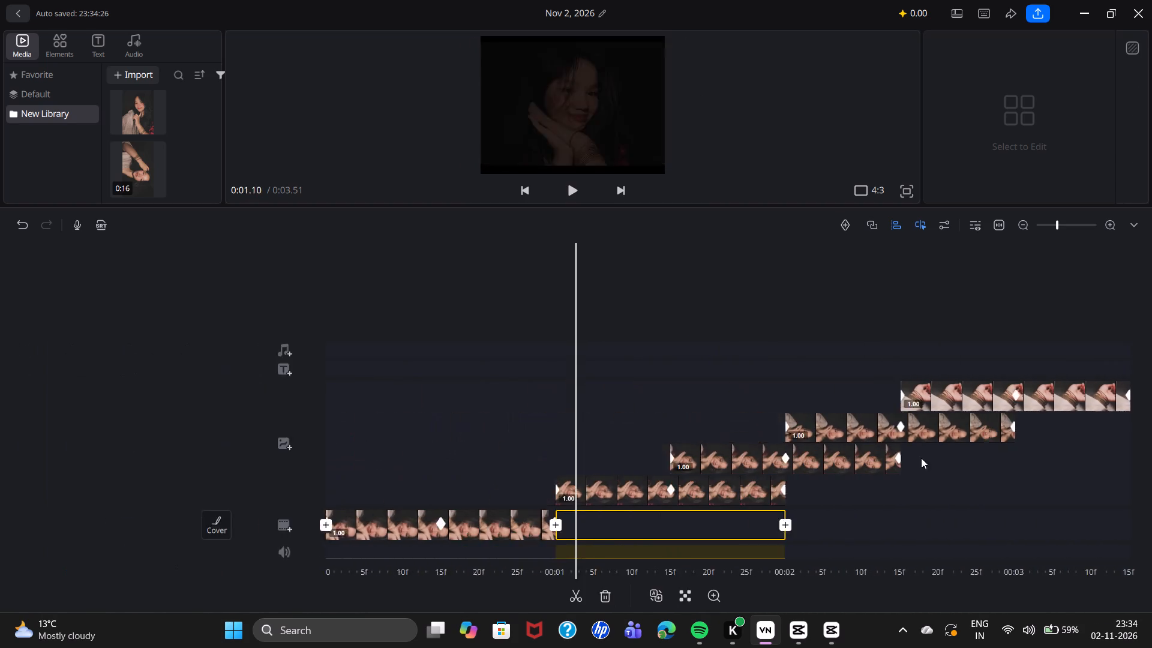
pyautogui.moveTo(921, 458); pyautogui.dragTo(1129, 492)
pyautogui.click(562, 180)
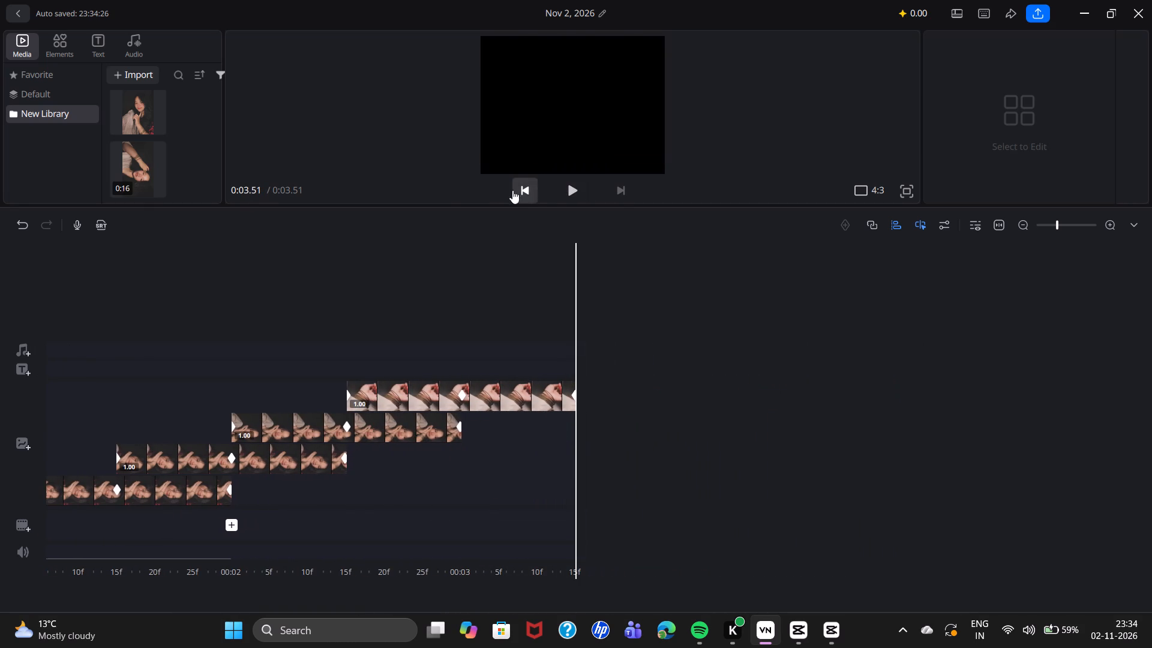
# Preview the images in the New Library to find an upright portrait for the next overlay.
pyautogui.scroll(-2, 166, 169)
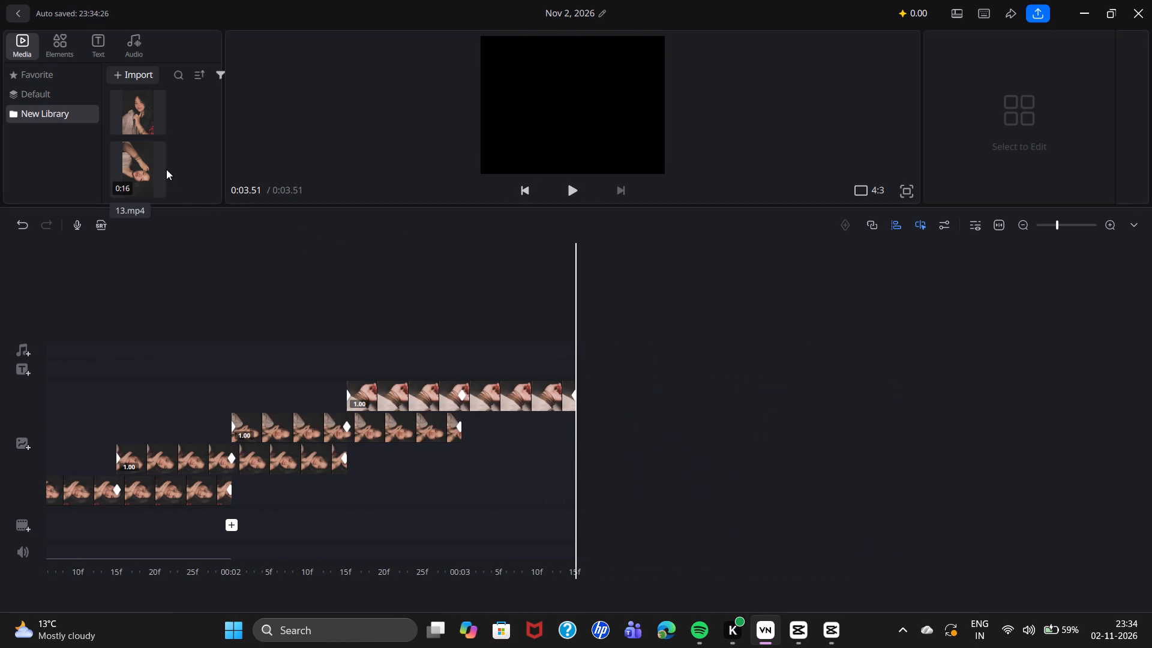
pyautogui.scroll(-4, 166, 169)
pyautogui.scroll(2, 149, 165)
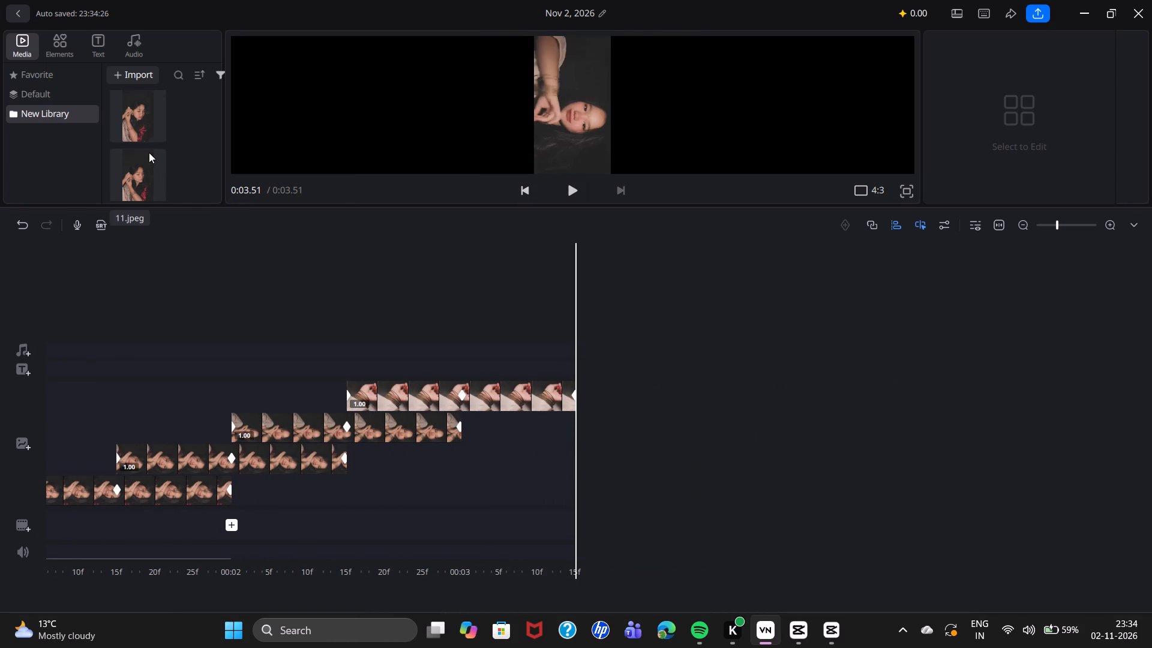
pyautogui.scroll(-1, 149, 152)
pyautogui.scroll(1, 149, 152)
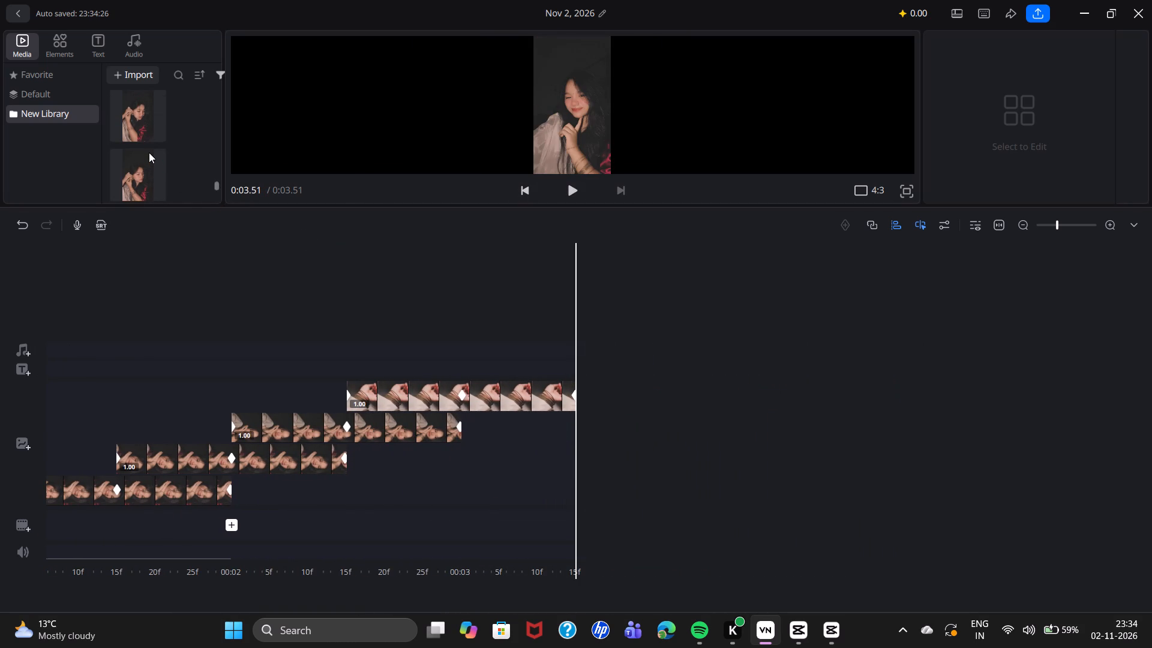
pyautogui.scroll(2, 149, 152)
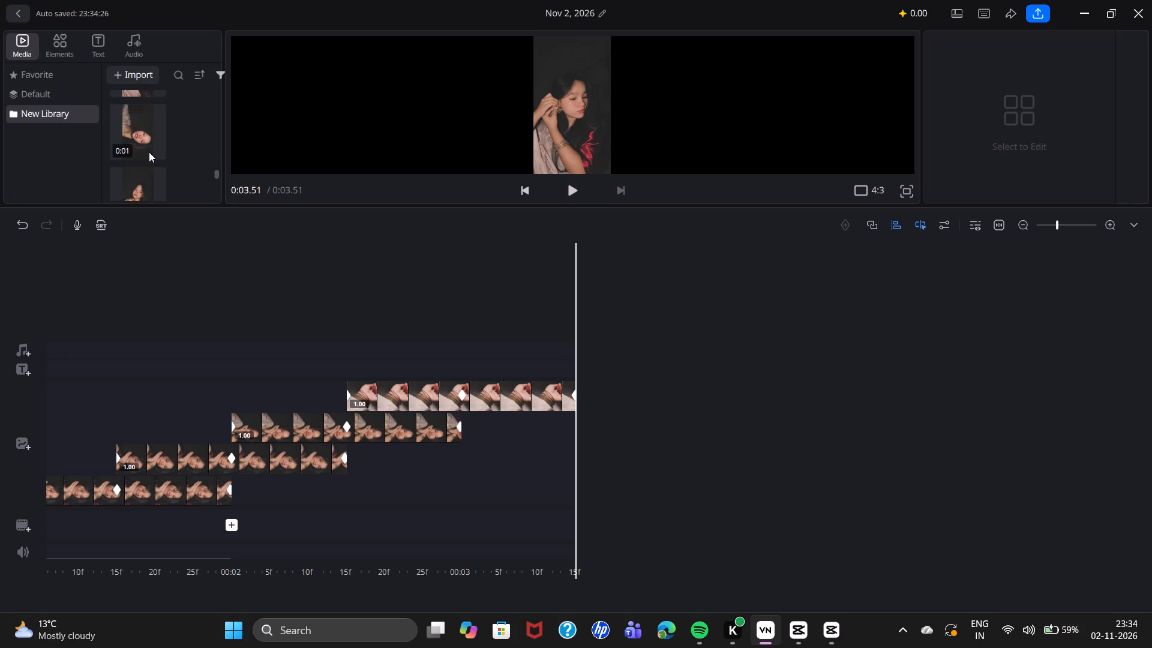
pyautogui.scroll(-1, 149, 152)
pyautogui.scroll(4, 149, 152)
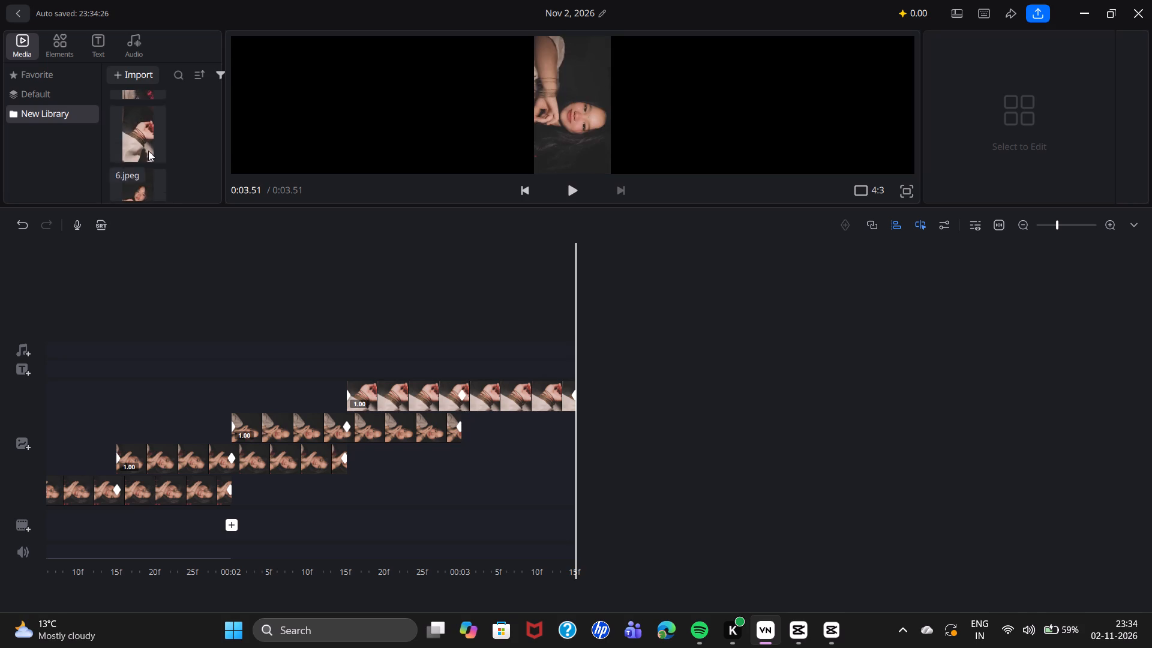
pyautogui.scroll(-1, 148, 151)
pyautogui.scroll(2, 148, 151)
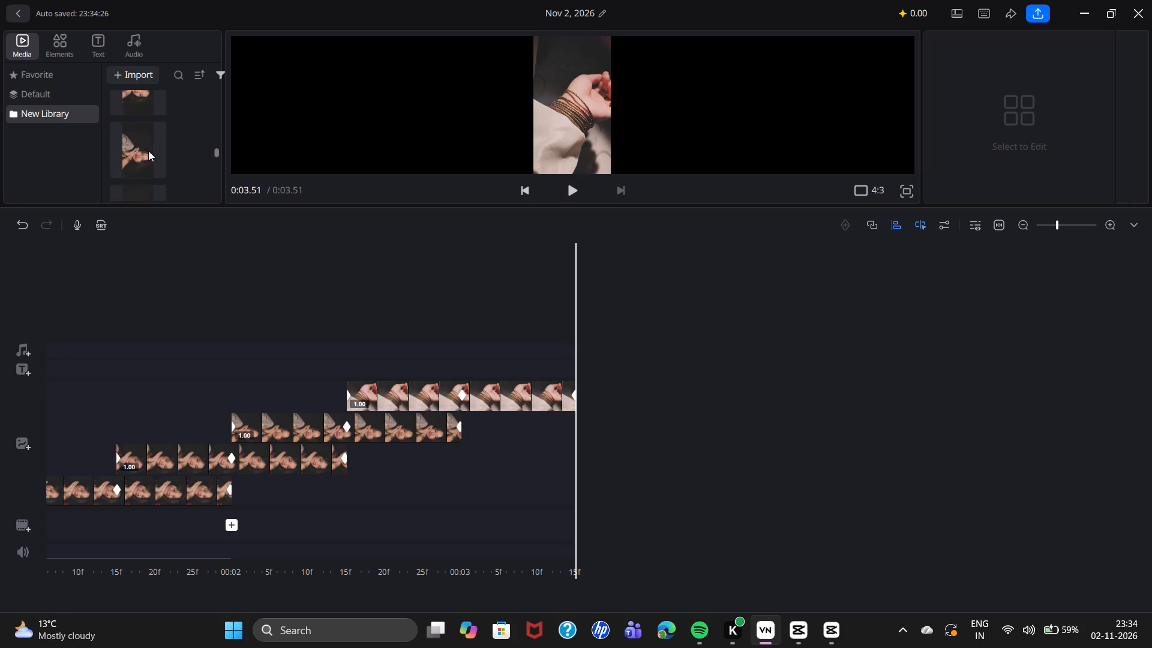
pyautogui.scroll(1, 148, 151)
pyautogui.scroll(-3, 148, 151)
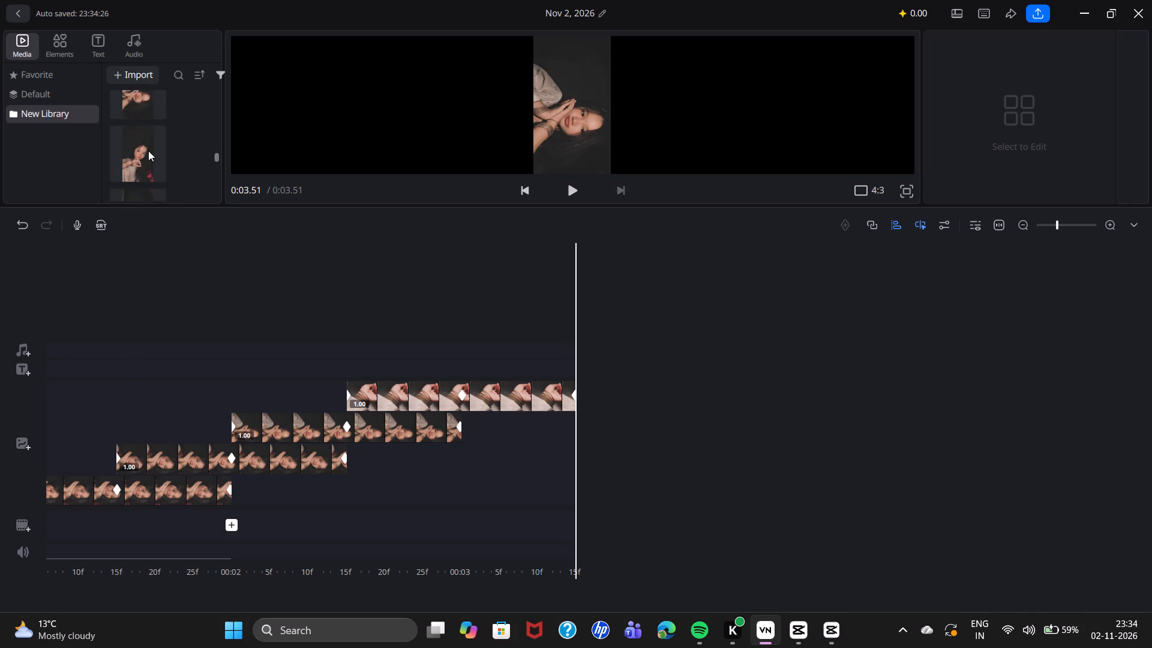
pyautogui.scroll(2, 148, 151)
pyautogui.scroll(-1, 148, 151)
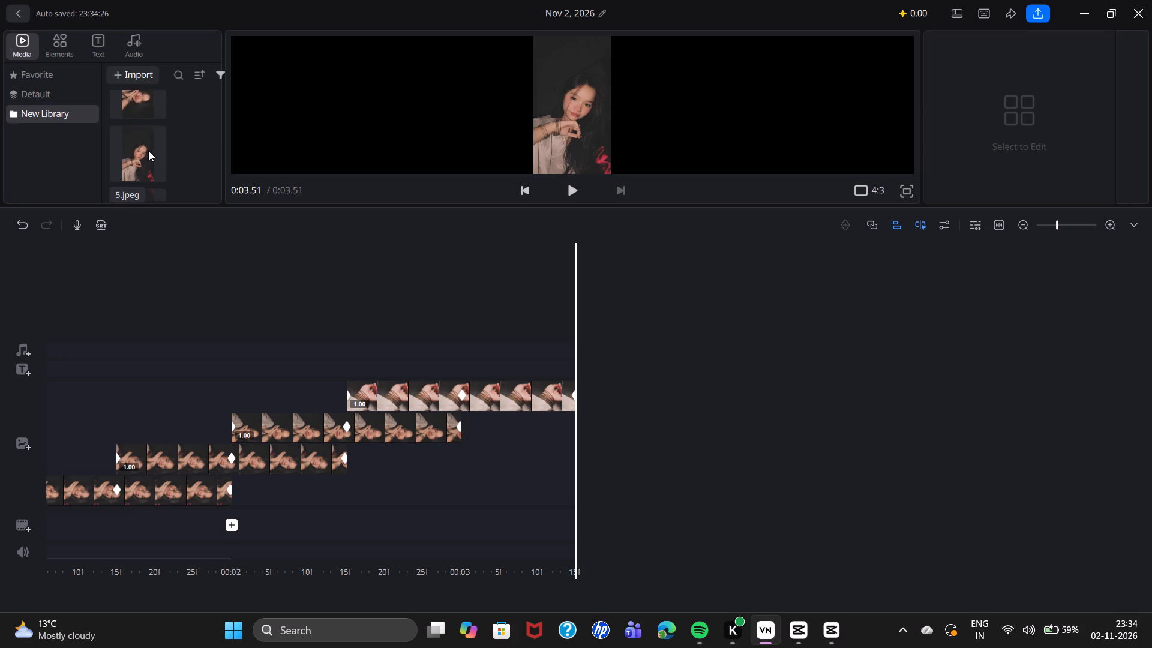
# Add 5.jpeg as an overlay on a new track above the bracelet hand clip, starting at about 3.06 s.
pyautogui.click(148, 151)
pyautogui.moveTo(146, 149); pyautogui.dragTo(210, 212)
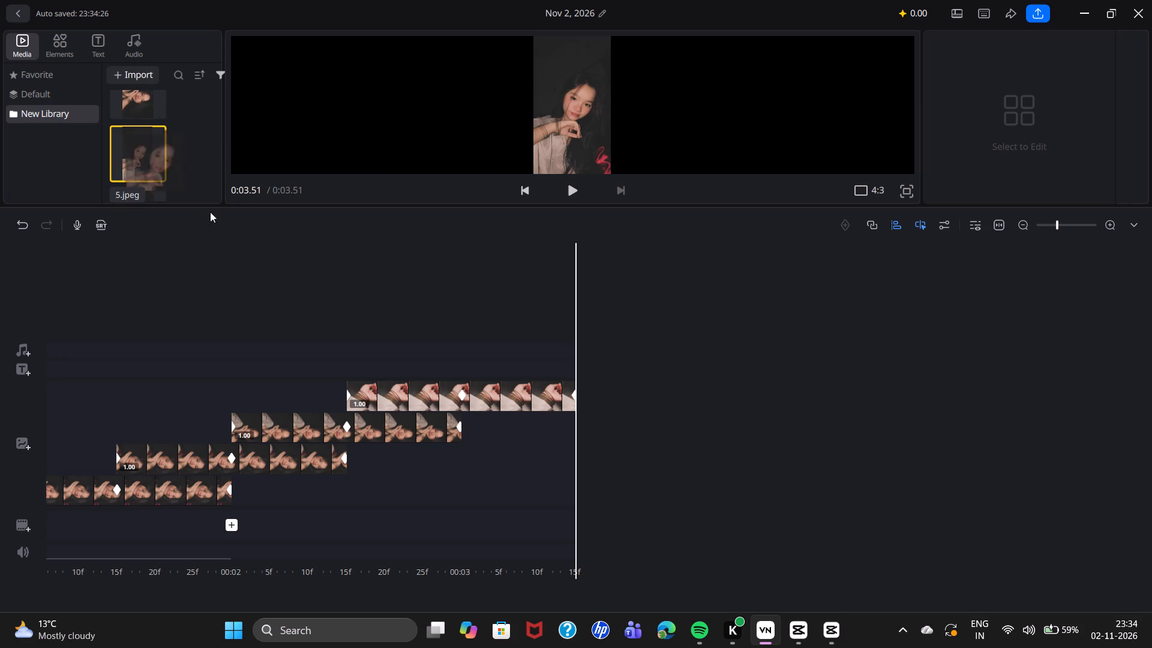
pyautogui.moveTo(210, 212); pyautogui.dragTo(589, 418)
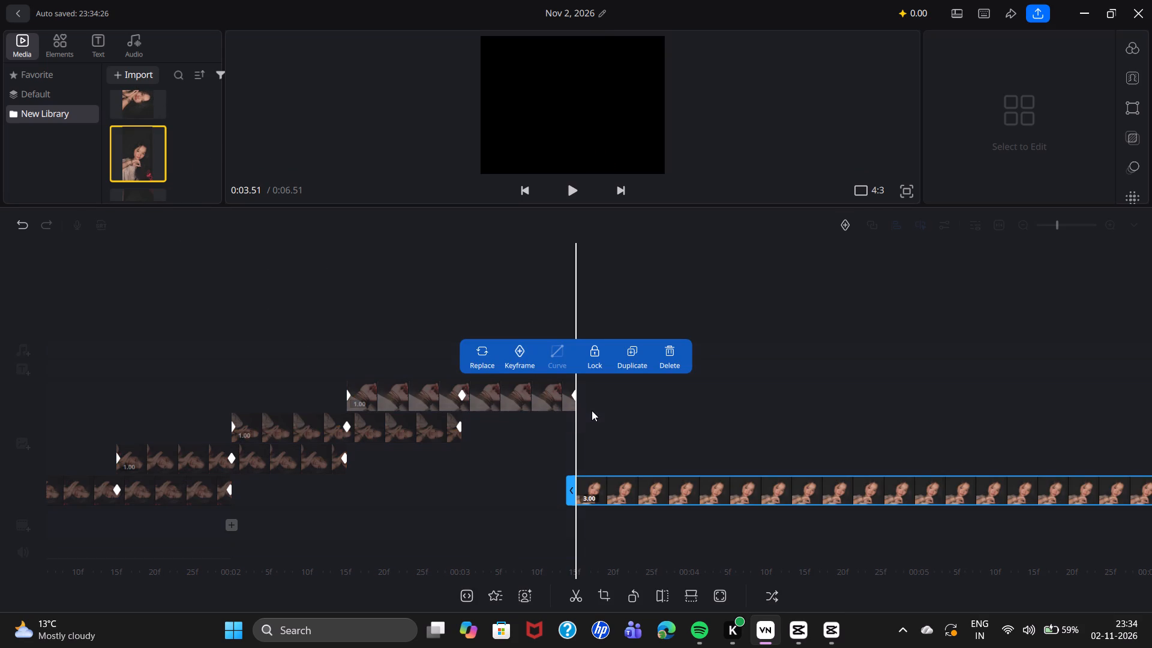
pyautogui.moveTo(630, 479); pyautogui.dragTo(640, 418)
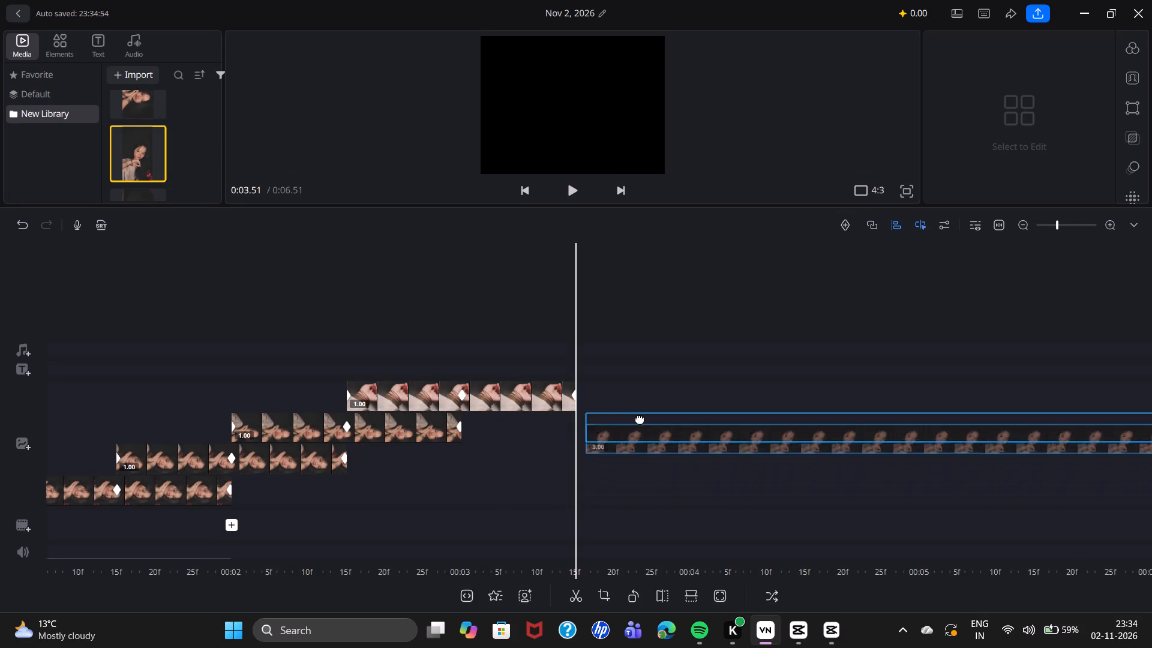
pyautogui.moveTo(640, 418); pyautogui.dragTo(596, 344)
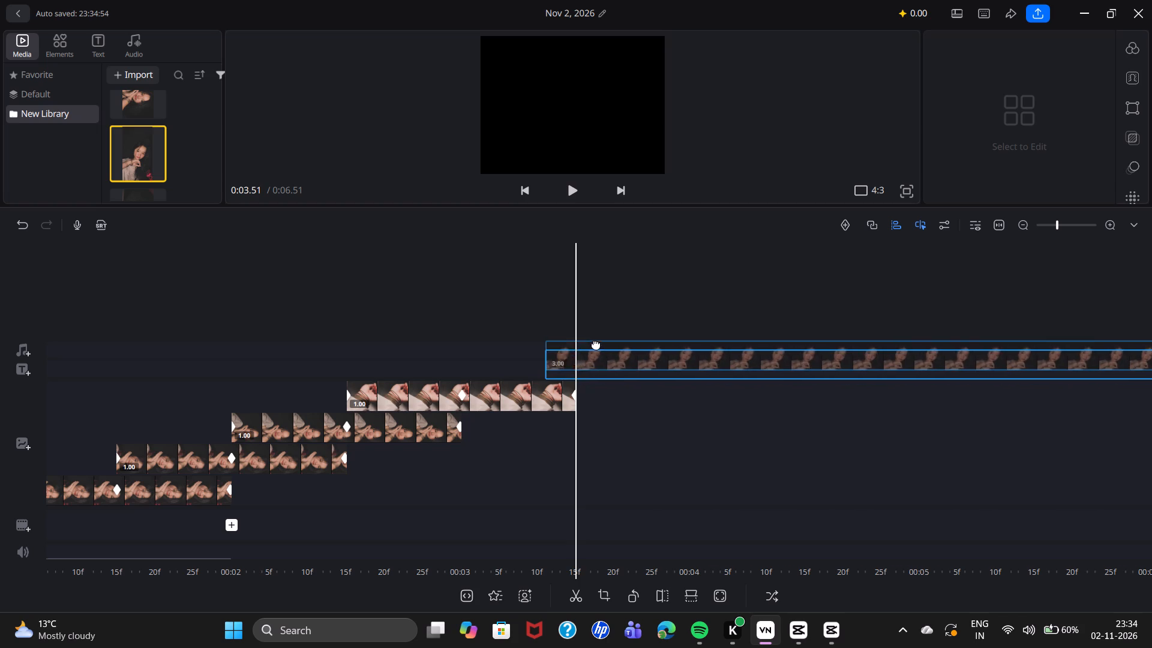
pyautogui.moveTo(596, 344); pyautogui.dragTo(527, 340)
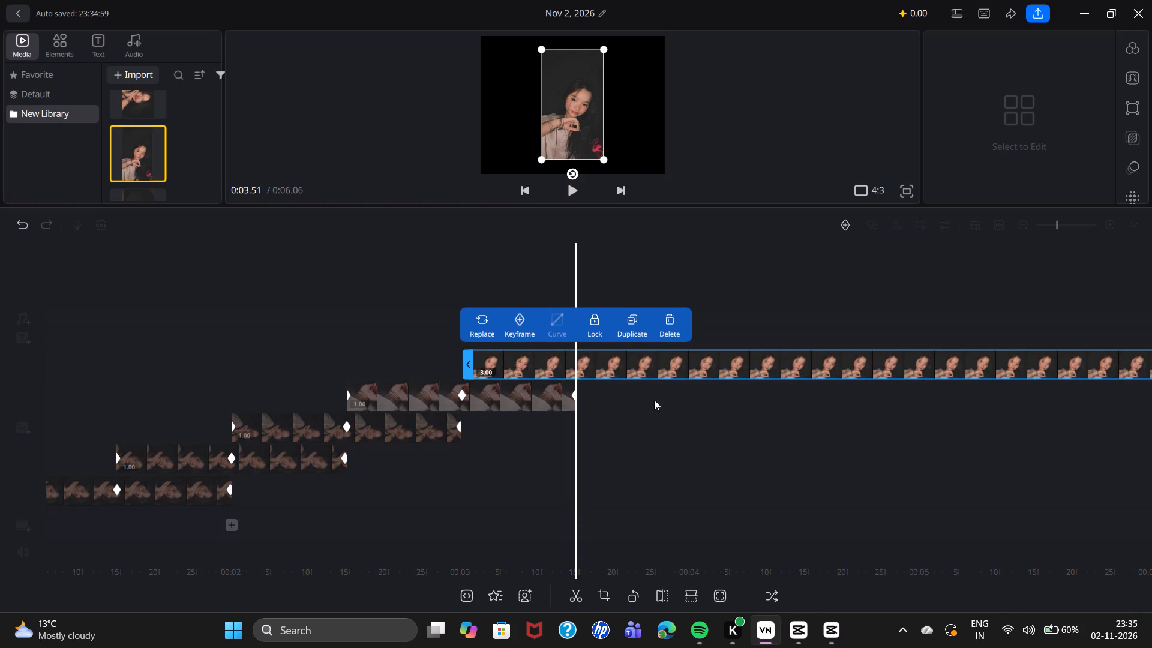
# Trim the end of the 5.jpeg overlay clip to a duration of 1.00 s.
pyautogui.click(764, 364)
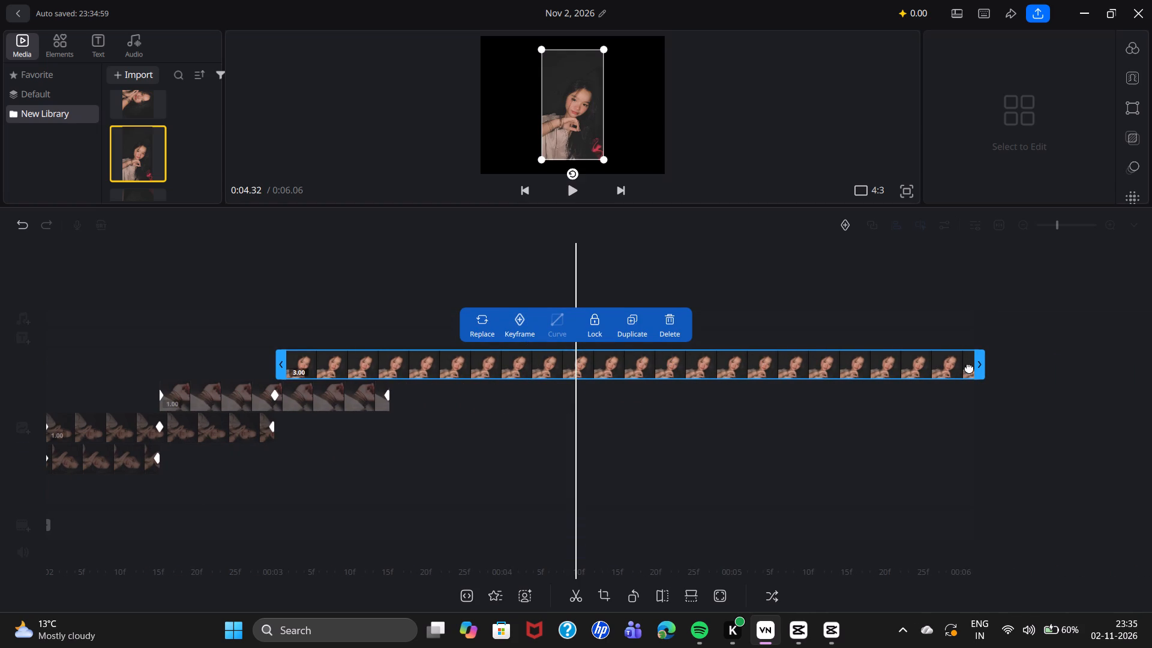
pyautogui.moveTo(977, 365); pyautogui.dragTo(367, 344)
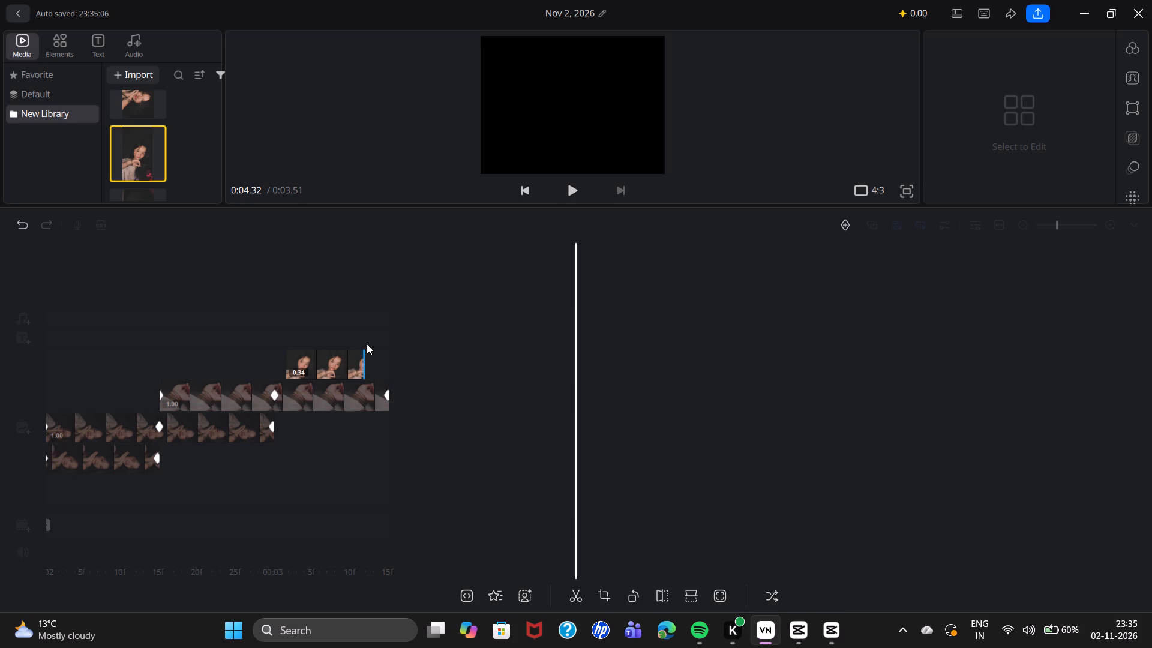
pyautogui.moveTo(367, 344); pyautogui.dragTo(455, 354)
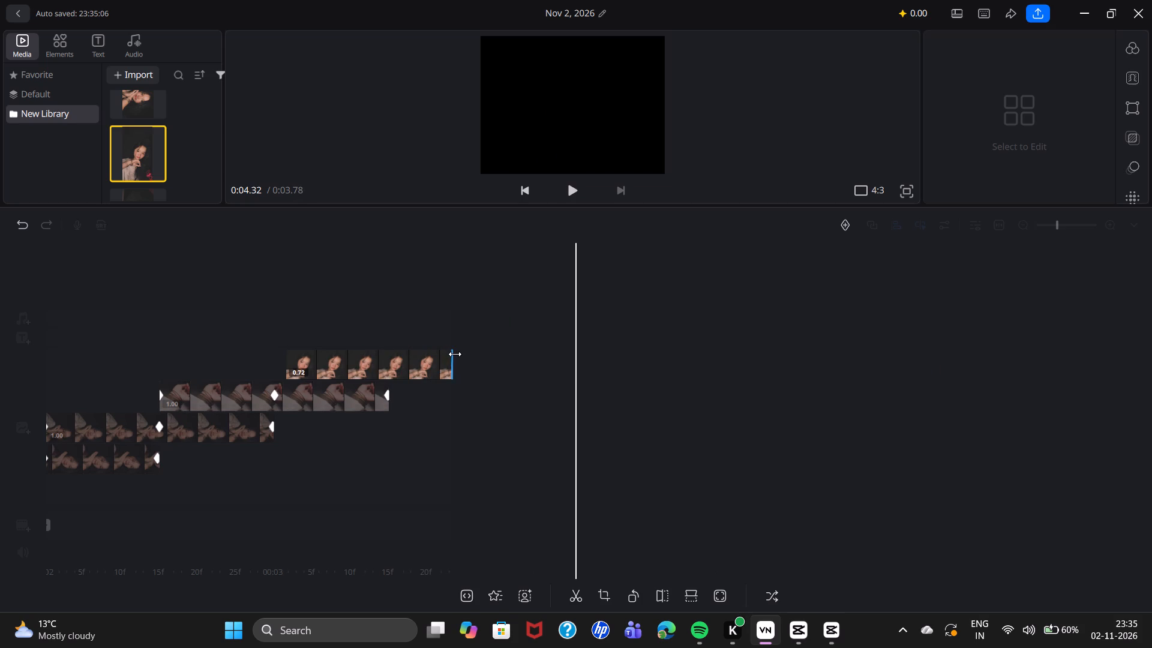
pyautogui.moveTo(455, 354); pyautogui.dragTo(478, 354)
pyautogui.moveTo(478, 354); pyautogui.dragTo(500, 355)
pyautogui.moveTo(500, 355); pyautogui.dragTo(519, 355)
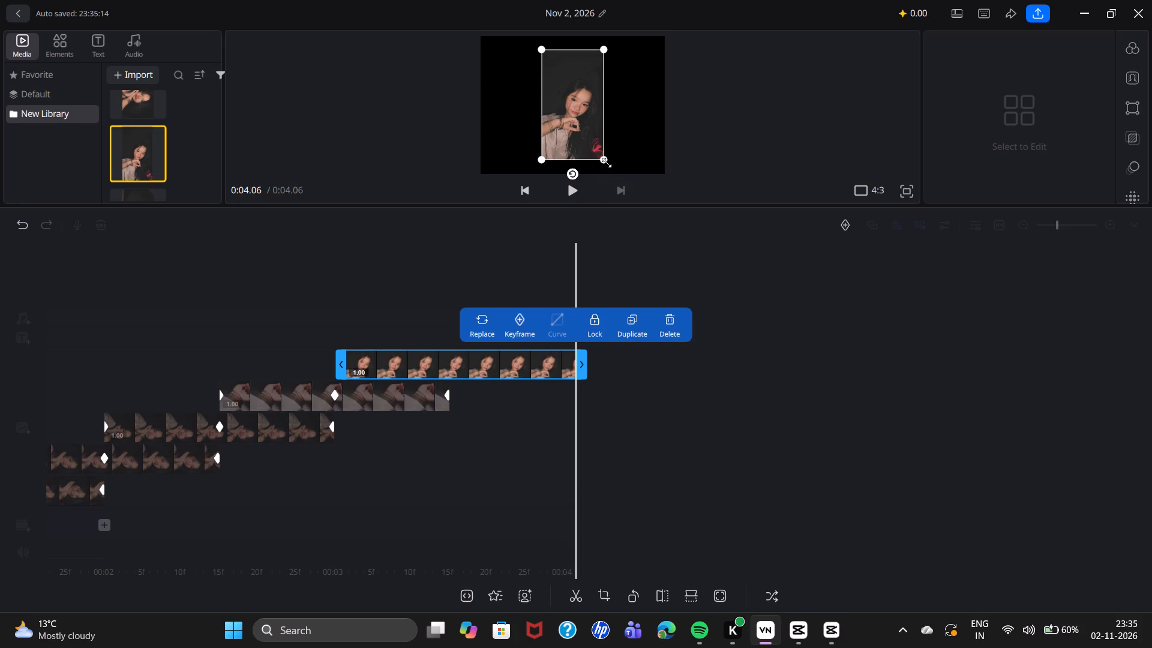
# Enlarge the 5.jpeg portrait until it exceeds the frame height and centre it in the 4:3 frame.
pyautogui.moveTo(607, 163); pyautogui.dragTo(640, 176)
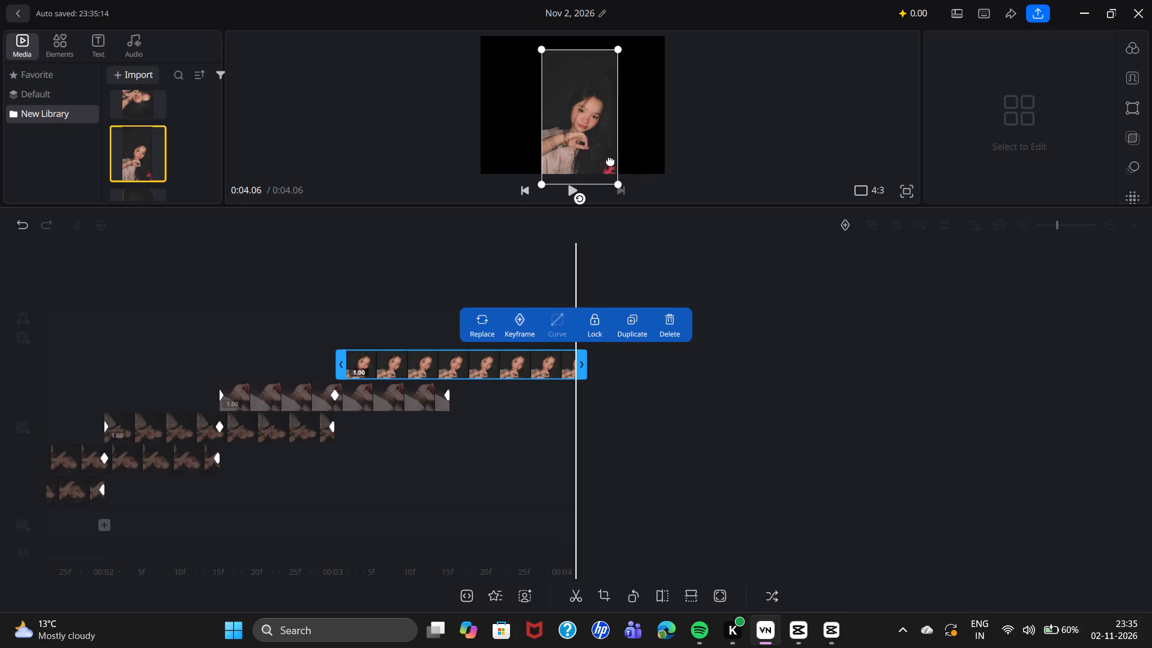
pyautogui.moveTo(608, 142); pyautogui.dragTo(607, 126)
pyautogui.moveTo(617, 166); pyautogui.dragTo(650, 191)
pyautogui.moveTo(611, 150); pyautogui.dragTo(586, 130)
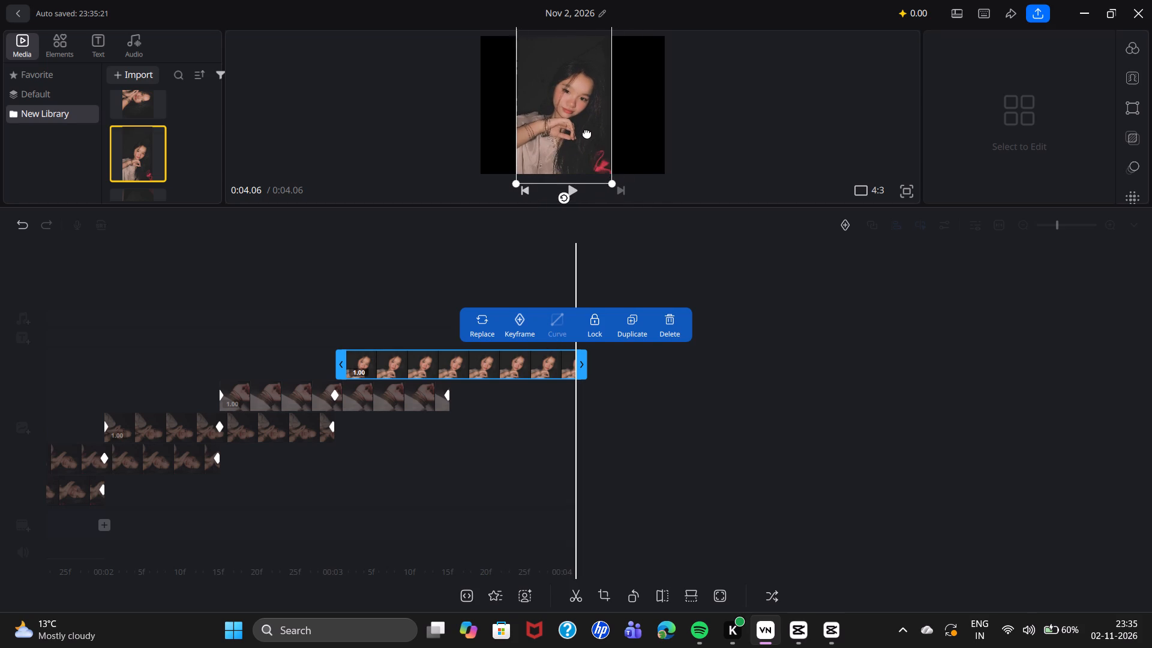
pyautogui.moveTo(609, 182); pyautogui.dragTo(640, 196)
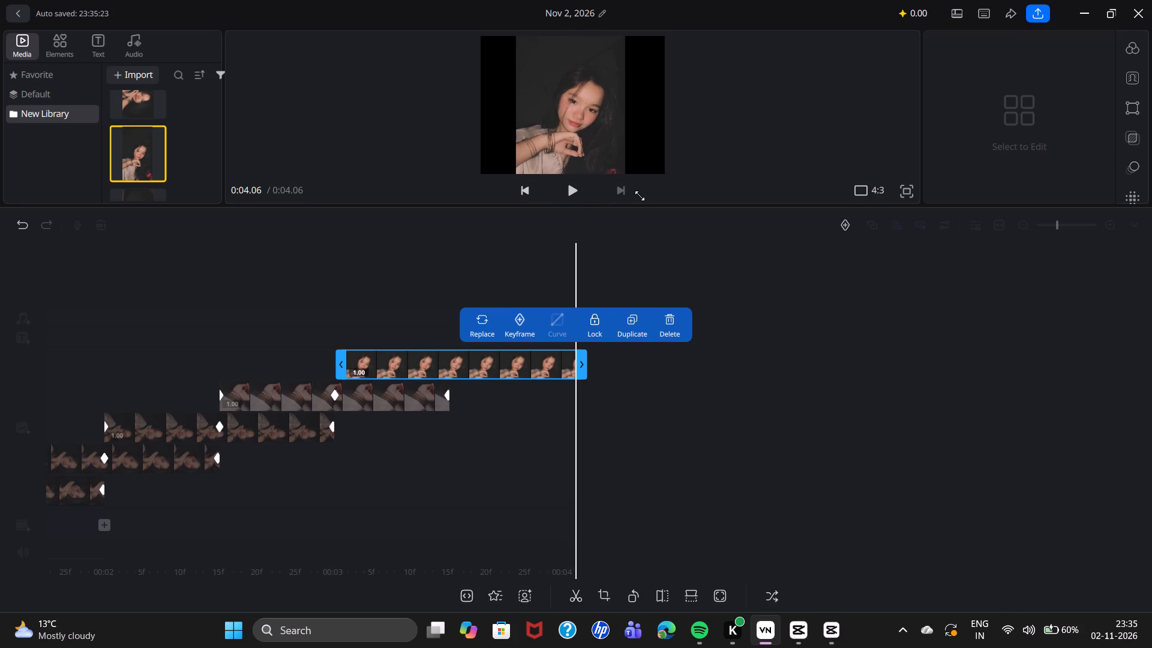
pyautogui.moveTo(640, 196); pyautogui.dragTo(640, 196)
pyautogui.moveTo(597, 156); pyautogui.dragTo(599, 153)
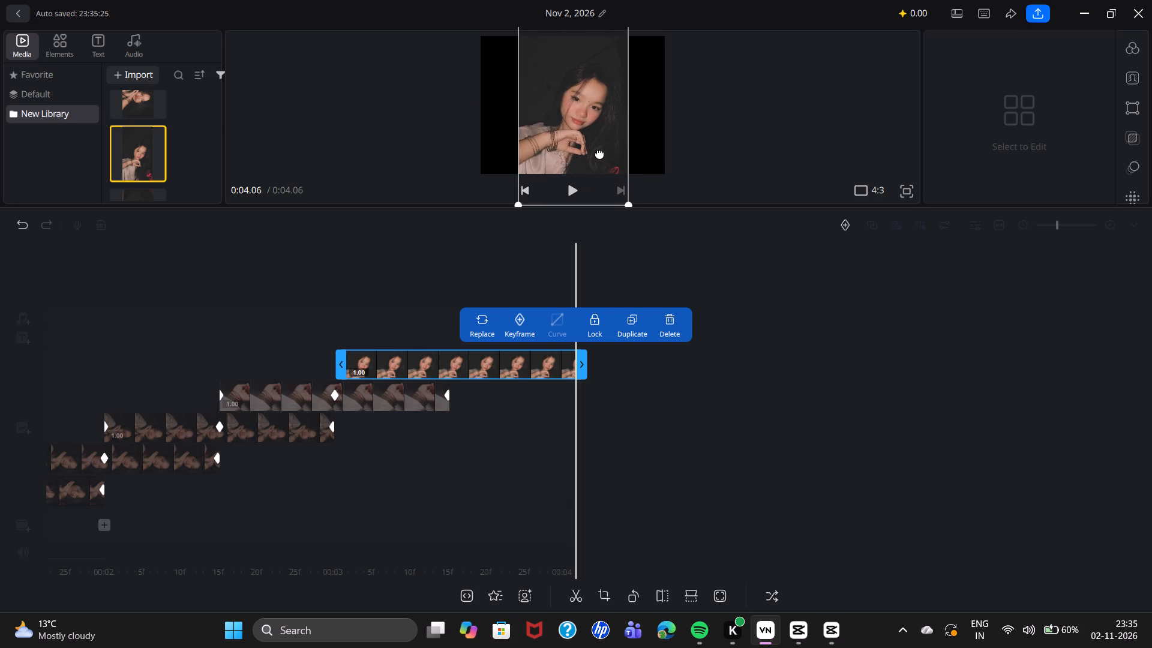
pyautogui.moveTo(599, 153); pyautogui.dragTo(598, 149)
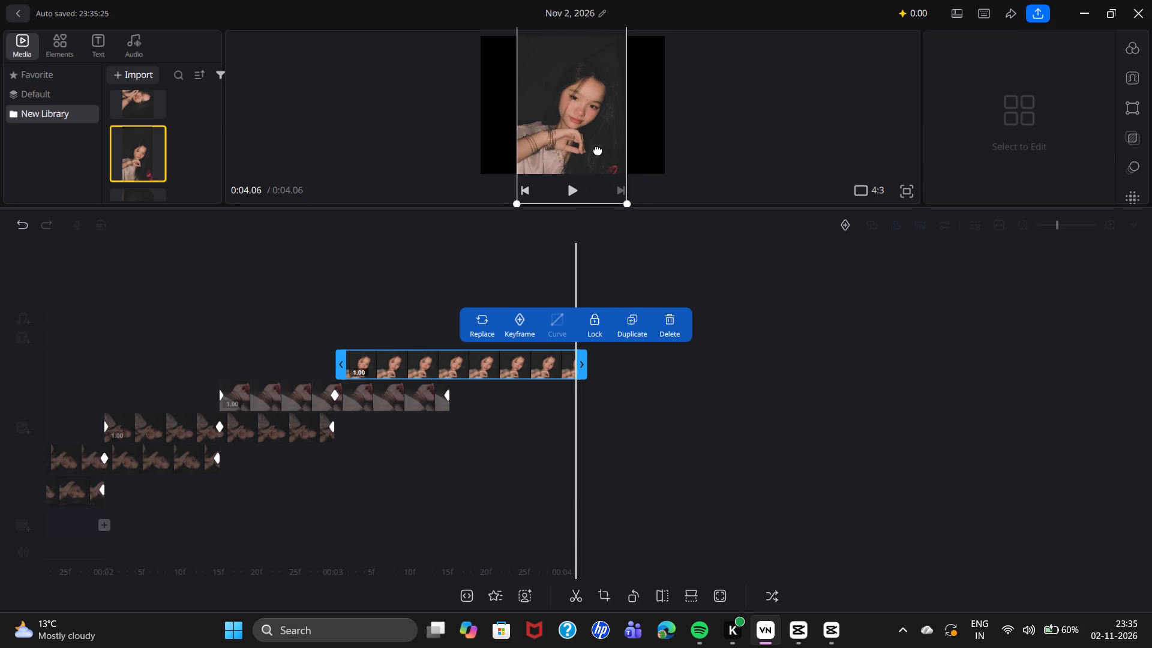
pyautogui.moveTo(598, 149); pyautogui.dragTo(600, 149)
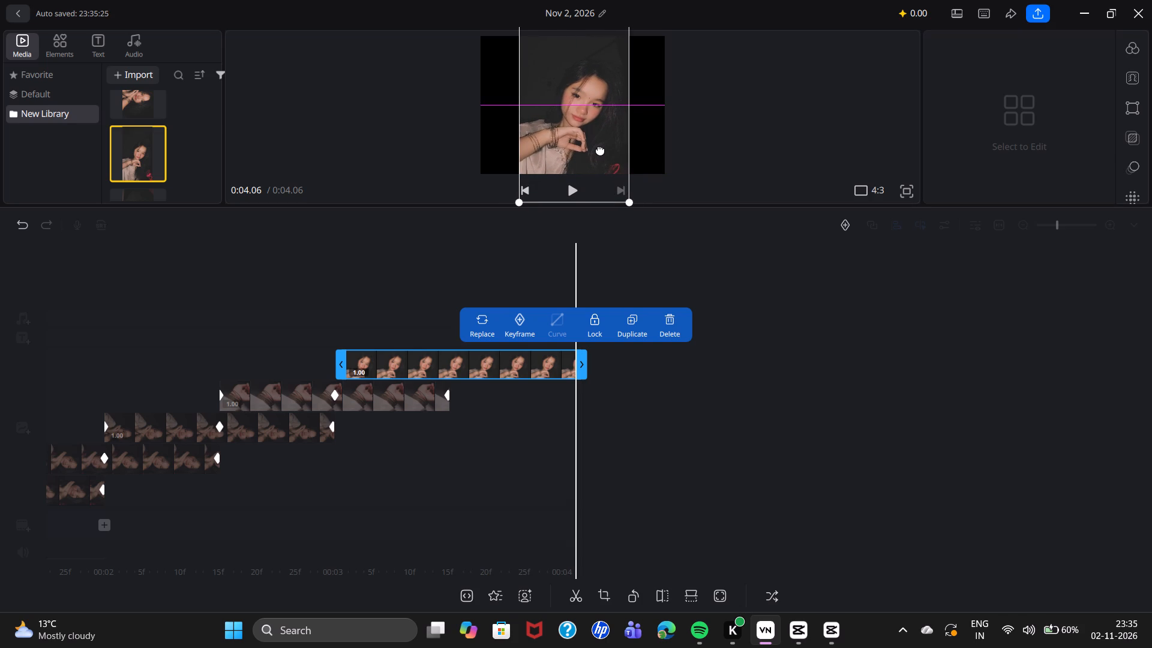
pyautogui.moveTo(600, 149); pyautogui.dragTo(598, 149)
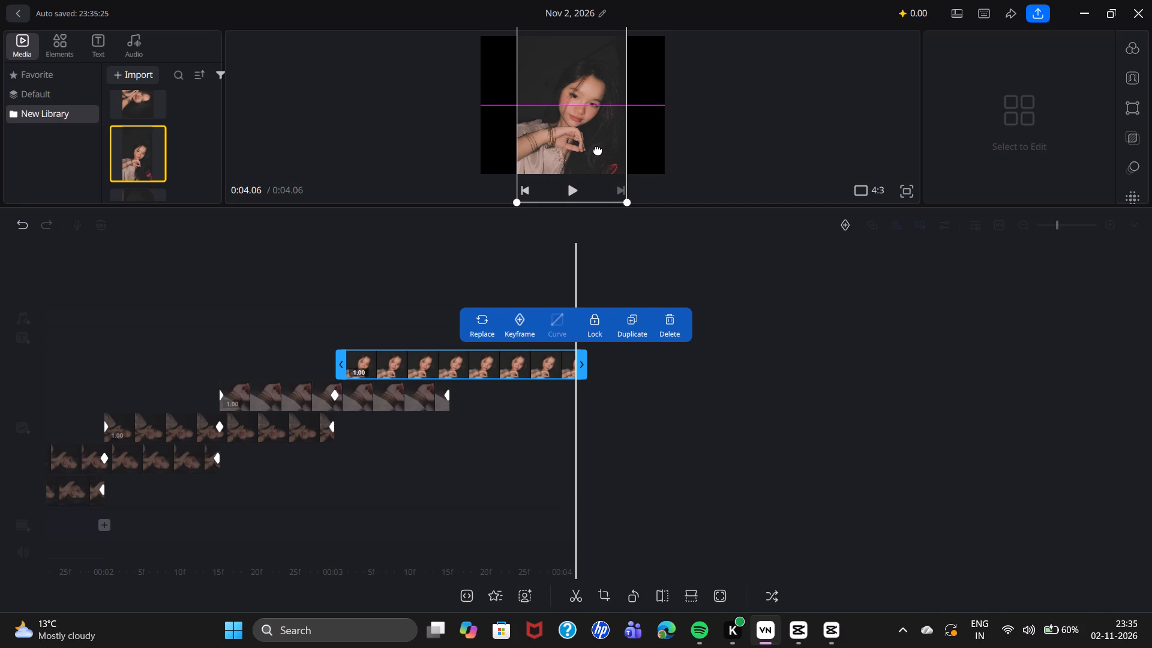
pyautogui.moveTo(598, 149); pyautogui.dragTo(599, 151)
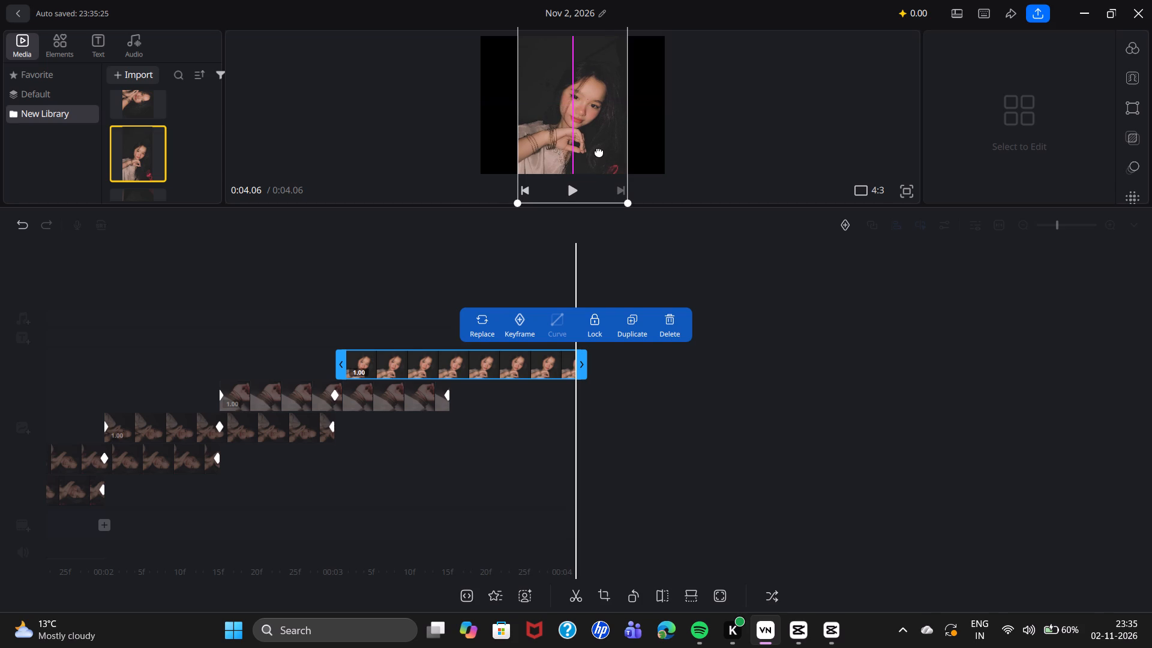
pyautogui.moveTo(599, 151); pyautogui.dragTo(598, 151)
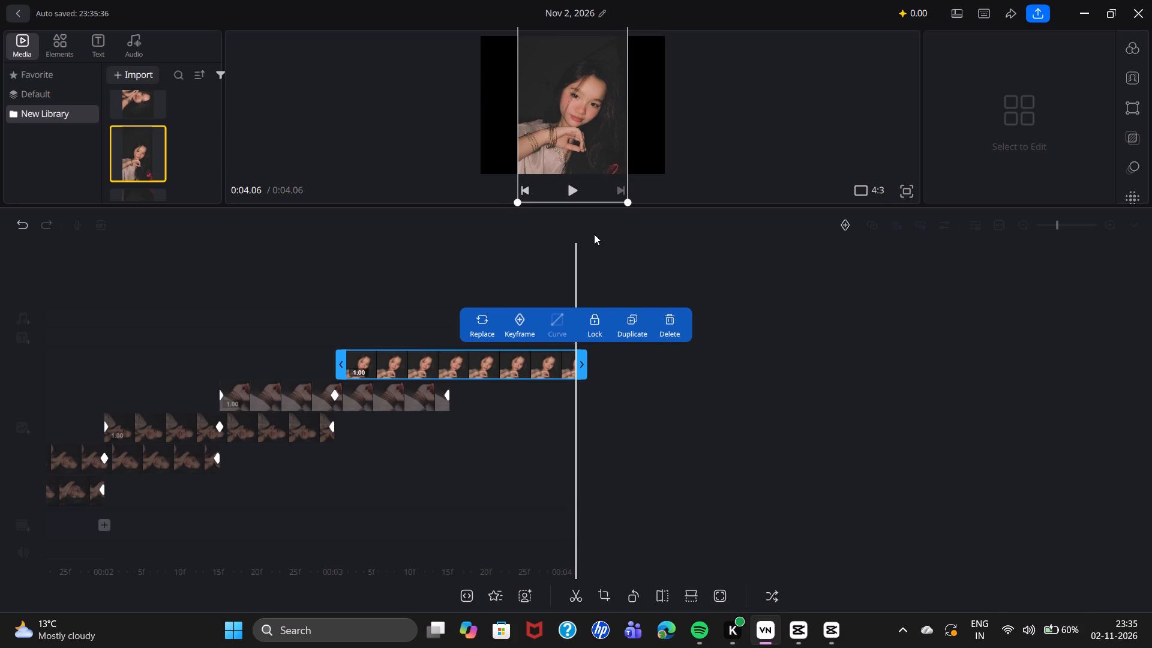
pyautogui.click(594, 234)
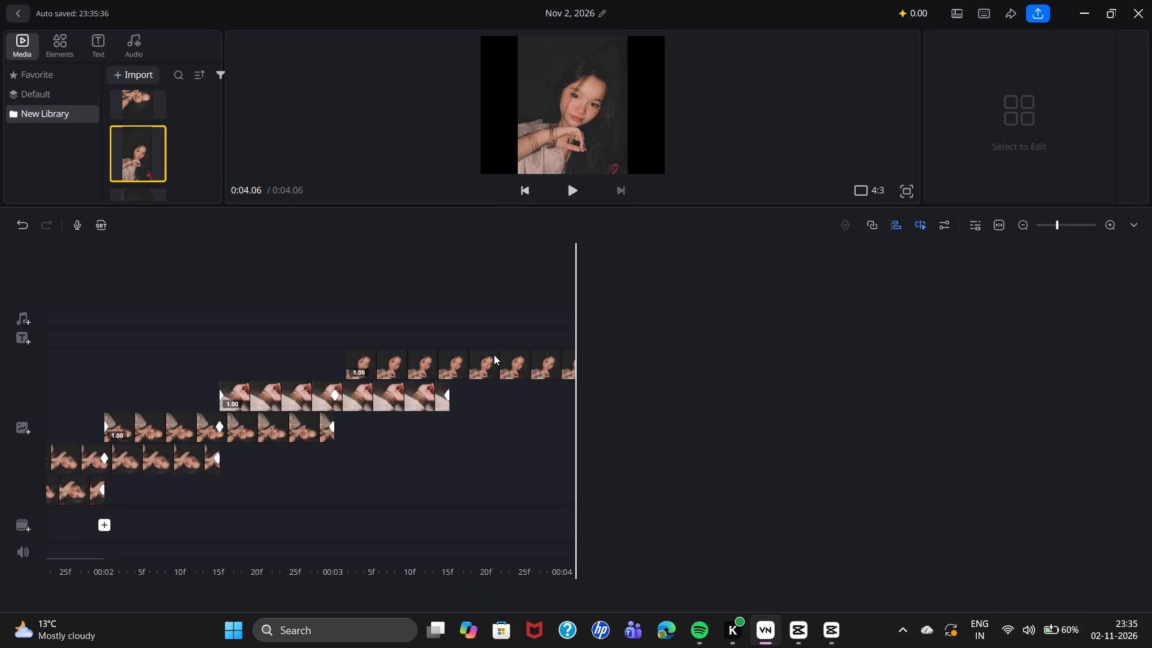
# Add a keyframe to the 5.jpeg overlay clip near its start, at 3.07 s.
pyautogui.click(494, 361)
pyautogui.moveTo(406, 306); pyautogui.dragTo(565, 352)
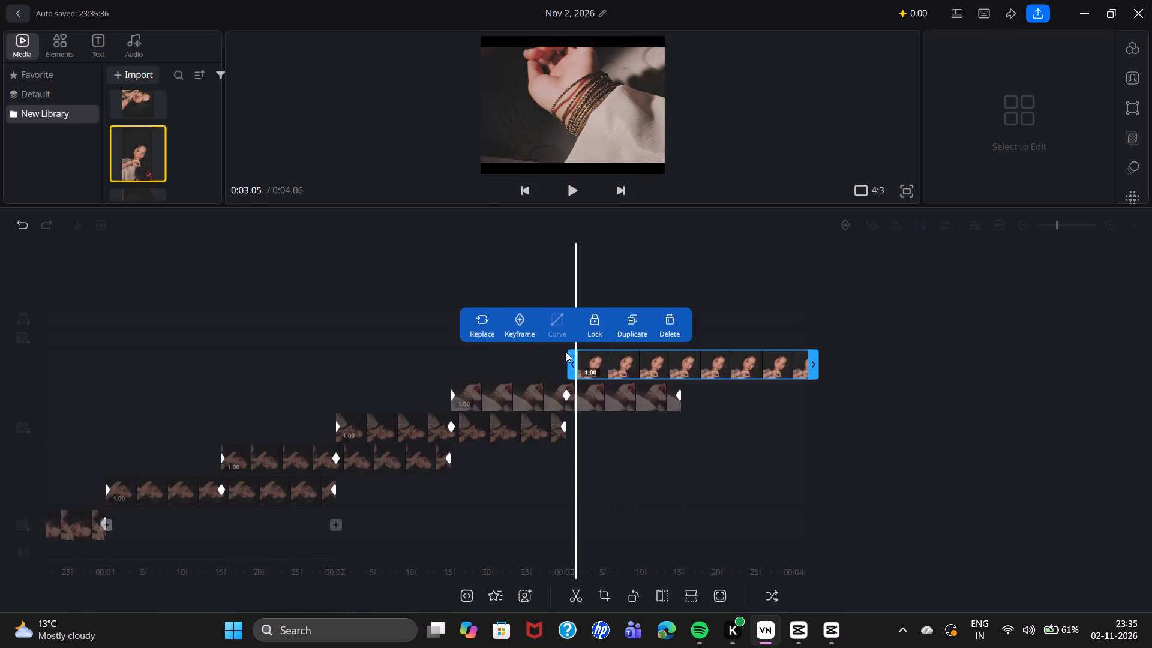
pyautogui.moveTo(565, 352); pyautogui.dragTo(560, 352)
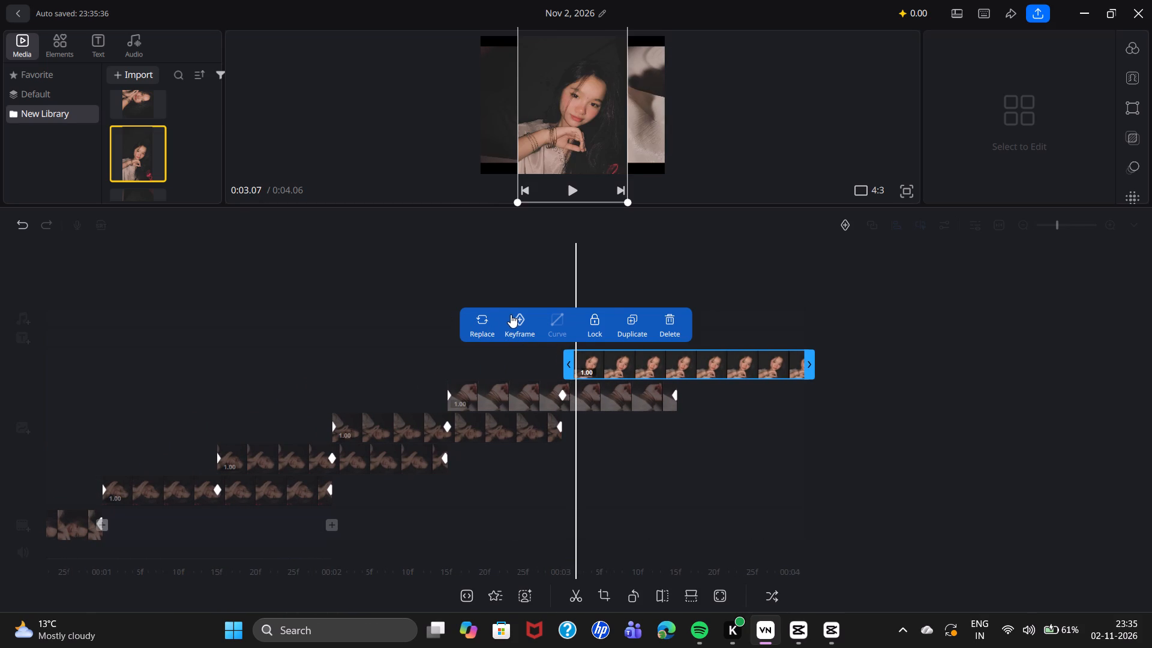
pyautogui.click(515, 315)
pyautogui.moveTo(578, 364); pyautogui.dragTo(575, 364)
pyautogui.moveTo(575, 364); pyautogui.dragTo(566, 365)
# Enlarge the preview area by lowering the divider between it and the timeline.
pyautogui.moveTo(628, 199); pyautogui.dragTo(632, 209)
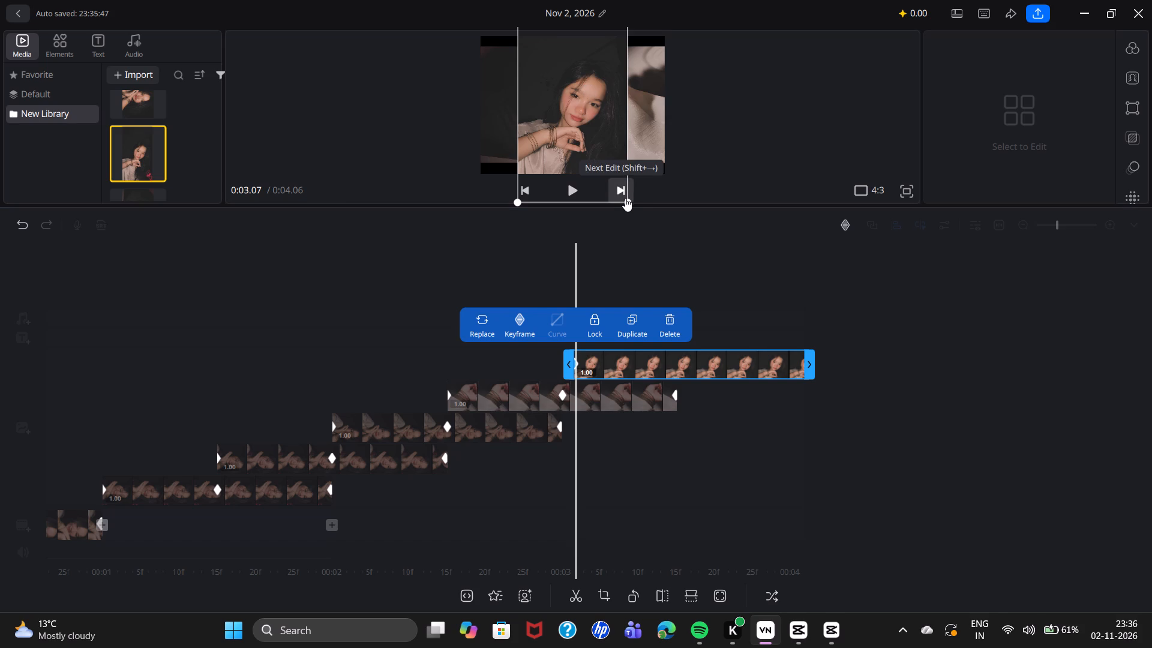
pyautogui.moveTo(625, 198); pyautogui.dragTo(635, 209)
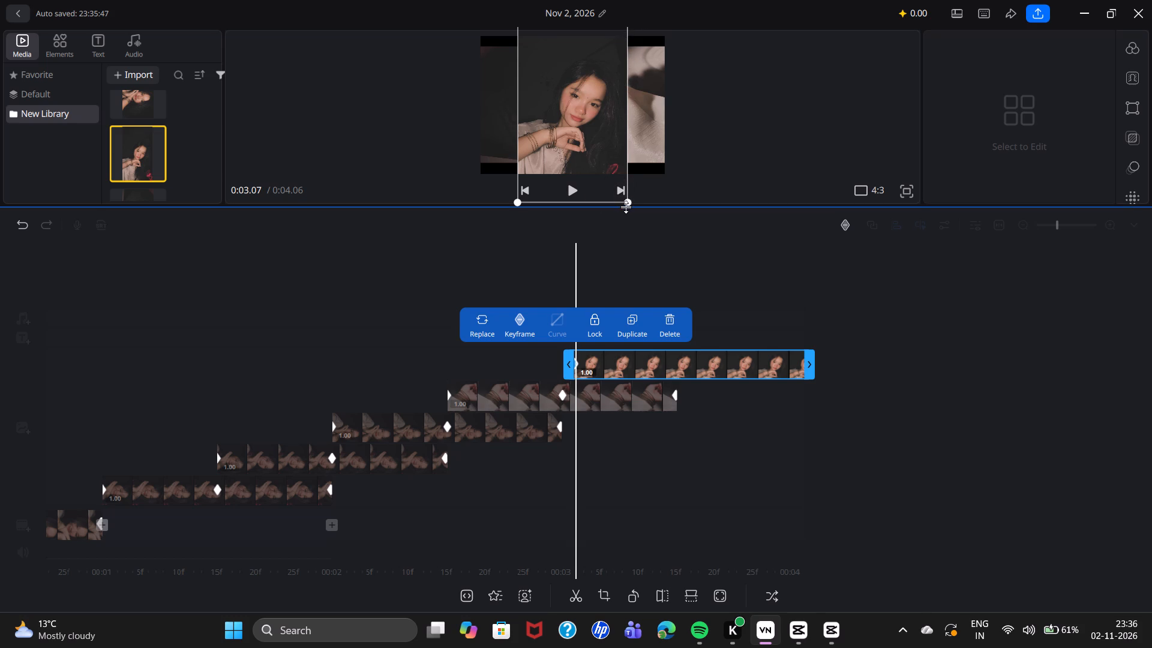
pyautogui.moveTo(631, 206); pyautogui.dragTo(632, 229)
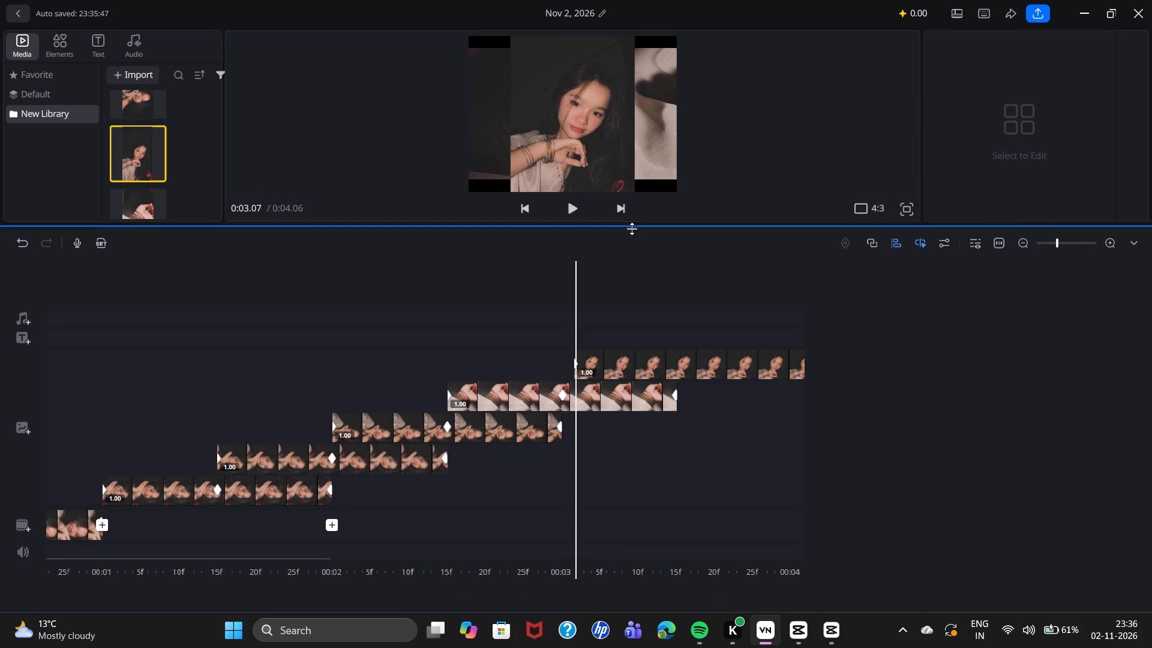
pyautogui.moveTo(632, 229); pyautogui.dragTo(631, 232)
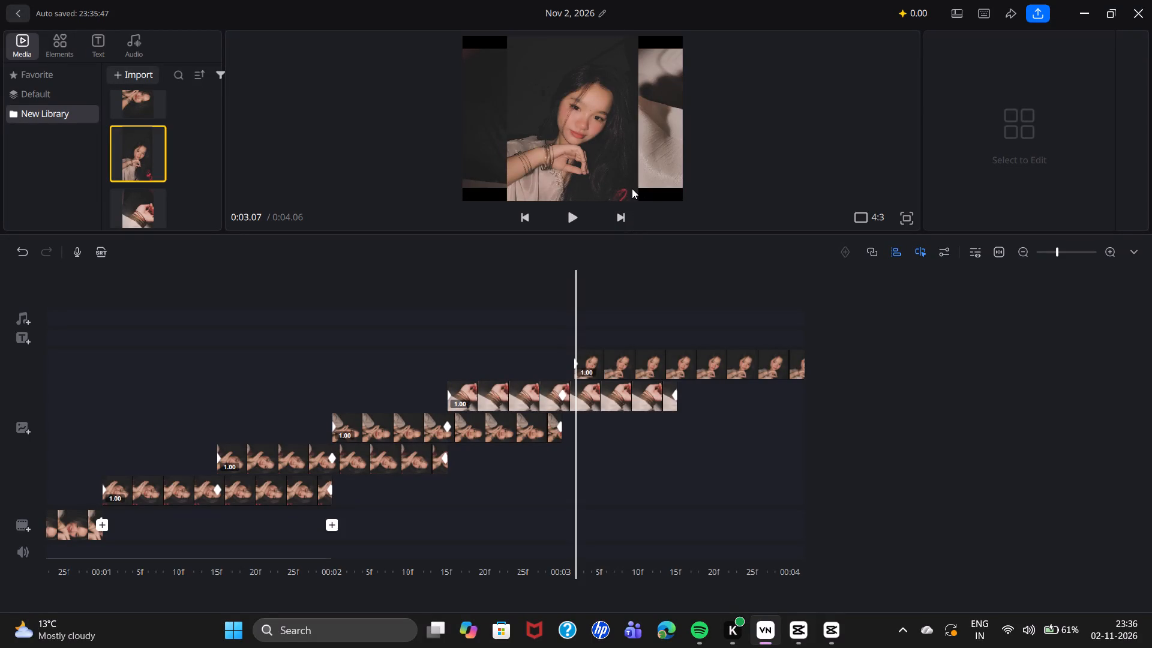
pyautogui.click(632, 188)
pyautogui.moveTo(639, 229); pyautogui.dragTo(643, 238)
pyautogui.moveTo(630, 232); pyautogui.dragTo(636, 431)
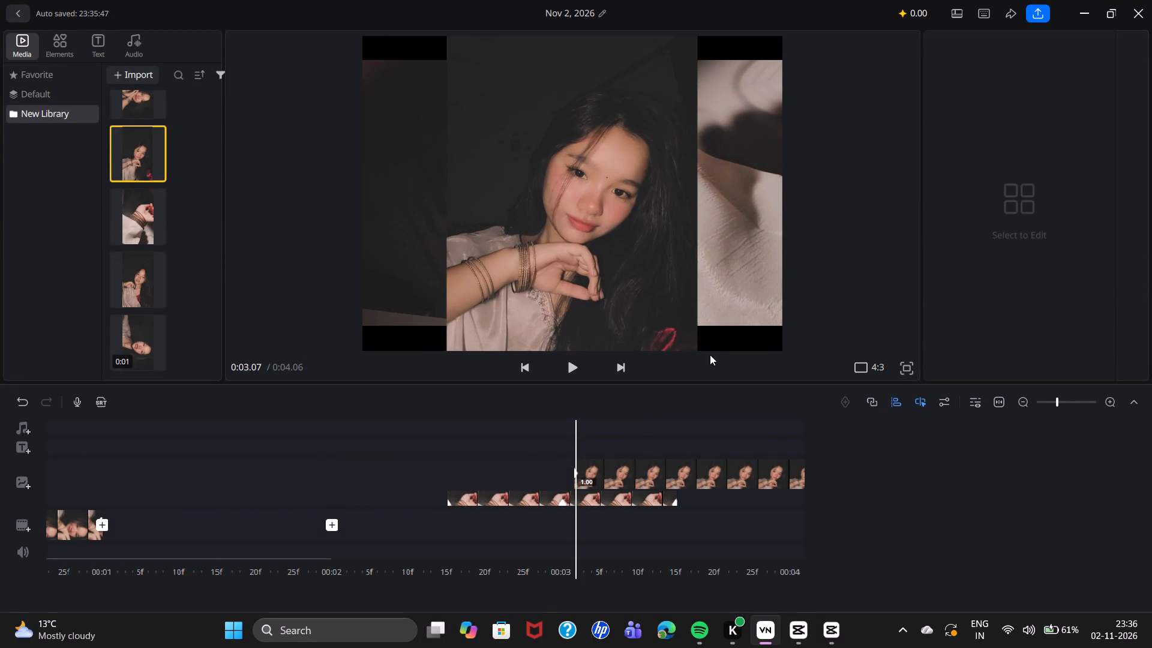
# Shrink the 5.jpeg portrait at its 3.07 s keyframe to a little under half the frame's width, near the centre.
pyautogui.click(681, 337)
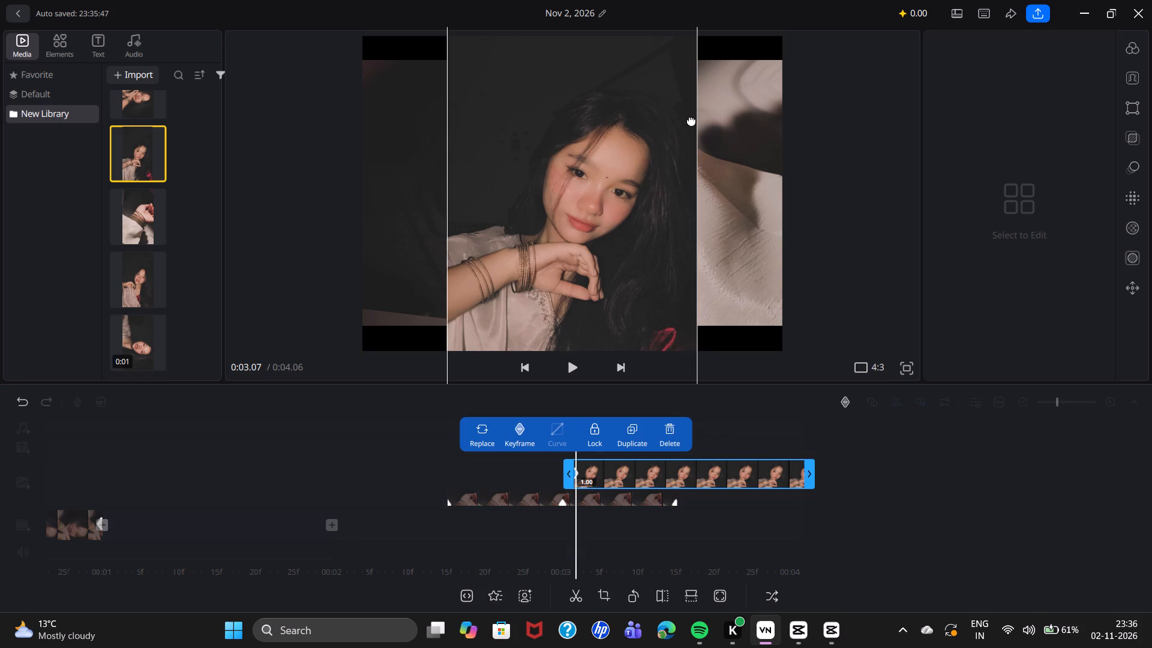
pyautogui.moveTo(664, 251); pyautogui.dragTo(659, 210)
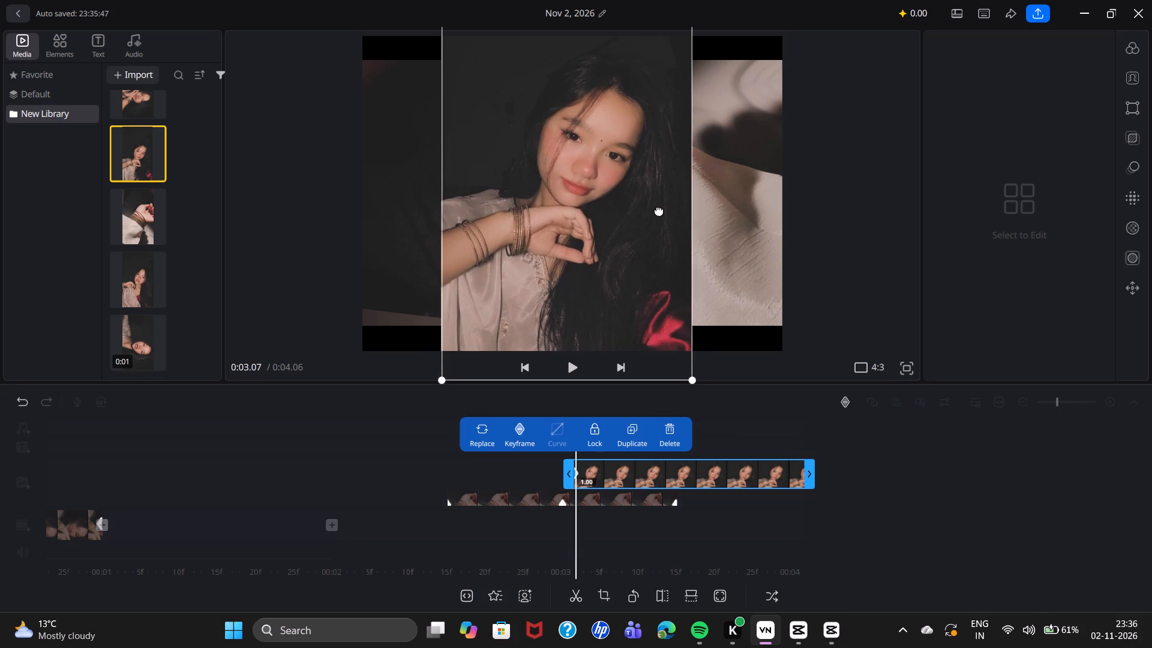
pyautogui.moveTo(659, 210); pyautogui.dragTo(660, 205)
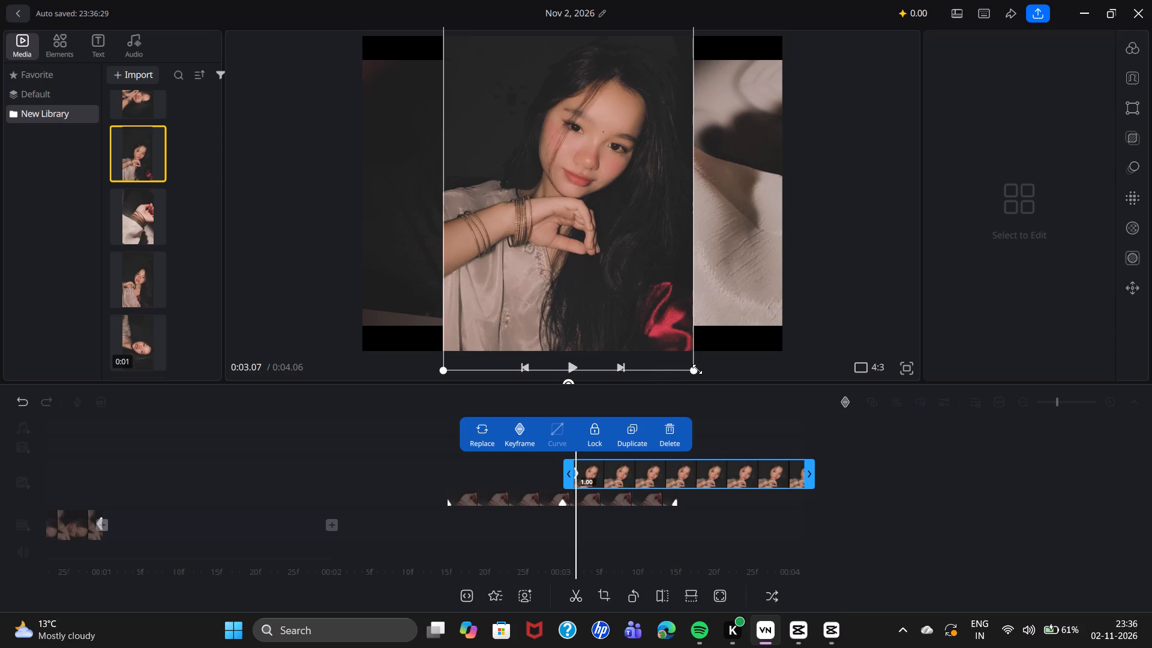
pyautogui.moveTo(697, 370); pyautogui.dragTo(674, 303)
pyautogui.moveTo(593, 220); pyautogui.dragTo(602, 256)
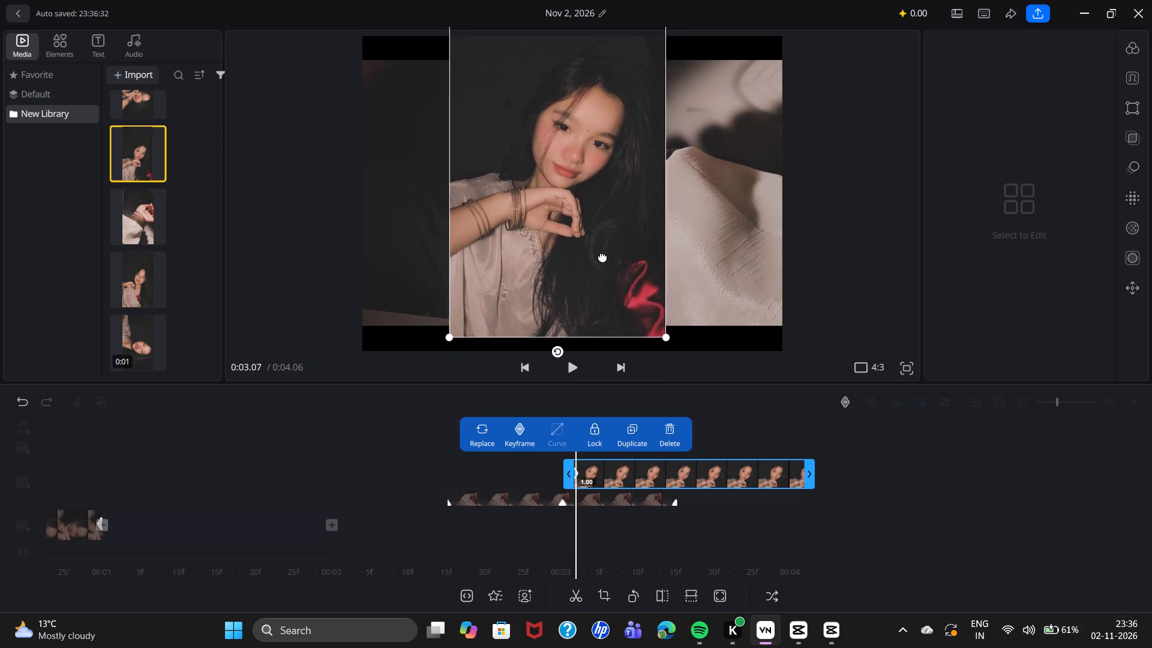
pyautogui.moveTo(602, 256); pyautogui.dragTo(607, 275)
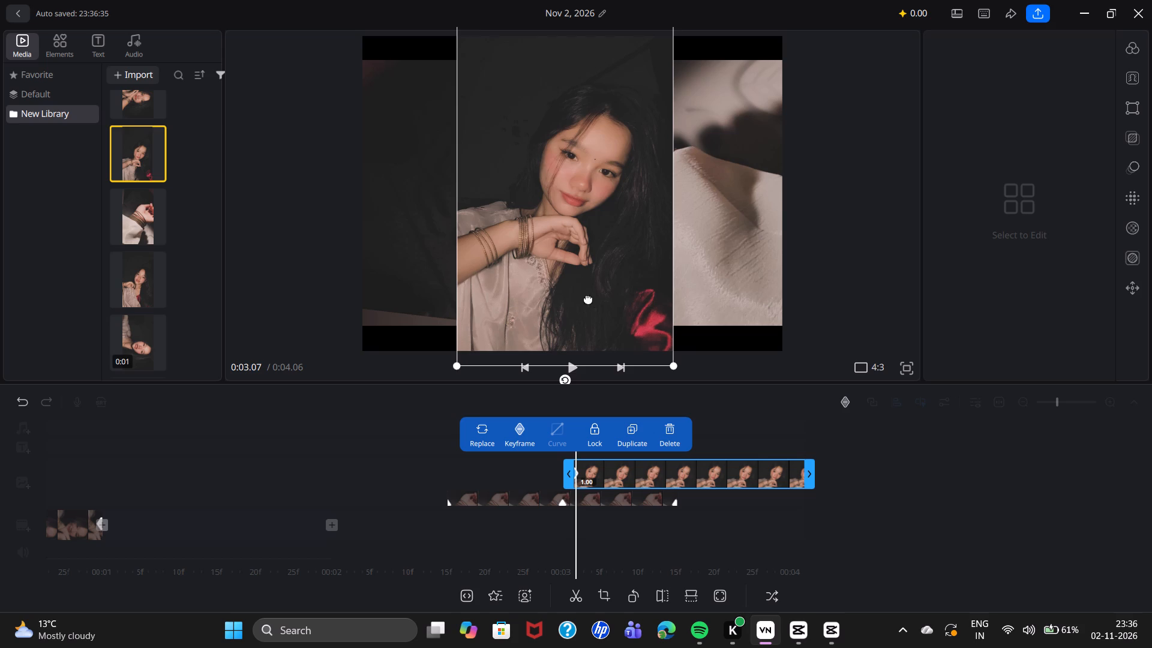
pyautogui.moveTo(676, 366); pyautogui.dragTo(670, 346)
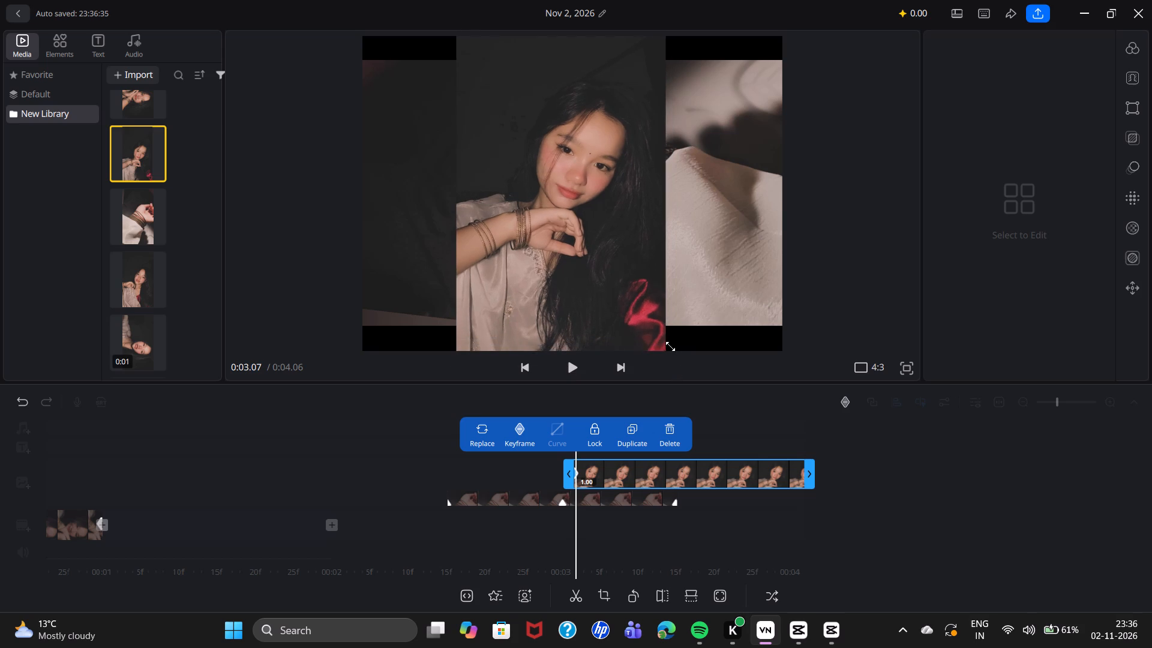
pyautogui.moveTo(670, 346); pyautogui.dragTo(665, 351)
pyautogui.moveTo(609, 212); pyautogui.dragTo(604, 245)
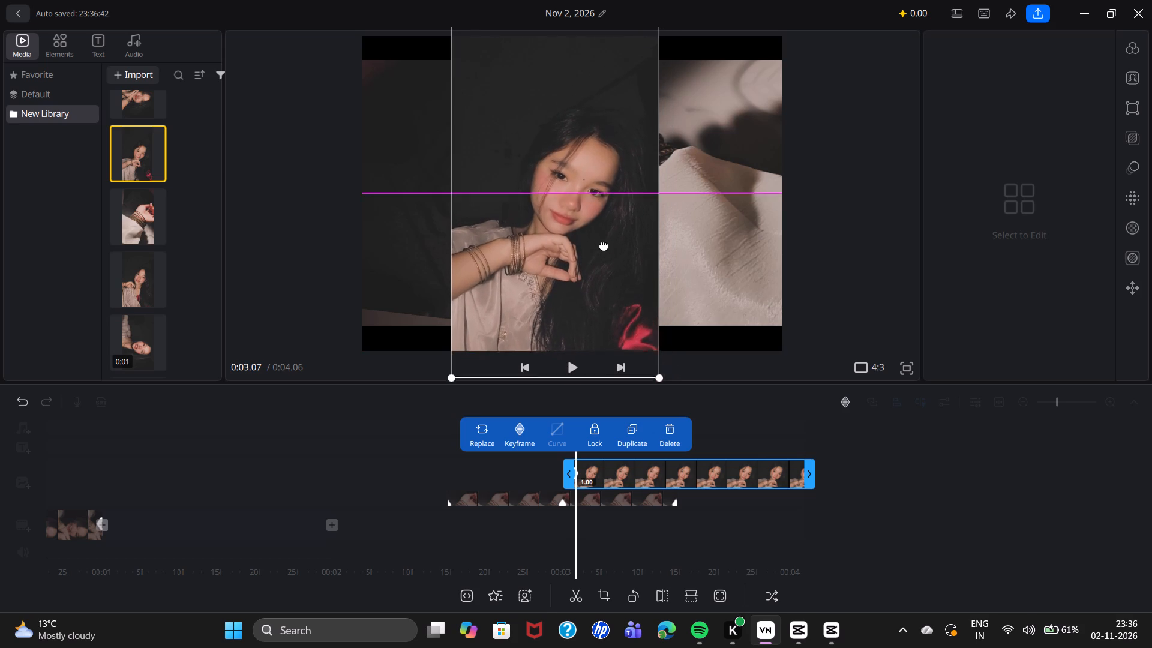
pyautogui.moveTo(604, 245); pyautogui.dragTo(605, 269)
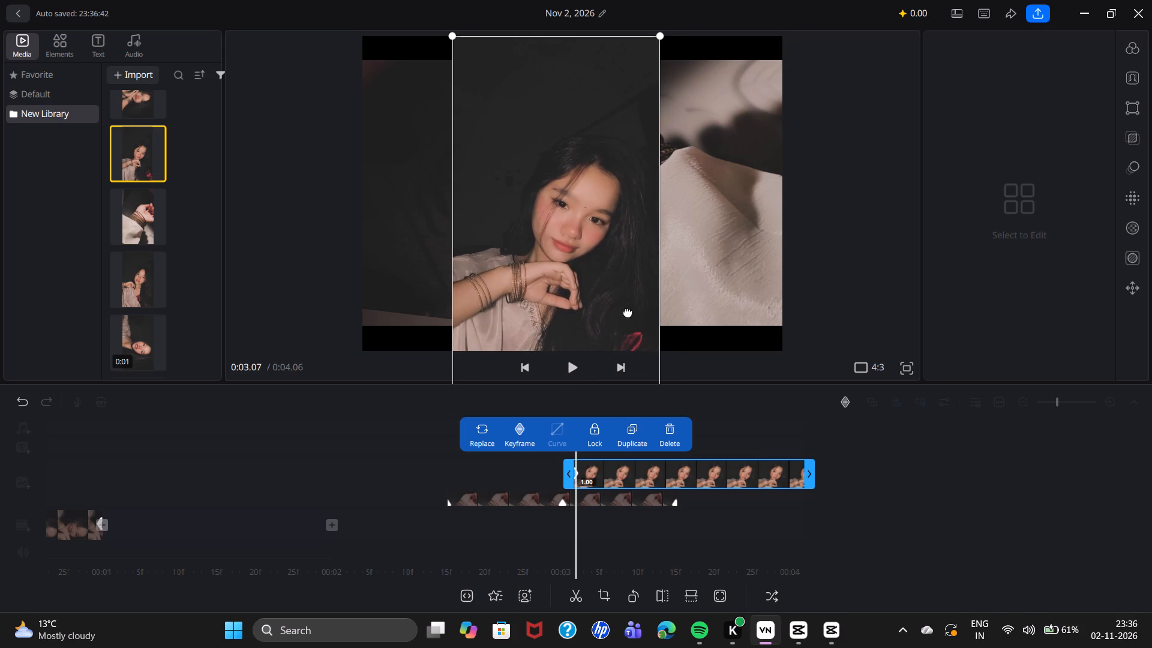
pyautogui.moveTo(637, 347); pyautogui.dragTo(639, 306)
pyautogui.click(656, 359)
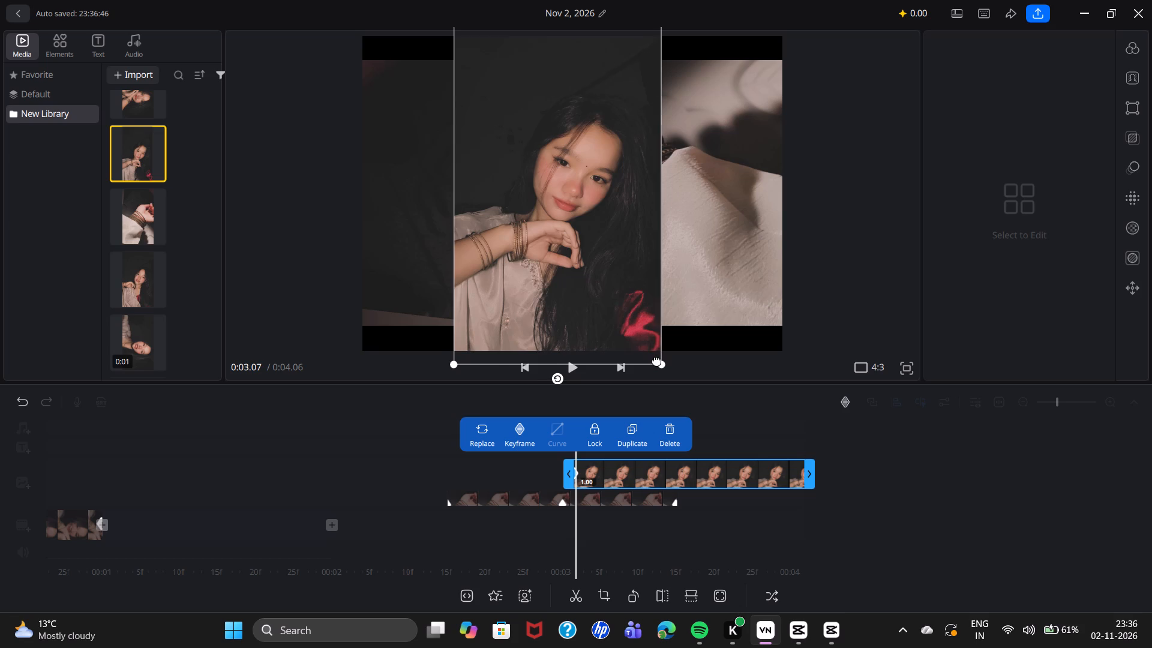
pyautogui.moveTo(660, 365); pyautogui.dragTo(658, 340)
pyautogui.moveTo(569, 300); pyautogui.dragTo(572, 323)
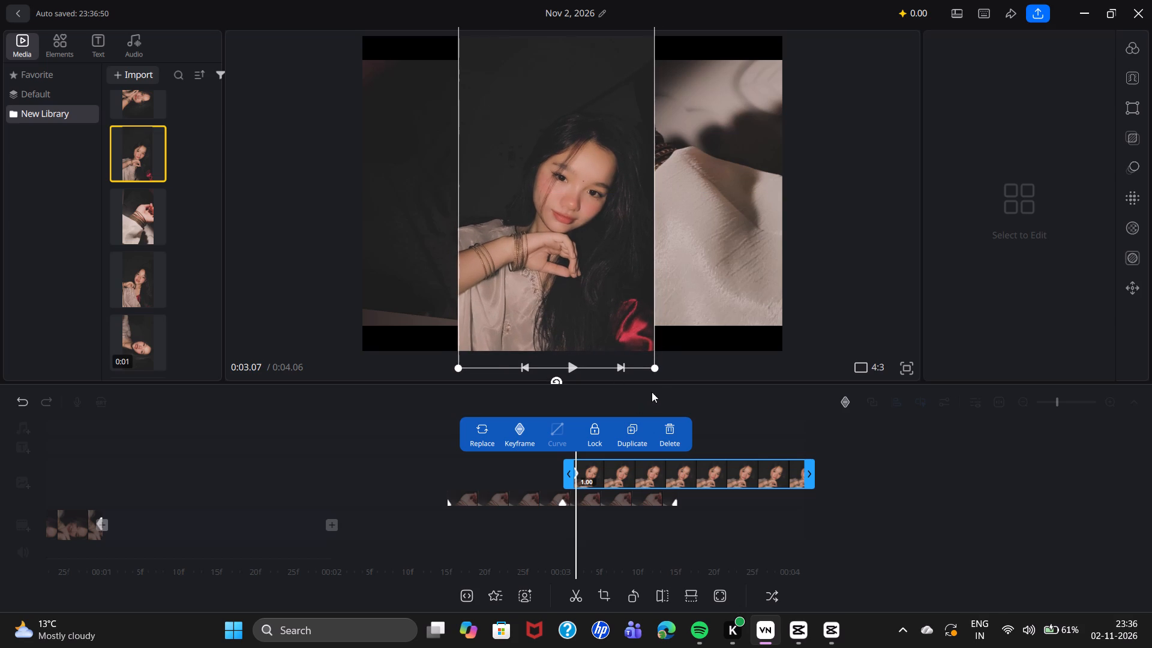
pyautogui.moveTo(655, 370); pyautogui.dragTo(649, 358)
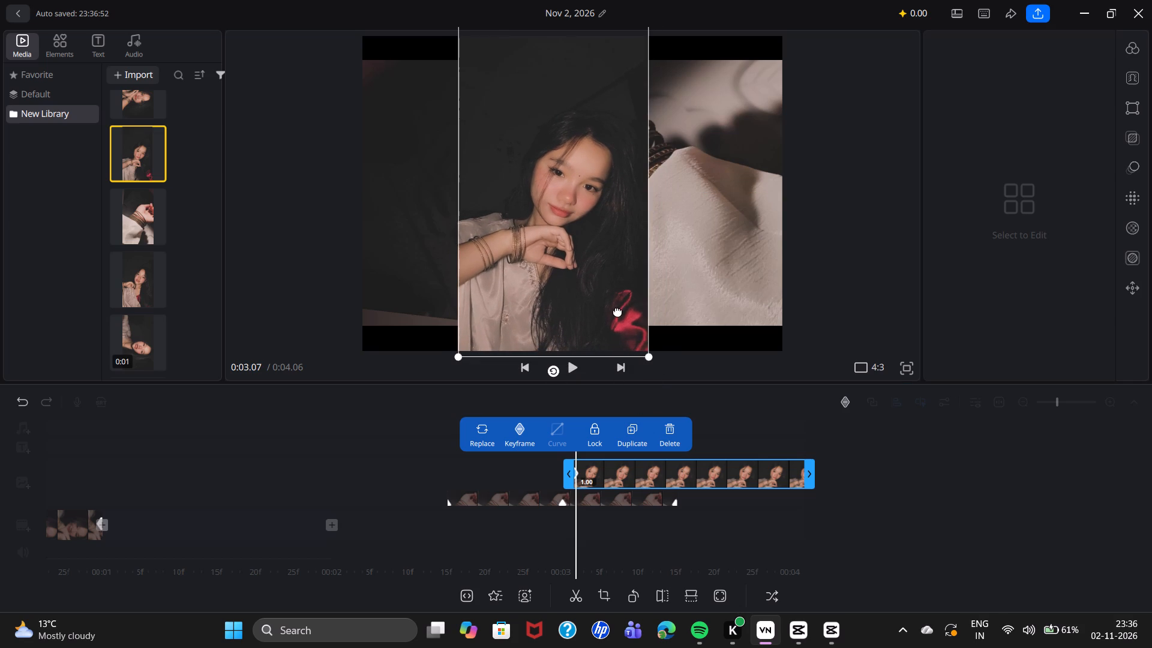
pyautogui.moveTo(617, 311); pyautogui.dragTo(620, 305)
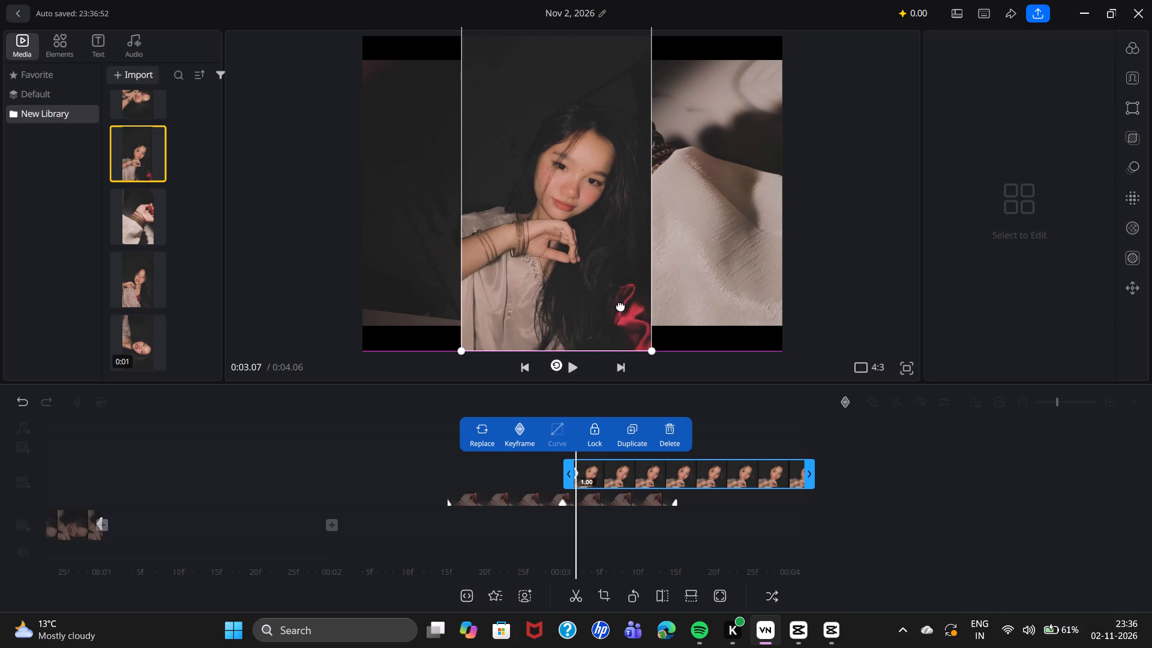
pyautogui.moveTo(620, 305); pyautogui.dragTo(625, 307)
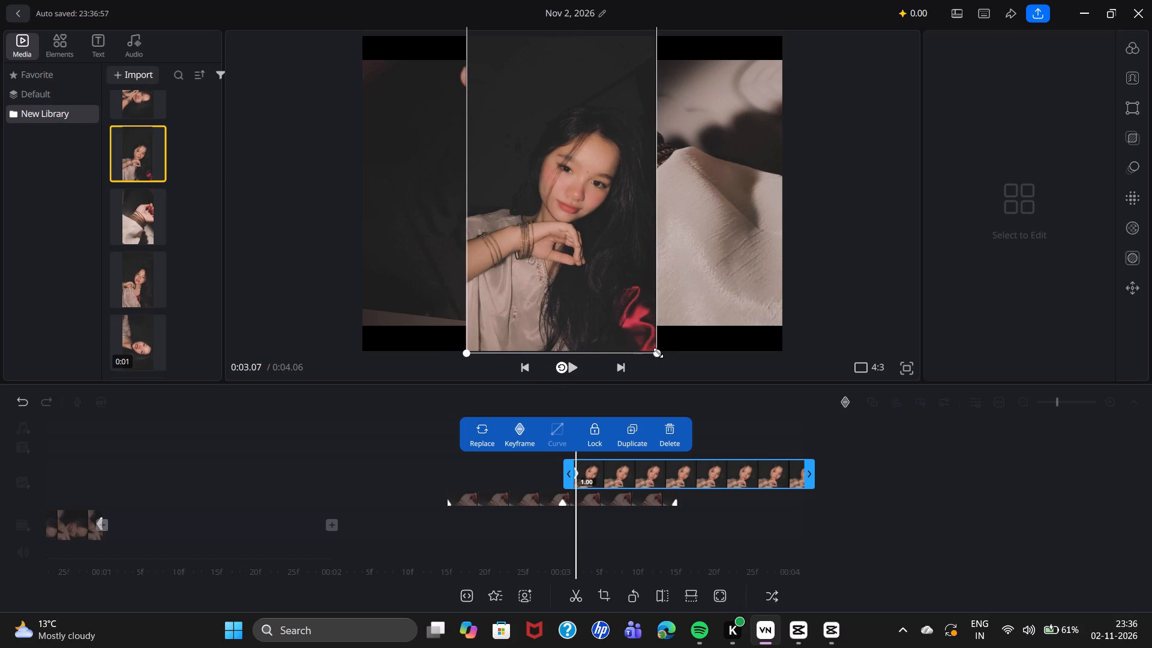
# Resize the 5.jpeg portrait at 3.07 s to slightly over half the frame's width and place it just left of the frame's centre.
pyautogui.moveTo(658, 353); pyautogui.dragTo(685, 393)
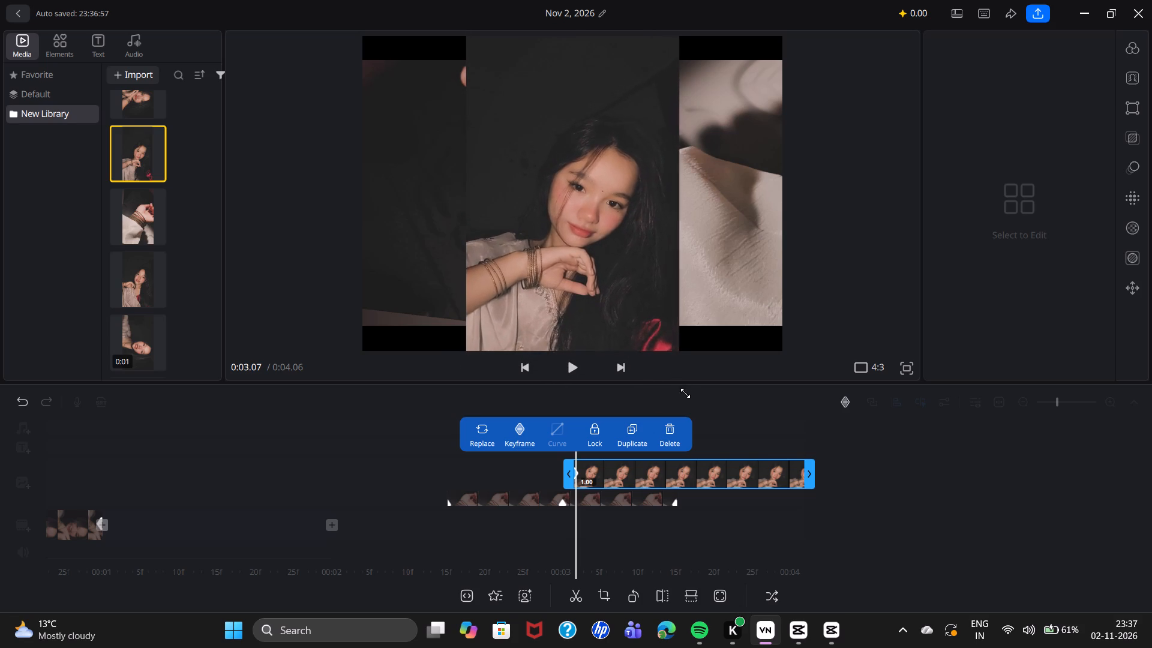
pyautogui.moveTo(685, 393); pyautogui.dragTo(692, 401)
pyautogui.moveTo(646, 306); pyautogui.dragTo(639, 277)
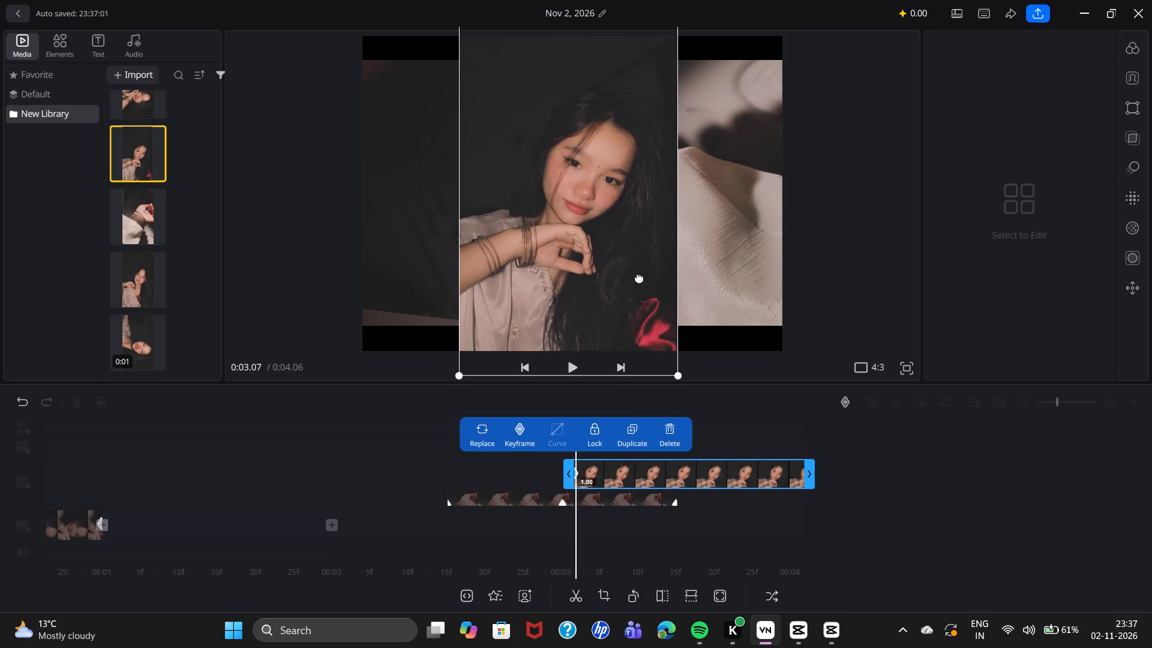
pyautogui.moveTo(678, 373); pyautogui.dragTo(682, 382)
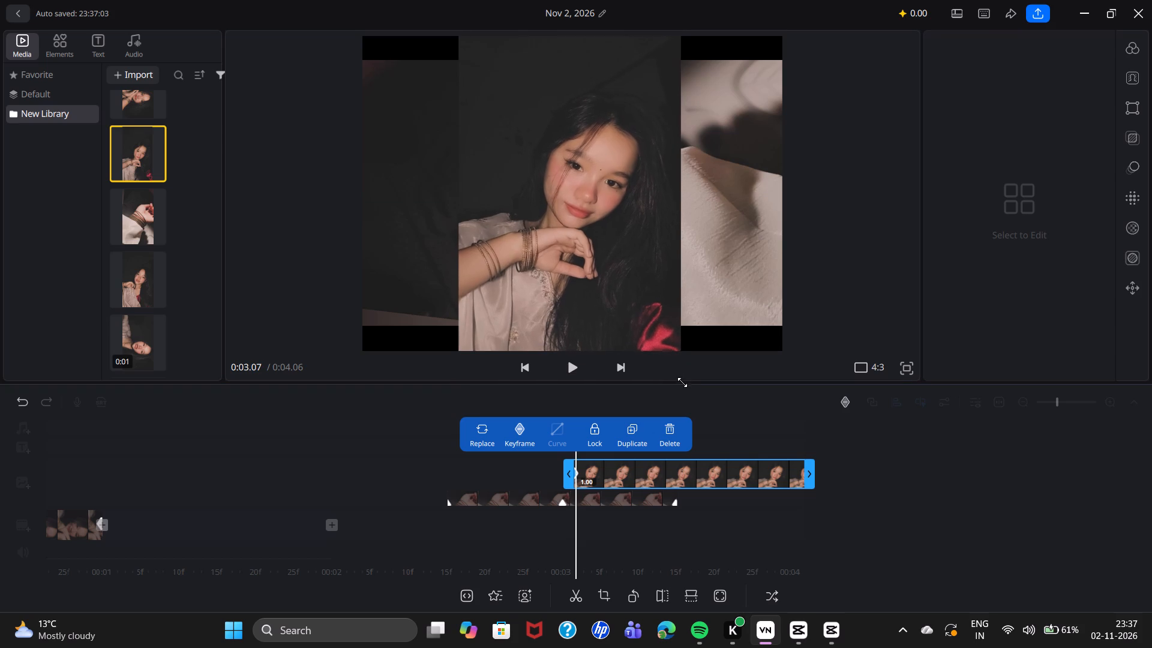
pyautogui.moveTo(682, 382); pyautogui.dragTo(692, 401)
pyautogui.moveTo(632, 273); pyautogui.dragTo(632, 273)
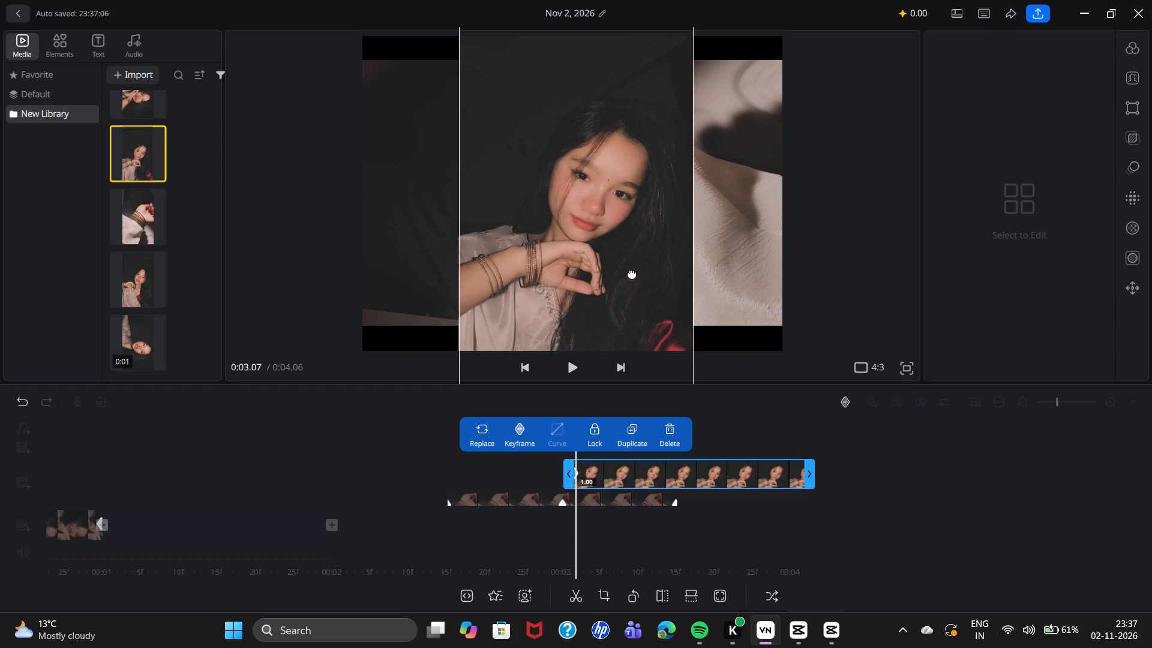
pyautogui.moveTo(632, 273); pyautogui.dragTo(604, 269)
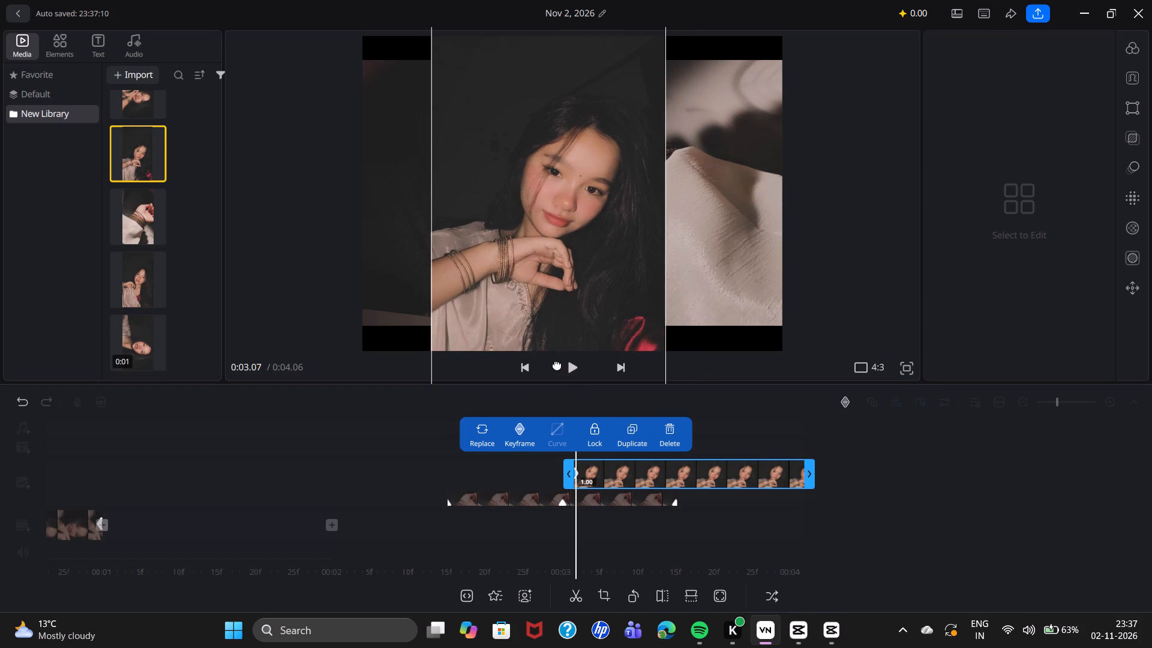
# Add a keyframe to the 5.jpeg overlay clip at 3.50 s, where the bracelet hand clip ends.
pyautogui.click(563, 362)
pyautogui.click(563, 362)
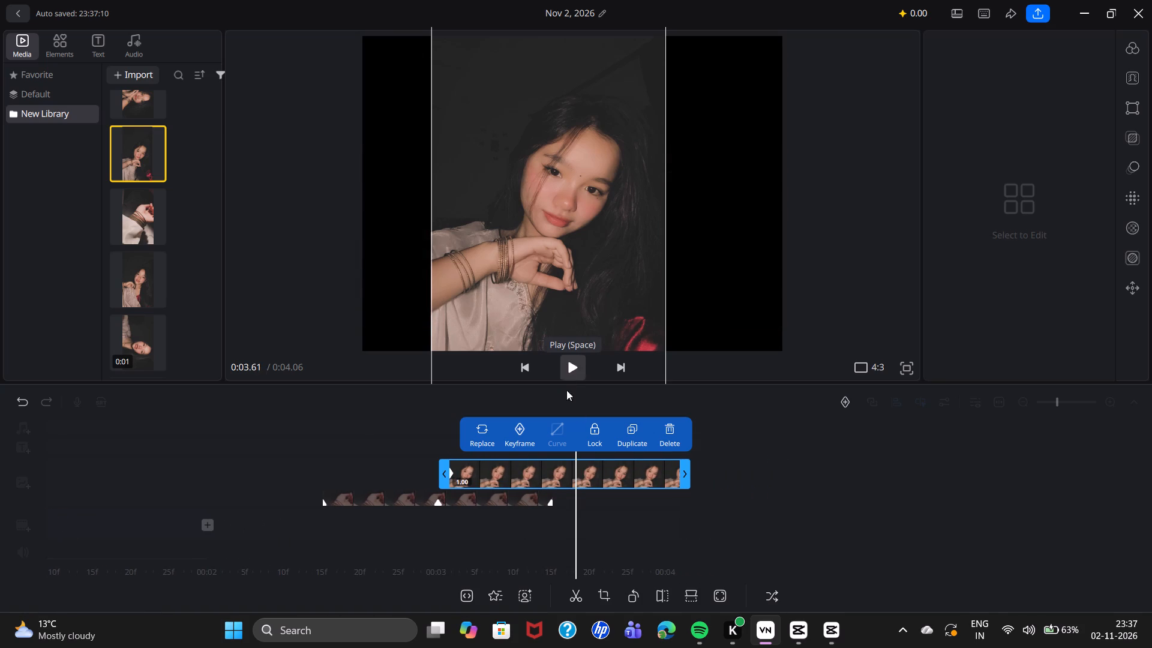
pyautogui.moveTo(728, 419); pyautogui.dragTo(753, 420)
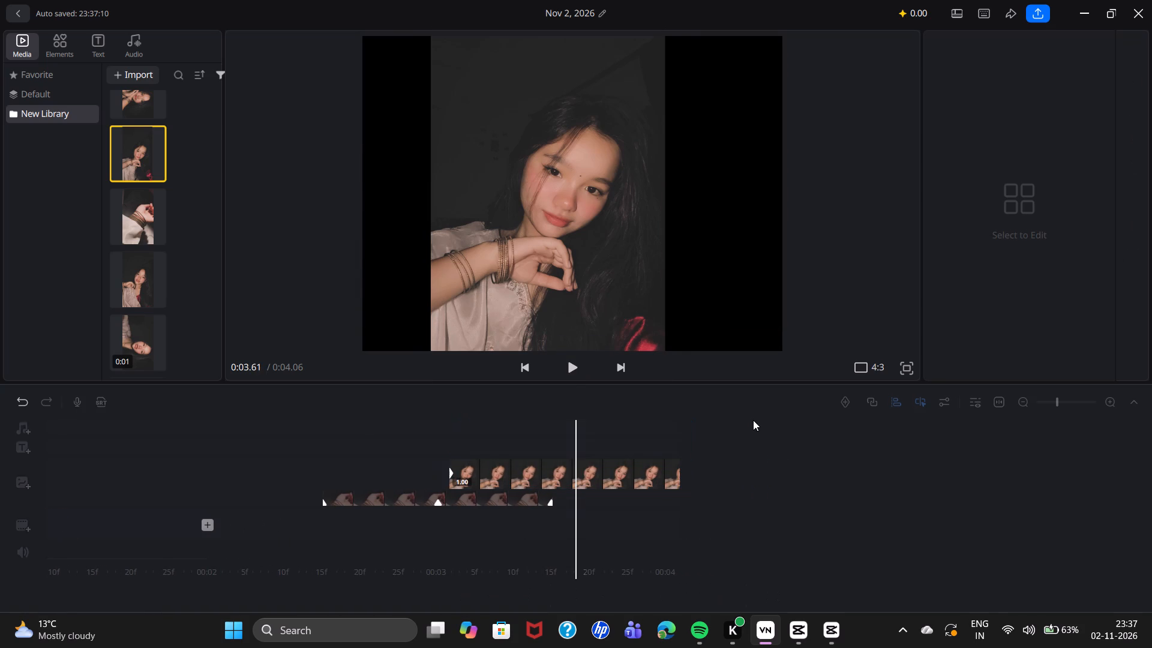
pyautogui.moveTo(734, 422); pyautogui.dragTo(751, 423)
pyautogui.moveTo(678, 427); pyautogui.dragTo(684, 427)
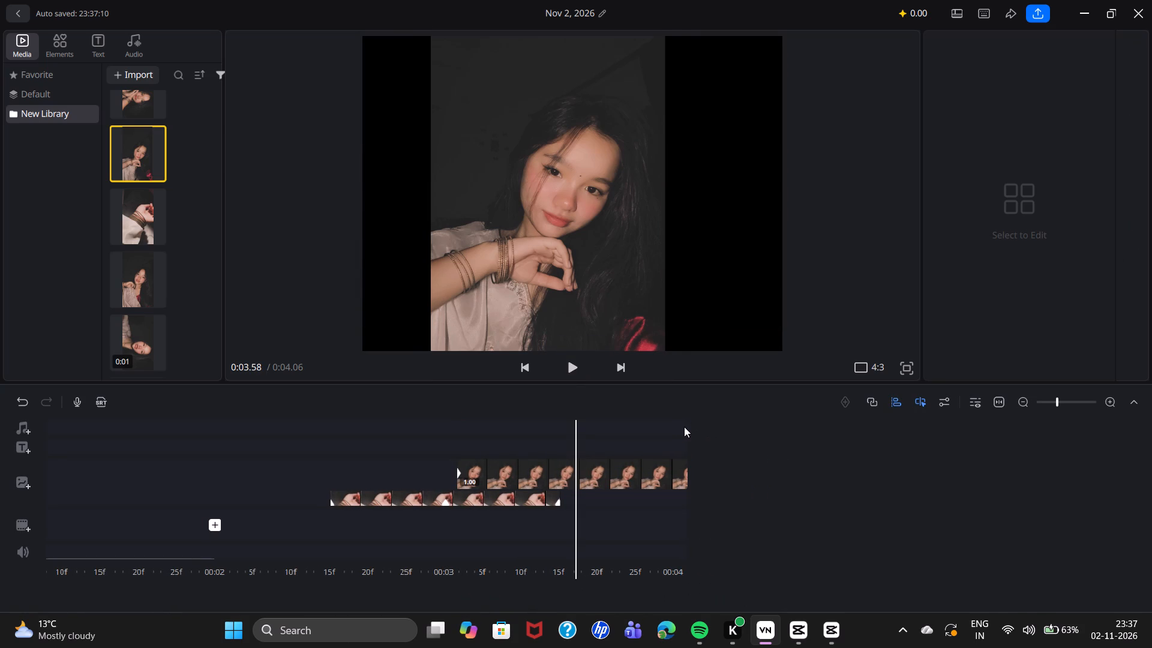
pyautogui.moveTo(684, 427); pyautogui.dragTo(700, 428)
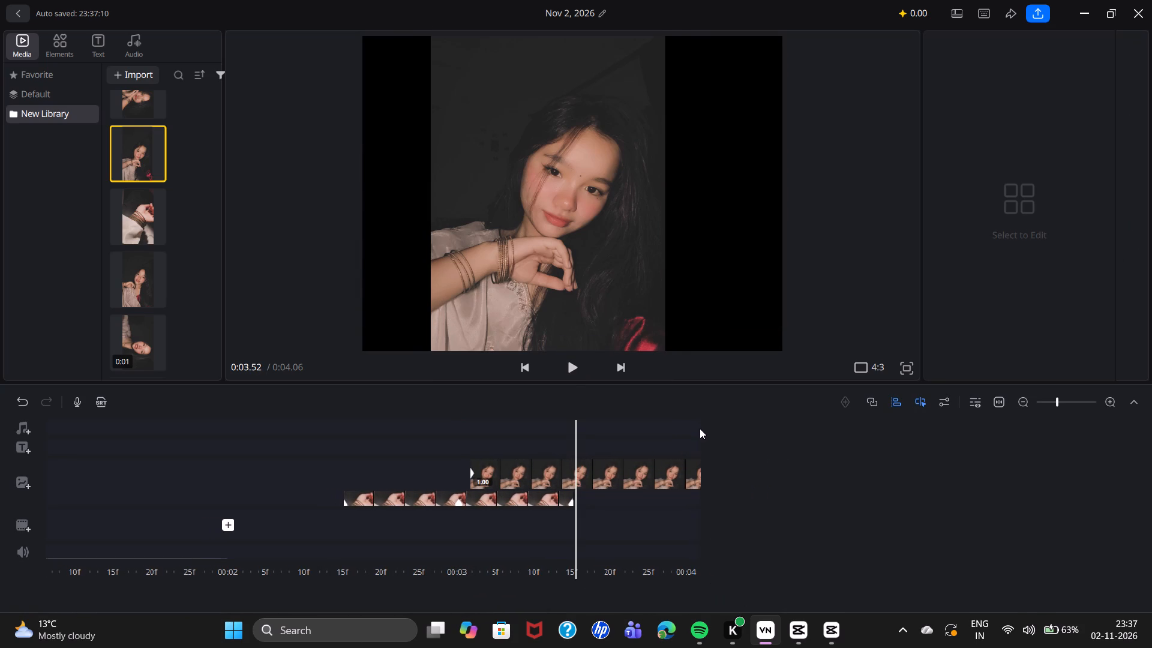
pyautogui.moveTo(700, 428); pyautogui.dragTo(703, 428)
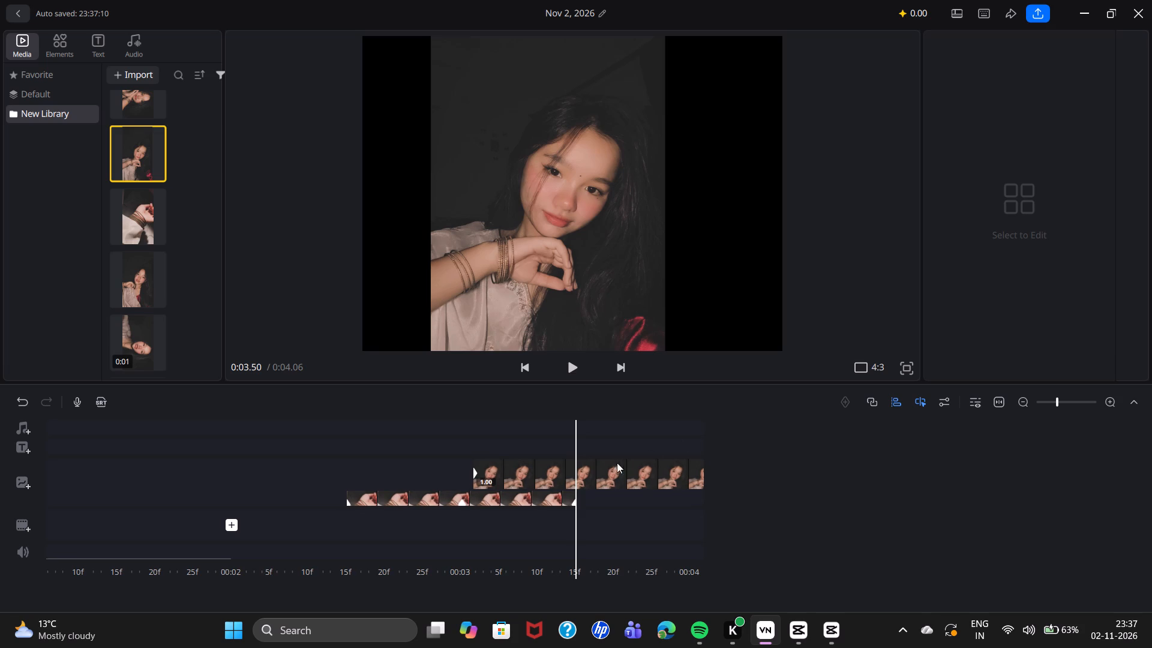
pyautogui.click(574, 470)
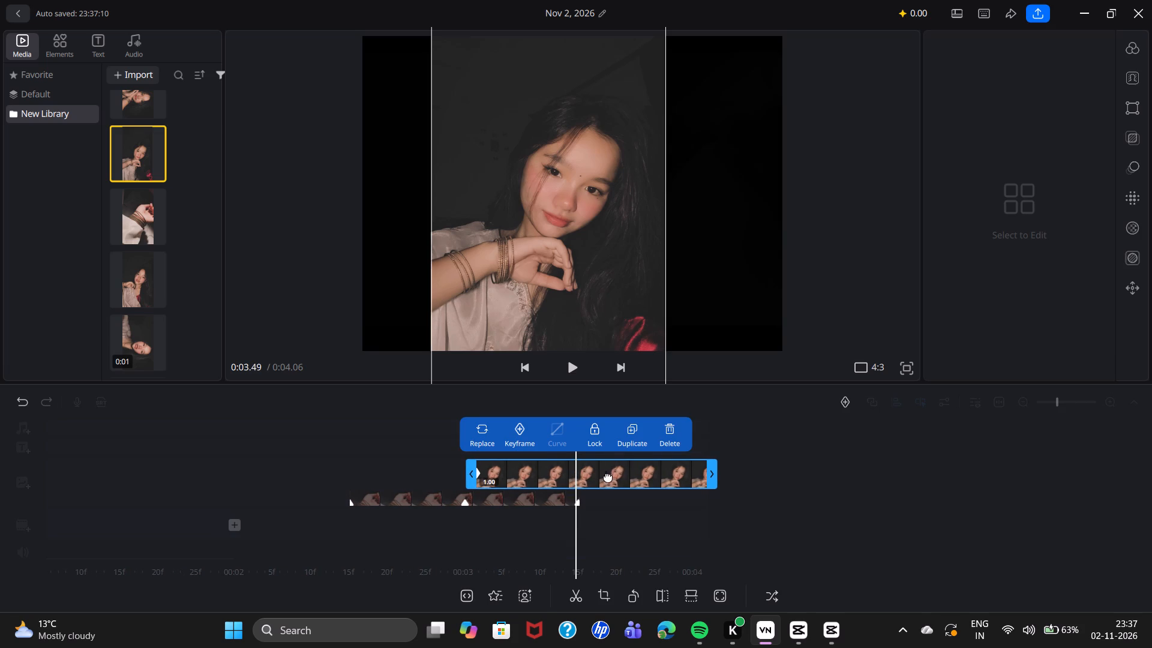
pyautogui.moveTo(756, 469); pyautogui.dragTo(743, 472)
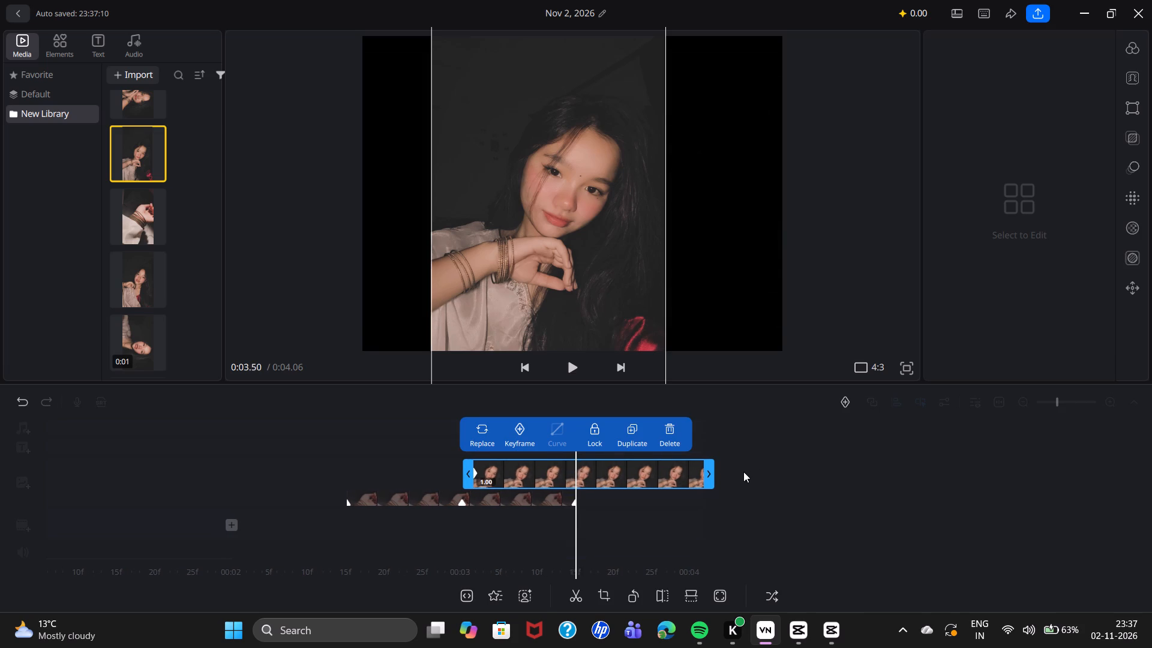
pyautogui.moveTo(743, 472); pyautogui.dragTo(745, 472)
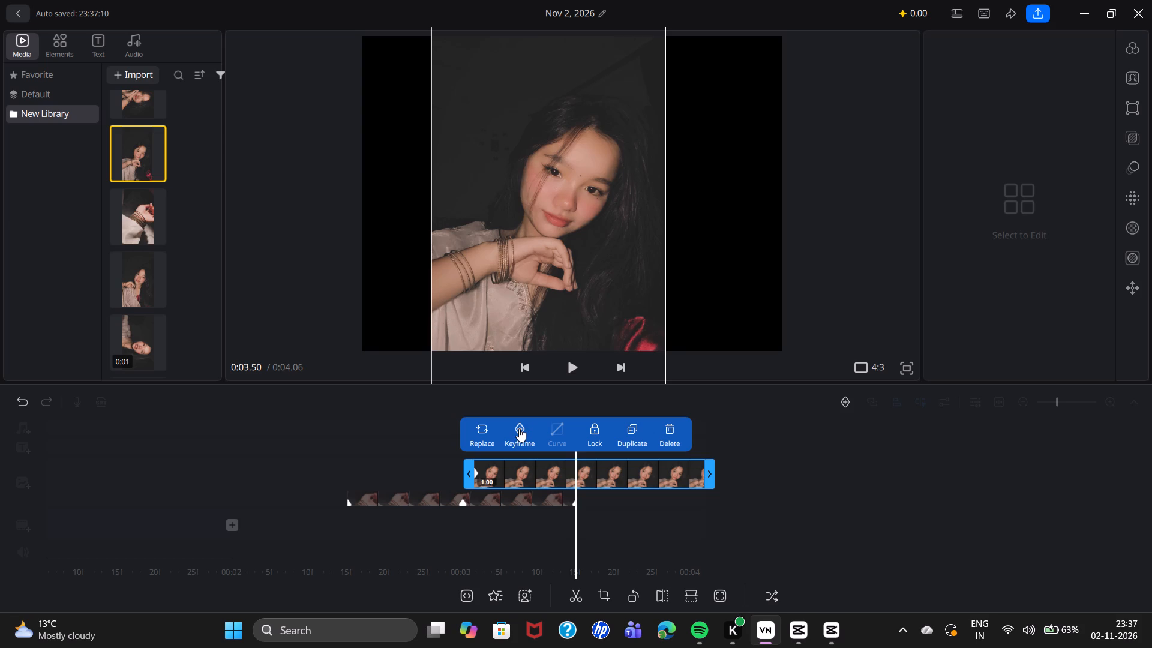
pyautogui.click(519, 428)
# Add a keyframe at the end of the 5.jpeg overlay clip, at 4.06 s.
pyautogui.moveTo(745, 441); pyautogui.dragTo(647, 448)
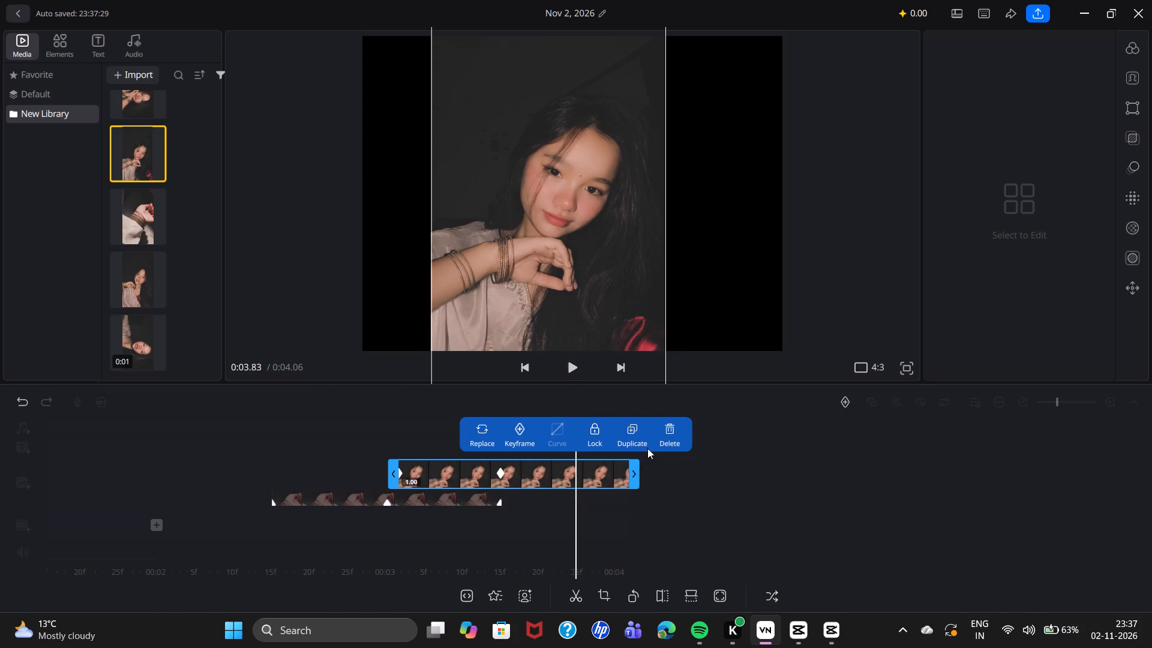
pyautogui.moveTo(647, 448); pyautogui.dragTo(597, 448)
pyautogui.click(512, 435)
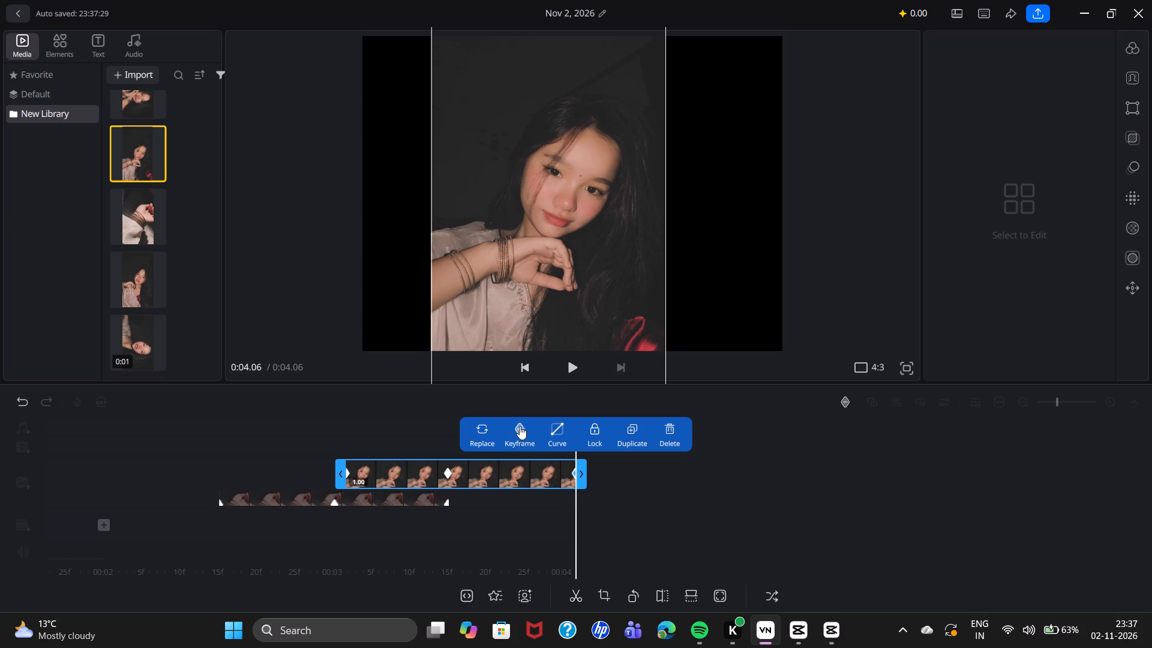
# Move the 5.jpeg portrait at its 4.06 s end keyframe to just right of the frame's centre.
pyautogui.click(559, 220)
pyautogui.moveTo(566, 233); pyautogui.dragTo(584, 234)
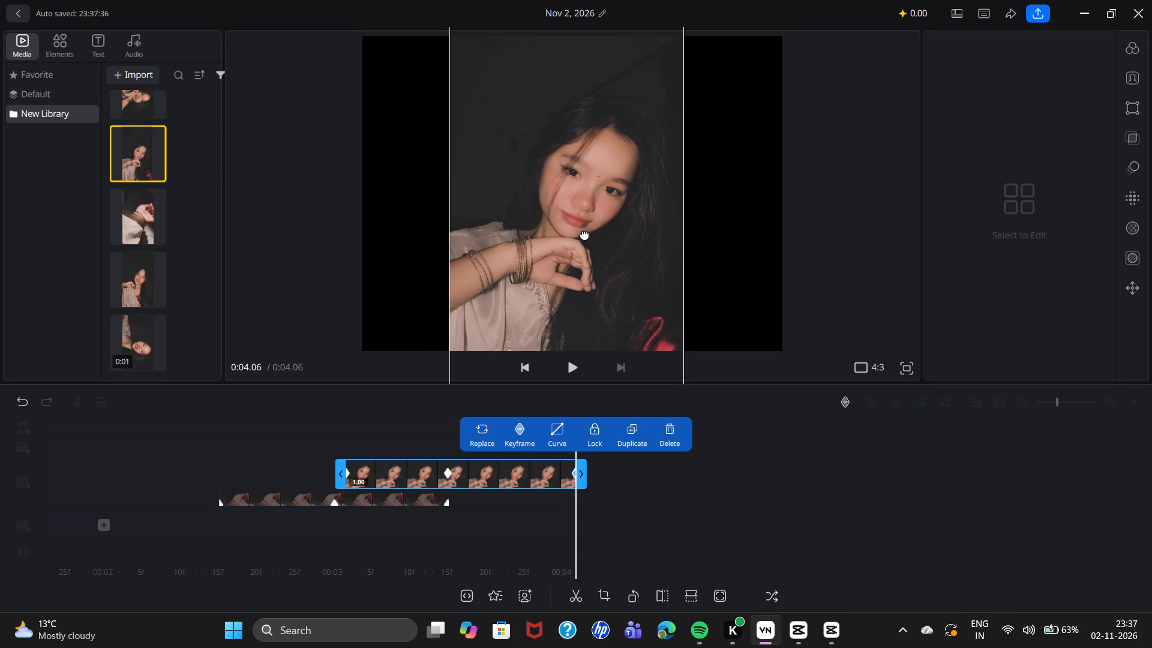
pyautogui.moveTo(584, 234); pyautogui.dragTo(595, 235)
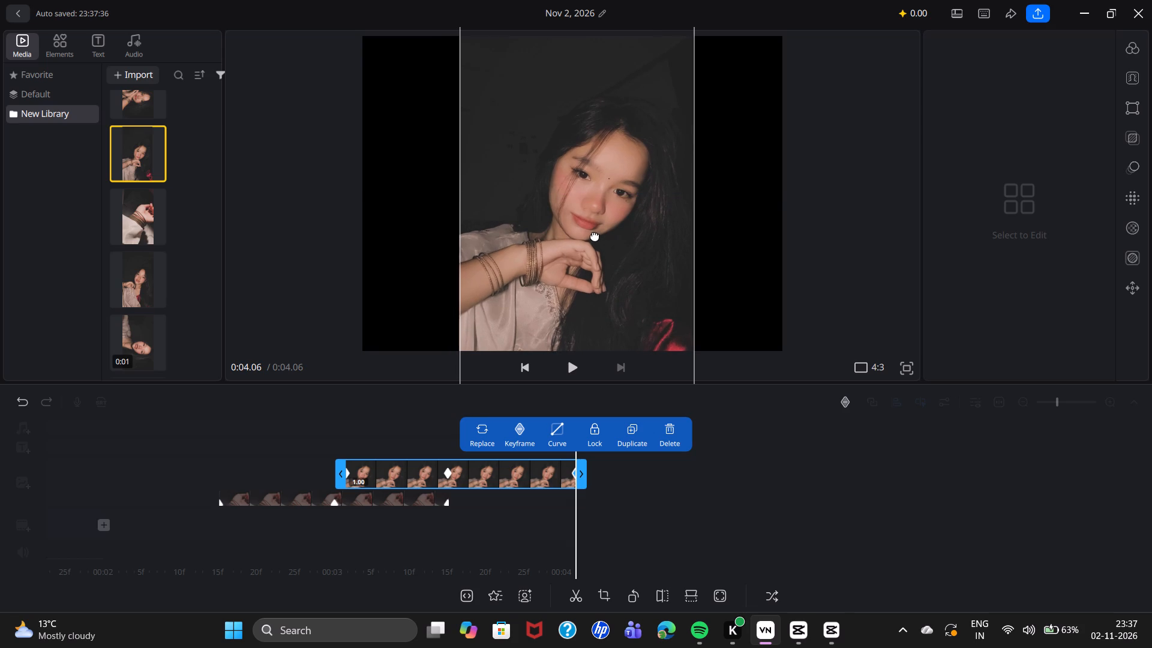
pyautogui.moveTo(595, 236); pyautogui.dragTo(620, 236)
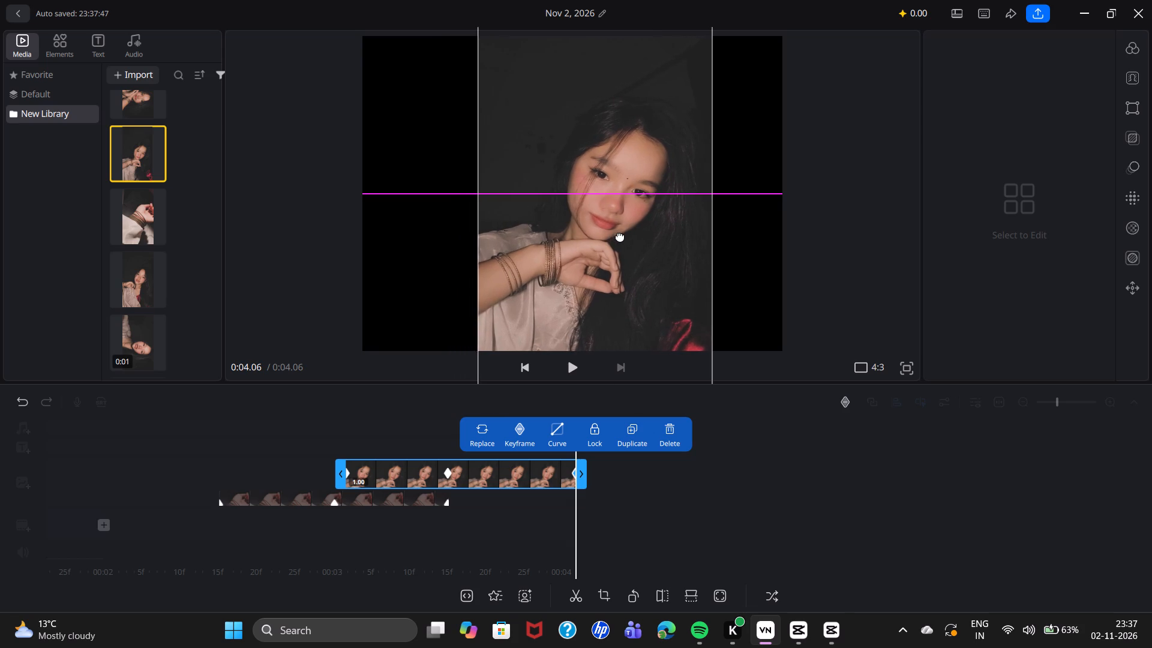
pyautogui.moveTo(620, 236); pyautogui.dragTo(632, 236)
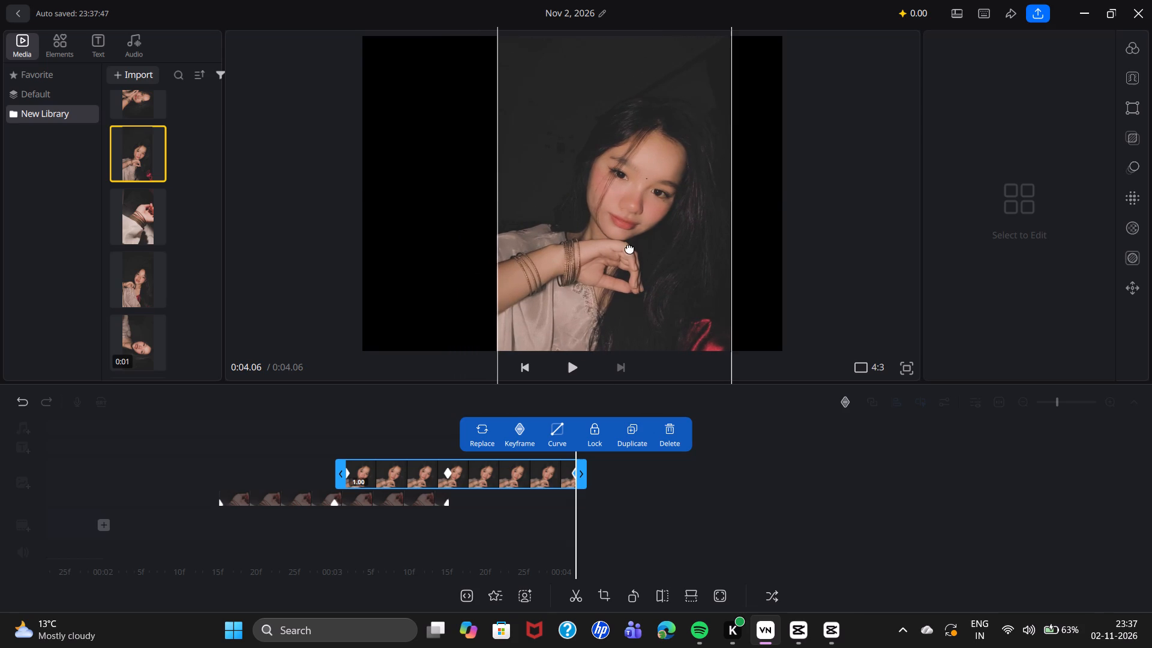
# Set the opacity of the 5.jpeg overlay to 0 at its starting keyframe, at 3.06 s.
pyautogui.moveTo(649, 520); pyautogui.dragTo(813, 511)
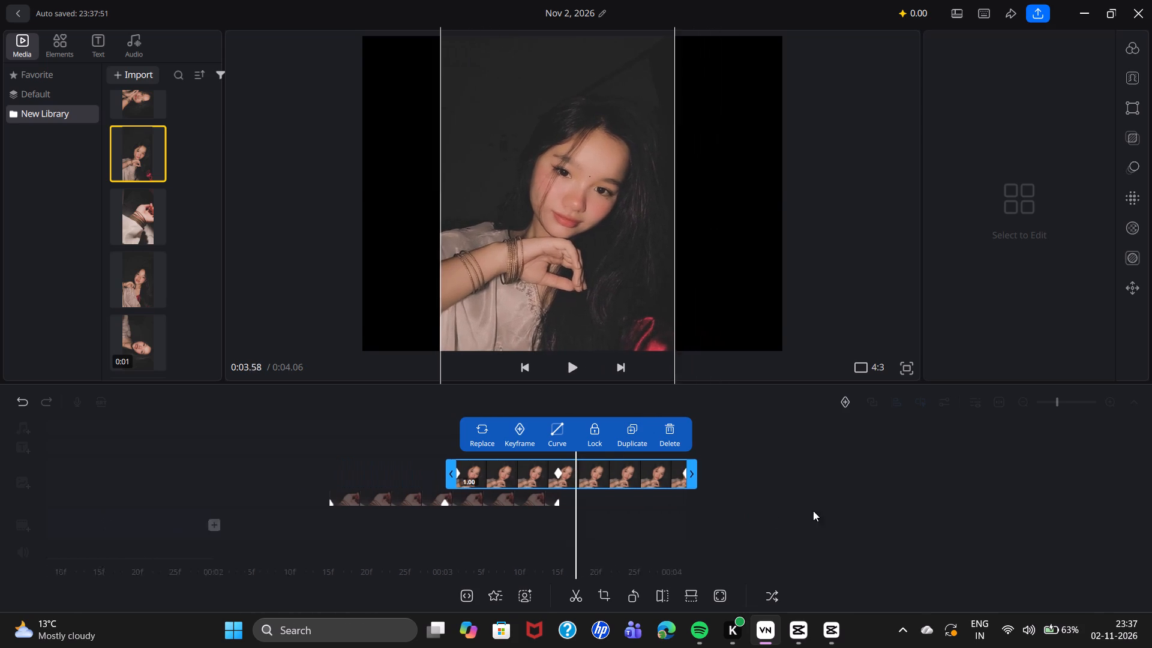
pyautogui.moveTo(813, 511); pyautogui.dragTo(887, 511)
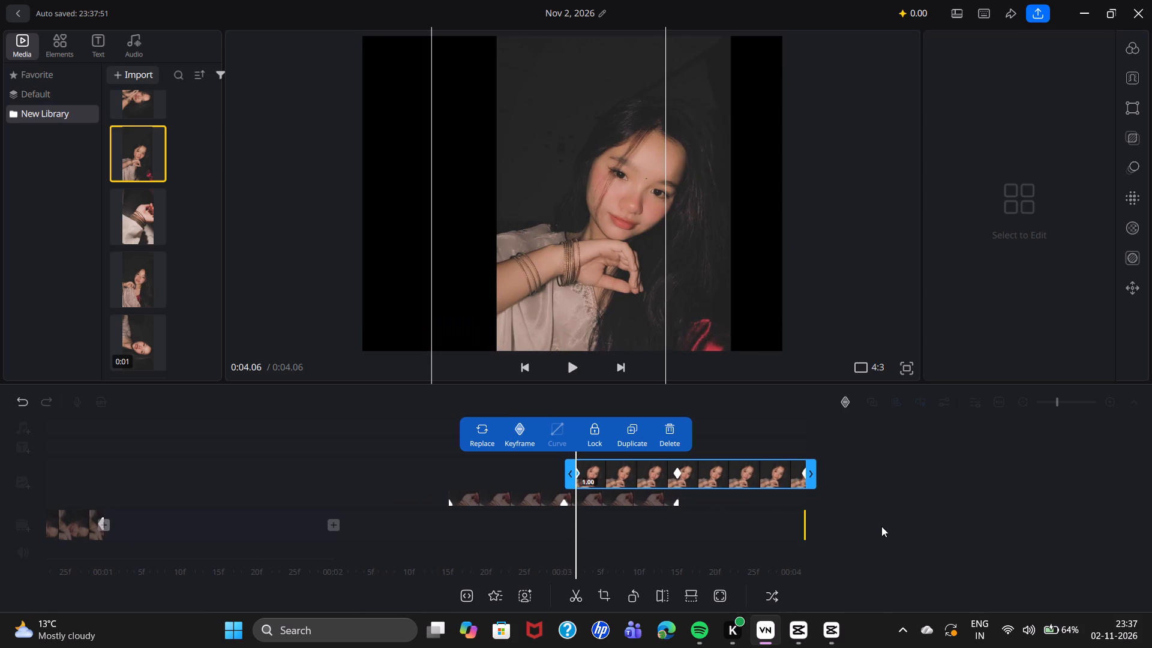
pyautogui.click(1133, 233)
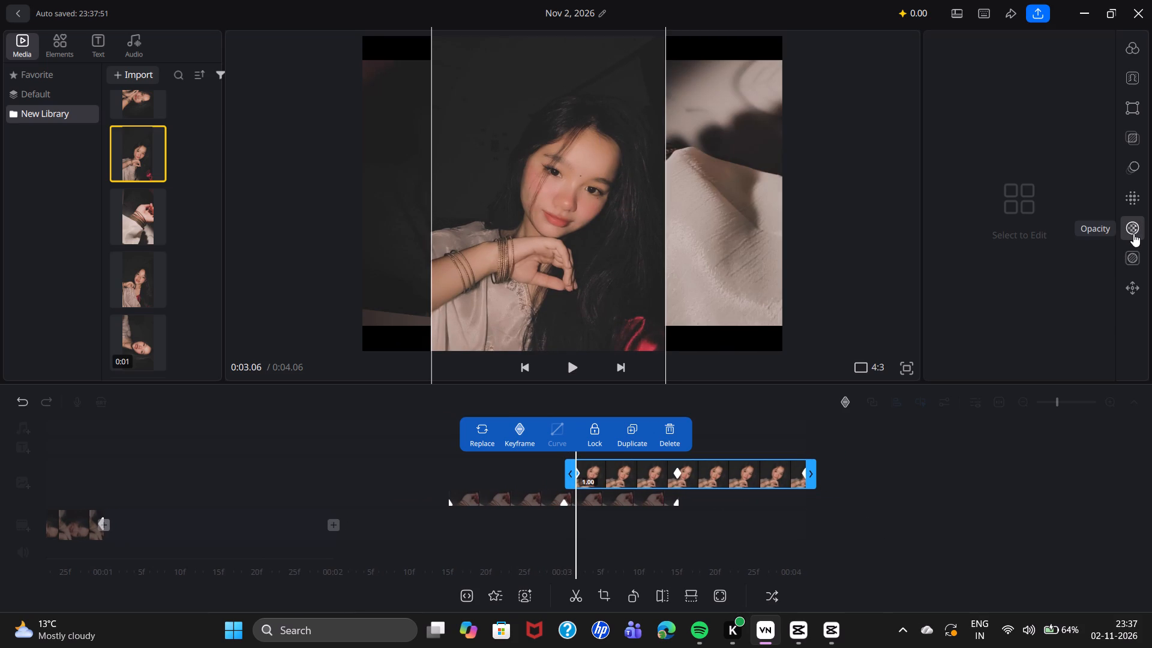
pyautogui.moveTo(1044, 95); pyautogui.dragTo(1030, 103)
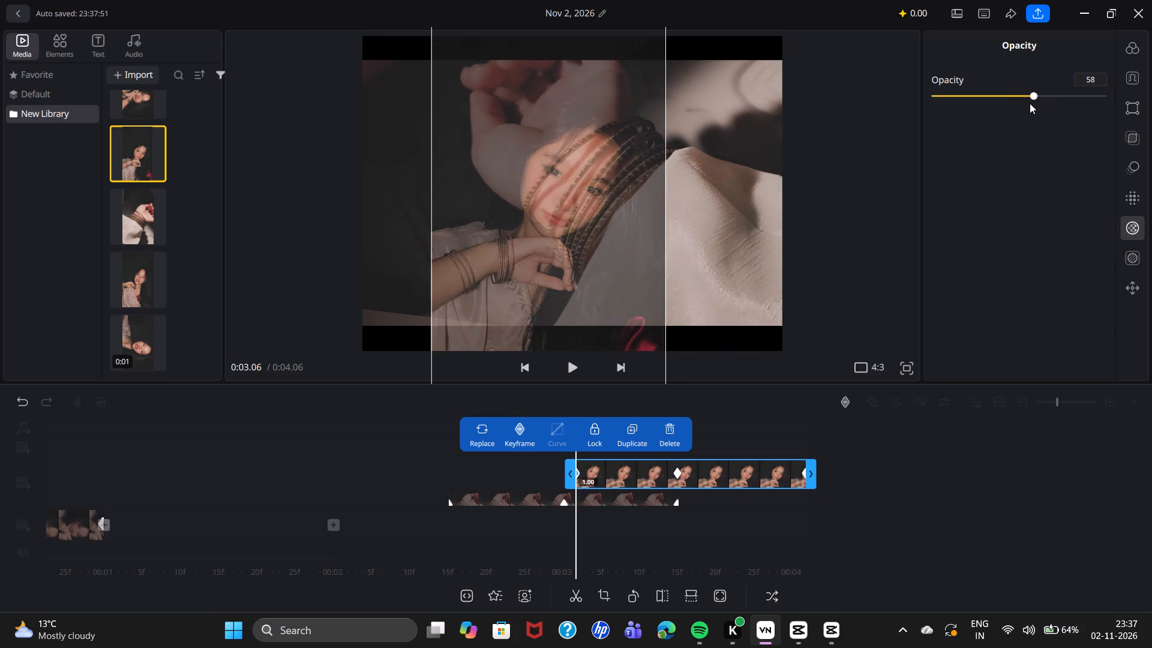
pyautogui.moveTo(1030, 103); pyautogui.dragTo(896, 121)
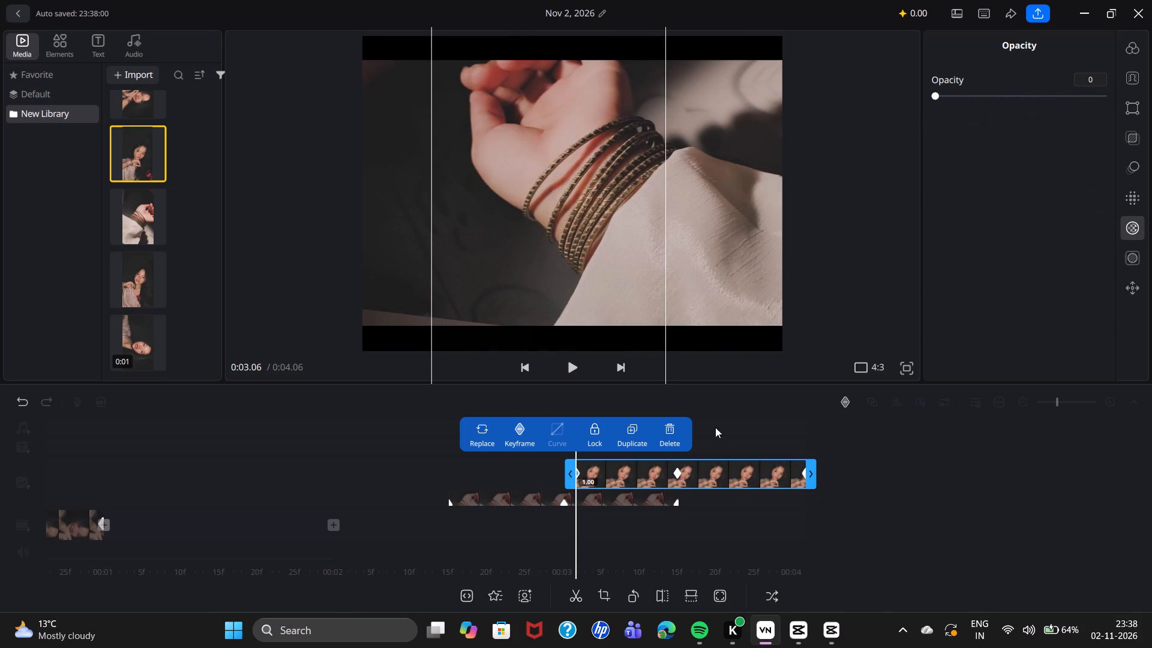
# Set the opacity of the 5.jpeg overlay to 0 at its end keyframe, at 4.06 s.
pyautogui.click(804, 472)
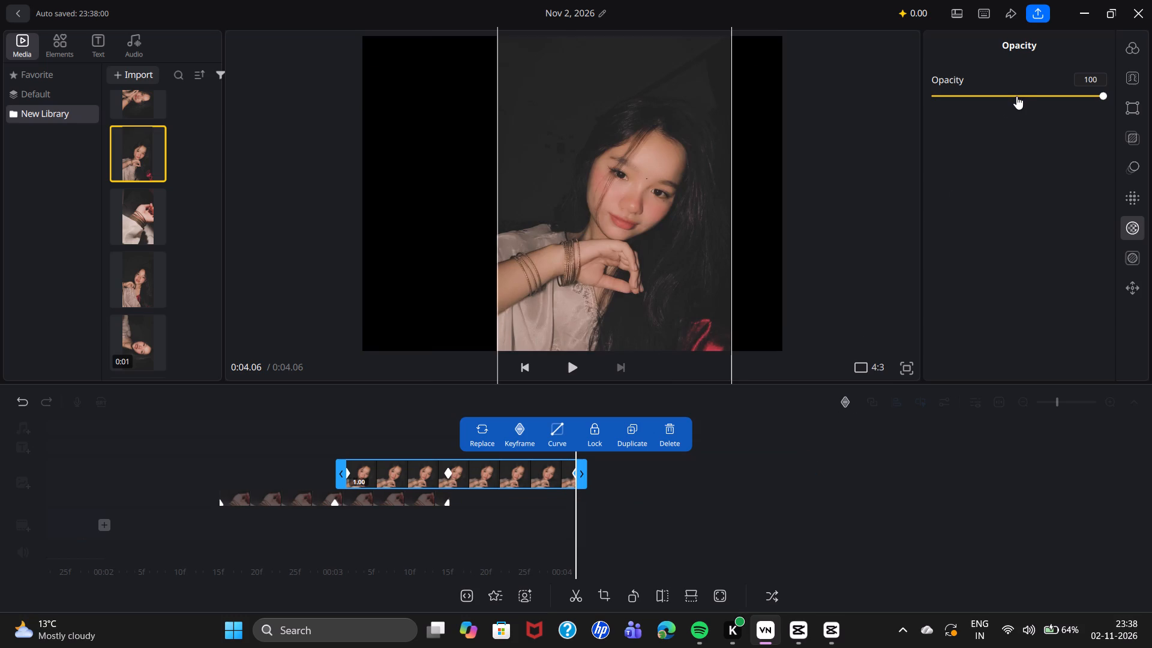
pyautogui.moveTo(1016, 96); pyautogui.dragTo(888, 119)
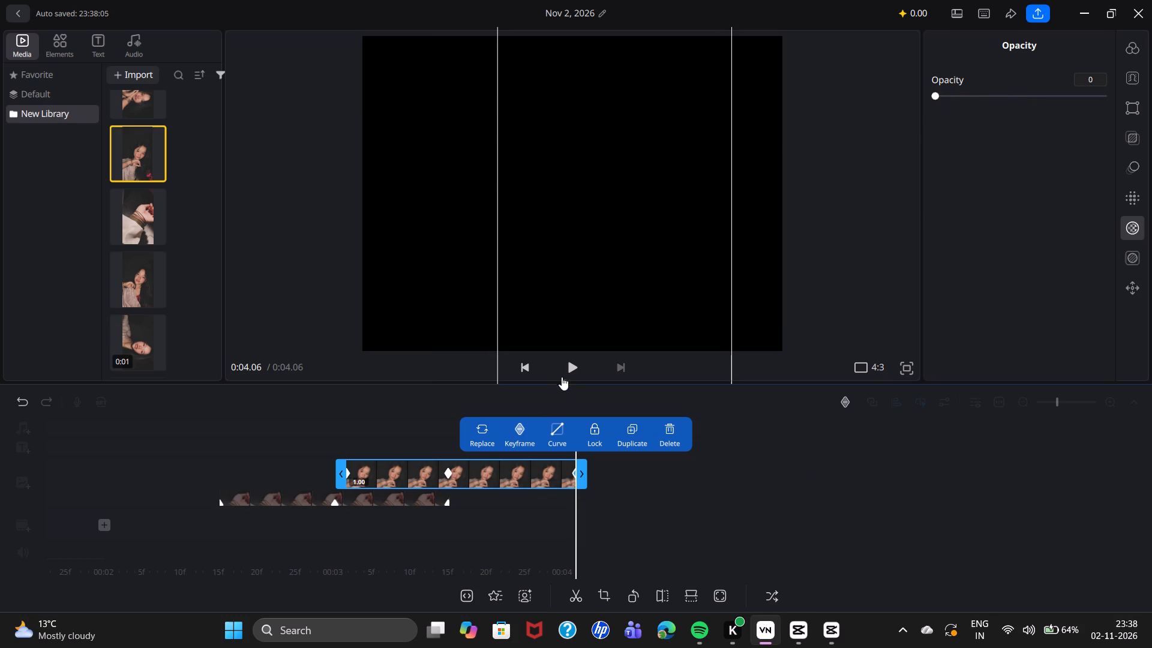
# Delete the 5.jpeg portrait overlay clip from the end of the timeline.
pyautogui.click(563, 374)
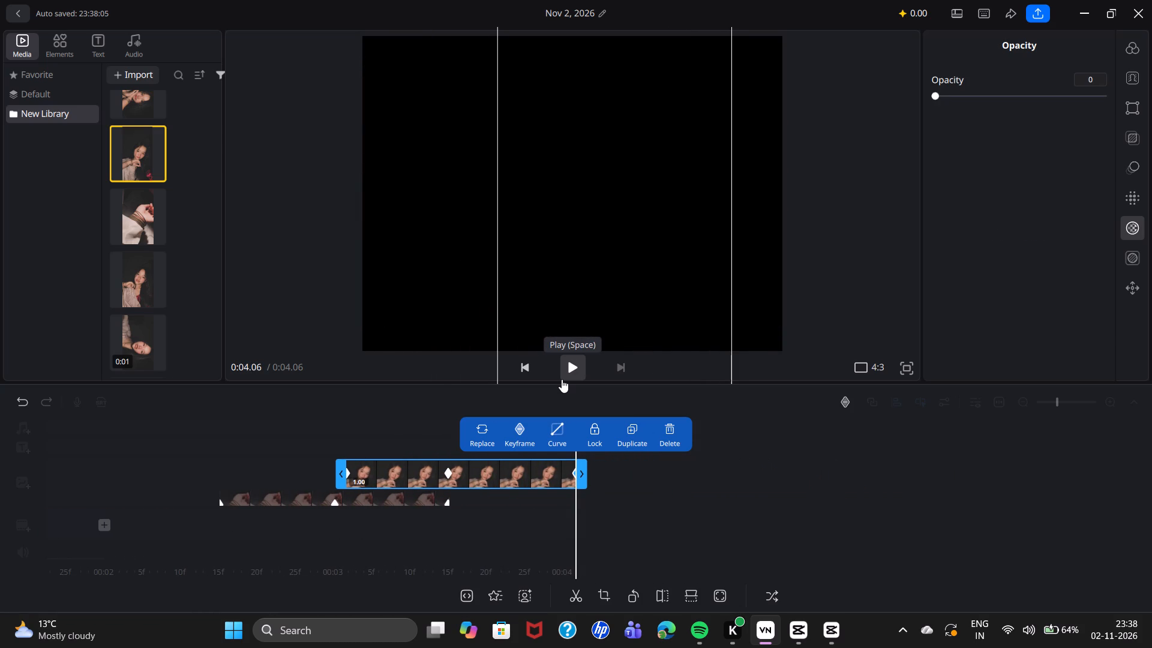
pyautogui.scroll(-1, 673, 500)
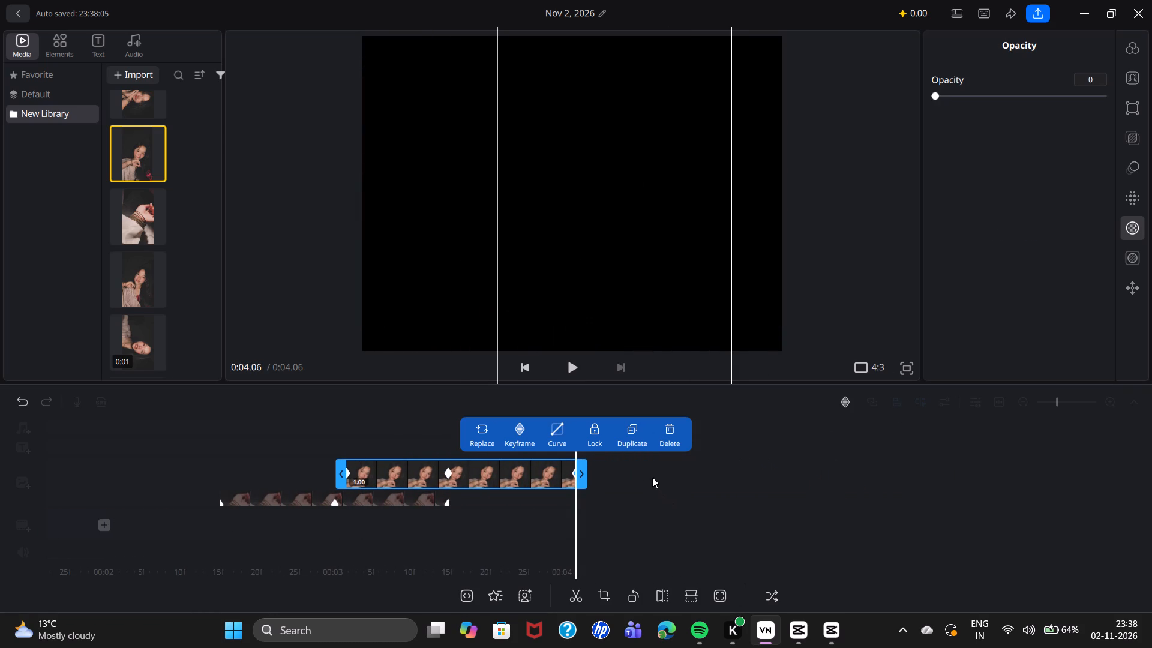
pyautogui.click(662, 428)
# Go back along the timeline to about 0.98 s, near the end of the first main-track clip, to review the earlier overlays.
pyautogui.moveTo(705, 520); pyautogui.dragTo(792, 514)
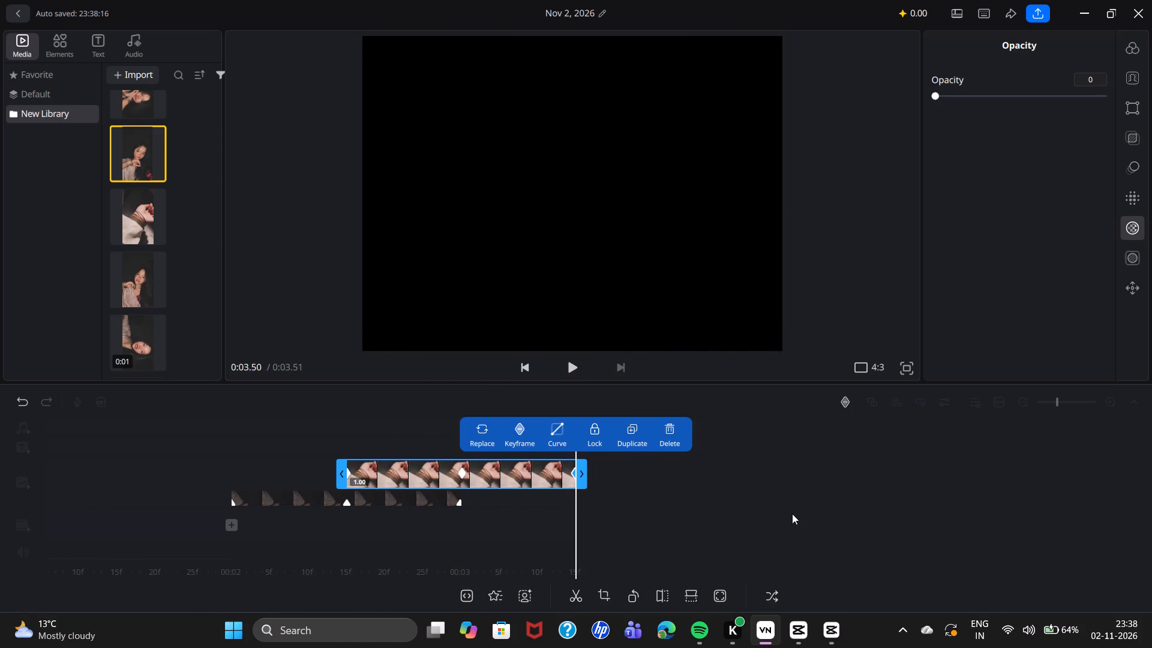
pyautogui.moveTo(792, 514); pyautogui.dragTo(1120, 556)
pyautogui.scroll(-9, 776, 469)
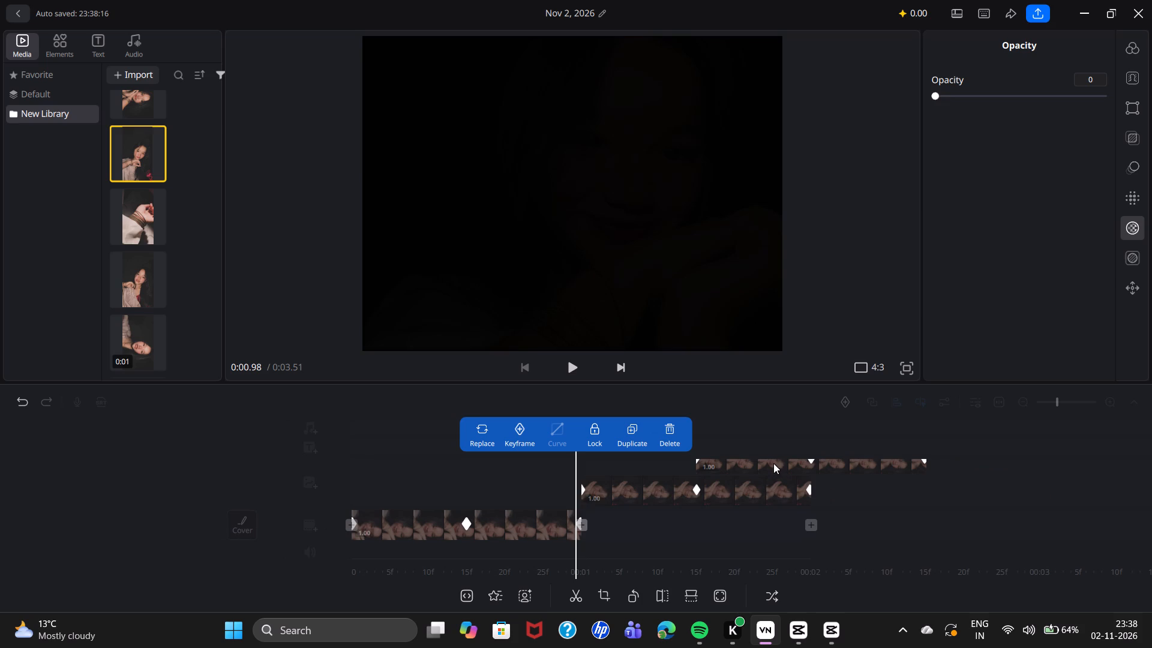
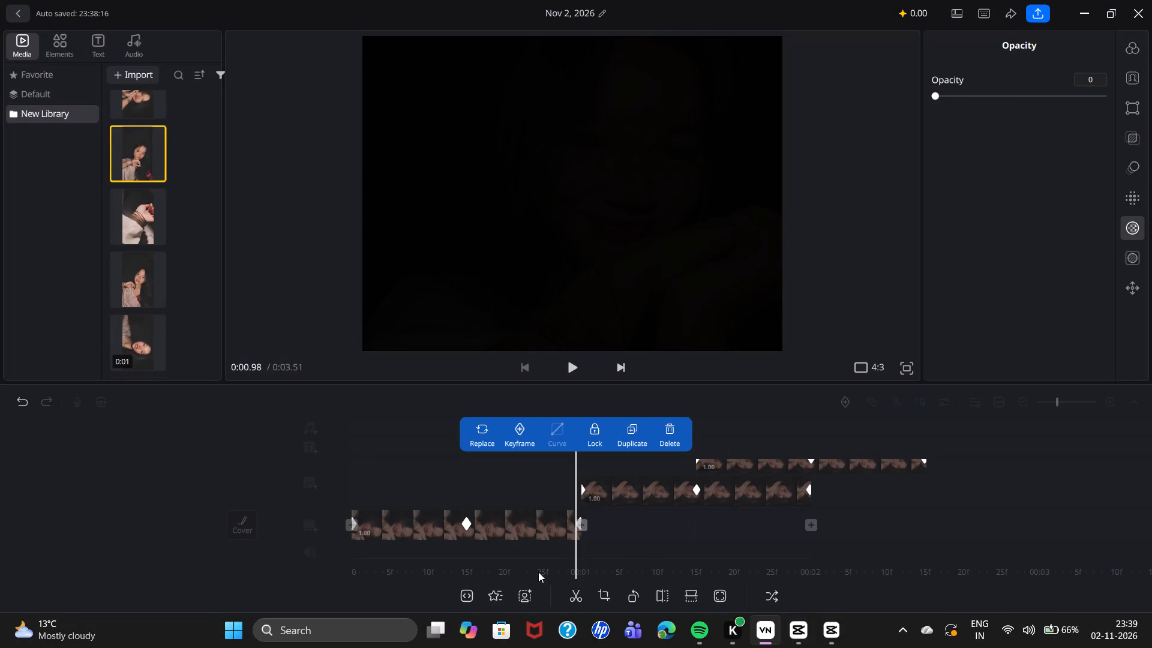
# Launch WhatsApp from the recent Windows searches.
pyautogui.doubleClick(370, 637)
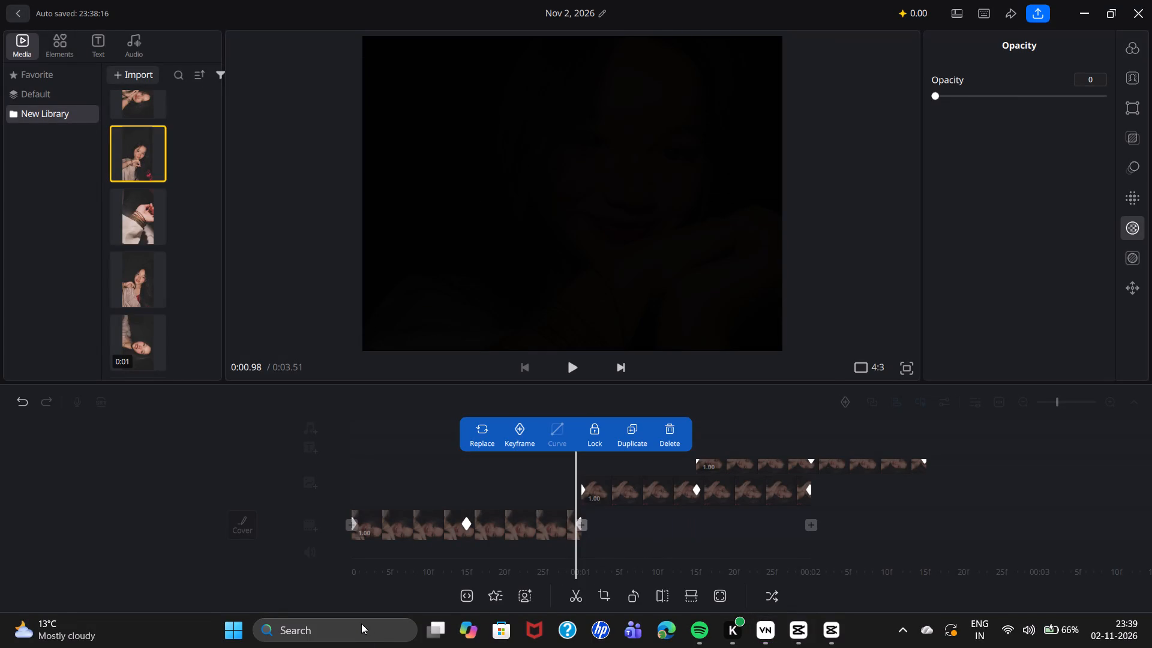
pyautogui.click(361, 623)
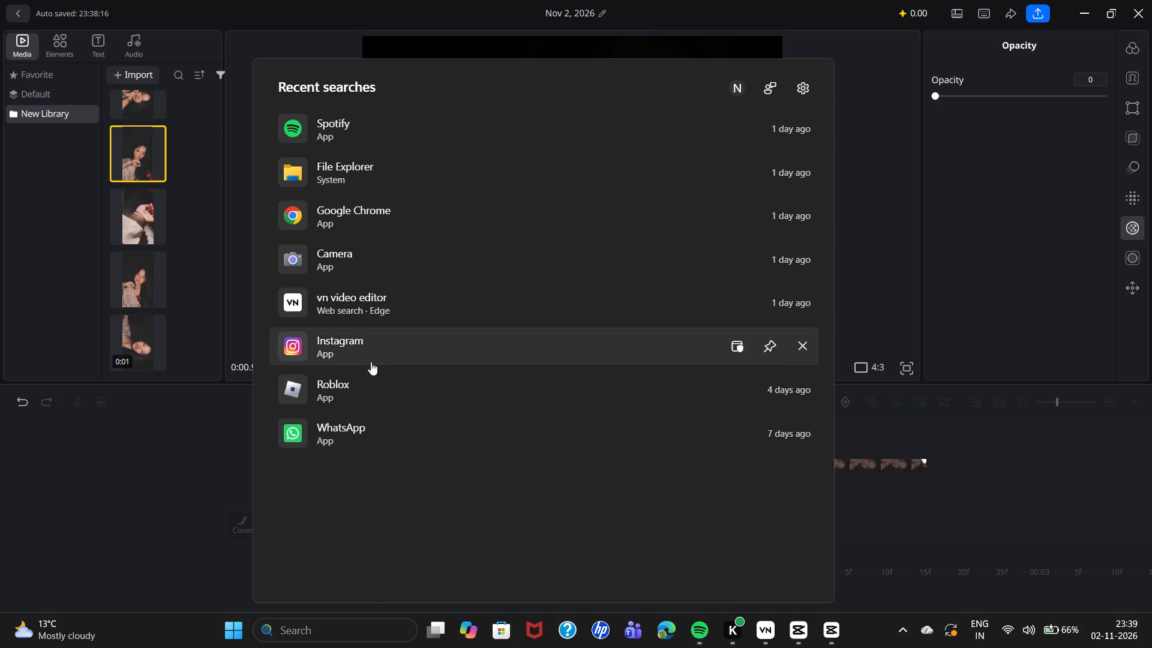
pyautogui.click(381, 434)
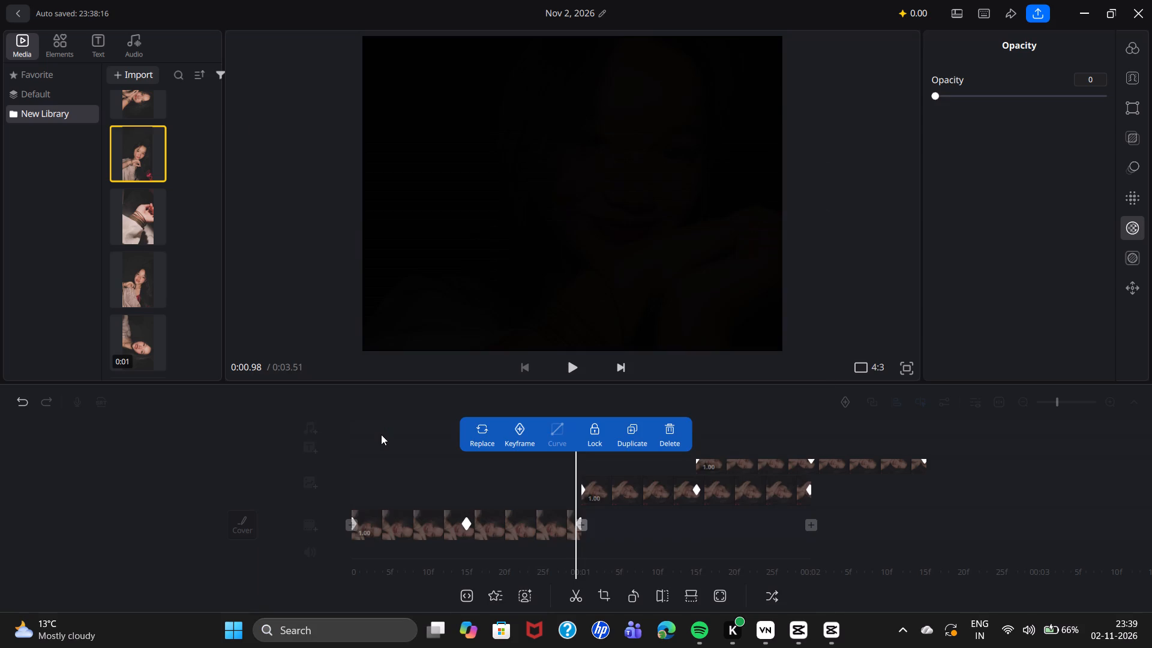
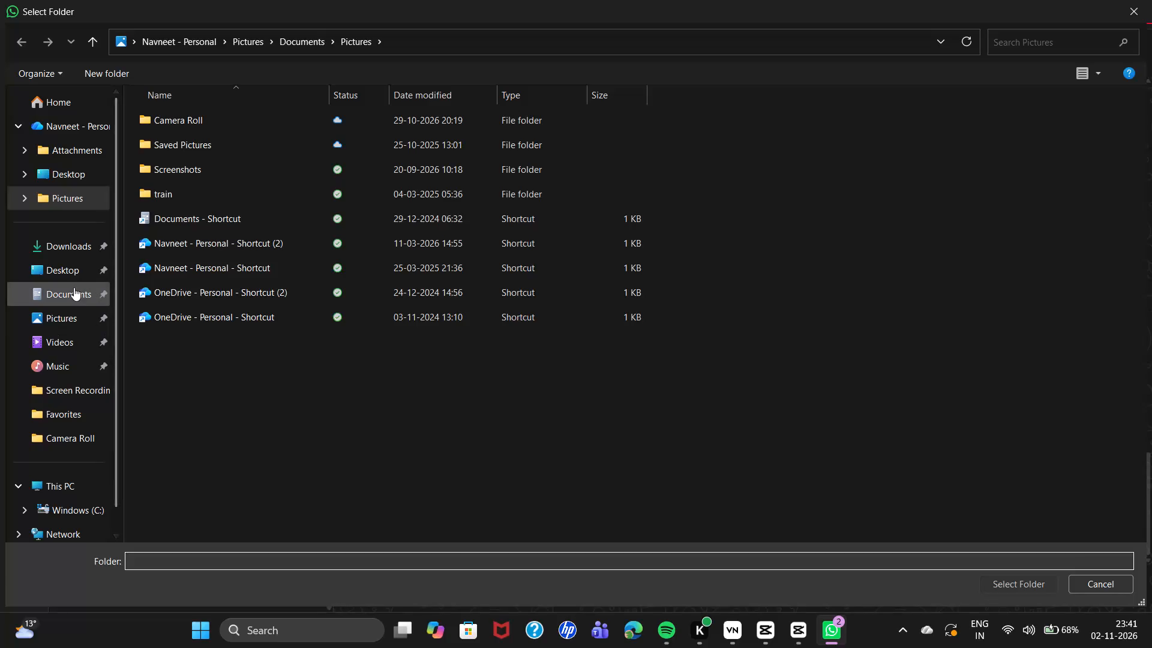
# Browse the Documents, Home, Camera Roll, Favorites, Videos, Pictures and Desktop locations for a suitable folder.
pyautogui.click(74, 287)
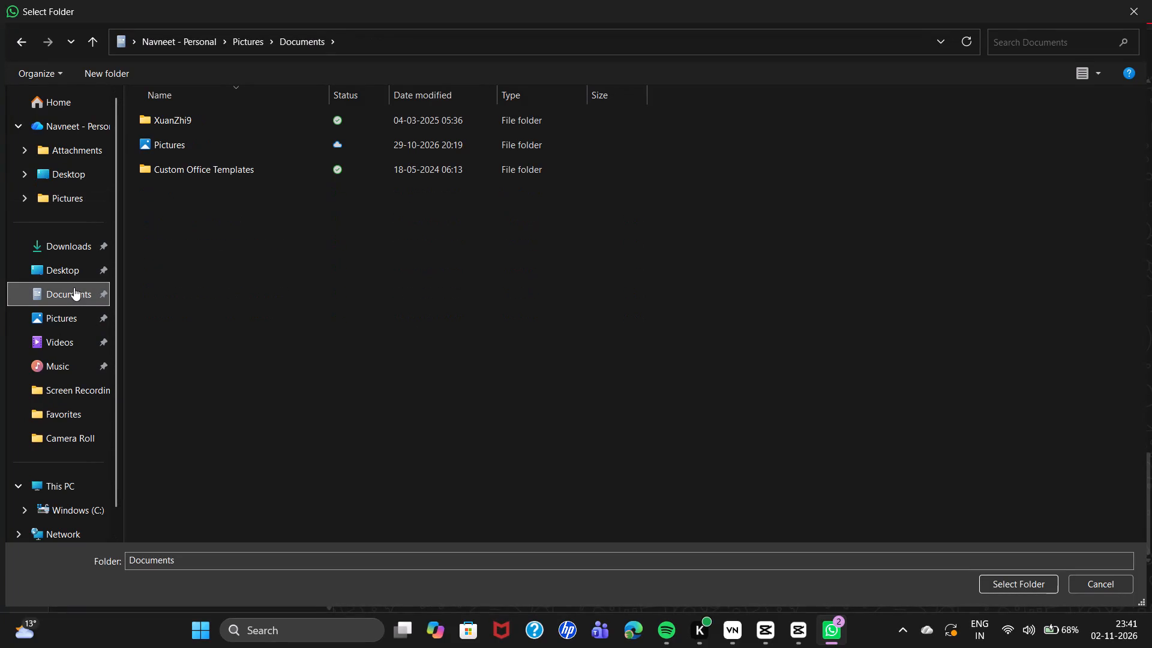
pyautogui.click(217, 146)
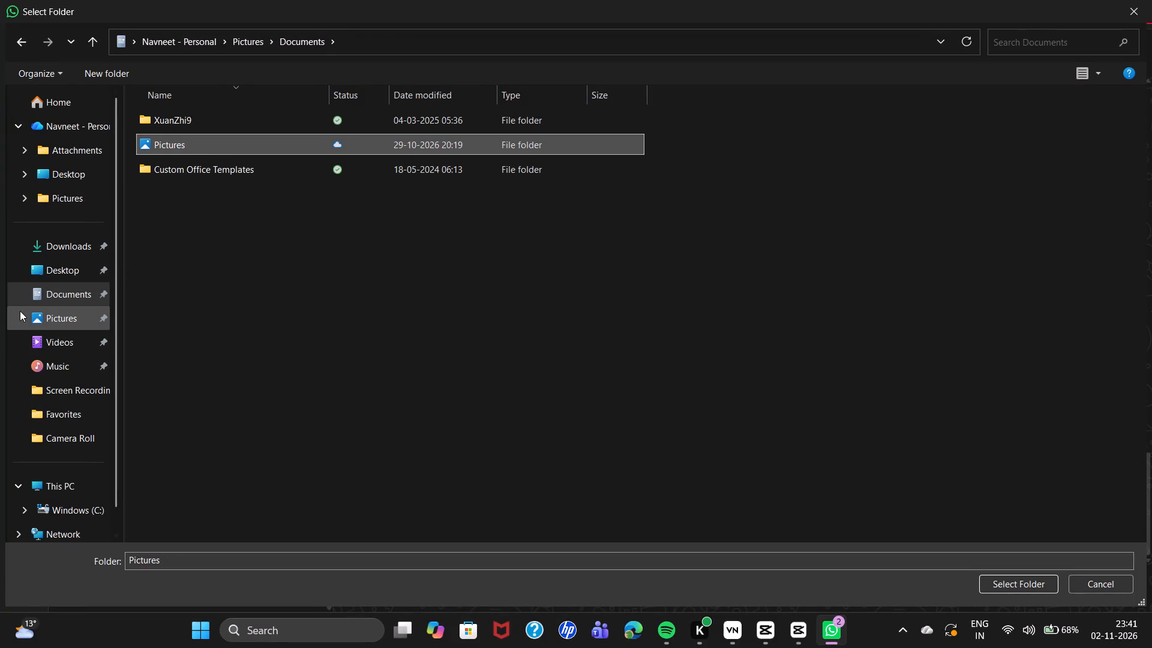
pyautogui.click(29, 293)
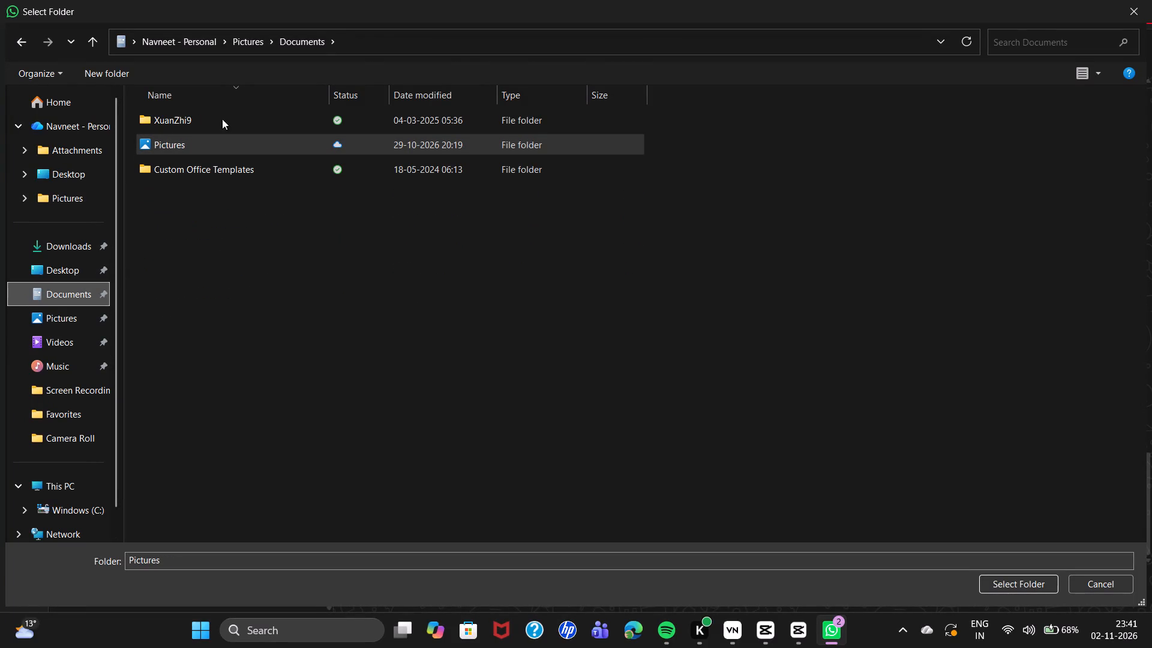
pyautogui.click(295, 35)
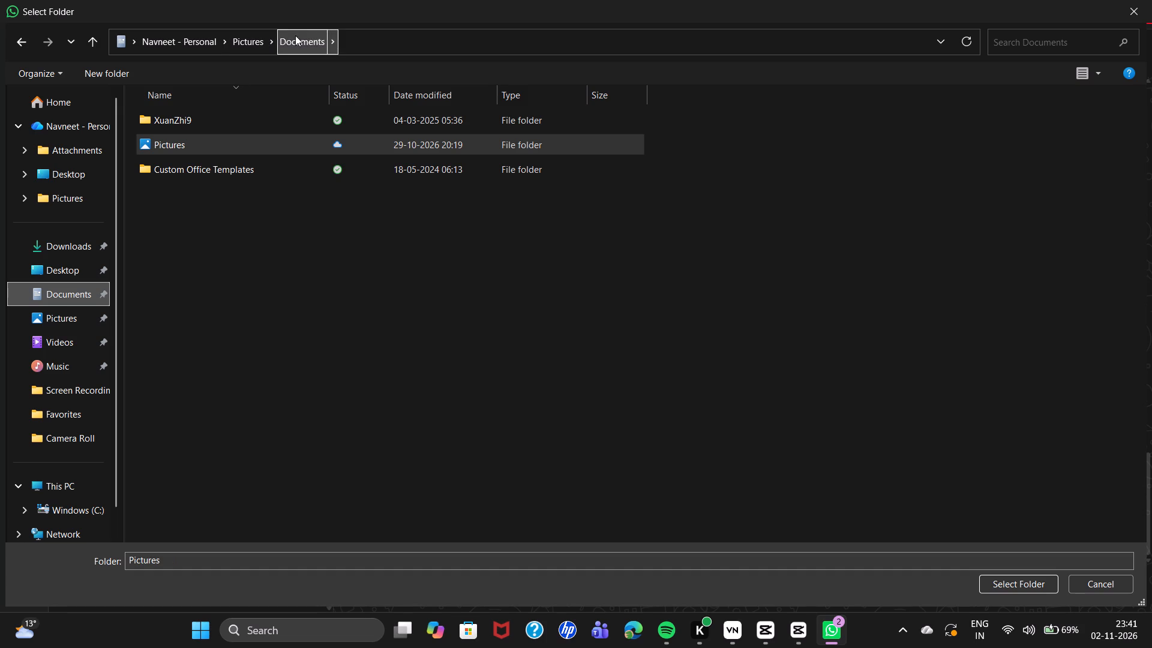
pyautogui.click(17, 279)
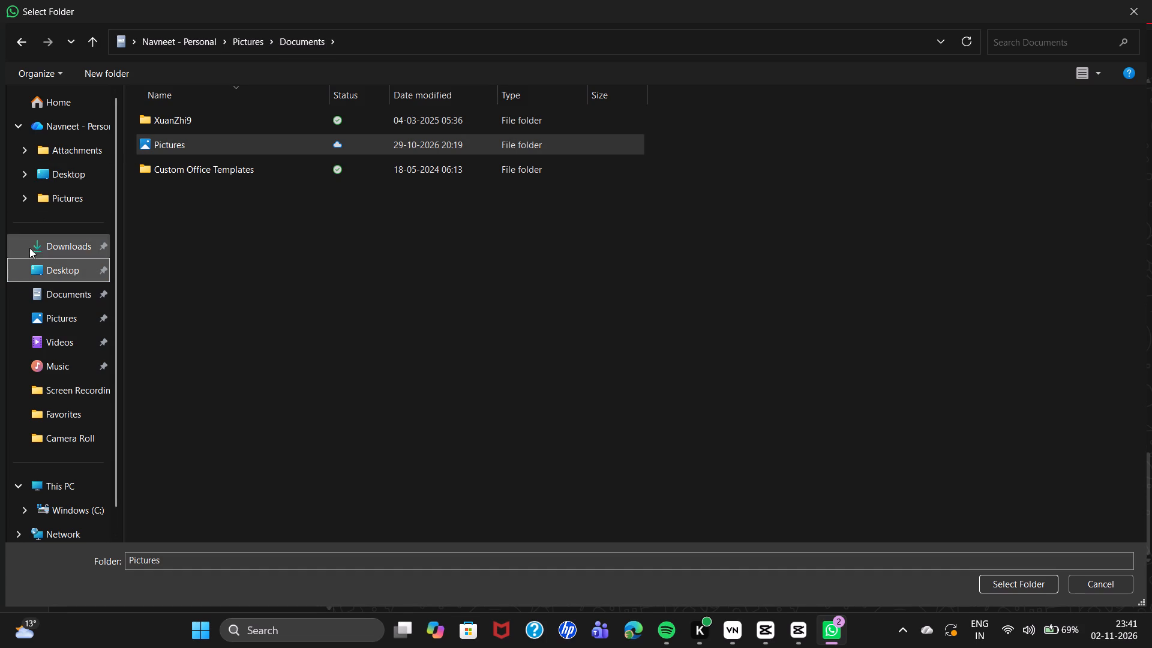
pyautogui.click(30, 315)
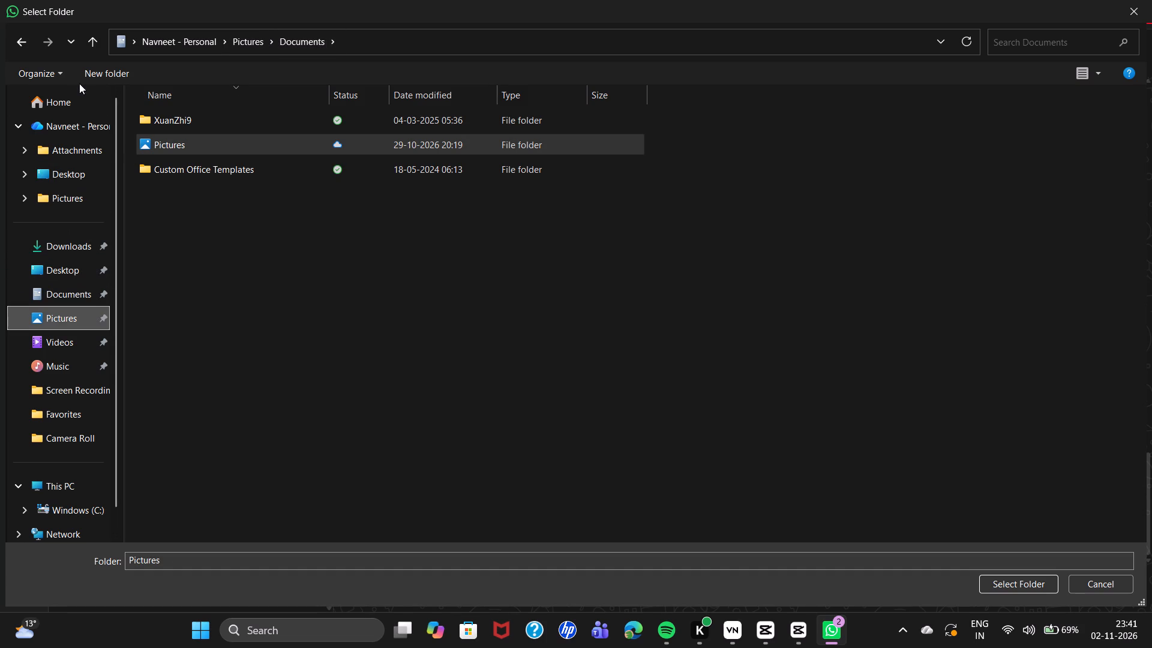
pyautogui.click(79, 83)
pyautogui.click(74, 106)
pyautogui.scroll(2, 70, 193)
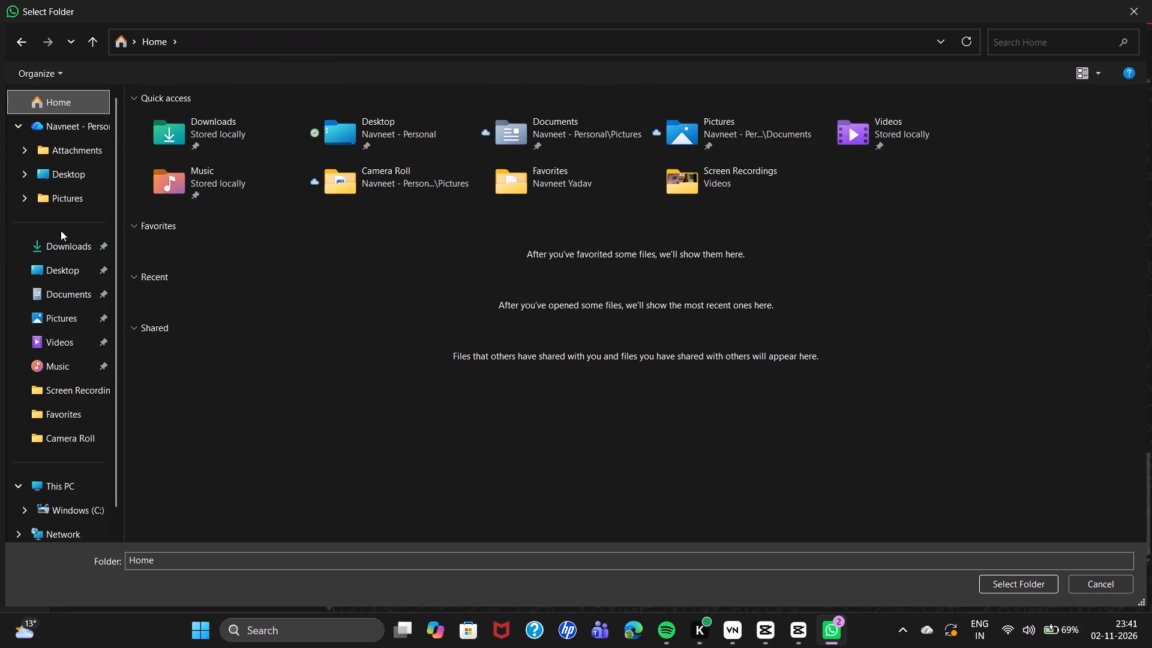
pyautogui.click(49, 443)
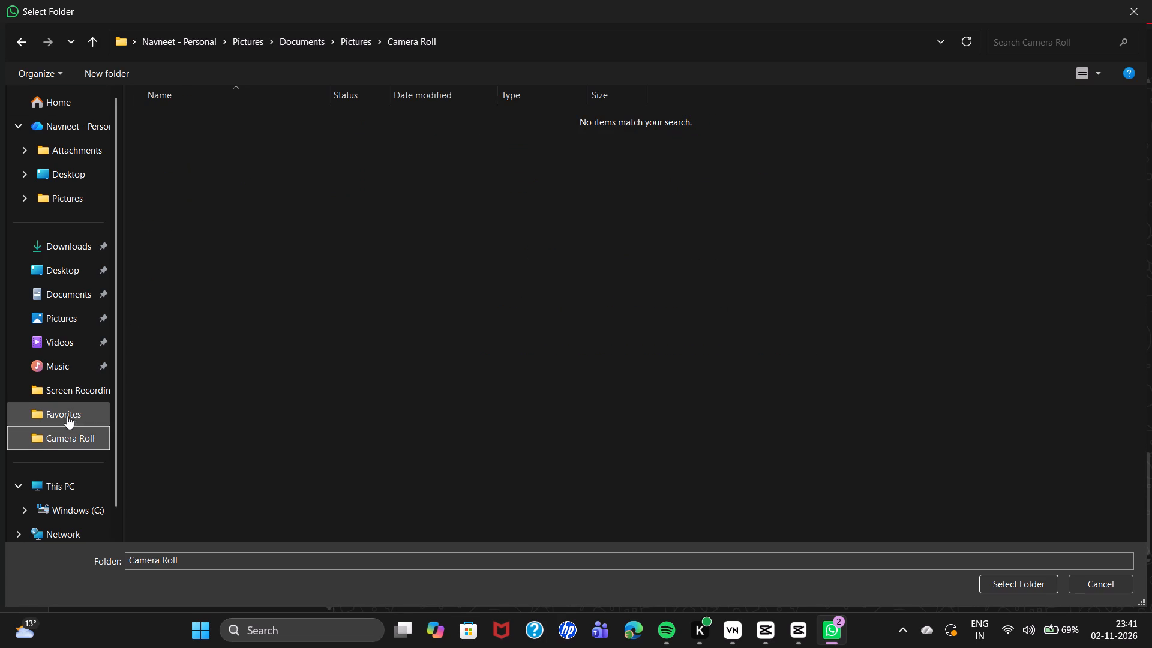
pyautogui.click(71, 406)
pyautogui.click(73, 392)
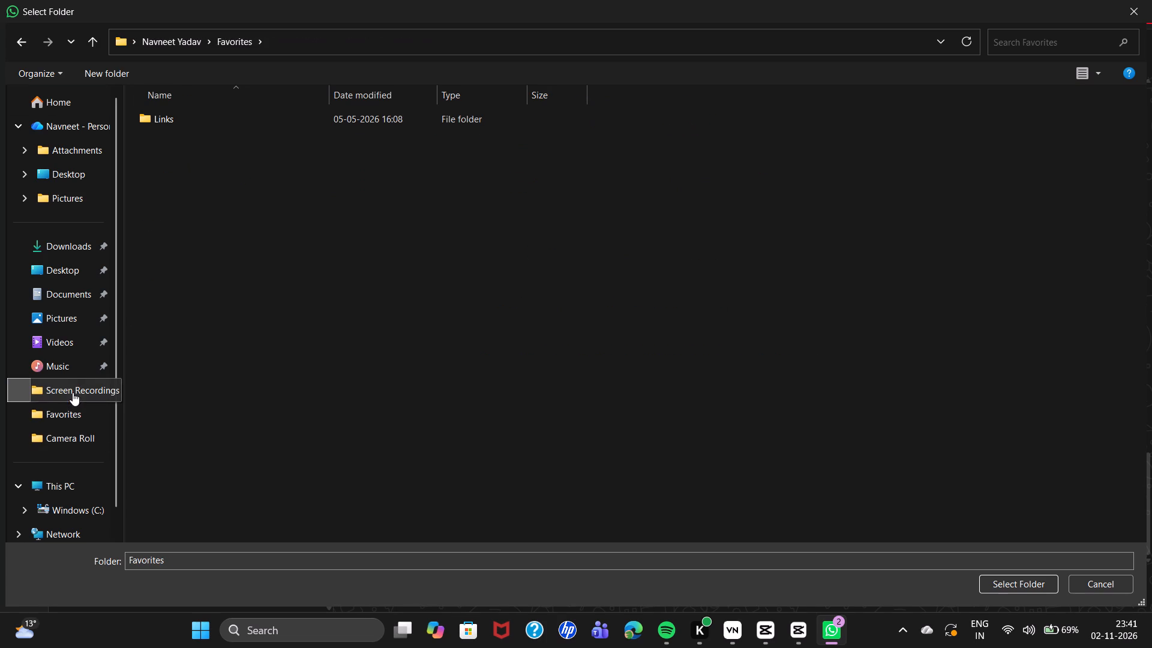
pyautogui.click(70, 361)
pyautogui.click(70, 347)
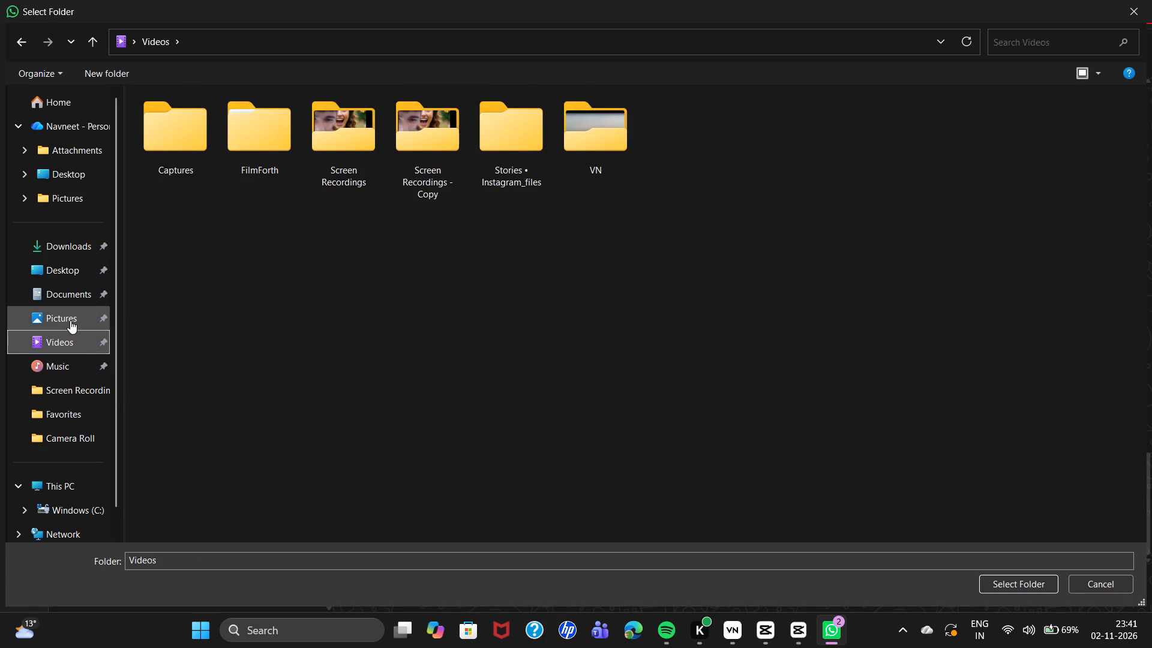
pyautogui.click(70, 320)
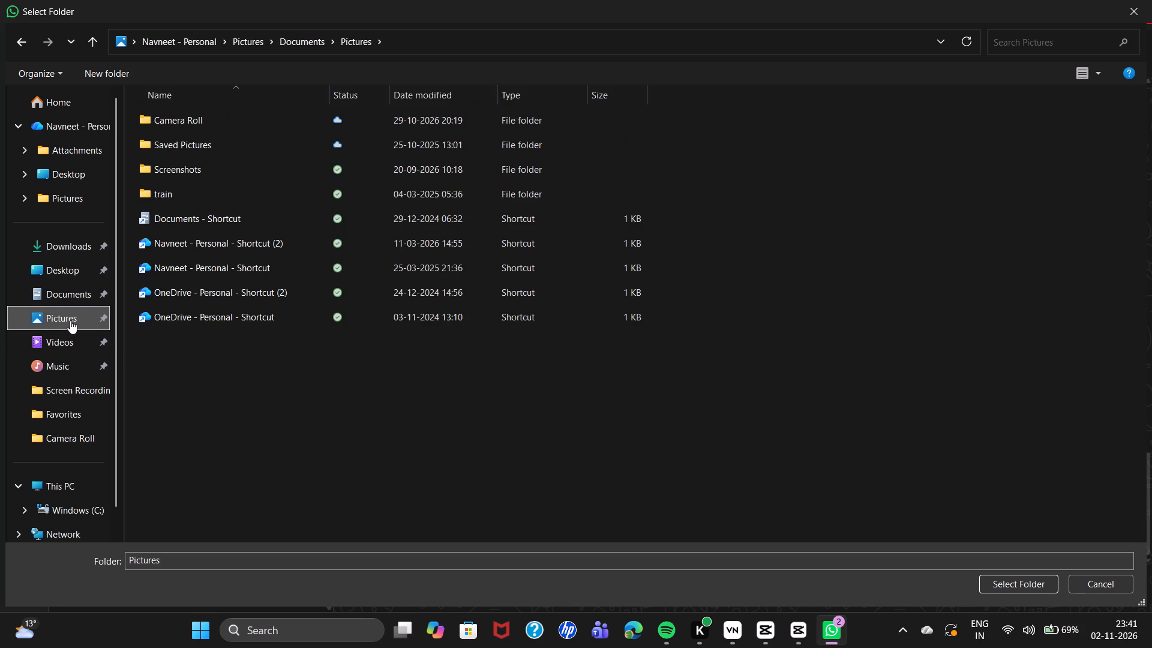
pyautogui.click(70, 298)
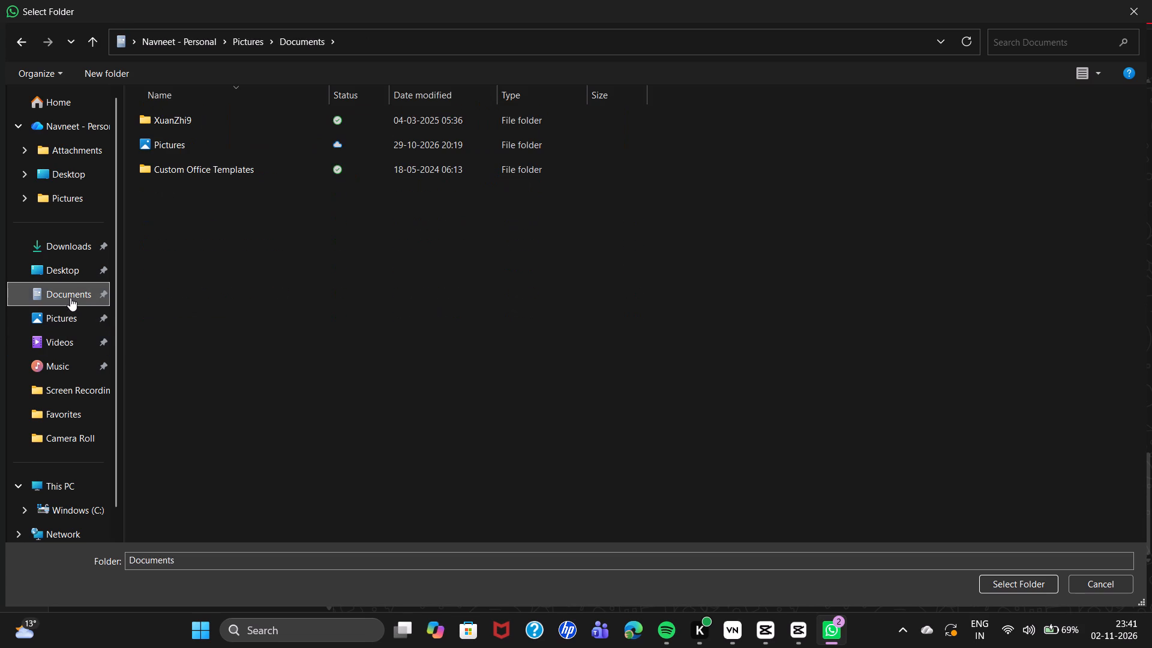
pyautogui.click(70, 272)
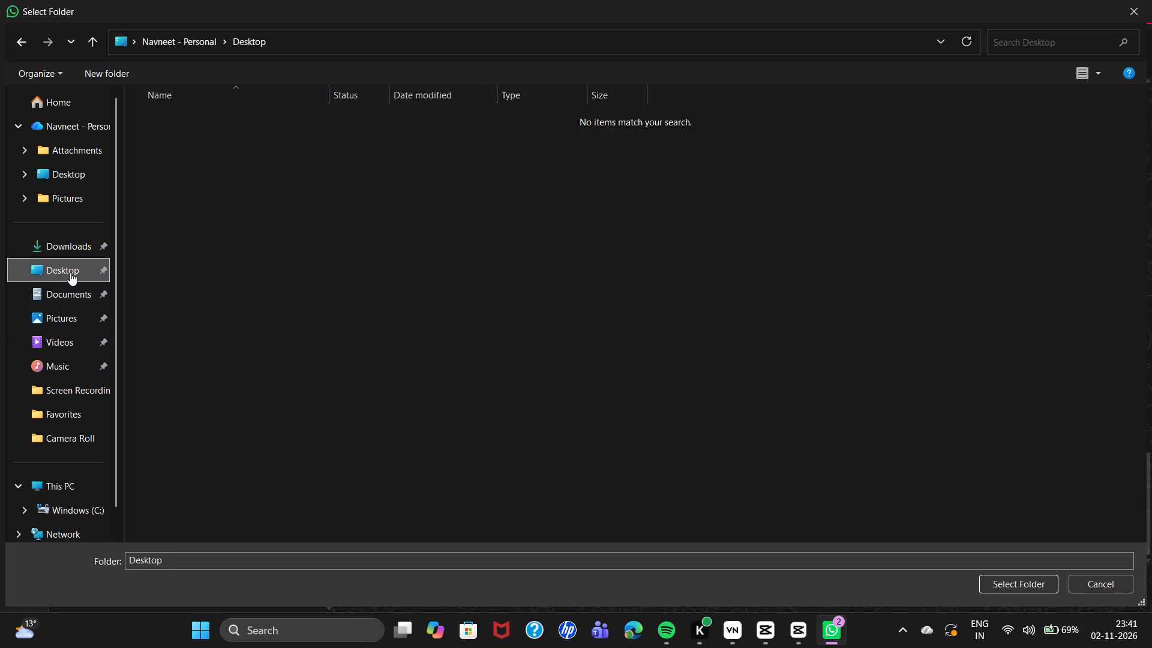
# Choose the Pictures folder inside Documents for WhatsApp's folder selection.
pyautogui.click(79, 294)
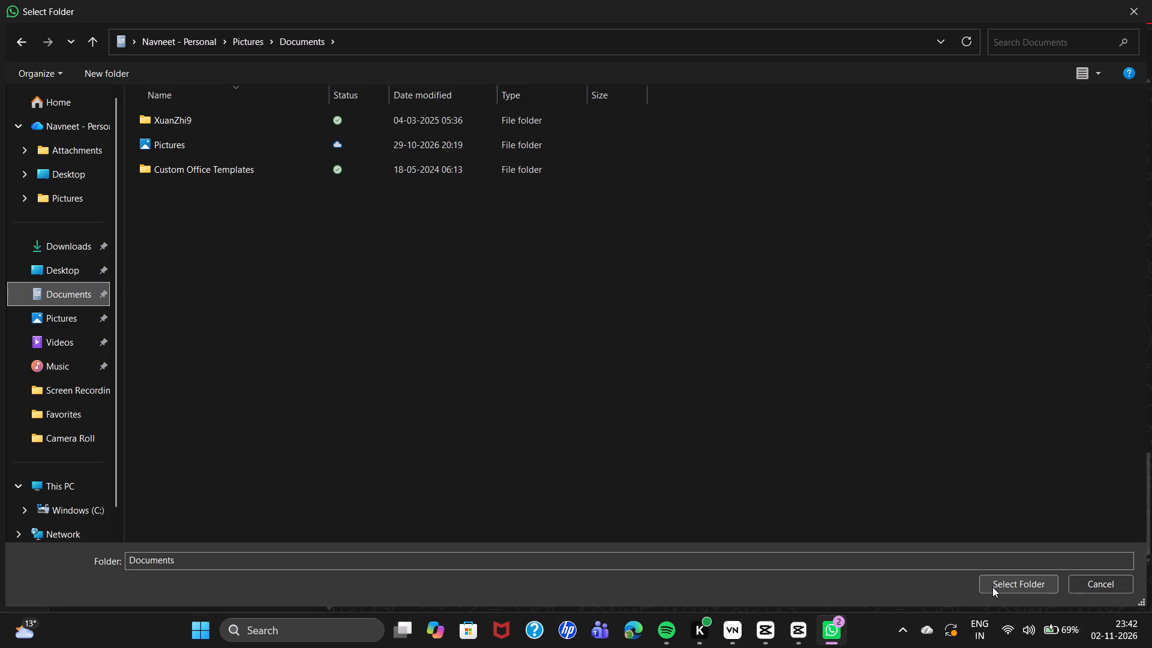
pyautogui.click(211, 143)
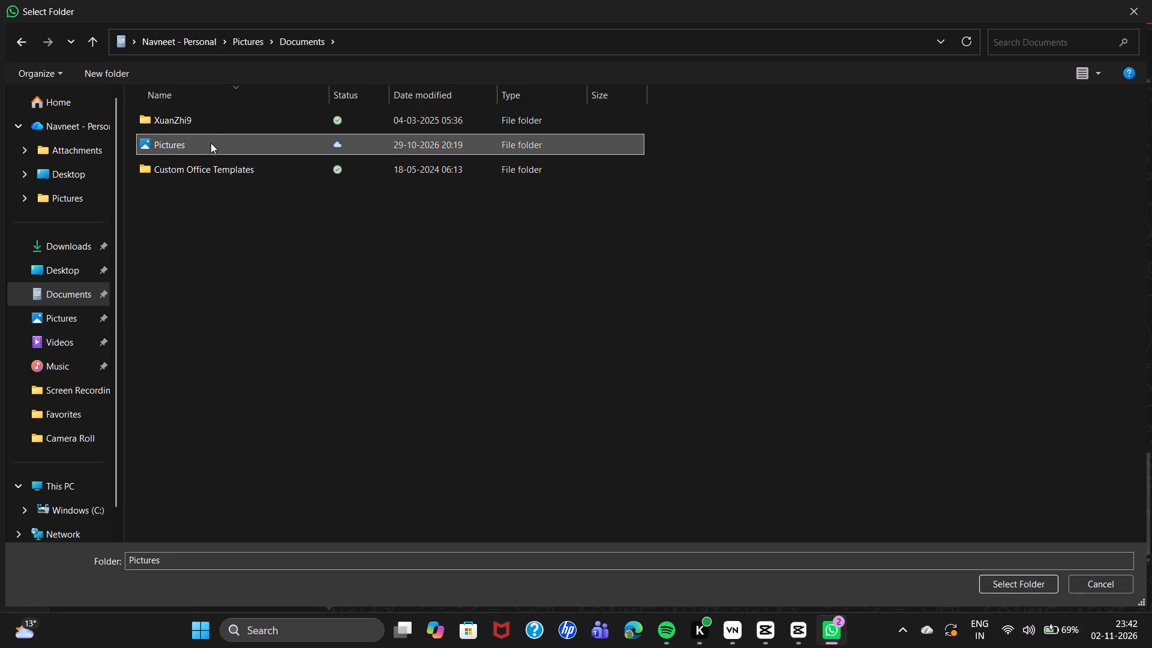
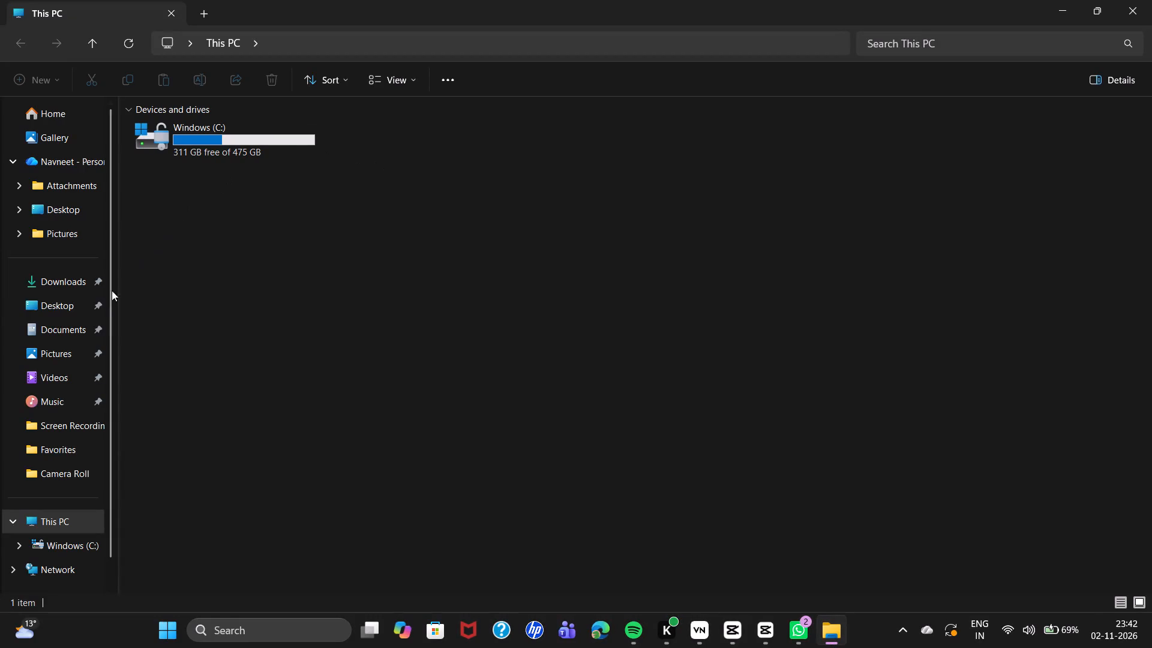
# Look through the Documents folder and preview the video file WhatsApp Video 2026-11-01.
pyautogui.click(79, 324)
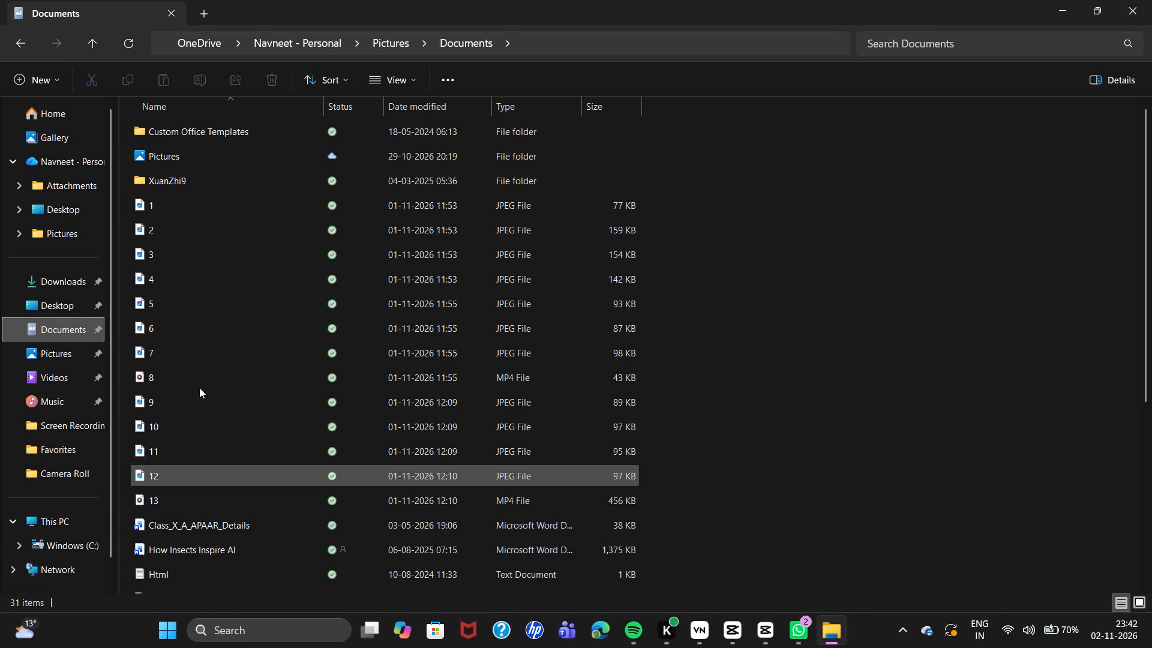
pyautogui.scroll(-3, 209, 311)
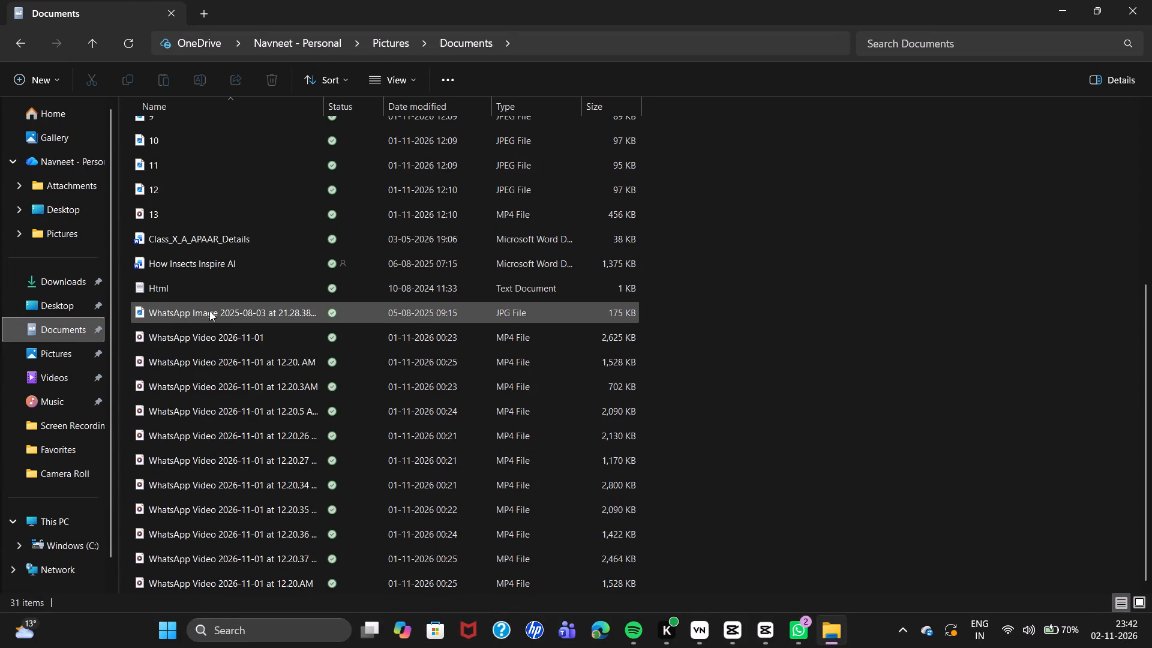
pyautogui.doubleClick(212, 328)
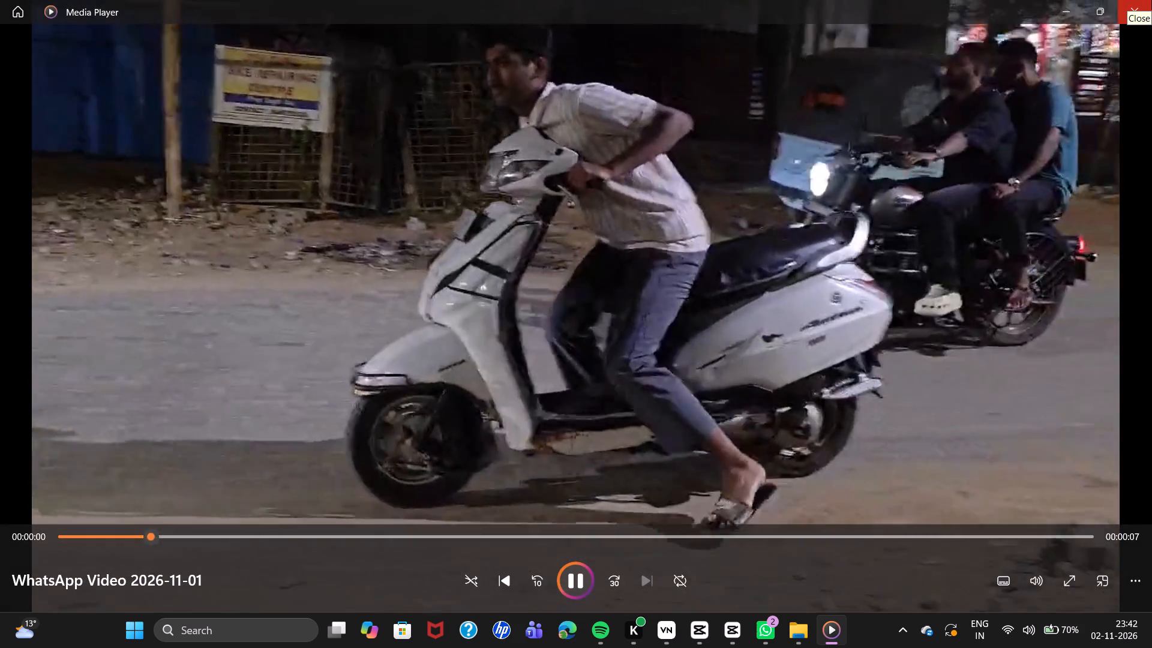
pyautogui.click(1142, 5)
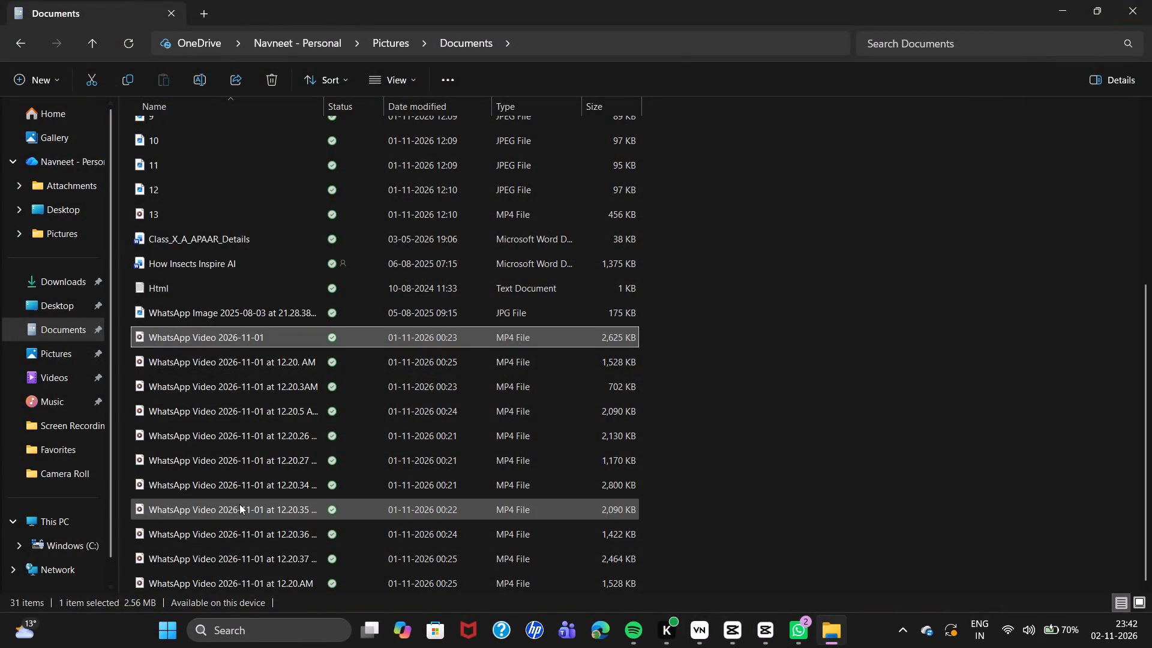
pyautogui.scroll(-5, 239, 504)
pyautogui.scroll(5, 239, 504)
pyautogui.scroll(-6, 239, 504)
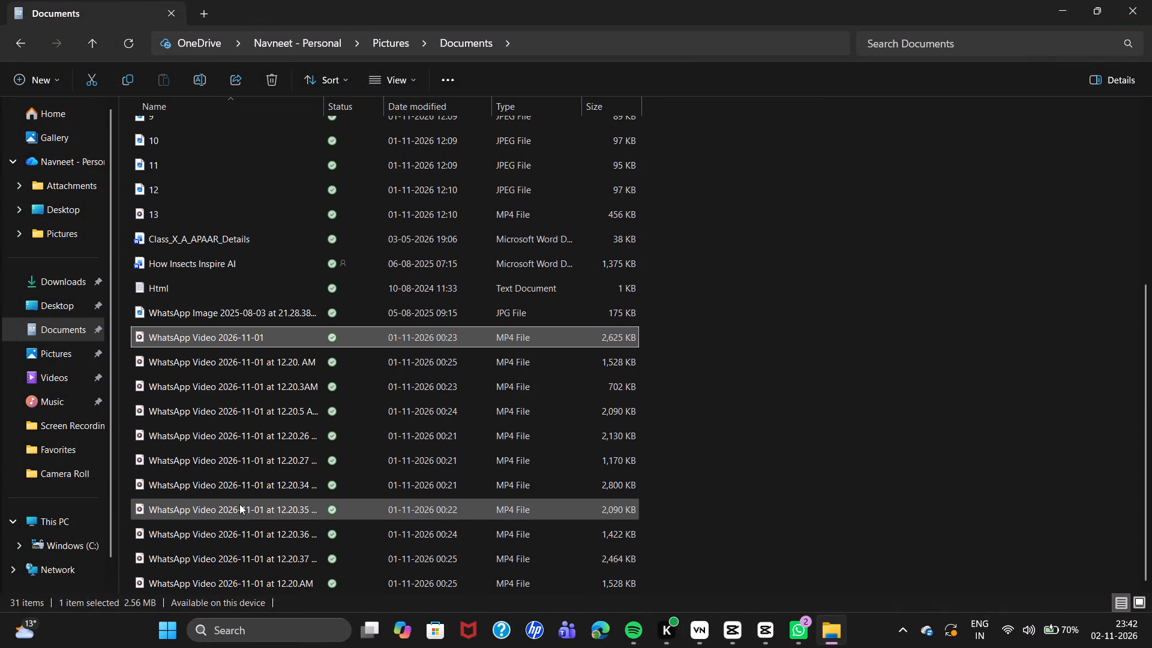
pyautogui.scroll(8, 239, 504)
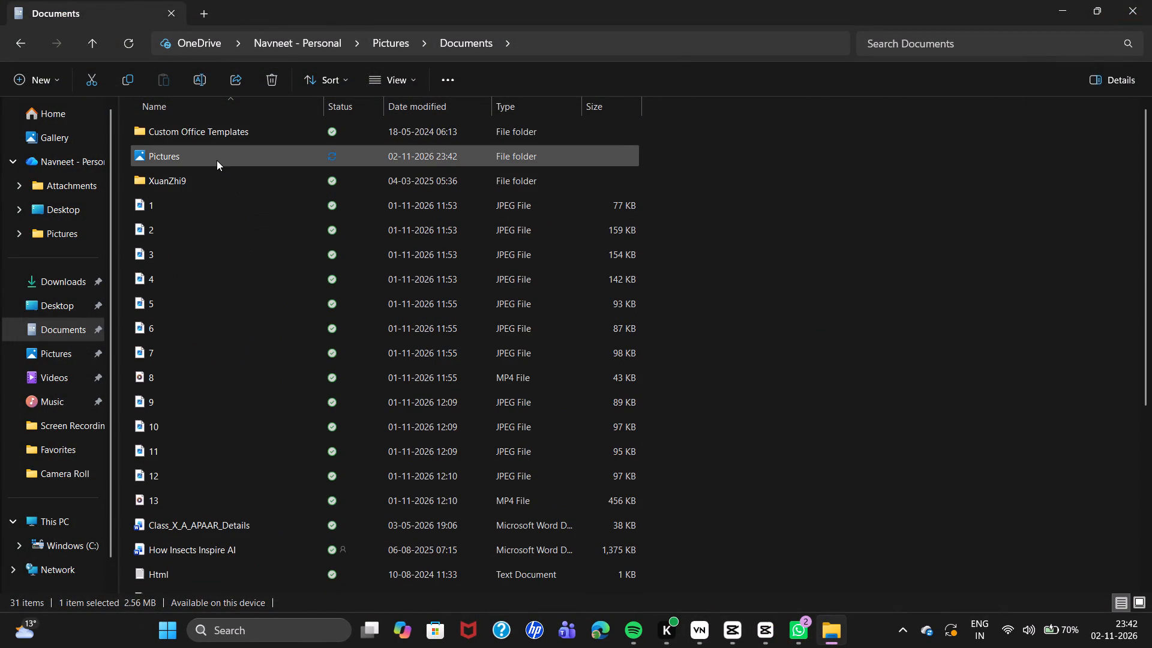
# Open the Pictures folder inside Documents and look through its files.
pyautogui.click(217, 158)
pyautogui.doubleClick(217, 158)
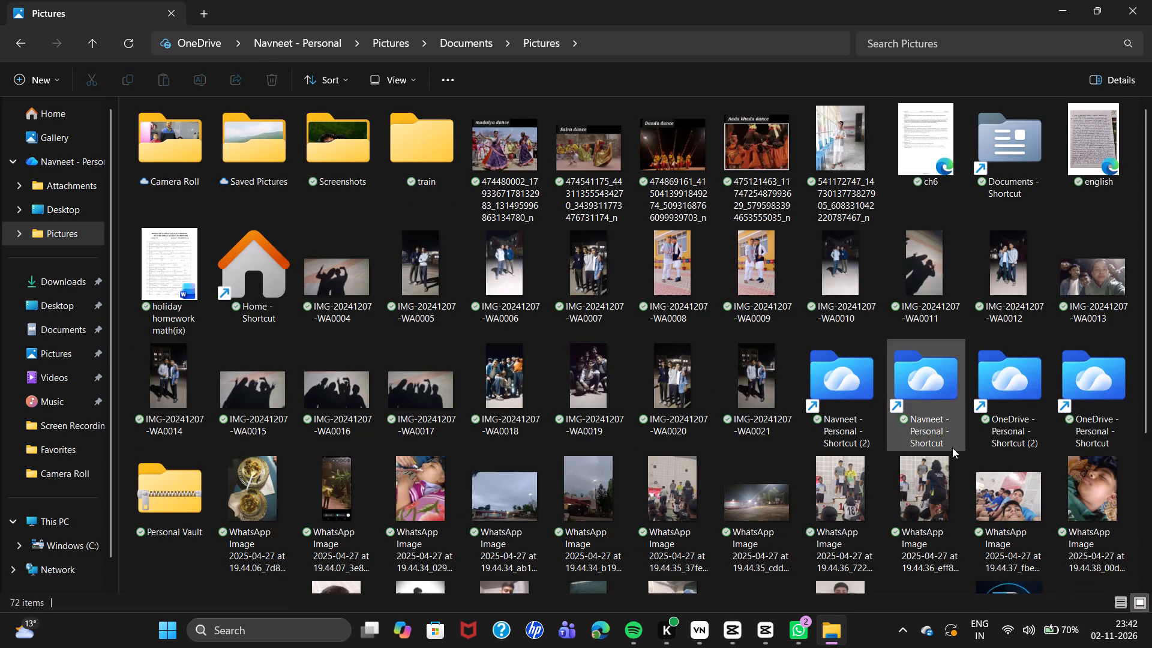
pyautogui.scroll(-3, 635, 508)
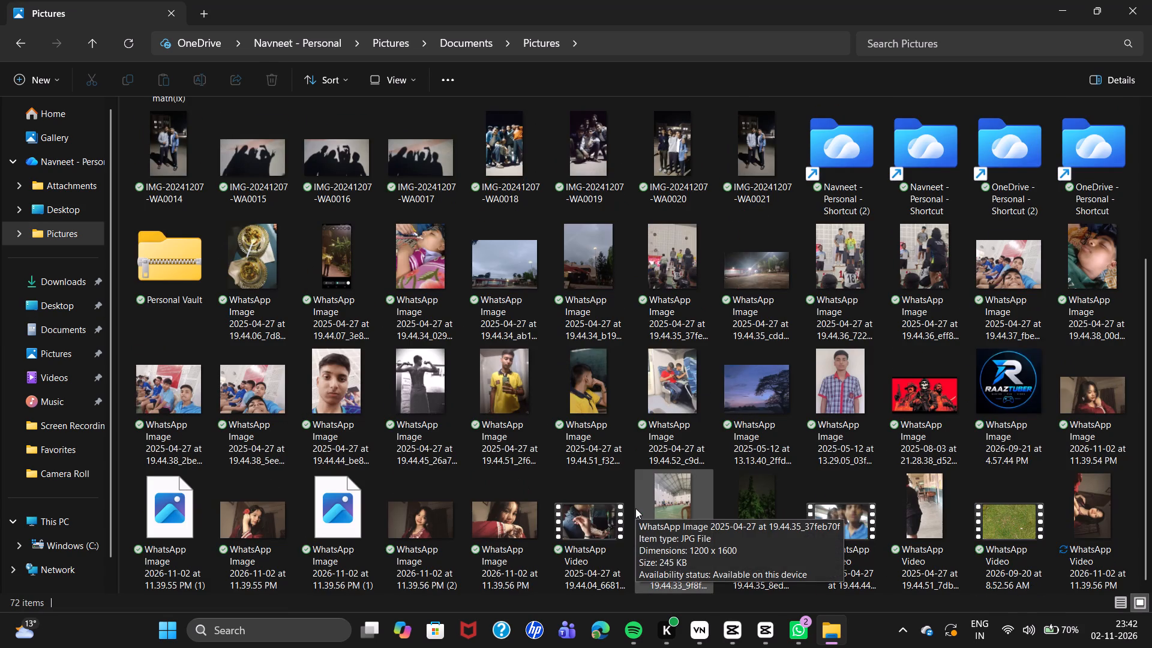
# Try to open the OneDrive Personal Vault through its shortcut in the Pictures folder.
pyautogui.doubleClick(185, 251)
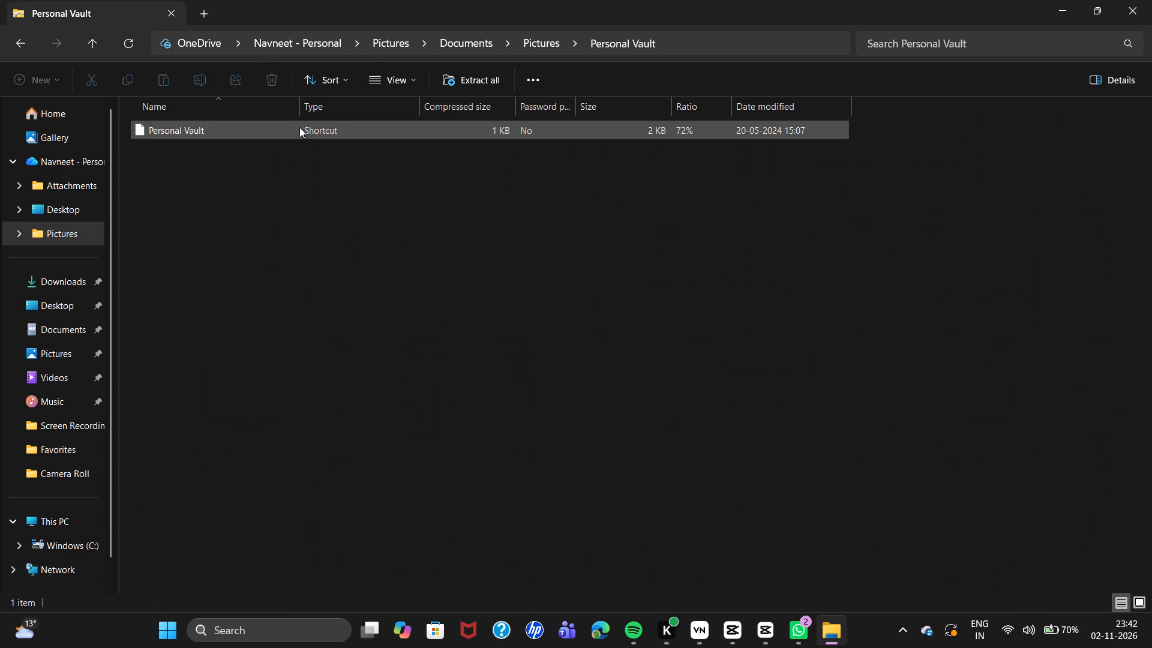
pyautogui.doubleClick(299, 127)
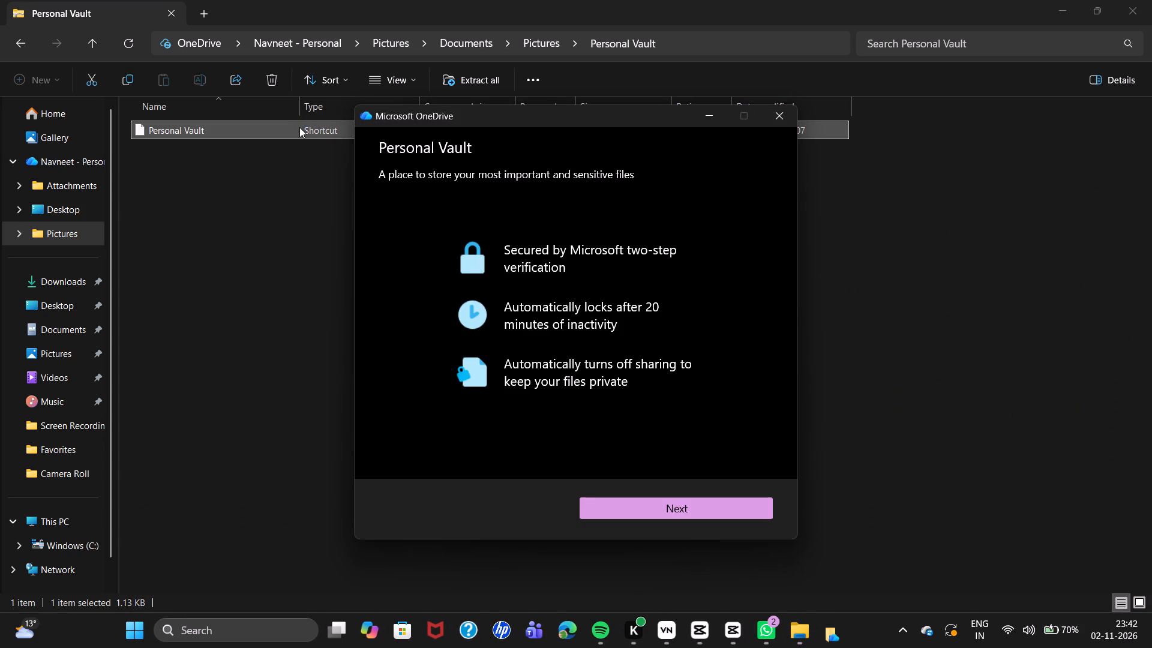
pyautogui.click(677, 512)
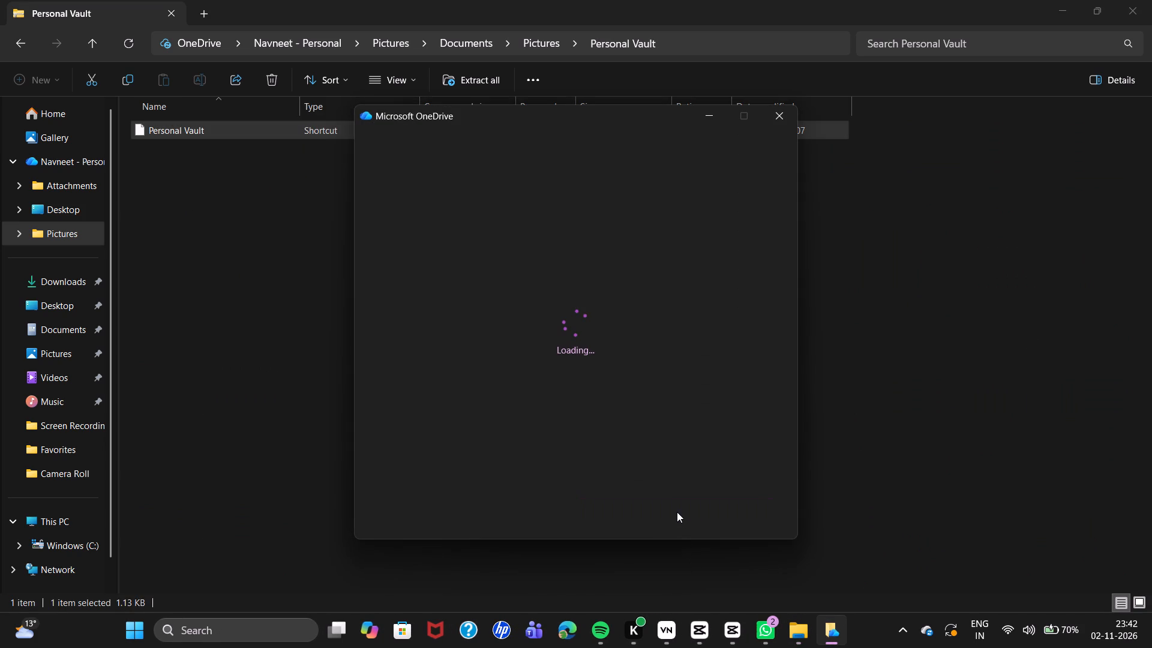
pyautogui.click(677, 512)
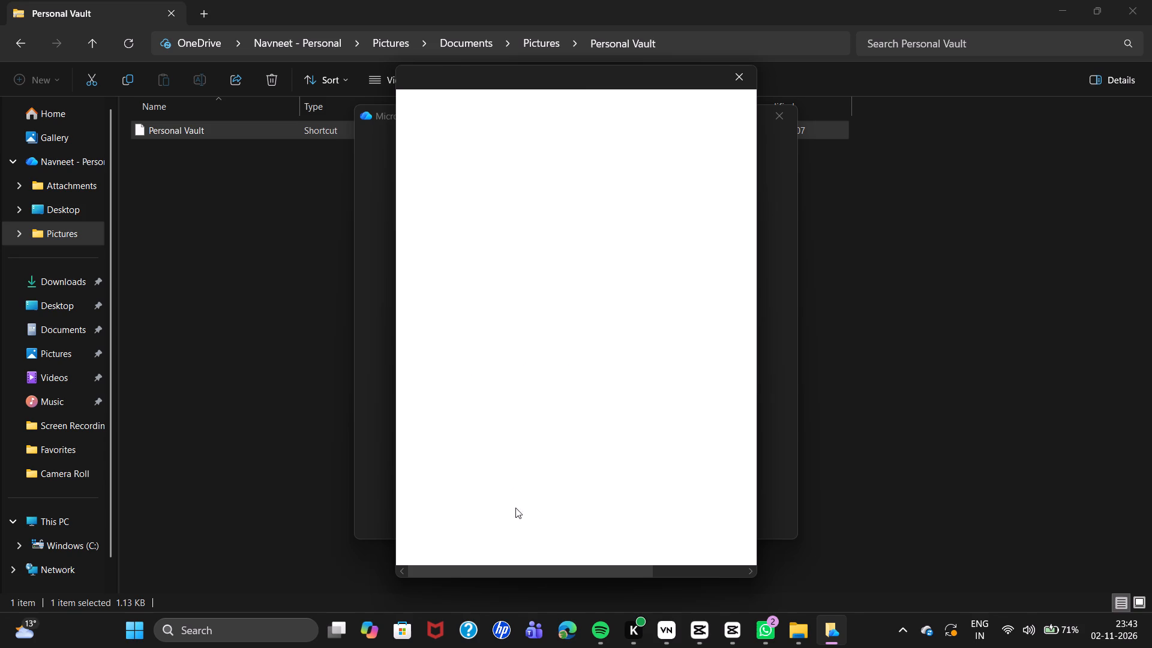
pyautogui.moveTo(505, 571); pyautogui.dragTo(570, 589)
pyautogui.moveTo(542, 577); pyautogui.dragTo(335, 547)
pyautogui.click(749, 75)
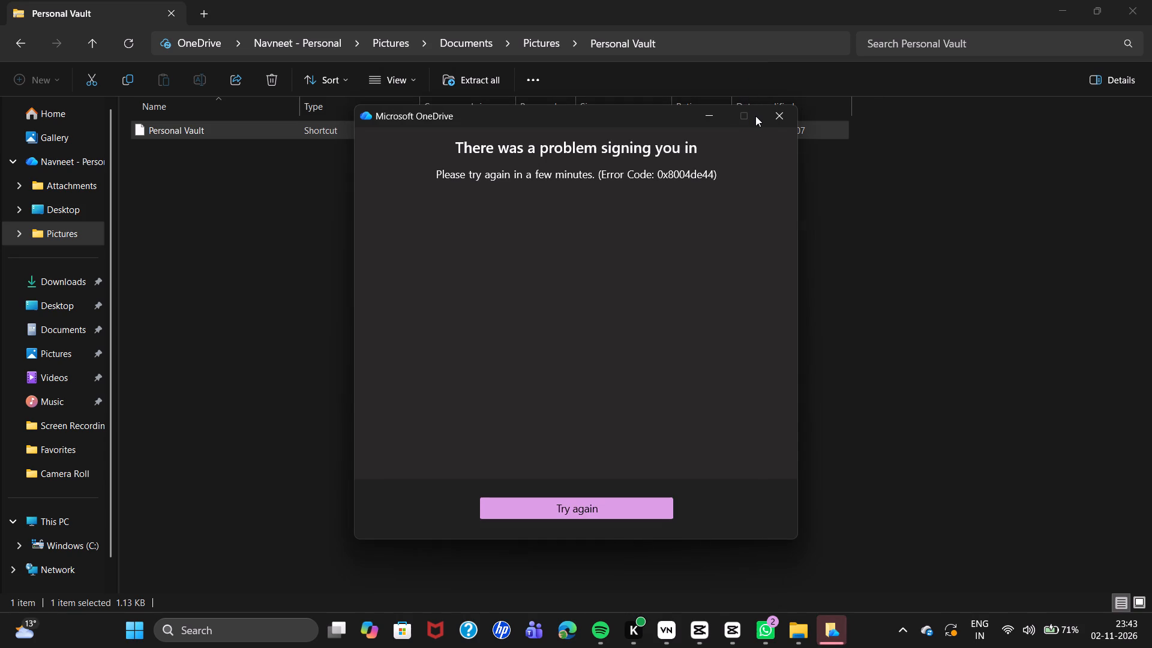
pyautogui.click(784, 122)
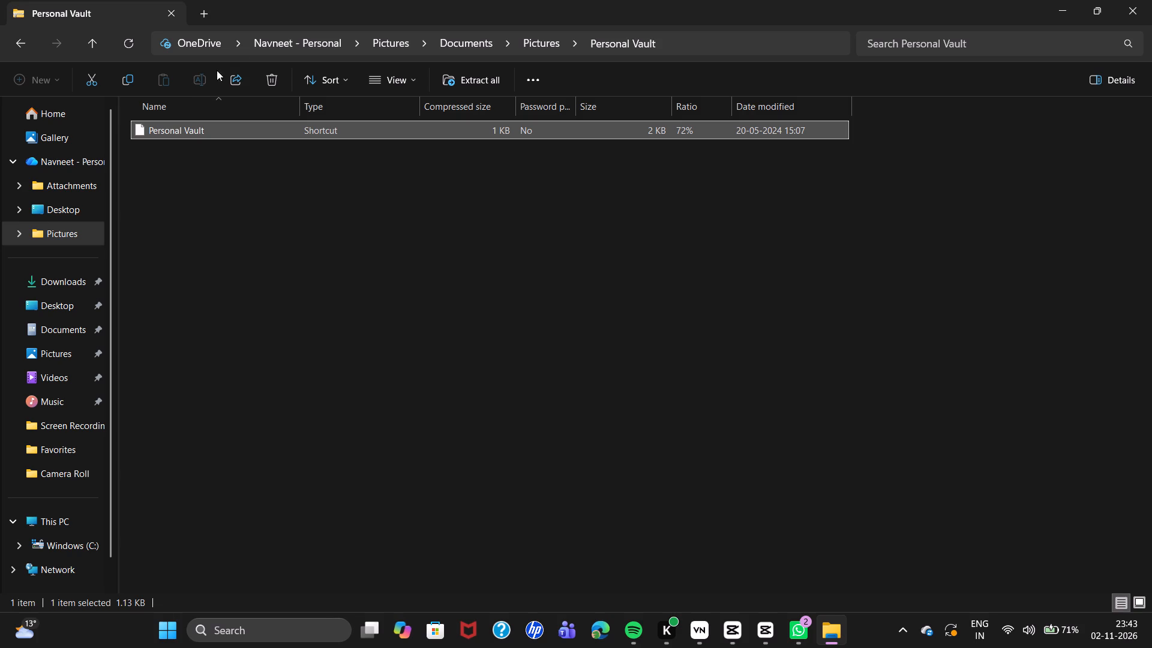
# Return to the Pictures folder and check it for the WhatsApp images and video dated 2026-11-02.
pyautogui.click(535, 41)
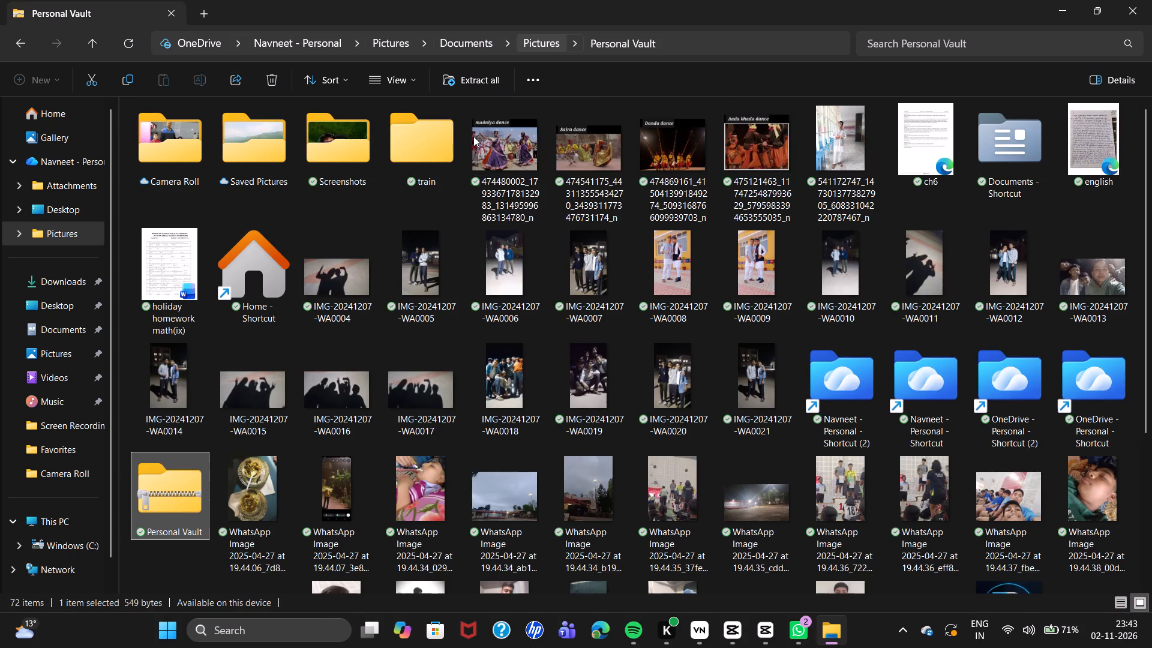
pyautogui.scroll(-19, 584, 347)
pyautogui.scroll(6, 588, 343)
pyautogui.scroll(-4, 589, 340)
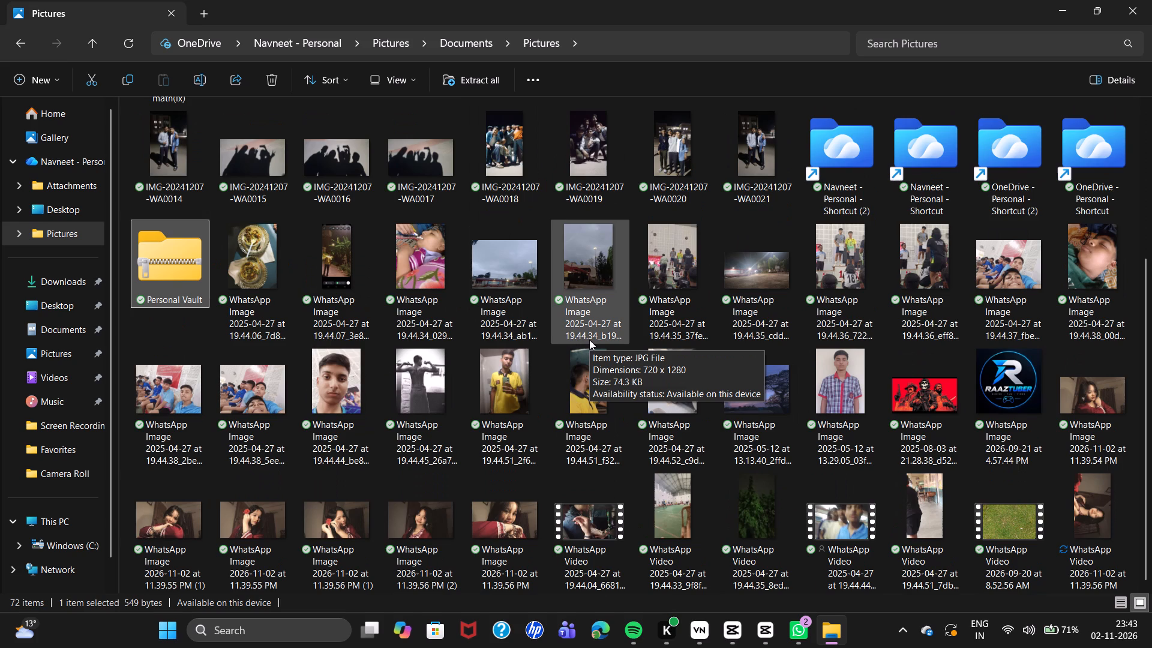
pyautogui.scroll(-10, 589, 340)
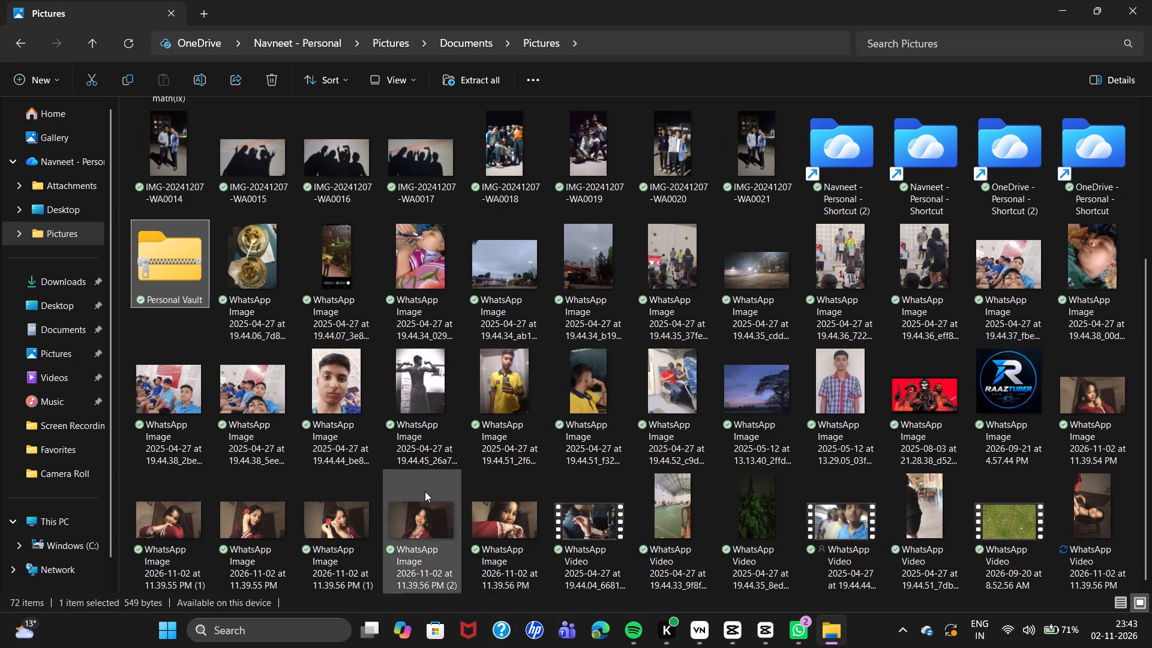
pyautogui.scroll(-2, 544, 536)
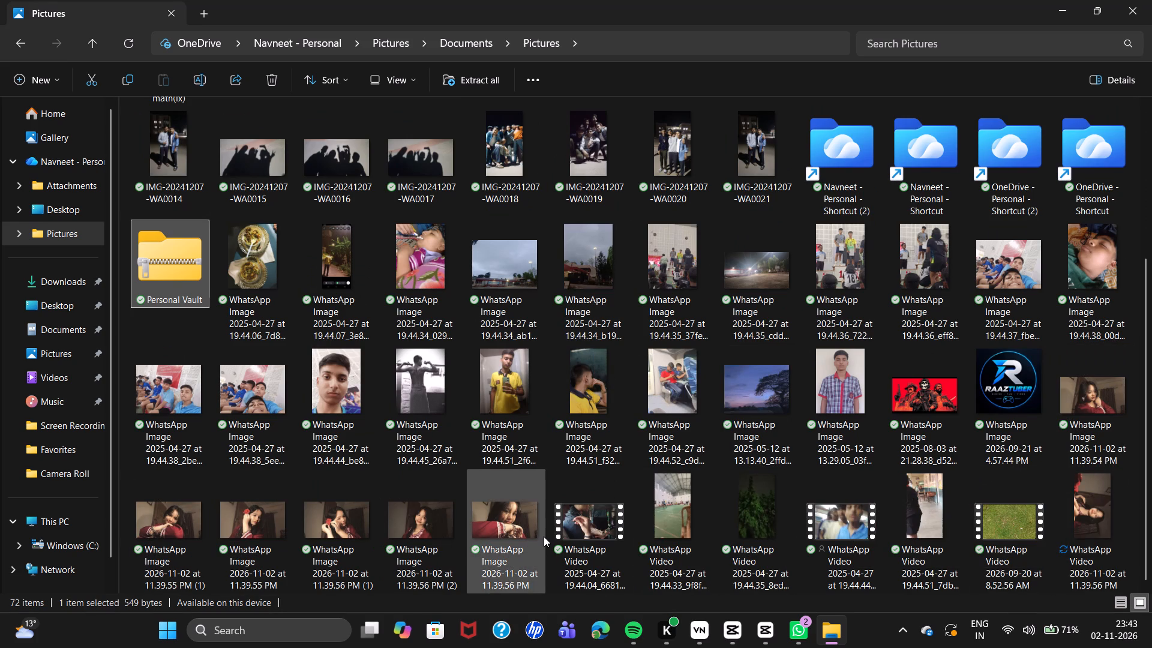
# Switch to VN and import the WhatsApp images and video dated 2026-11-02 from the Pictures folder inside Documents into New Library.
pyautogui.click(691, 628)
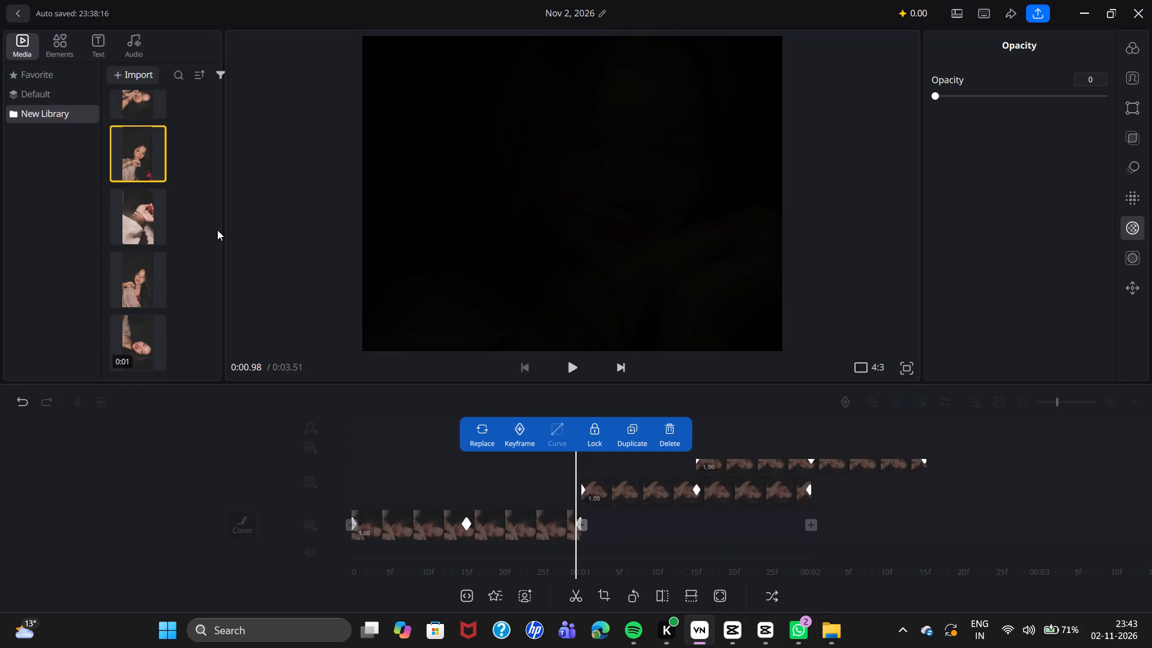
pyautogui.scroll(-6, 217, 230)
pyautogui.scroll(-19, 215, 230)
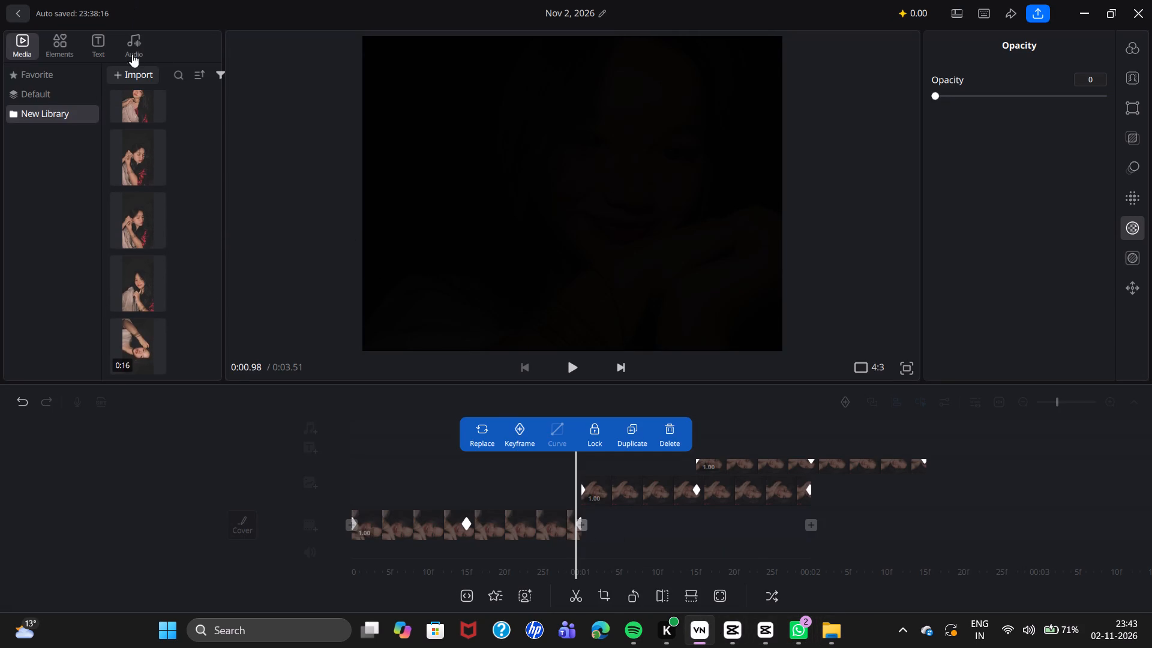
pyautogui.click(135, 78)
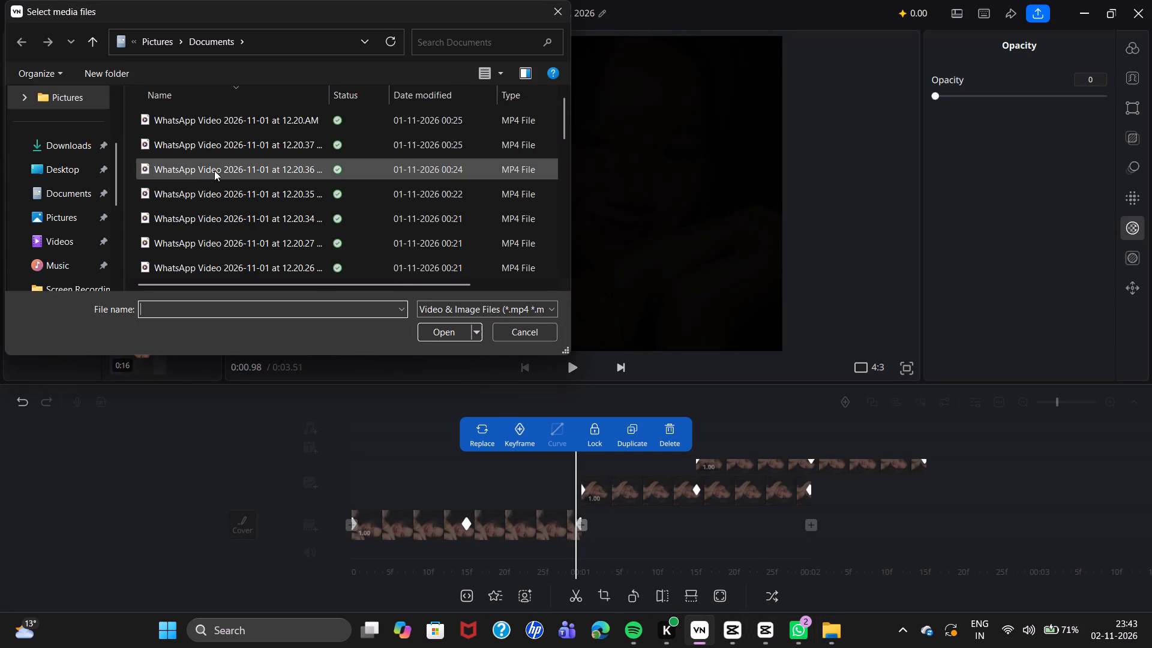
pyautogui.scroll(-7, 222, 183)
pyautogui.scroll(2, 224, 185)
pyautogui.scroll(-3, 224, 185)
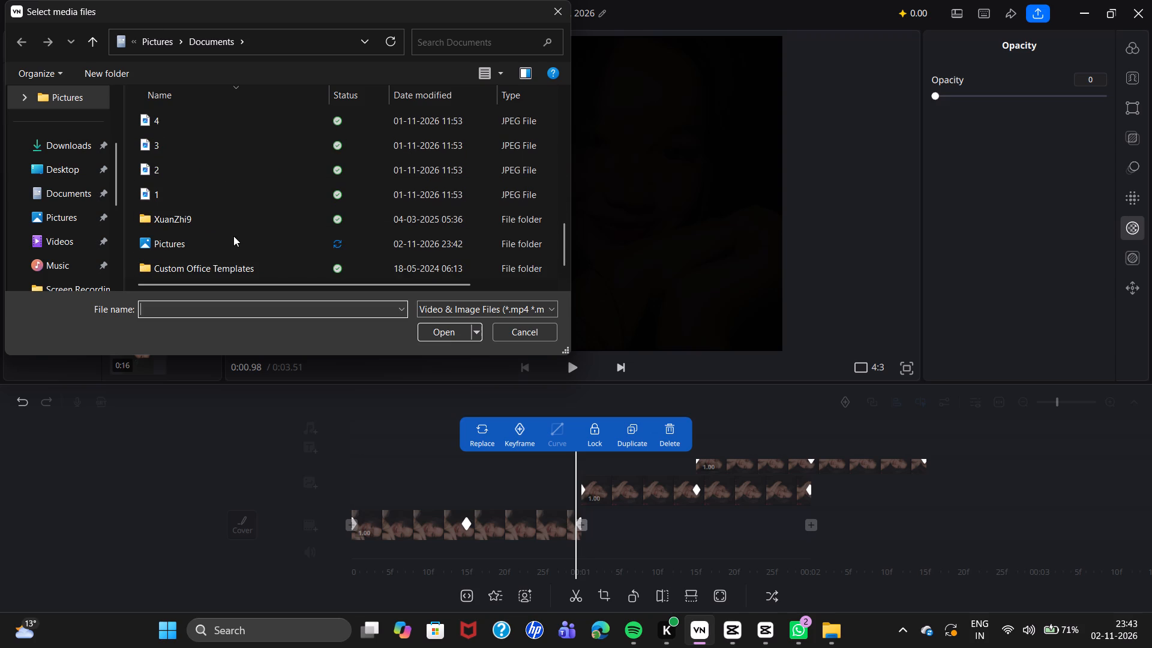
pyautogui.click(233, 236)
pyautogui.doubleClick(233, 236)
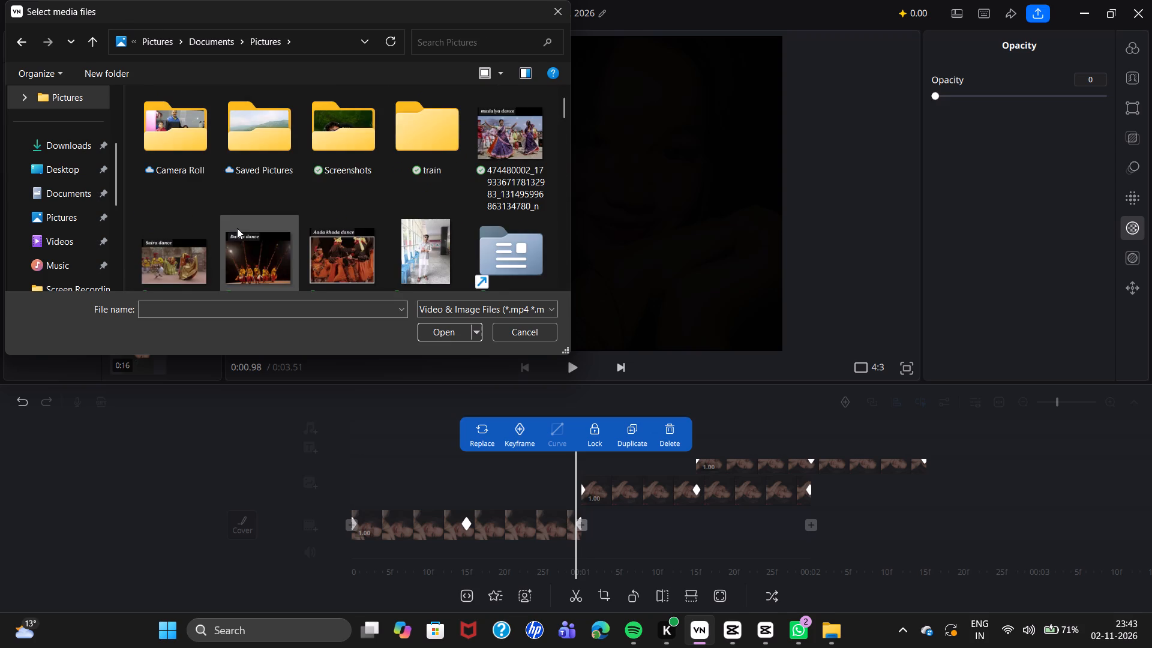
pyautogui.scroll(-20, 239, 226)
pyautogui.scroll(-20, 239, 226)
pyautogui.scroll(-2, 239, 226)
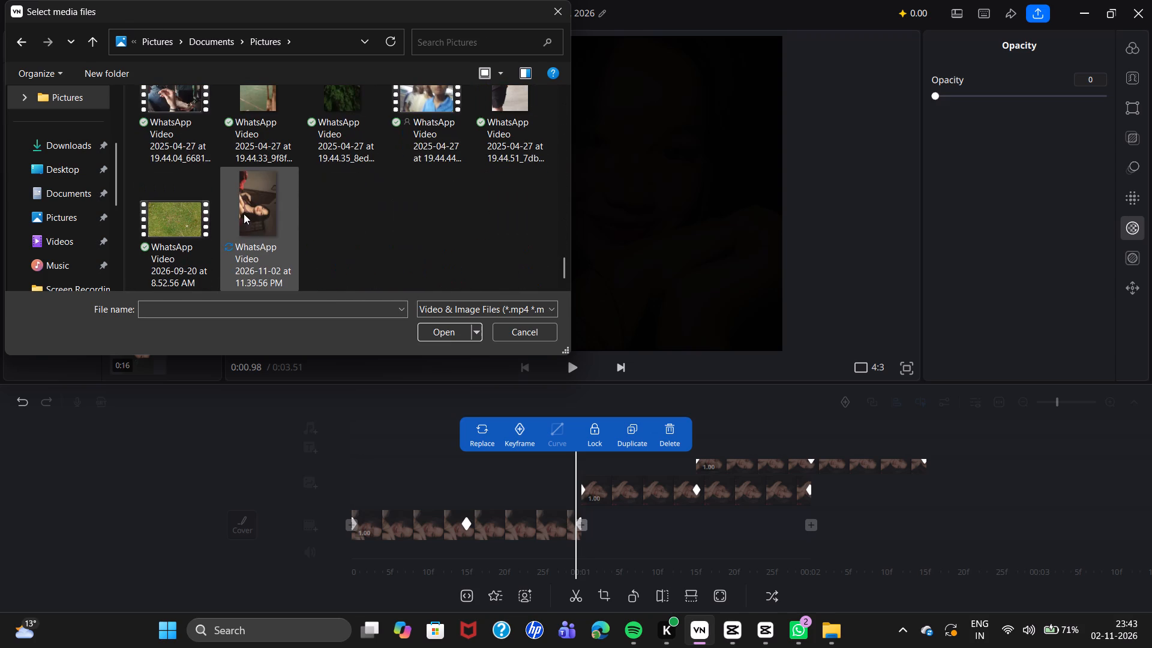
pyautogui.scroll(-5, 244, 214)
pyautogui.scroll(4, 298, 162)
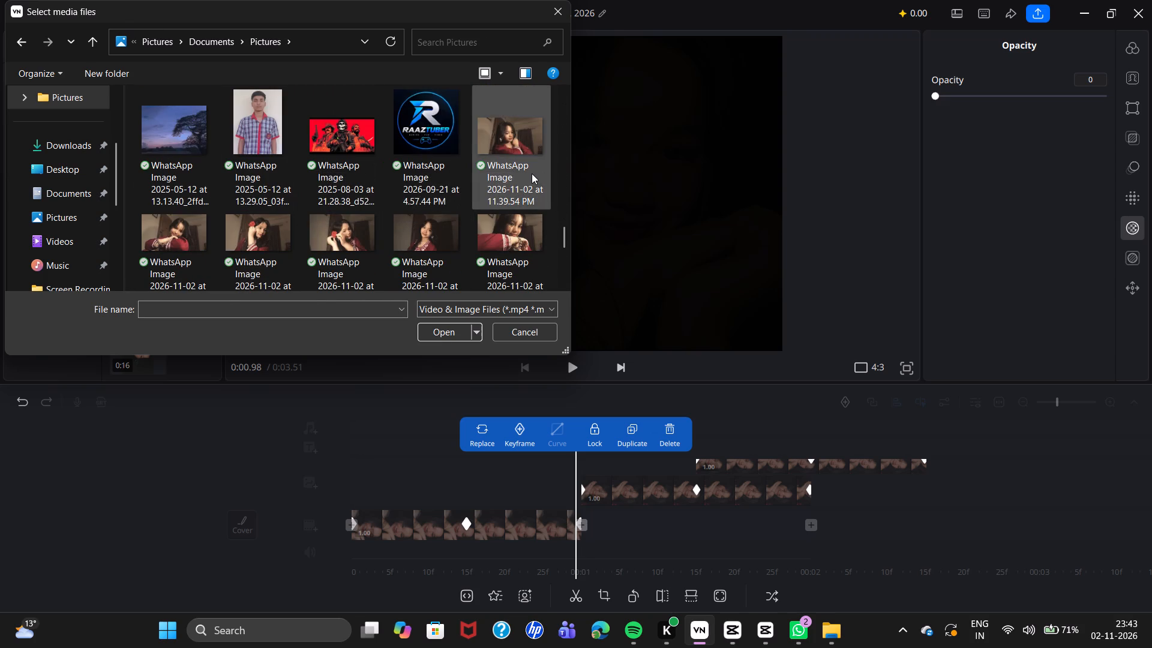
pyautogui.doubleClick(532, 172)
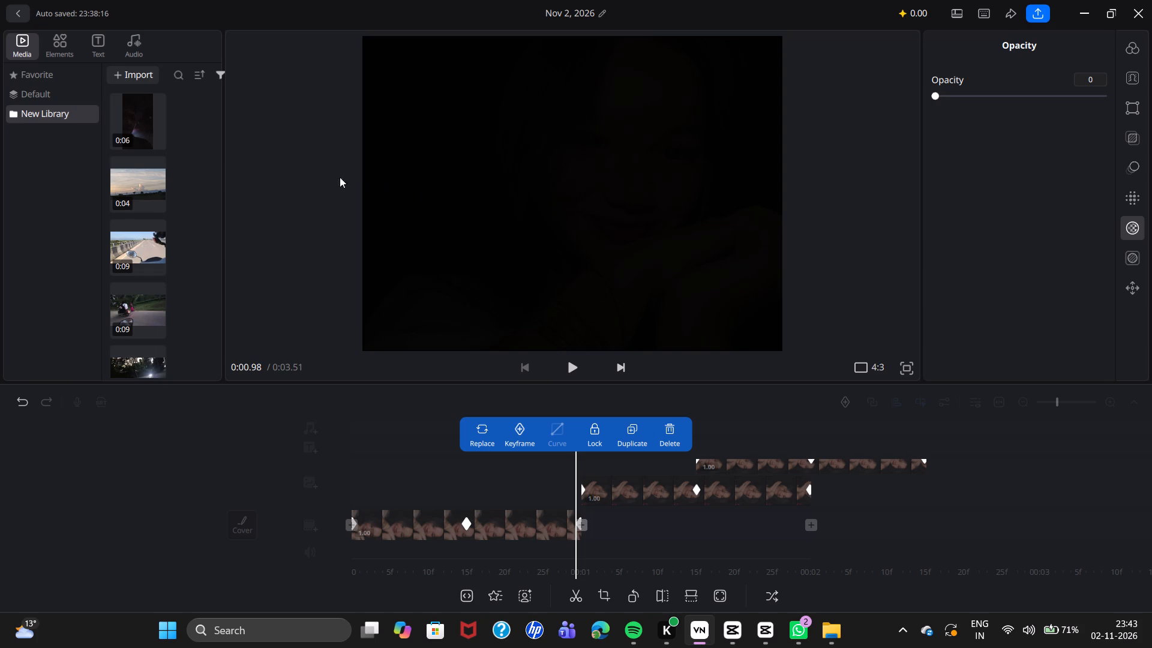
# Import WhatsApp Image 2026-11-02 at 11.39.55 PM (1) from the Pictures folder into New Library.
pyautogui.scroll(-20, 195, 236)
pyautogui.scroll(-12, 195, 236)
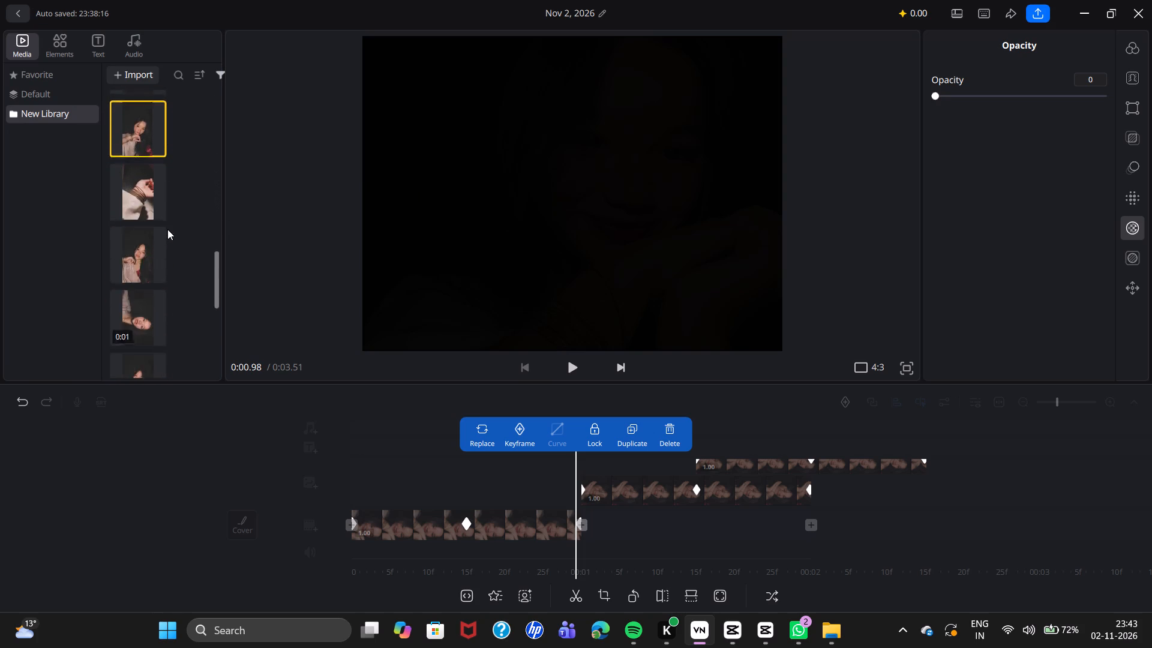
pyautogui.scroll(-15, 167, 229)
pyautogui.click(143, 70)
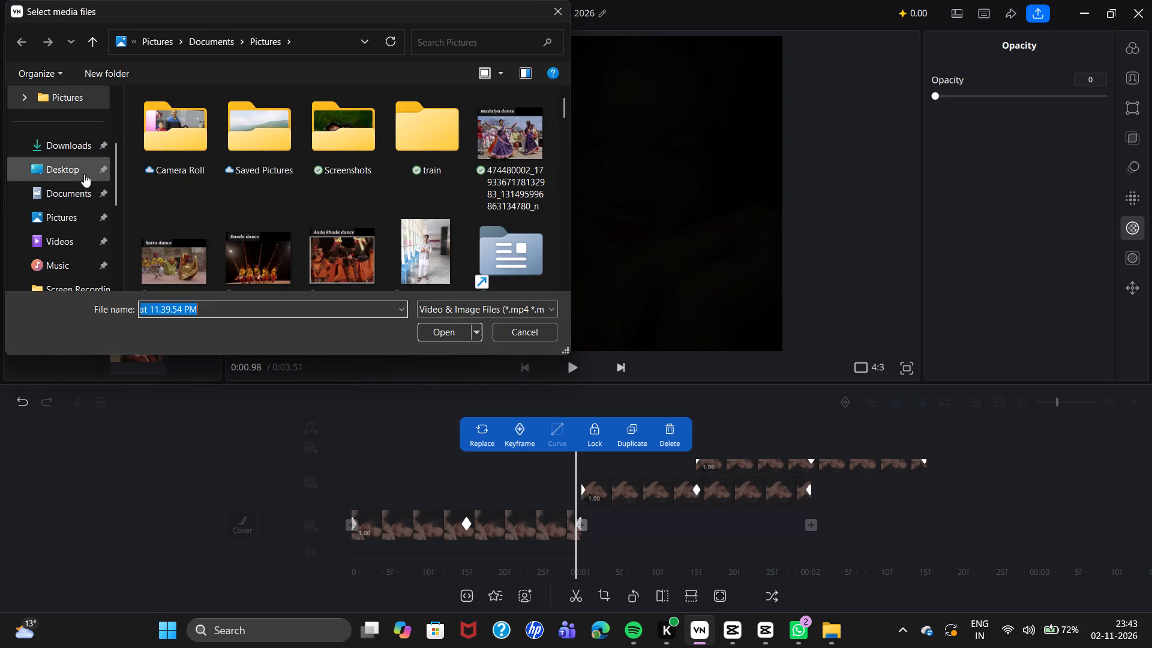
pyautogui.click(63, 226)
pyautogui.scroll(-19, 241, 193)
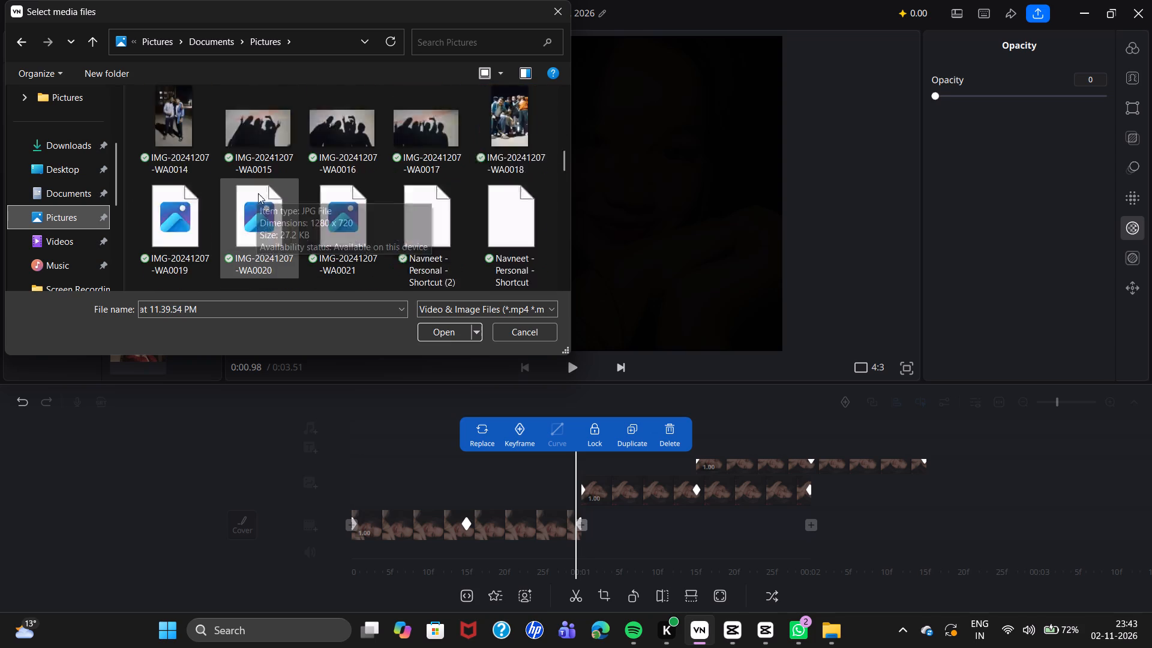
pyautogui.scroll(-20, 258, 193)
pyautogui.scroll(-14, 258, 193)
pyautogui.scroll(1, 271, 188)
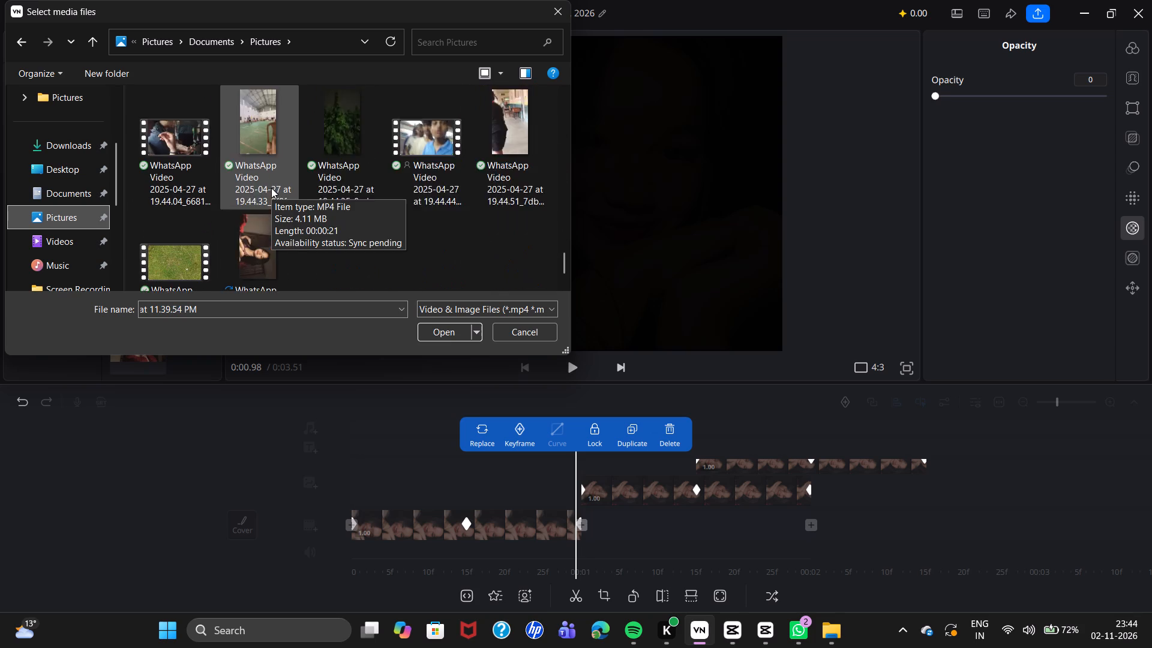
pyautogui.scroll(-1, 271, 188)
pyautogui.scroll(3, 271, 188)
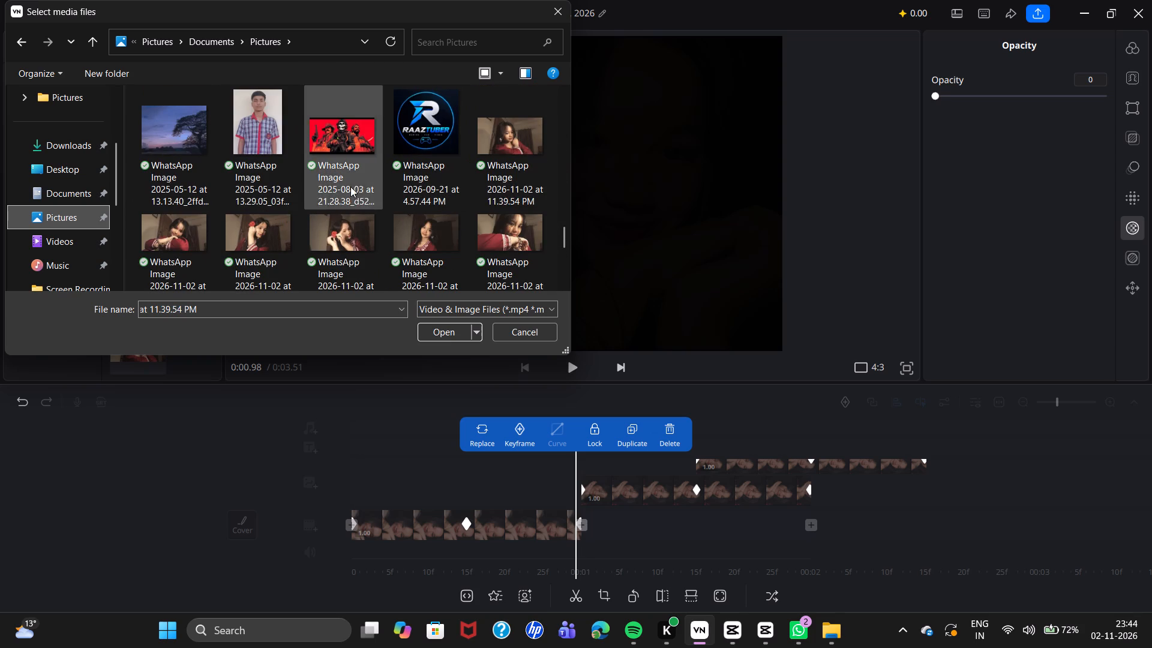
pyautogui.click(187, 241)
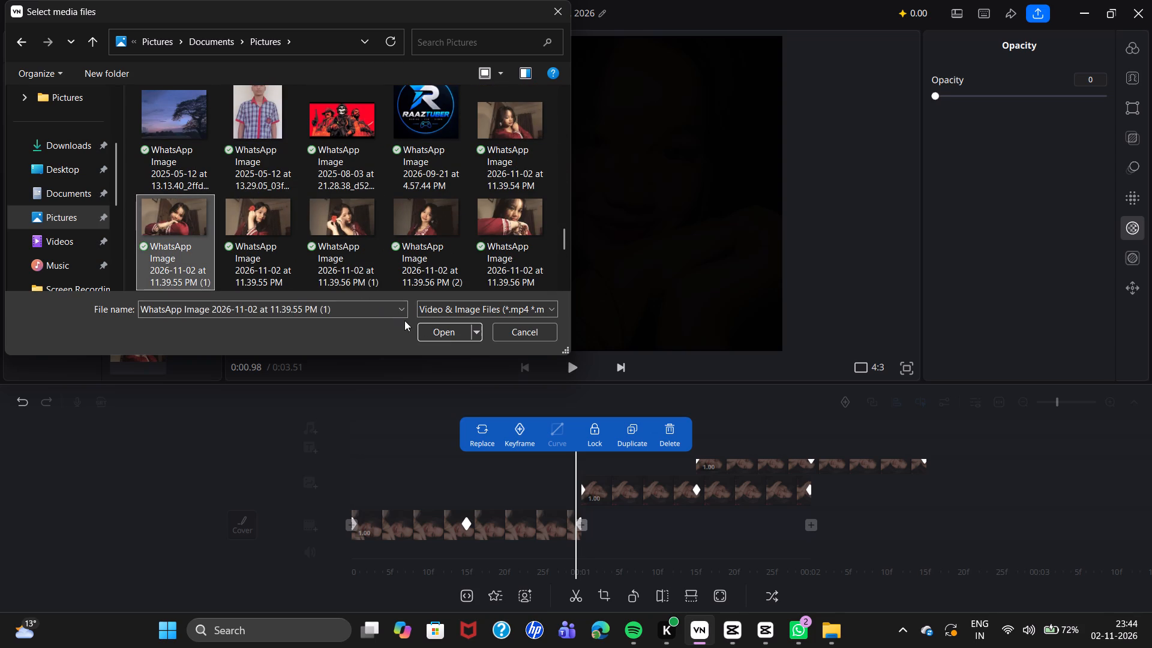
pyautogui.click(458, 335)
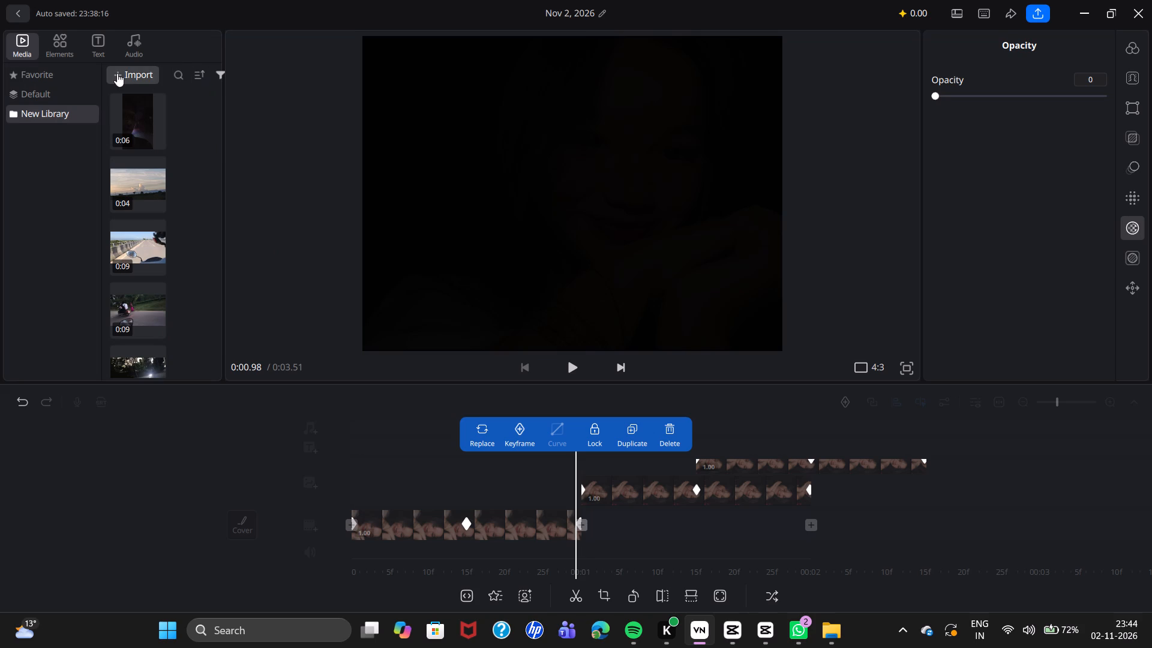
# Import WhatsApp Image 2026-11-02 at 11.39.55 PM from the Pictures folder into New Library.
pyautogui.click(117, 73)
pyautogui.scroll(-10, 348, 225)
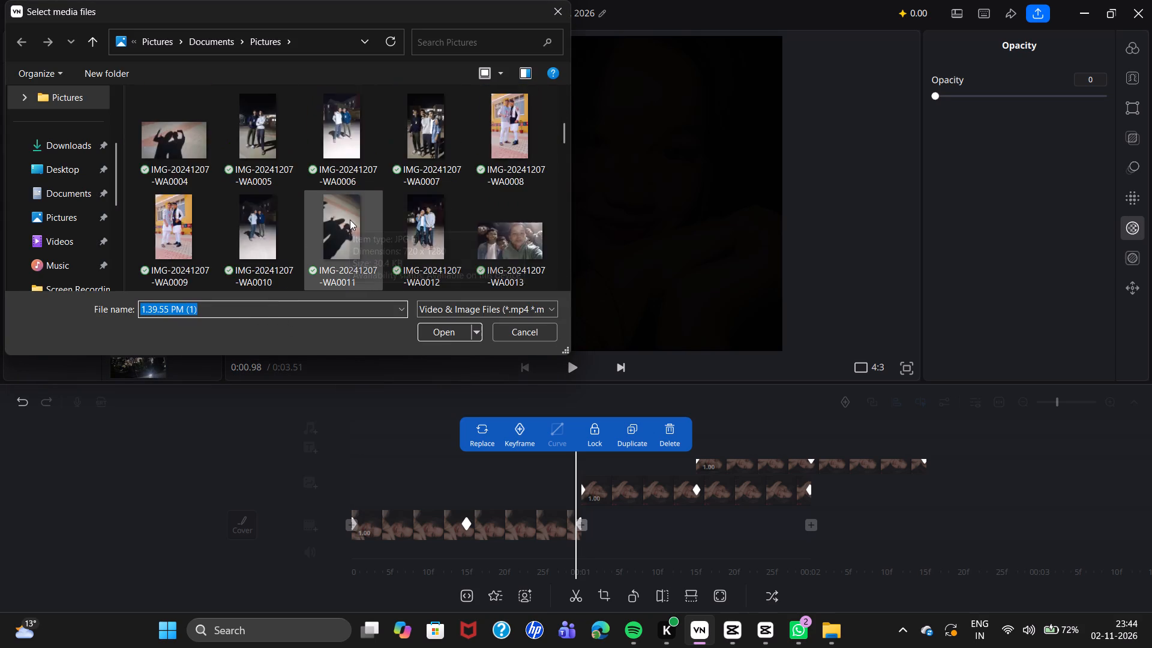
pyautogui.scroll(-13, 350, 220)
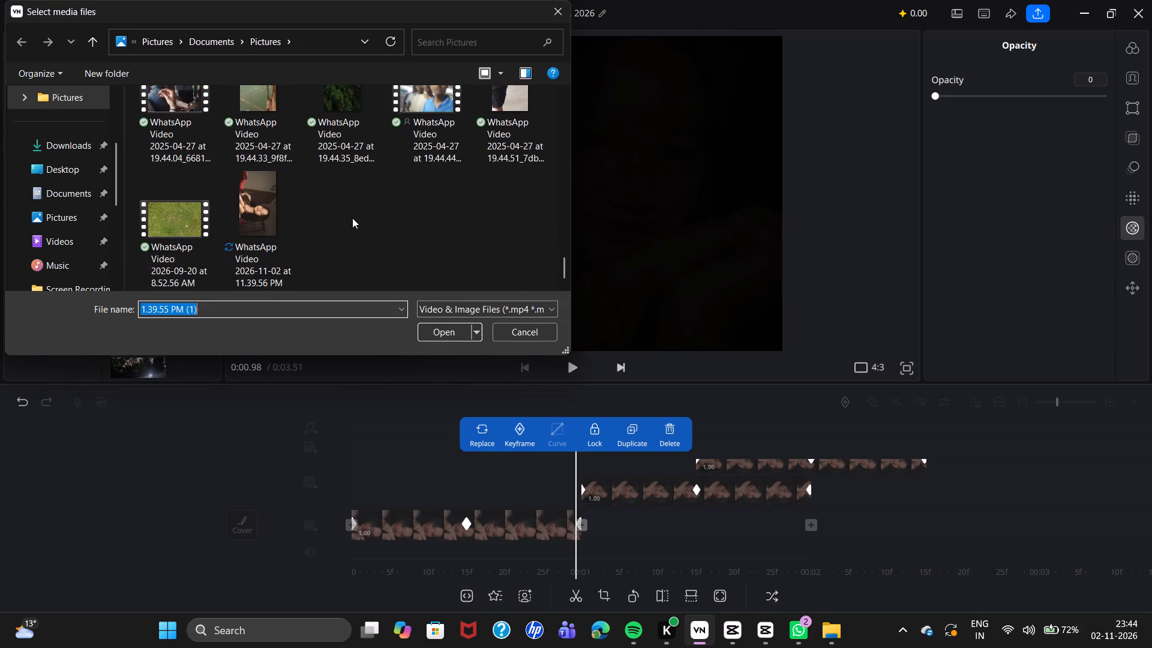
pyautogui.scroll(3, 352, 218)
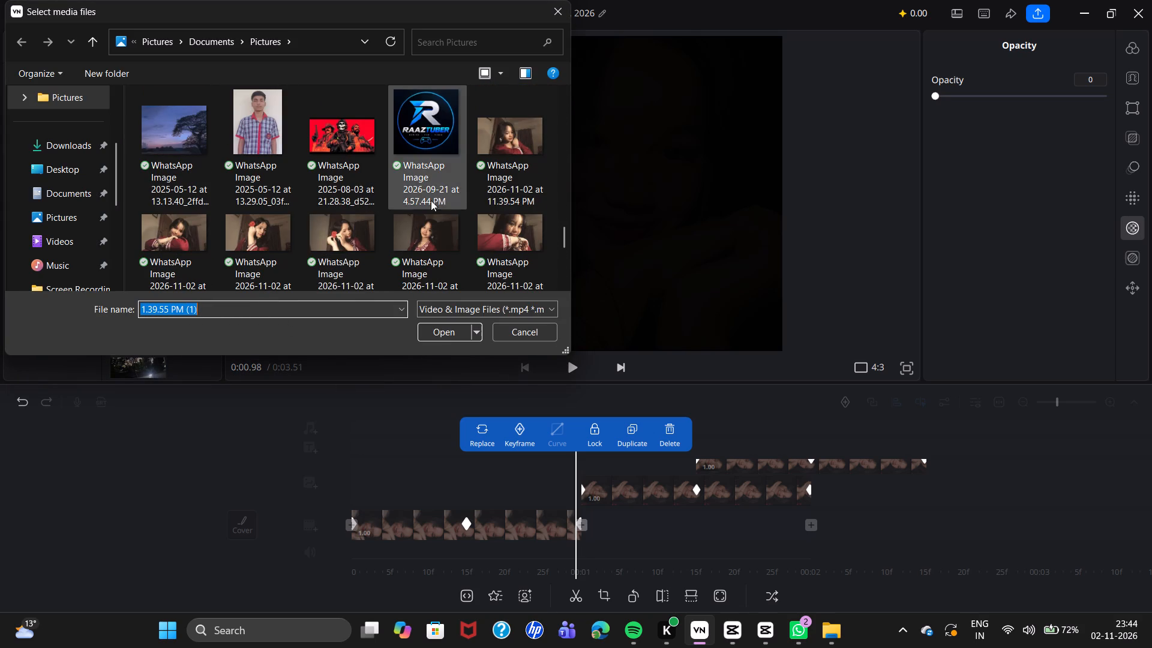
pyautogui.click(275, 227)
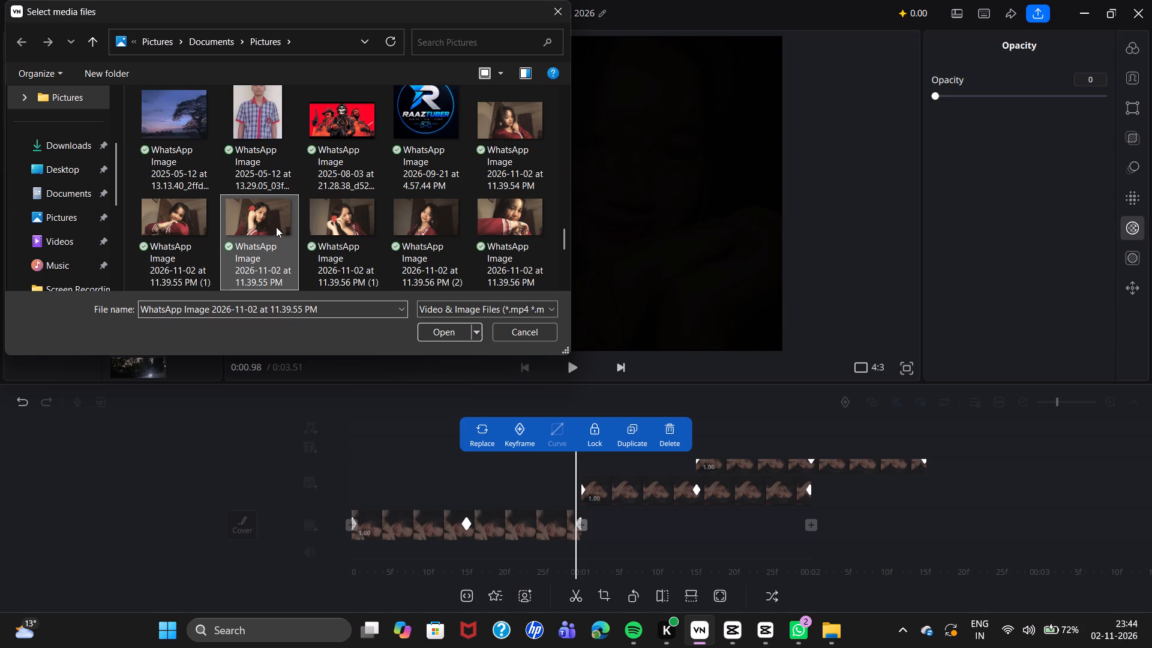
pyautogui.click(435, 333)
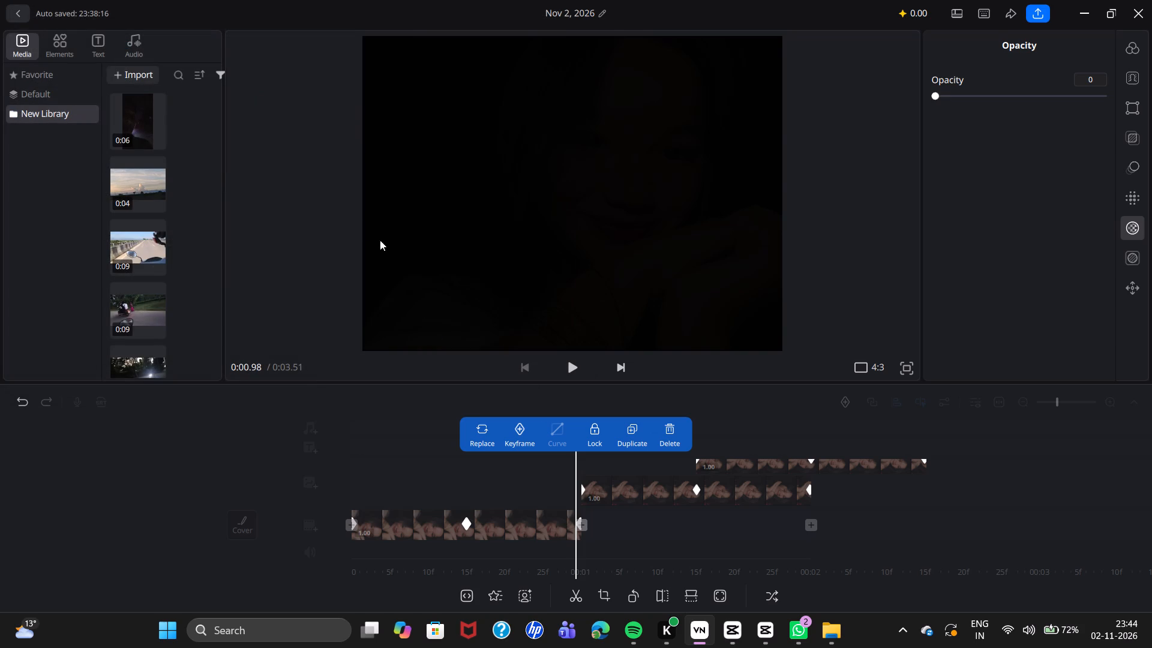
# Import WhatsApp Image 2026-11-02 at 11.39.56 PM (1) from the Pictures folder into New Library.
pyautogui.click(151, 79)
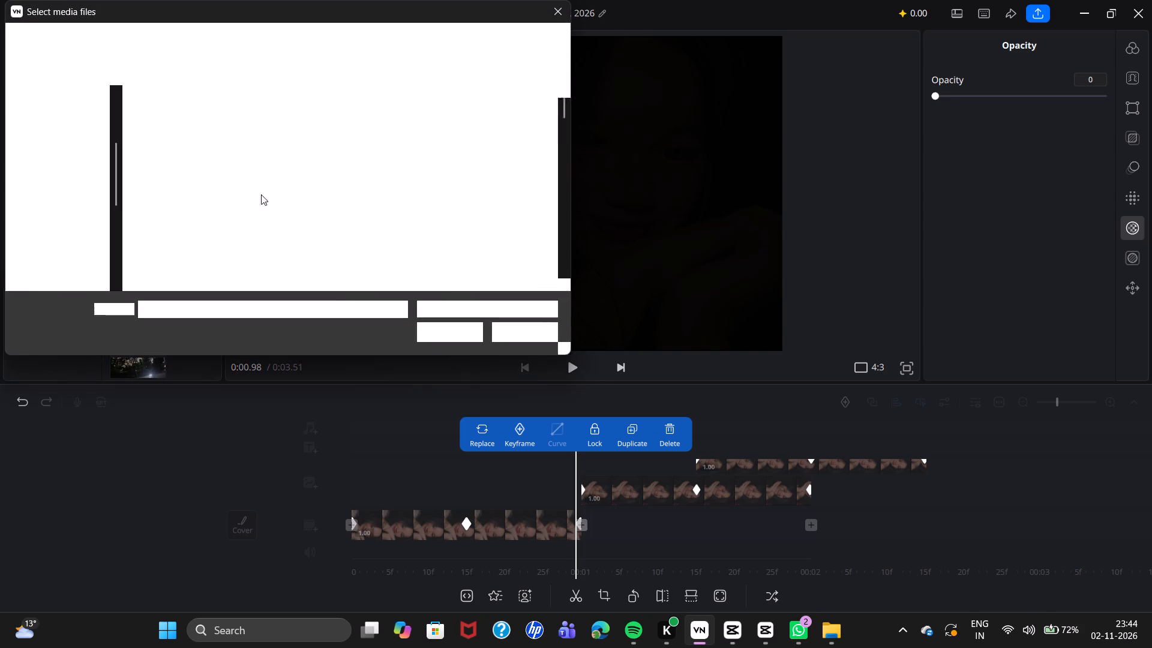
pyautogui.scroll(-20, 374, 282)
pyautogui.scroll(-11, 369, 220)
pyautogui.scroll(3, 369, 220)
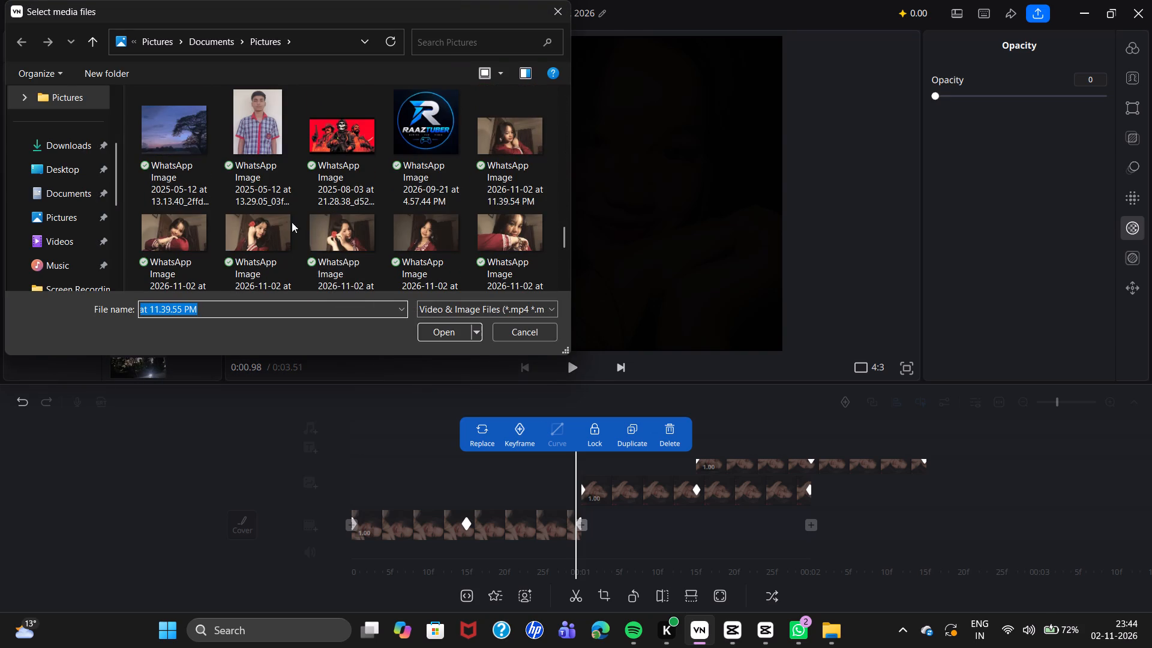
pyautogui.click(341, 221)
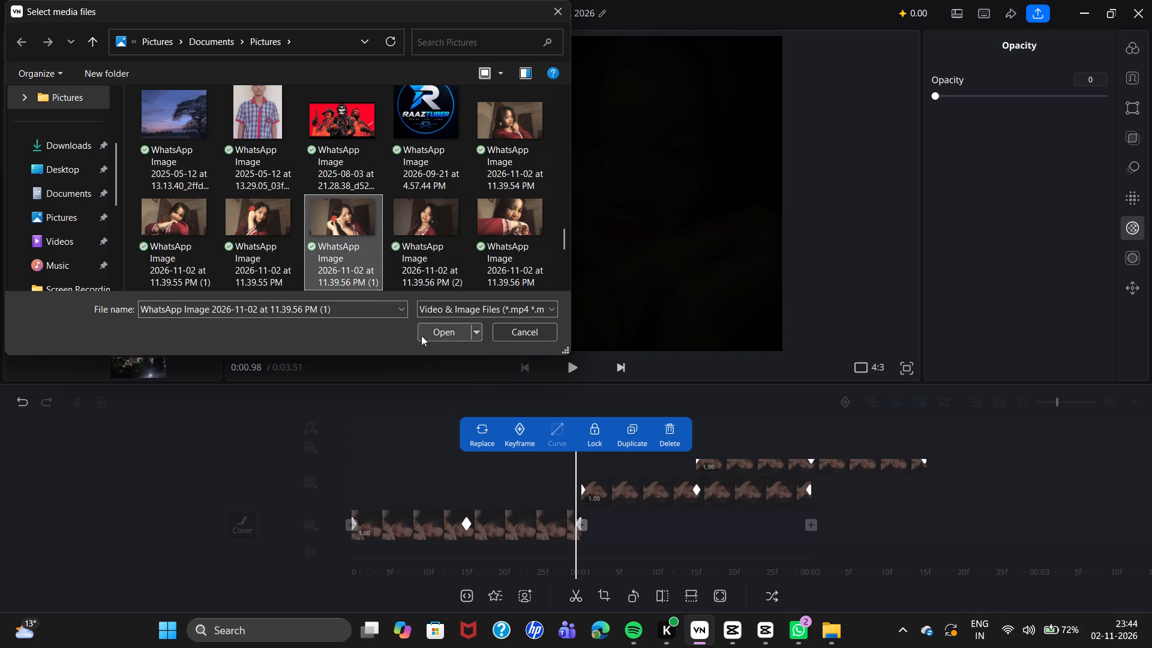
pyautogui.click(421, 335)
# Import WhatsApp Image 2026-11-02 at 11.39.56 PM (2) from the Pictures folder into New Library.
pyautogui.click(131, 70)
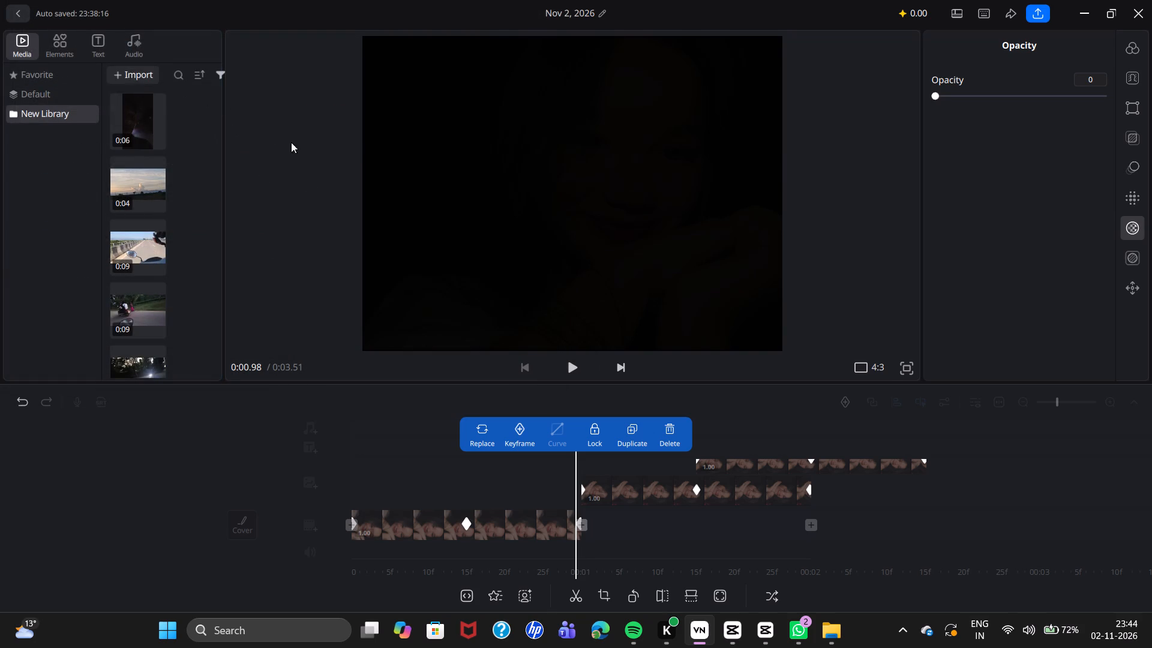
pyautogui.scroll(-20, 322, 155)
pyautogui.scroll(-11, 322, 155)
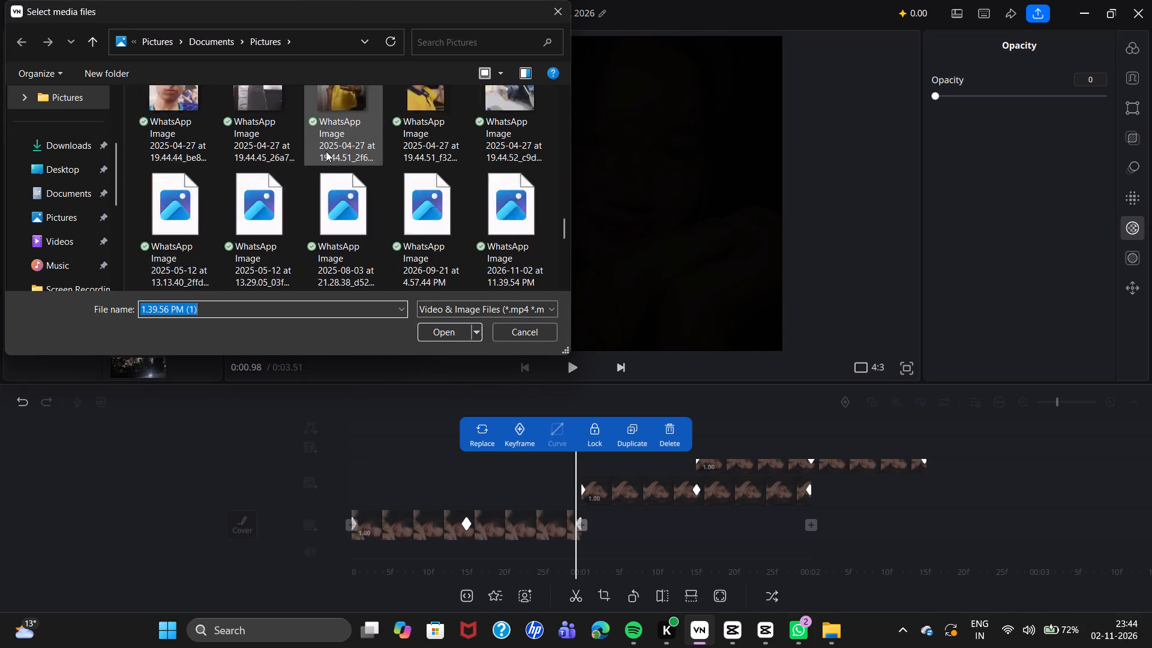
pyautogui.scroll(-15, 326, 151)
pyautogui.scroll(2, 326, 148)
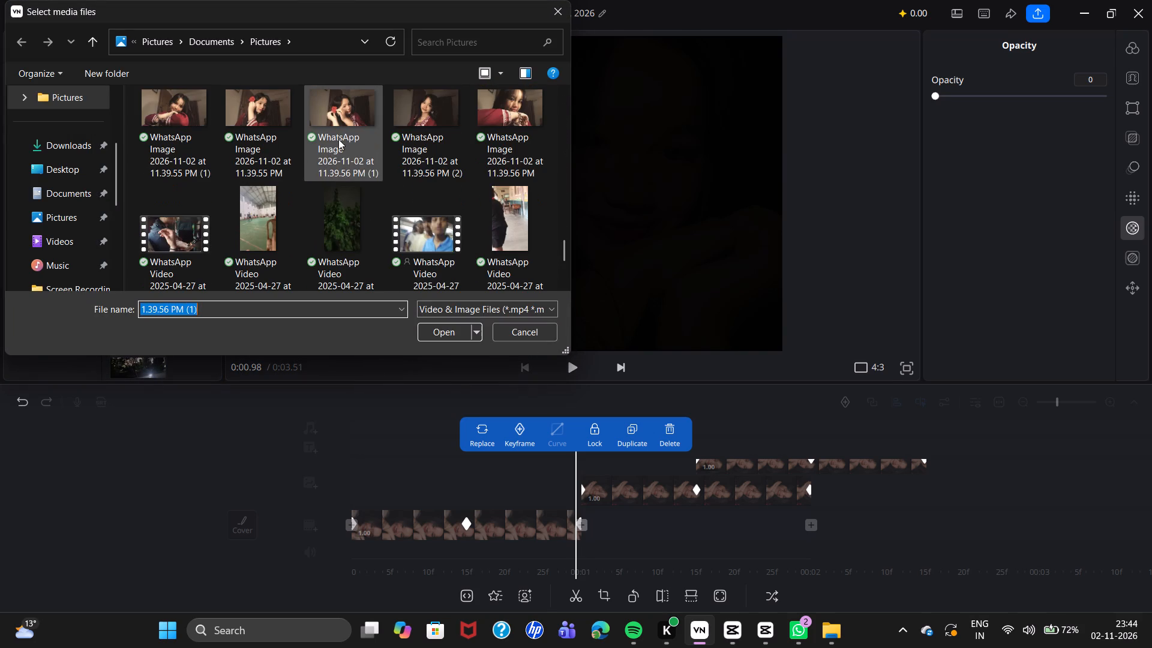
pyautogui.click(412, 111)
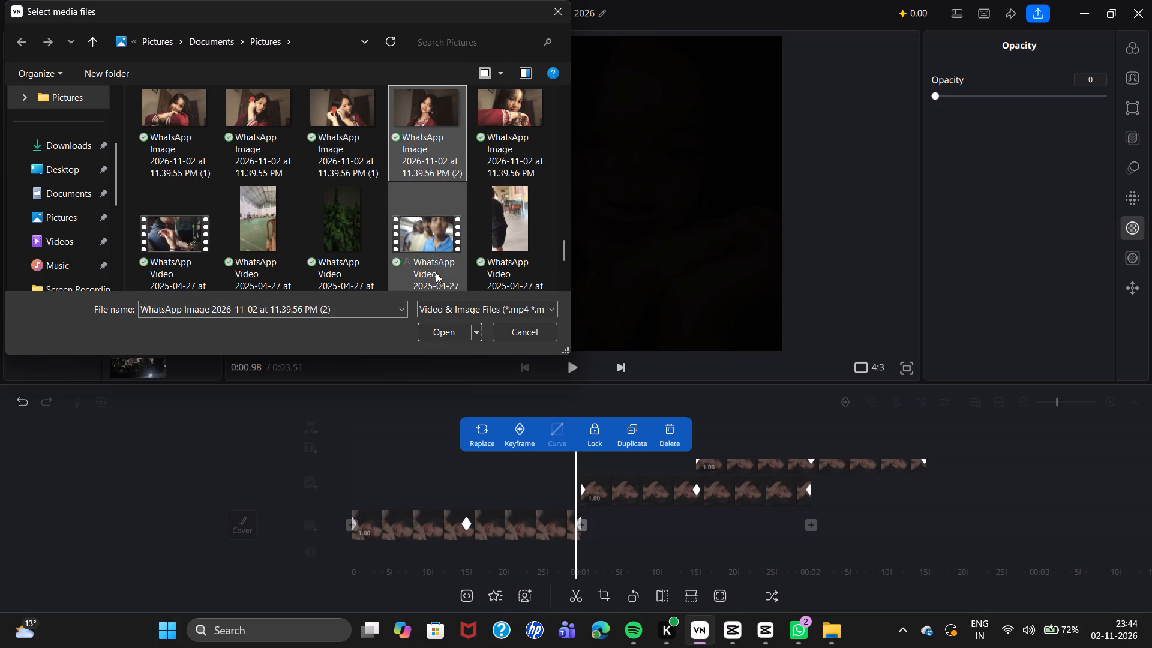
pyautogui.click(434, 338)
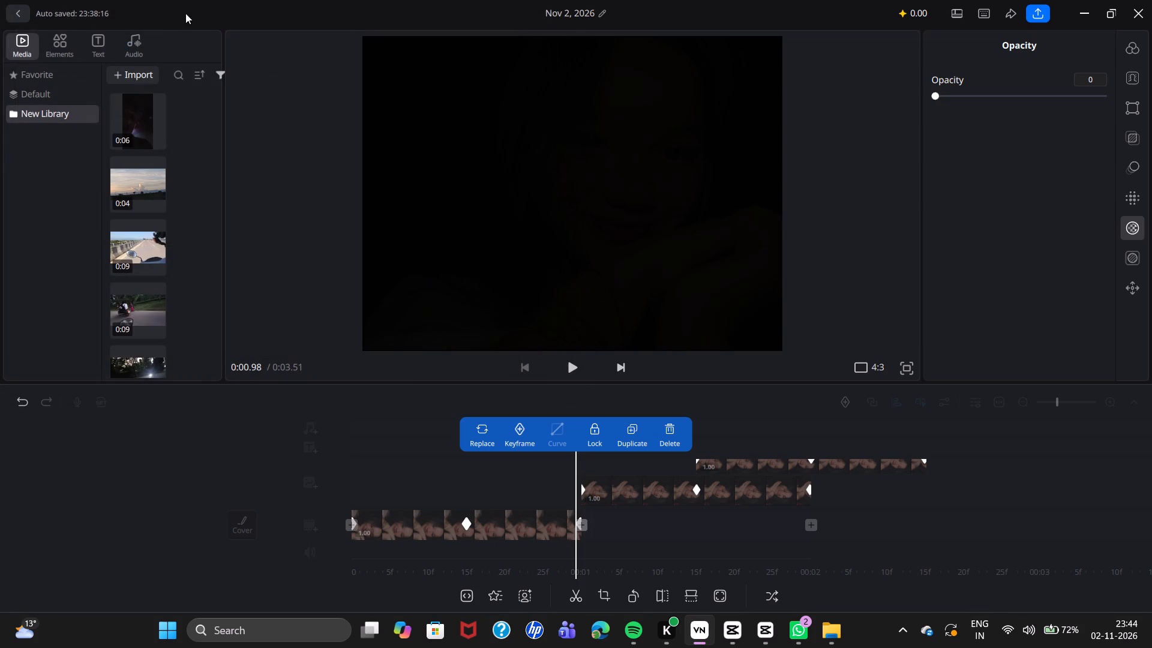
# Import WhatsApp Image 2026-11-02 at 11.39.56 PM from the Pictures folder into New Library.
pyautogui.click(138, 77)
pyautogui.scroll(-13, 374, 146)
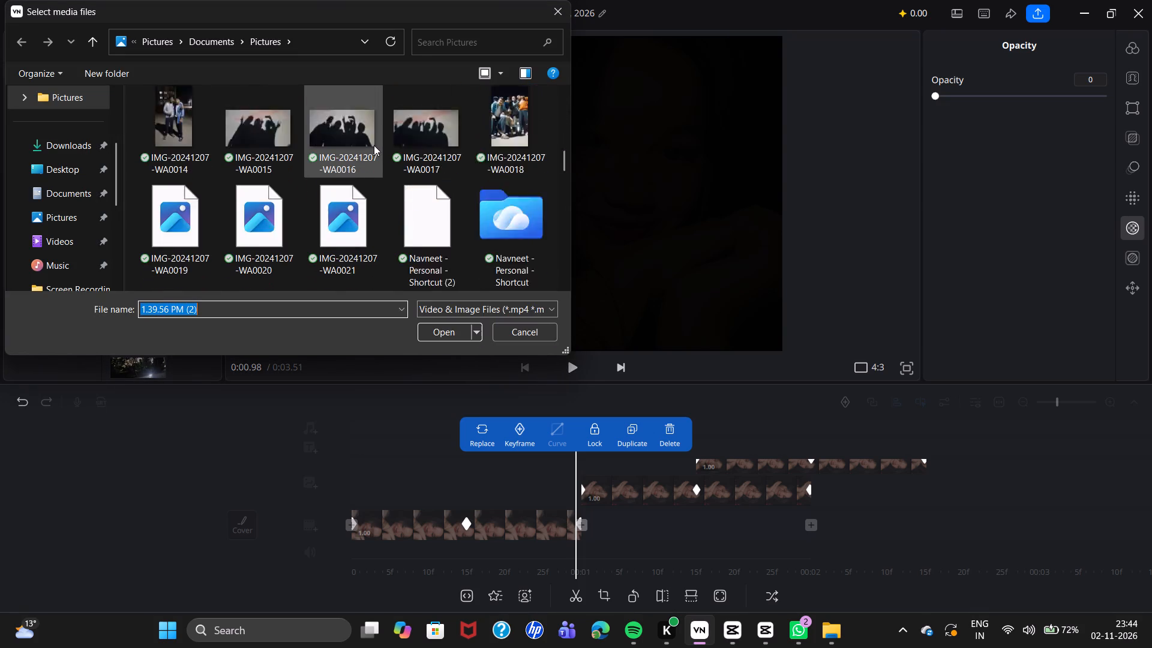
pyautogui.scroll(-20, 374, 145)
pyautogui.scroll(4, 376, 131)
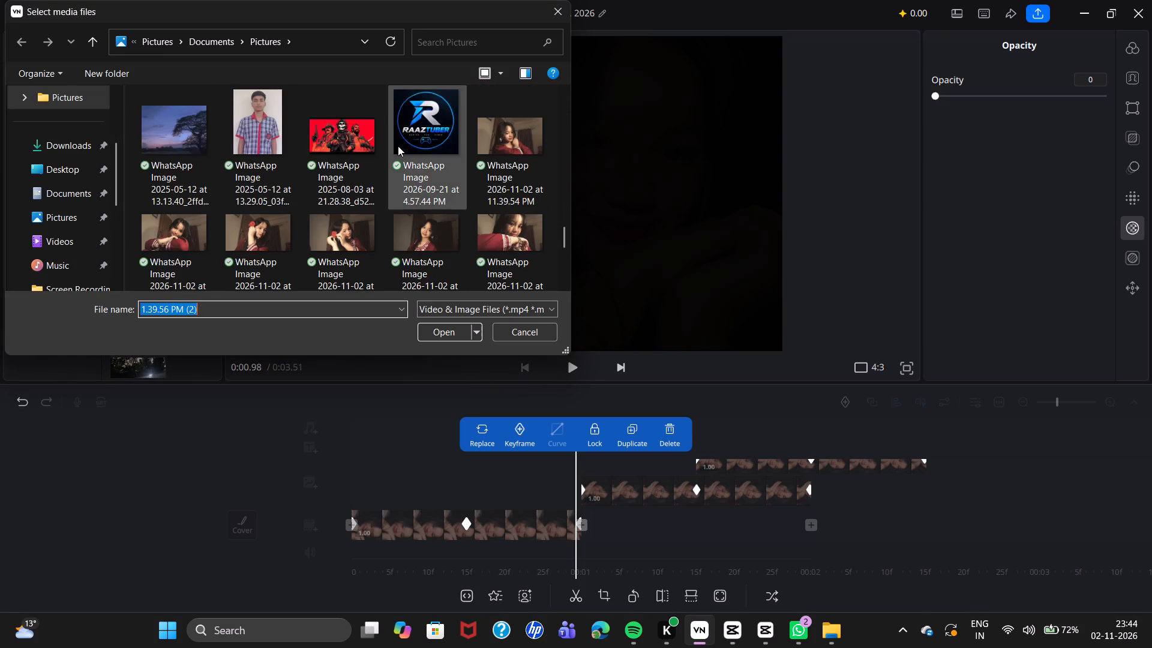
pyautogui.click(491, 235)
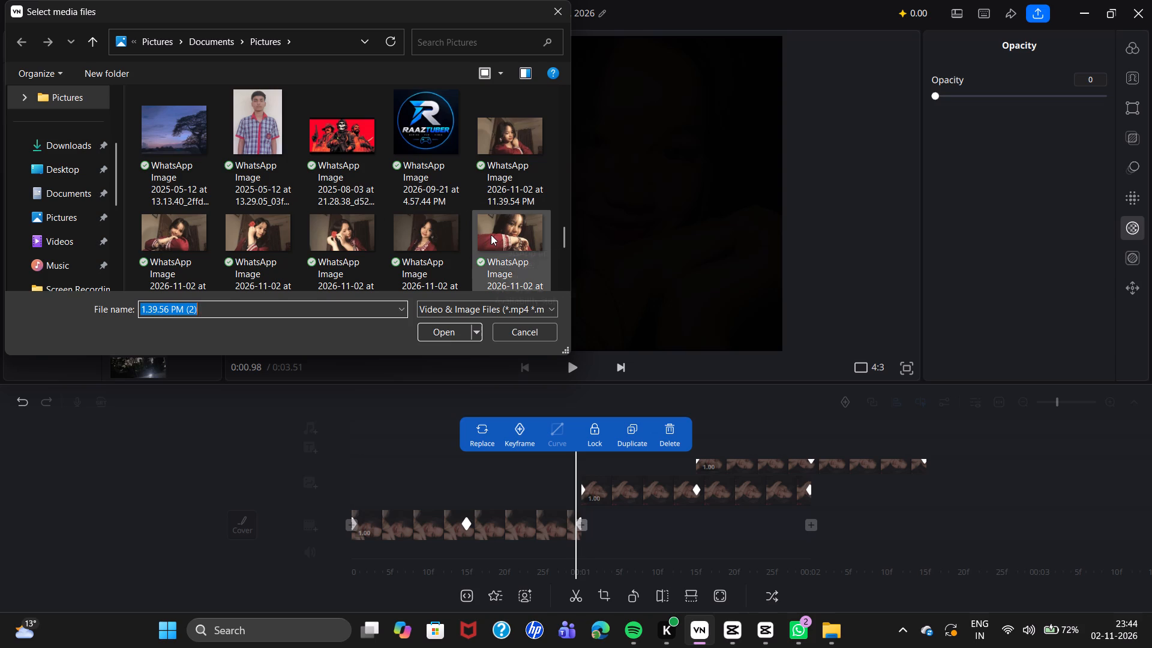
pyautogui.click(452, 326)
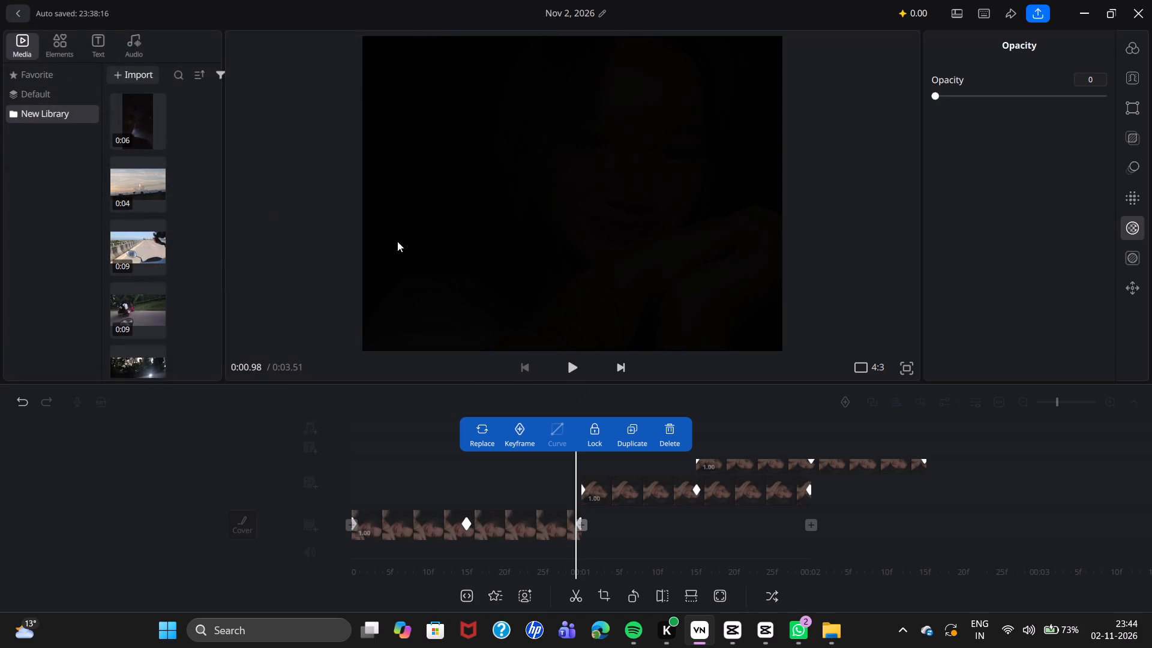
# Import WhatsApp Video 2026-11-02 at 11.39.56 PM from the Pictures folder into New Library.
pyautogui.click(139, 69)
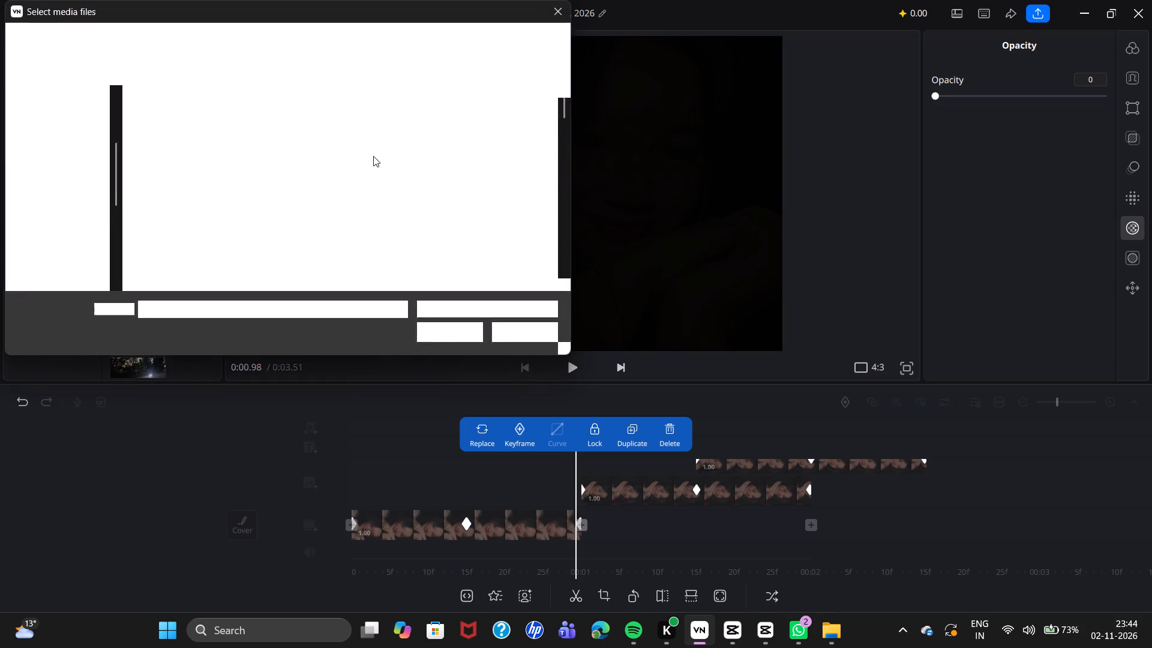
pyautogui.scroll(-16, 506, 167)
pyautogui.scroll(-16, 356, 150)
pyautogui.scroll(-8, 374, 154)
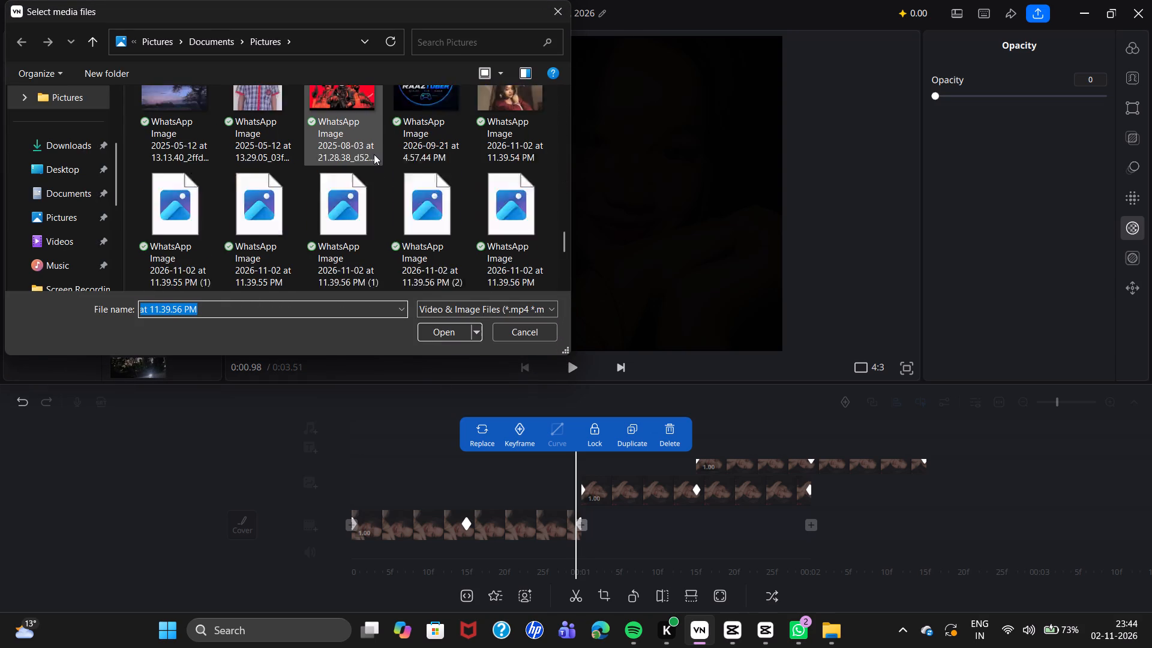
pyautogui.click(263, 212)
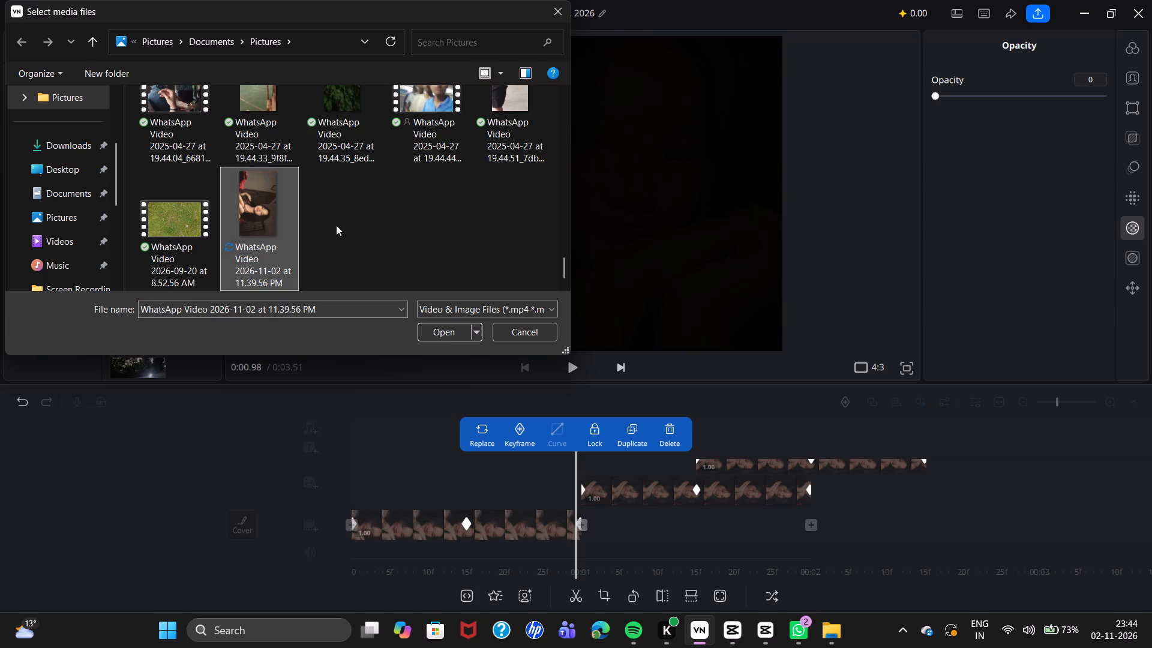
pyautogui.click(441, 332)
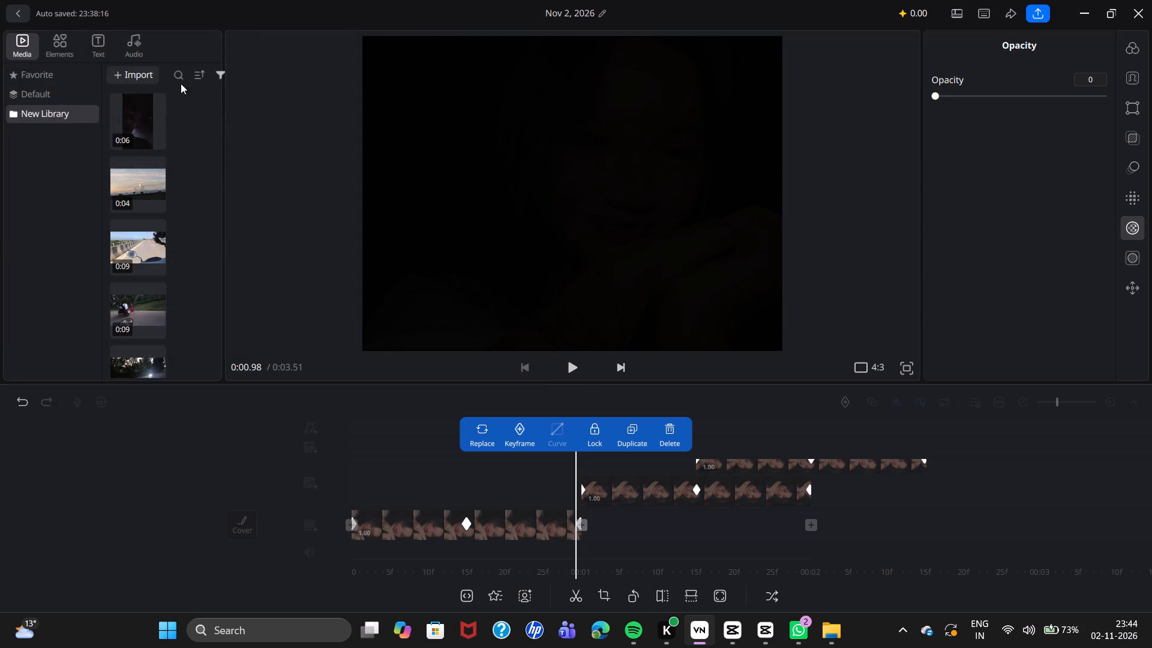
# Check the Pictures folder for any remaining WhatsApp files dated 2026-11-02 and close the file selection without importing.
pyautogui.click(154, 74)
pyautogui.scroll(-17, 371, 193)
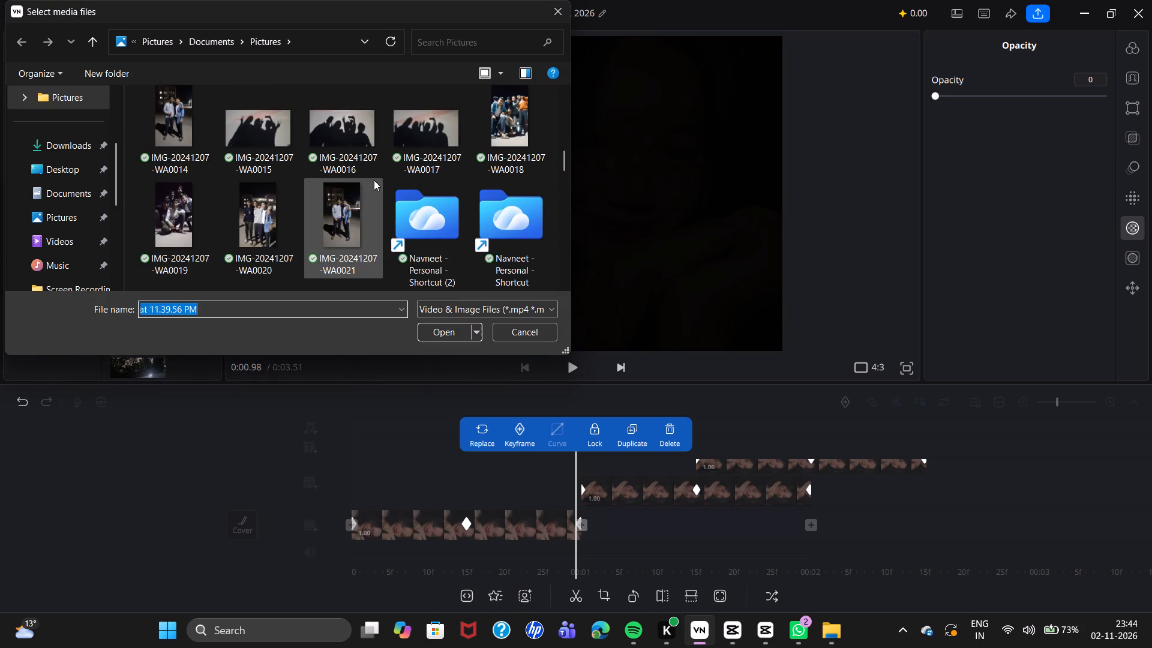
pyautogui.scroll(-19, 374, 179)
pyautogui.scroll(4, 374, 179)
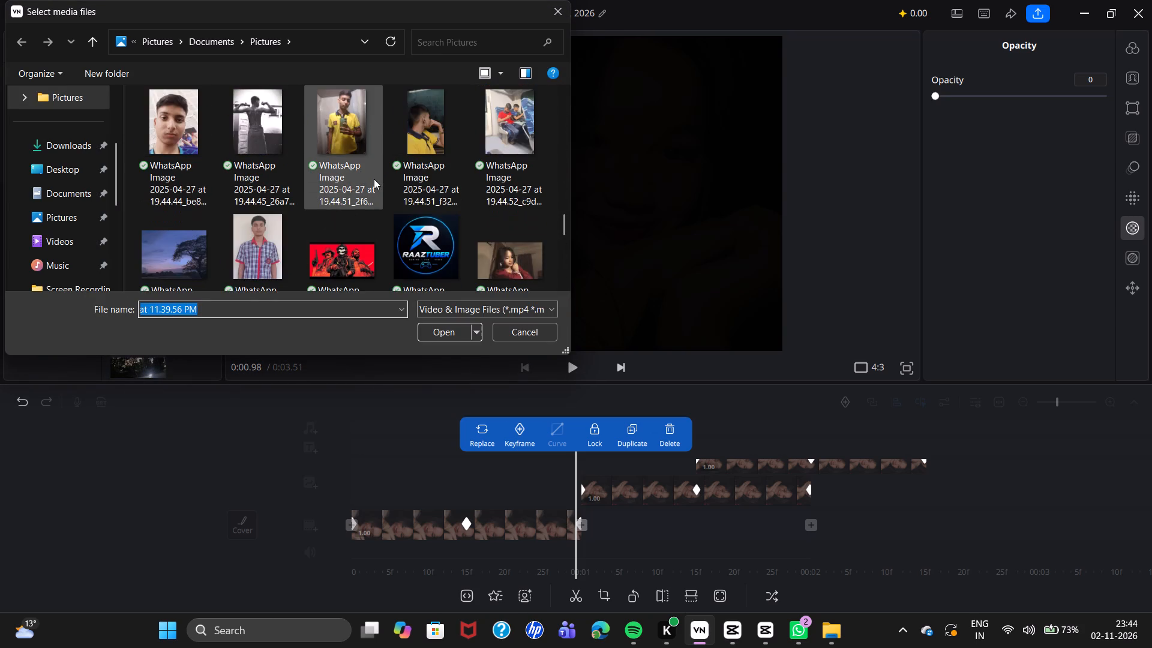
pyautogui.scroll(-2, 374, 179)
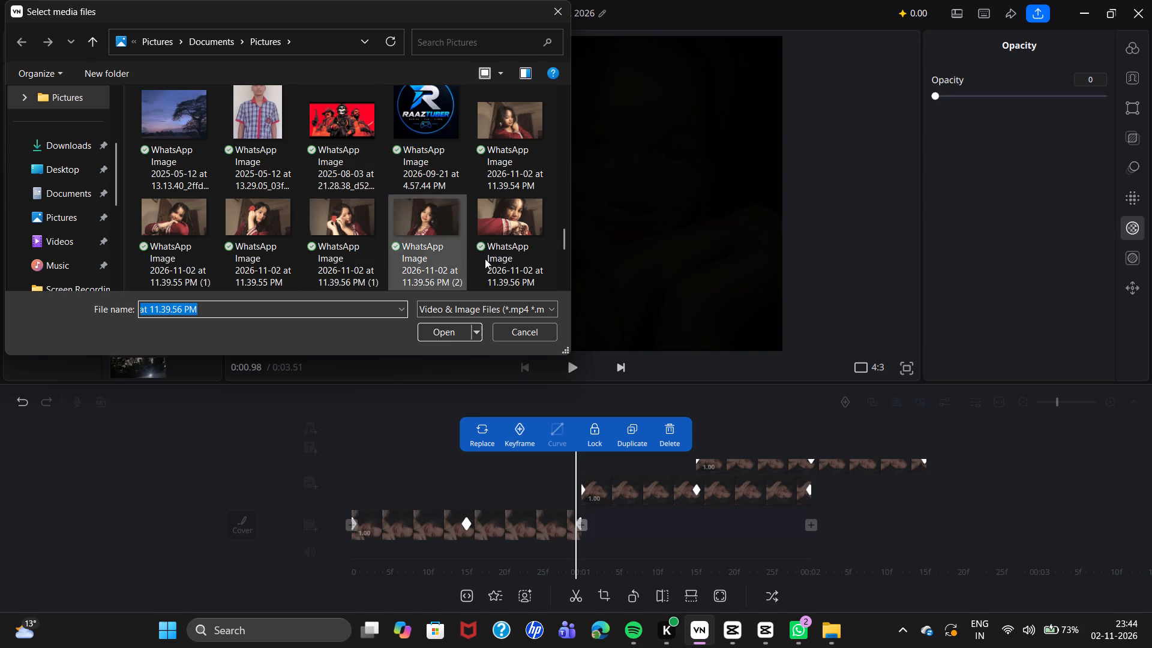
pyautogui.click(563, 11)
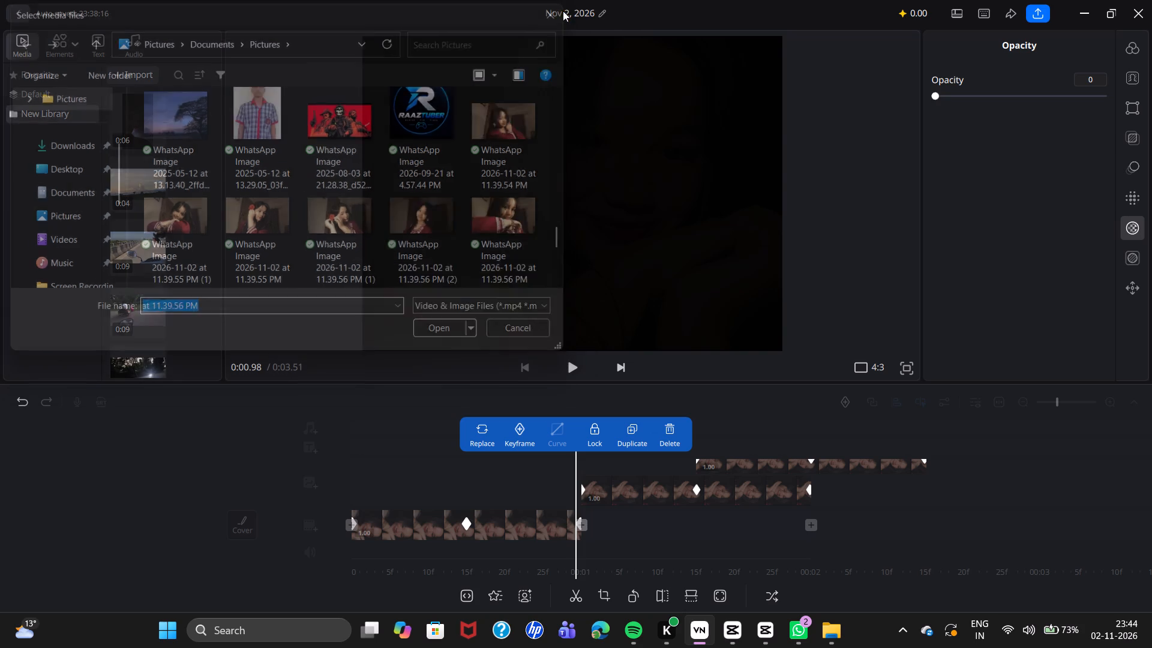
# Check the newly imported photos and video in New Library.
pyautogui.scroll(-20, 207, 199)
pyautogui.scroll(-13, 207, 199)
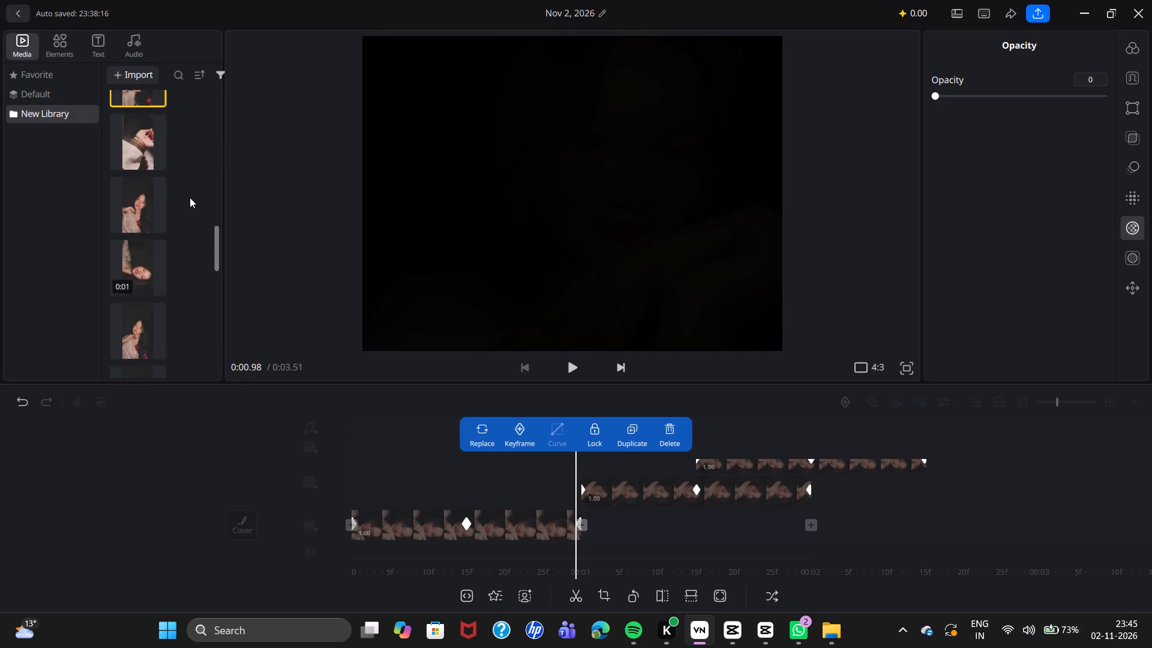
pyautogui.scroll(-2, 190, 197)
pyautogui.scroll(-20, 190, 194)
pyautogui.scroll(-5, 190, 192)
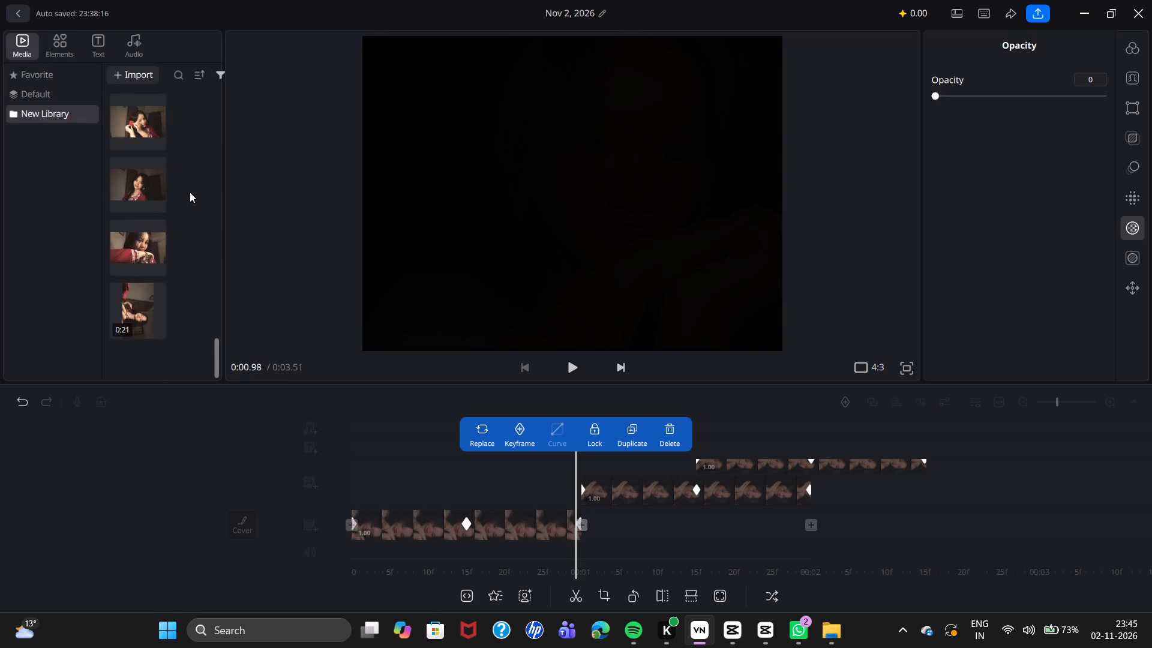
pyautogui.scroll(11, 190, 192)
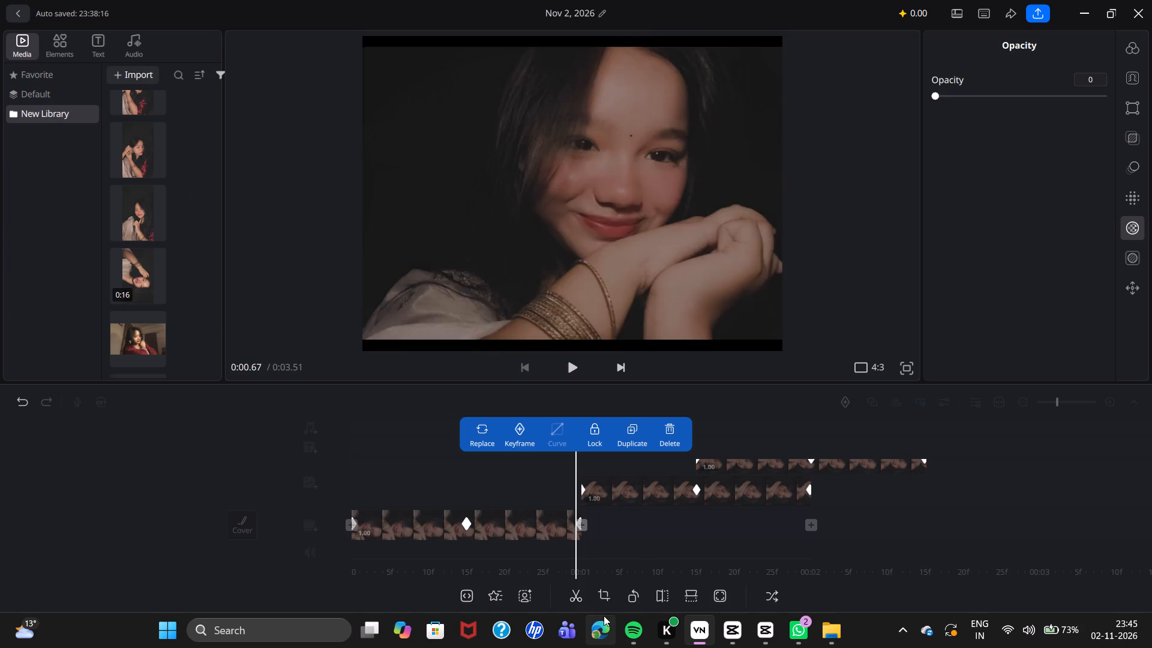
# Duplicate the last overlay clip on the timeline, the close-up of the hand with bangles.
pyautogui.click(745, 488)
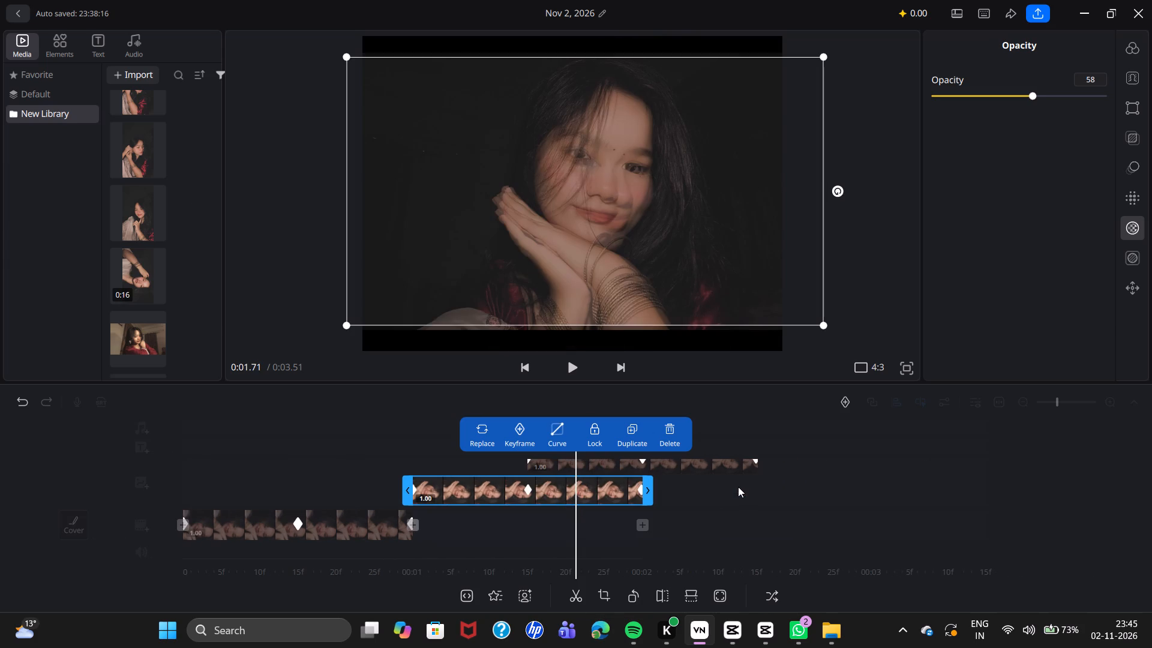
pyautogui.scroll(7, 679, 503)
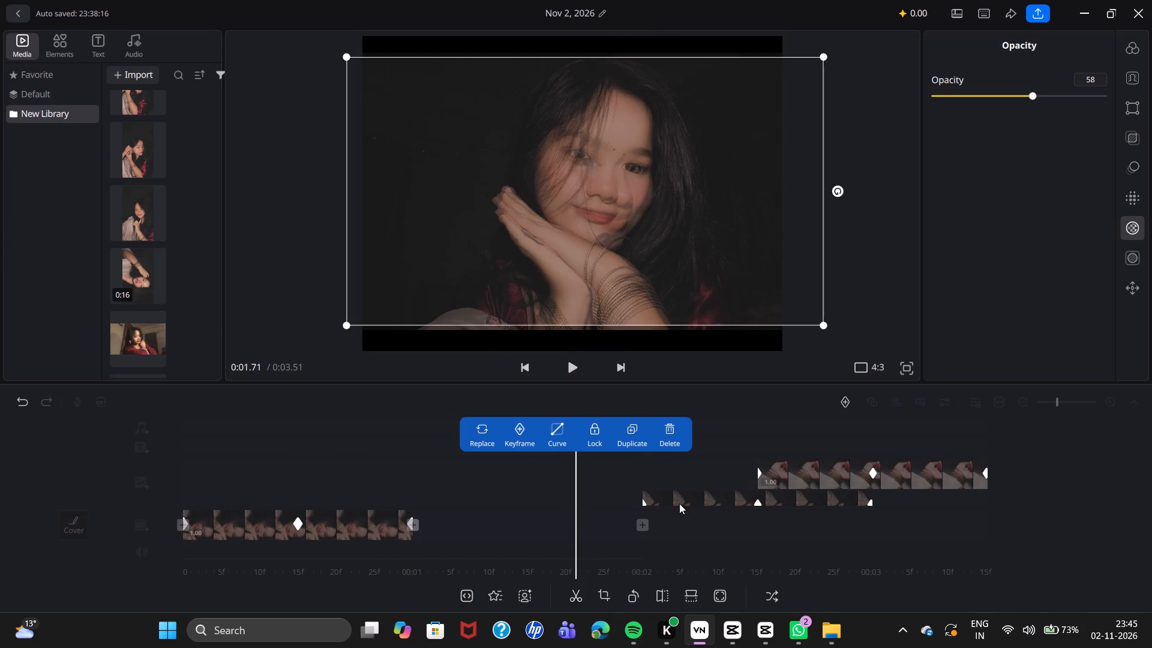
pyautogui.click(833, 478)
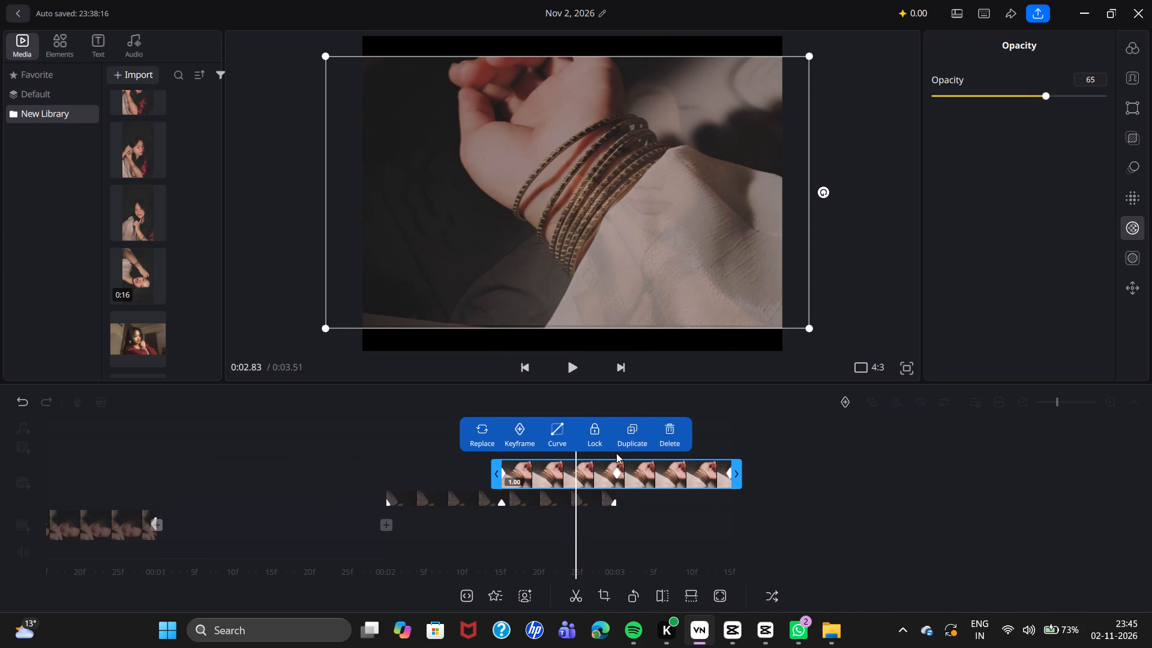
pyautogui.click(630, 439)
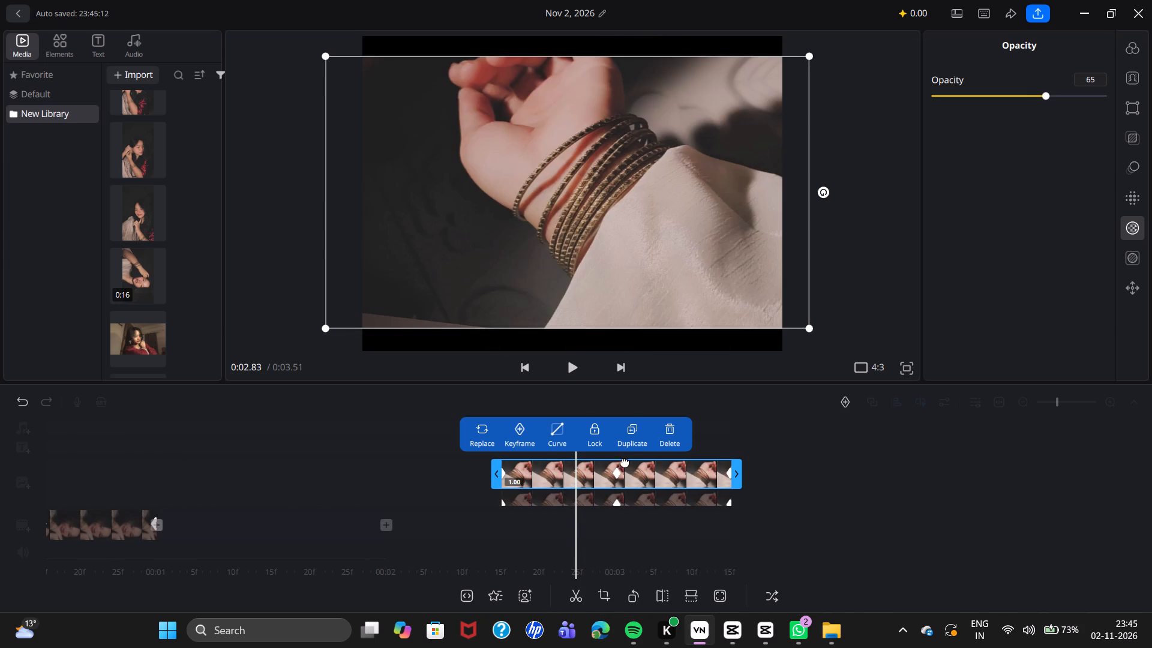
# Move the duplicated bangle close-up overlay so it starts at the 00:03 mark, overlapping the second half of the original clip.
pyautogui.moveTo(579, 473); pyautogui.dragTo(648, 473)
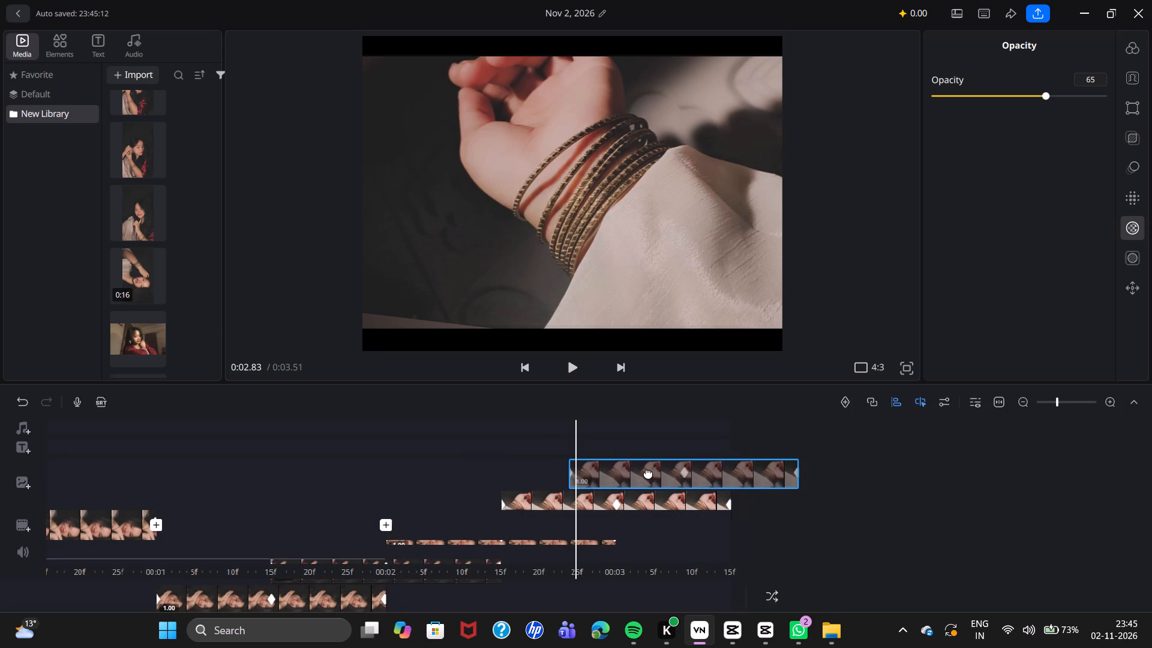
pyautogui.moveTo(648, 473); pyautogui.dragTo(694, 470)
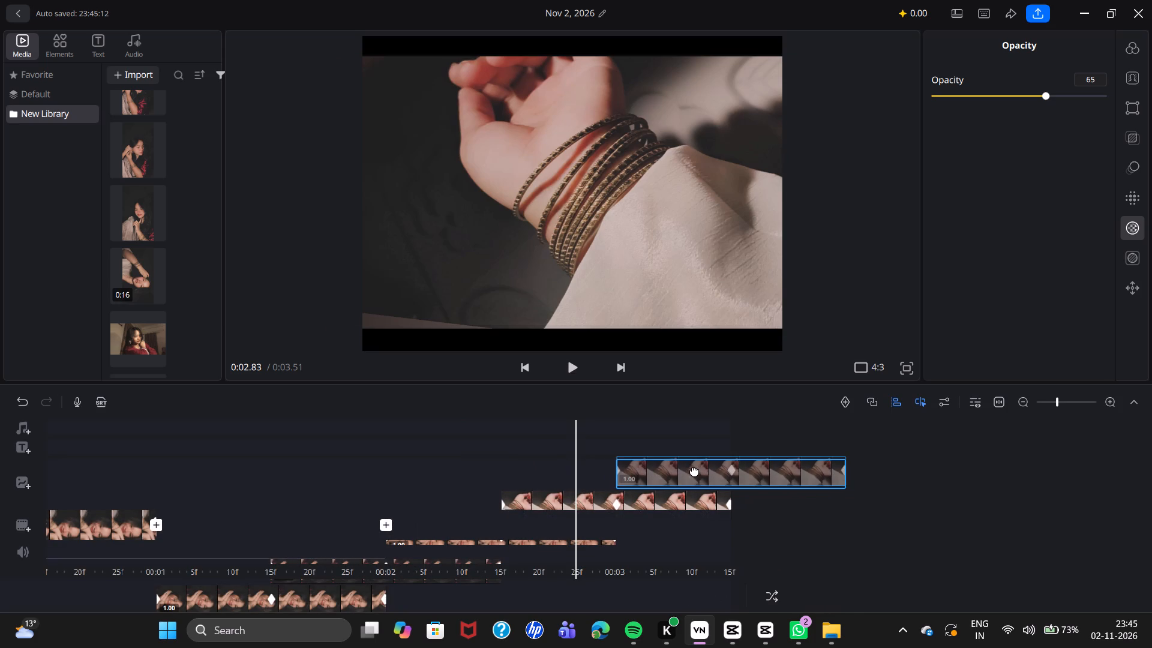
pyautogui.moveTo(694, 470); pyautogui.dragTo(694, 471)
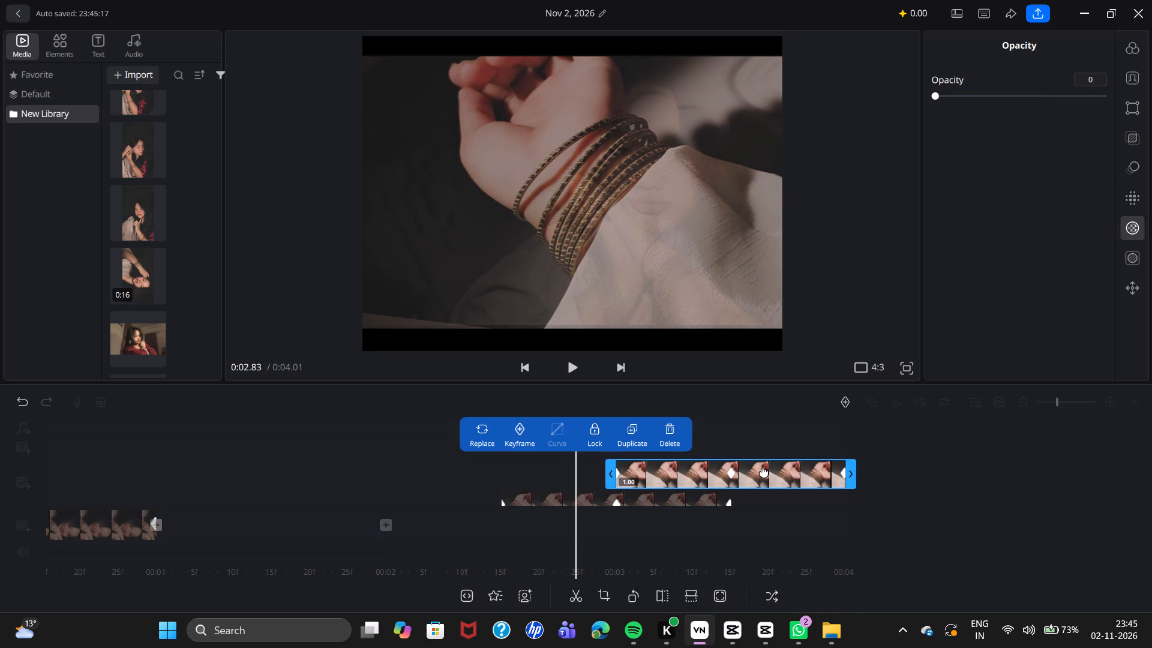
# Duplicate the last bangle overlay and place the copy so it starts at 15 frames past 00:03.
pyautogui.click(788, 469)
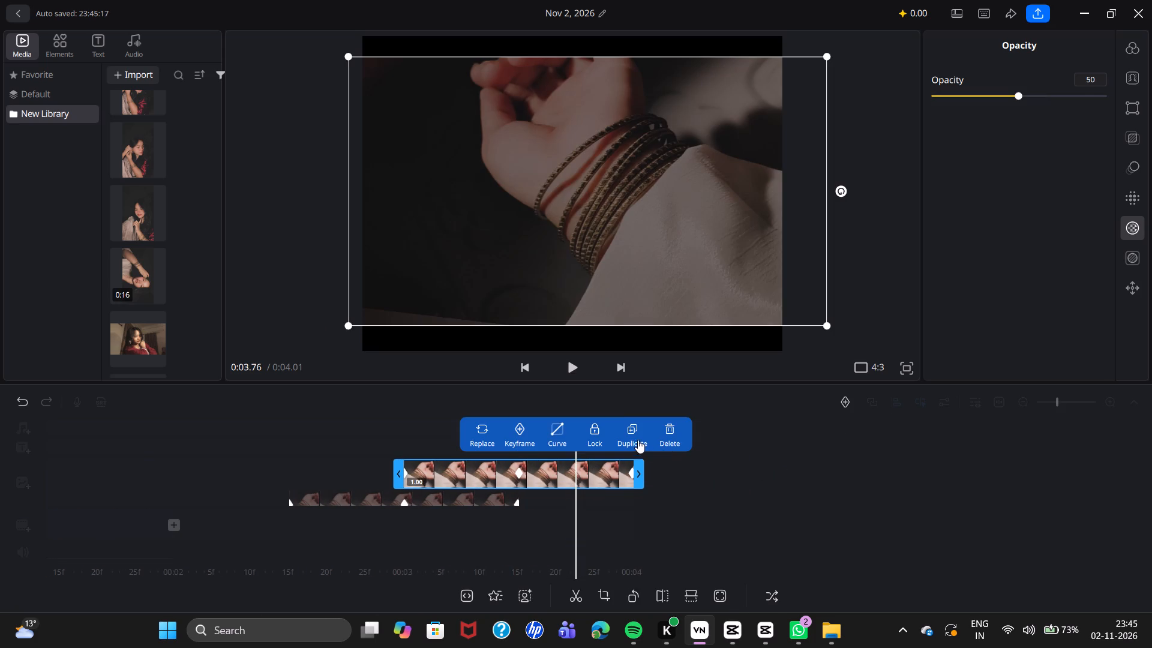
pyautogui.click(637, 438)
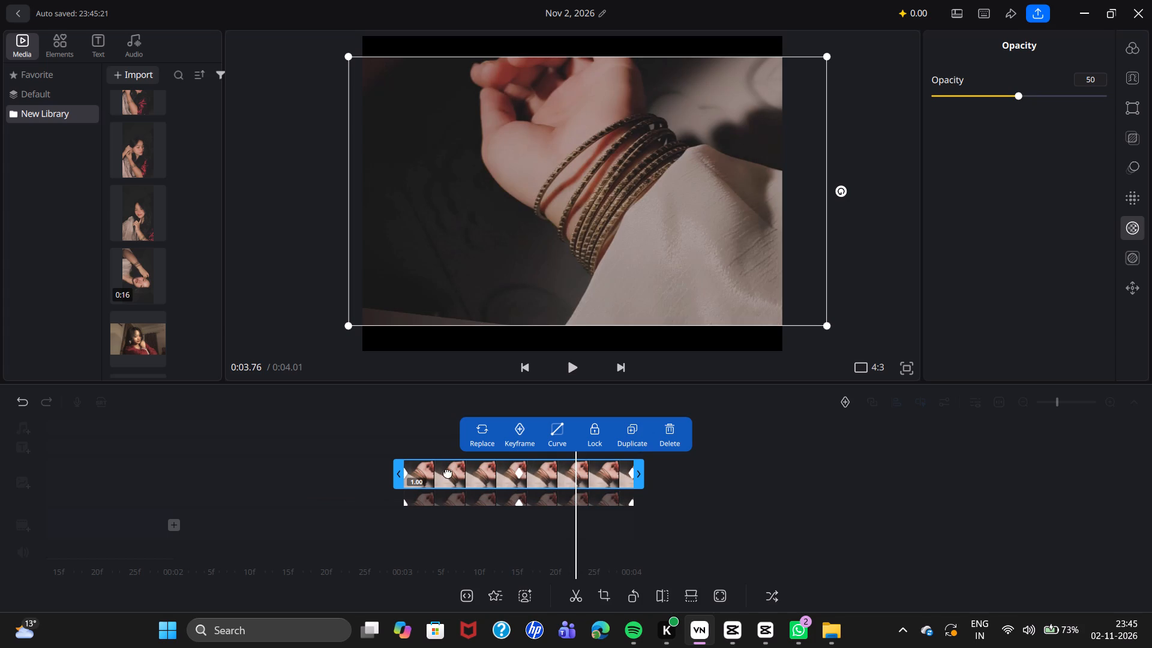
pyautogui.moveTo(448, 470); pyautogui.dragTo(559, 466)
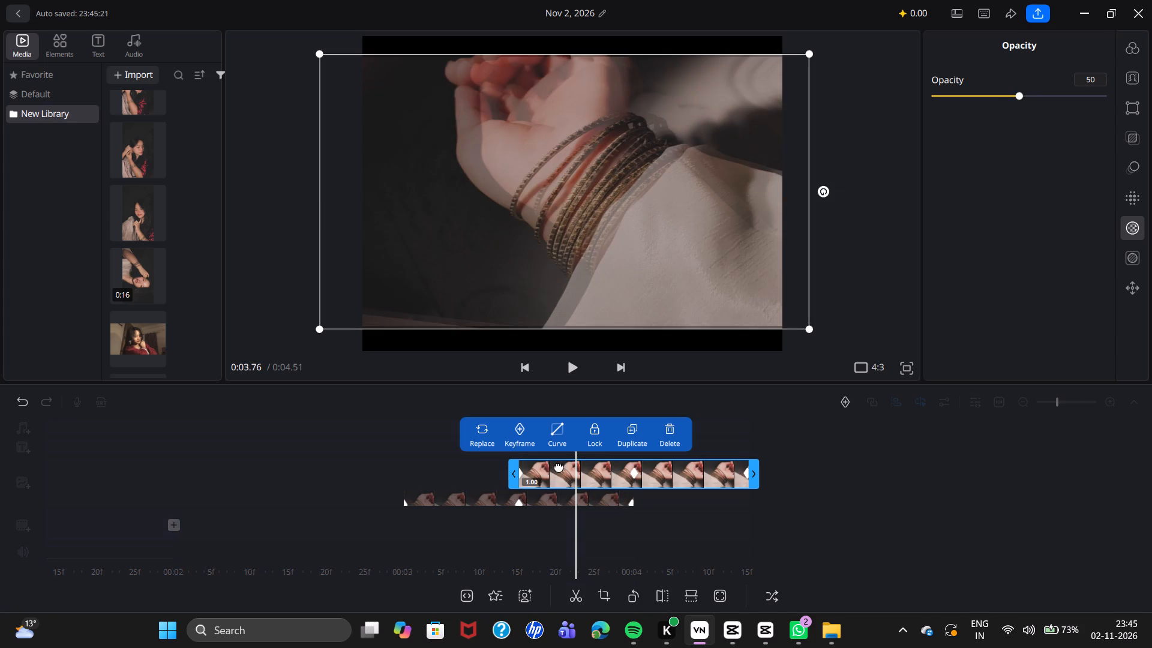
# Examine the stacked overlay clips on the timeline and the photos available in New Library.
pyautogui.scroll(-4, 453, 485)
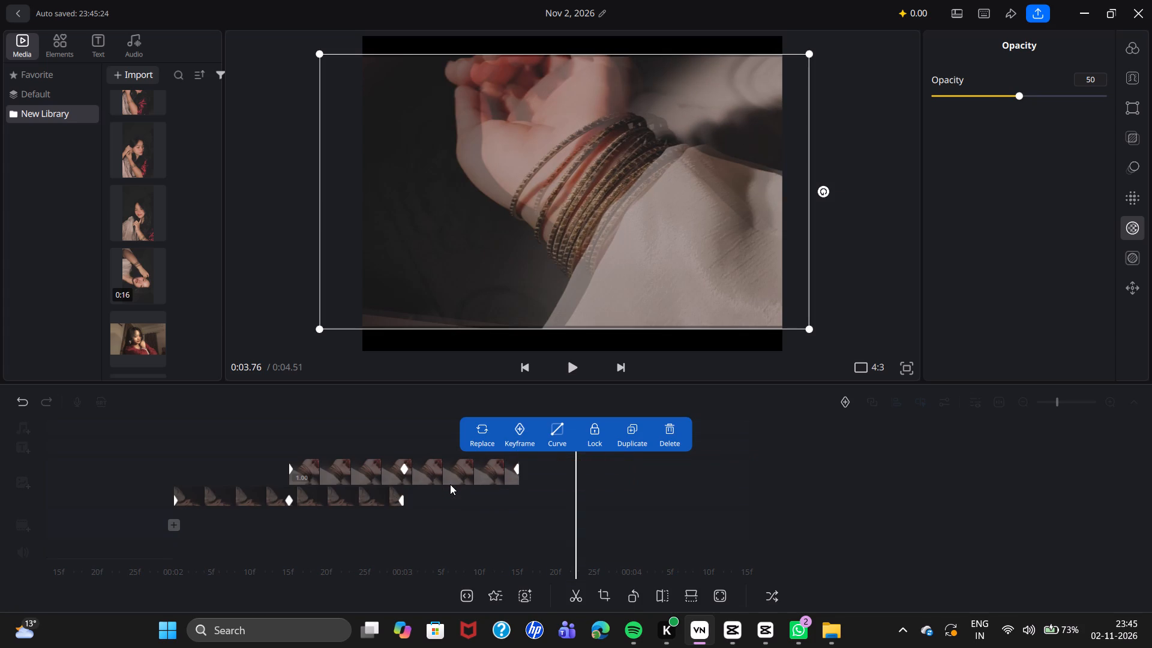
pyautogui.scroll(2, 450, 484)
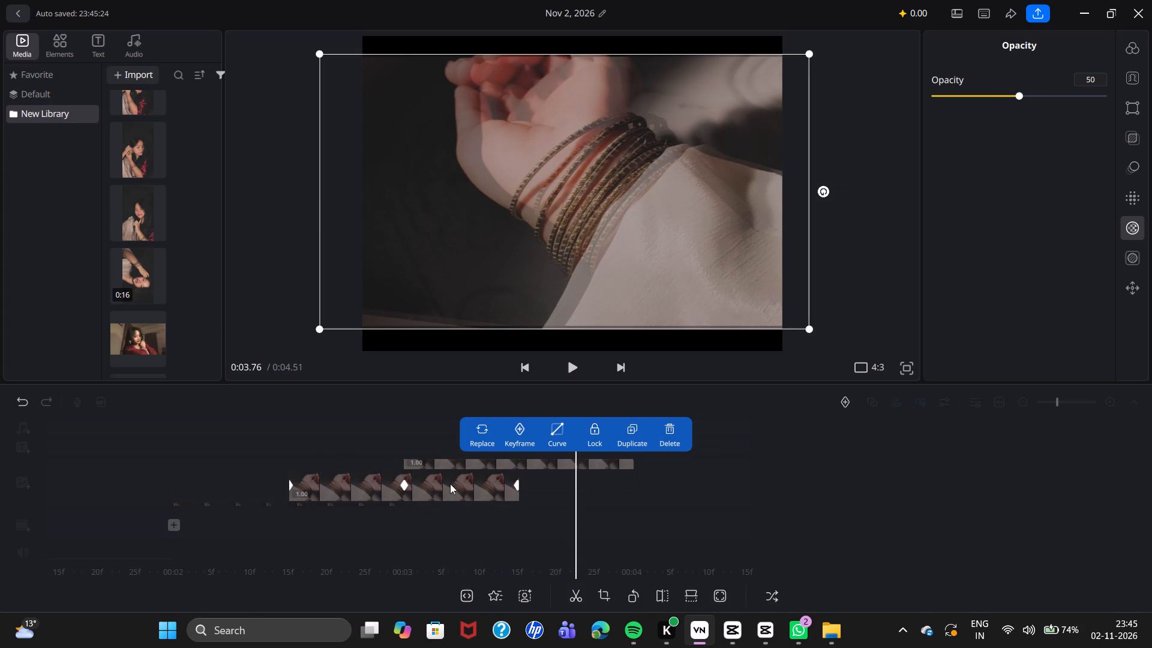
pyautogui.scroll(-3, 450, 484)
pyautogui.scroll(1, 450, 484)
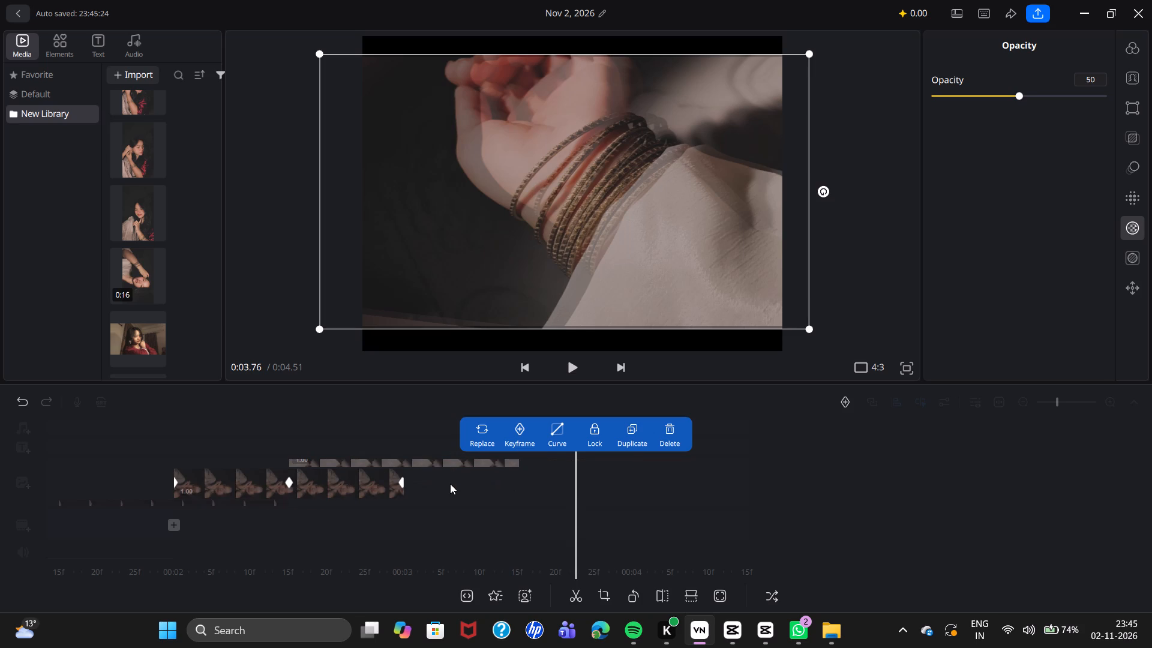
pyautogui.scroll(1, 450, 484)
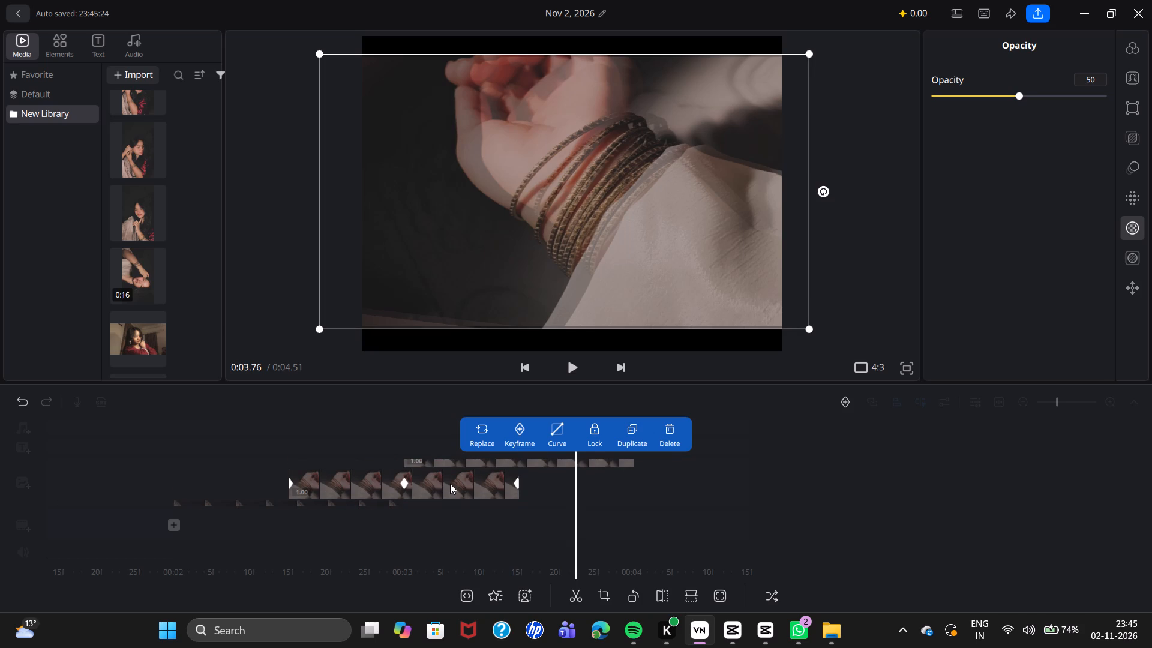
pyautogui.scroll(3, 450, 484)
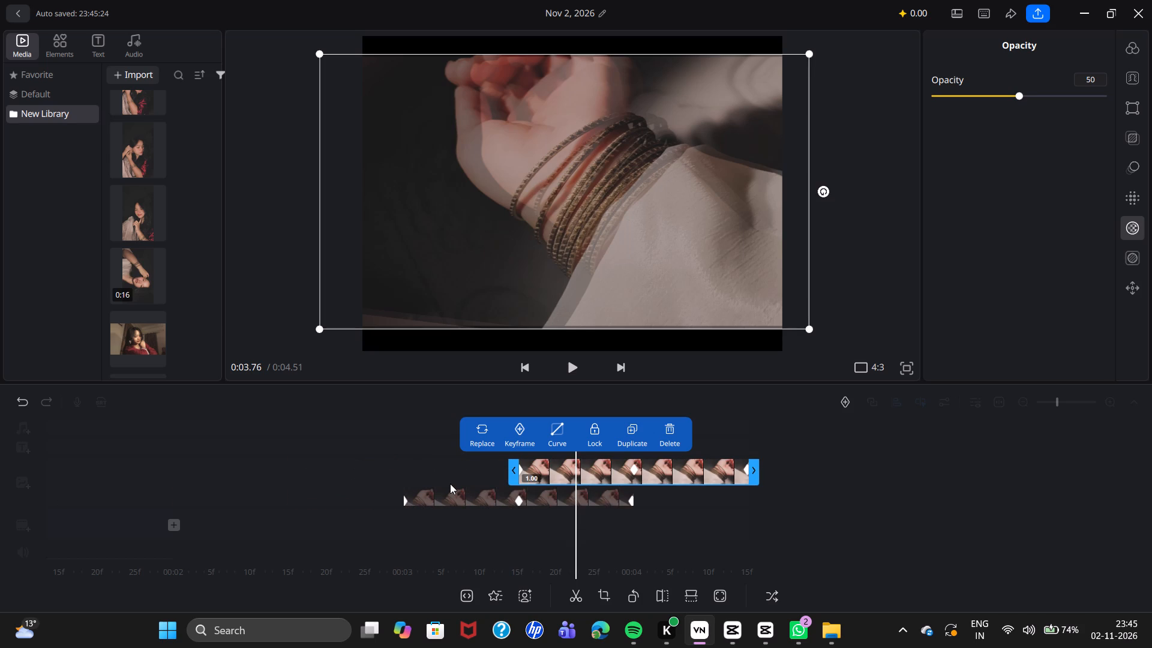
pyautogui.scroll(1, 450, 484)
pyautogui.scroll(2, 371, 478)
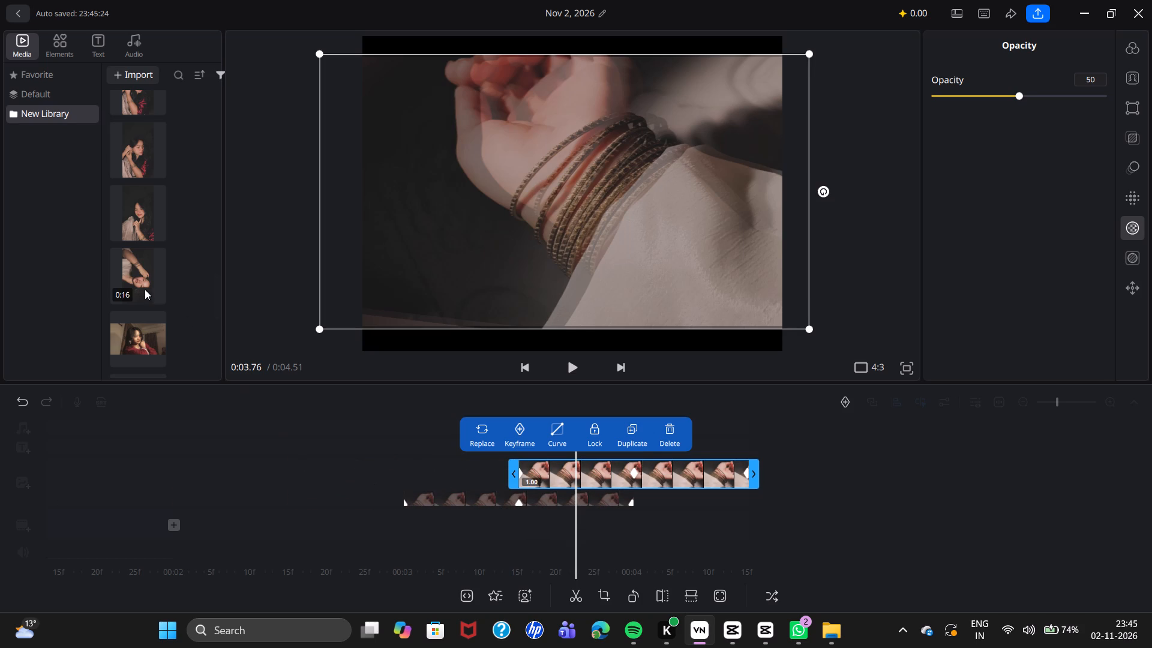
pyautogui.scroll(-5, 145, 289)
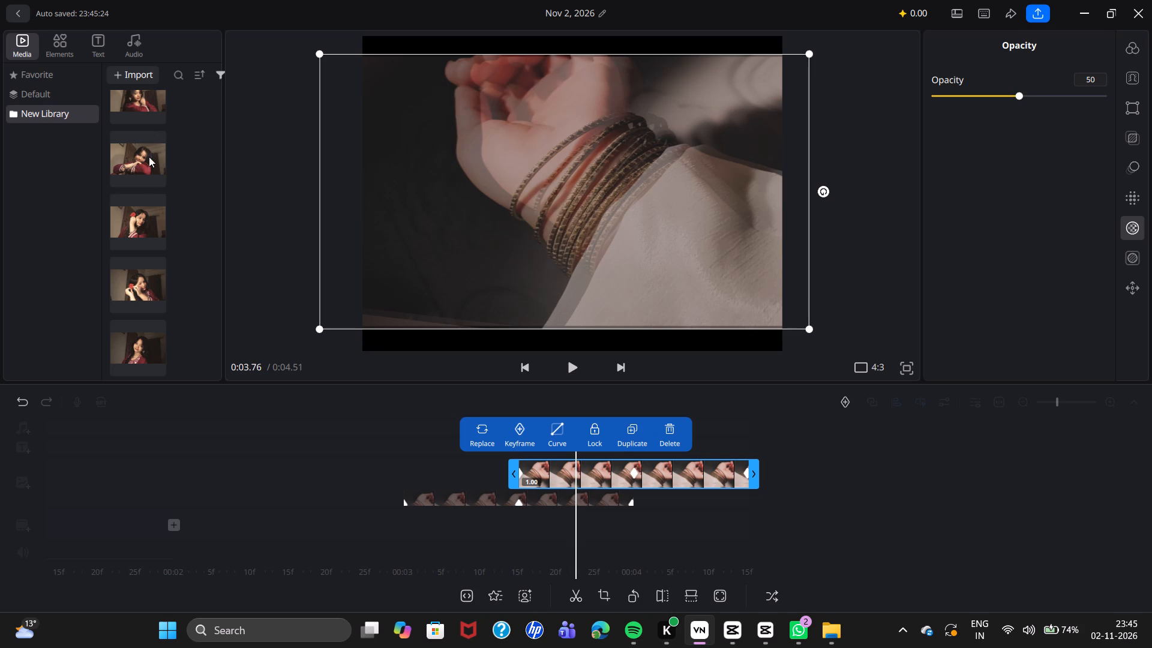
pyautogui.scroll(-1, 139, 284)
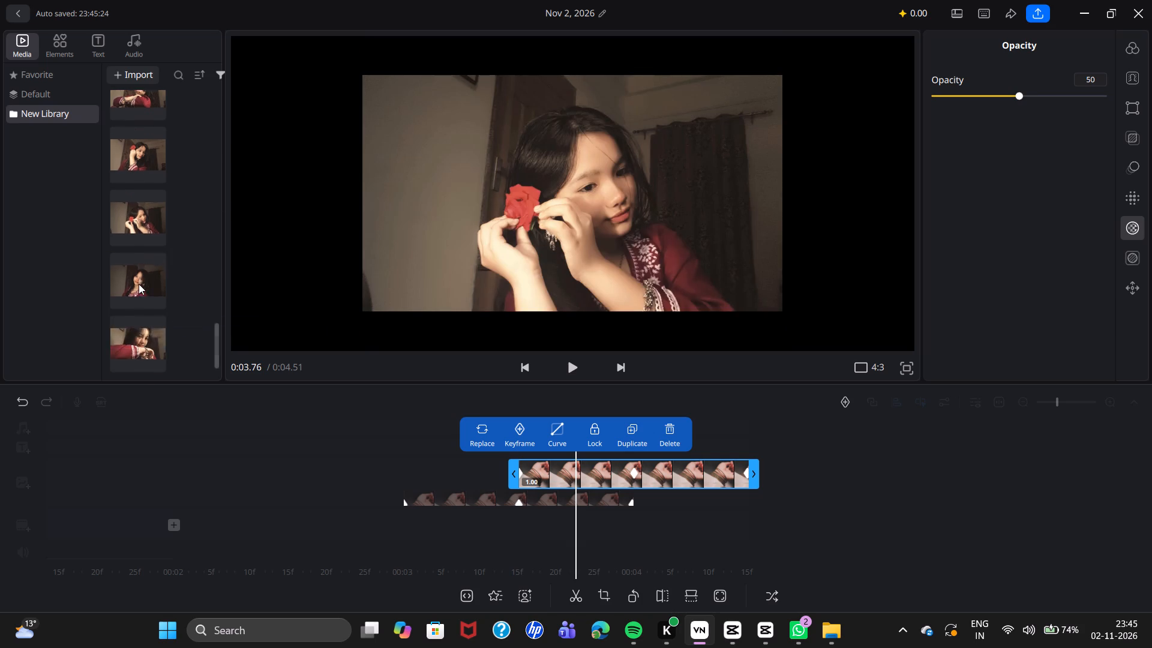
pyautogui.scroll(-1, 139, 284)
pyautogui.scroll(-2, 356, 446)
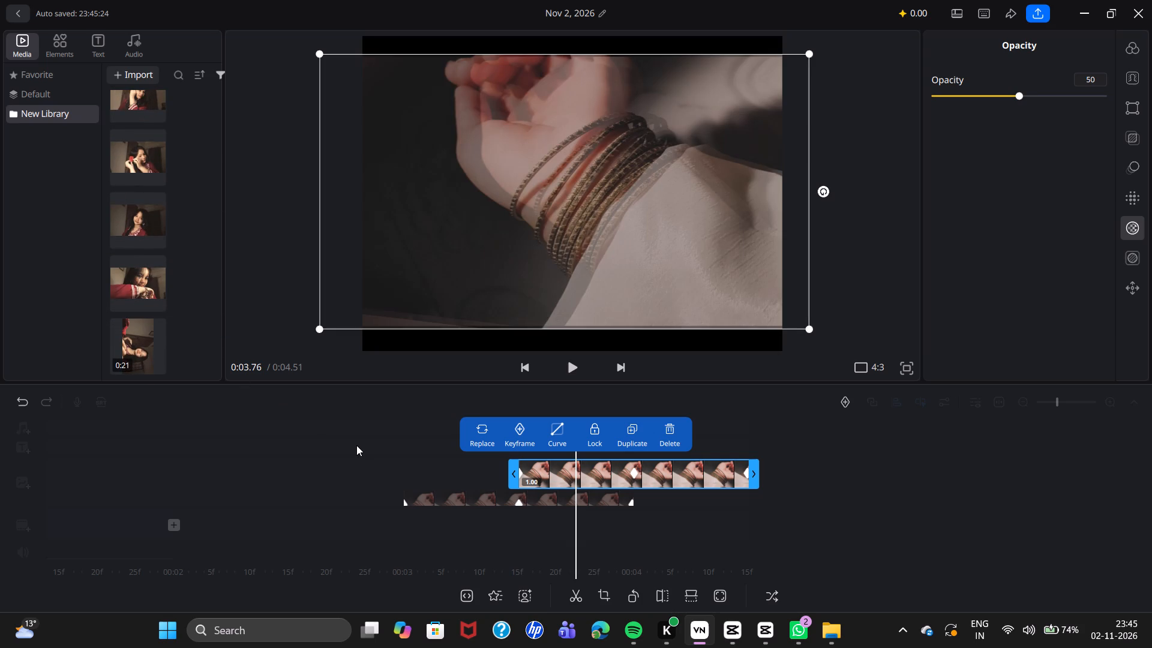
pyautogui.scroll(-2, 356, 444)
pyautogui.click(397, 459)
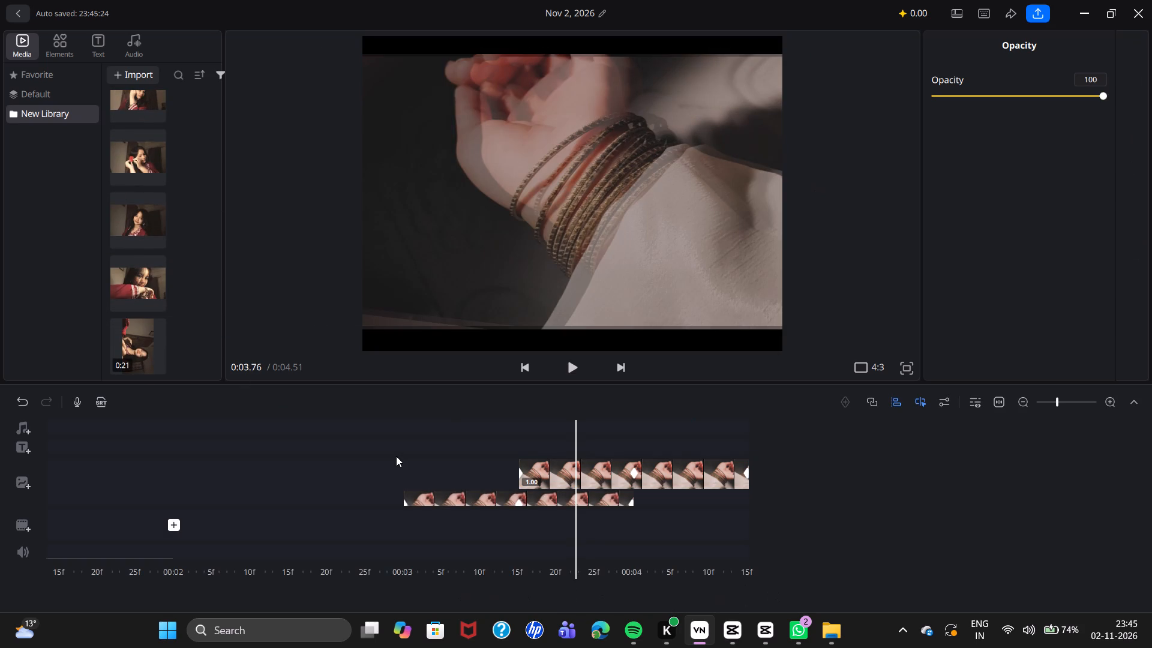
pyautogui.scroll(-5, 395, 456)
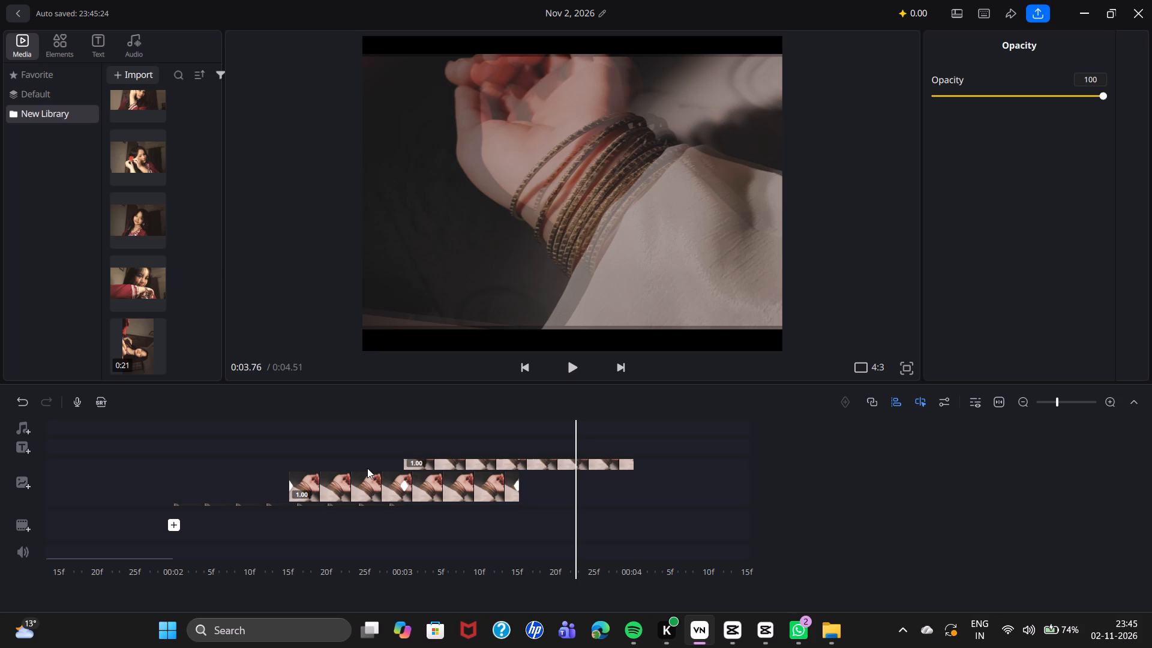
pyautogui.scroll(-1, 367, 468)
pyautogui.scroll(5, 367, 468)
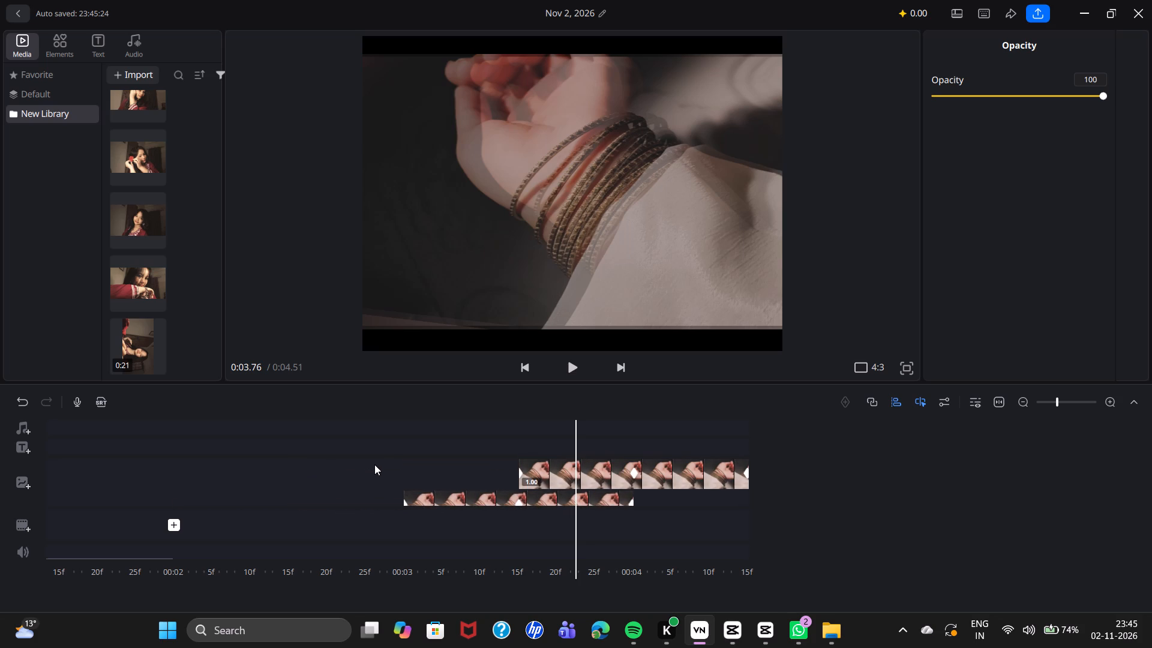
# Duplicate the last bangle overlay again and place the copy so it starts at the 00:04 mark.
pyautogui.click(618, 472)
pyautogui.click(622, 431)
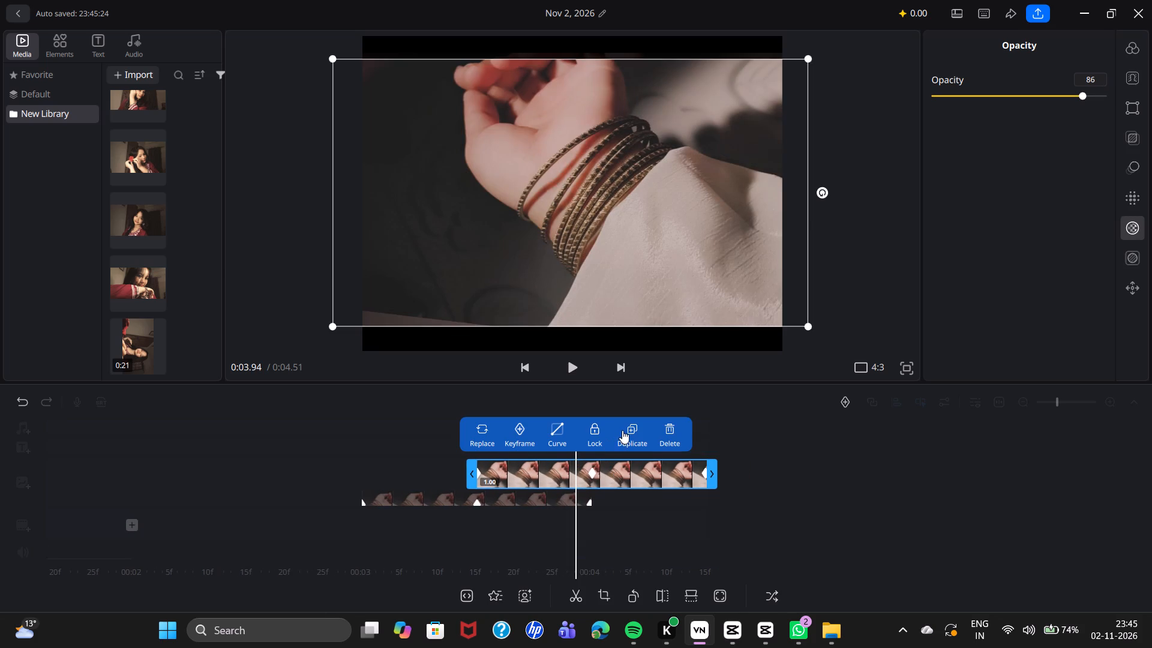
pyautogui.moveTo(531, 476); pyautogui.dragTo(632, 480)
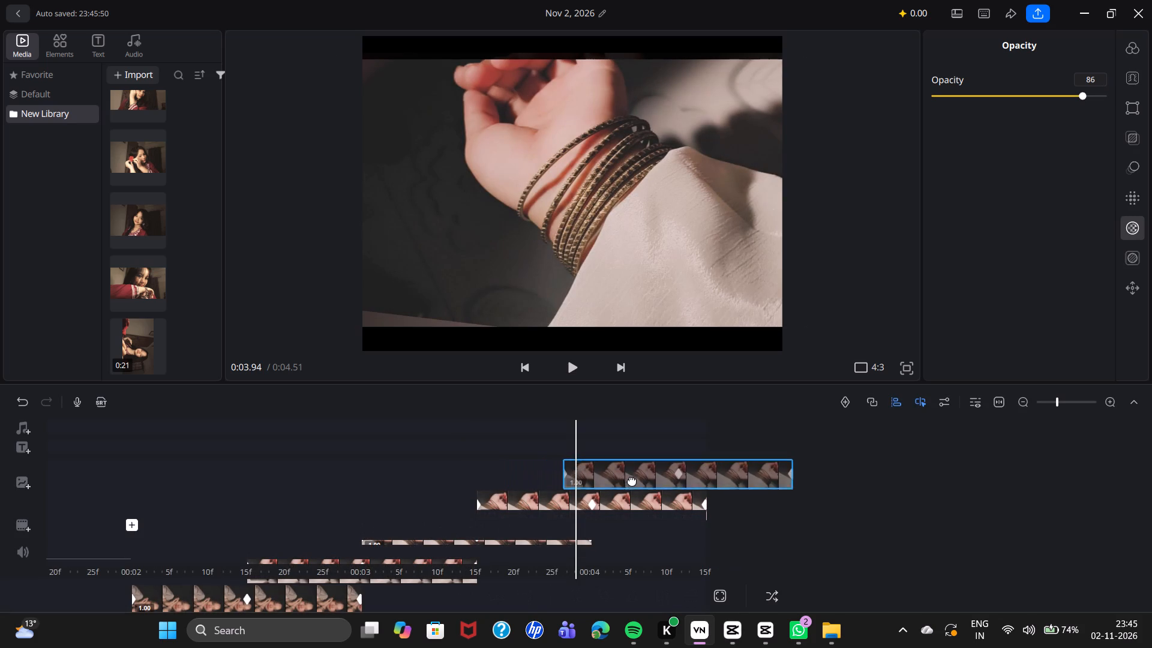
pyautogui.moveTo(632, 480); pyautogui.dragTo(643, 471)
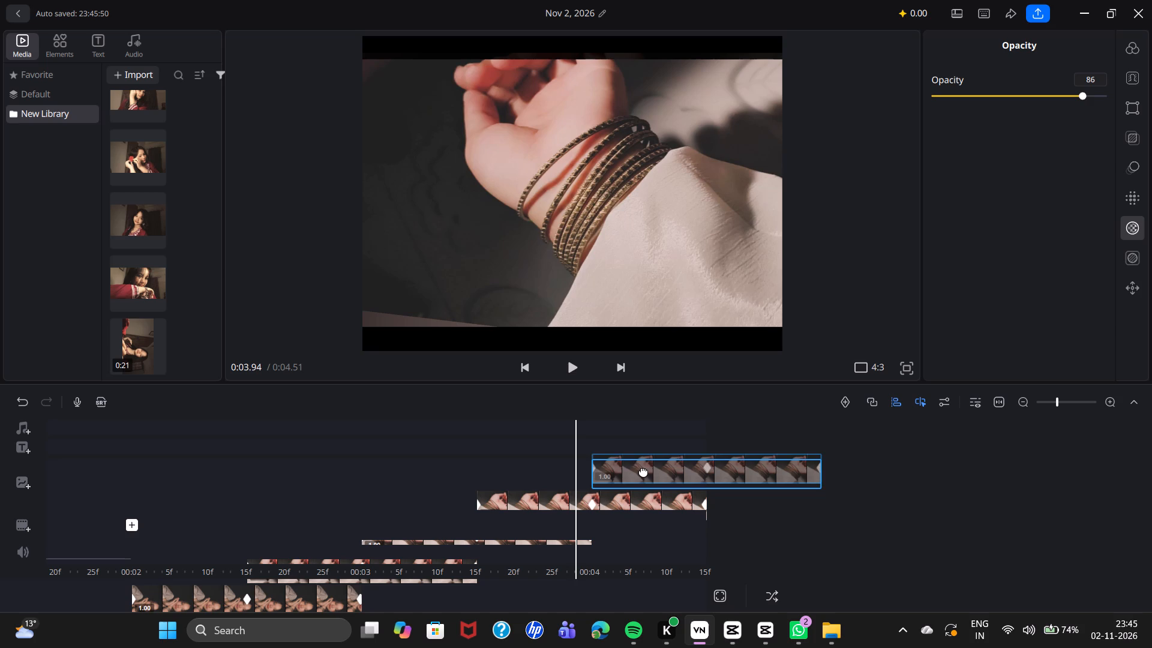
pyautogui.moveTo(643, 471); pyautogui.dragTo(643, 472)
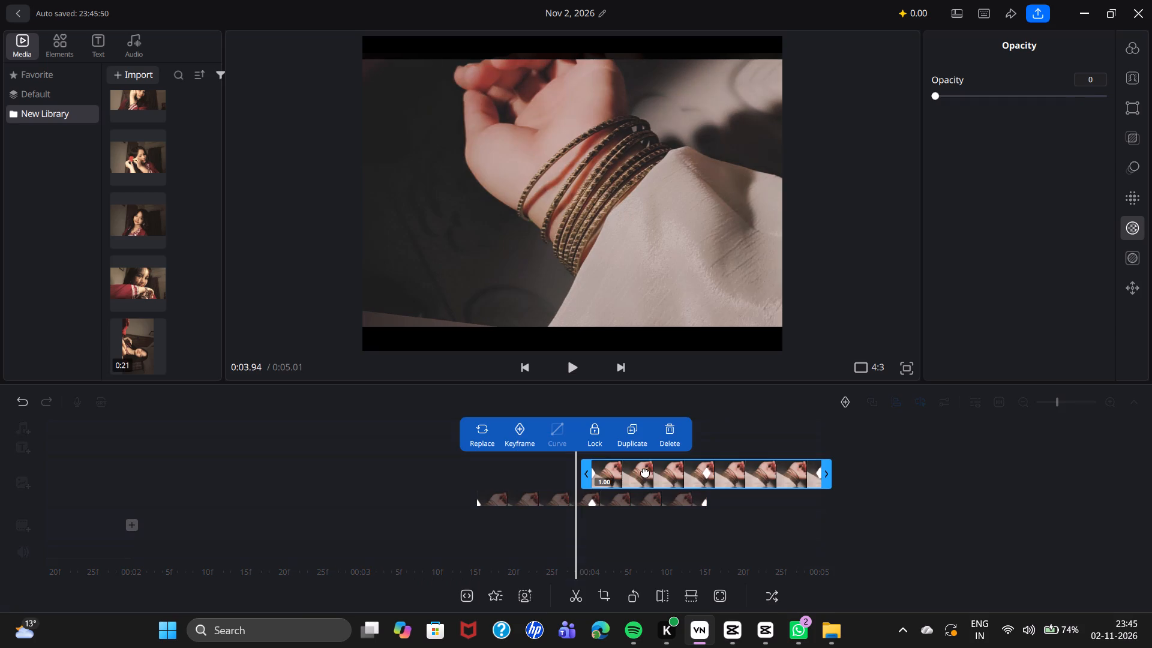
# Duplicate the overlay starting at 00:04 and place the copy so it starts at 15 frames past 00:04.
pyautogui.click(655, 469)
pyautogui.click(643, 431)
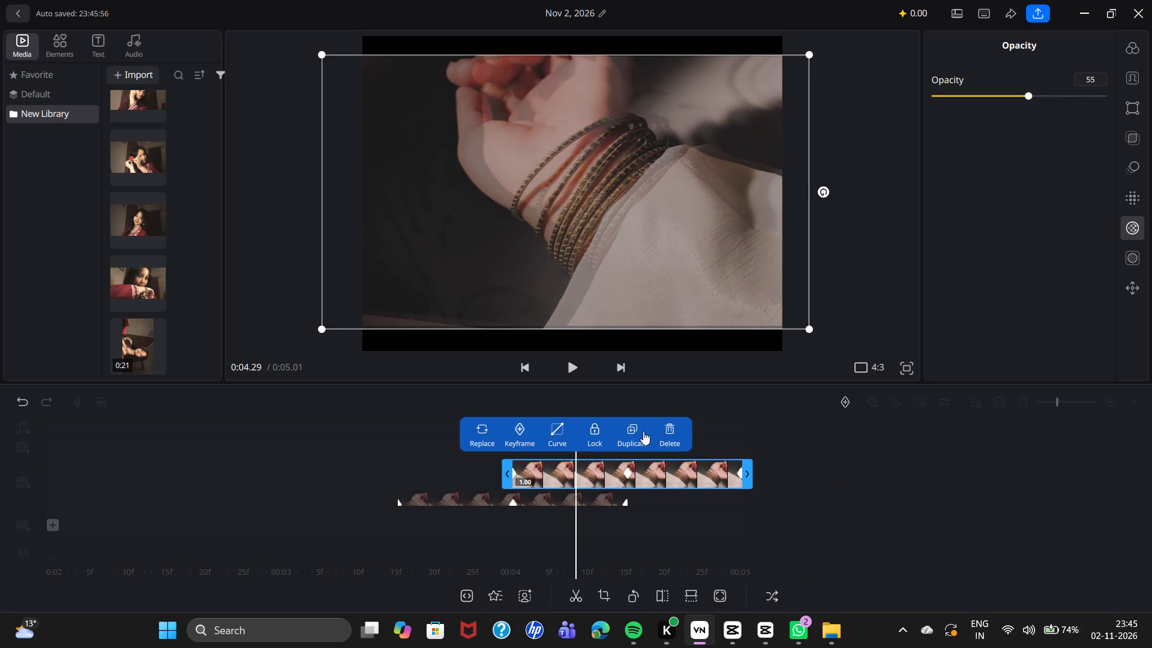
pyautogui.moveTo(581, 476); pyautogui.dragTo(666, 469)
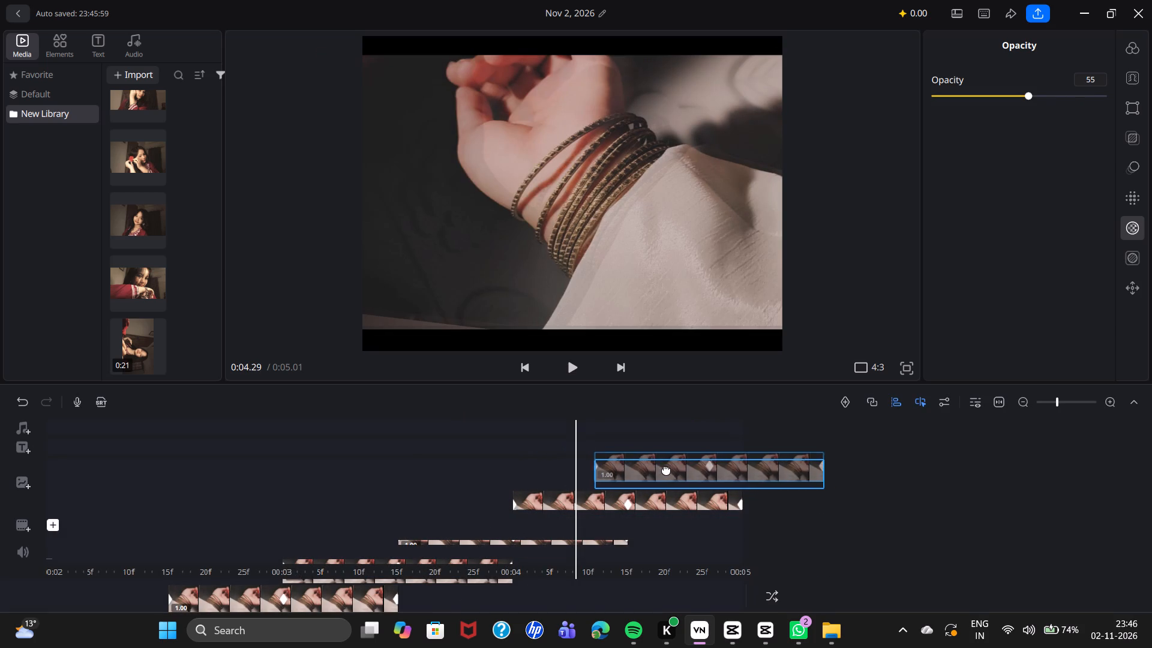
pyautogui.moveTo(666, 469); pyautogui.dragTo(691, 466)
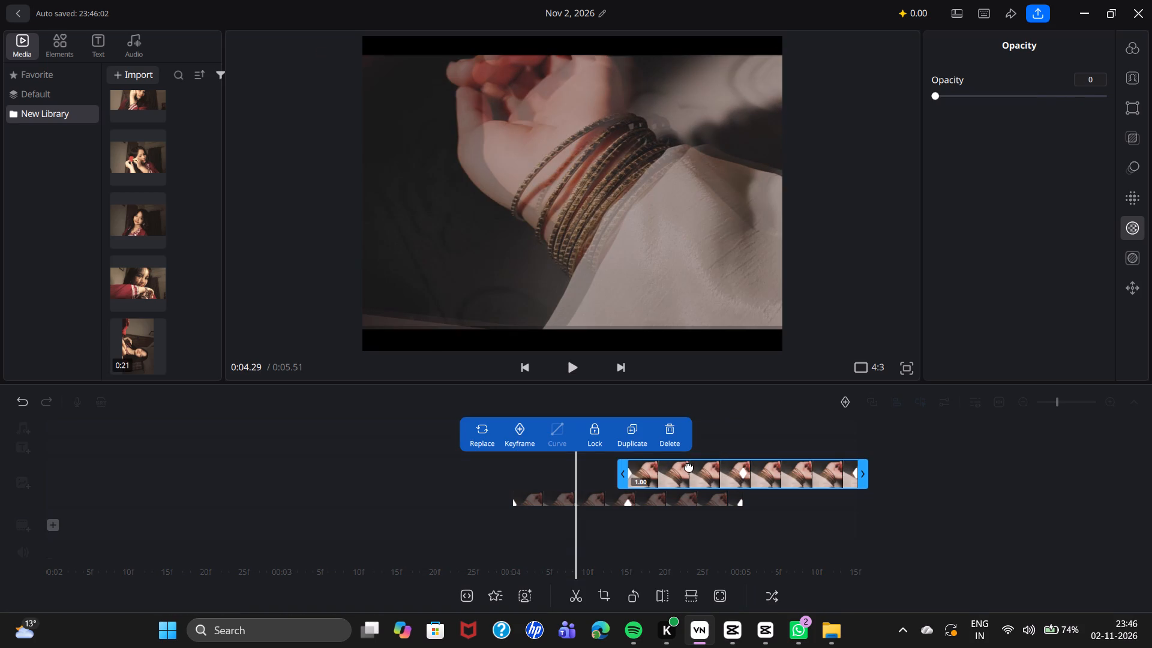
# Duplicate the newest bangle overlay and place the copy so it starts at the 00:05 mark.
pyautogui.click(683, 466)
pyautogui.click(628, 437)
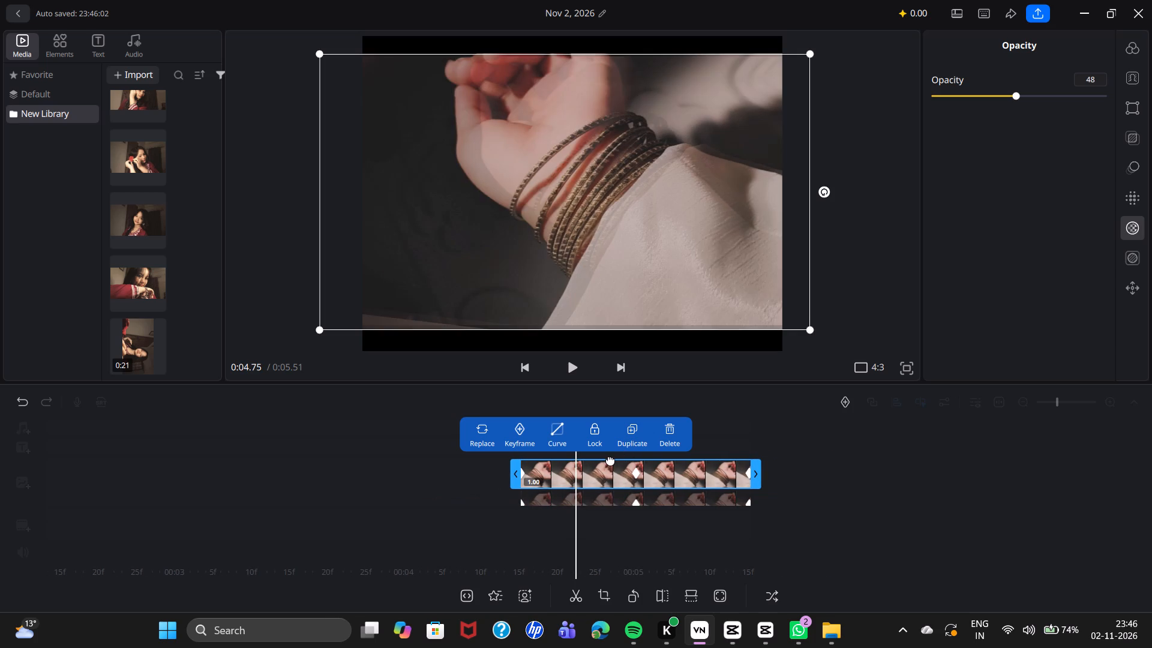
pyautogui.moveTo(586, 466); pyautogui.dragTo(700, 458)
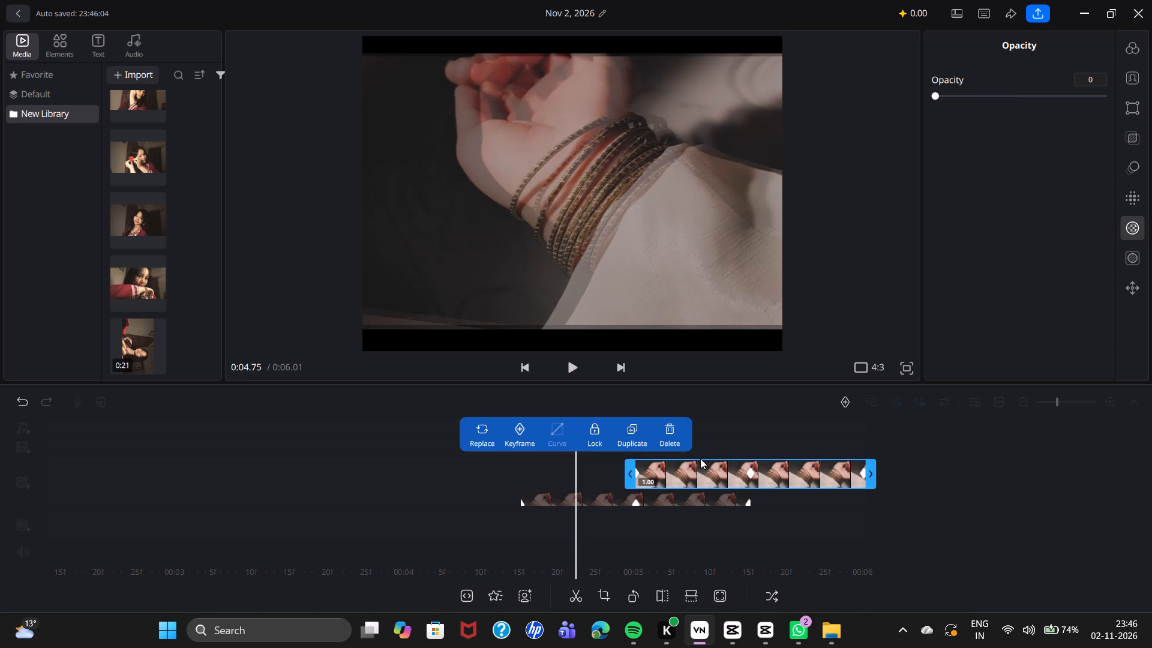
# Duplicate the overlay starting at 00:05, place the copy at 15 frames past 00:05, and deselect it.
pyautogui.click(691, 459)
pyautogui.click(625, 429)
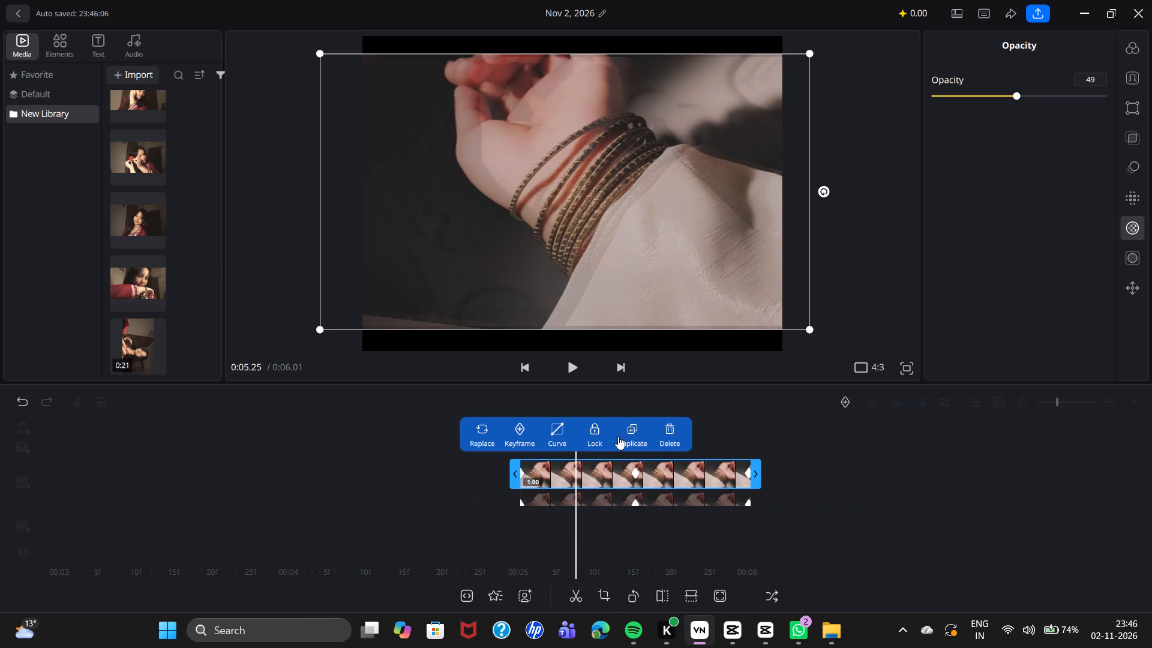
pyautogui.moveTo(591, 468); pyautogui.dragTo(697, 462)
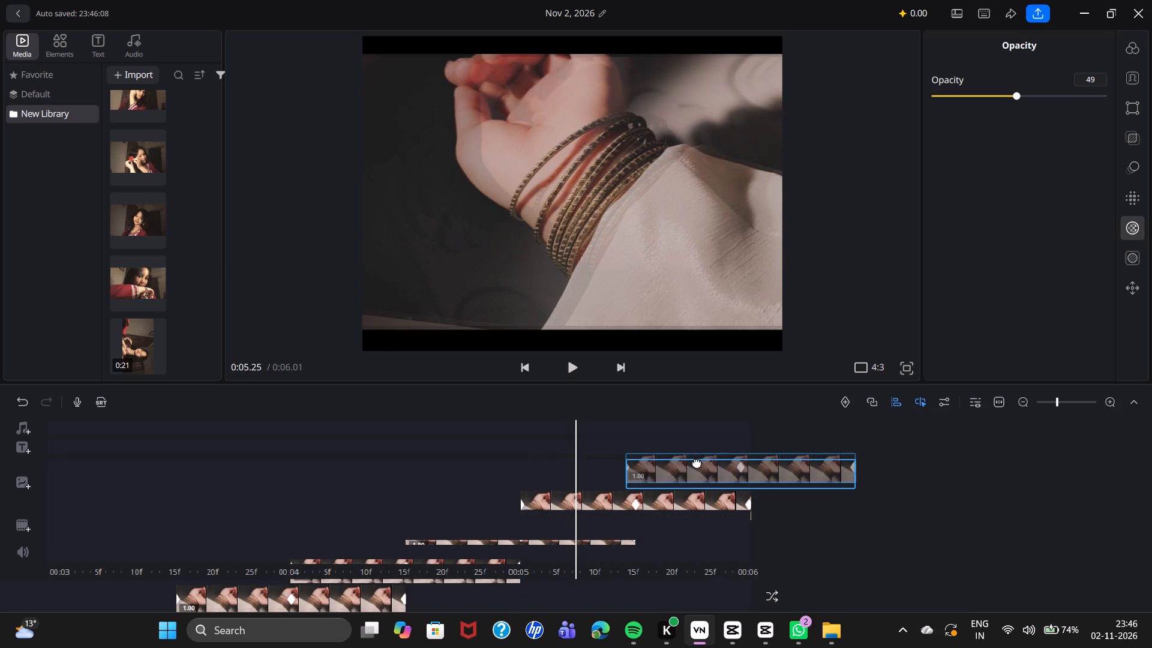
pyautogui.moveTo(697, 462); pyautogui.dragTo(710, 462)
pyautogui.click(560, 473)
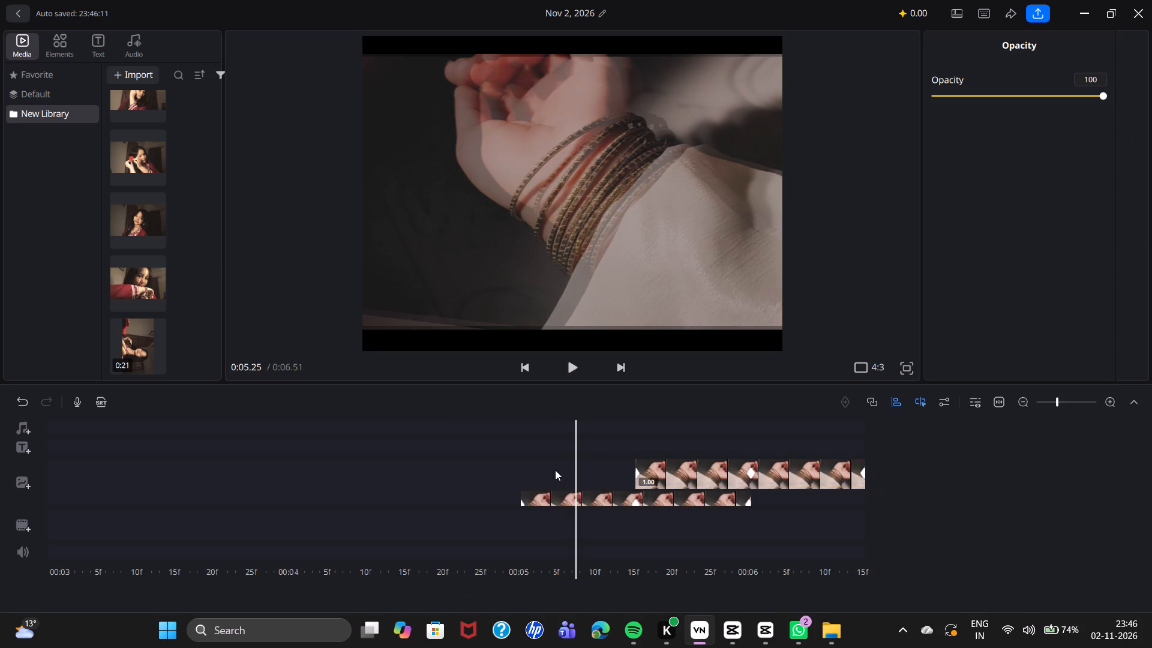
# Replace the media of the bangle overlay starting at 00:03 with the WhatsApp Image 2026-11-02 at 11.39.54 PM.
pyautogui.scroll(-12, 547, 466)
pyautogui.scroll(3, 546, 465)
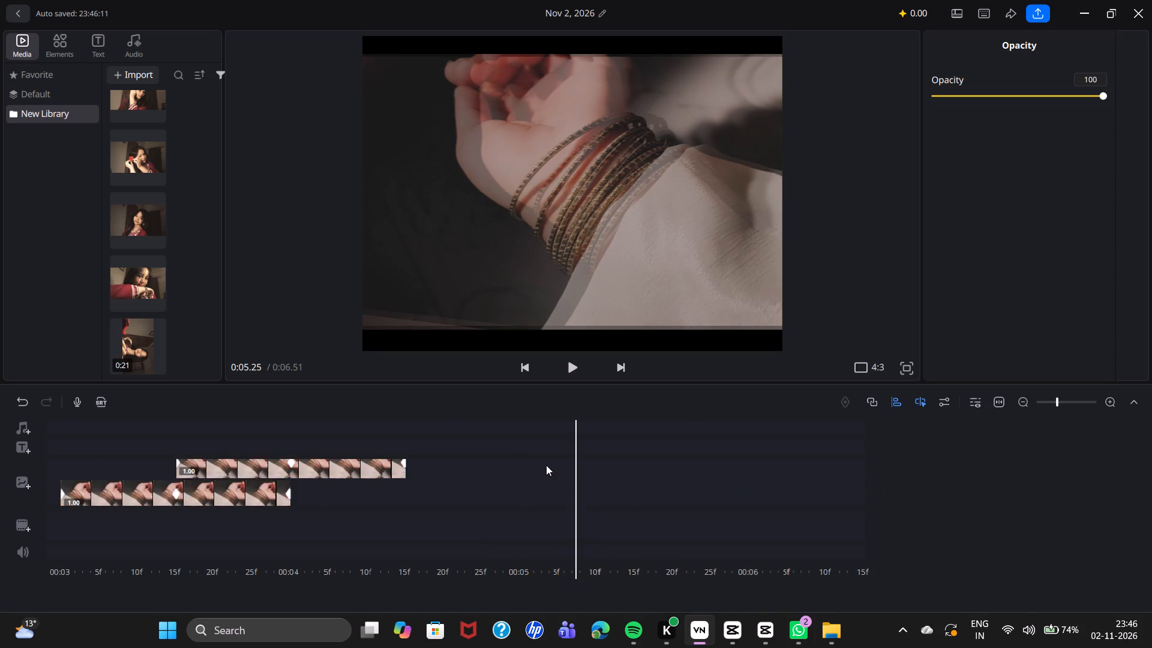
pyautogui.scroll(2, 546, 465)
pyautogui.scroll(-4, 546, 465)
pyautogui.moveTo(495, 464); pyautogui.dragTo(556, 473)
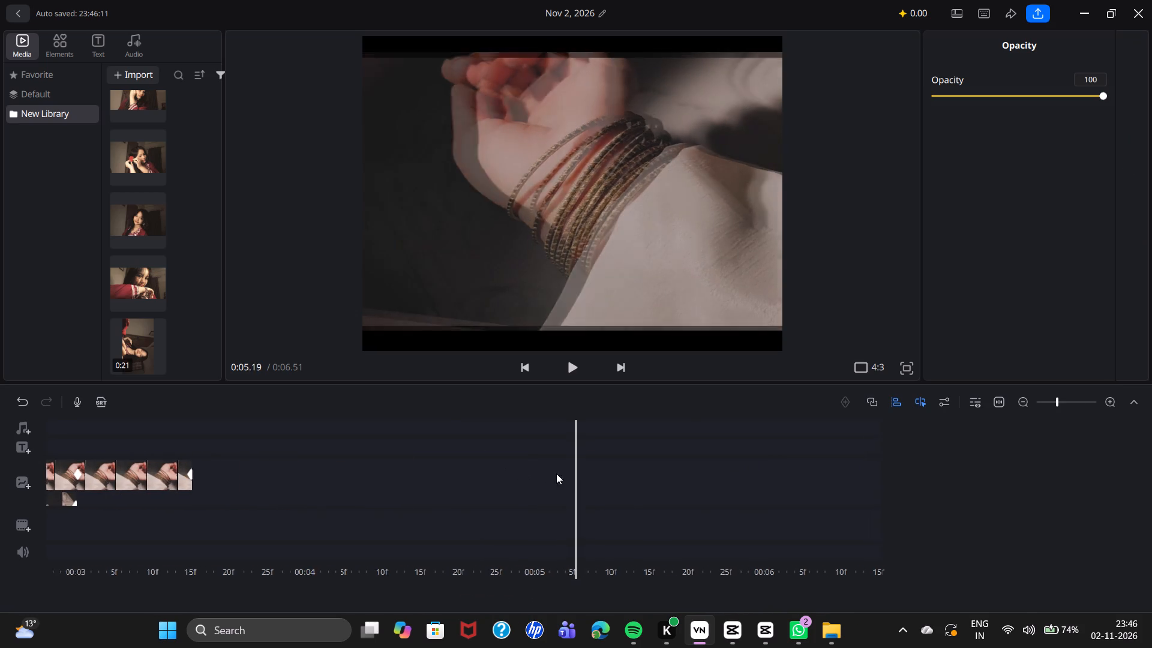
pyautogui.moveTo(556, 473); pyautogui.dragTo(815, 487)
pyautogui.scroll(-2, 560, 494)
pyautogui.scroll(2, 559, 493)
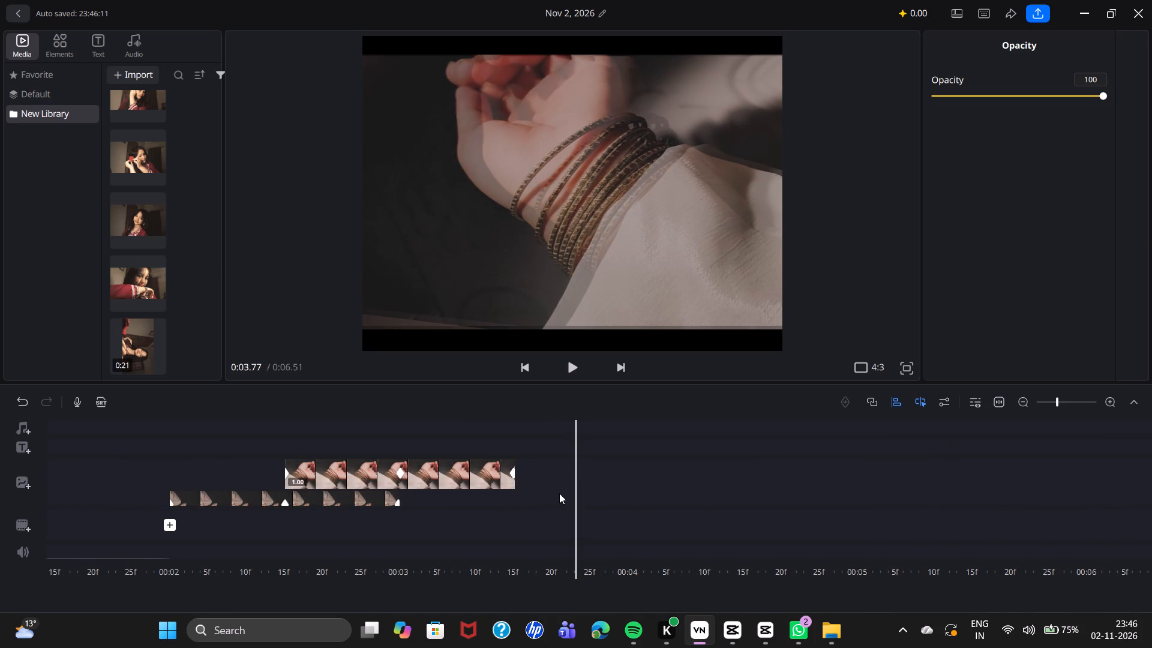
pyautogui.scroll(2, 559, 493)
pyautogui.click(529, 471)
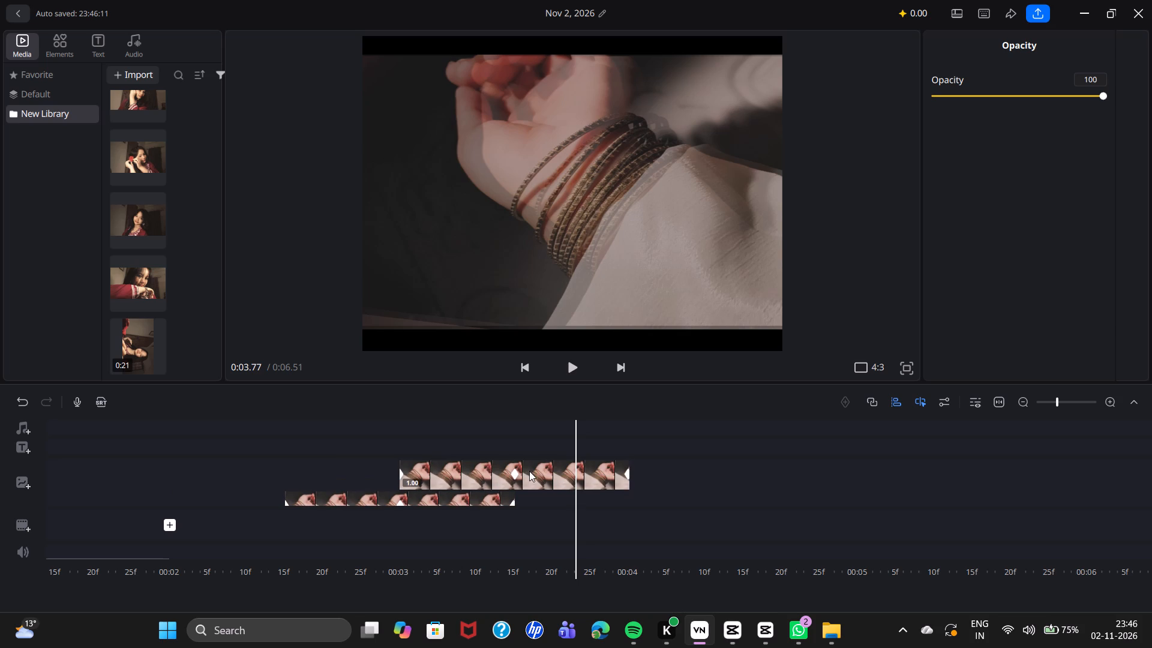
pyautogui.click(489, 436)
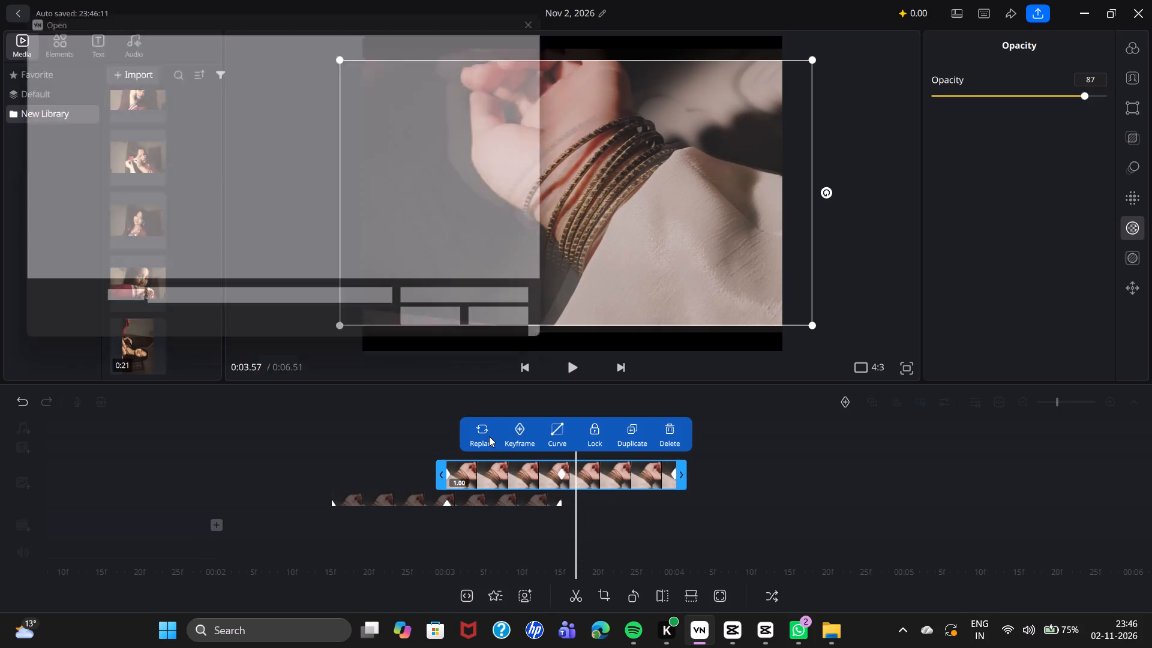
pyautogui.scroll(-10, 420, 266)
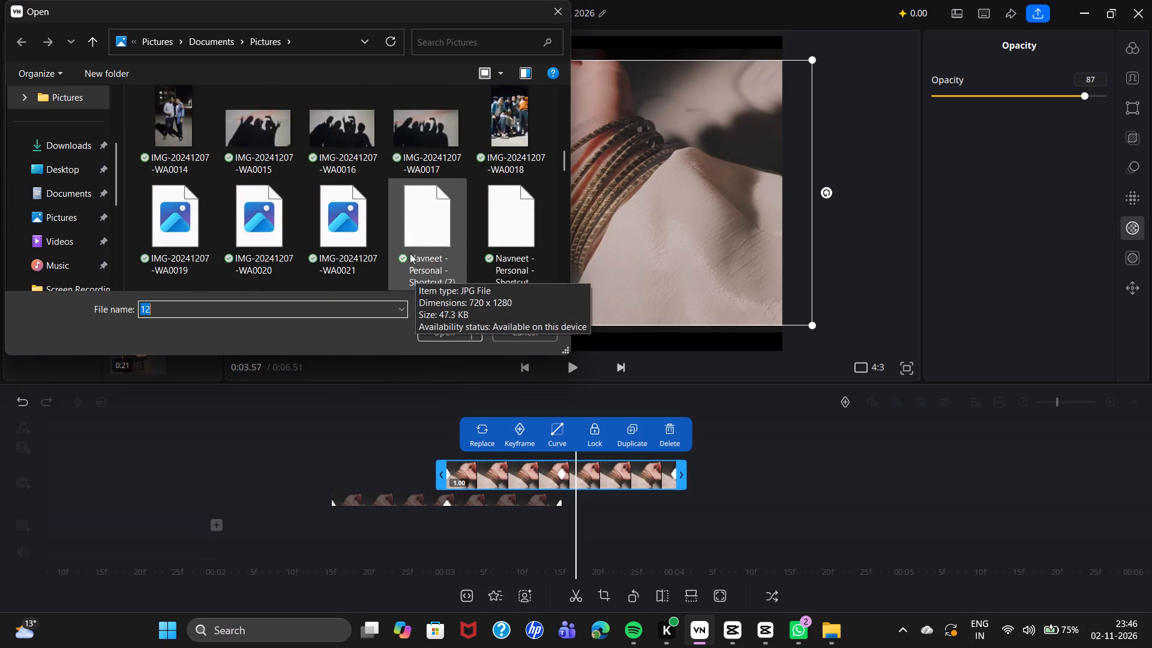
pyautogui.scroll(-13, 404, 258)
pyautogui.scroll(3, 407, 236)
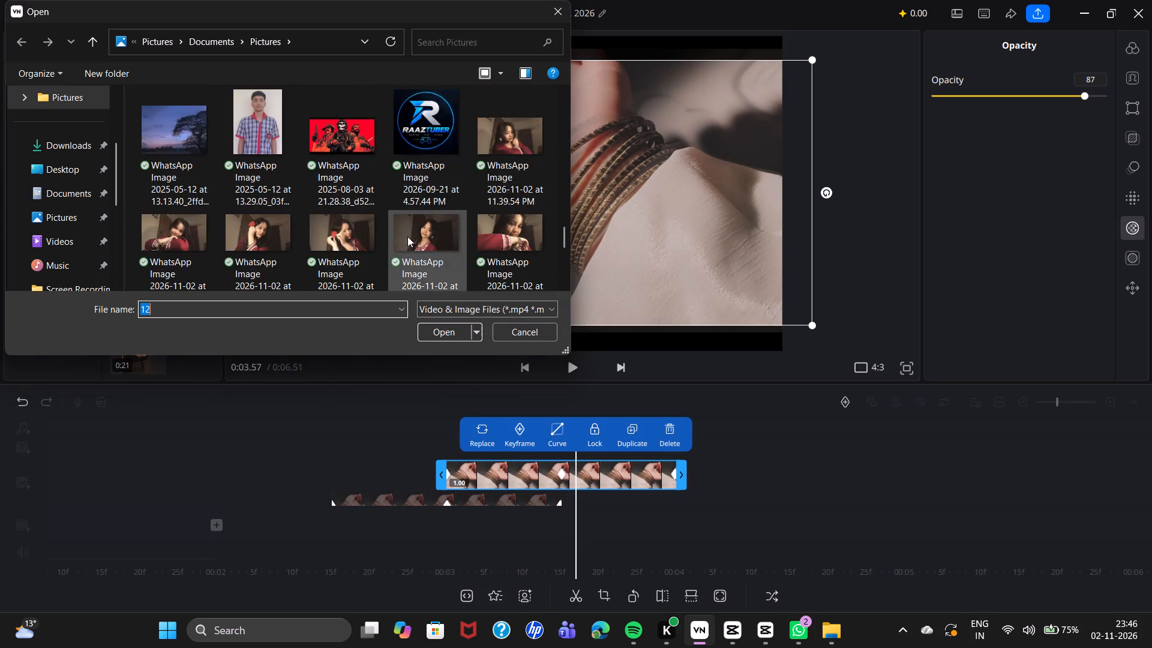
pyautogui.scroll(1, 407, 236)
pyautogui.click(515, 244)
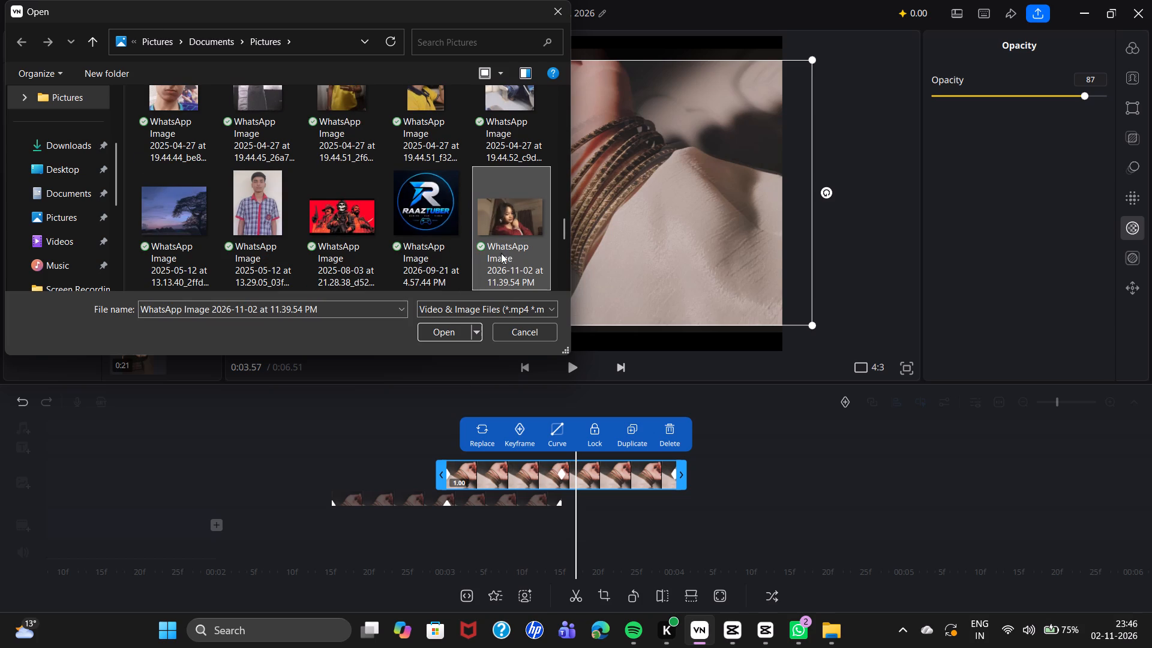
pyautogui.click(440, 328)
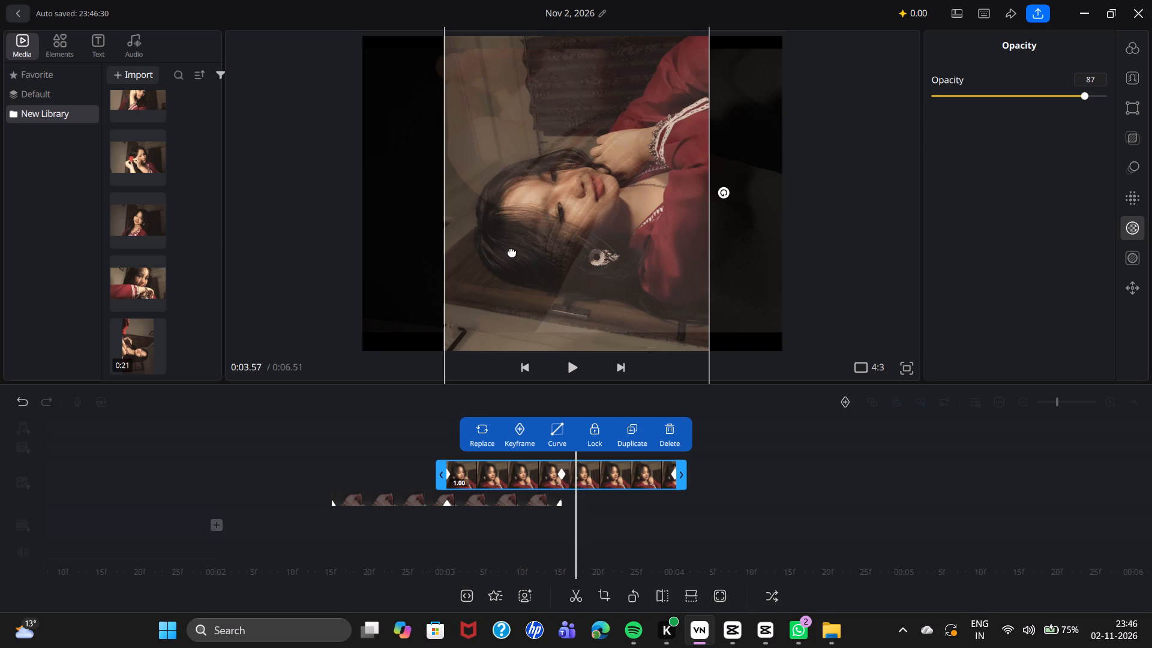
# Play and scrub the timeline around 00:03 to 00:04 to check the replaced portrait overlay against the neighbouring bangle overlays.
pyautogui.scroll(3, 178, 266)
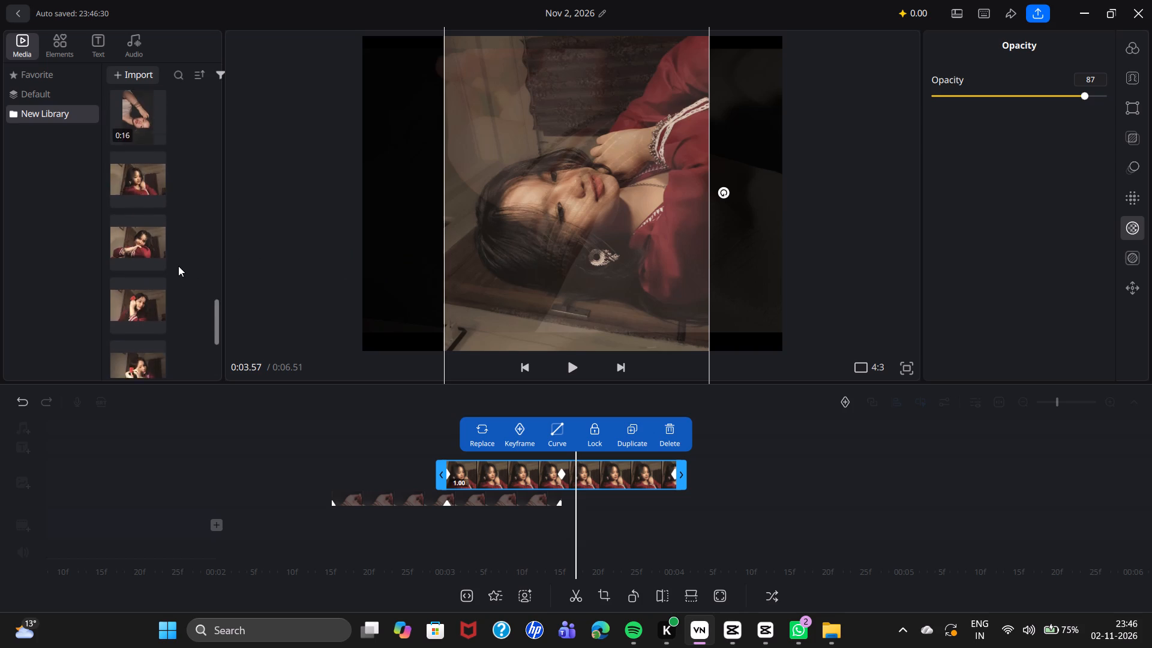
pyautogui.scroll(1, 178, 266)
pyautogui.scroll(-1, 178, 266)
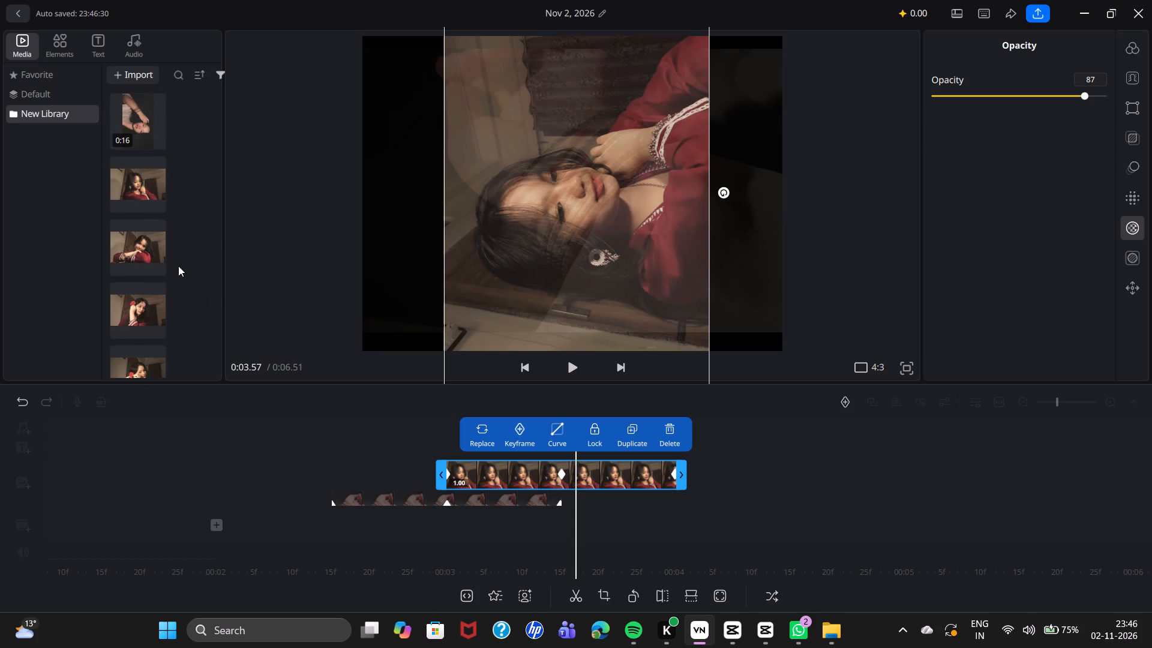
pyautogui.click(491, 494)
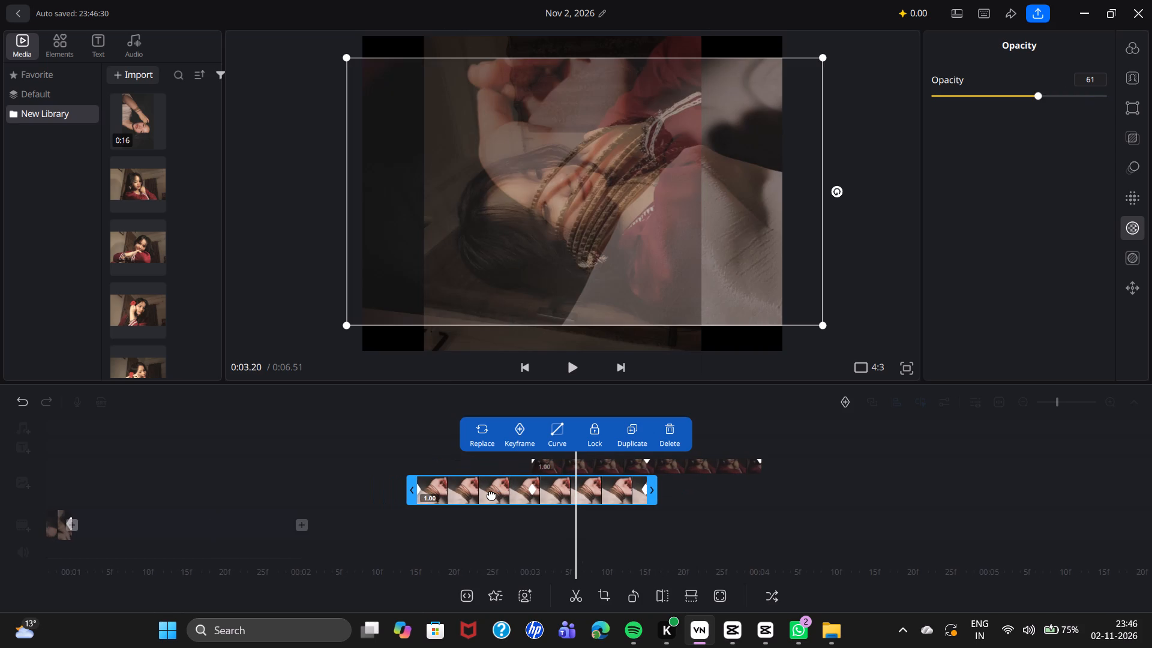
pyautogui.click(574, 472)
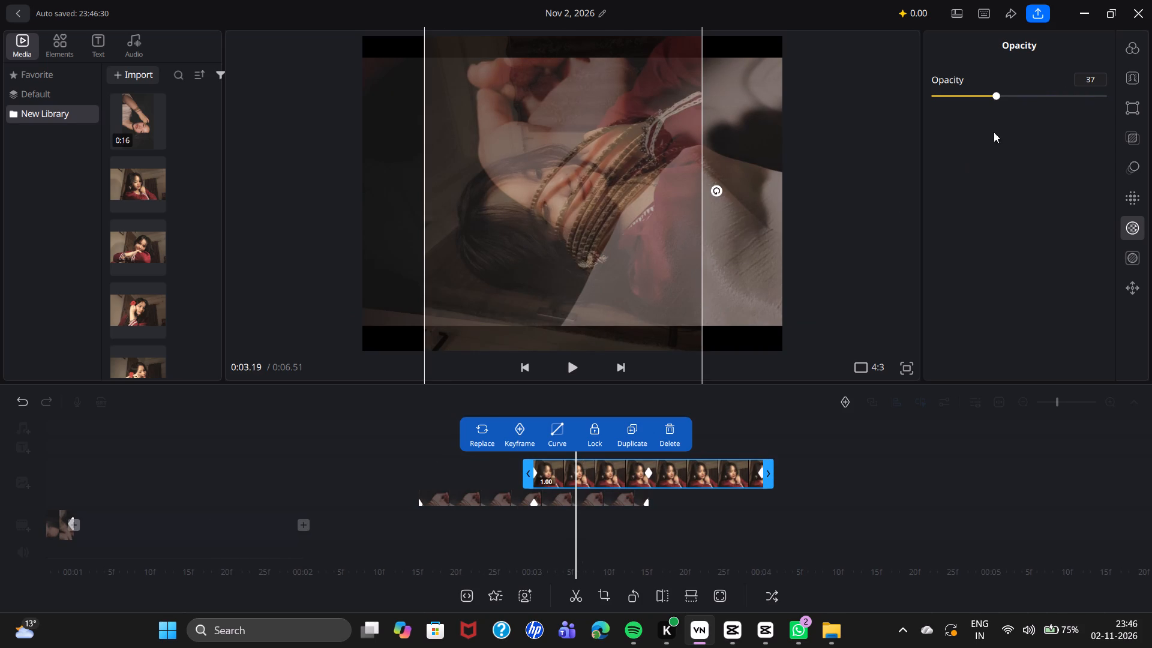
pyautogui.click(602, 479)
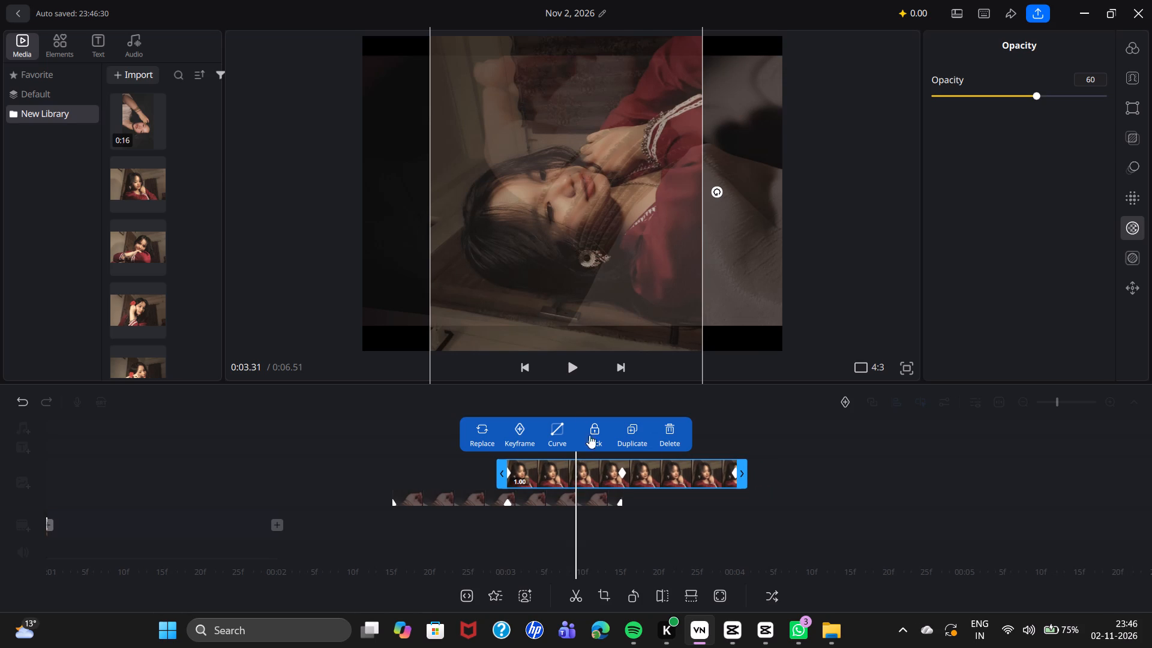
pyautogui.click(565, 356)
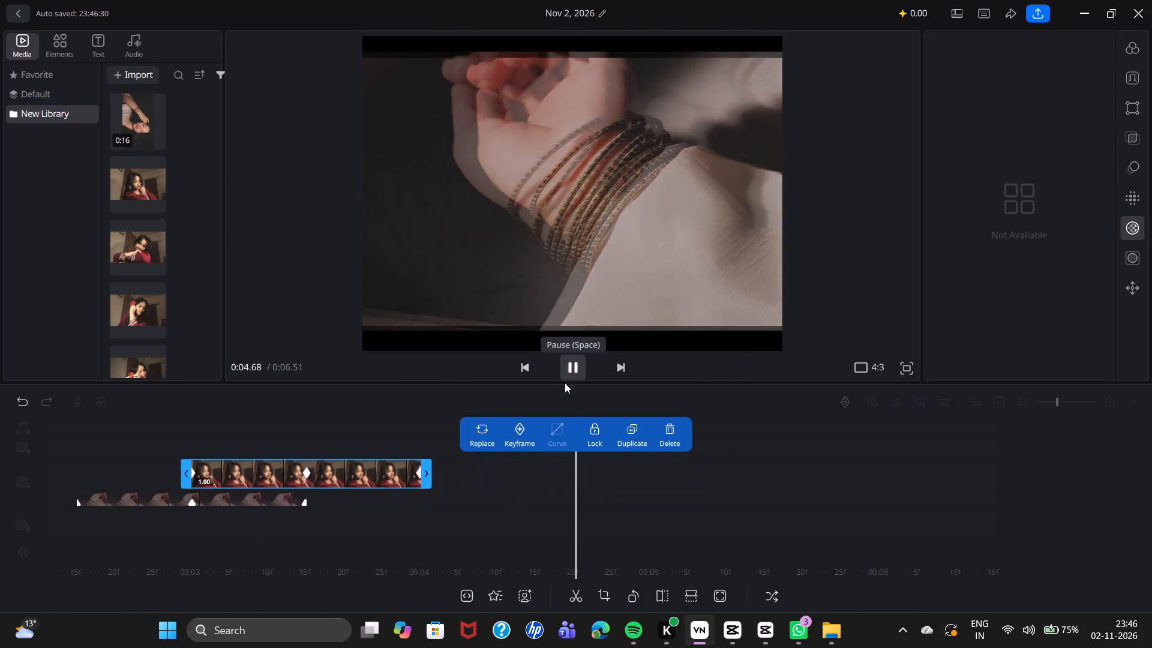
pyautogui.moveTo(266, 432); pyautogui.dragTo(713, 470)
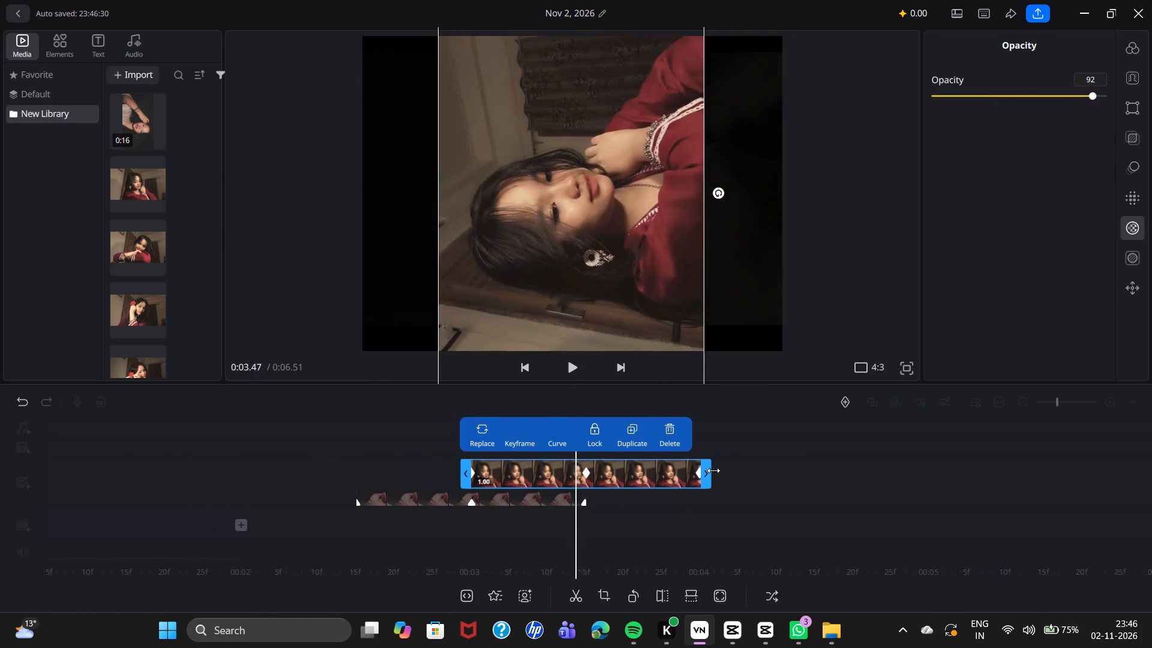
pyautogui.moveTo(713, 470); pyautogui.dragTo(782, 494)
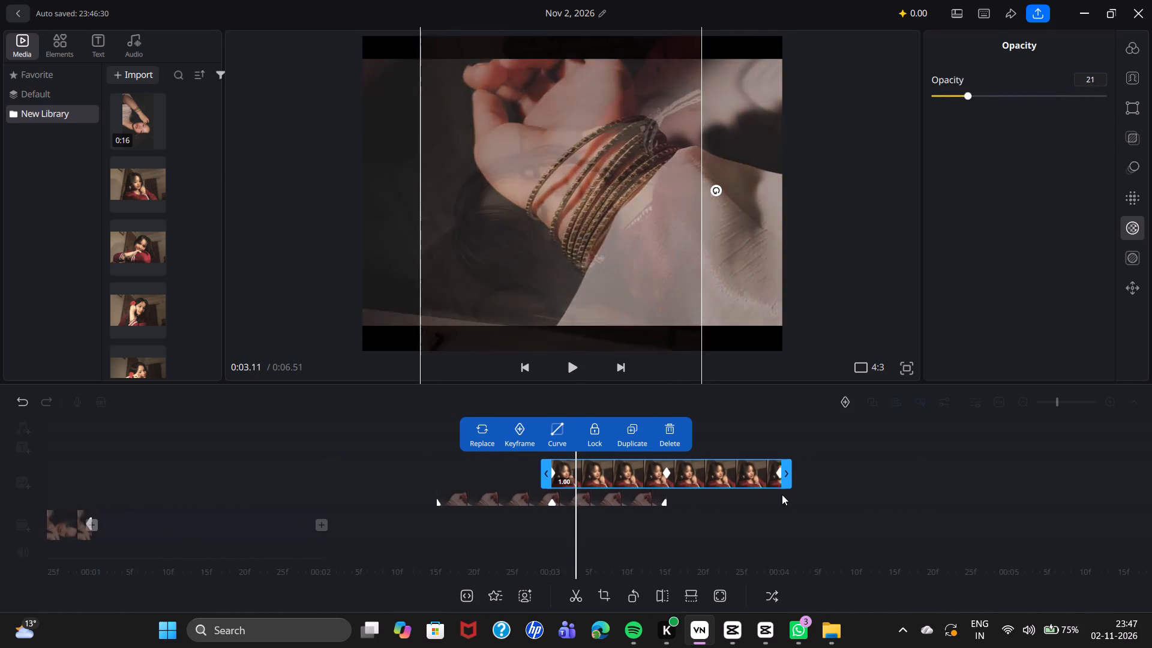
pyautogui.moveTo(782, 494); pyautogui.dragTo(596, 476)
pyautogui.click(596, 476)
pyautogui.moveTo(611, 478); pyautogui.dragTo(619, 479)
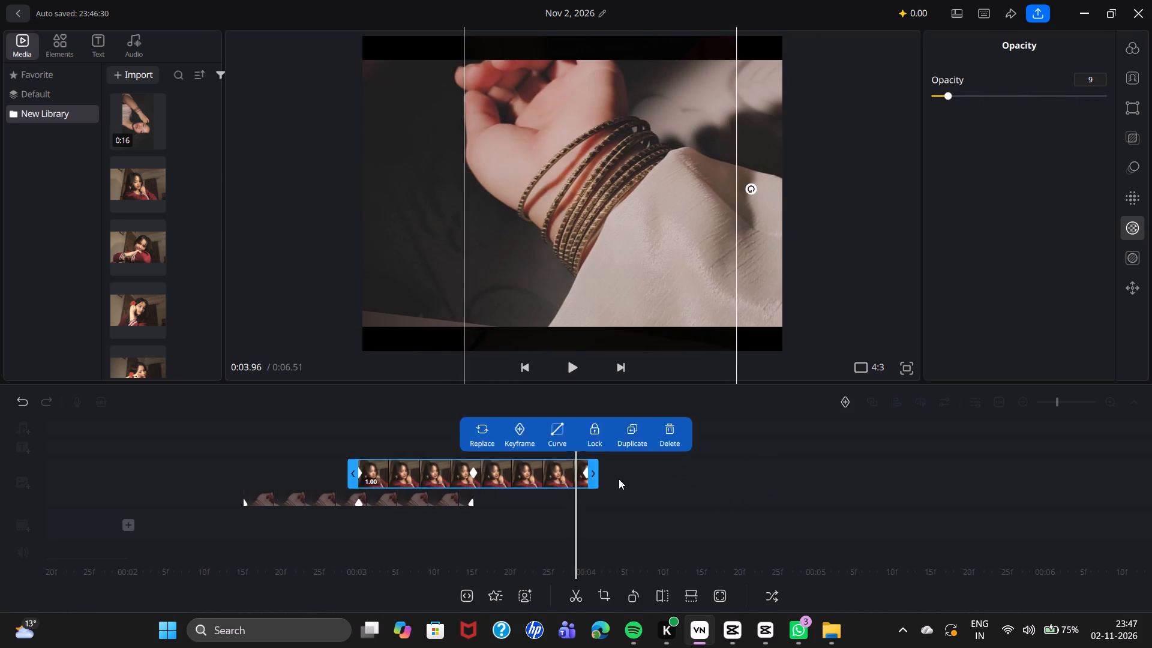
pyautogui.moveTo(619, 479); pyautogui.dragTo(617, 479)
pyautogui.moveTo(652, 482); pyautogui.dragTo(660, 483)
pyautogui.moveTo(646, 476); pyautogui.dragTo(782, 484)
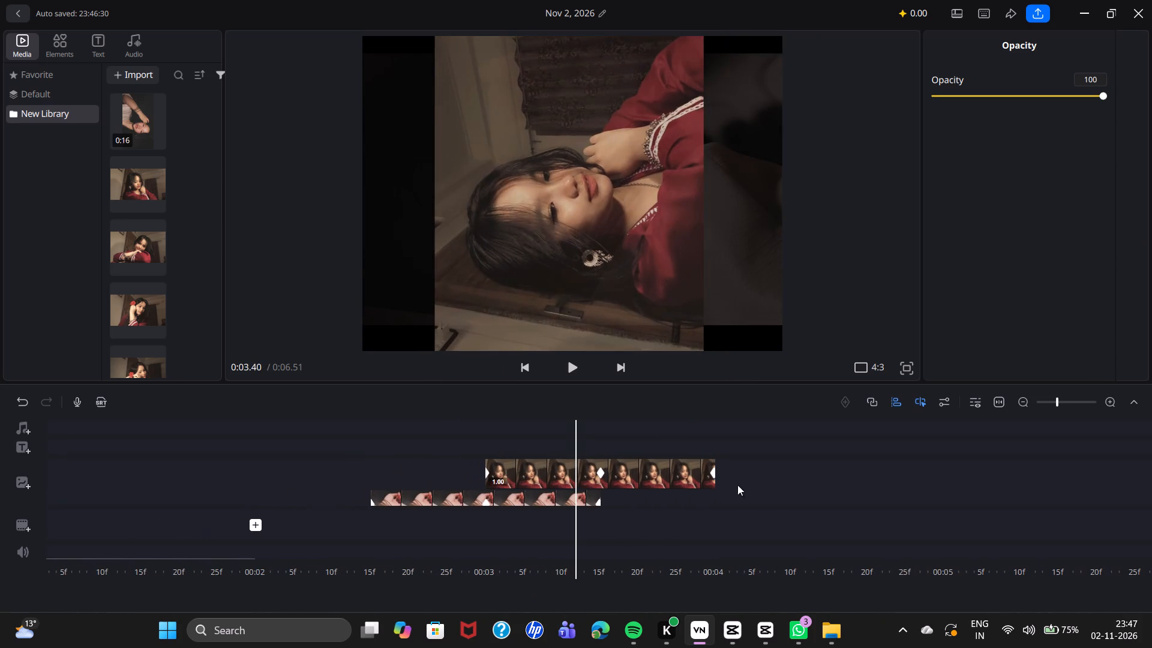
pyautogui.scroll(-1, 637, 469)
pyautogui.scroll(3, 637, 469)
pyautogui.click(663, 466)
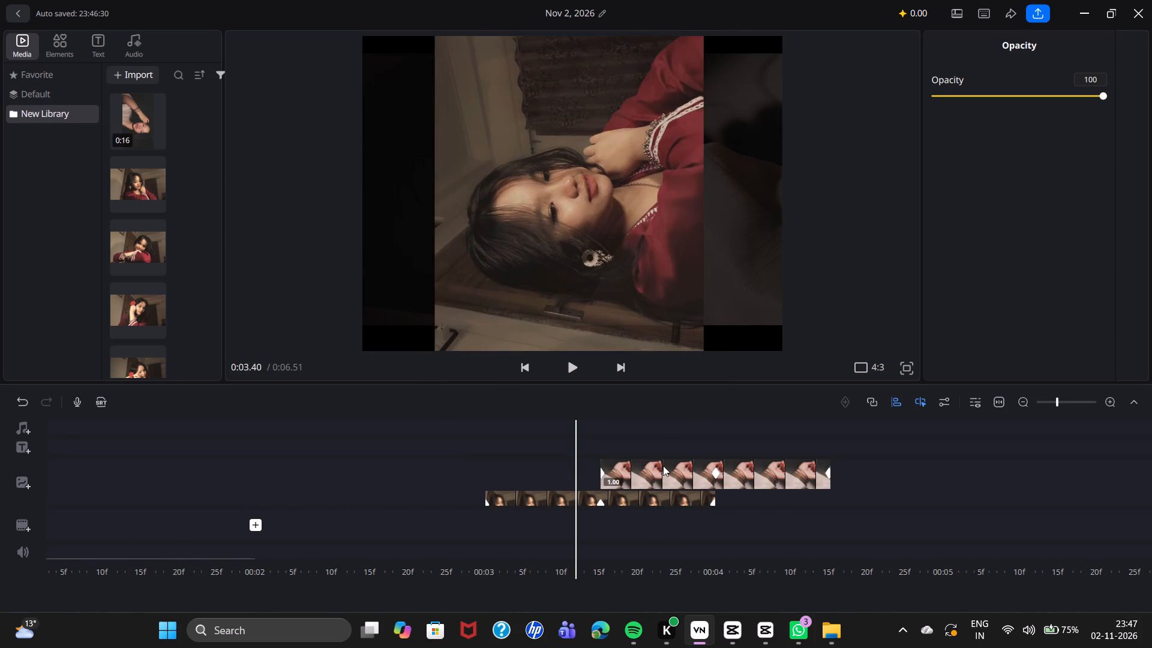
pyautogui.click(569, 361)
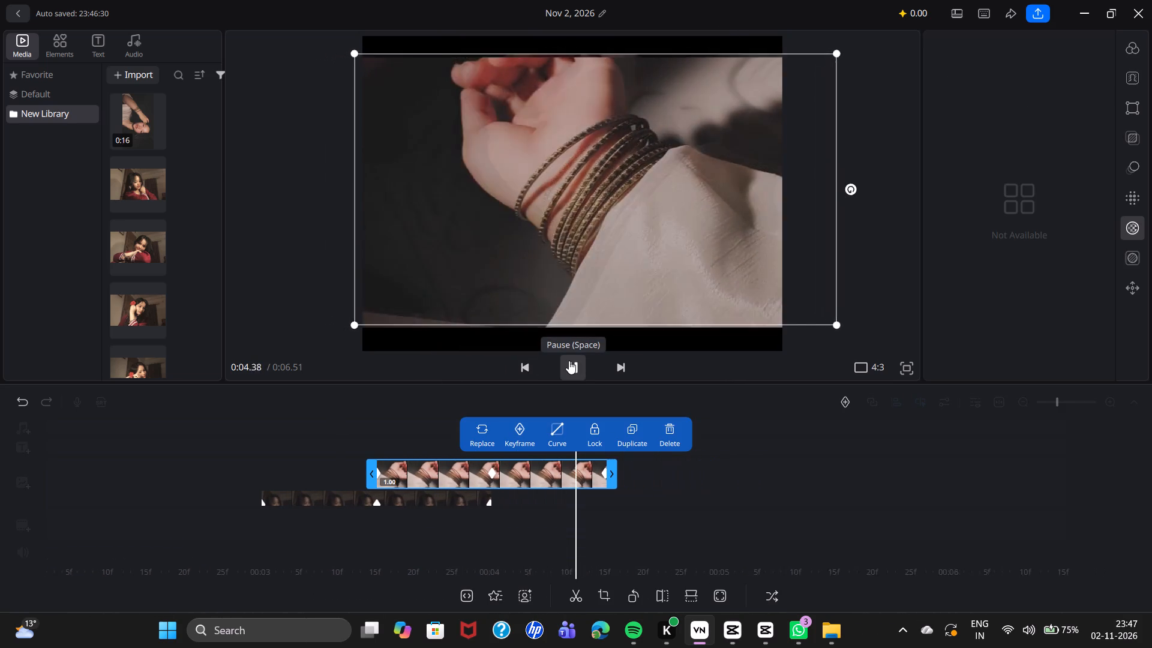
pyautogui.moveTo(618, 506); pyautogui.dragTo(930, 518)
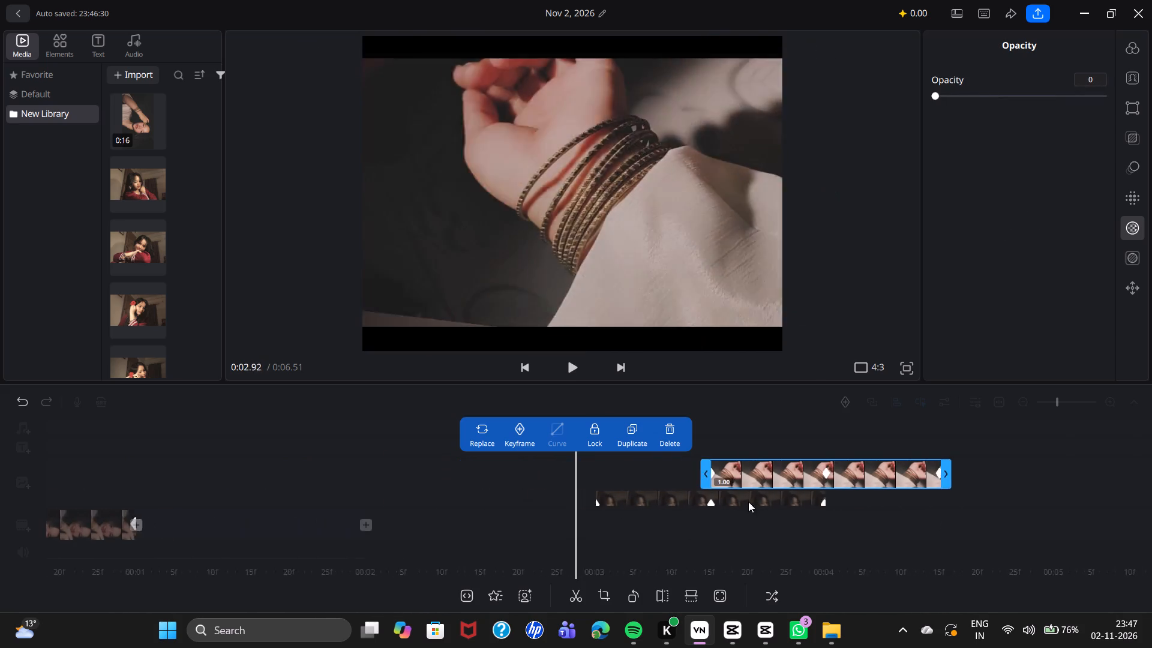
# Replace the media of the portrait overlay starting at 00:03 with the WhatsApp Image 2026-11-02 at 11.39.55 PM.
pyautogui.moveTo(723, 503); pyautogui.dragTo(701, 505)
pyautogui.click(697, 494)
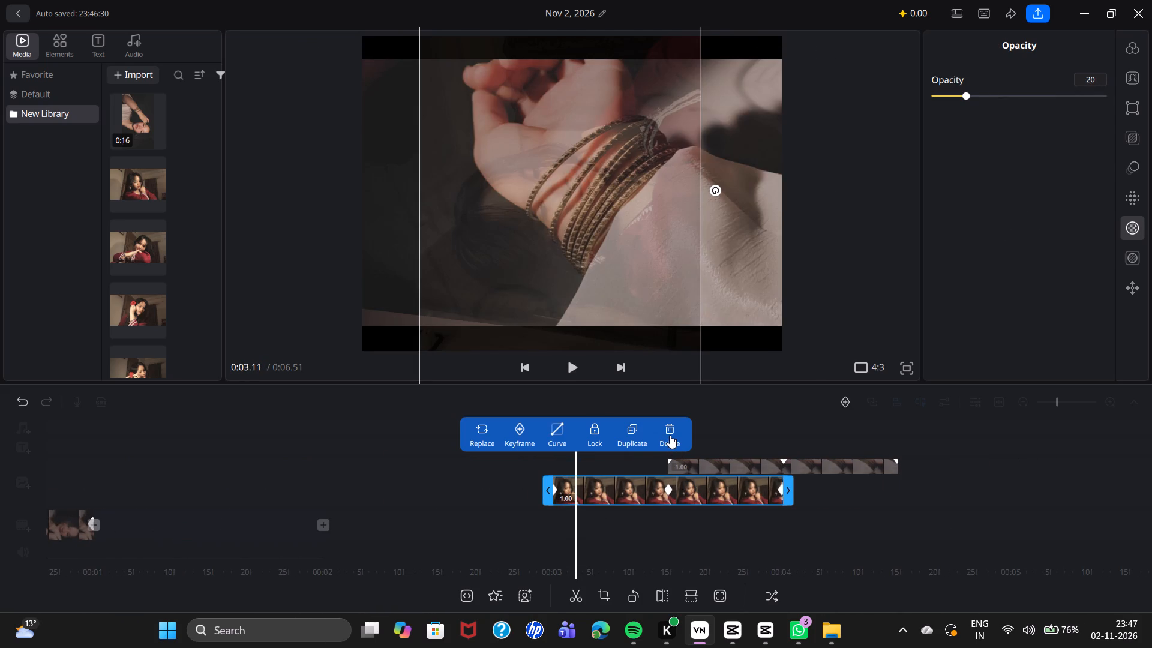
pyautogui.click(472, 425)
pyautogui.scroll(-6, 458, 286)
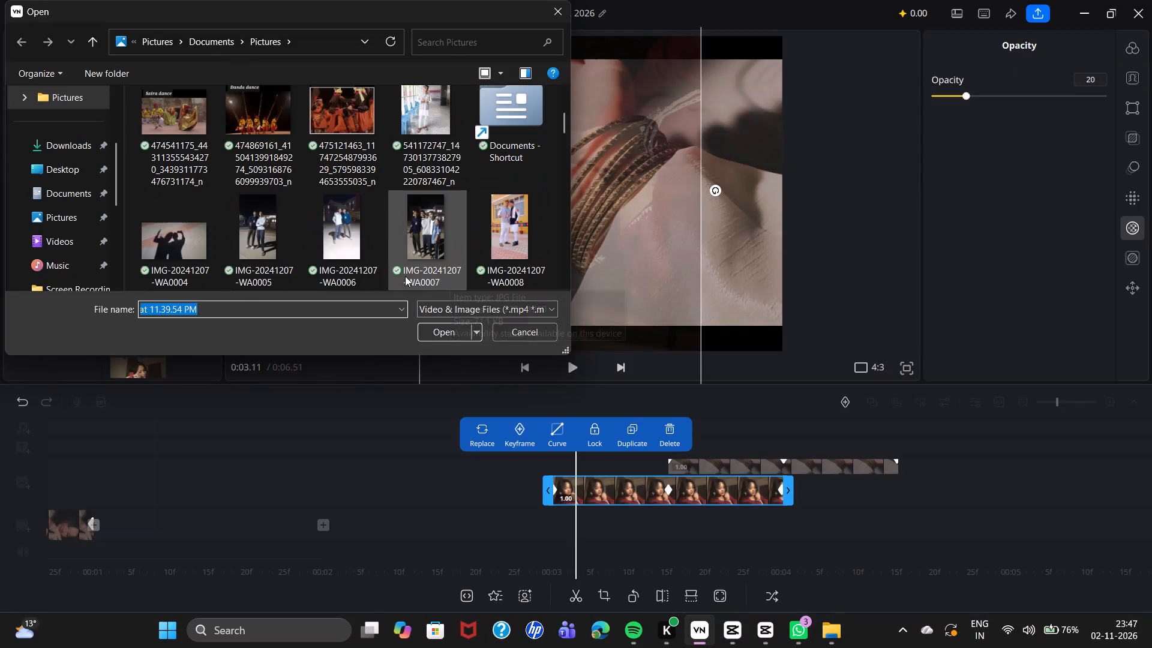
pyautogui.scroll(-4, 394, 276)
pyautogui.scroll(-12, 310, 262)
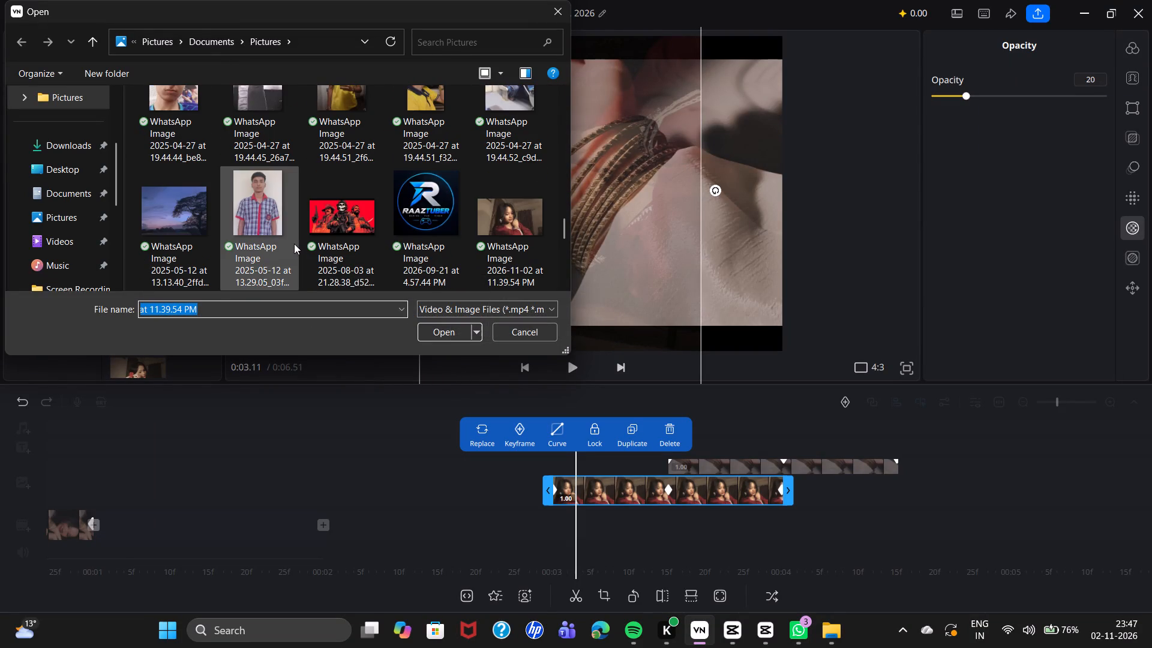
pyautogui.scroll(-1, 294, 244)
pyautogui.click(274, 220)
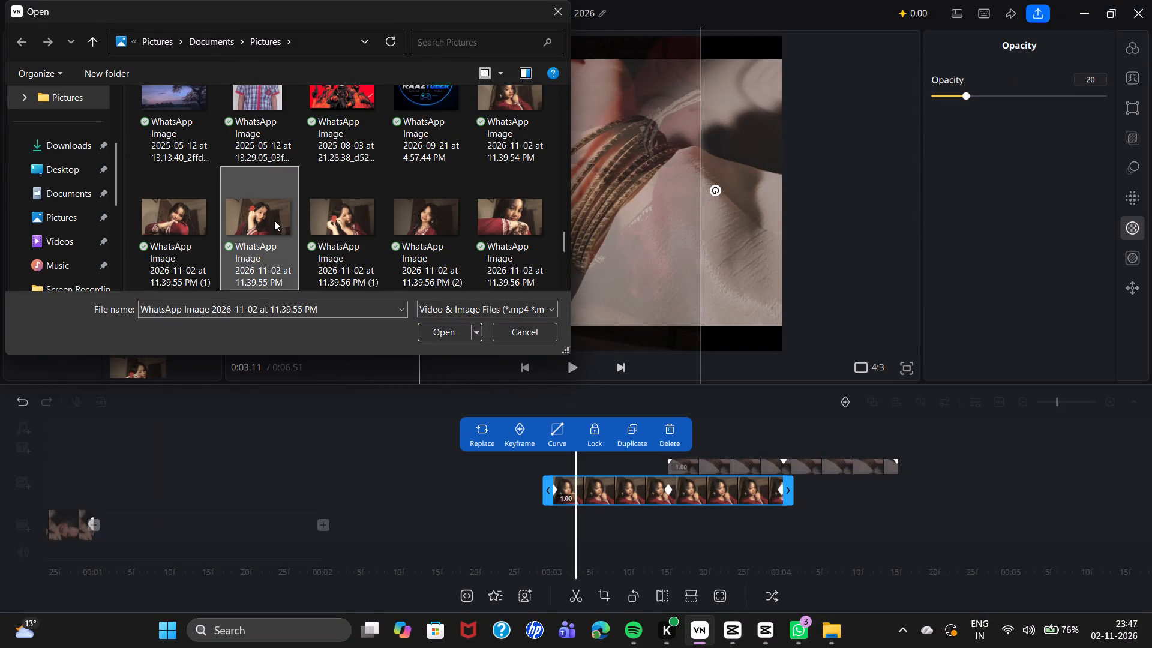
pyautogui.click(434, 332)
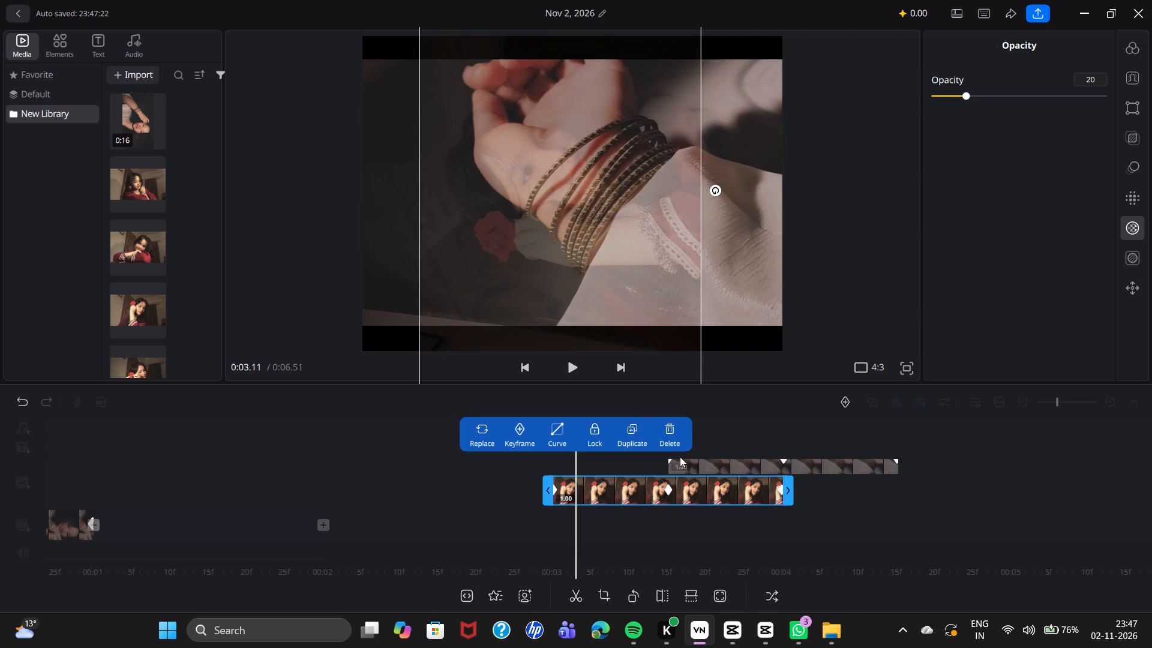
# Delete the portrait overlay starting at 00:03.
pyautogui.click(671, 437)
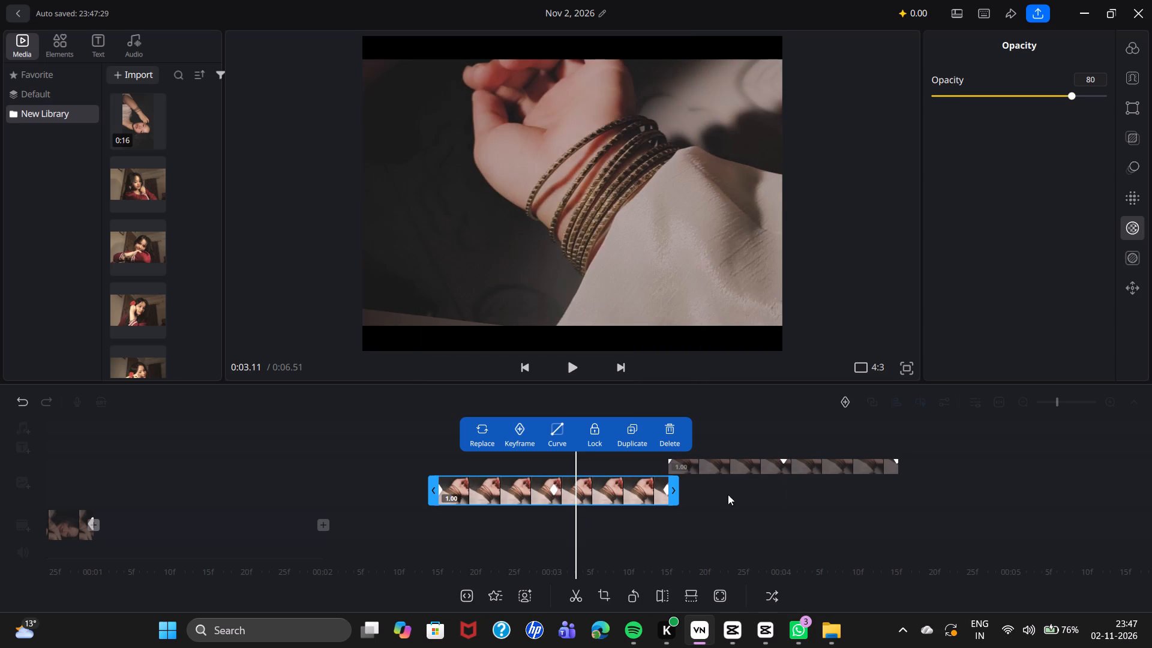
# Examine the bangle overlays on either side of the deleted clip by scrubbing between 00:03 and 00:04.
pyautogui.click(754, 469)
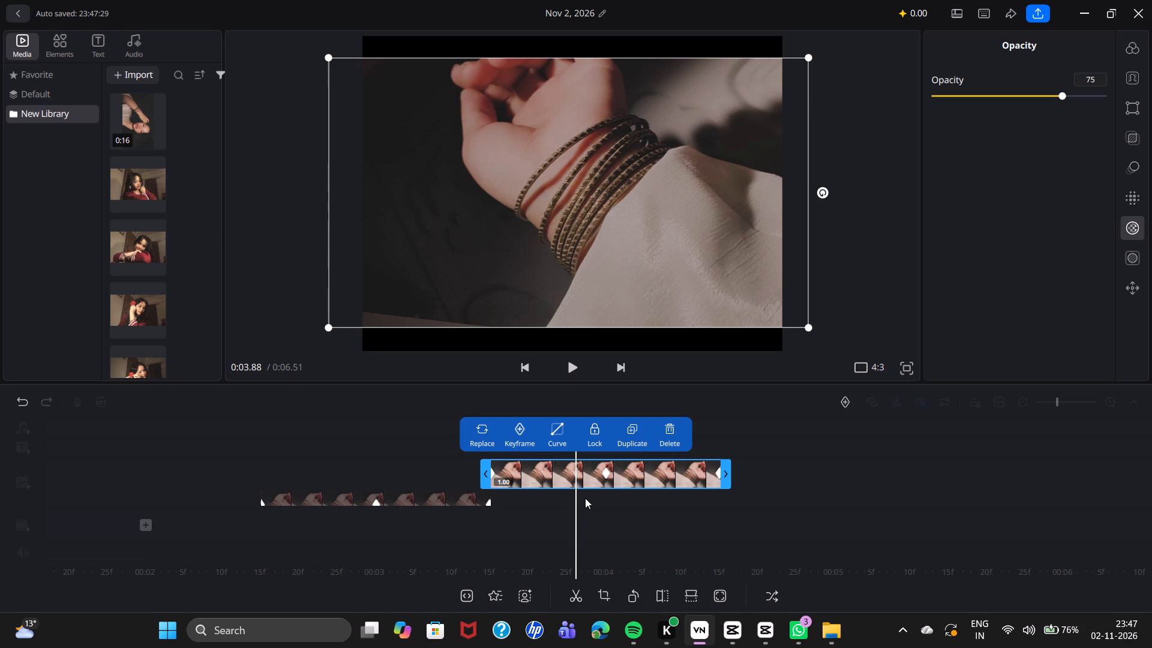
pyautogui.click(425, 478)
pyautogui.moveTo(423, 467); pyautogui.dragTo(548, 463)
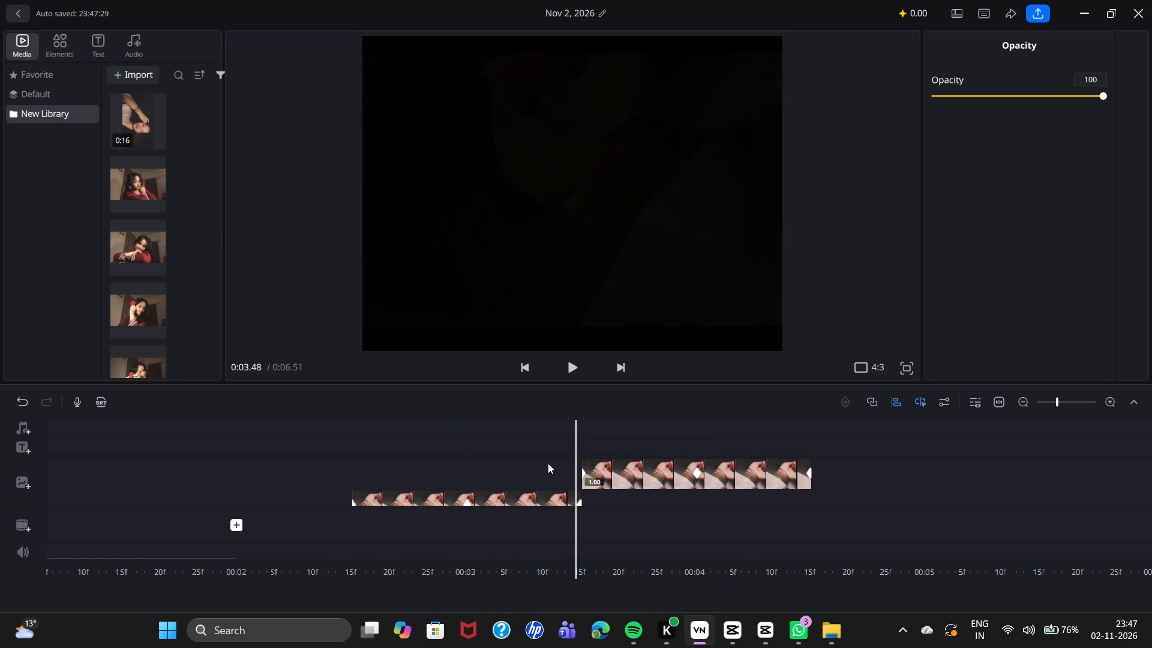
pyautogui.moveTo(548, 463); pyautogui.dragTo(607, 469)
pyautogui.click(597, 494)
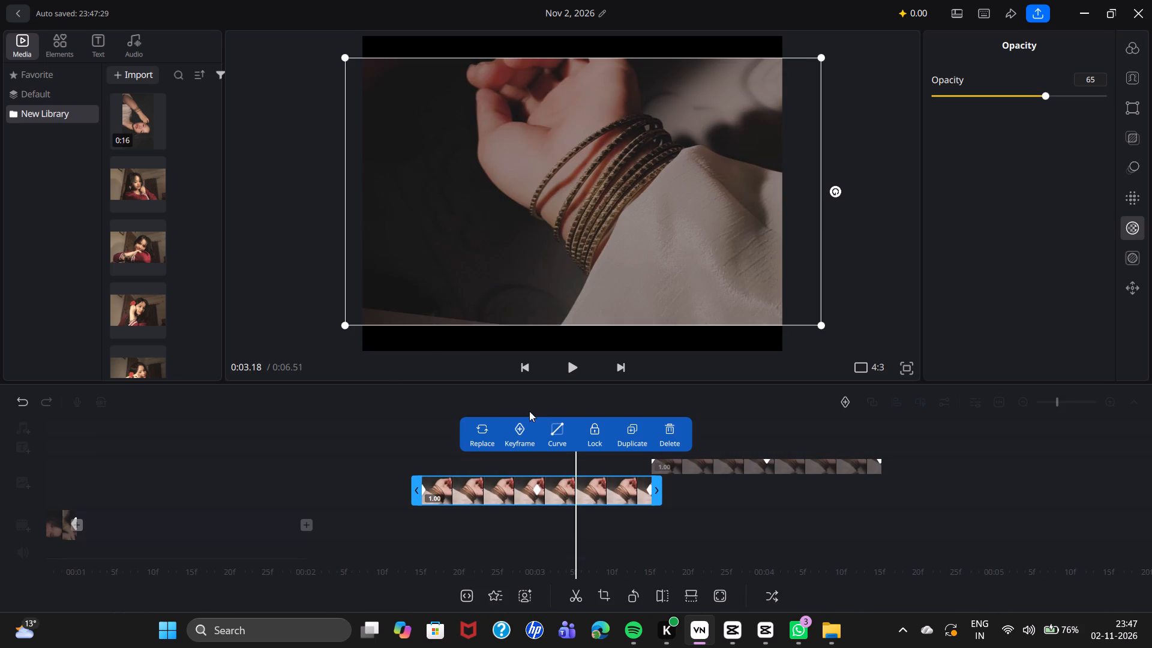
pyautogui.moveTo(562, 467); pyautogui.dragTo(584, 468)
pyautogui.moveTo(584, 468); pyautogui.dragTo(576, 475)
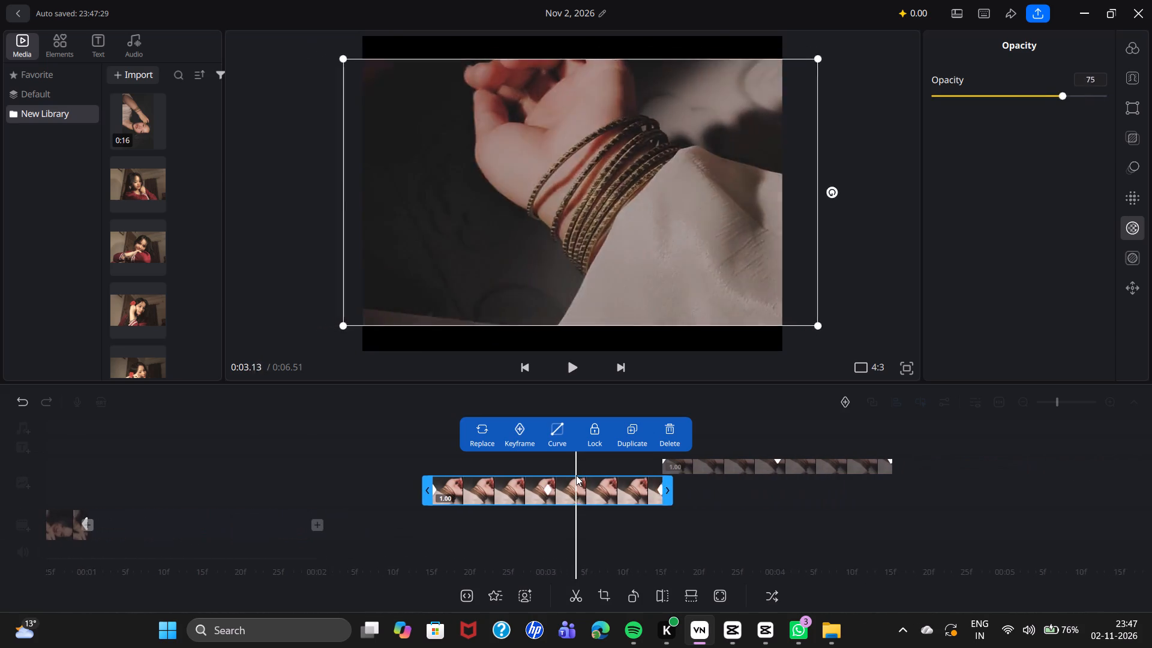
pyautogui.moveTo(576, 475); pyautogui.dragTo(460, 475)
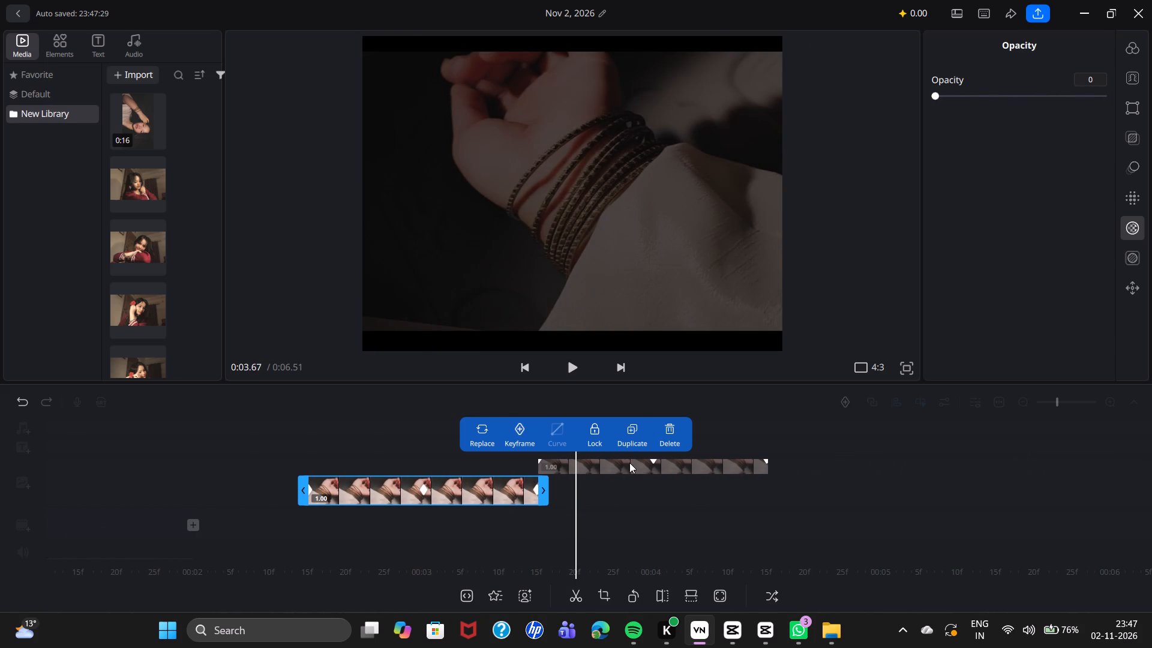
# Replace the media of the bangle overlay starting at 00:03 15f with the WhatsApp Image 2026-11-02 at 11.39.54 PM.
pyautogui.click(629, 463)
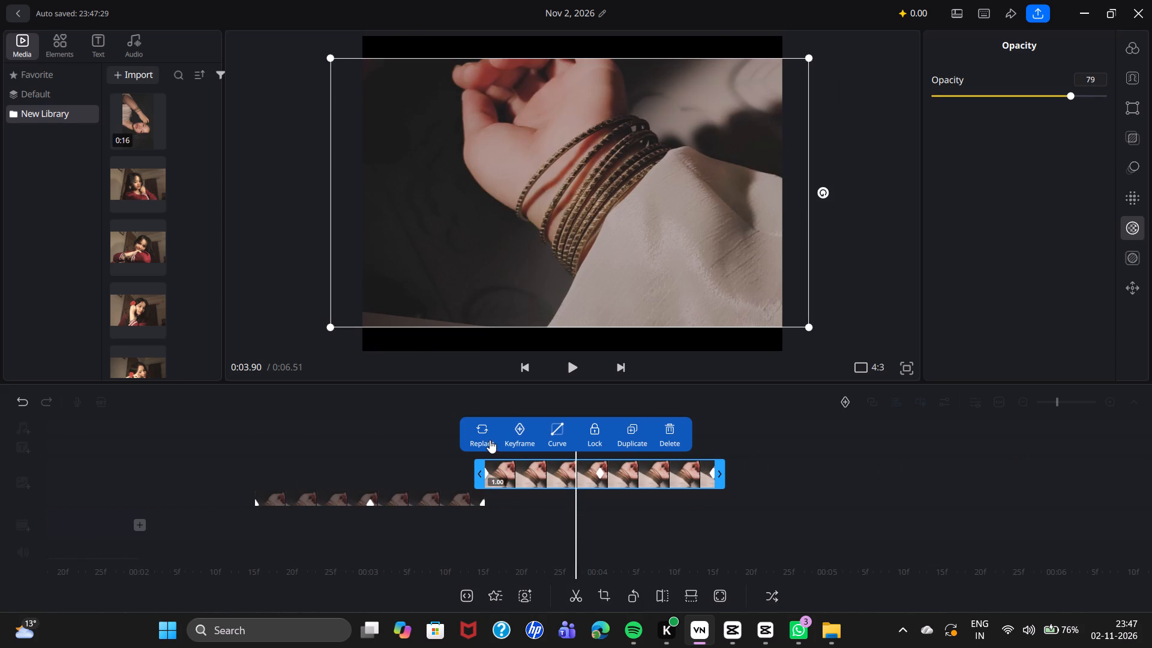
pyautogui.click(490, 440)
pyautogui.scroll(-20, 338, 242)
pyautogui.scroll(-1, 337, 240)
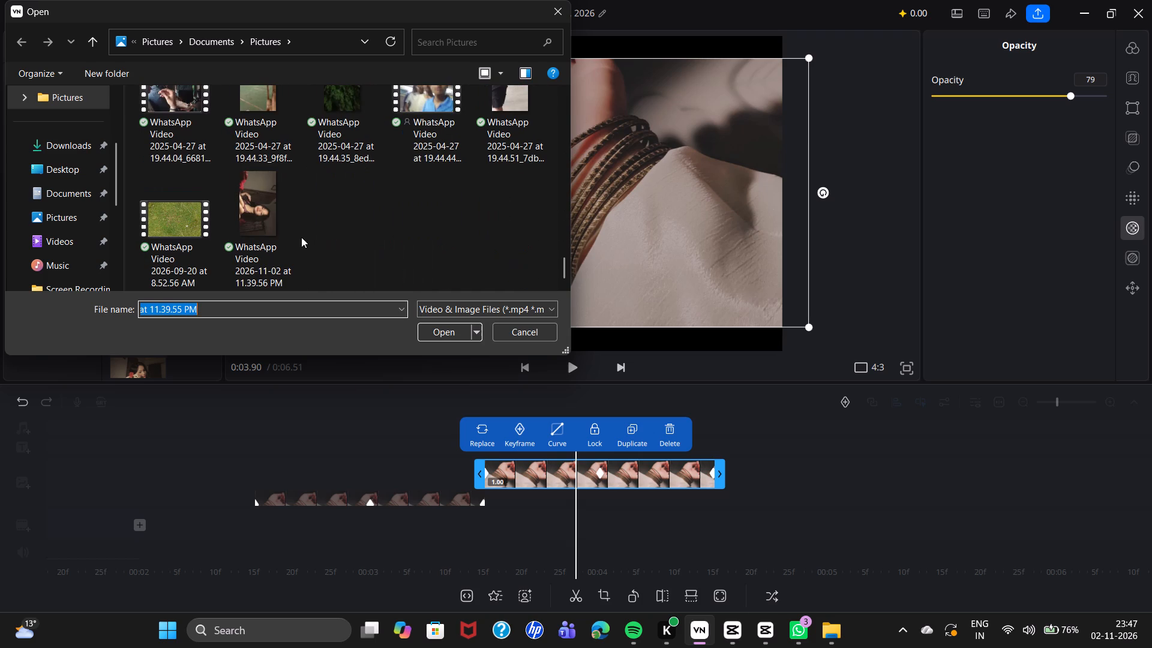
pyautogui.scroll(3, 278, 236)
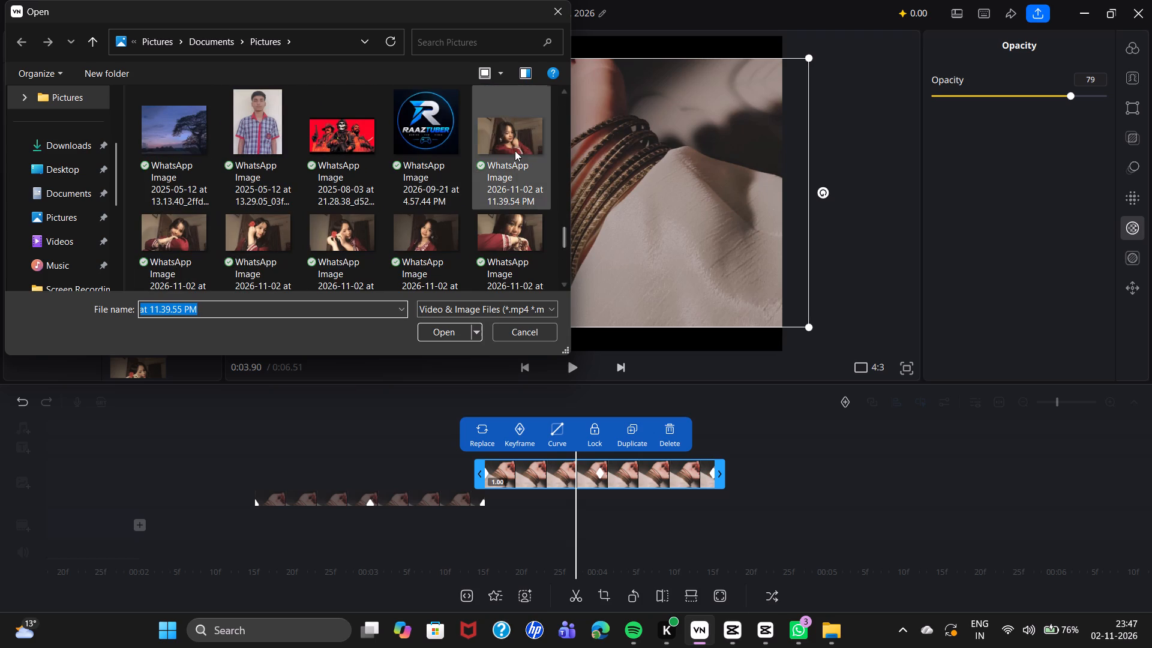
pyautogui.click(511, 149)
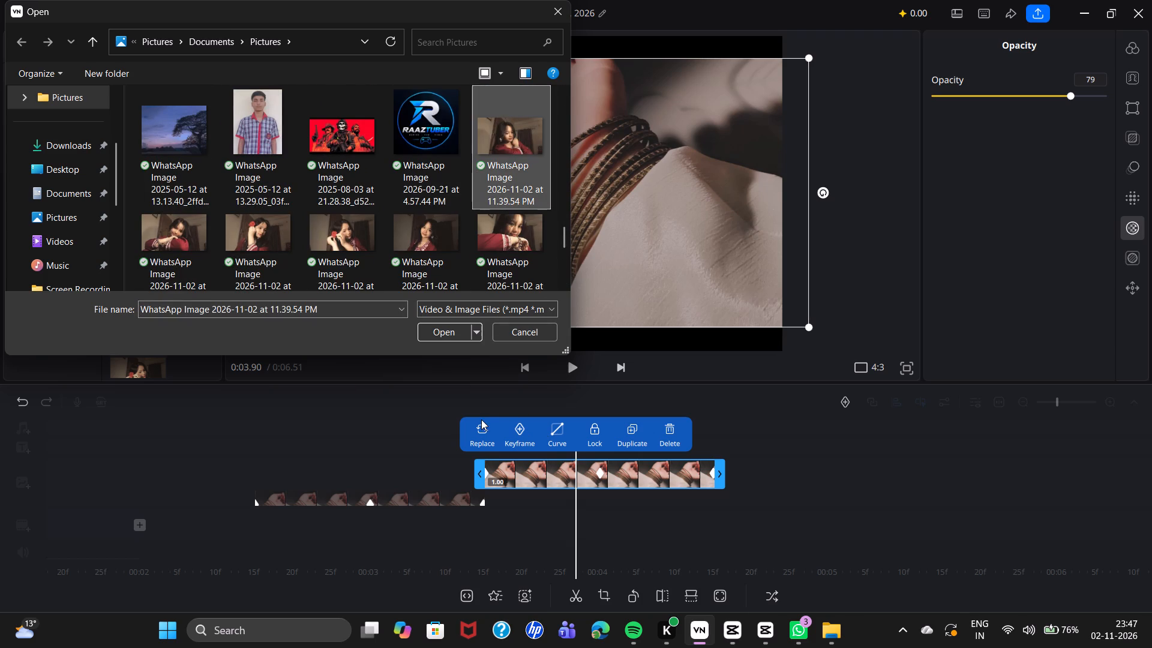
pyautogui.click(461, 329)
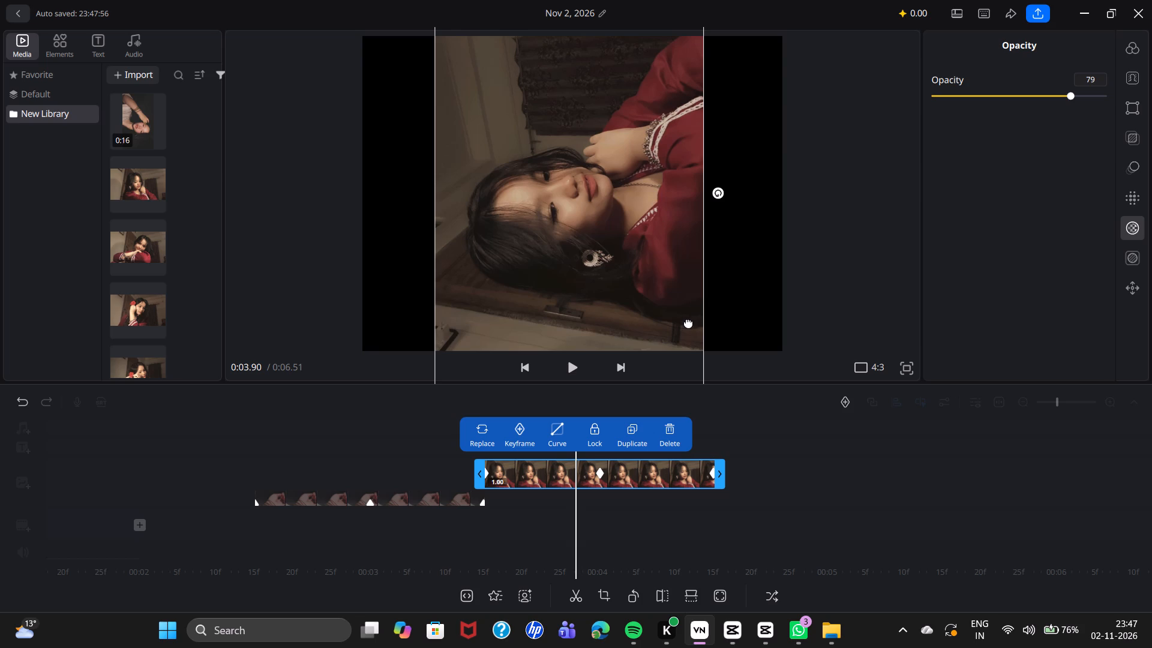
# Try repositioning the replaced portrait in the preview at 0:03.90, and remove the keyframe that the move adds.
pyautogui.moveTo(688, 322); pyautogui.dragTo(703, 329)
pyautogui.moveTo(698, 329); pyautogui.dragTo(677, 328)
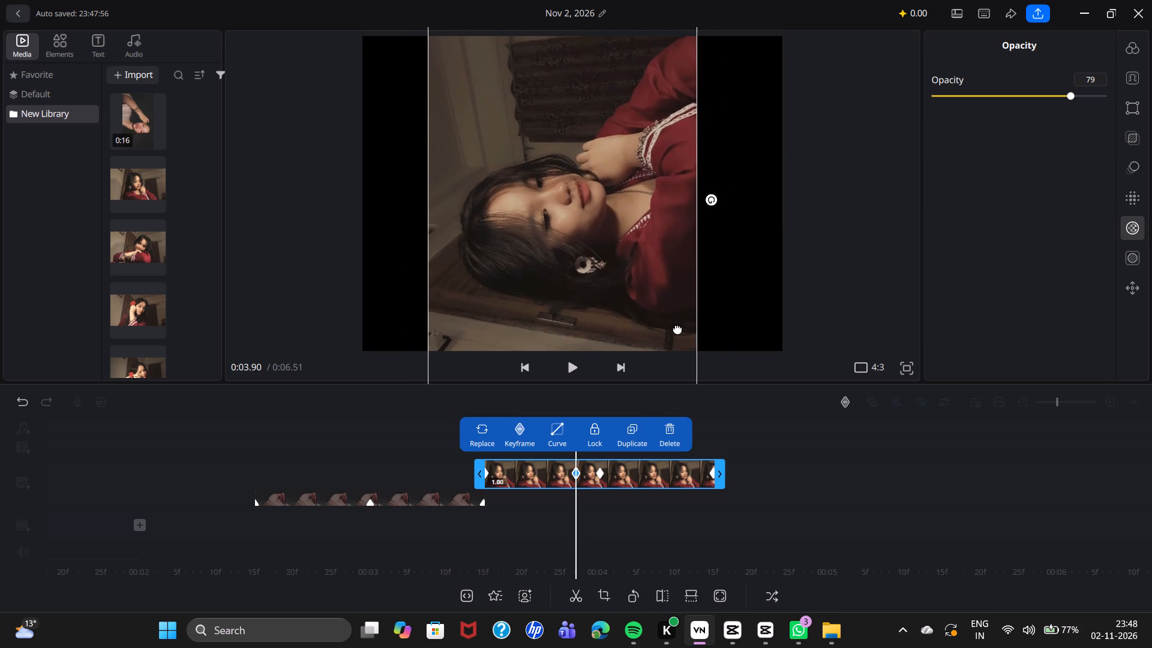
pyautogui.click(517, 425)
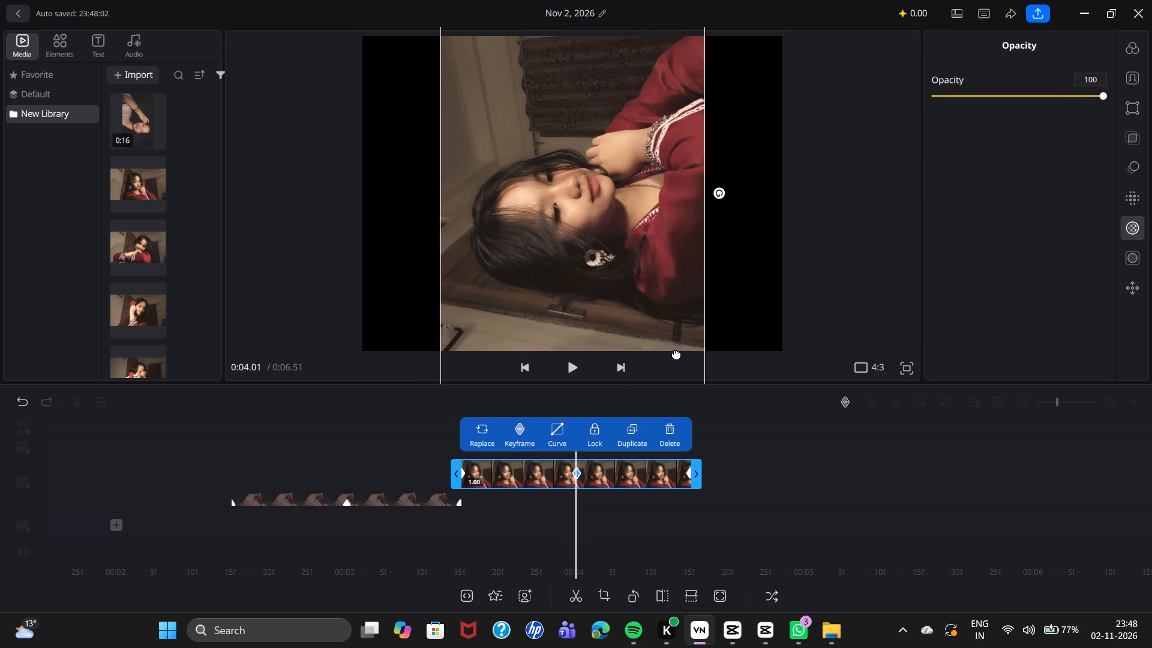
# Delete the replaced portrait overlay and the remaining overlays after it, keeping the bangle overlay that starts at 00:02 15f as the last clip.
pyautogui.click(666, 425)
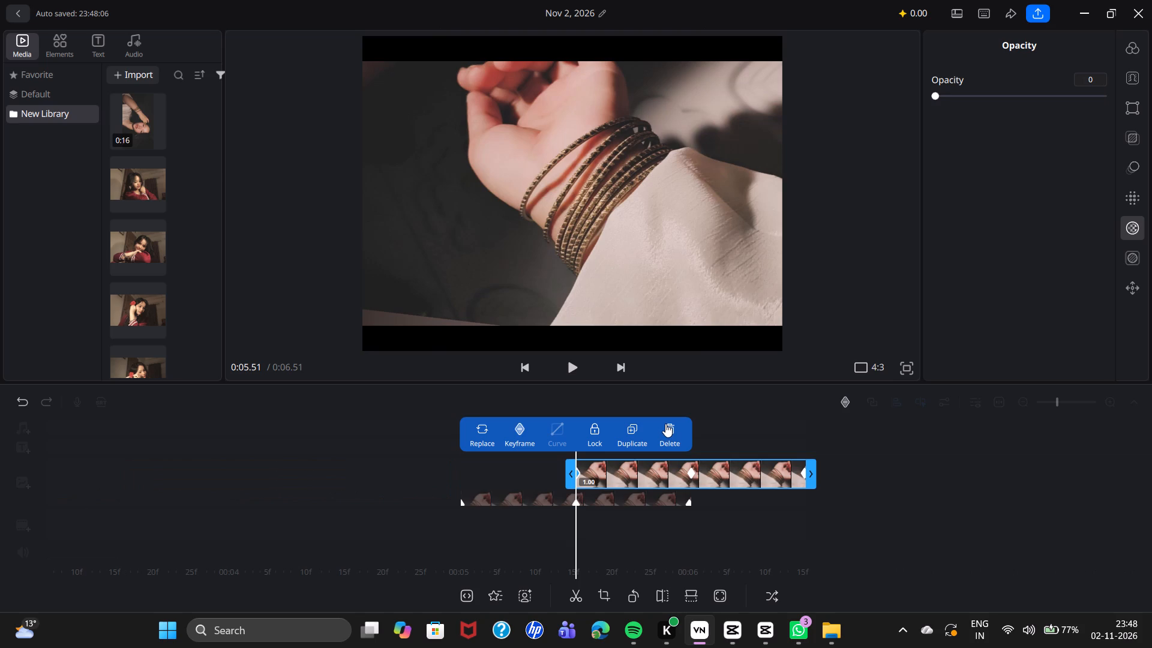
pyautogui.click(665, 424)
pyautogui.click(665, 424)
pyautogui.click(665, 424)
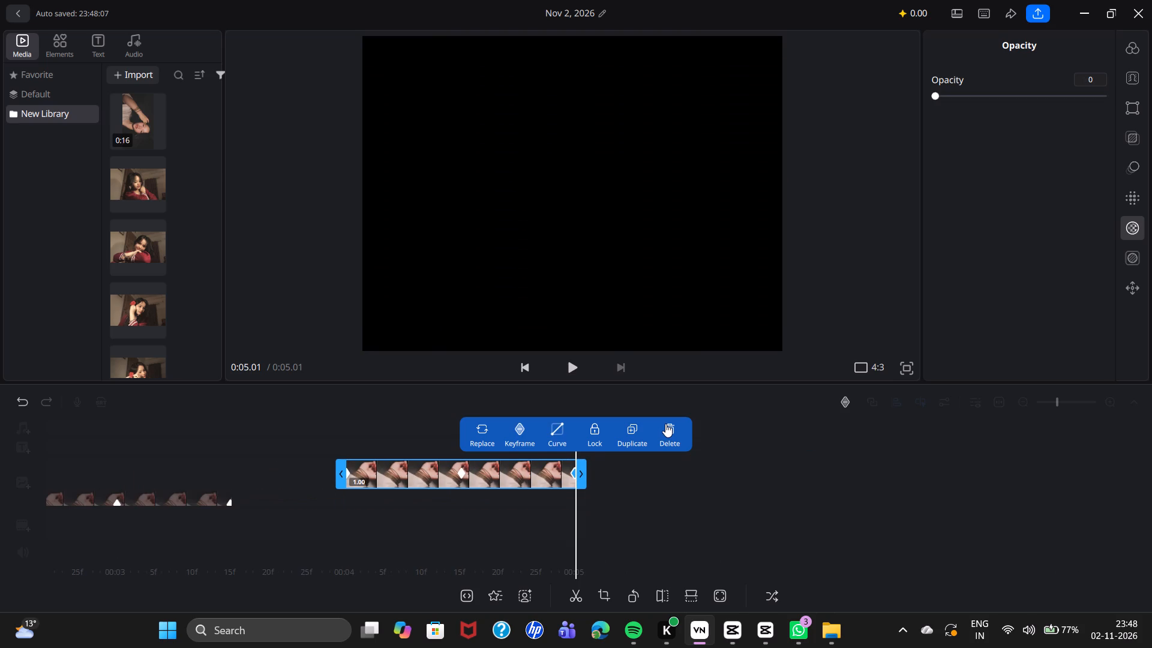
pyautogui.click(665, 424)
pyautogui.click(698, 490)
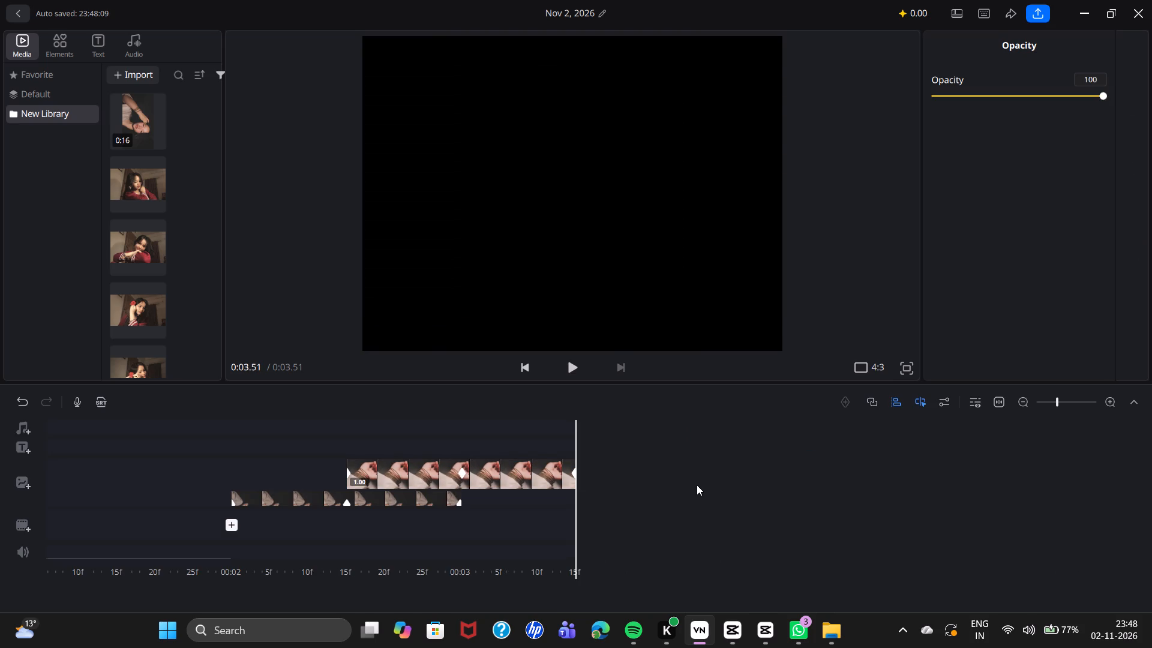
# Play back the animation from near its start through the last bangle overlay.
pyautogui.moveTo(547, 407); pyautogui.dragTo(700, 424)
pyautogui.moveTo(352, 457); pyautogui.dragTo(1151, 532)
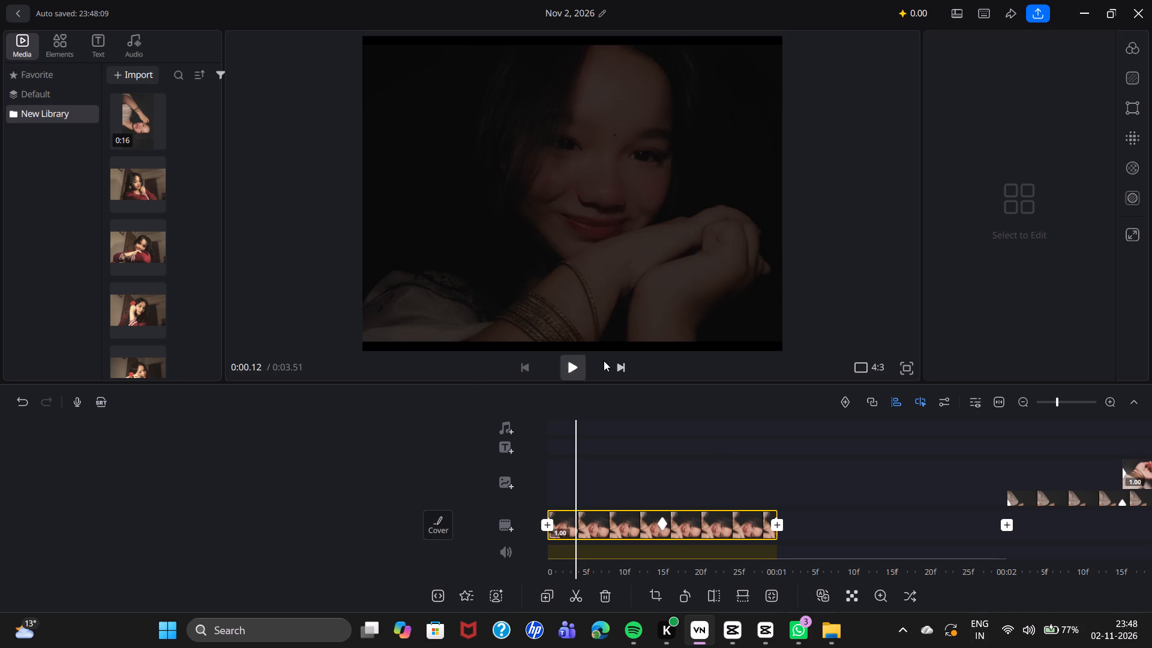
pyautogui.click(560, 369)
pyautogui.click(569, 364)
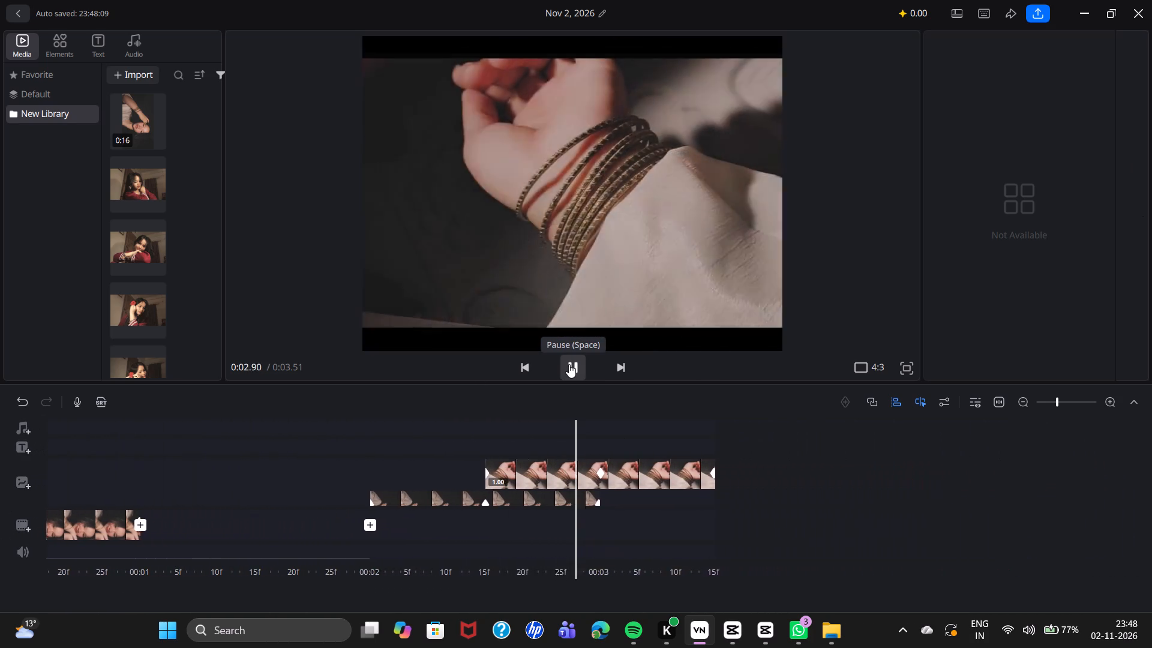
pyautogui.click(569, 364)
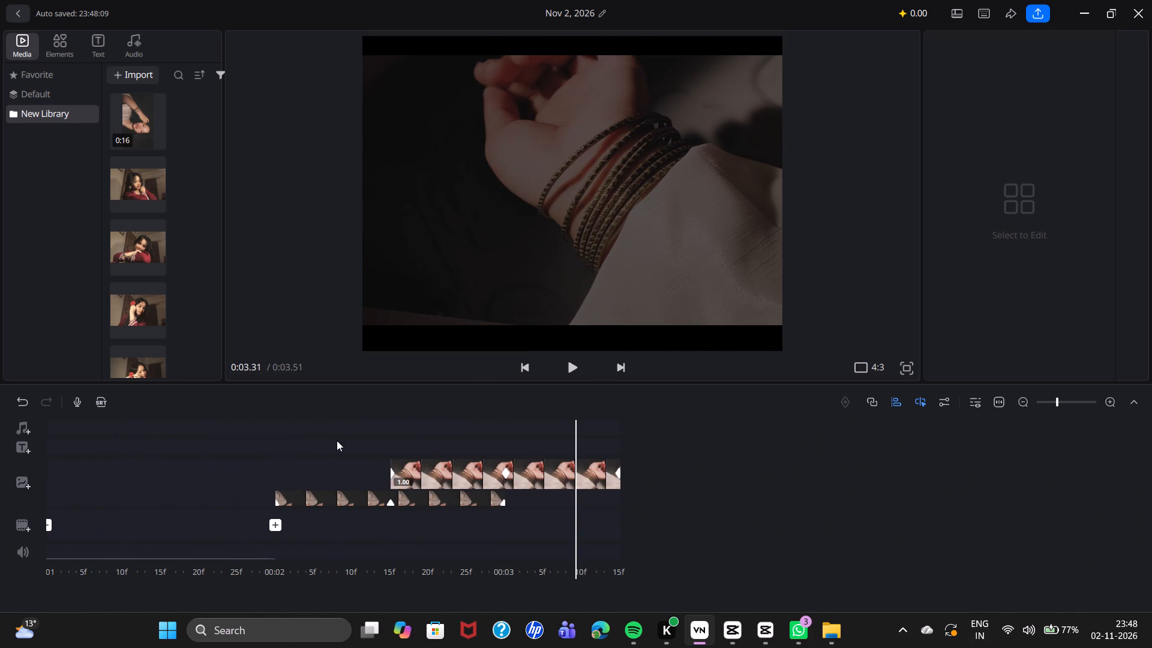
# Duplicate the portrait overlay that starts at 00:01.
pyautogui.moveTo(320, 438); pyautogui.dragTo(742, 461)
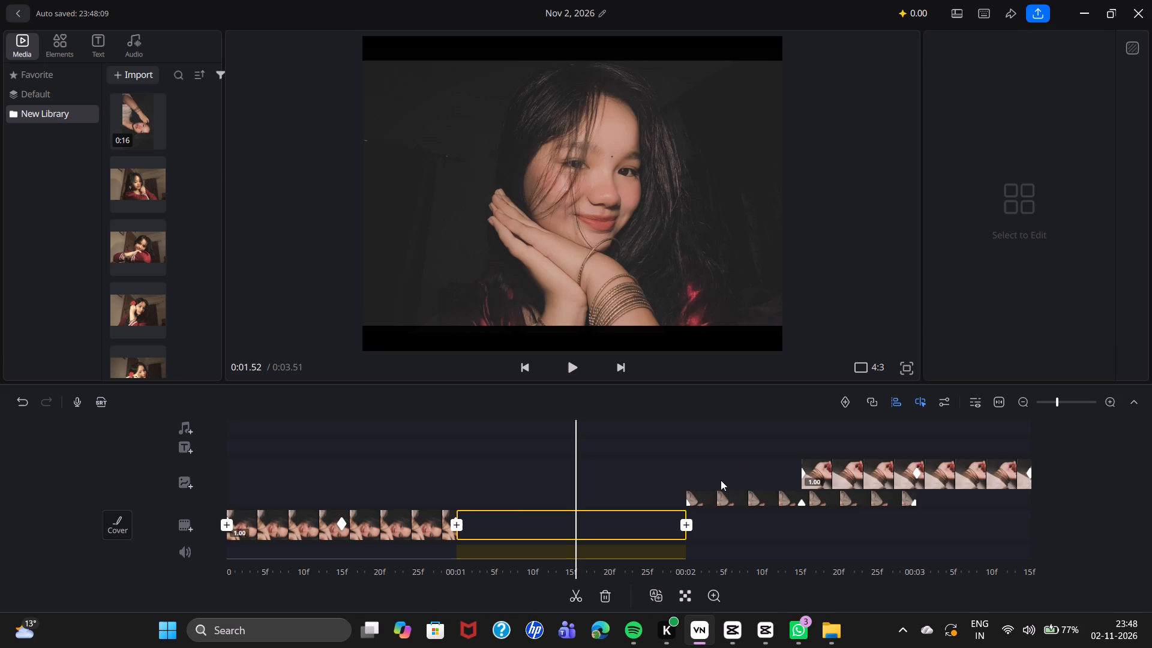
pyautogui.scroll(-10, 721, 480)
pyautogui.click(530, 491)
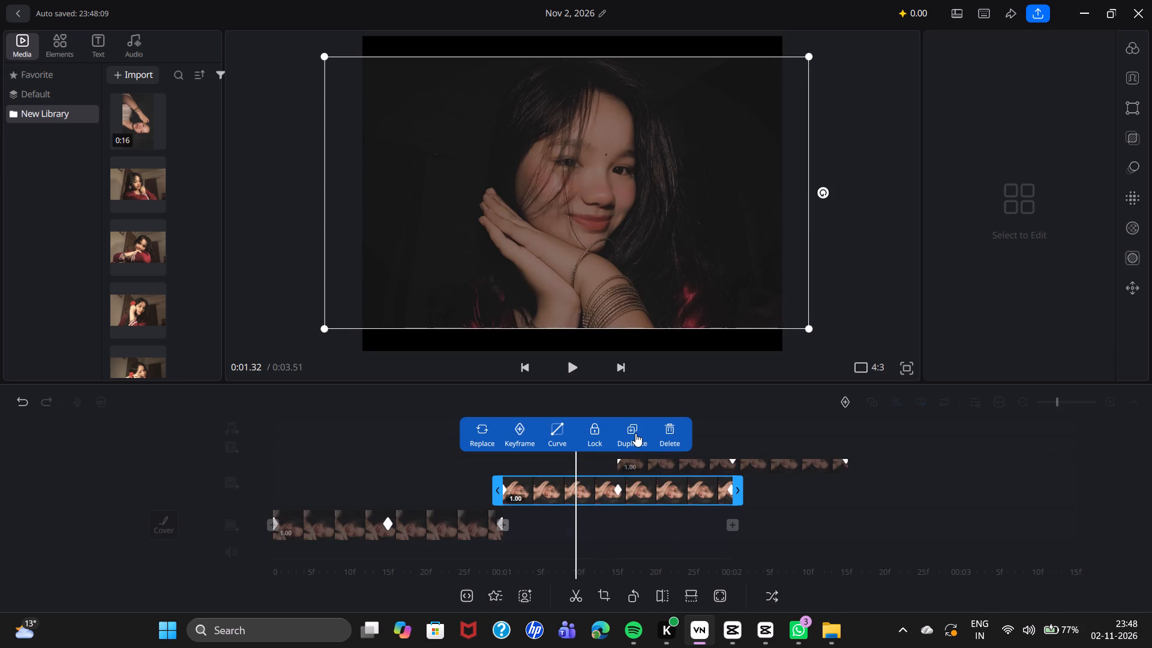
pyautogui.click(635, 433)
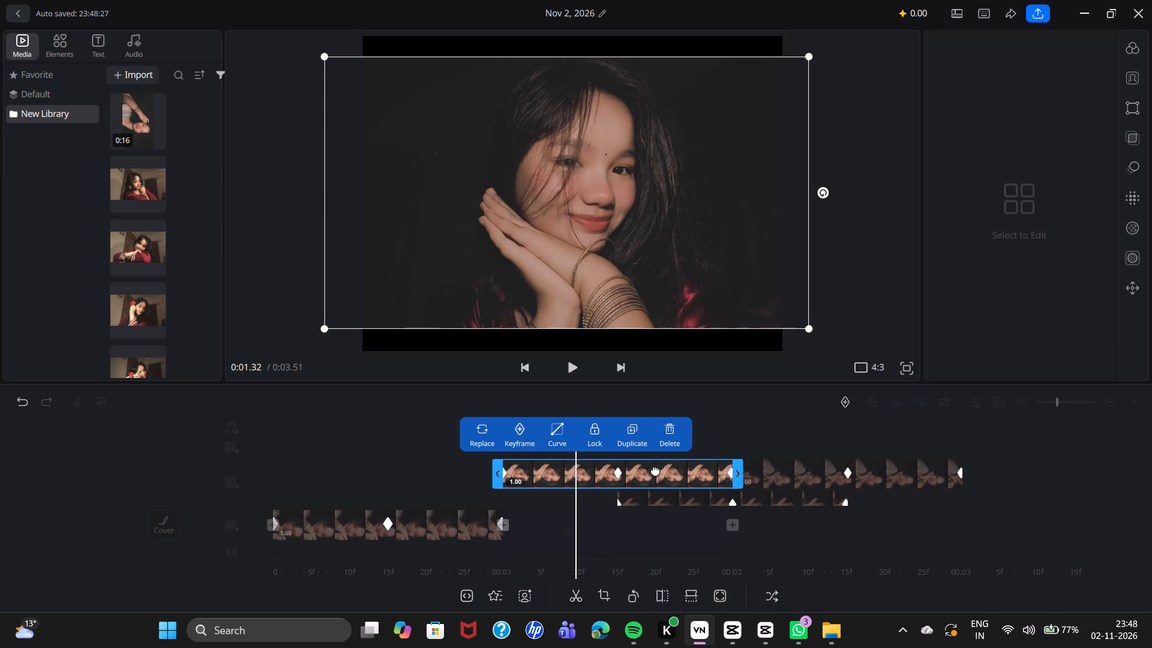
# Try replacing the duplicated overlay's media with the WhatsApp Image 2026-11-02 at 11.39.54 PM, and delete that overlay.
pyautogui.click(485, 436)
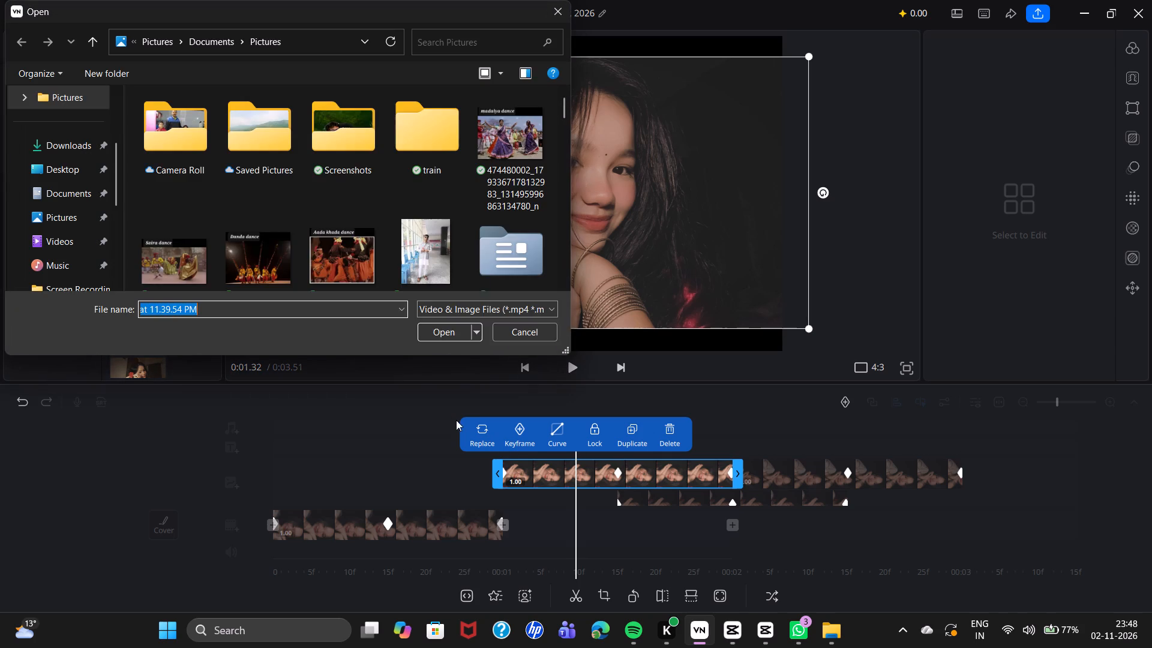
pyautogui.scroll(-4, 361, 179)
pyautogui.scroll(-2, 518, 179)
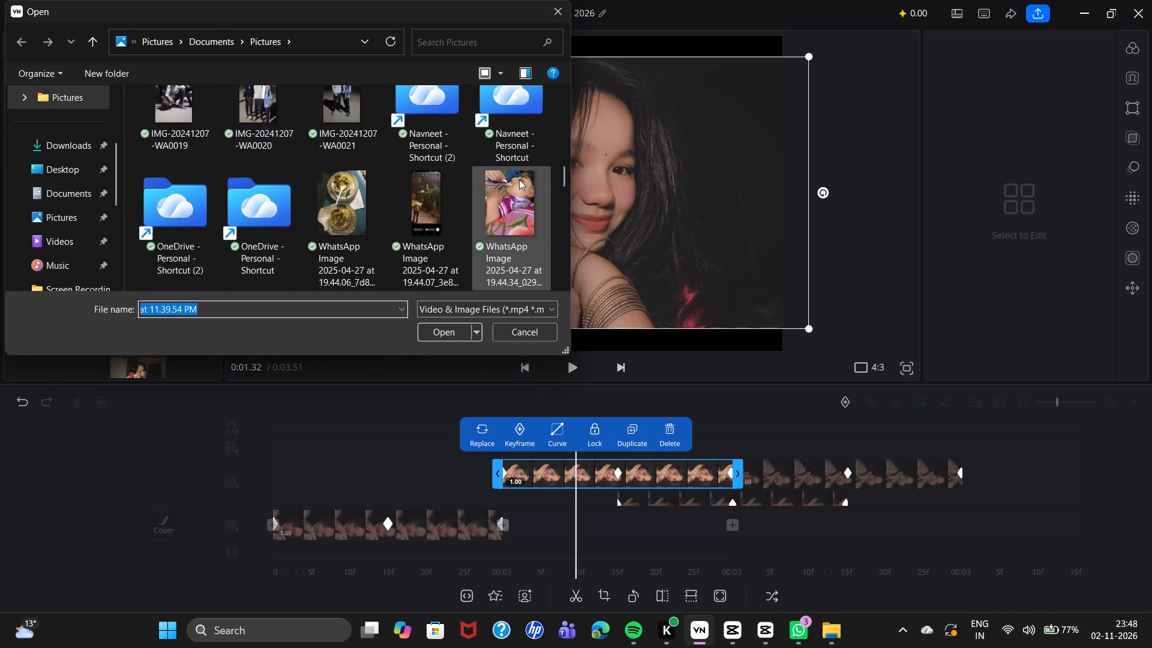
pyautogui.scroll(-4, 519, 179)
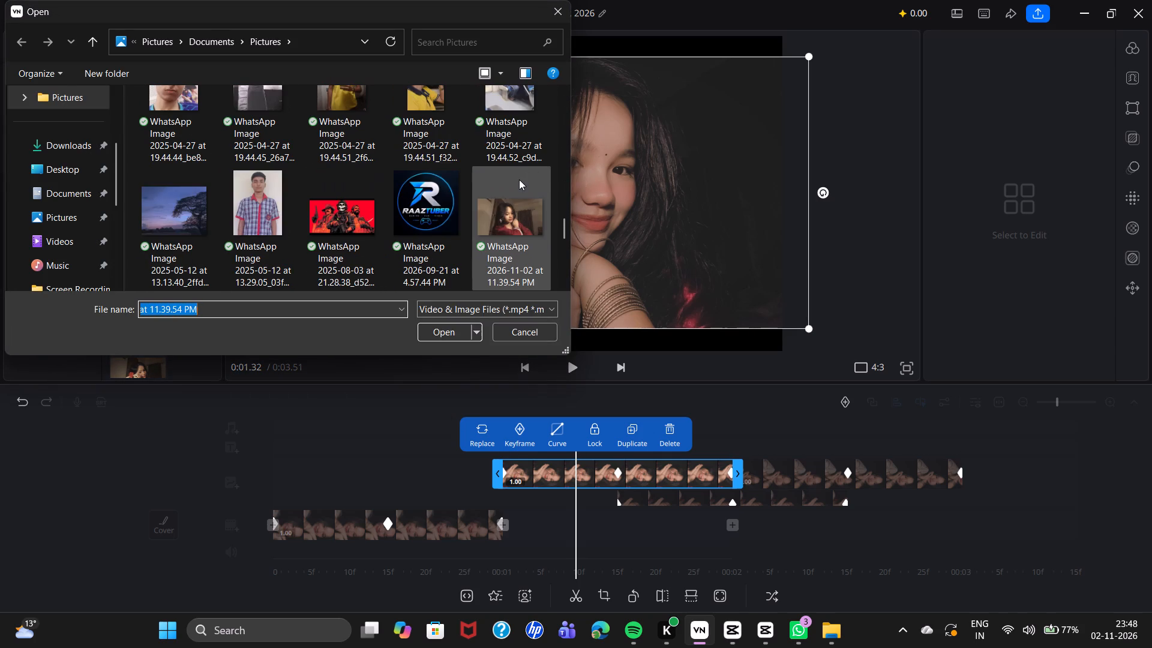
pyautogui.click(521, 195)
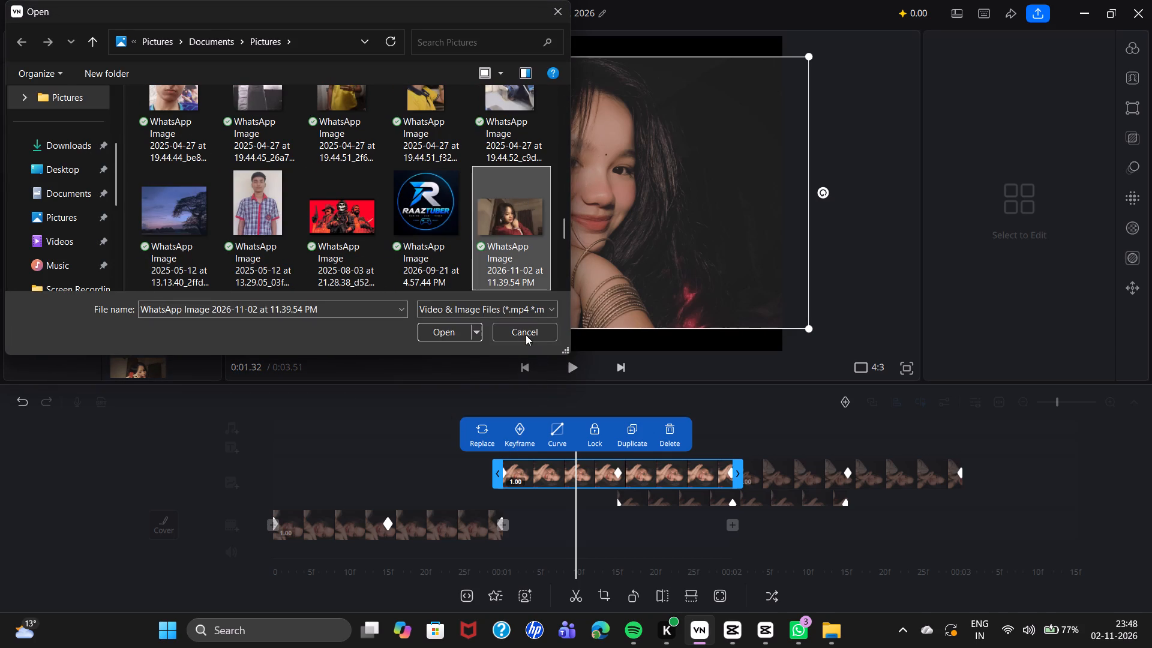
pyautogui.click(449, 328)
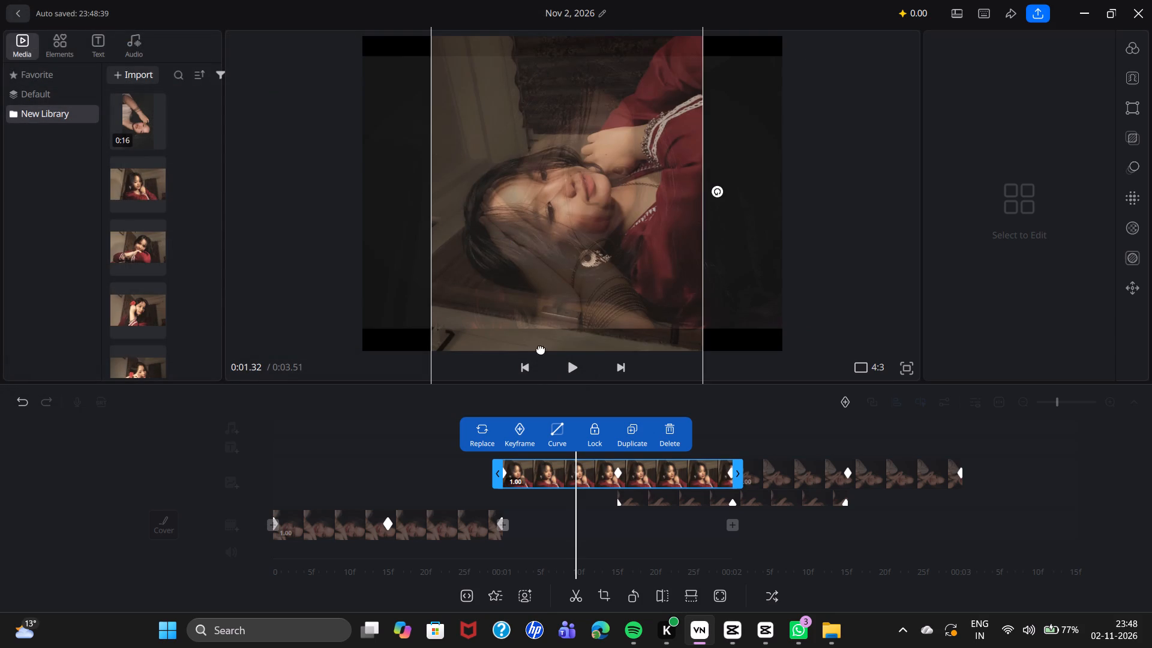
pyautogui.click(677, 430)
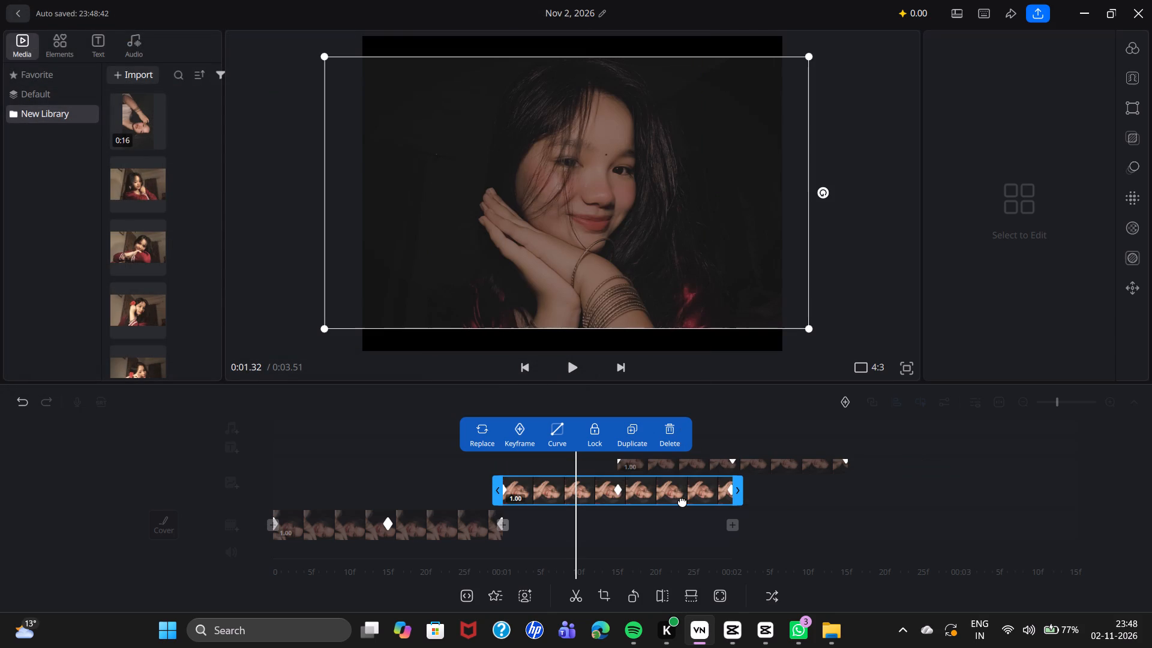
# Examine the overlays from 00:01 to the end of the timeline, and replay the whole animation from 0:00.
pyautogui.scroll(2, 898, 528)
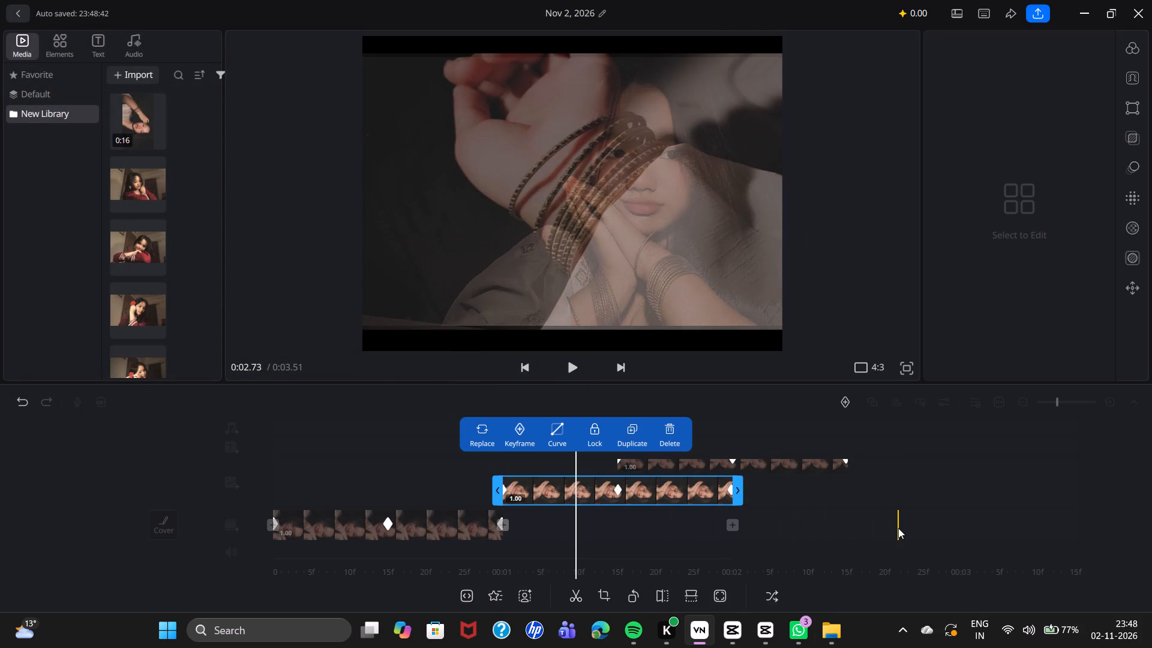
pyautogui.scroll(3, 898, 528)
pyautogui.click(887, 505)
pyautogui.scroll(4, 887, 490)
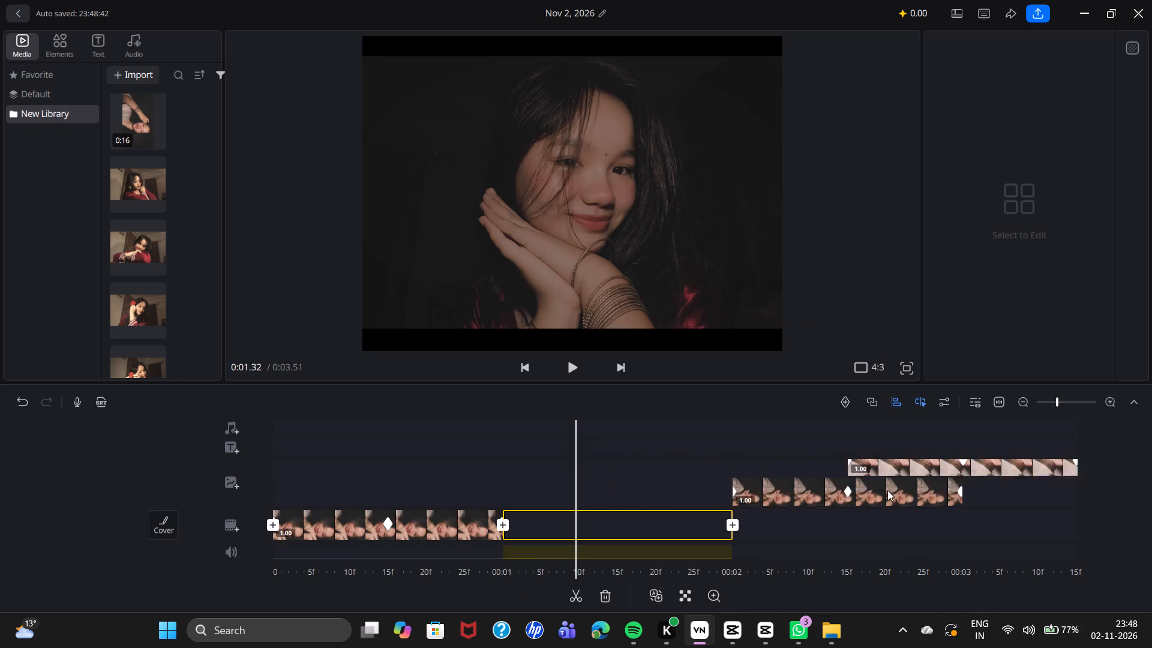
pyautogui.scroll(6, 887, 490)
pyautogui.moveTo(800, 470); pyautogui.dragTo(598, 467)
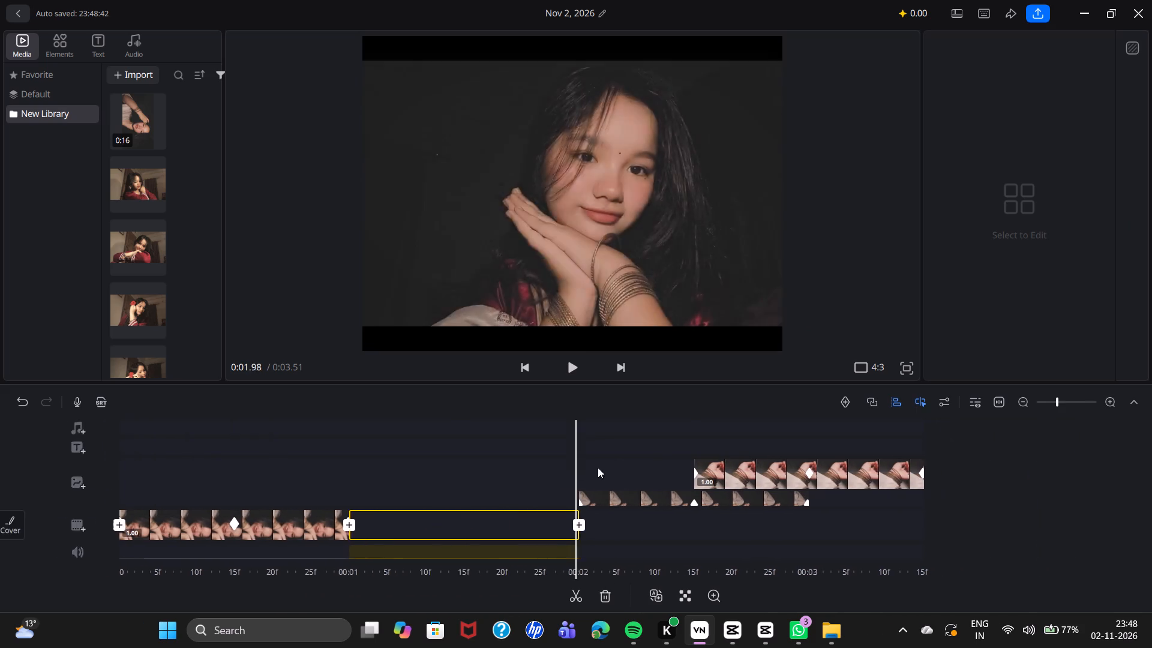
pyautogui.moveTo(598, 467); pyautogui.dragTo(338, 458)
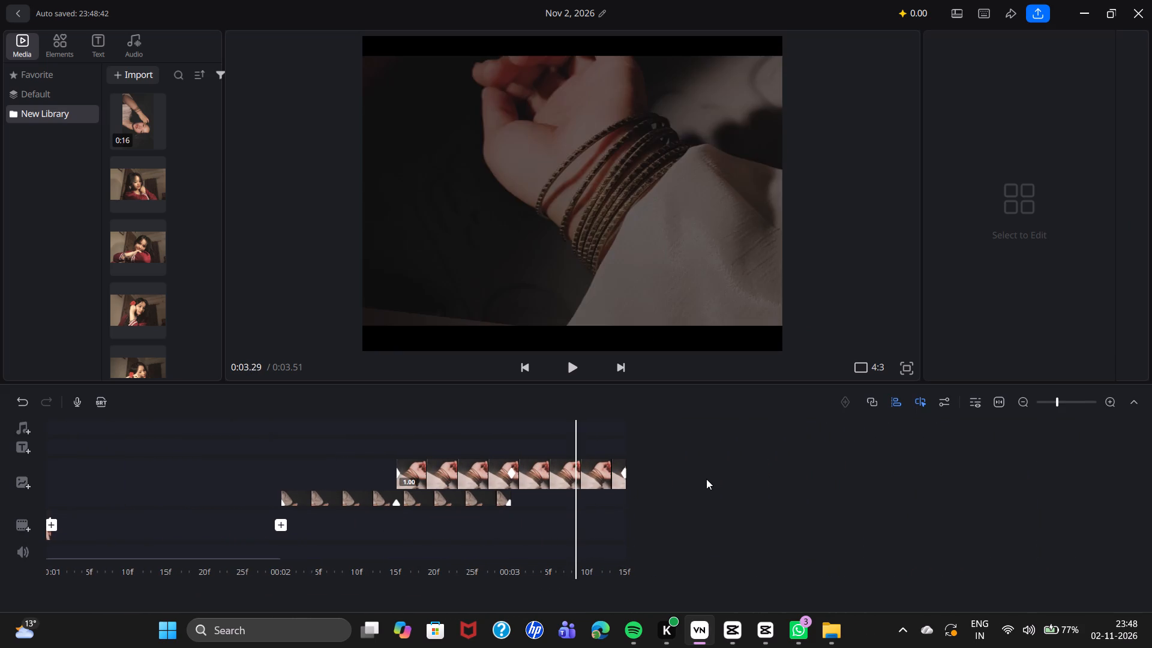
pyautogui.moveTo(706, 479); pyautogui.dragTo(620, 476)
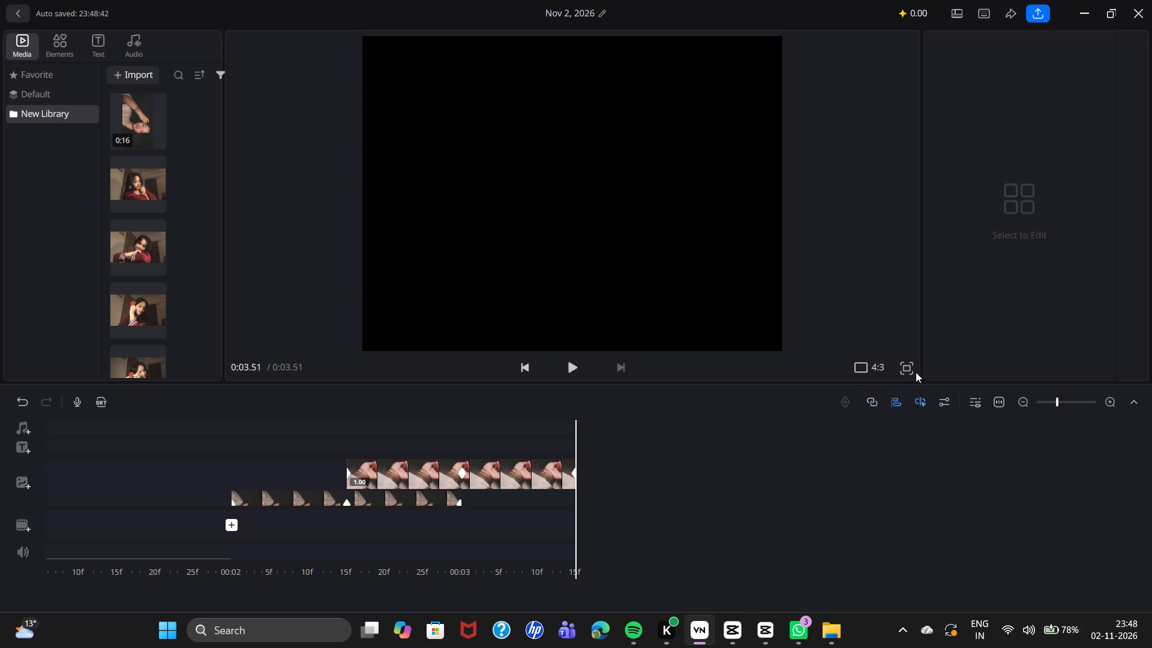
pyautogui.moveTo(451, 533); pyautogui.dragTo(484, 536)
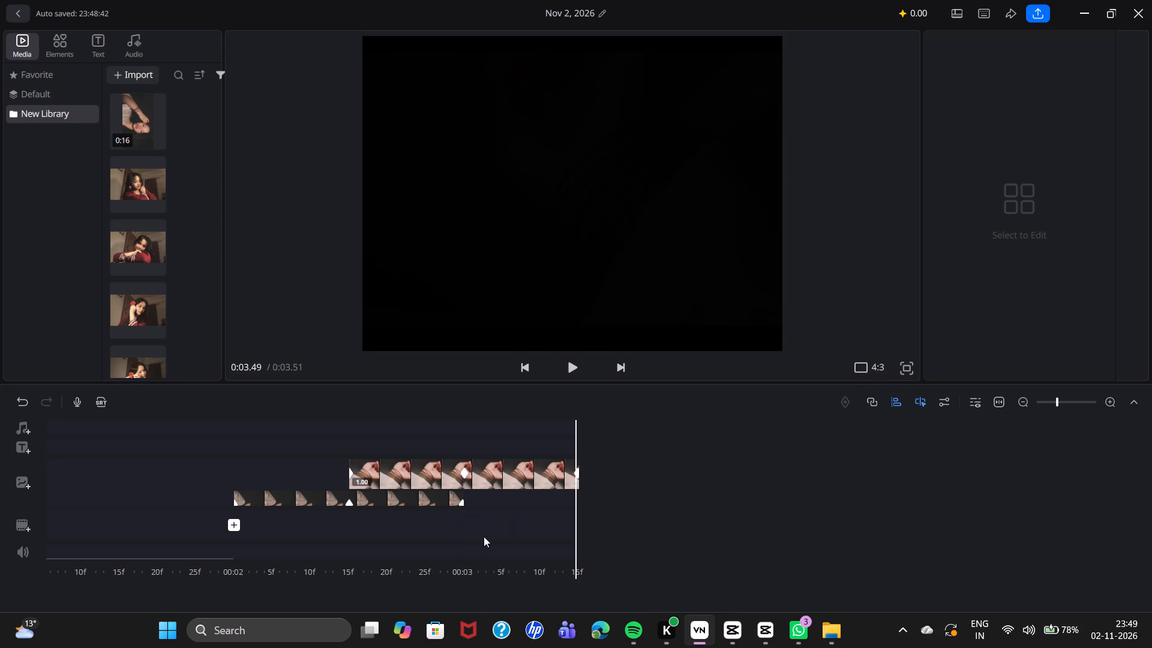
pyautogui.moveTo(484, 536); pyautogui.dragTo(1151, 634)
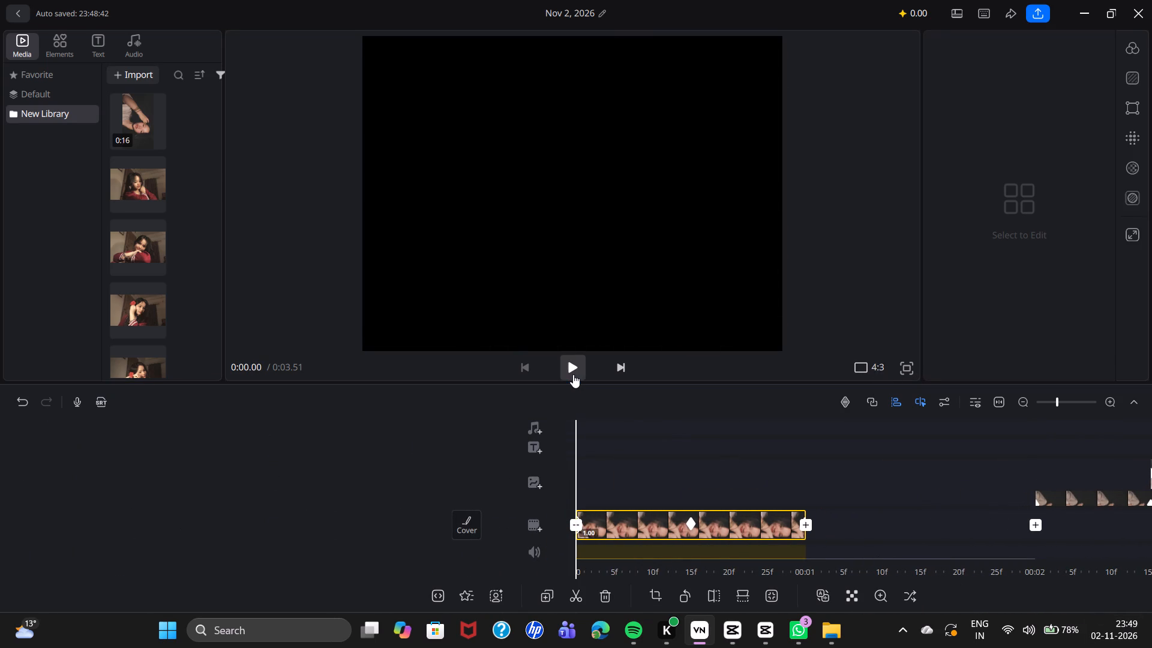
pyautogui.click(573, 374)
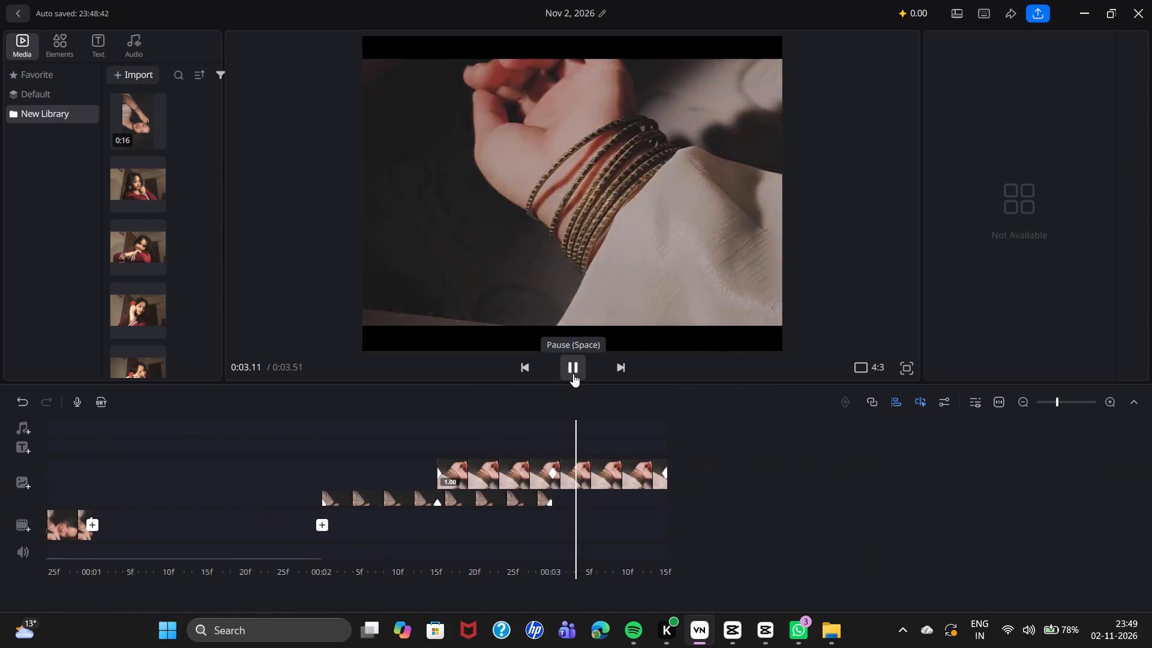
# Inspect the lower overlay tracks and replay the video from near the start to check the earlier portrait crossfades.
pyautogui.scroll(-2, 437, 478)
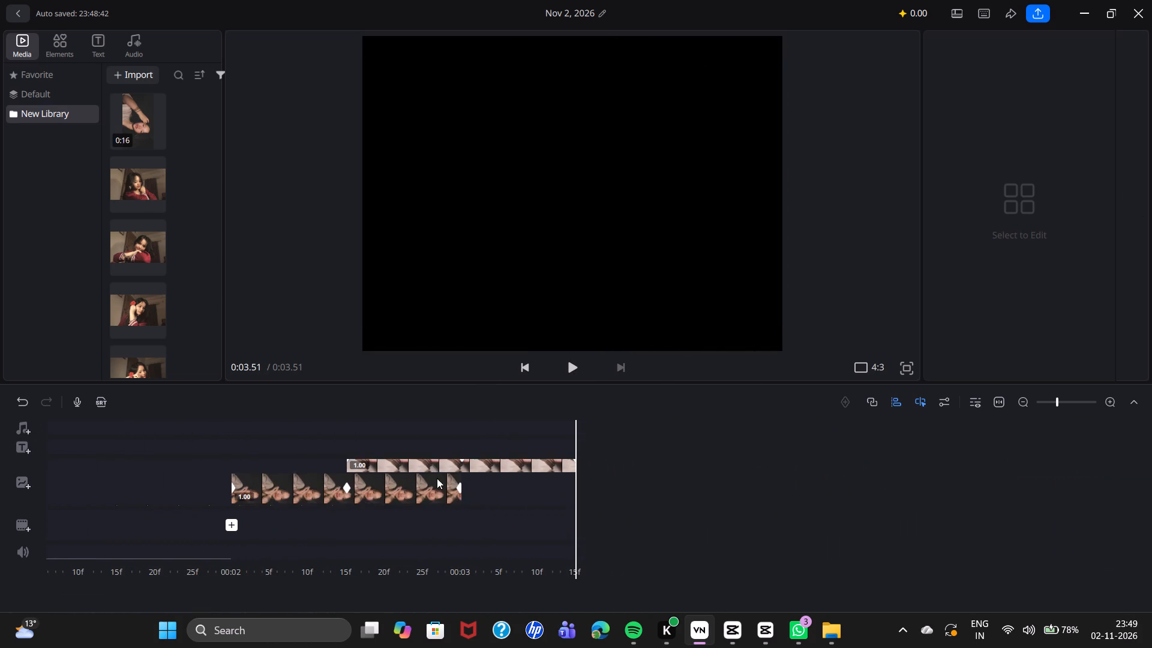
pyautogui.scroll(-8, 437, 478)
pyautogui.moveTo(389, 501); pyautogui.dragTo(430, 500)
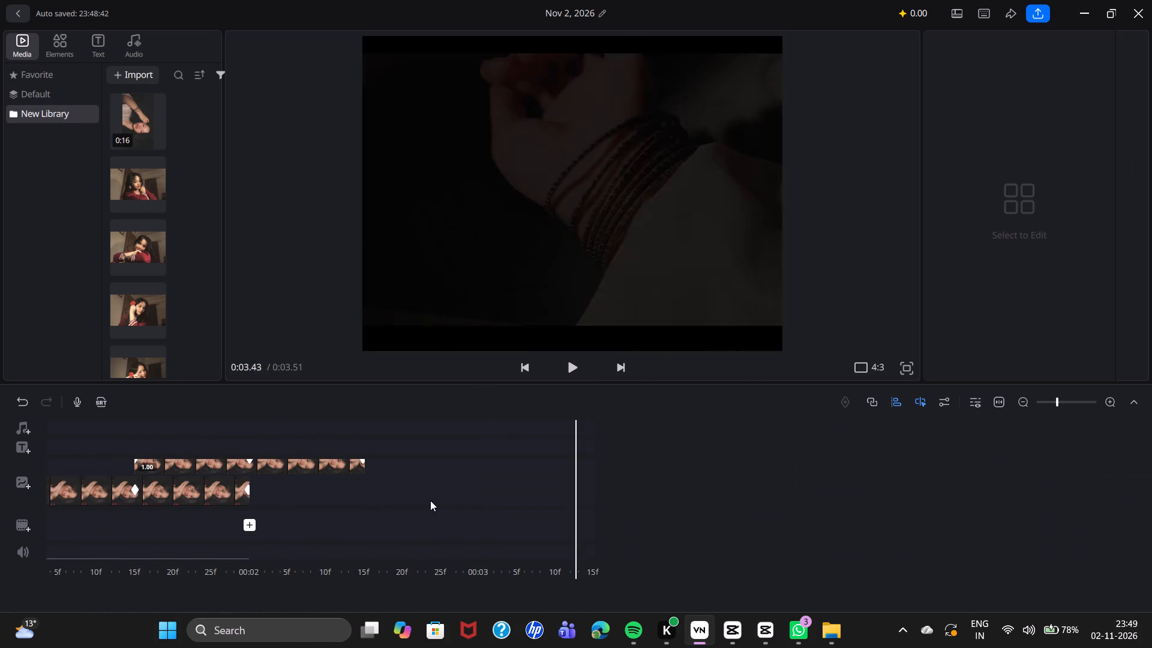
pyautogui.moveTo(430, 500); pyautogui.dragTo(1148, 539)
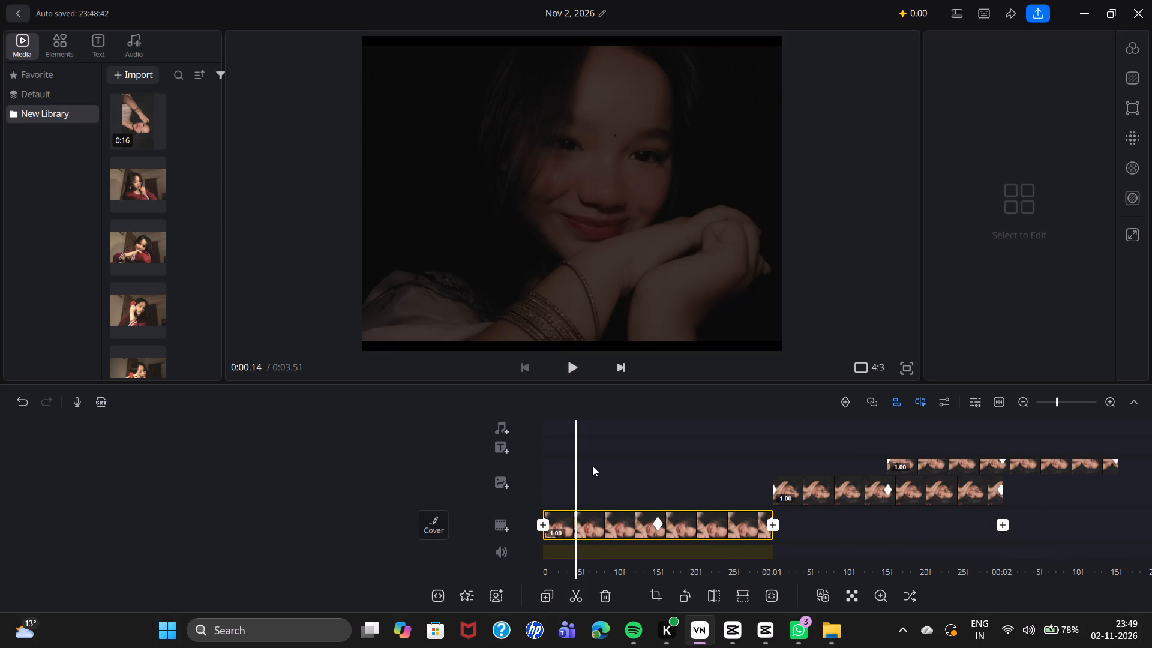
pyautogui.click(577, 373)
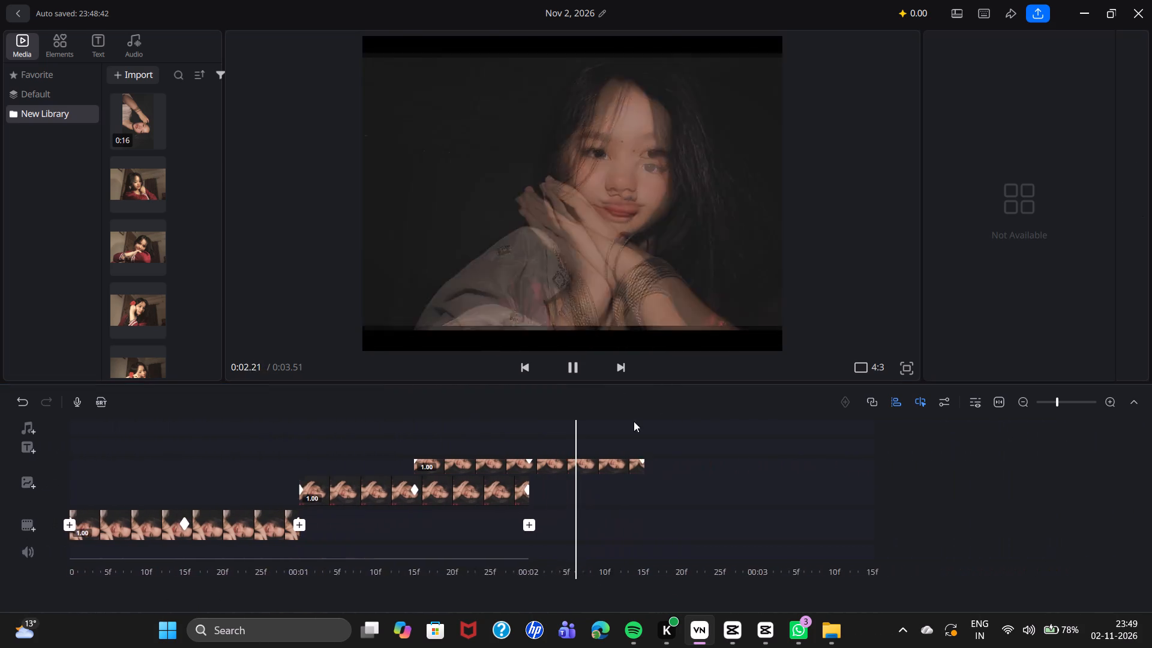
# Examine how the stacked overlays line up from the first clip to the last bangle overlay by scrubbing through the overlay tracks.
pyautogui.scroll(3, 606, 439)
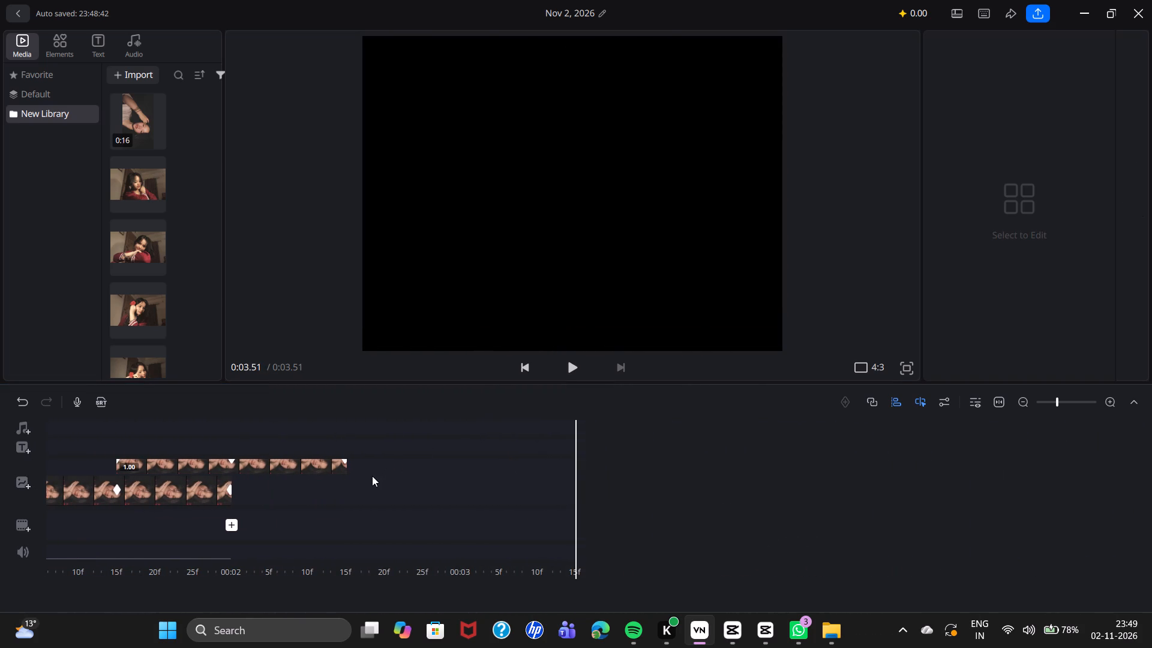
pyautogui.scroll(5, 372, 476)
pyautogui.scroll(-10, 368, 466)
pyautogui.moveTo(349, 465); pyautogui.dragTo(351, 468)
pyautogui.moveTo(351, 468); pyautogui.dragTo(1097, 542)
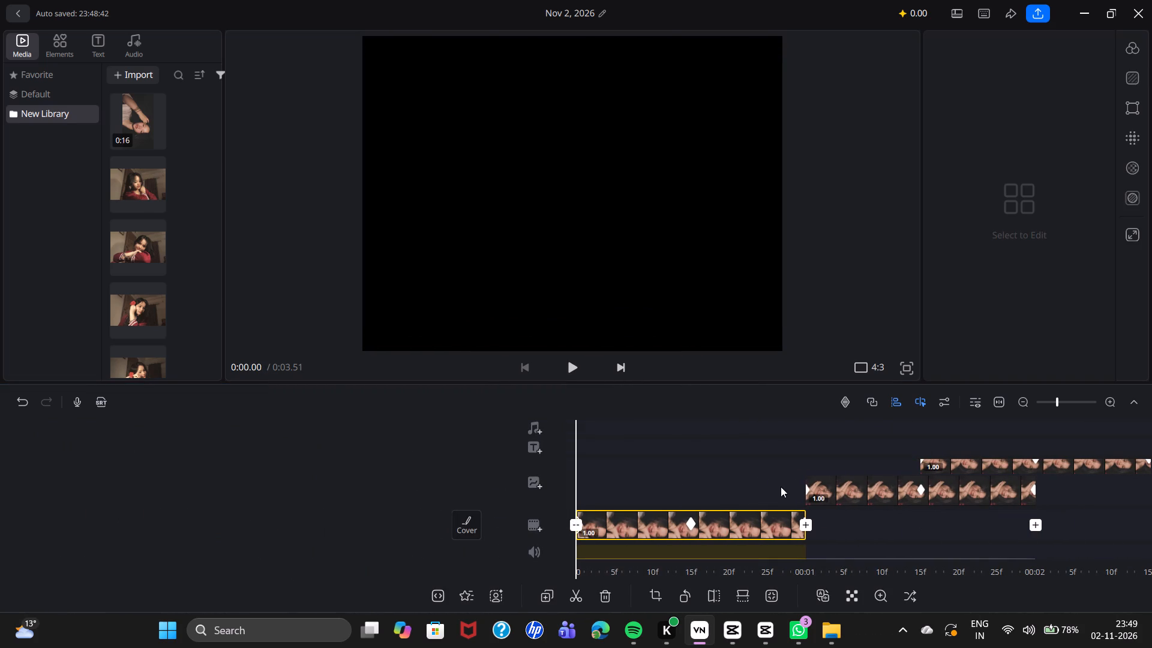
pyautogui.moveTo(683, 432); pyautogui.dragTo(771, 451)
pyautogui.moveTo(830, 453); pyautogui.dragTo(396, 437)
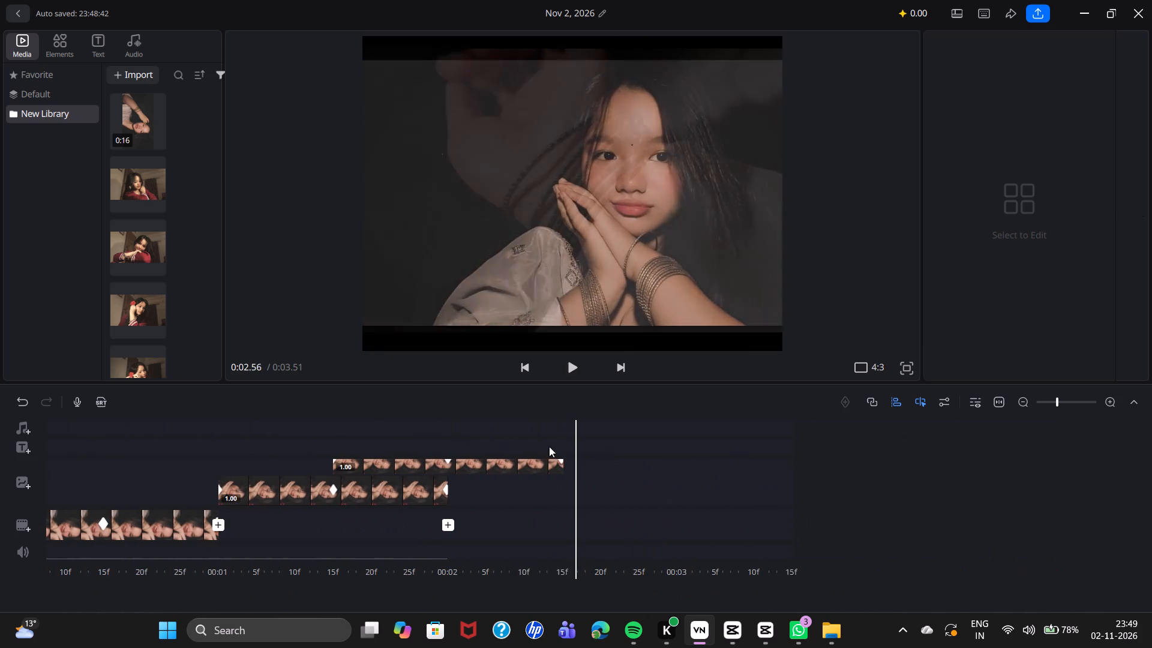
pyautogui.scroll(4, 695, 472)
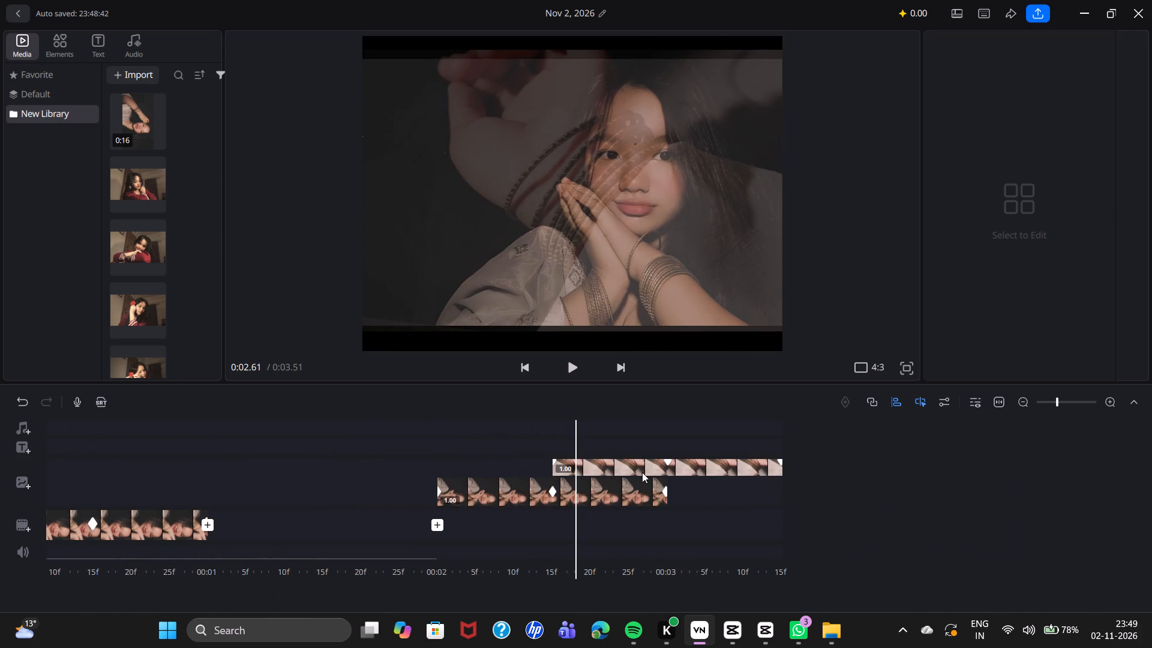
pyautogui.scroll(3, 642, 472)
pyautogui.moveTo(914, 460); pyautogui.dragTo(682, 454)
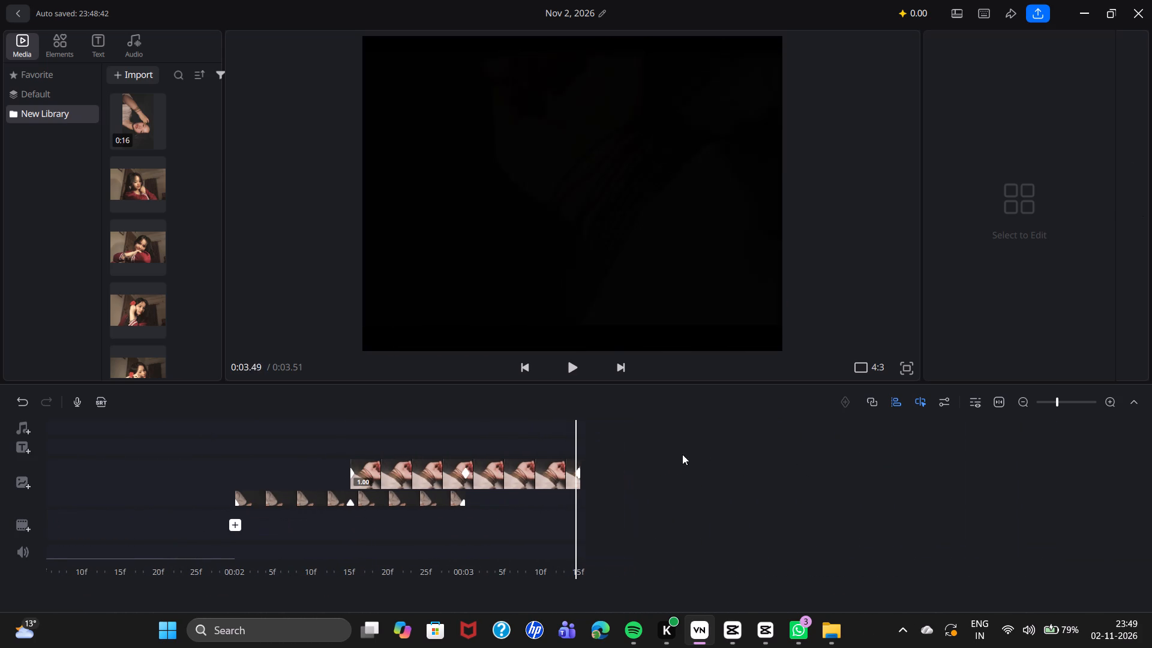
pyautogui.moveTo(682, 454); pyautogui.dragTo(622, 453)
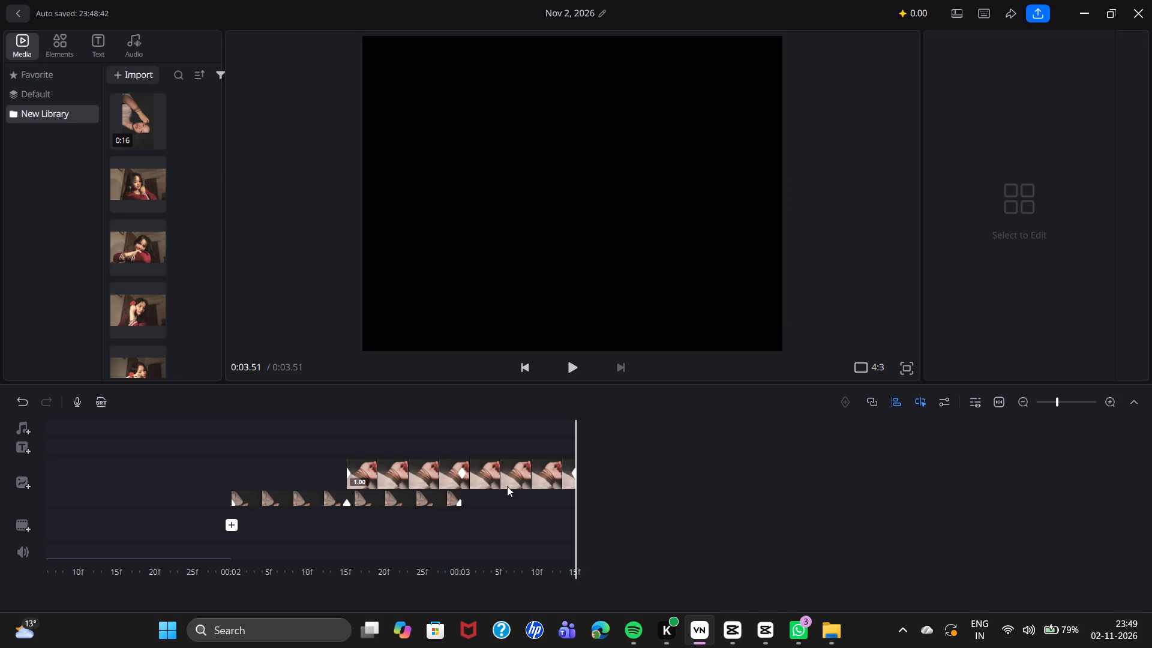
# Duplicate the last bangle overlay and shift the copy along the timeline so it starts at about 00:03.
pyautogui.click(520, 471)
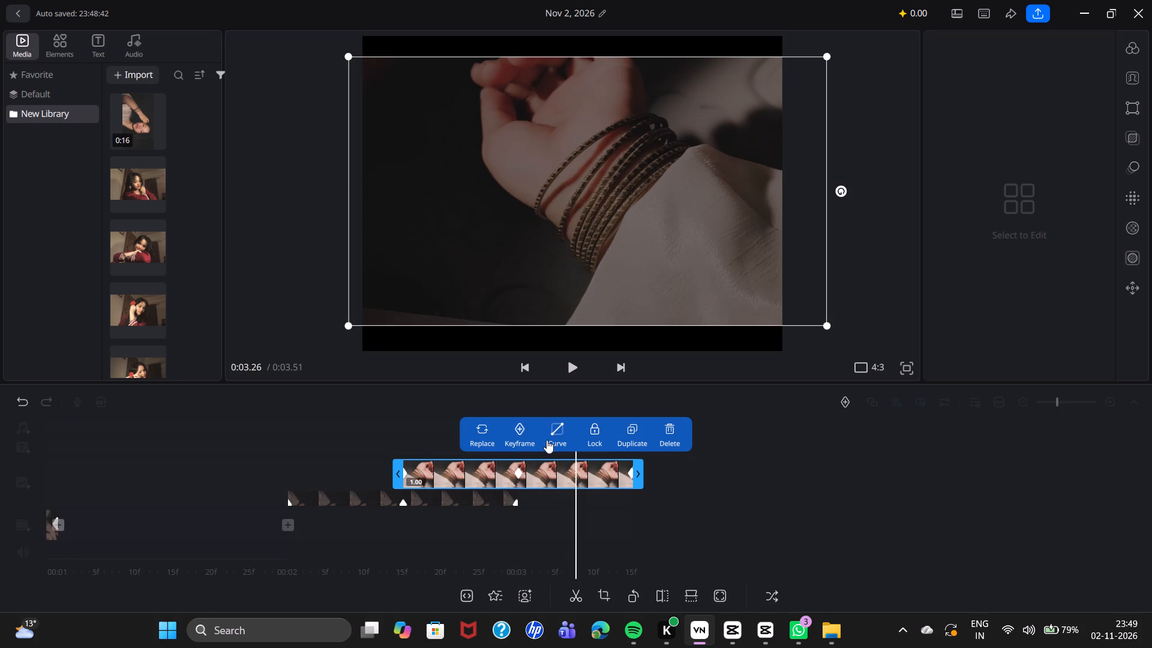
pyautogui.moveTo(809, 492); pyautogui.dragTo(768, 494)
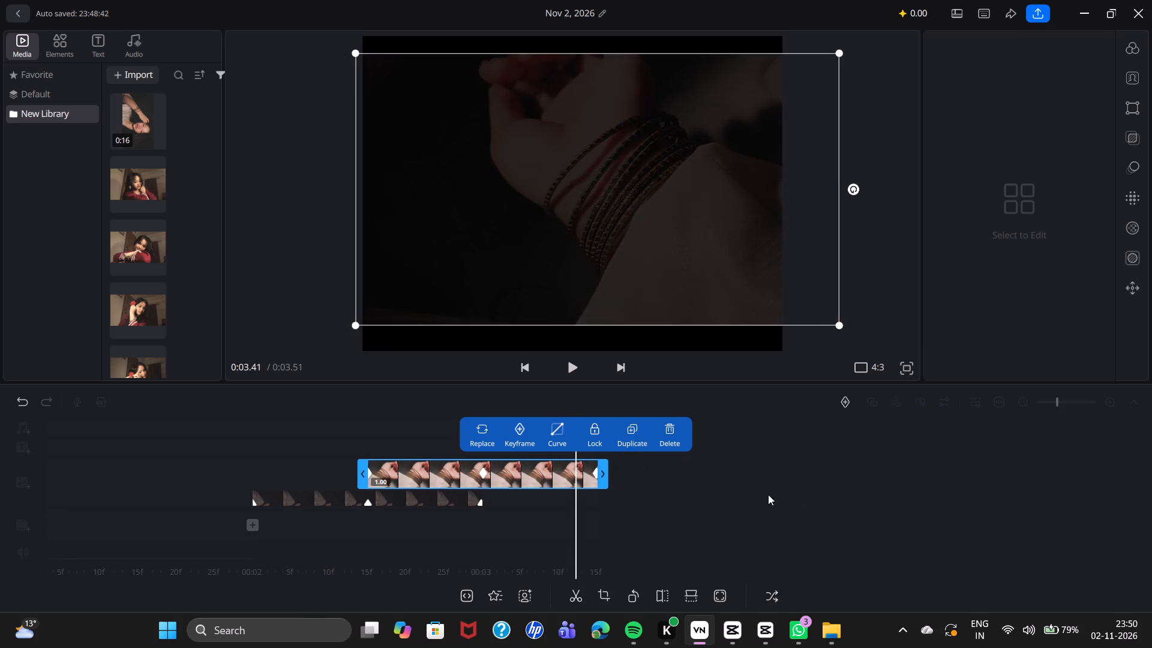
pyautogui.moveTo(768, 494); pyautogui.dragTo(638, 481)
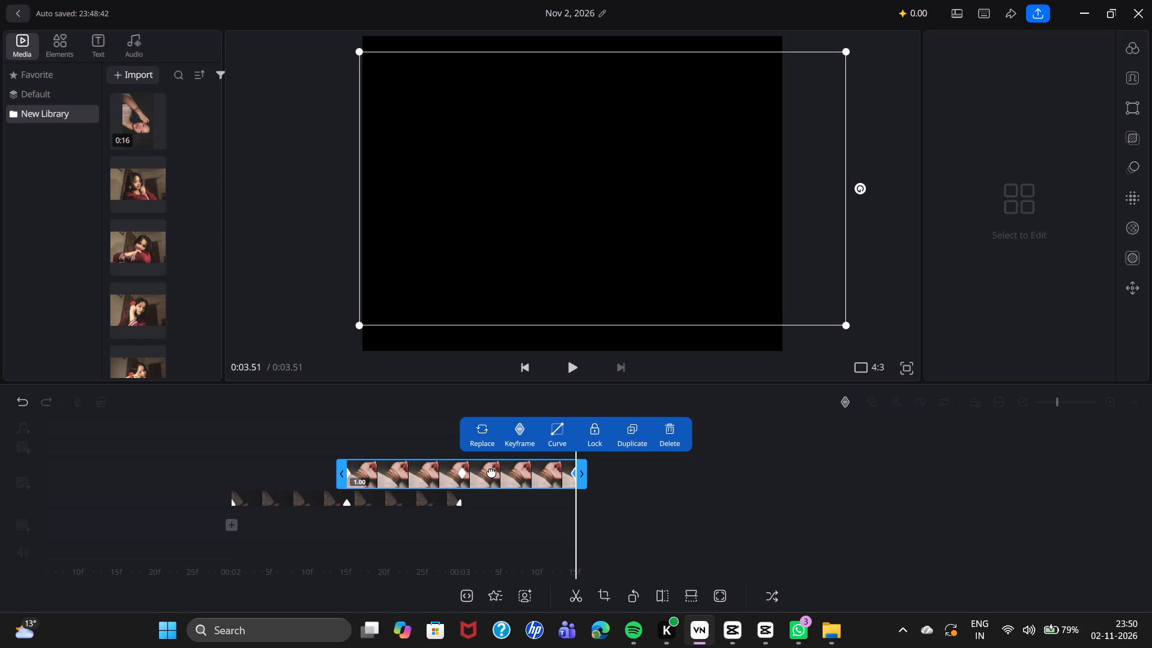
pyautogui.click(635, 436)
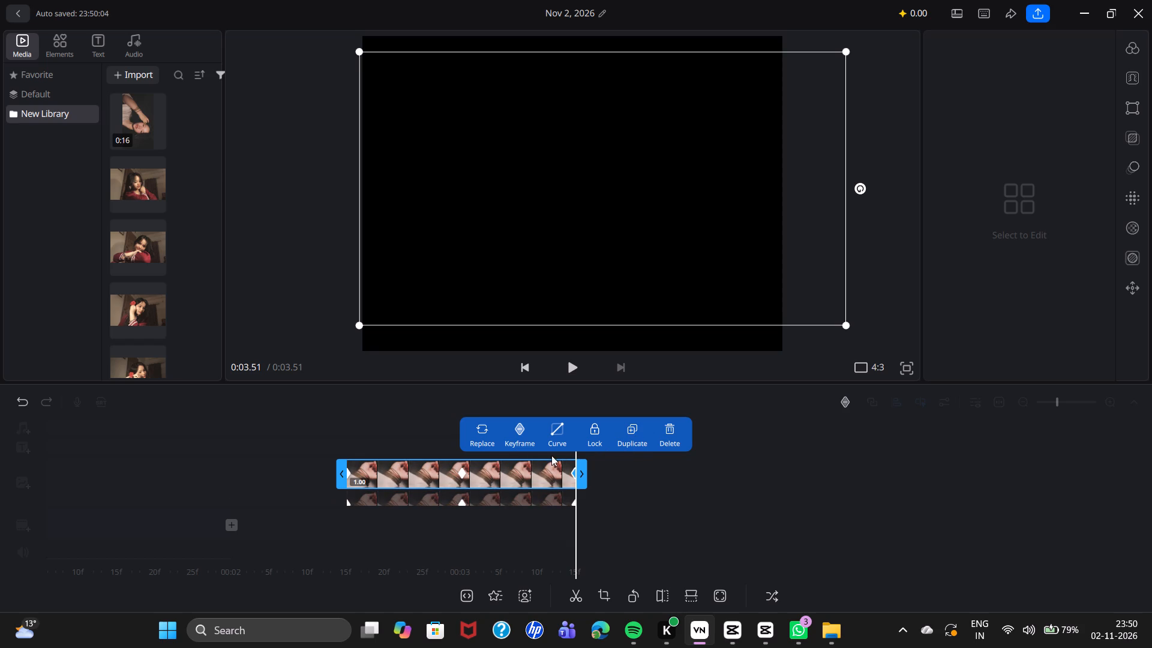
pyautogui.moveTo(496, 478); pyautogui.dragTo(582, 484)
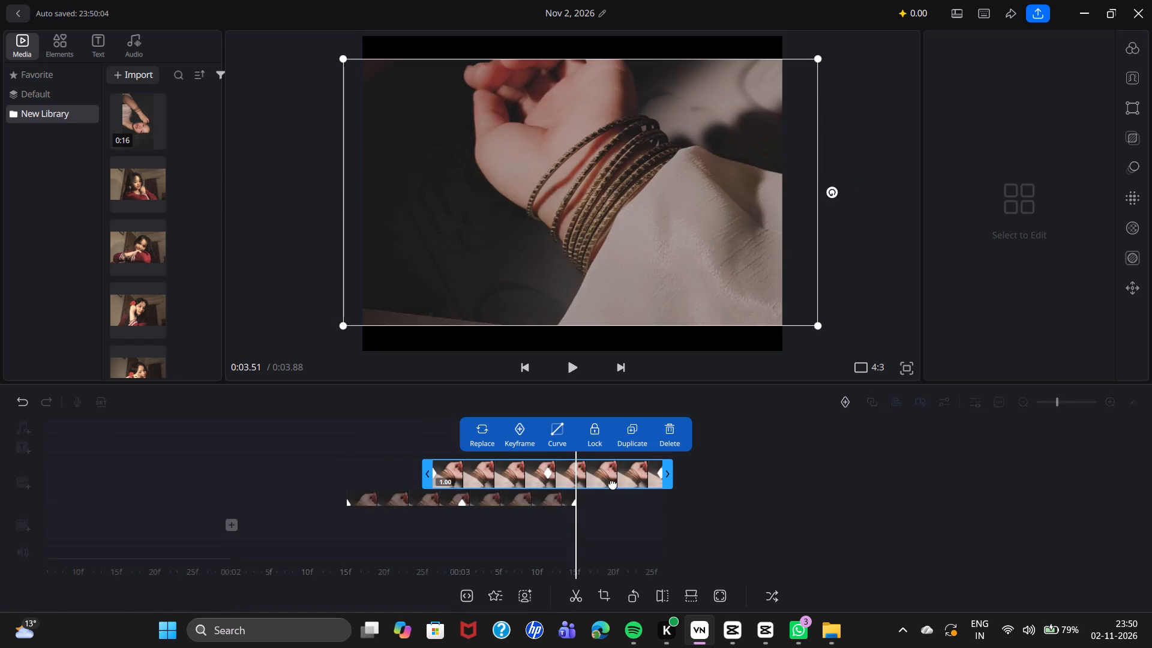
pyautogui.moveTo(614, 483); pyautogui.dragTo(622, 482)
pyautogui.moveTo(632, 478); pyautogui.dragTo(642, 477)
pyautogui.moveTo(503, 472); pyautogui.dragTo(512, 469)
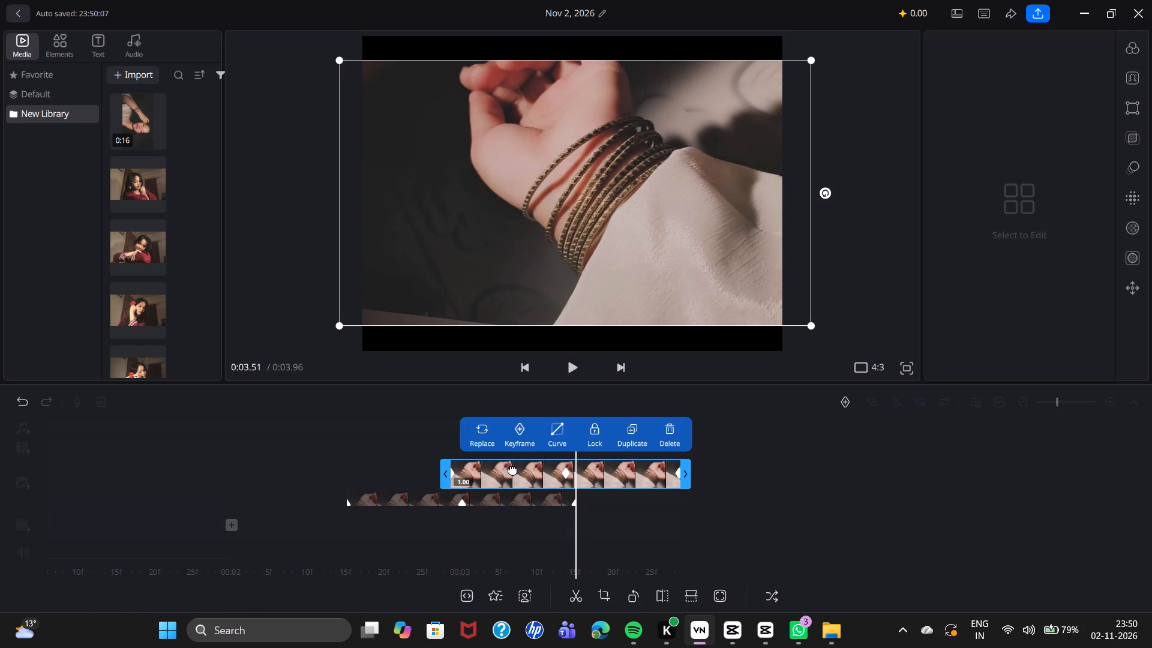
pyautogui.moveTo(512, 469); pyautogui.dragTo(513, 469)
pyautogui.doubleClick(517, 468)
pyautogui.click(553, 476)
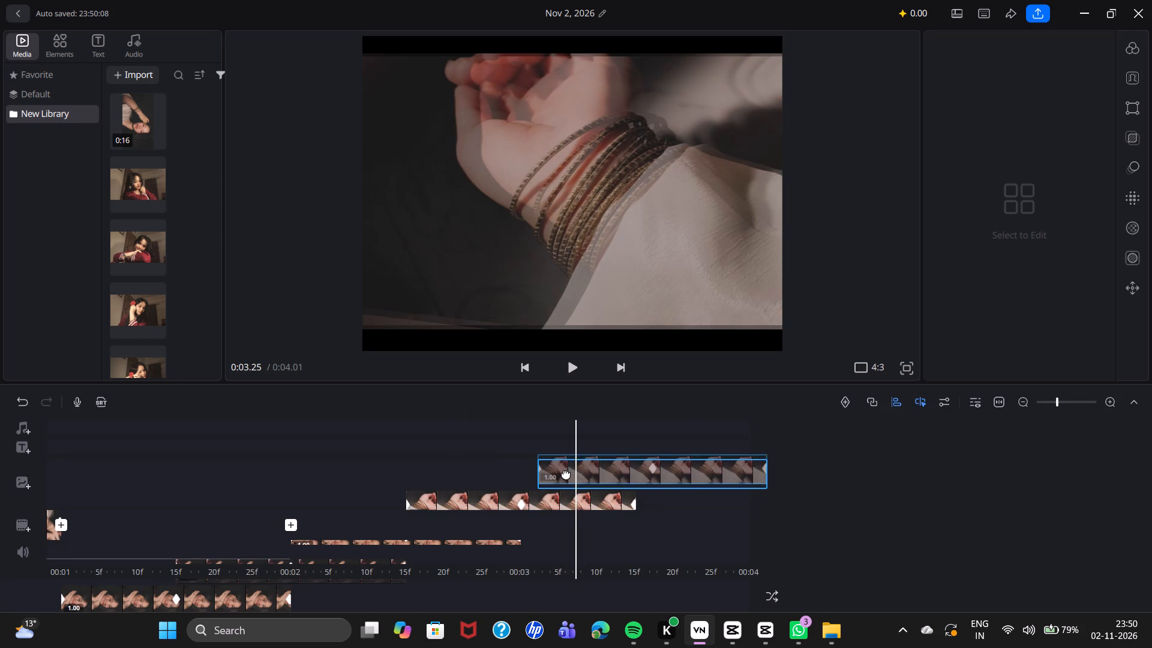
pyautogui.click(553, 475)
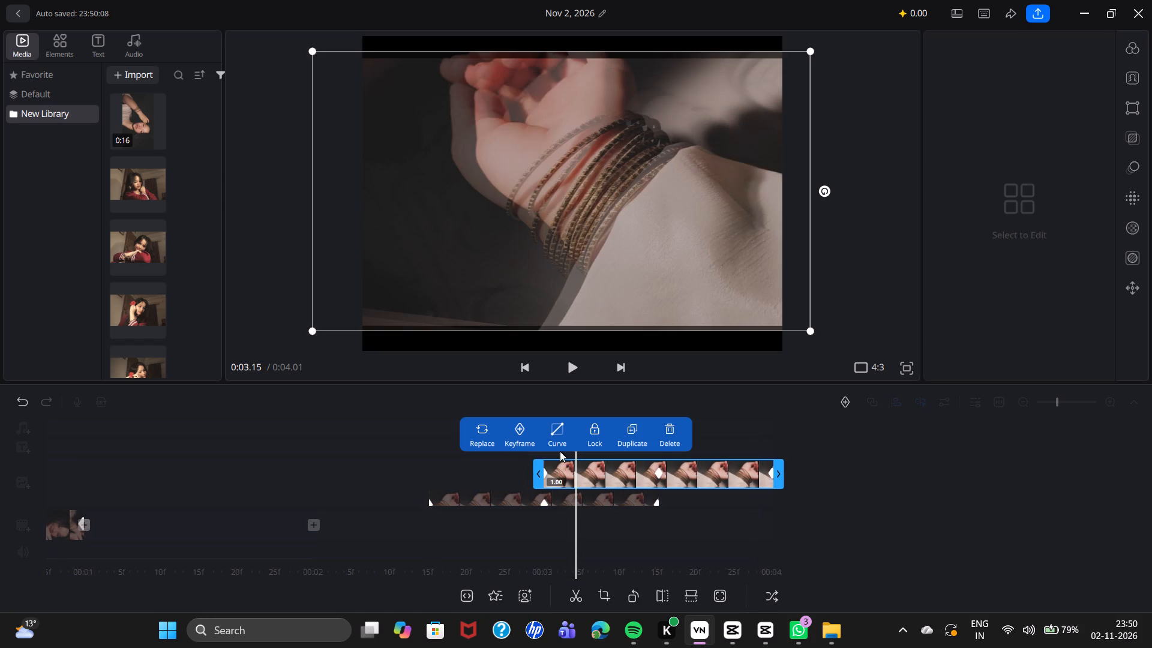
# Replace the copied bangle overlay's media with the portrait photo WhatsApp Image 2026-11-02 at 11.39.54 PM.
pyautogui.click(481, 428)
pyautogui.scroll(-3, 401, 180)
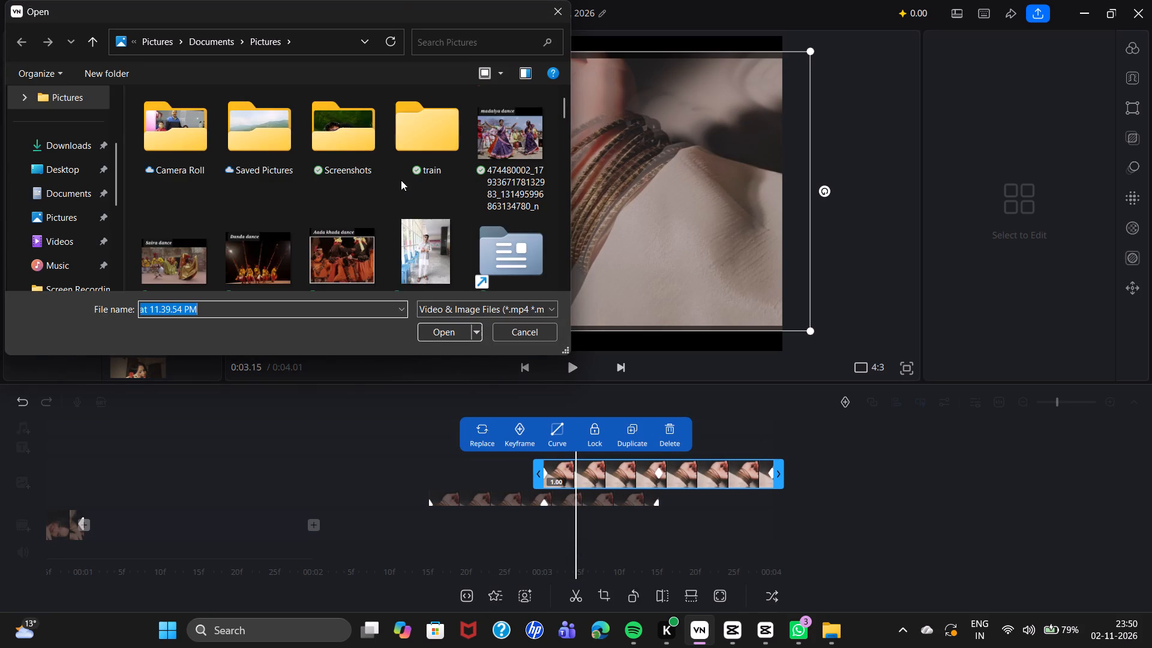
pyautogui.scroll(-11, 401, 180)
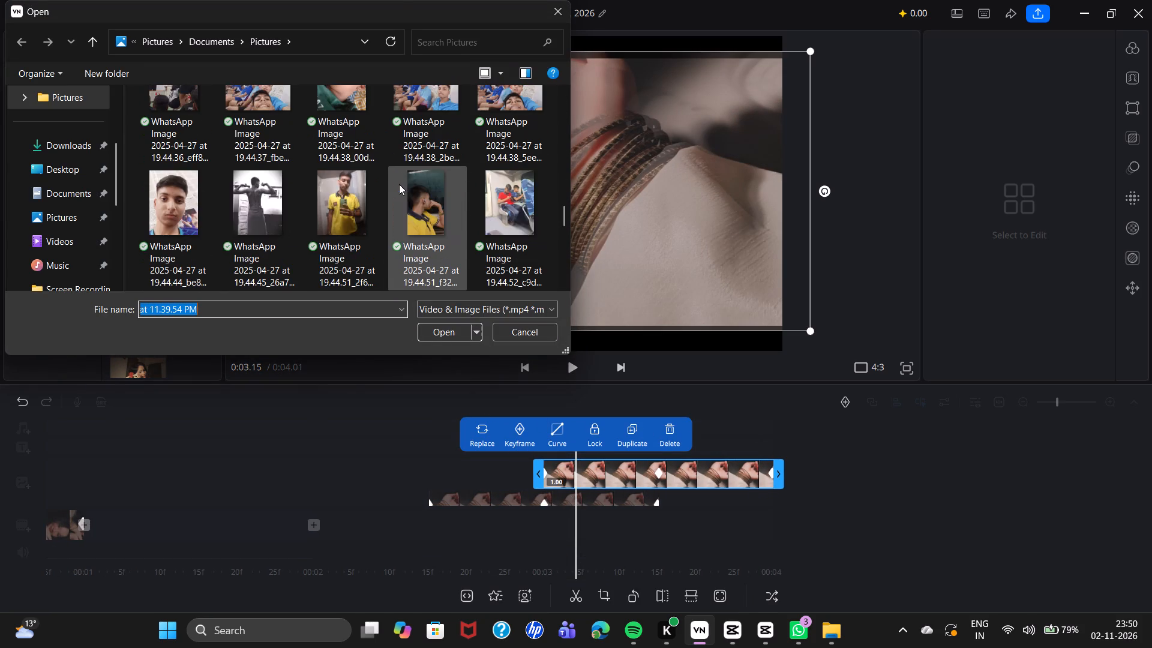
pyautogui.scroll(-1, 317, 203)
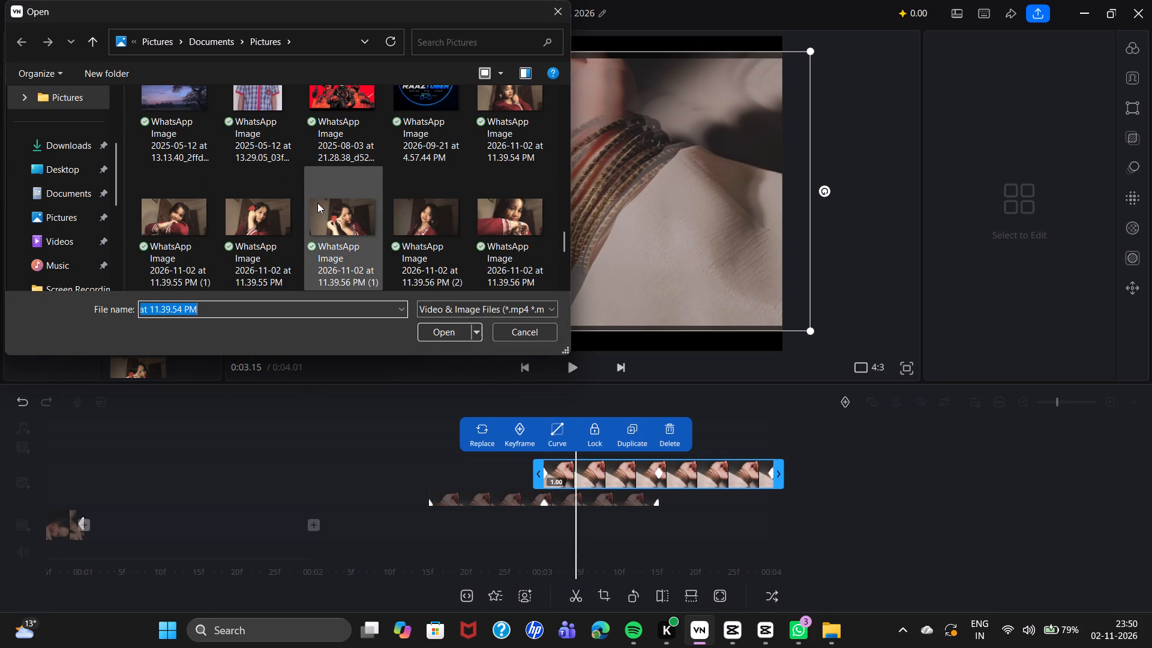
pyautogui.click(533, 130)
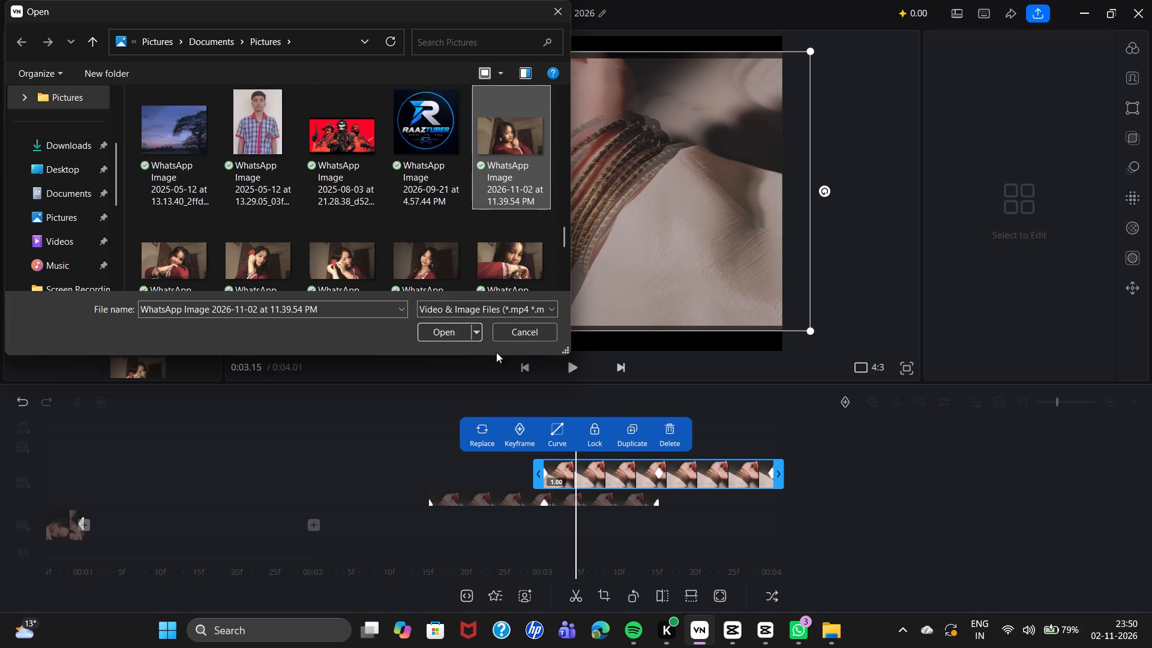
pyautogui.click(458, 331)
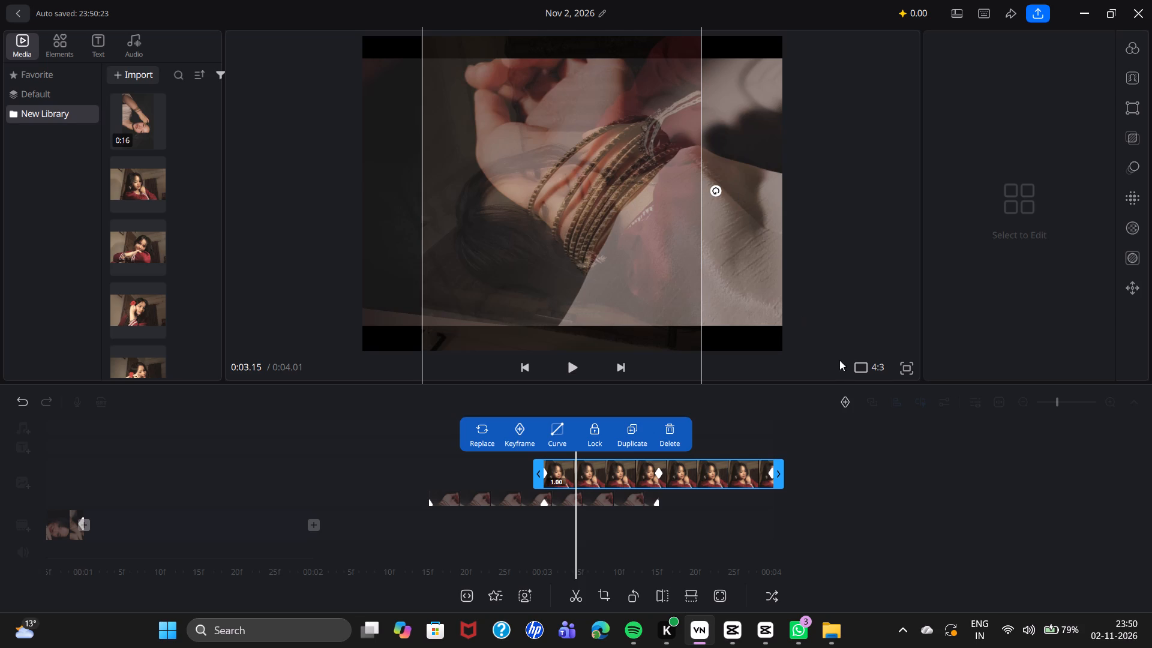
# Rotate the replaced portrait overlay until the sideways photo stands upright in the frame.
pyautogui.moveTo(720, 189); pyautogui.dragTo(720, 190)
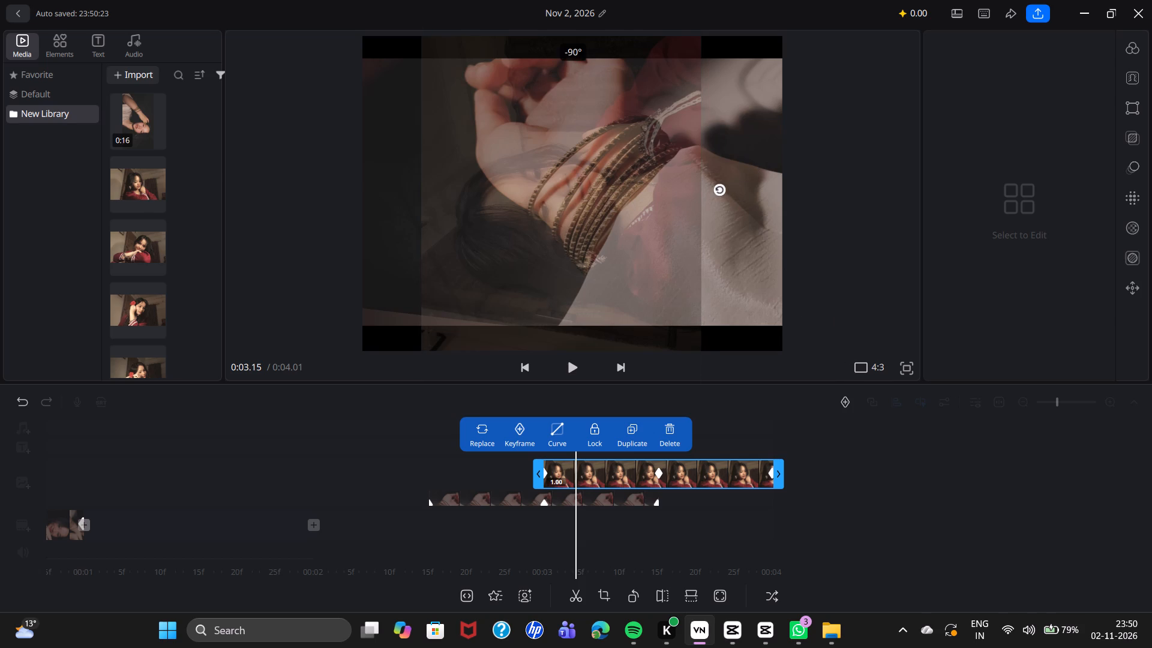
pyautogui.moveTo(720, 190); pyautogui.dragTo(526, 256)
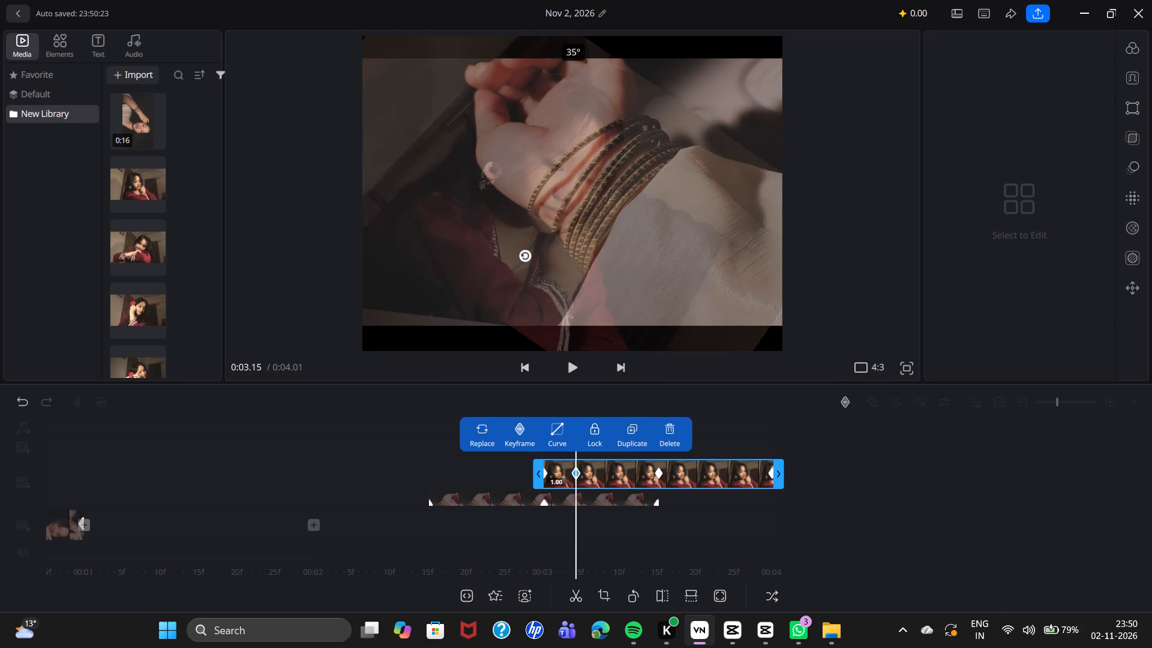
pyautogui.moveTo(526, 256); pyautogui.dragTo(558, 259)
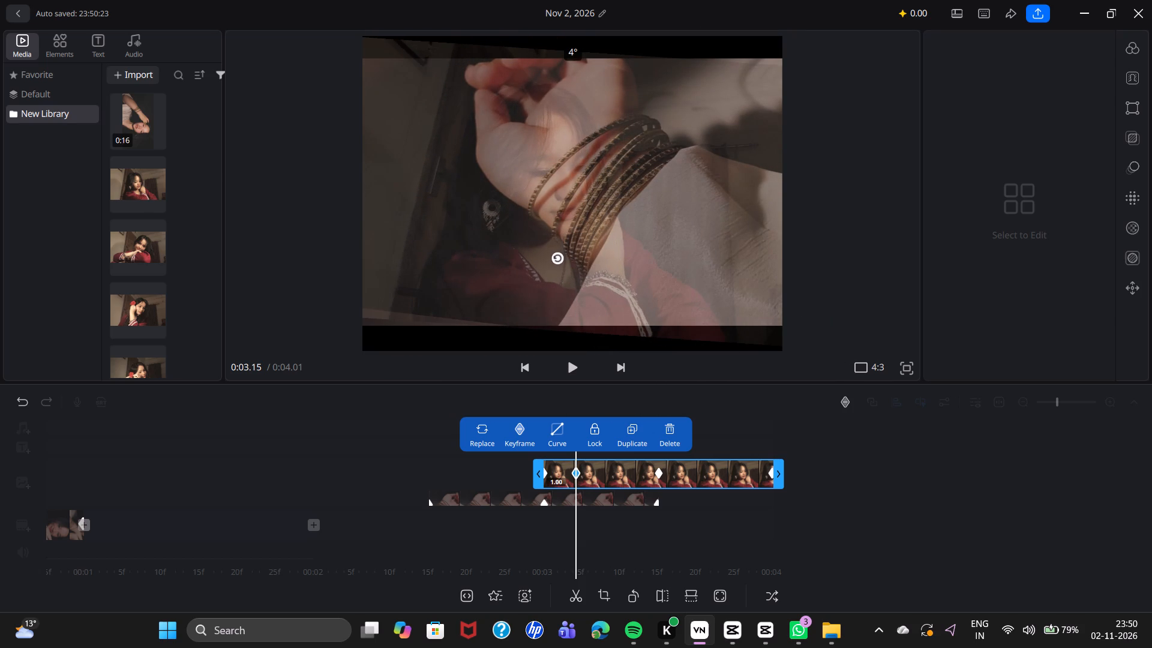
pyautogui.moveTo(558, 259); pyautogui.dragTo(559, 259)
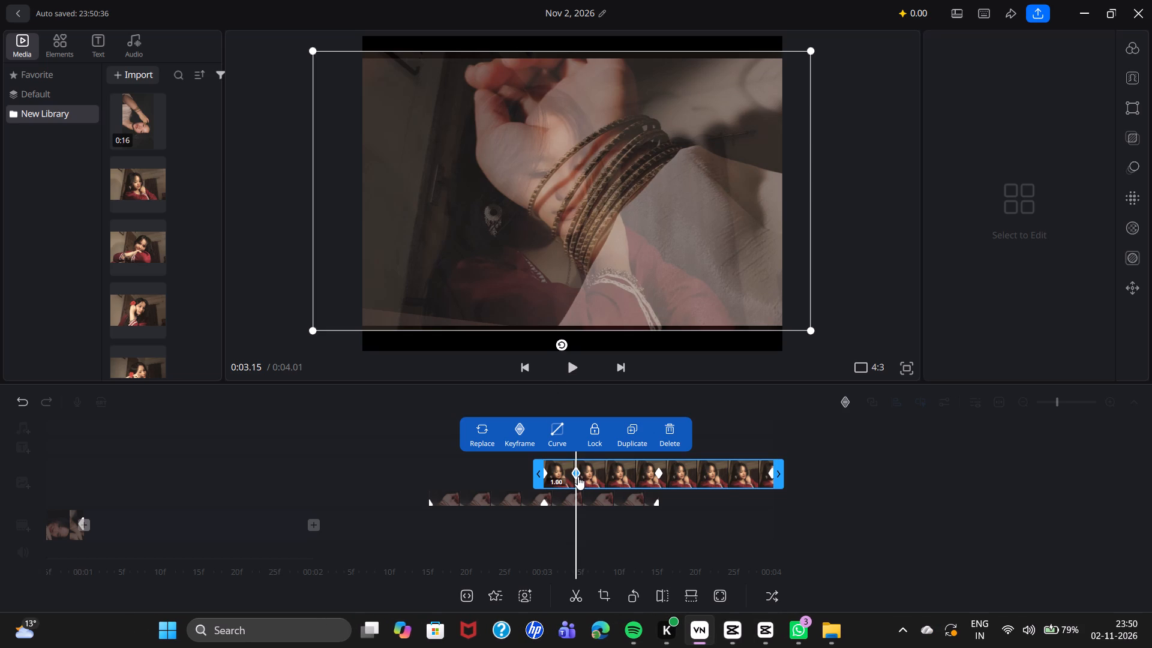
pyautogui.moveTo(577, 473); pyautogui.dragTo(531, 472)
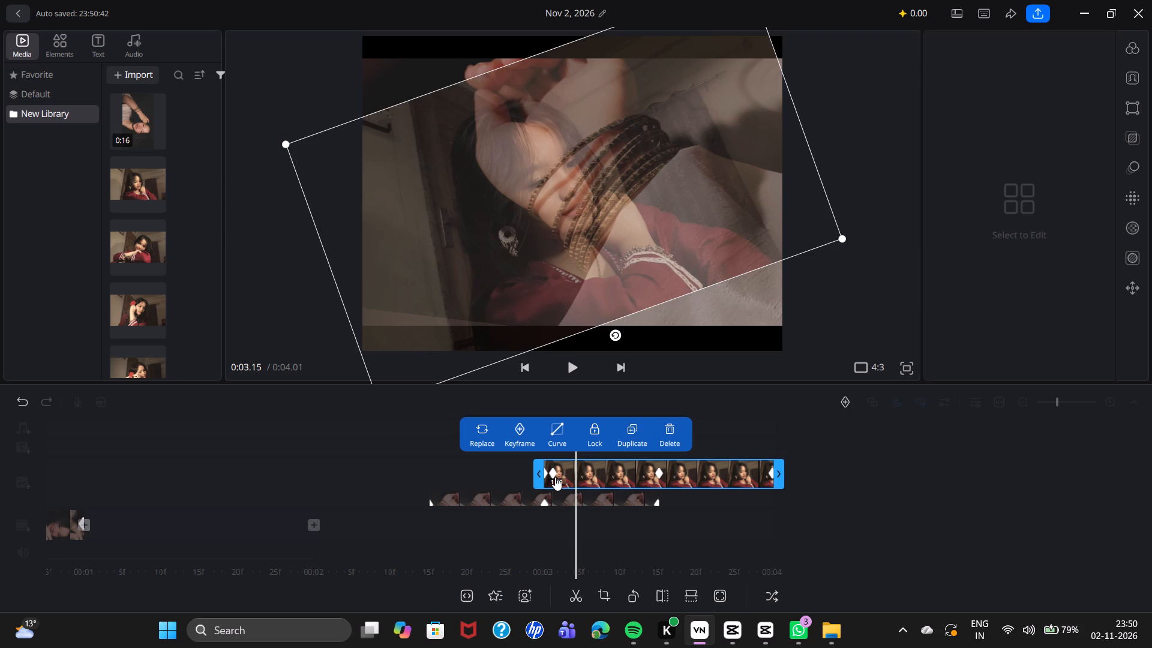
# Delete the rotated portrait overlay that overlaps the last bangle overlay.
pyautogui.moveTo(553, 473); pyautogui.dragTo(583, 480)
pyautogui.click(682, 433)
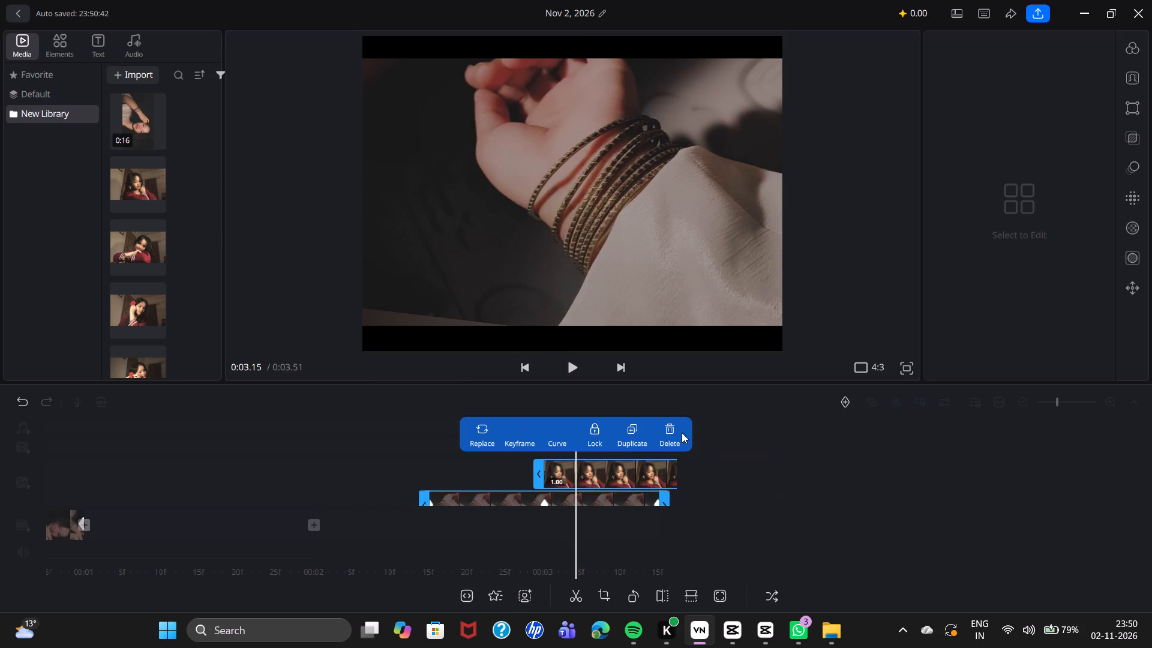
pyautogui.click(348, 437)
# Add WhatsApp Image 2026-11-02 at 11.39.54 PM as a new overlay at the end of the last bangle overlay, at 0:03.51.
pyautogui.moveTo(287, 458); pyautogui.dragTo(343, 460)
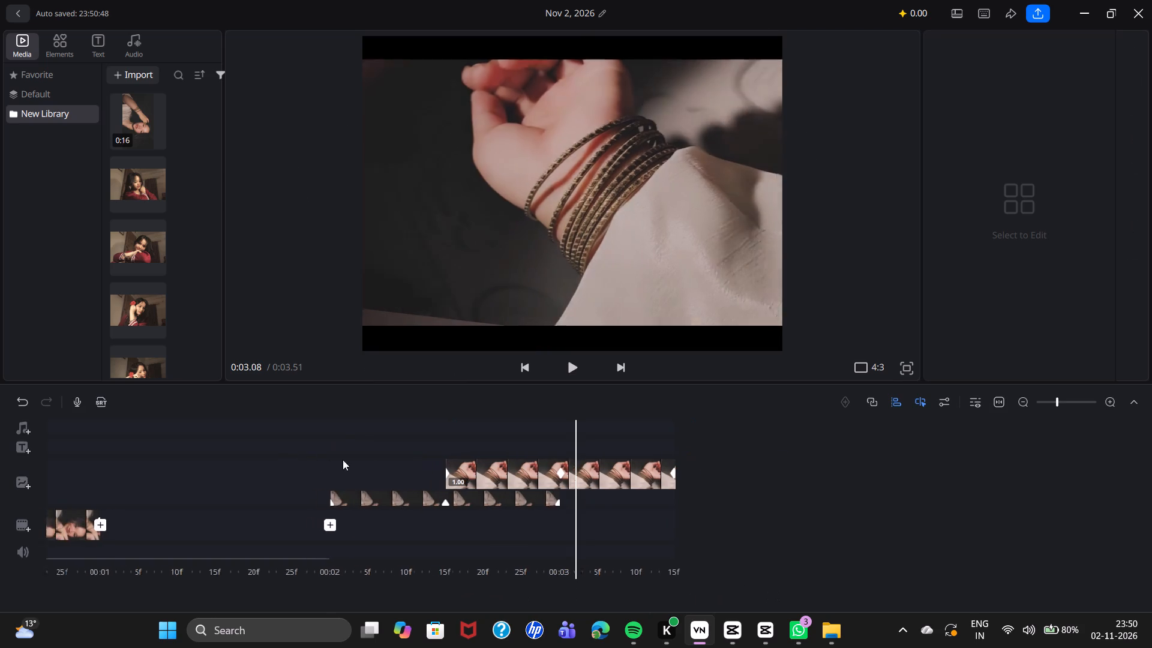
pyautogui.moveTo(343, 460); pyautogui.dragTo(47, 394)
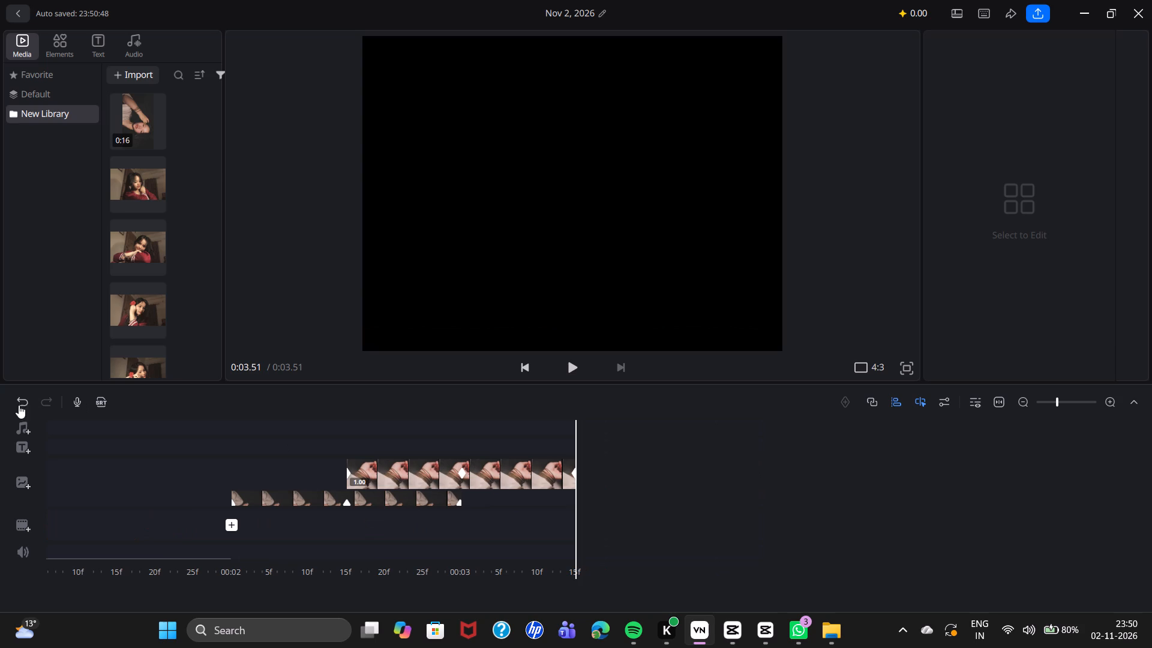
pyautogui.click(19, 477)
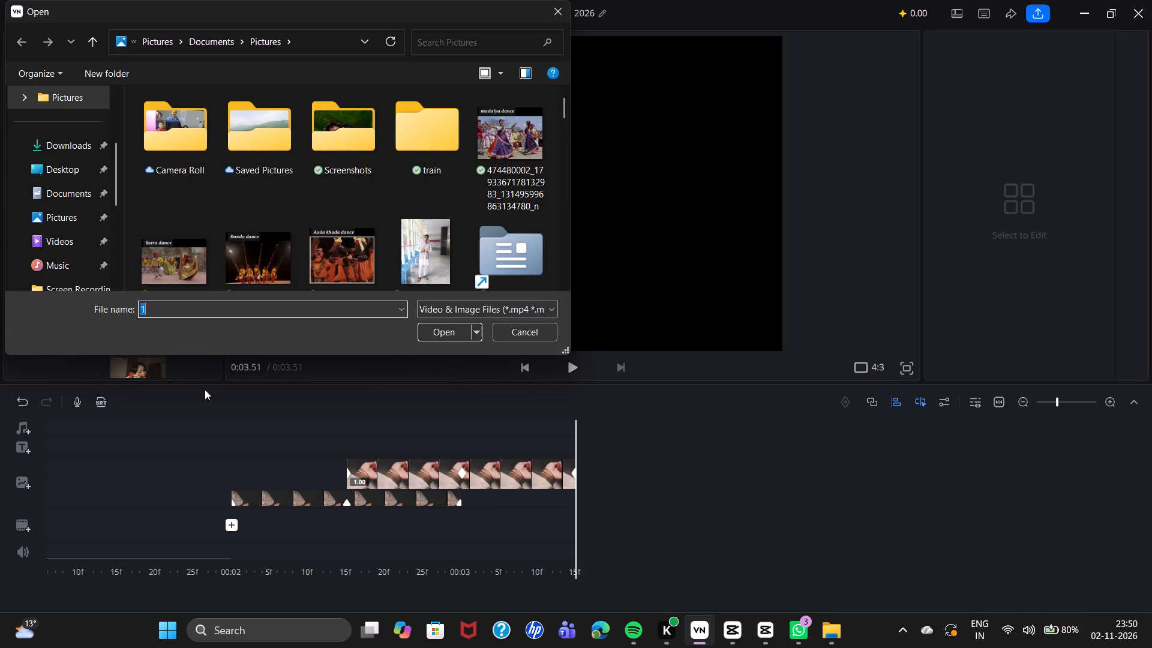
pyautogui.scroll(-5, 367, 291)
pyautogui.scroll(-6, 359, 202)
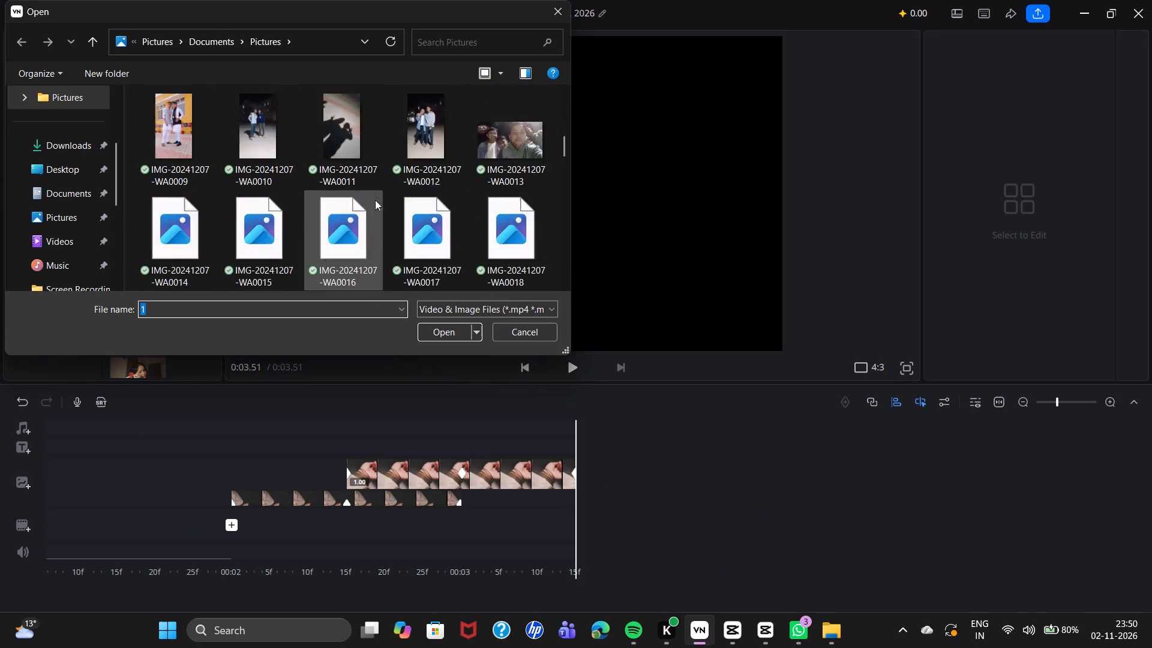
pyautogui.scroll(-6, 397, 195)
pyautogui.scroll(-4, 465, 185)
pyautogui.scroll(2, 568, 116)
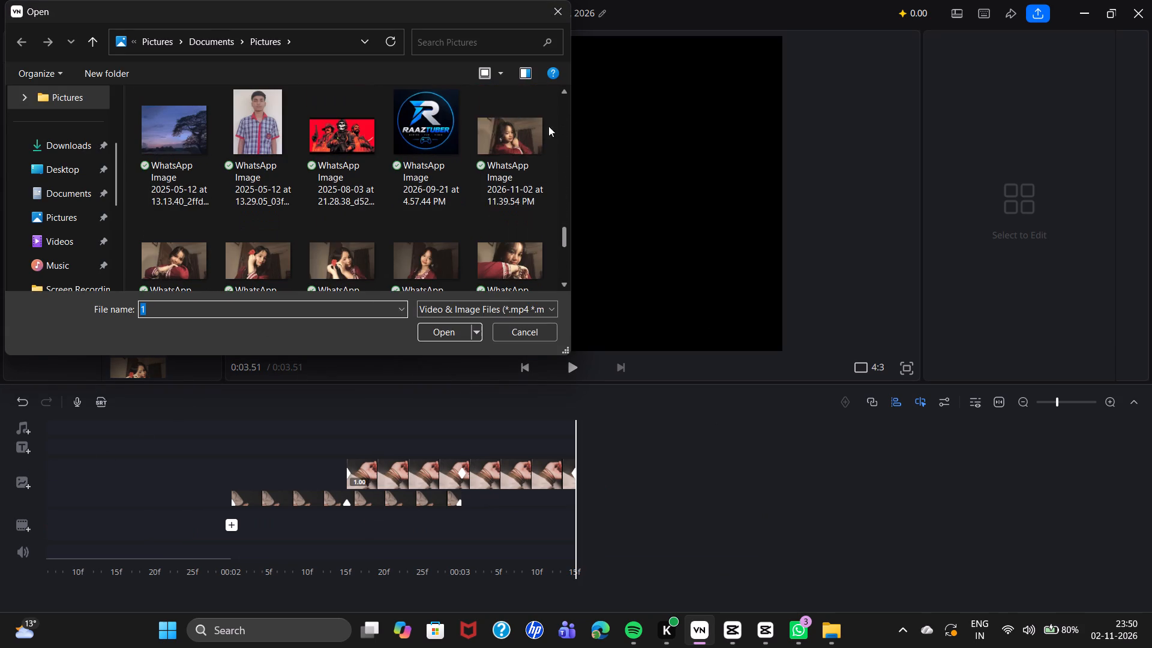
pyautogui.click(535, 139)
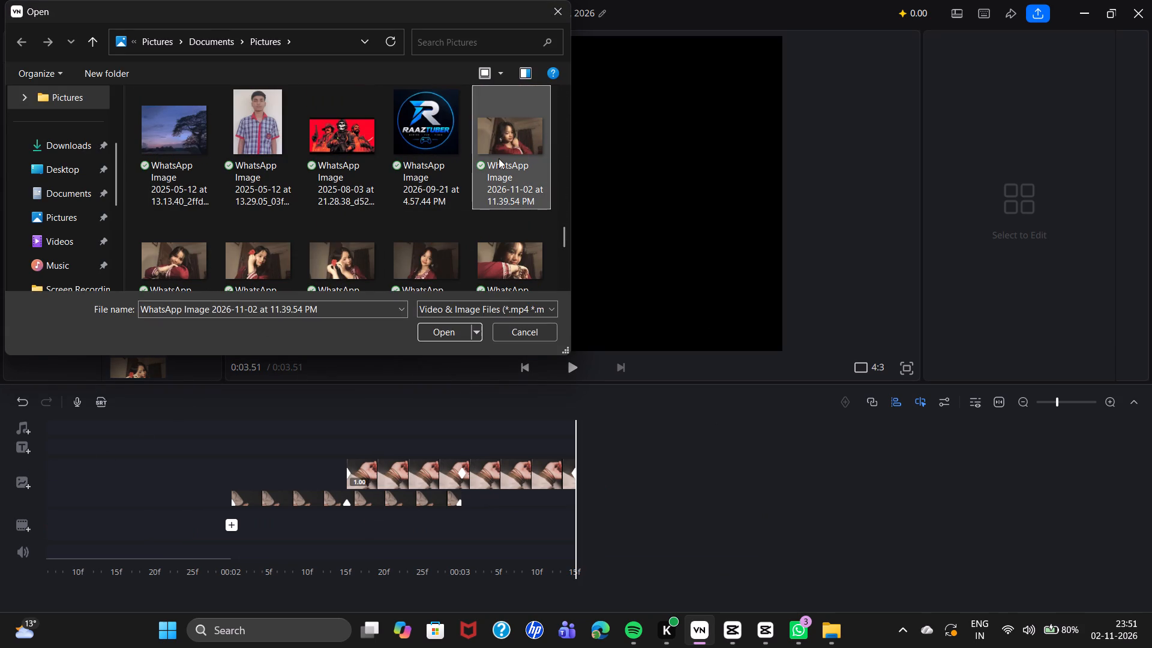
pyautogui.click(500, 129)
pyautogui.click(434, 331)
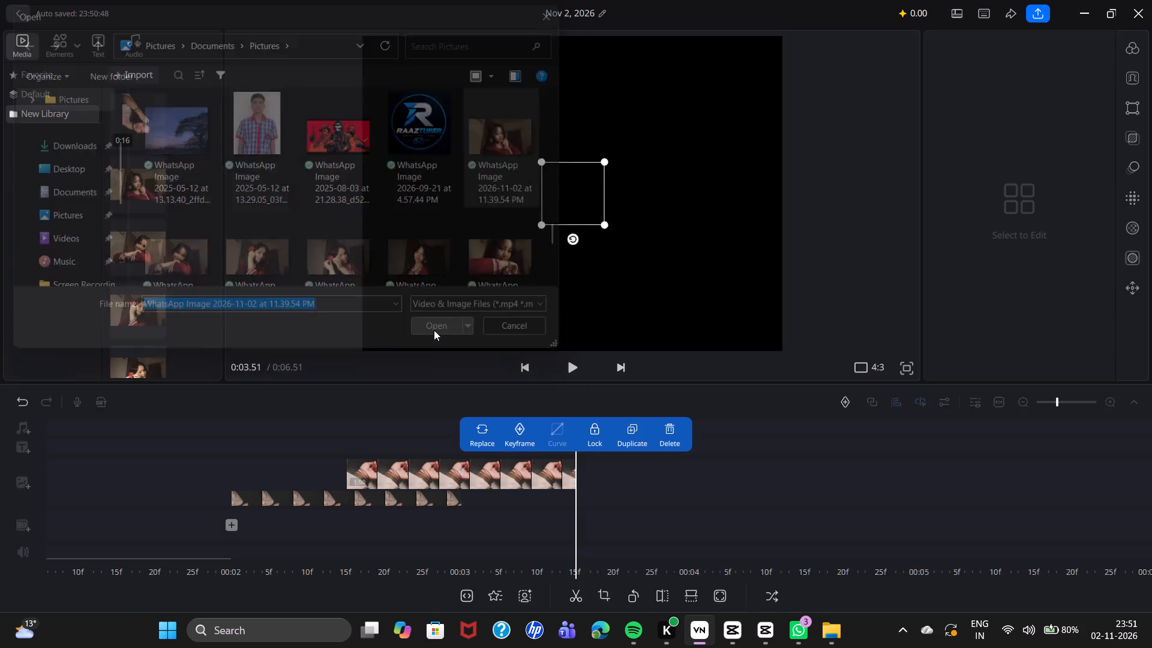
# Move the new portrait overlay onto the track above the last bangle overlay so it starts just before 00:03 and overlaps it.
pyautogui.moveTo(652, 501); pyautogui.dragTo(551, 445)
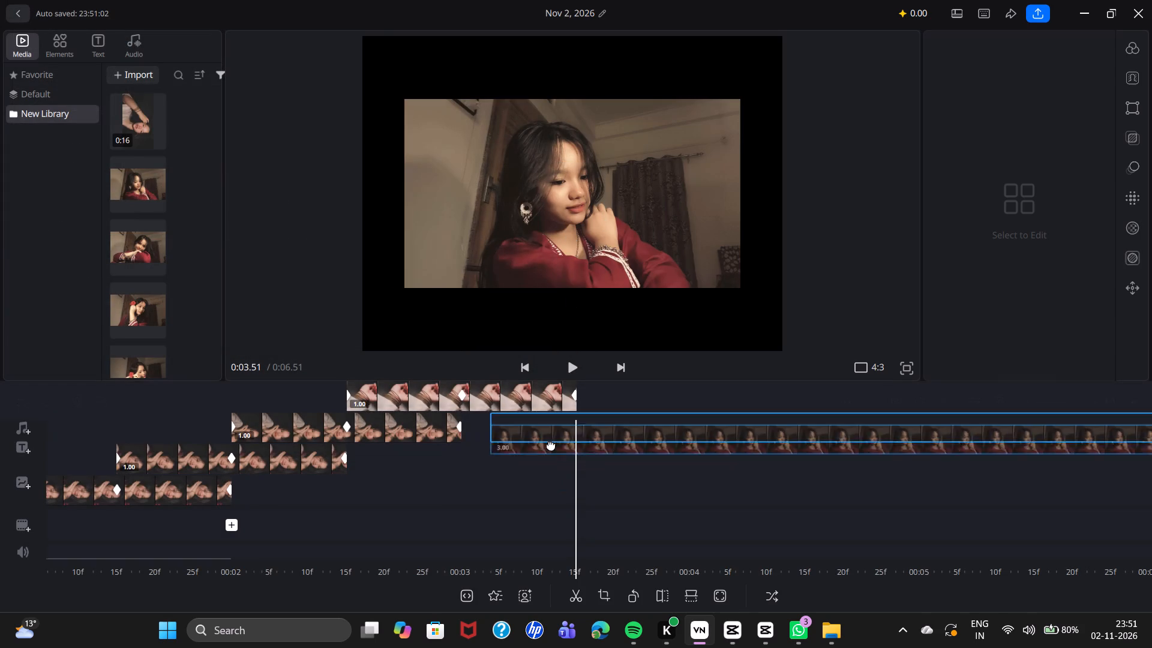
pyautogui.moveTo(551, 445); pyautogui.dragTo(542, 386)
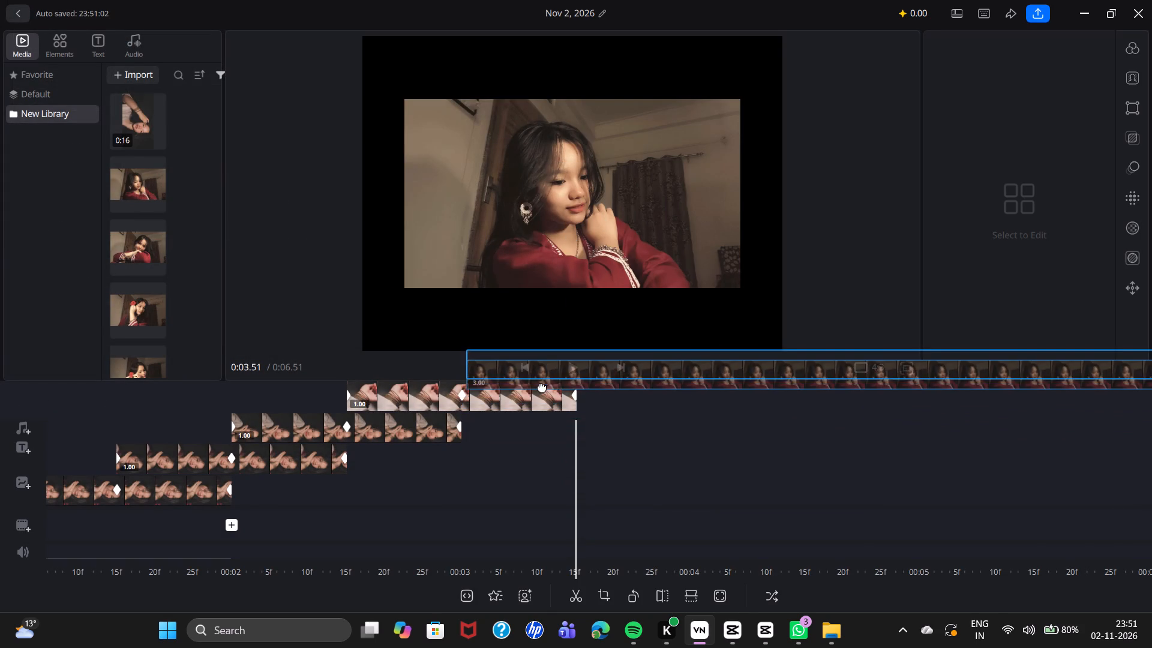
pyautogui.moveTo(542, 386); pyautogui.dragTo(476, 373)
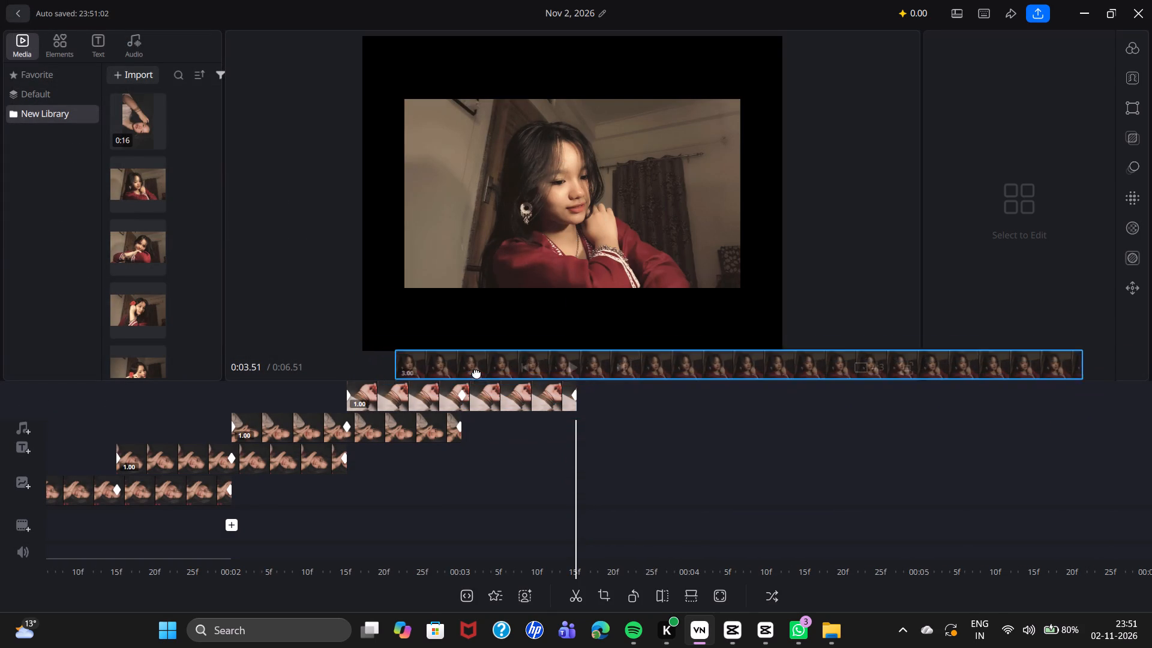
pyautogui.moveTo(476, 373); pyautogui.dragTo(503, 372)
pyautogui.moveTo(489, 458); pyautogui.dragTo(506, 457)
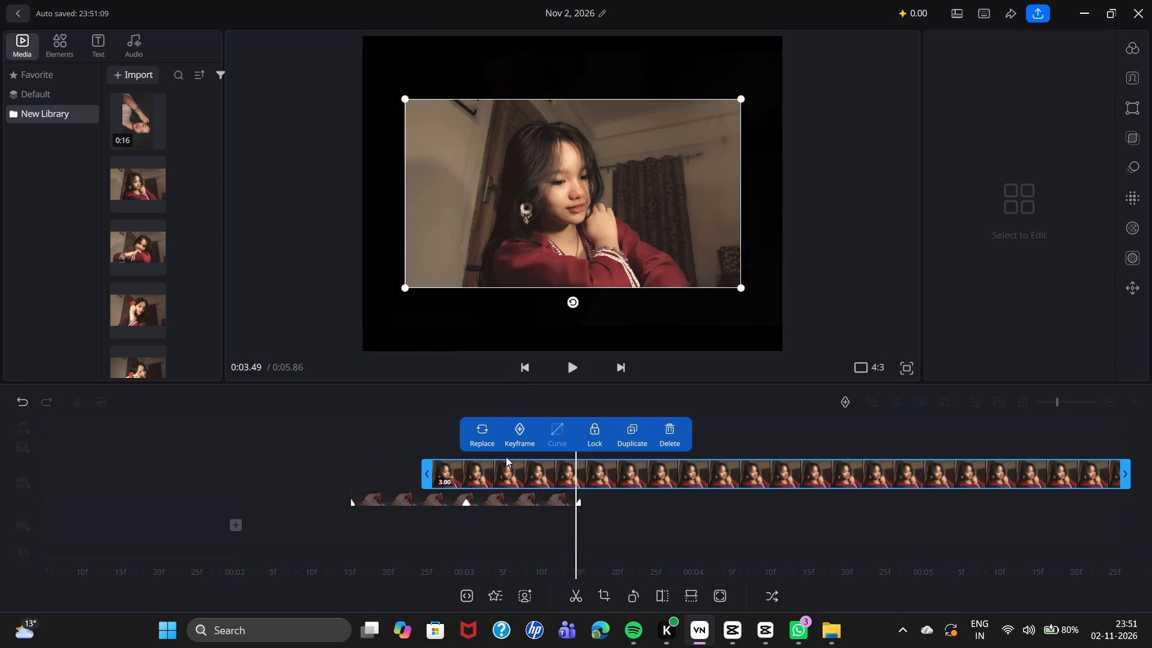
pyautogui.moveTo(506, 457); pyautogui.dragTo(512, 458)
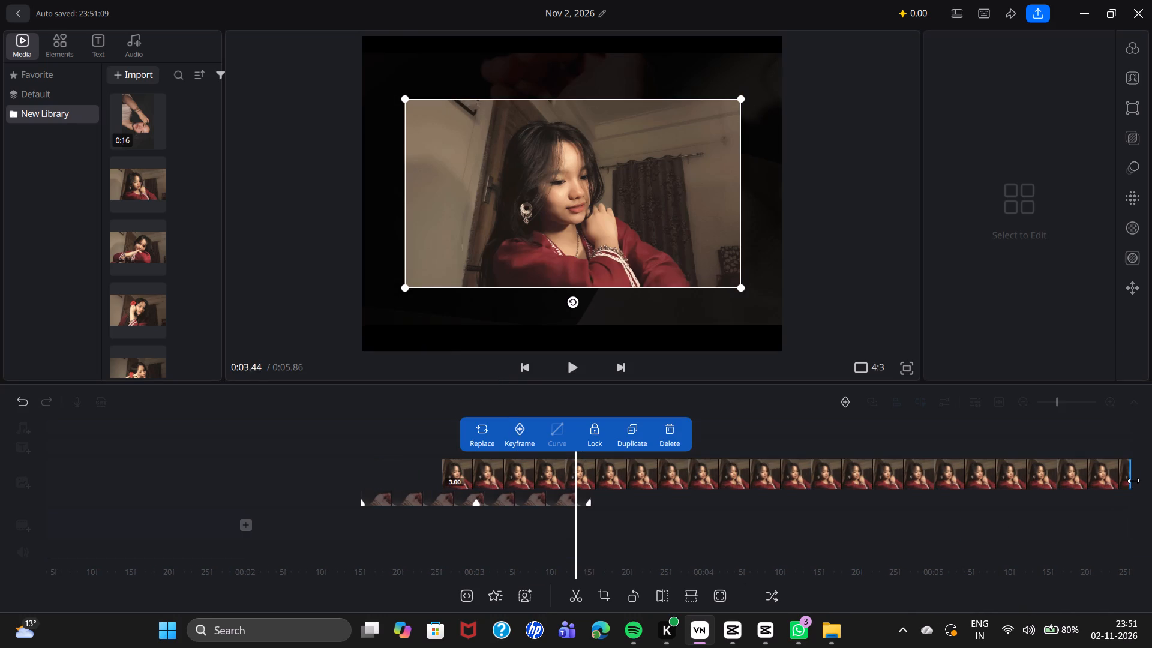
# Trim the new portrait overlay without keyframes to 1.00 second and move it to start at 00:03.
pyautogui.moveTo(1133, 473); pyautogui.dragTo(935, 476)
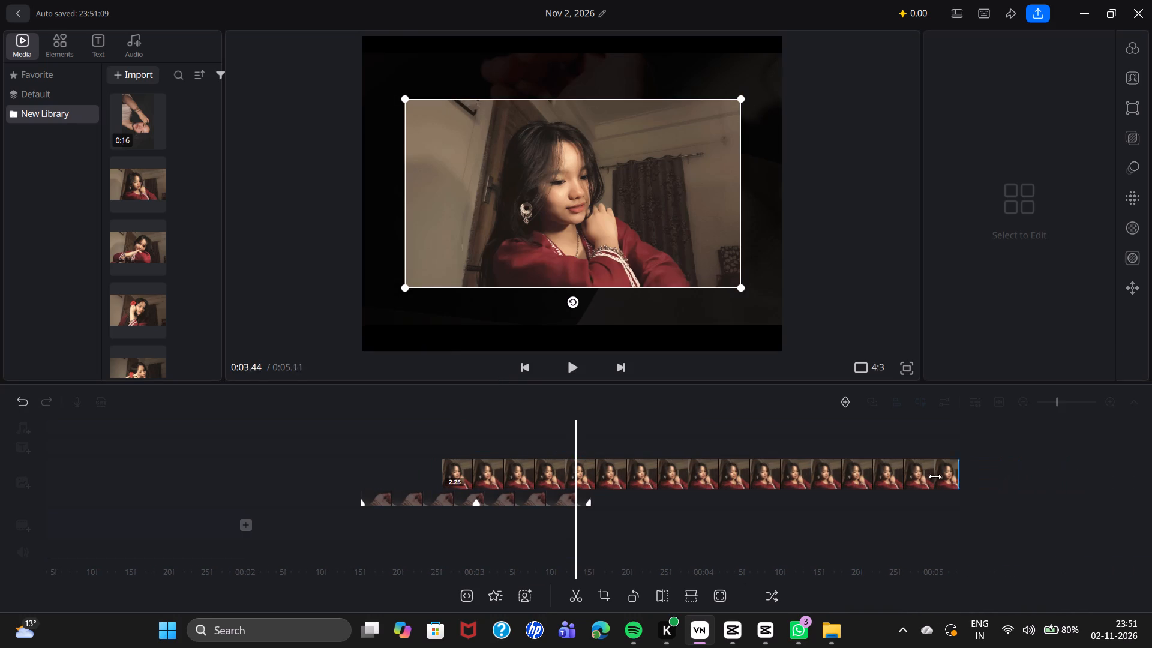
pyautogui.moveTo(935, 476); pyautogui.dragTo(635, 463)
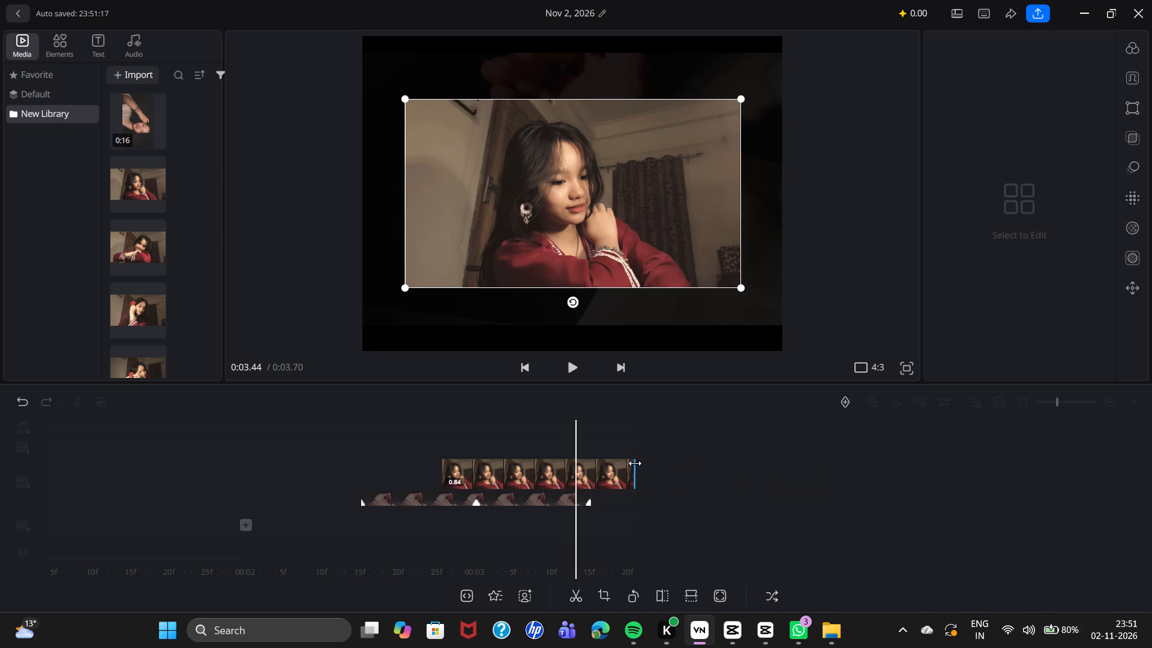
pyautogui.moveTo(635, 463); pyautogui.dragTo(625, 463)
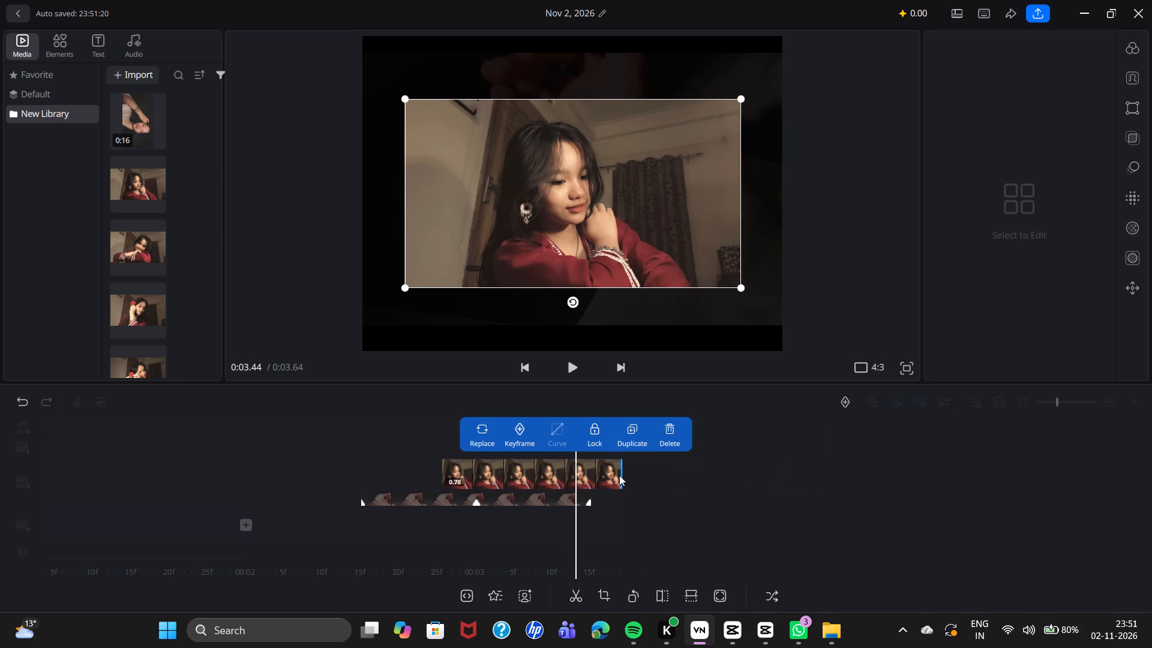
pyautogui.moveTo(626, 475); pyautogui.dragTo(659, 478)
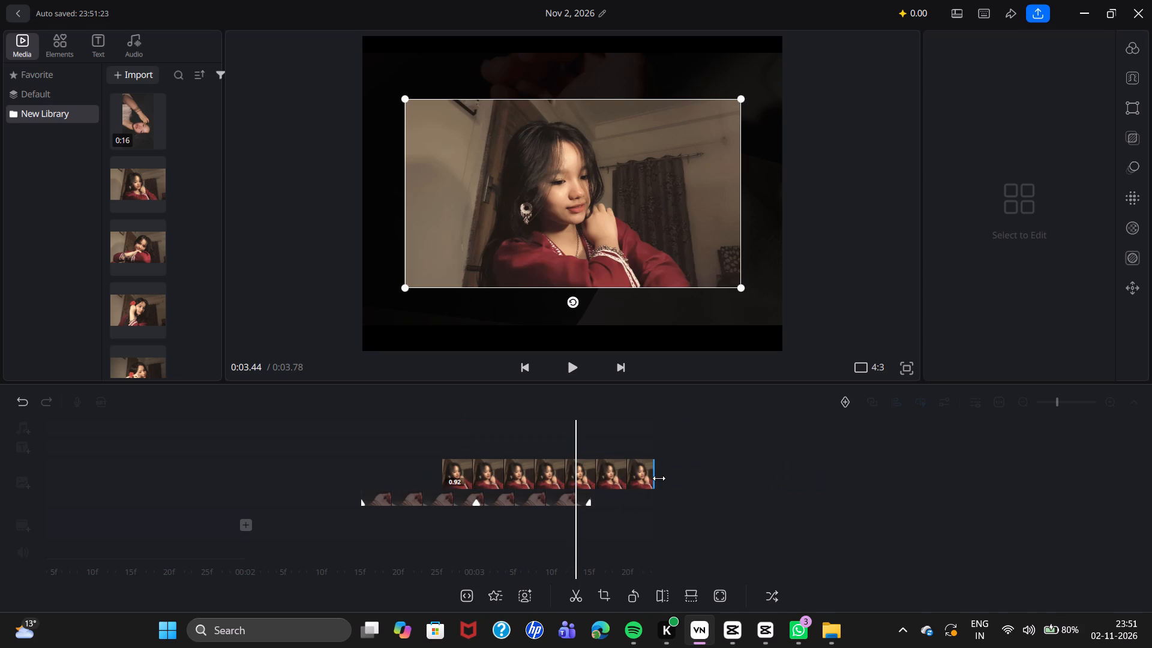
pyautogui.moveTo(659, 478); pyautogui.dragTo(677, 478)
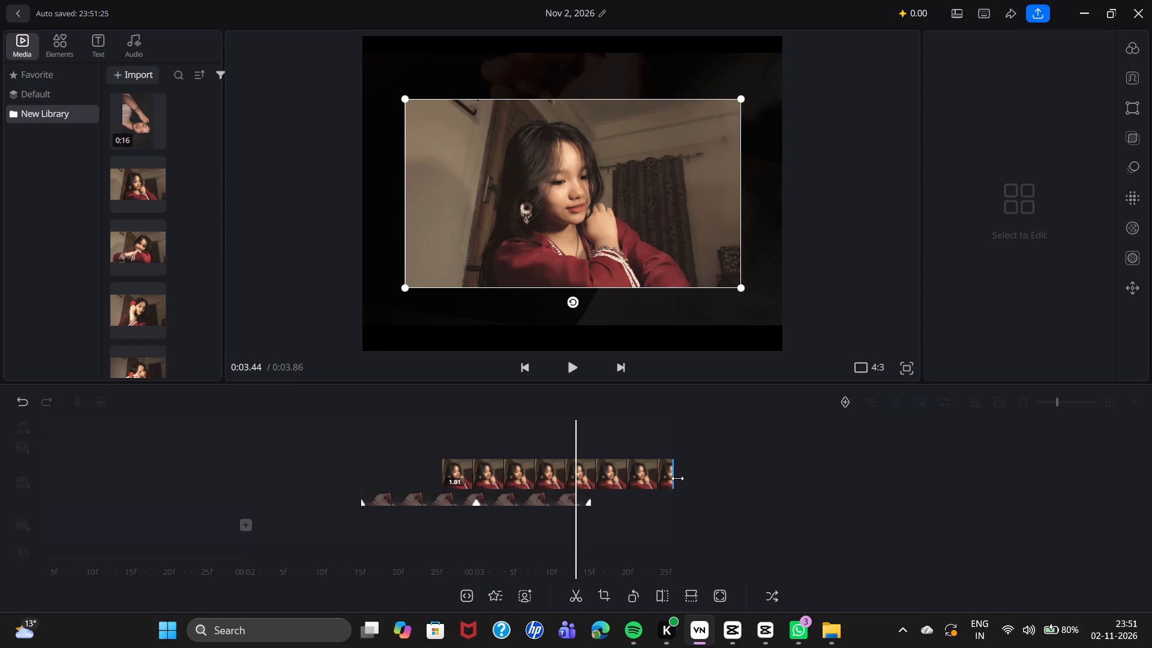
pyautogui.moveTo(677, 478); pyautogui.dragTo(675, 479)
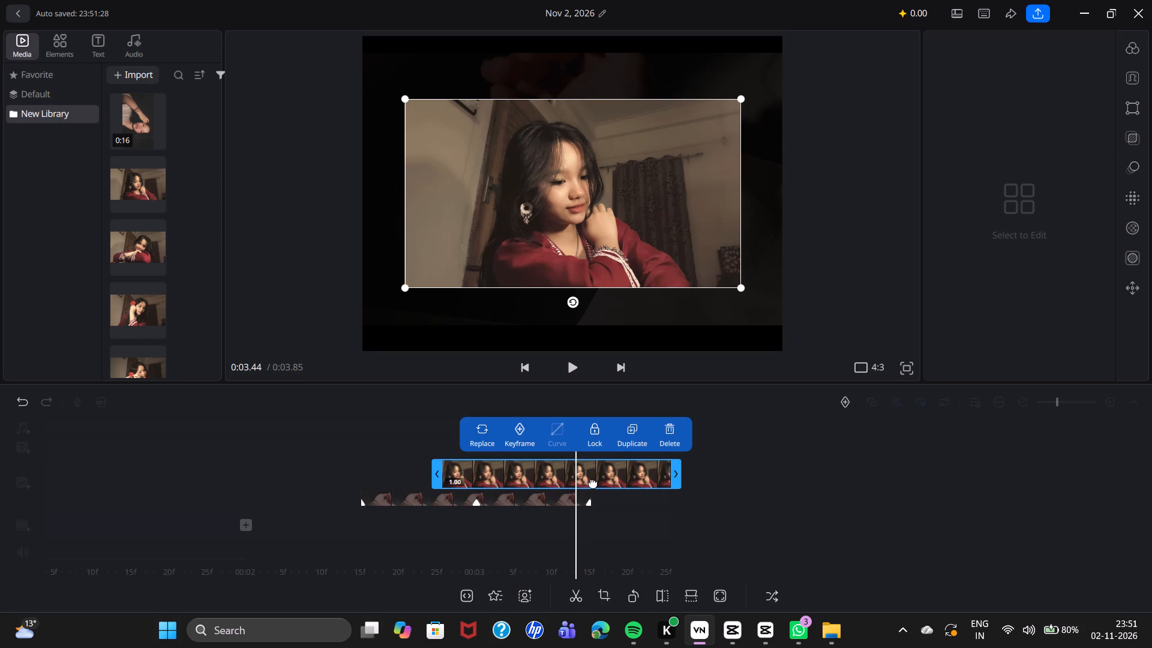
pyautogui.moveTo(534, 470); pyautogui.dragTo(566, 467)
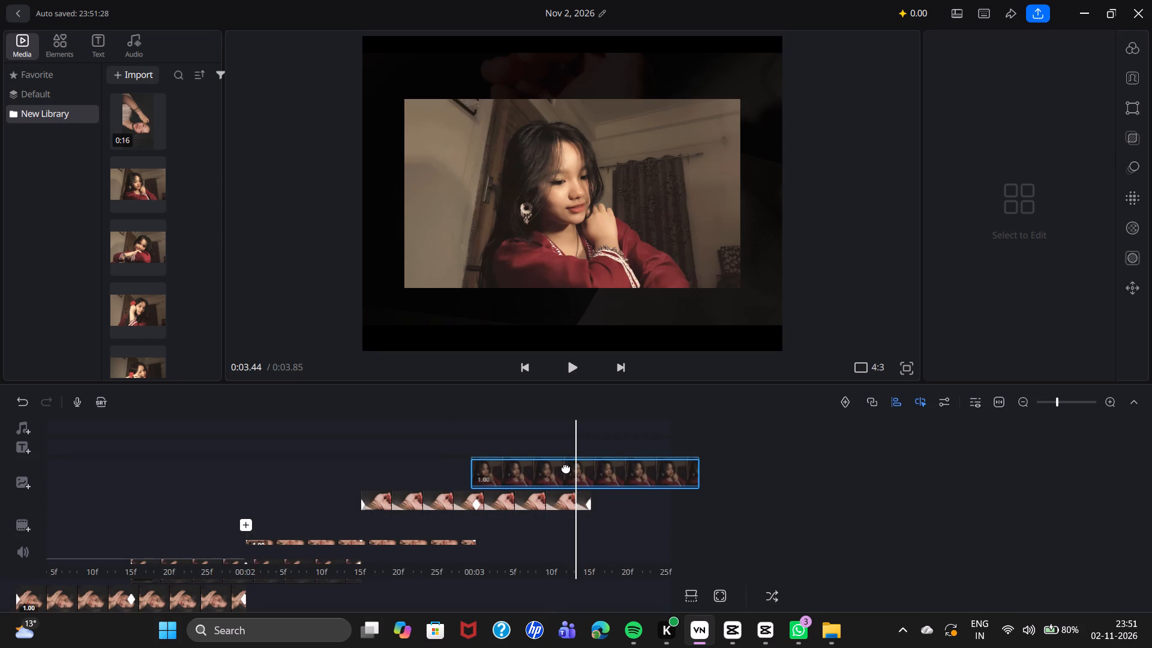
pyautogui.moveTo(566, 467); pyautogui.dragTo(568, 467)
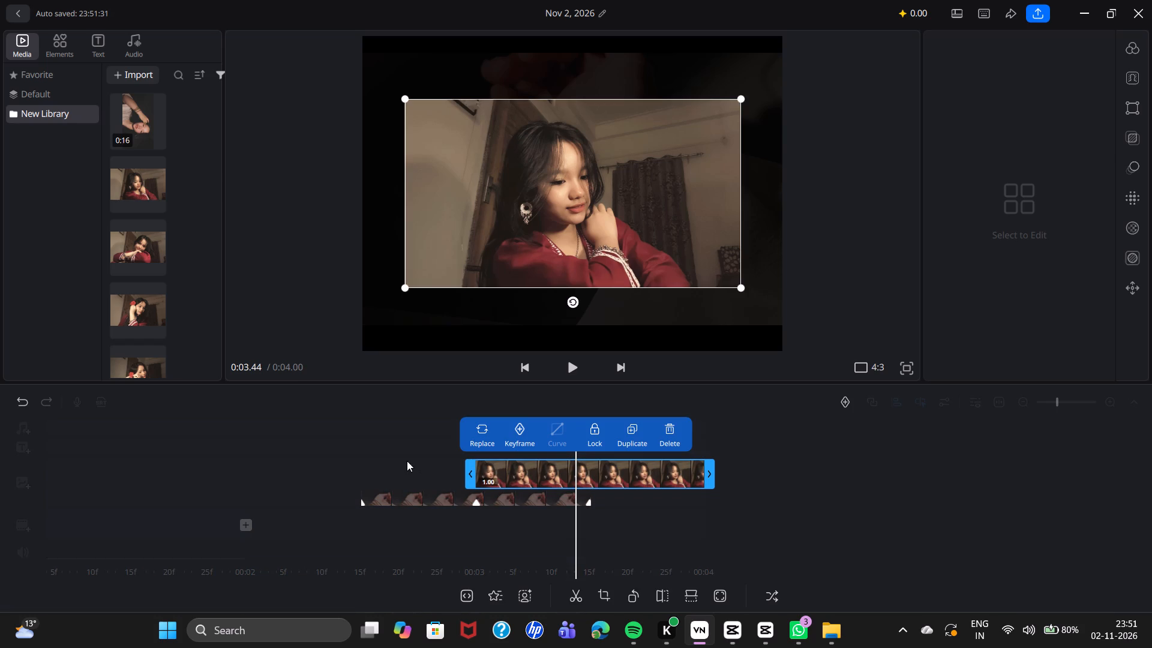
# Enlarge and reposition the new portrait overlay so it spans the frame width and covers the bangle photo beneath it.
pyautogui.moveTo(407, 461); pyautogui.dragTo(518, 469)
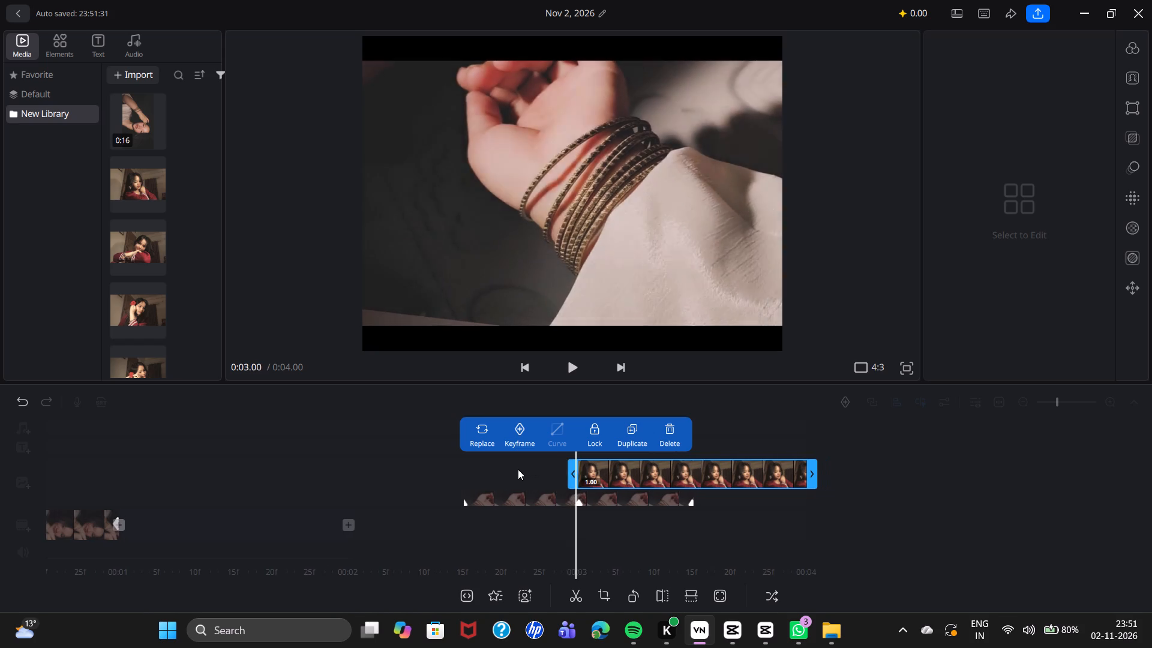
pyautogui.moveTo(518, 469); pyautogui.dragTo(506, 467)
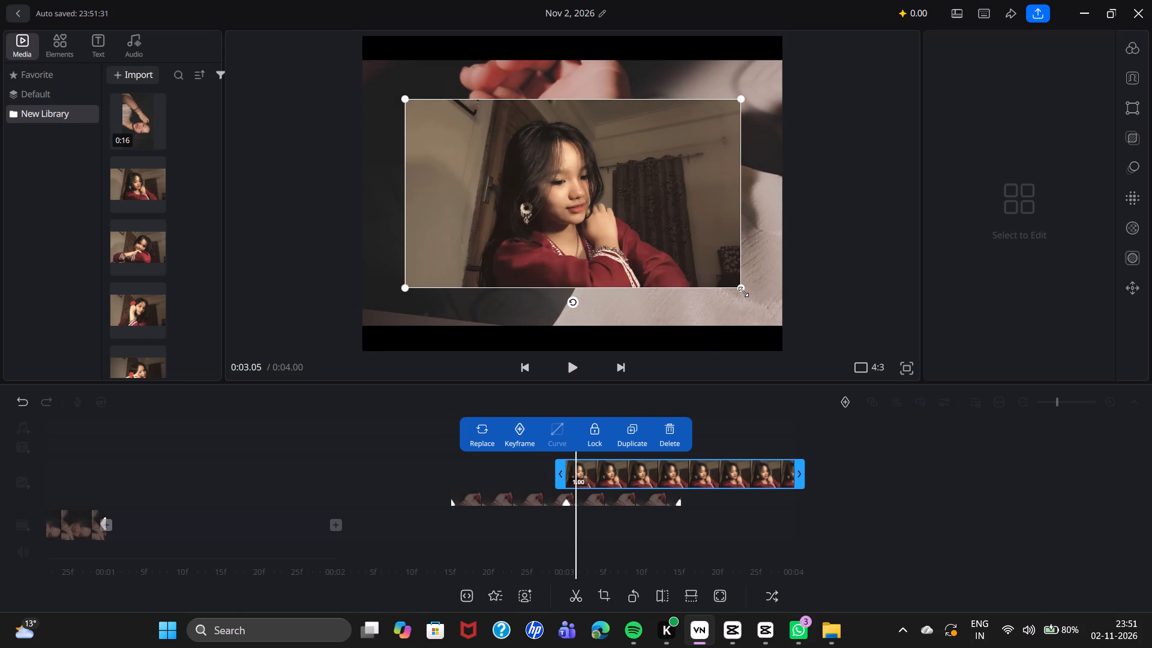
pyautogui.moveTo(743, 291); pyautogui.dragTo(800, 314)
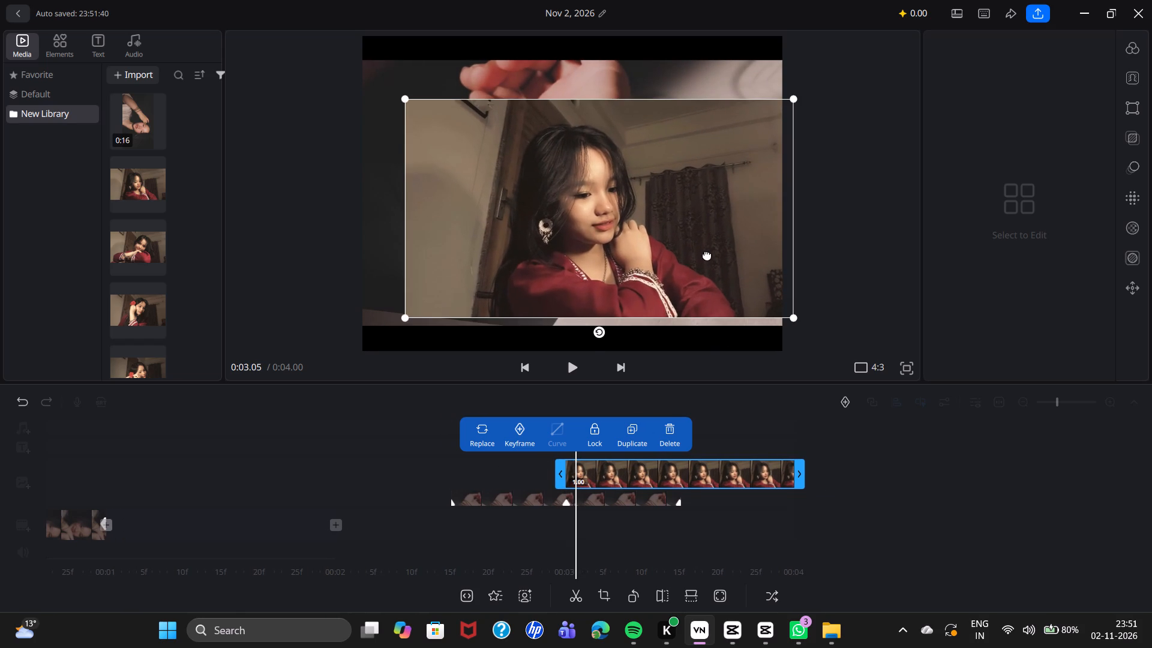
pyautogui.moveTo(707, 254); pyautogui.dragTo(687, 252)
pyautogui.click(668, 83)
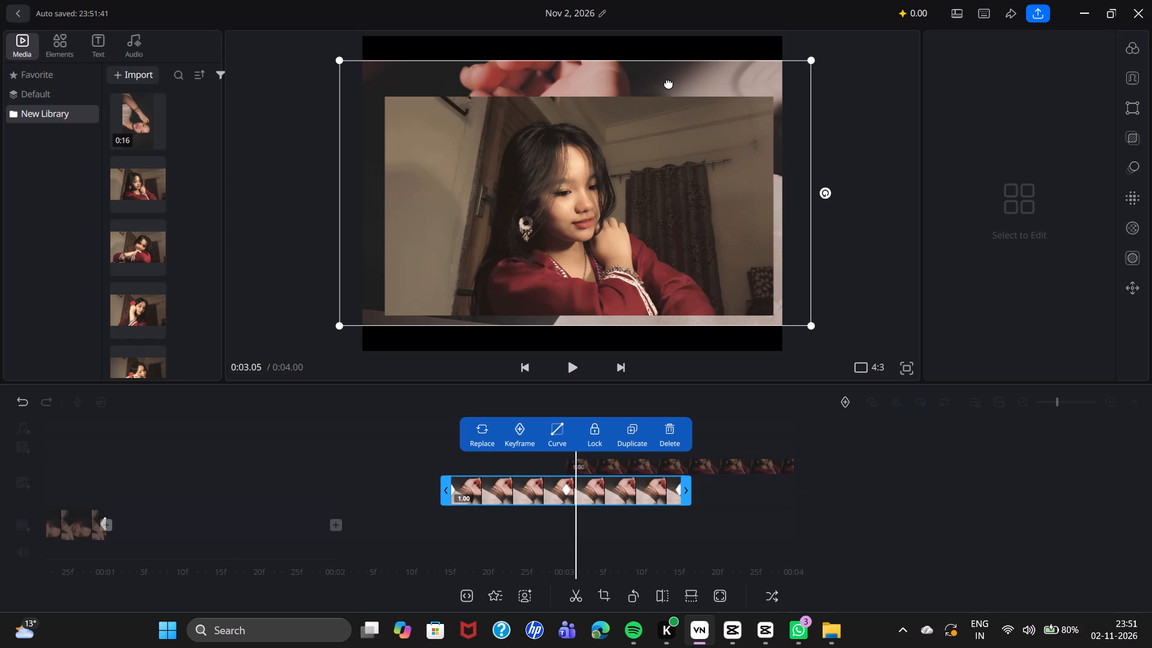
pyautogui.click(754, 275)
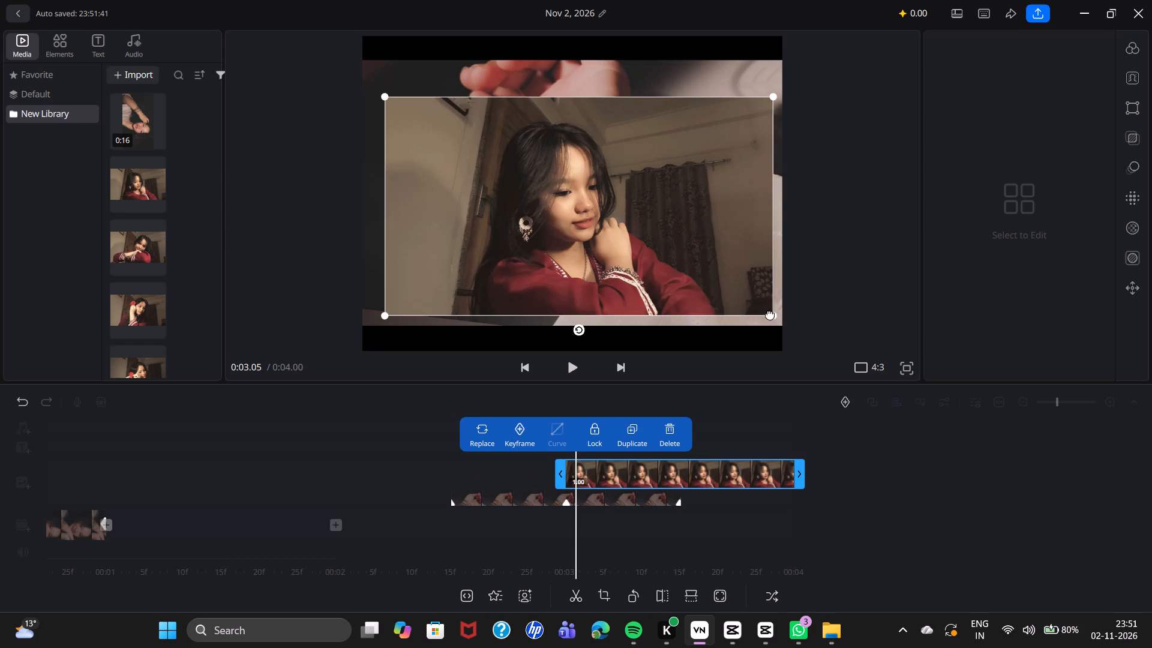
pyautogui.moveTo(773, 318); pyautogui.dragTo(827, 335)
pyautogui.moveTo(749, 306); pyautogui.dragTo(743, 296)
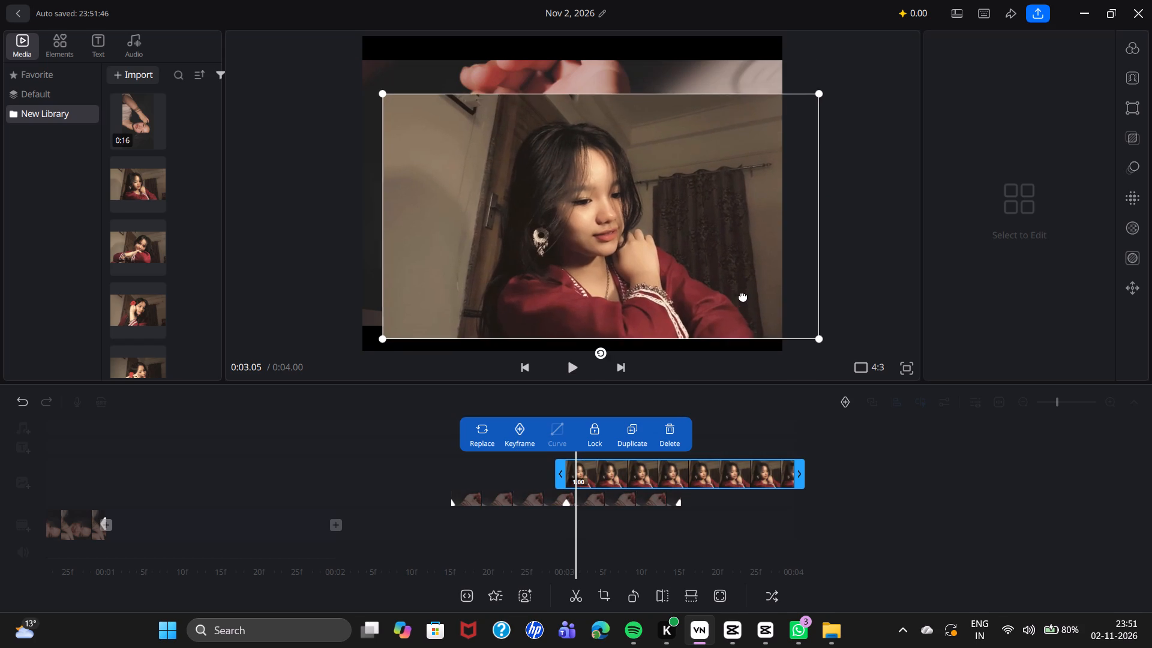
pyautogui.moveTo(743, 296); pyautogui.dragTo(706, 259)
pyautogui.moveTo(776, 292); pyautogui.dragTo(793, 311)
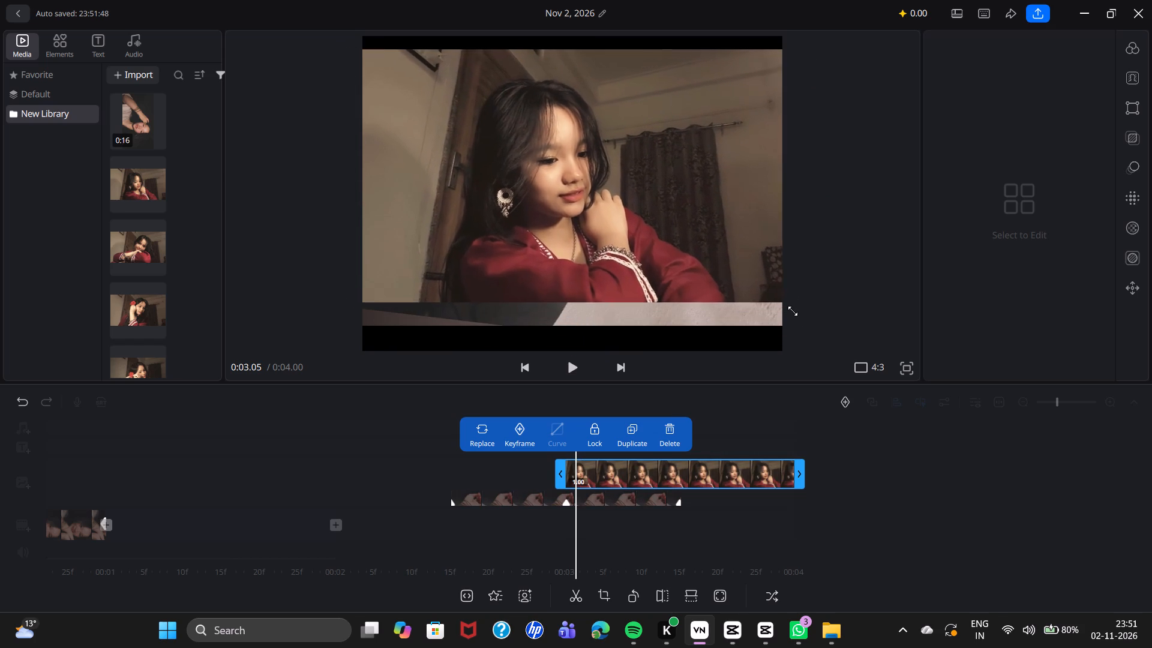
pyautogui.moveTo(793, 311); pyautogui.dragTo(803, 323)
pyautogui.moveTo(724, 241); pyautogui.dragTo(716, 259)
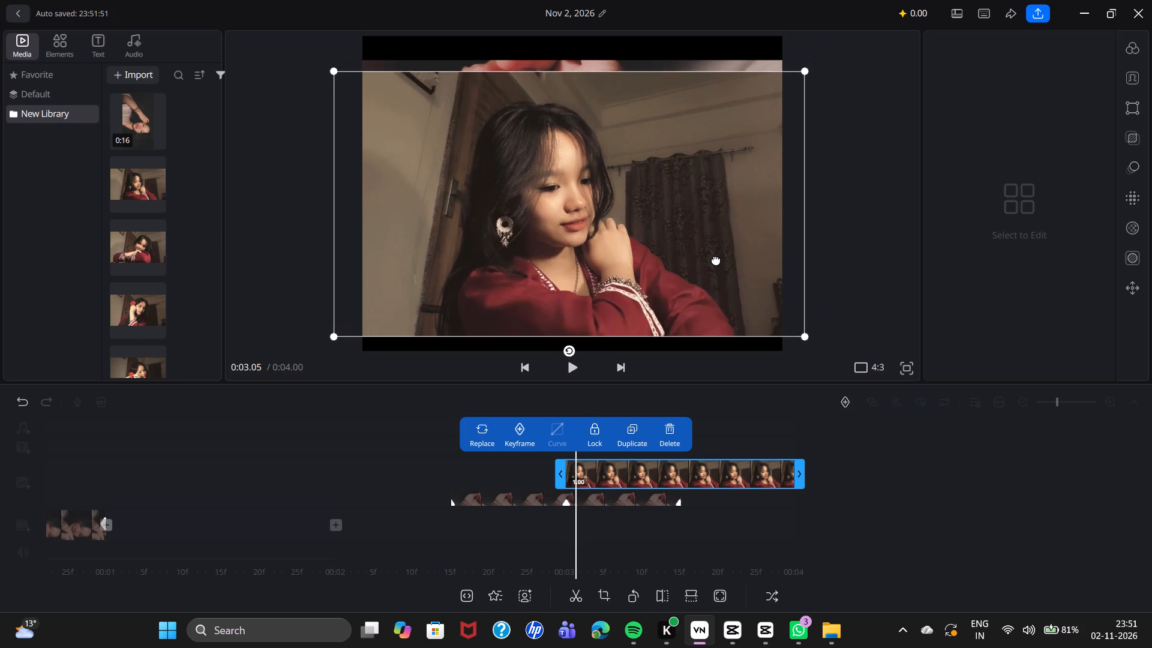
pyautogui.moveTo(716, 259); pyautogui.dragTo(715, 247)
pyautogui.moveTo(803, 322); pyautogui.dragTo(809, 326)
pyautogui.moveTo(748, 256); pyautogui.dragTo(740, 256)
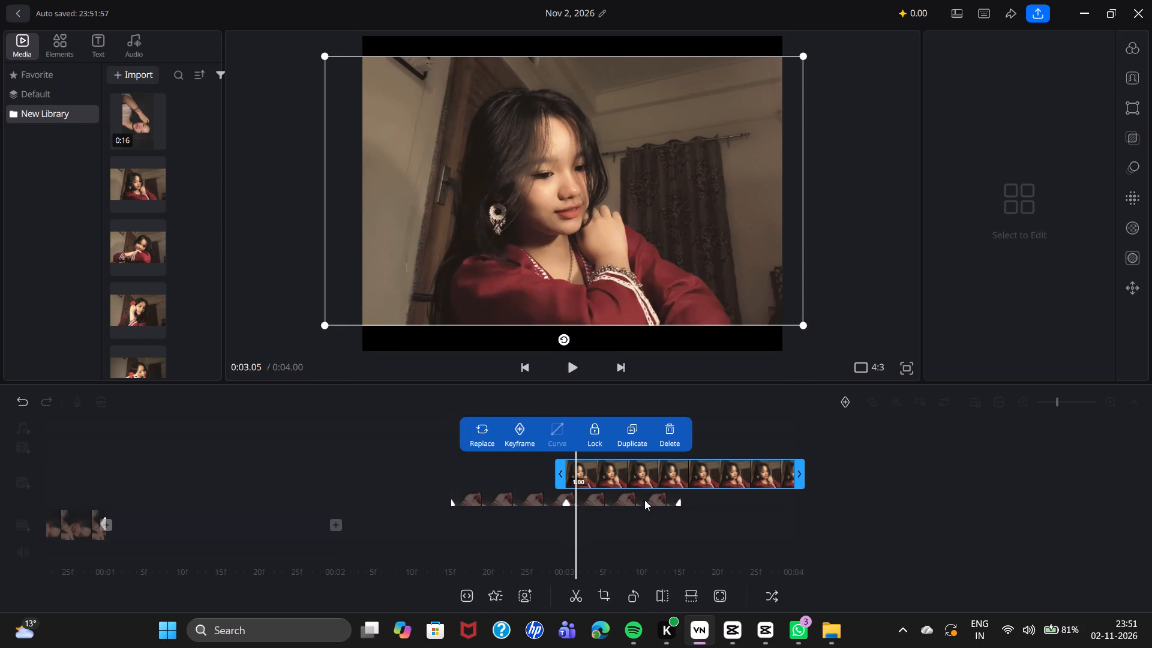
# Enlarge the portrait overlay slightly over the bangle overlay and centre it horizontally in the frame.
pyautogui.click(640, 498)
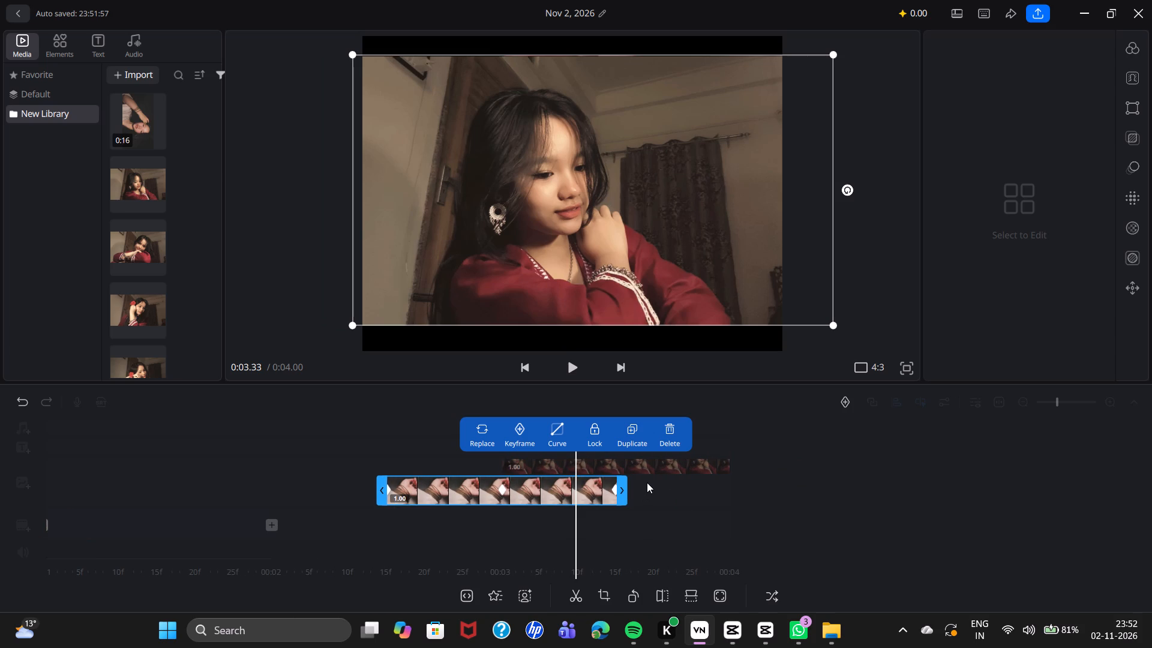
pyautogui.click(653, 468)
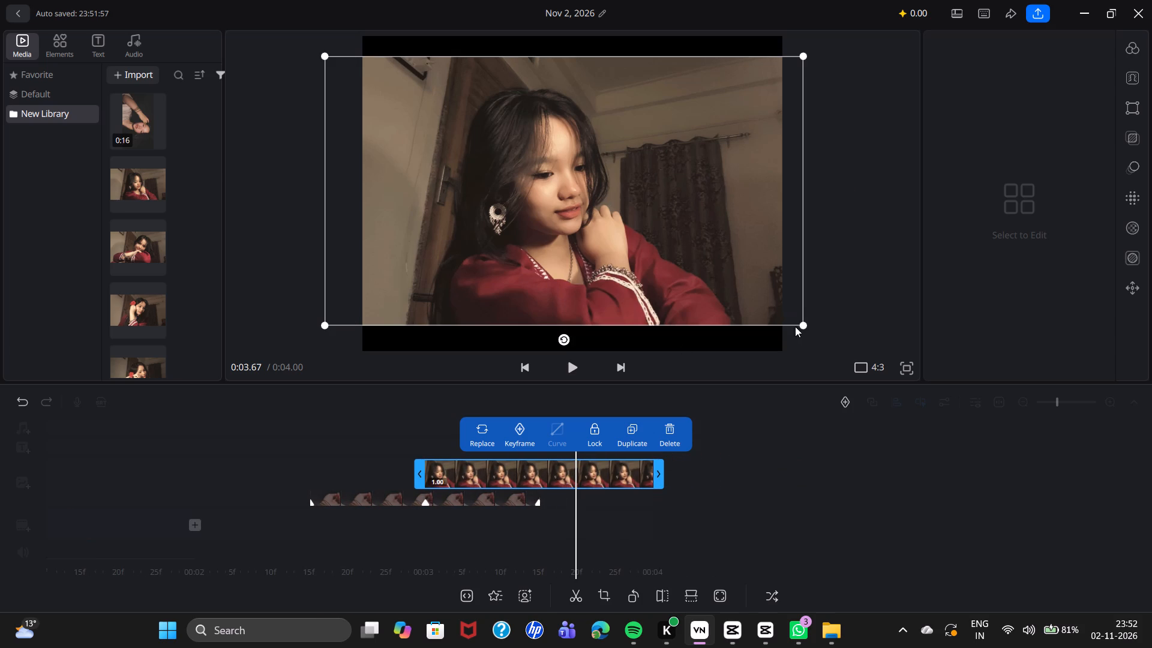
pyautogui.click(802, 322)
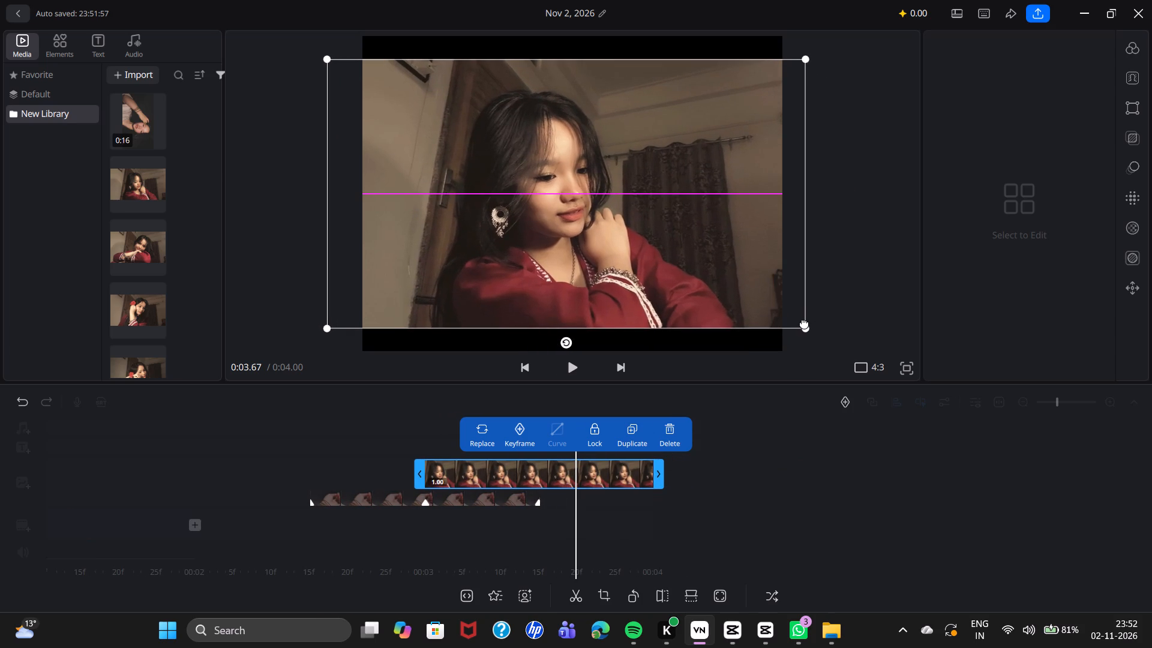
pyautogui.moveTo(808, 330); pyautogui.dragTo(827, 337)
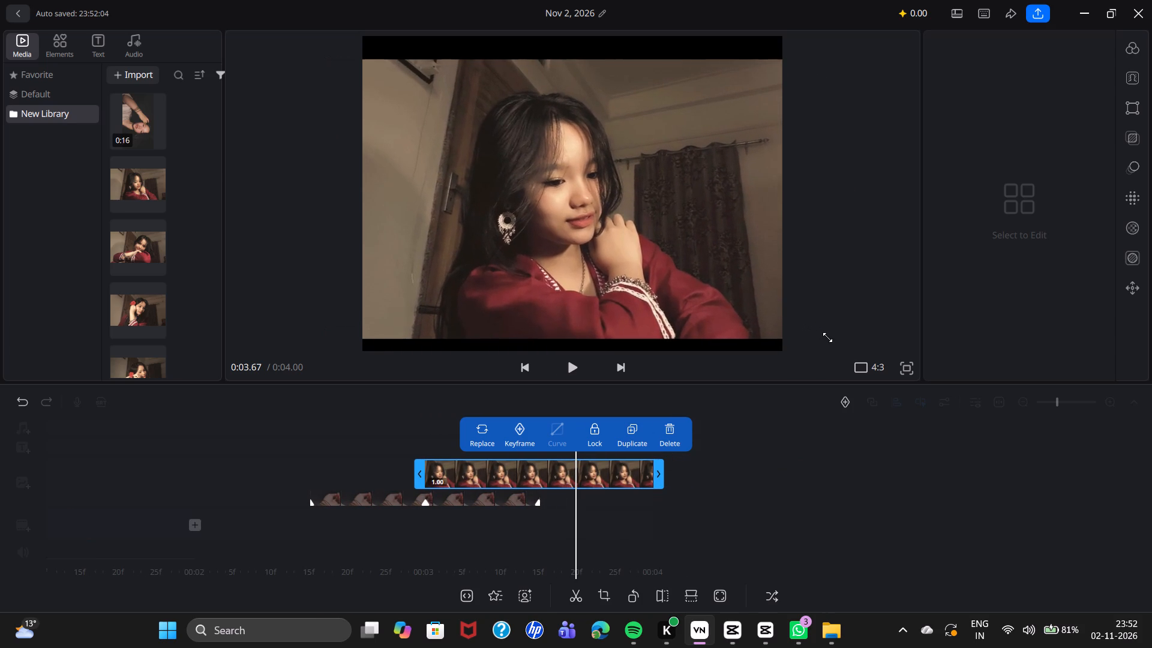
pyautogui.moveTo(827, 337); pyautogui.dragTo(836, 341)
pyautogui.moveTo(716, 266); pyautogui.dragTo(711, 266)
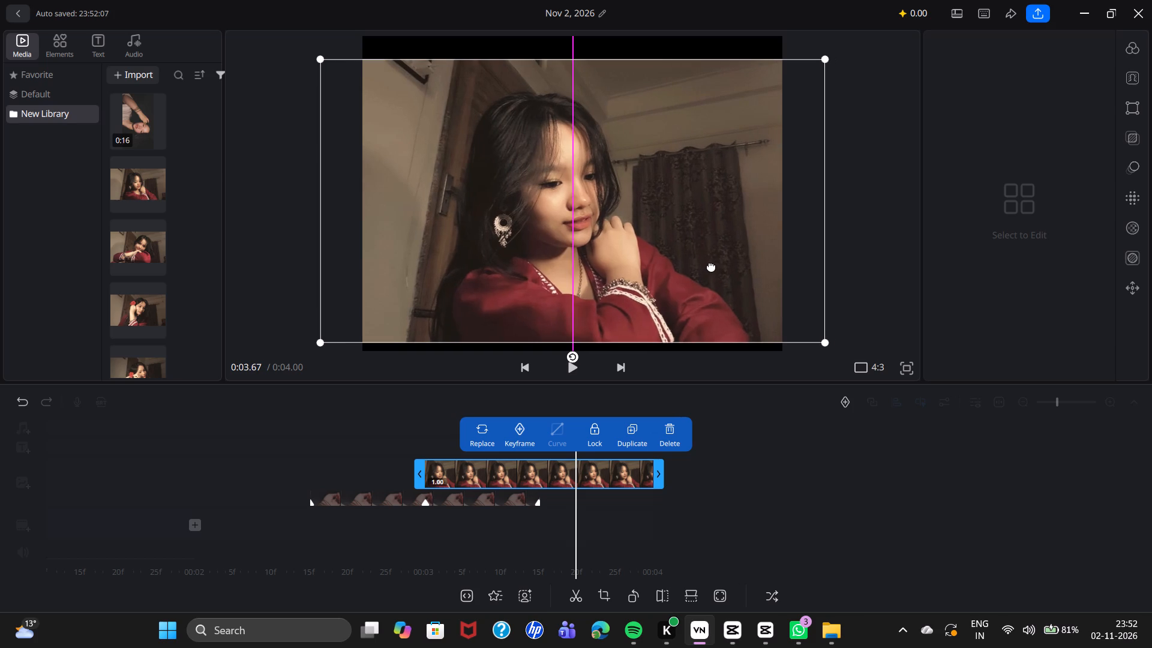
# Add a keyframe at the start of the portrait overlay, at about 00:03.
pyautogui.moveTo(573, 392); pyautogui.dragTo(665, 409)
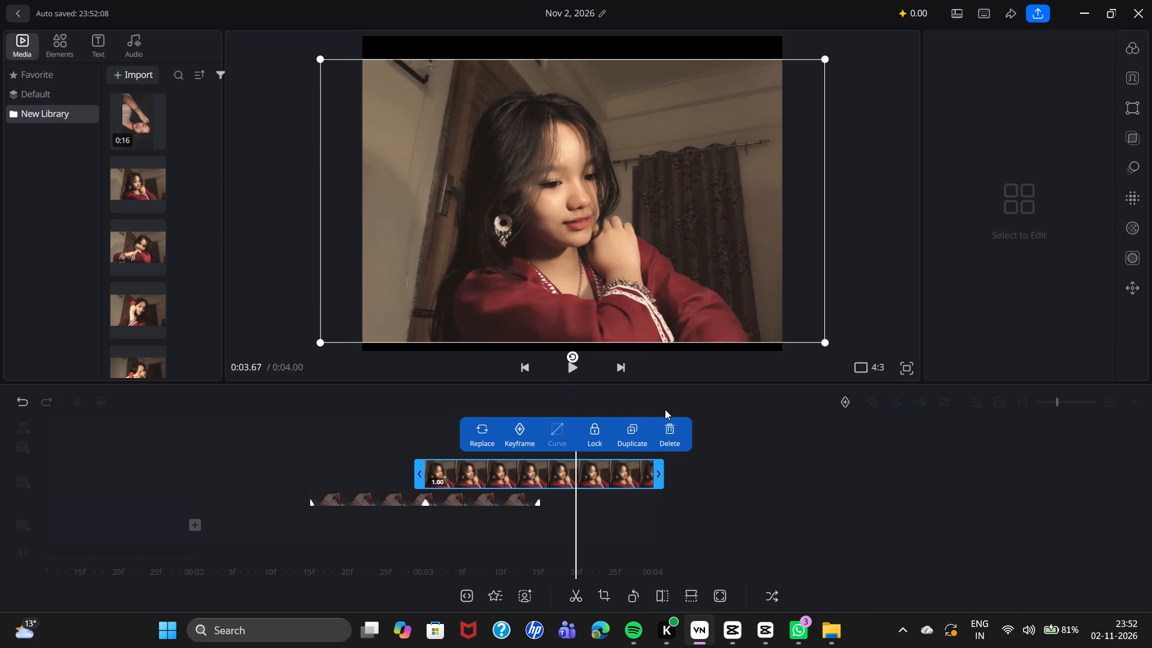
pyautogui.moveTo(665, 409); pyautogui.dragTo(681, 412)
pyautogui.moveTo(649, 405); pyautogui.dragTo(731, 413)
pyautogui.moveTo(614, 425); pyautogui.dragTo(727, 445)
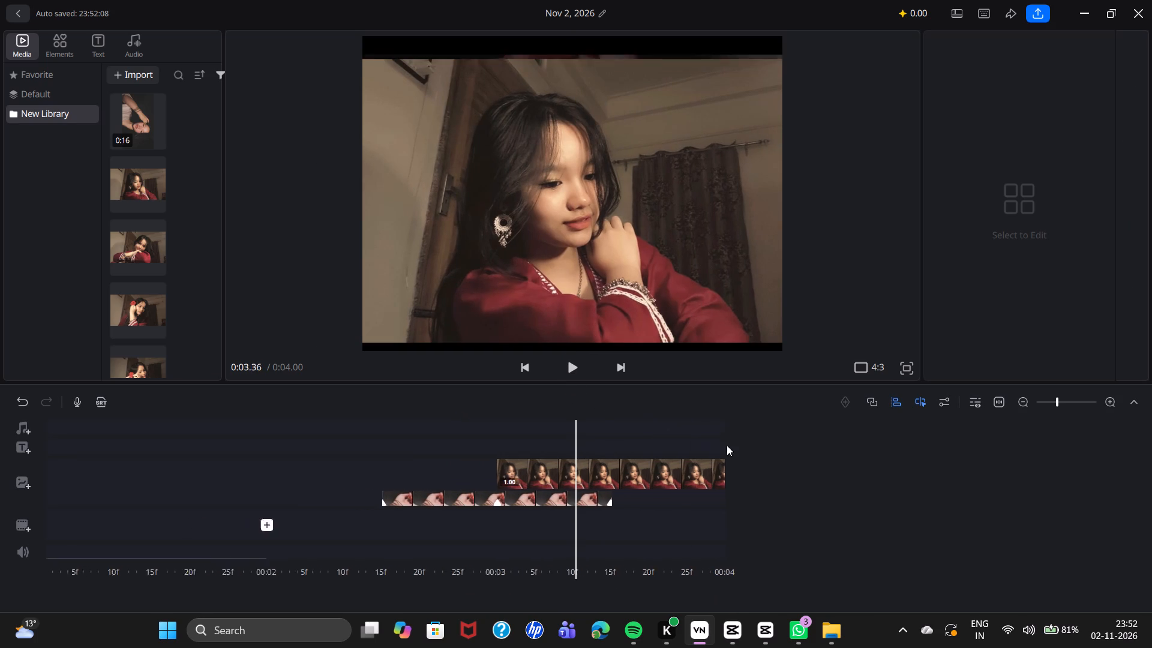
pyautogui.moveTo(727, 445); pyautogui.dragTo(755, 445)
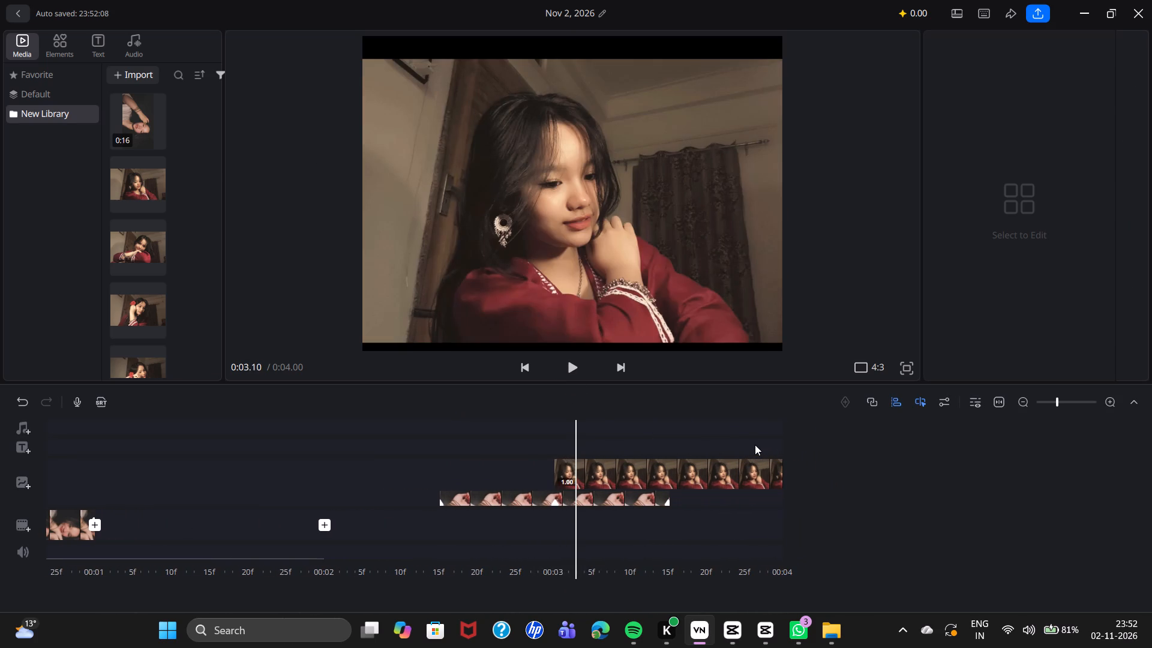
pyautogui.moveTo(755, 445); pyautogui.dragTo(784, 447)
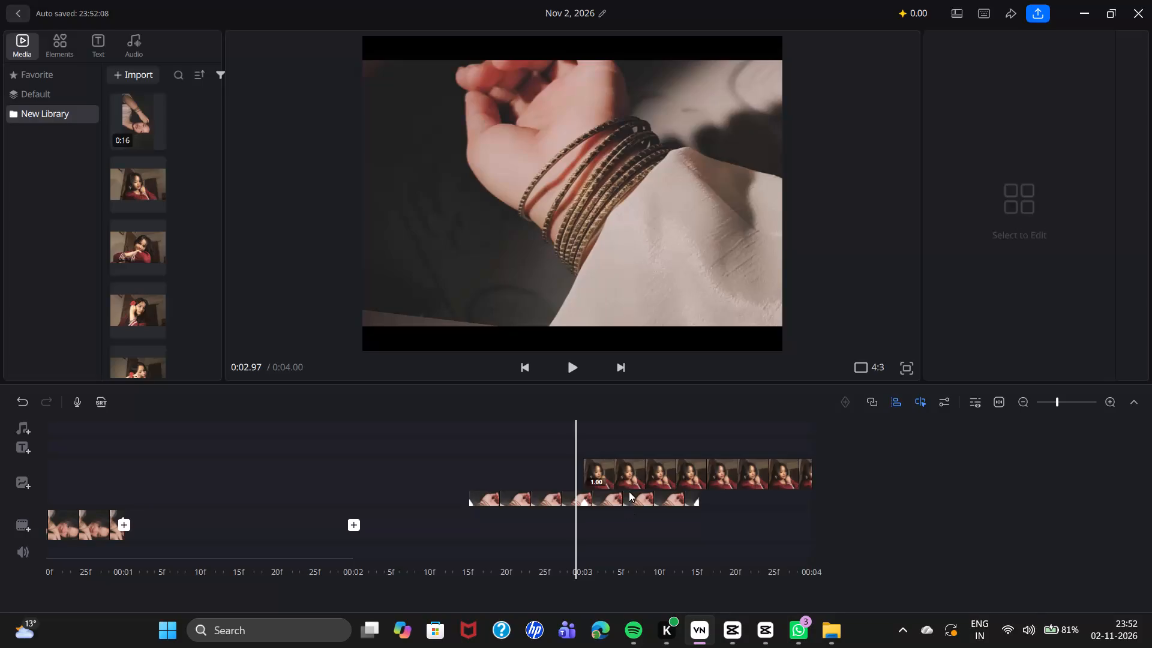
pyautogui.click(629, 491)
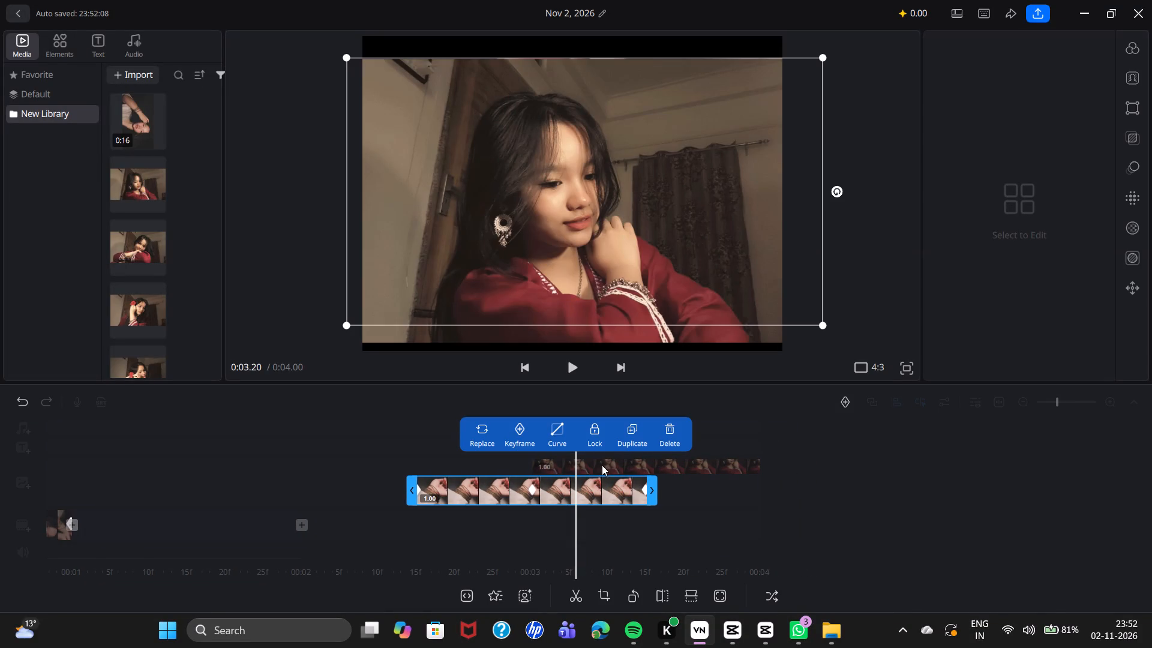
pyautogui.click(608, 459)
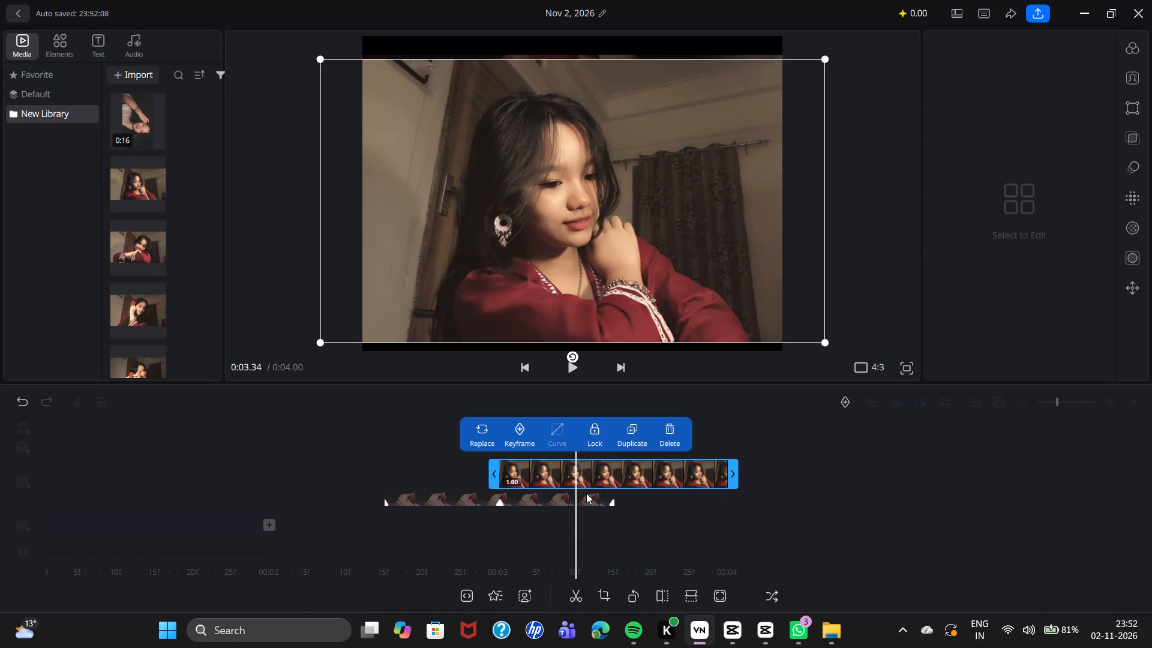
pyautogui.moveTo(448, 473); pyautogui.dragTo(463, 473)
pyautogui.moveTo(463, 473); pyautogui.dragTo(533, 488)
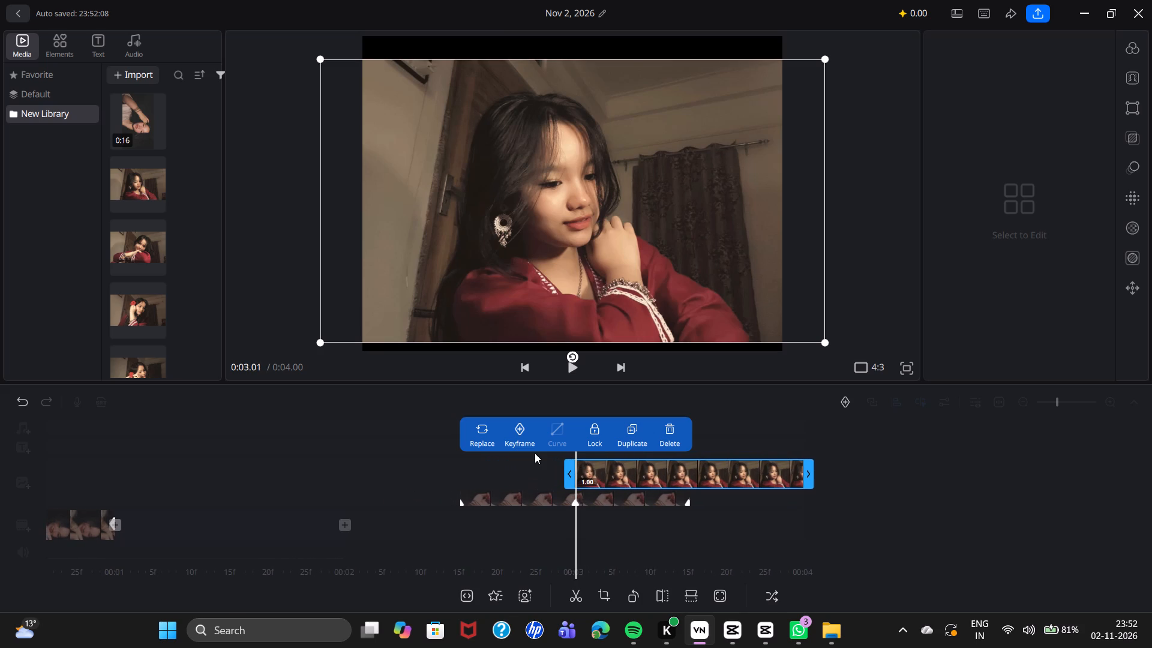
pyautogui.click(522, 433)
# Enlarge the portrait at its starting keyframe and shift it slightly left of the frame's centre.
pyautogui.moveTo(824, 58); pyautogui.dragTo(845, 52)
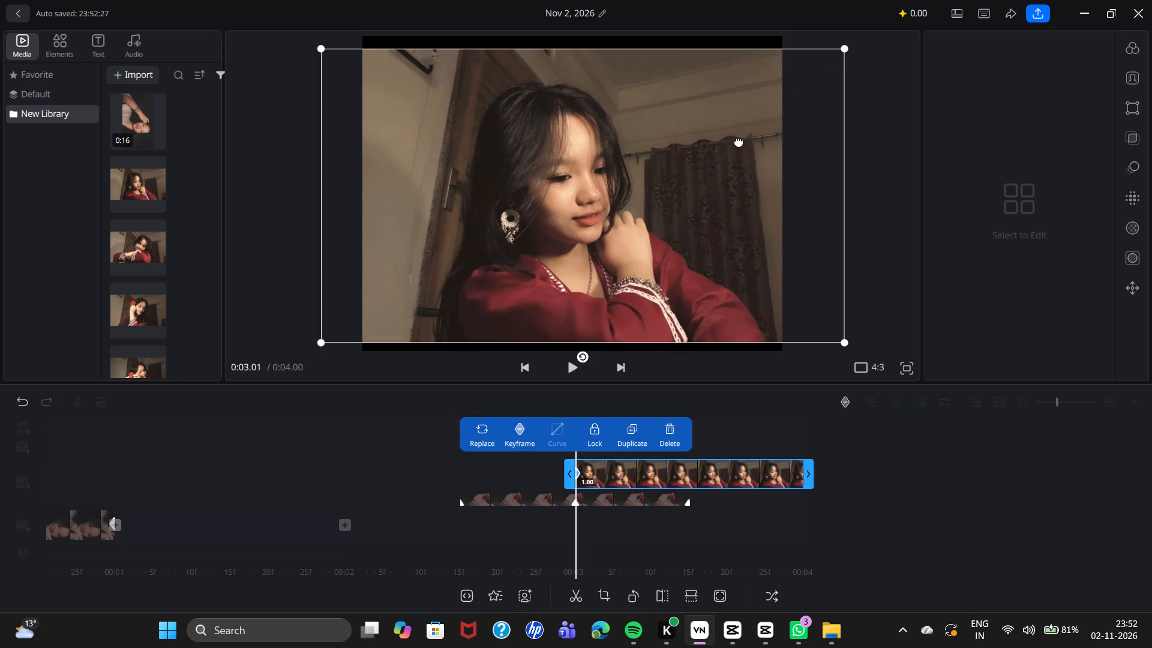
pyautogui.moveTo(624, 212); pyautogui.dragTo(610, 211)
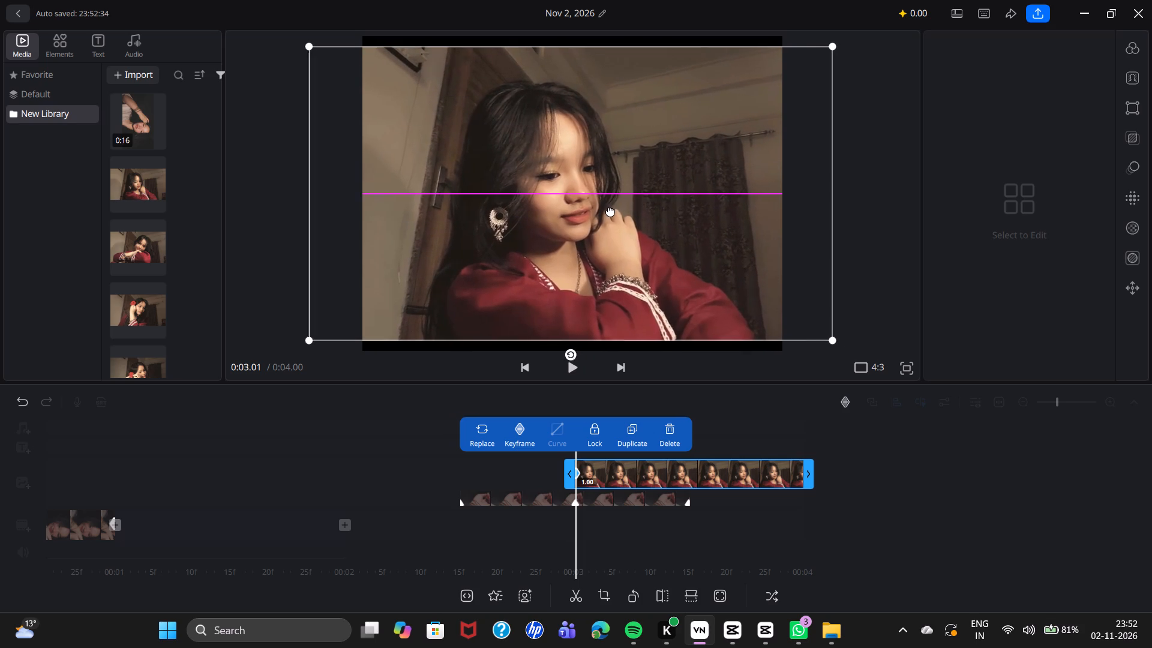
pyautogui.moveTo(610, 211); pyautogui.dragTo(599, 210)
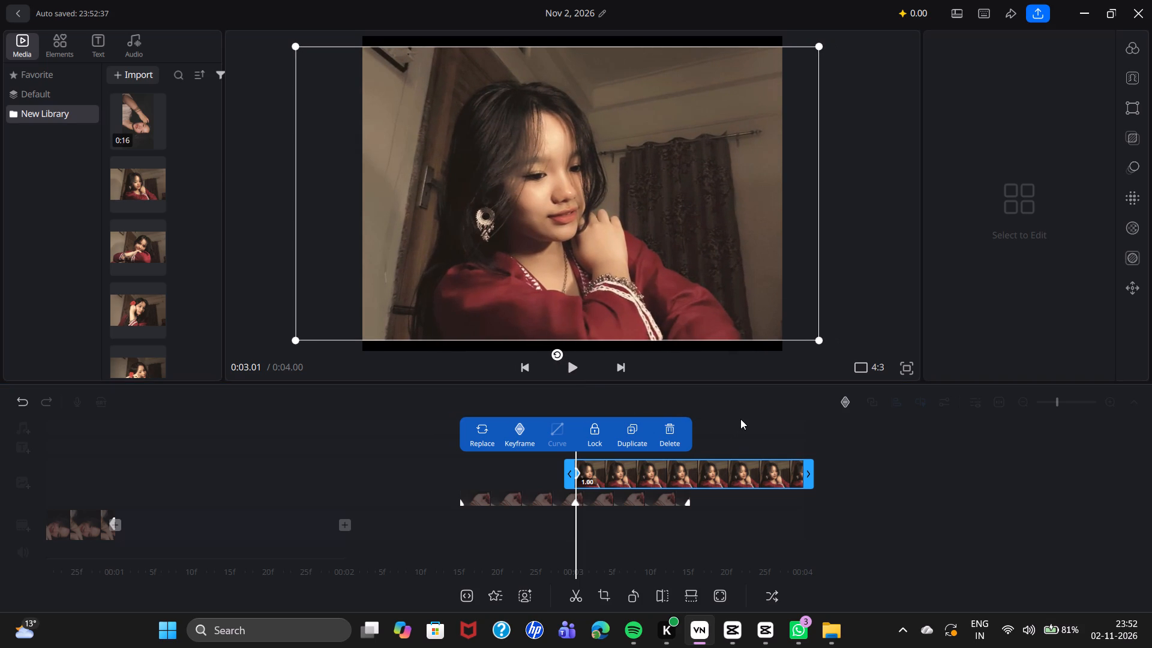
# Add a second keyframe to the portrait overlay at 0:03.50, where the bangle overlay beneath it ends.
pyautogui.moveTo(740, 418); pyautogui.dragTo(712, 415)
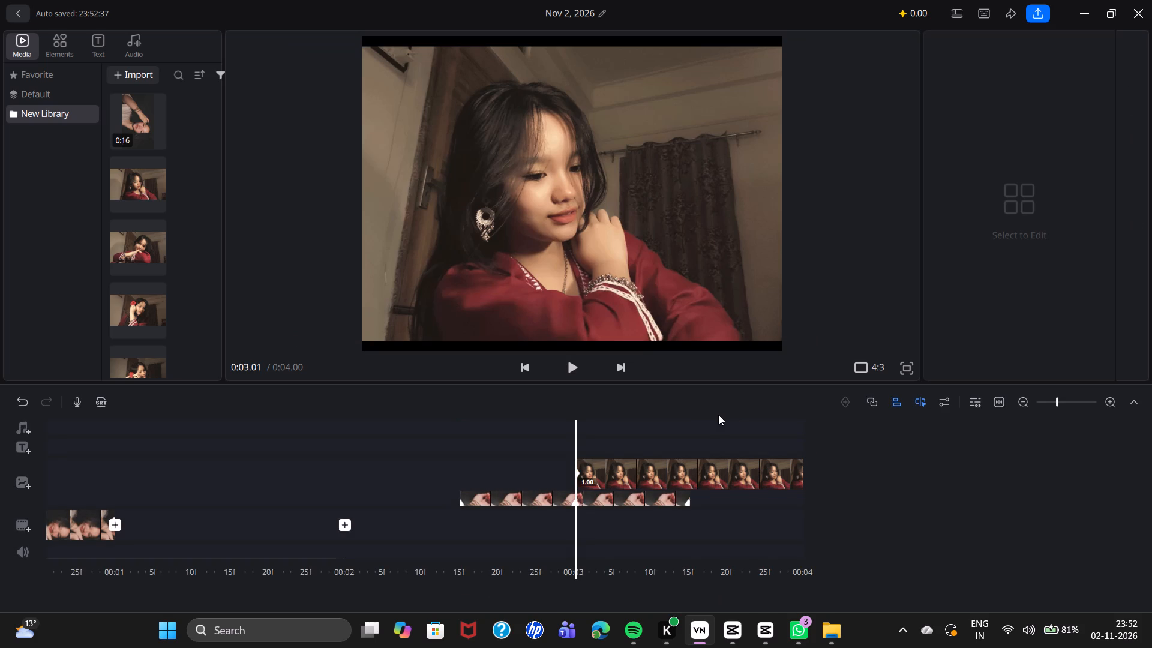
pyautogui.moveTo(712, 397); pyautogui.dragTo(683, 395)
pyautogui.click(570, 369)
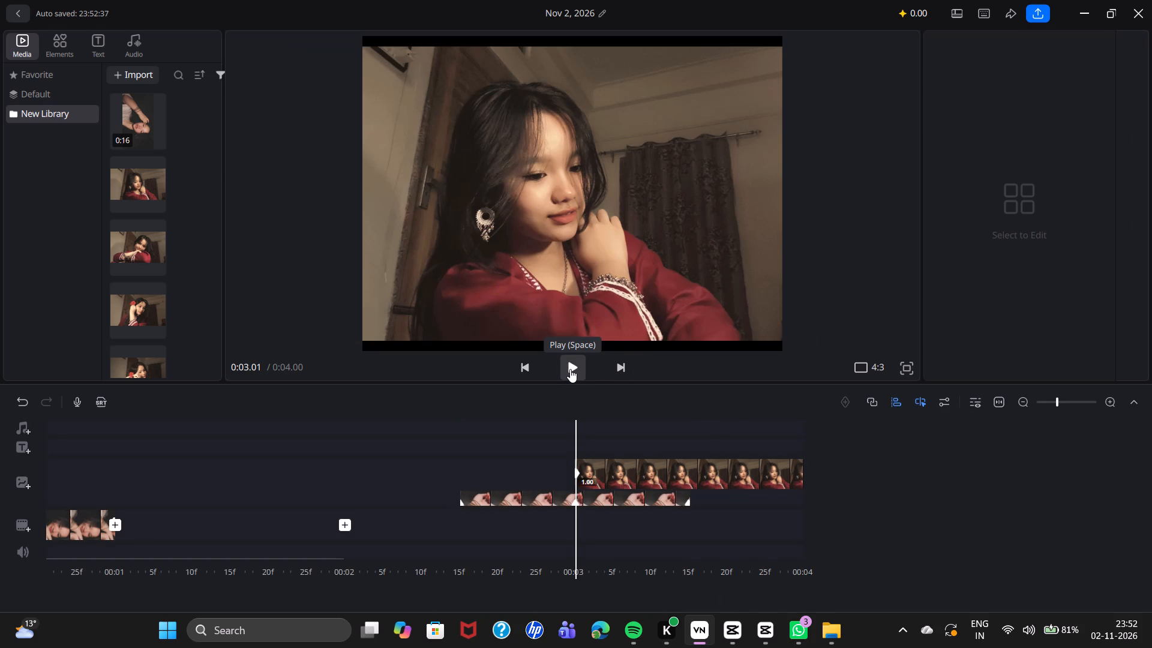
pyautogui.click(570, 369)
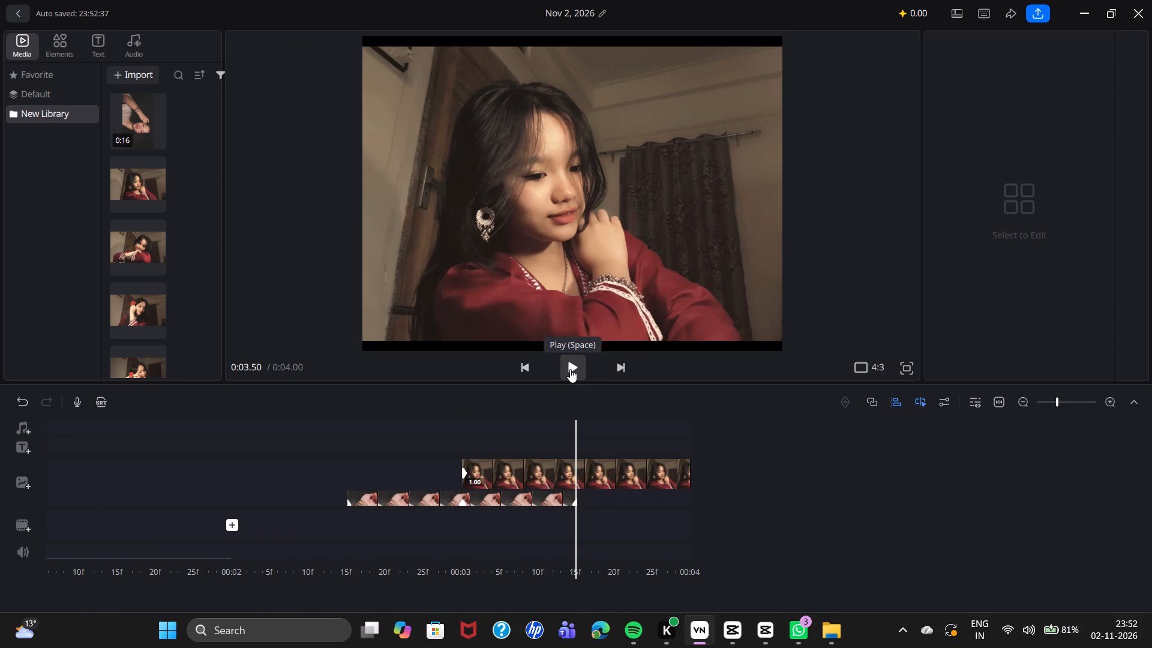
pyautogui.click(579, 471)
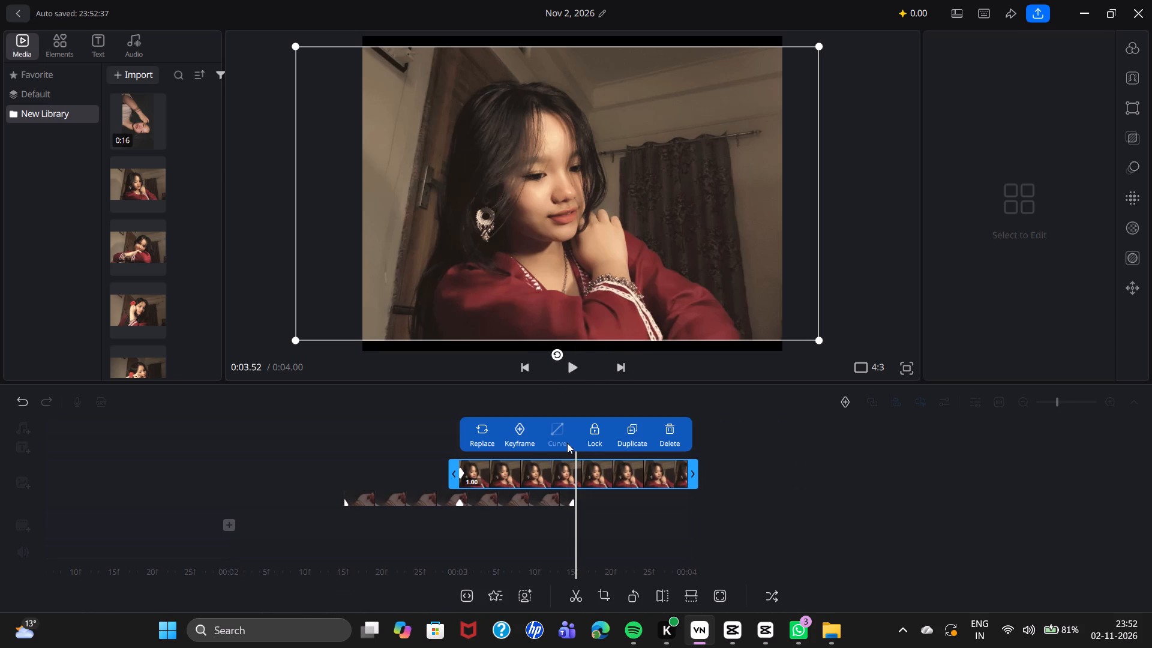
pyautogui.click(557, 461)
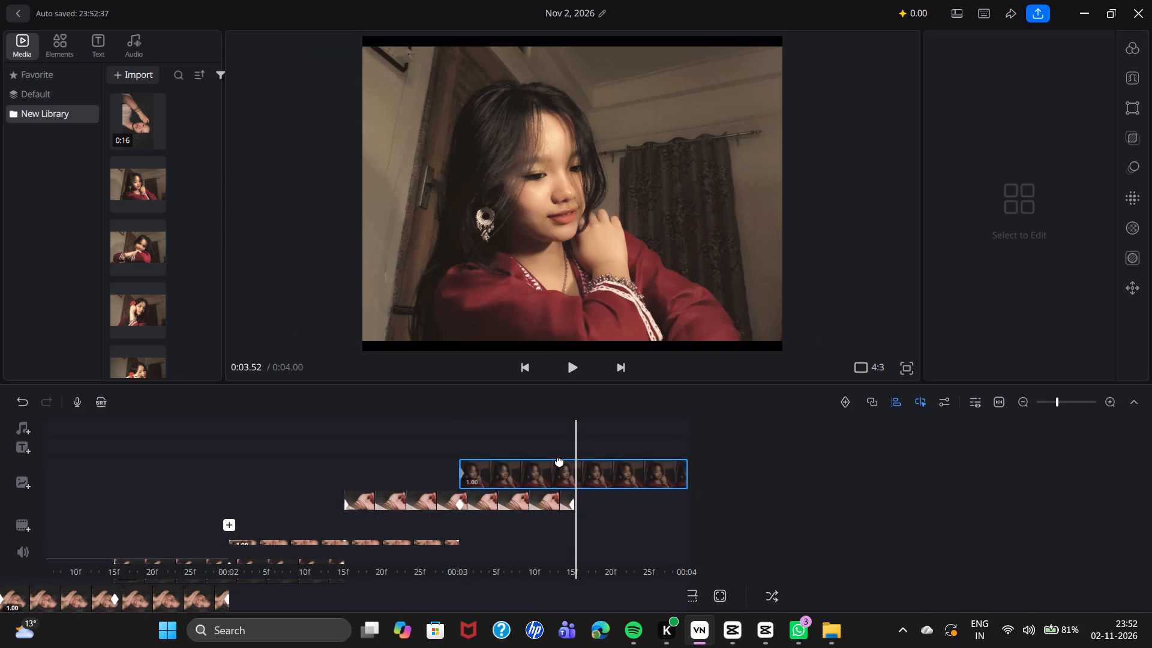
pyautogui.moveTo(559, 445); pyautogui.dragTo(584, 448)
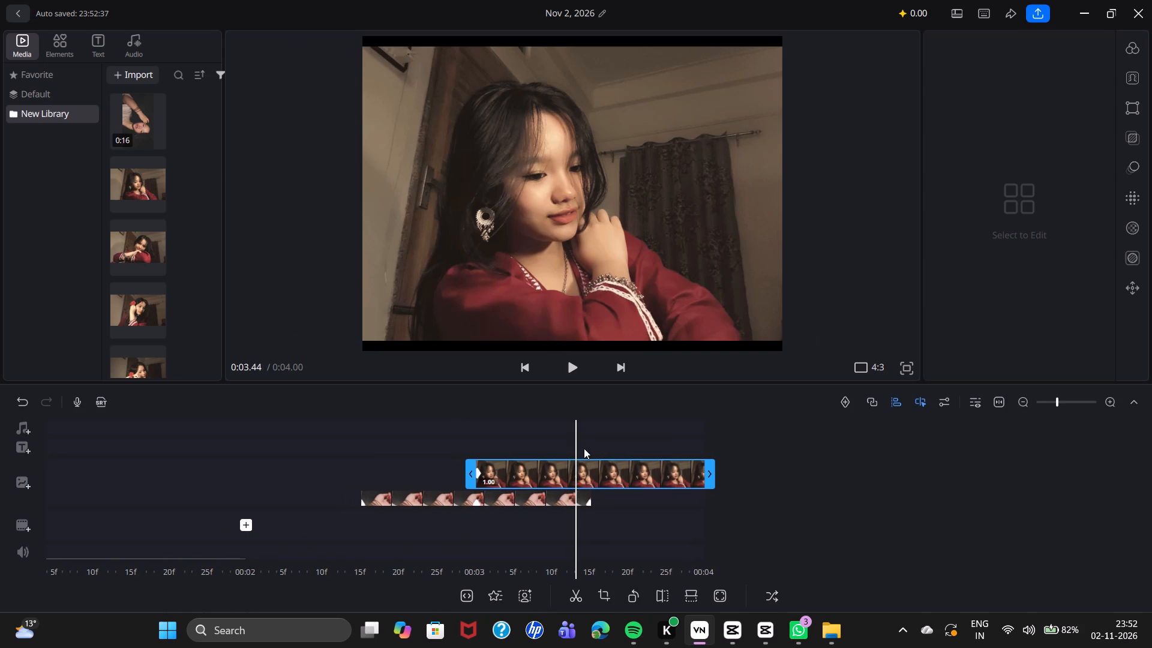
pyautogui.moveTo(584, 448); pyautogui.dragTo(571, 448)
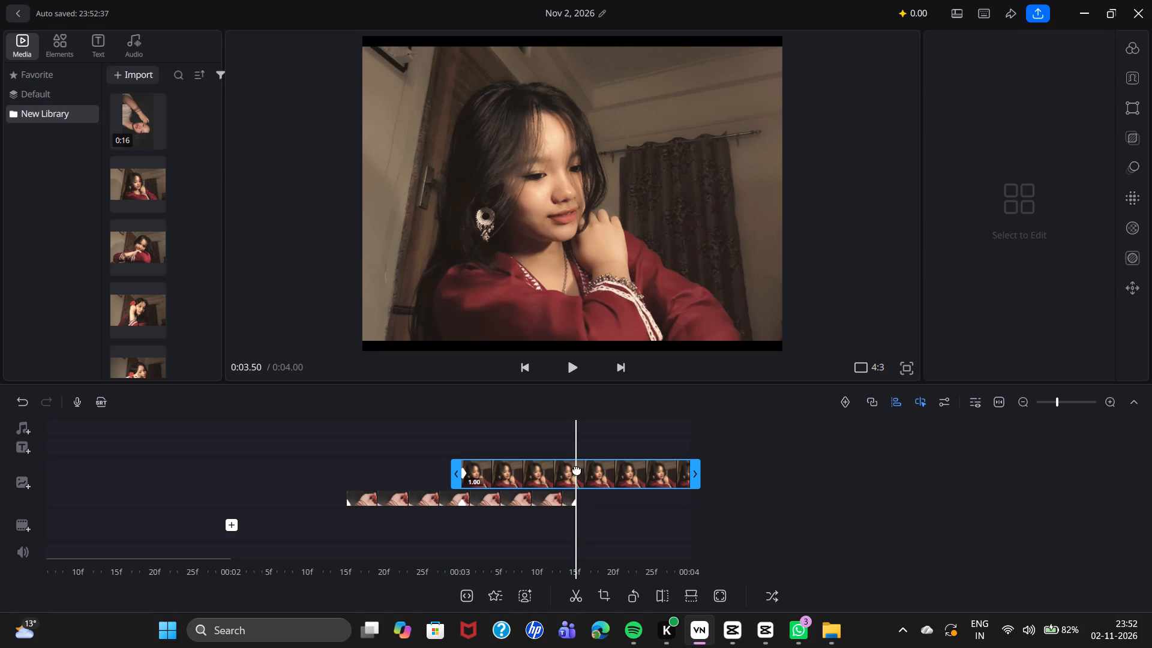
pyautogui.click(577, 469)
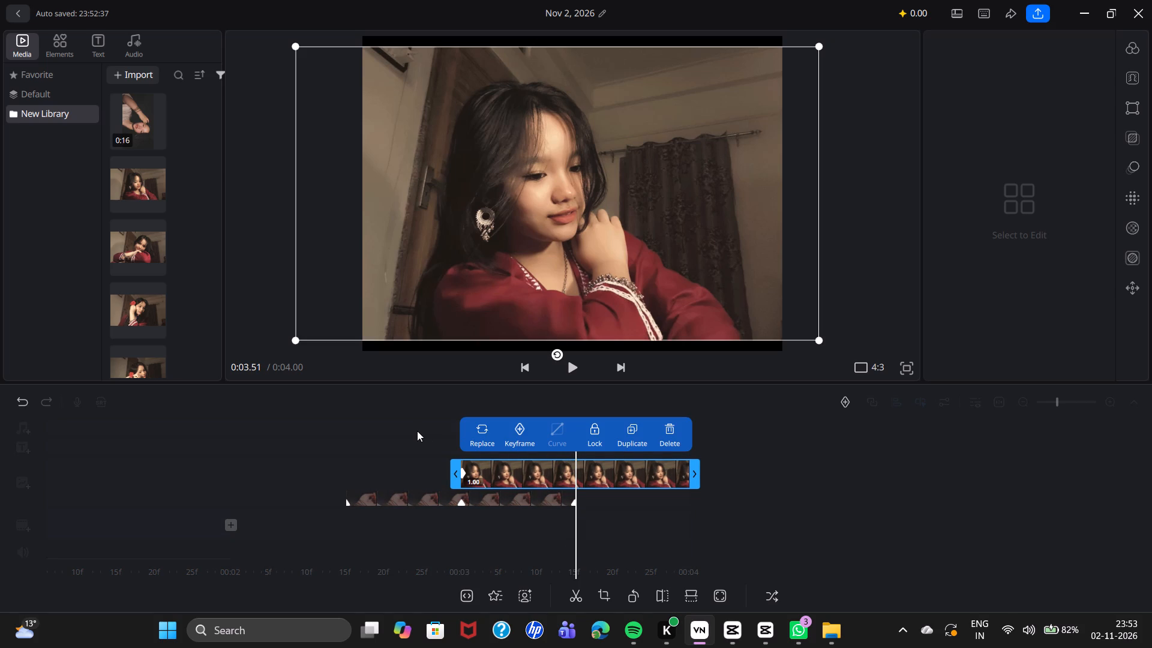
pyautogui.moveTo(417, 431); pyautogui.dragTo(428, 431)
pyautogui.rightClick(560, 483)
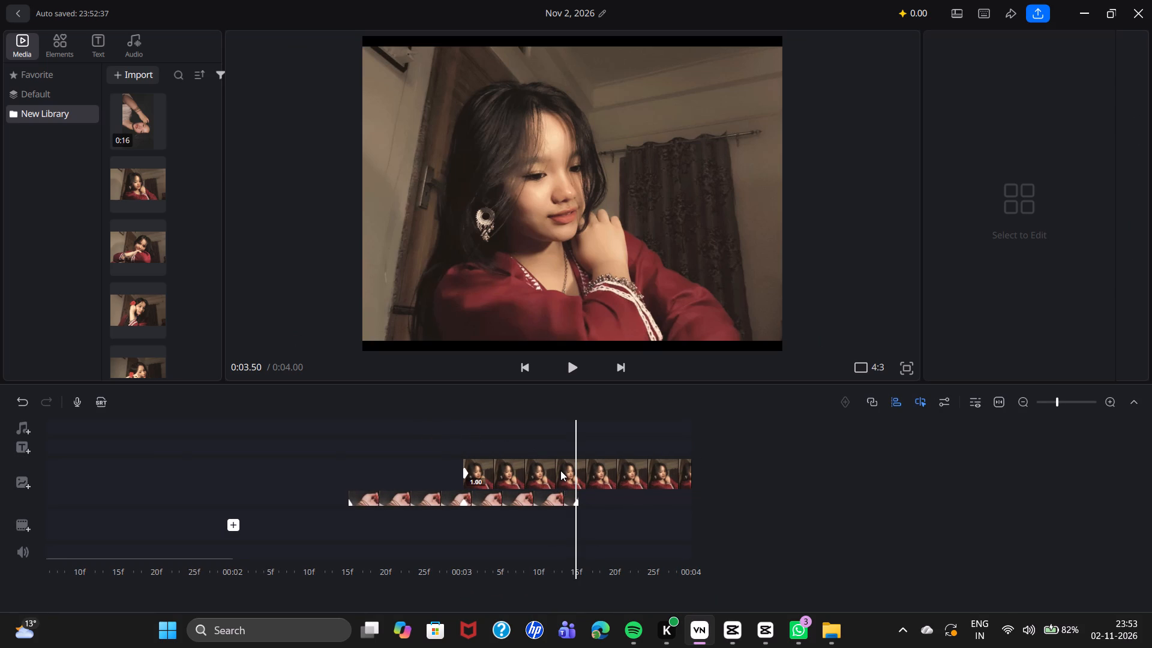
pyautogui.rightClick(560, 470)
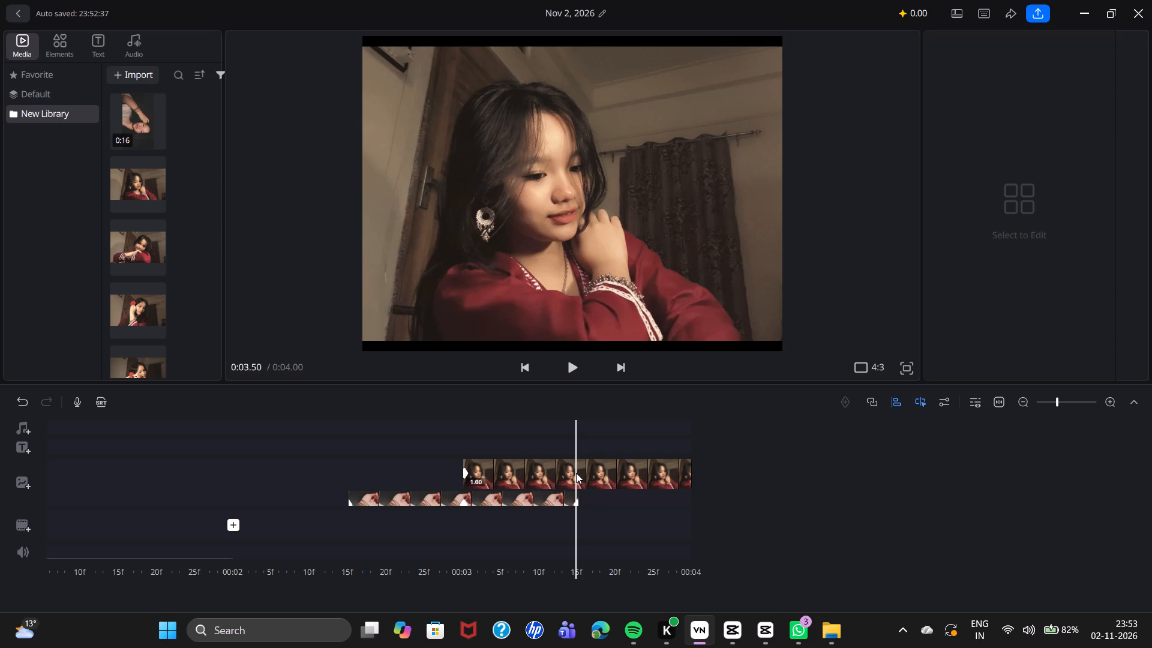
pyautogui.click(576, 473)
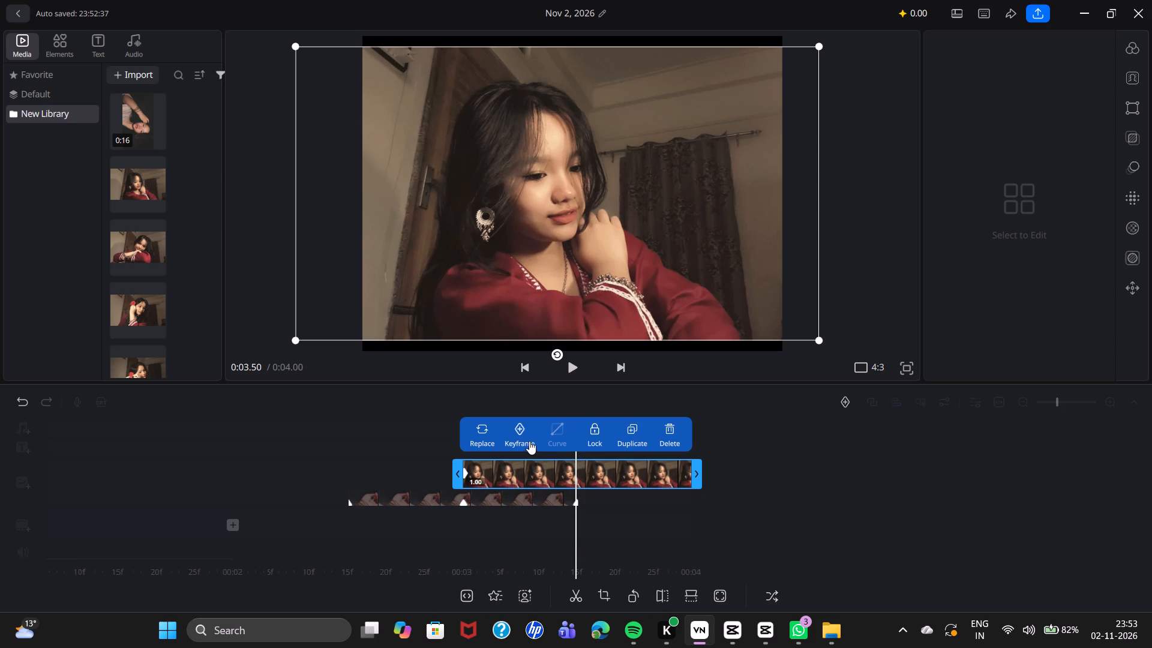
pyautogui.click(526, 430)
# Add a third keyframe at the end of the portrait overlay, at 0:04.00.
pyautogui.moveTo(742, 438); pyautogui.dragTo(728, 436)
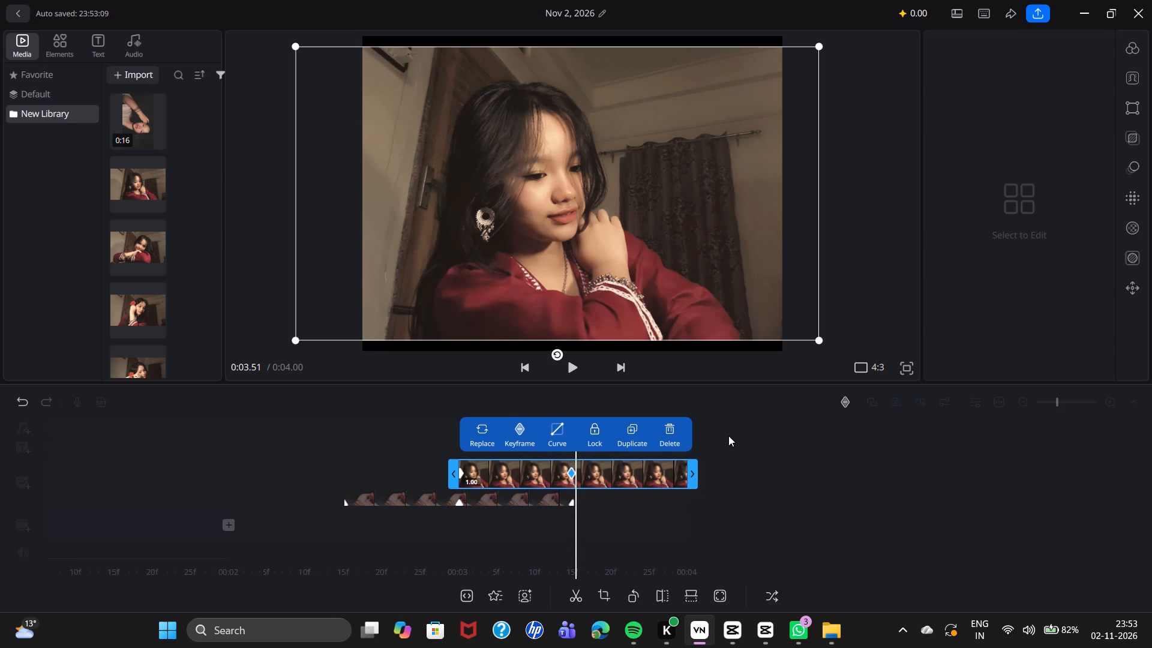
pyautogui.moveTo(728, 436); pyautogui.dragTo(571, 425)
pyautogui.click(519, 424)
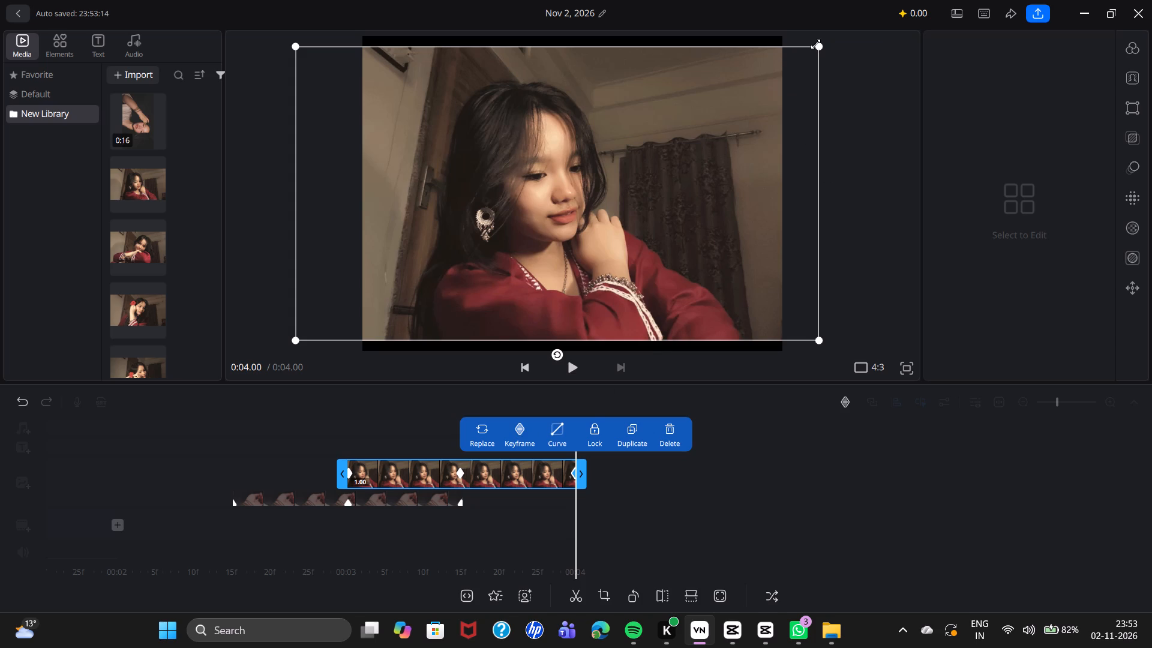
# Enlarge the portrait slightly at its end keyframe and shift it right of the frame's centre.
pyautogui.moveTo(817, 44); pyautogui.dragTo(824, 44)
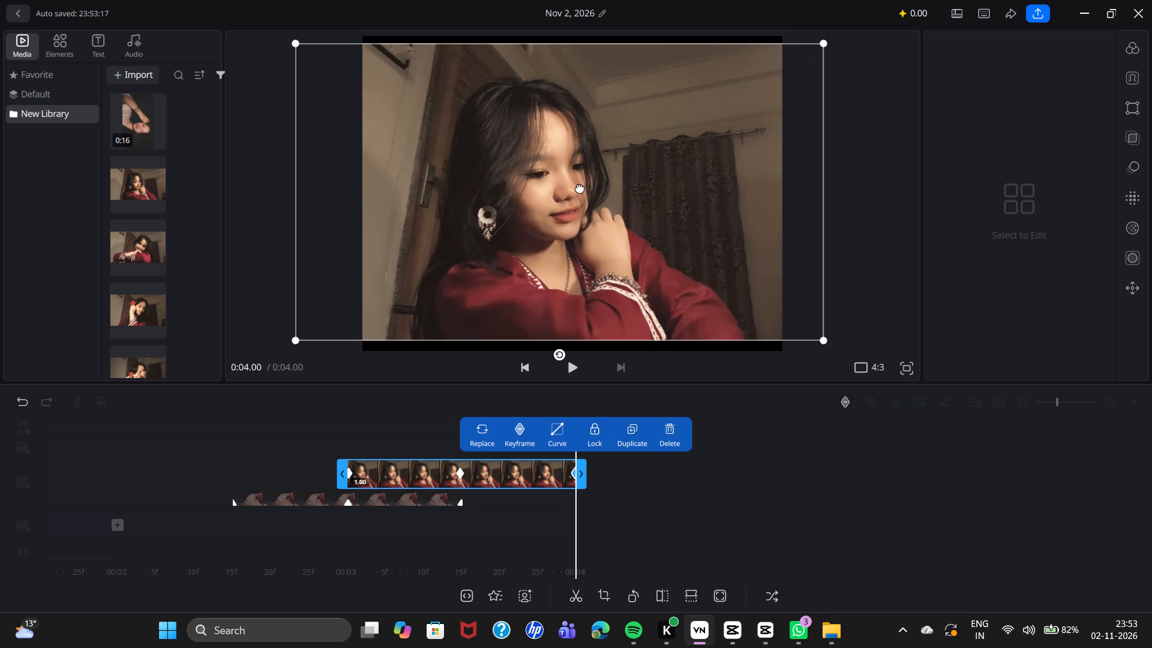
pyautogui.moveTo(568, 187); pyautogui.dragTo(581, 187)
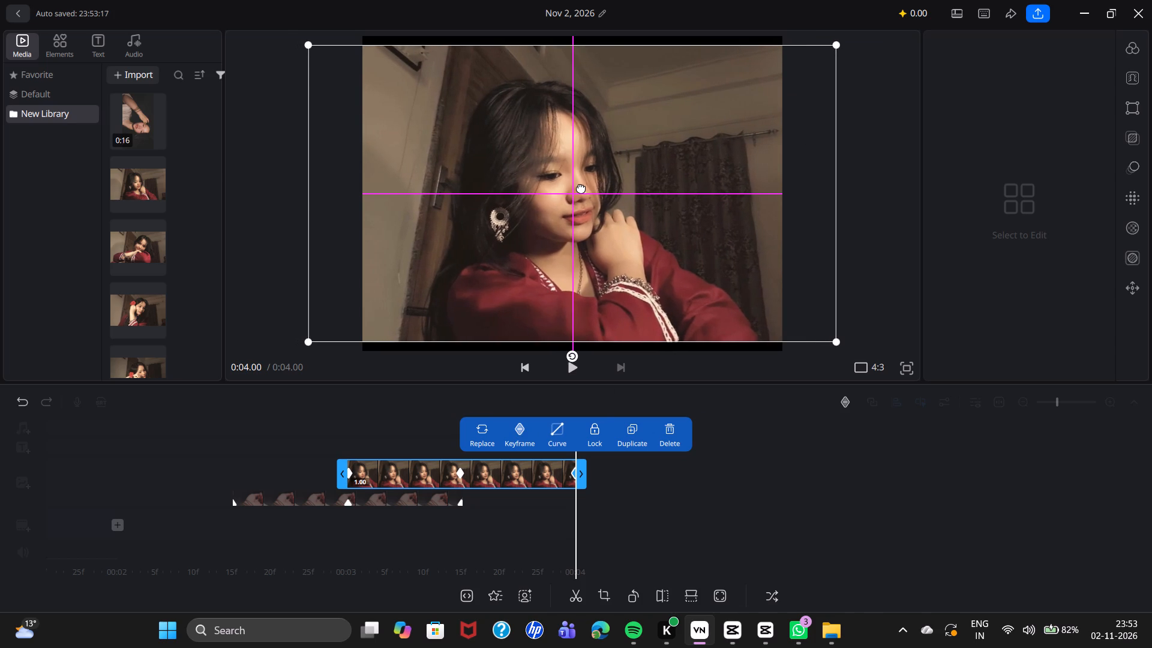
pyautogui.moveTo(581, 187); pyautogui.dragTo(604, 189)
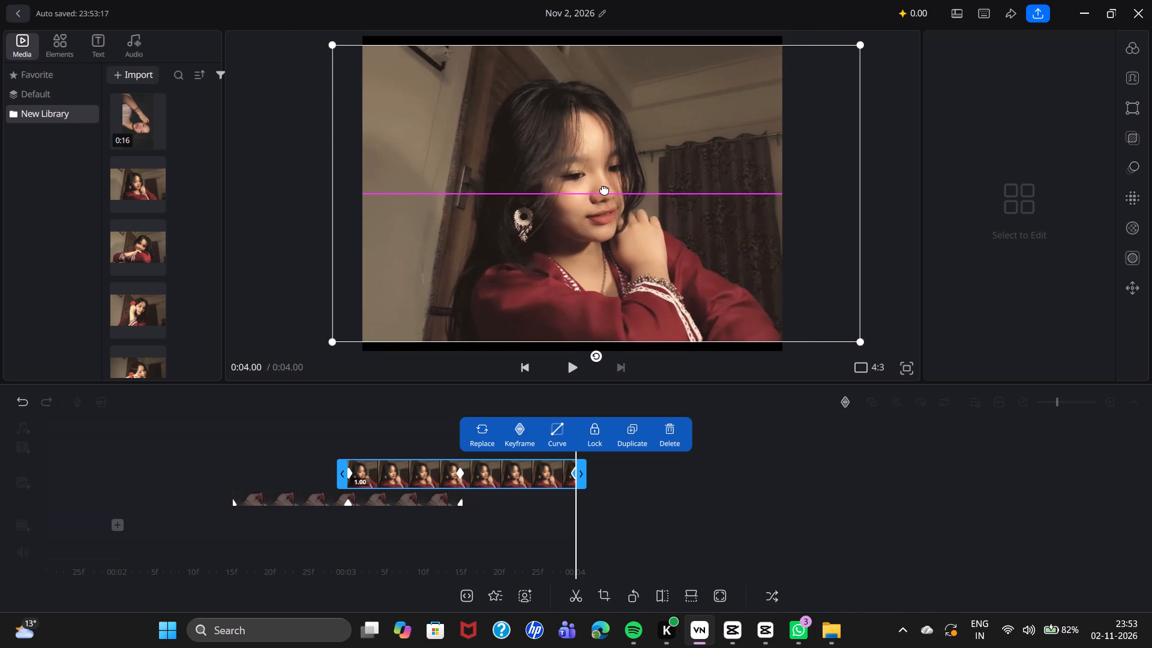
pyautogui.moveTo(604, 189); pyautogui.dragTo(605, 189)
# Play back the video to preview the portrait overlay's keyframed movement.
pyautogui.click(575, 371)
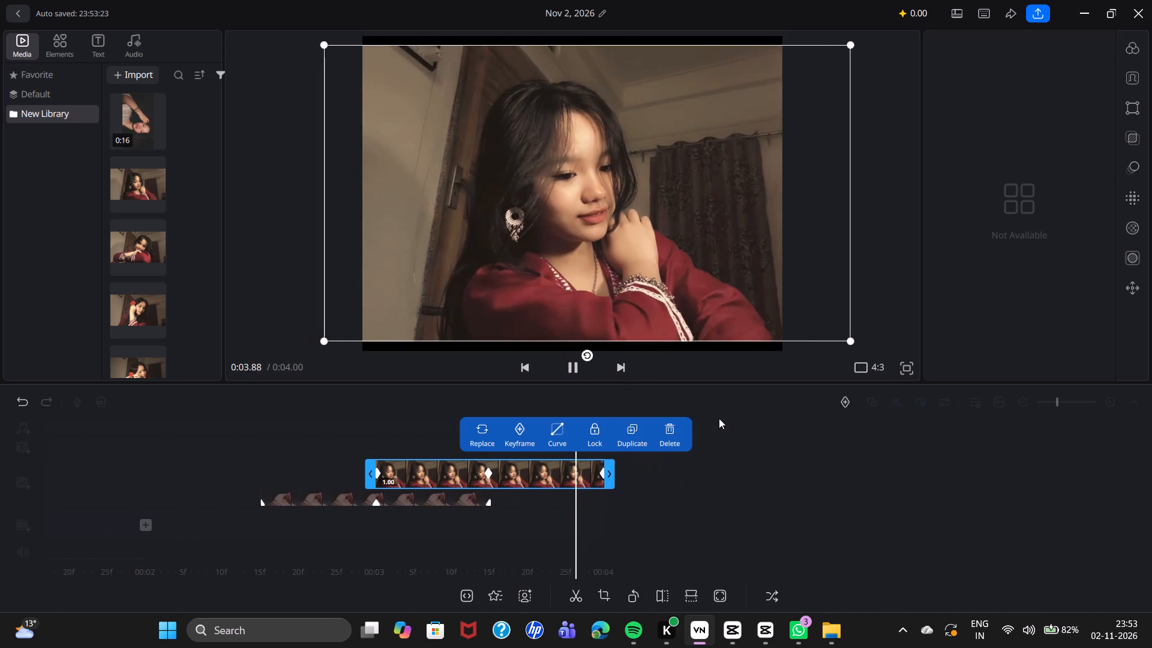
# Set the portrait overlay's opacity to 0 at its first keyframe, near 0:03.02.
pyautogui.moveTo(720, 449); pyautogui.dragTo(961, 459)
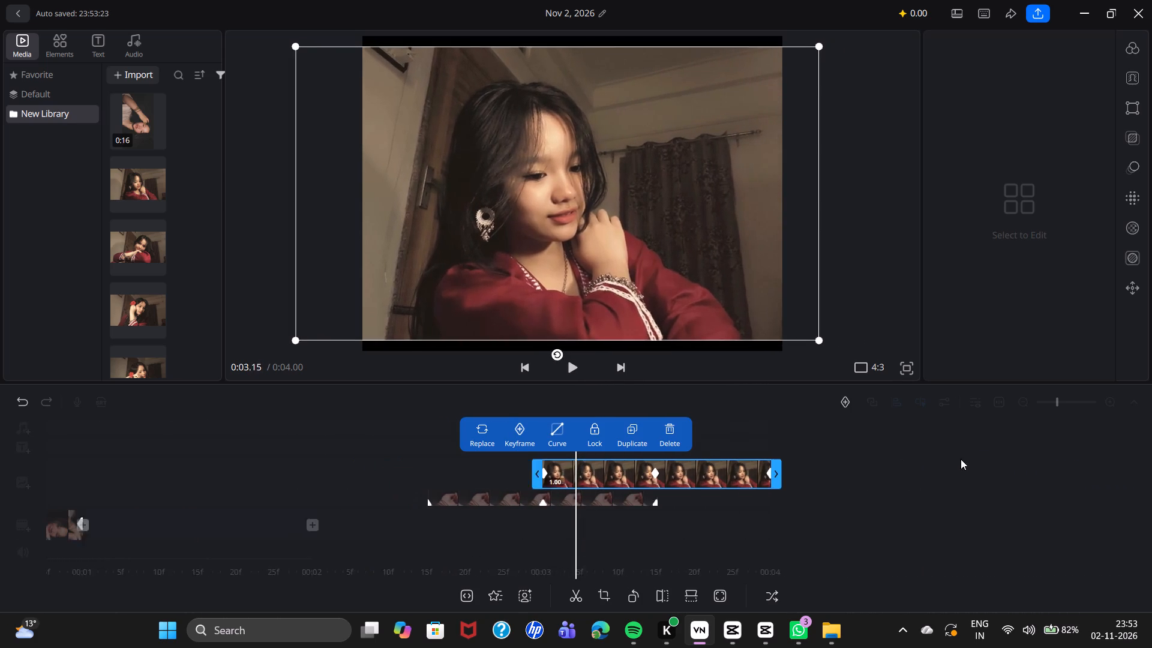
pyautogui.moveTo(961, 459); pyautogui.dragTo(986, 459)
pyautogui.moveTo(986, 459); pyautogui.dragTo(941, 460)
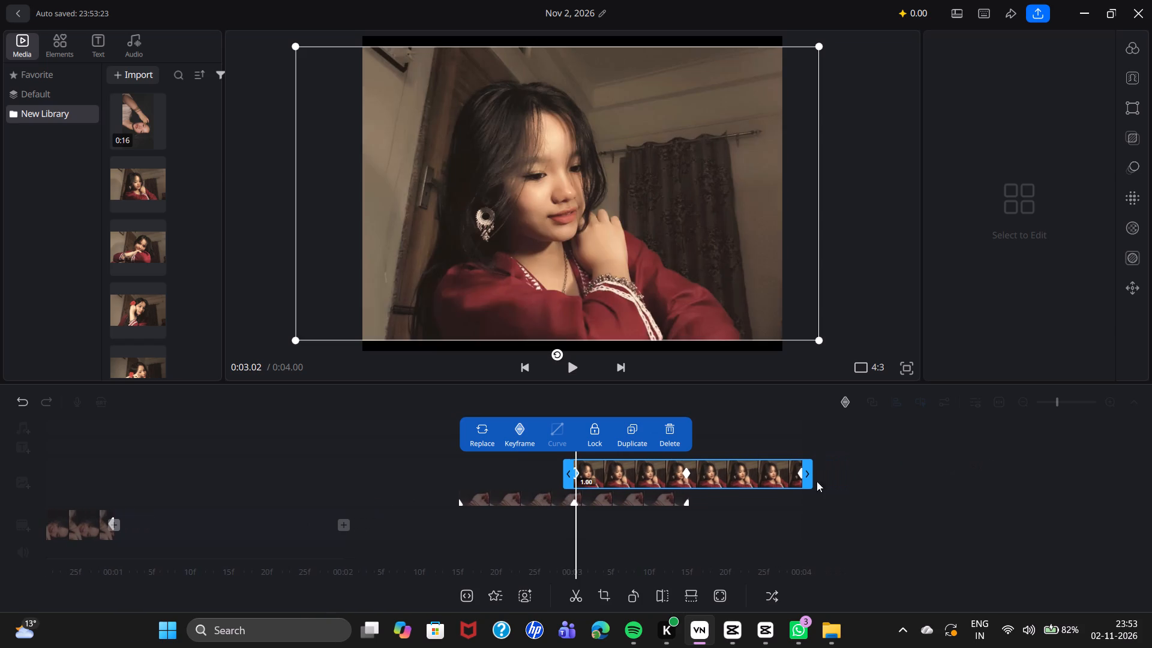
pyautogui.click(1118, 226)
pyautogui.click(1120, 226)
pyautogui.click(1128, 226)
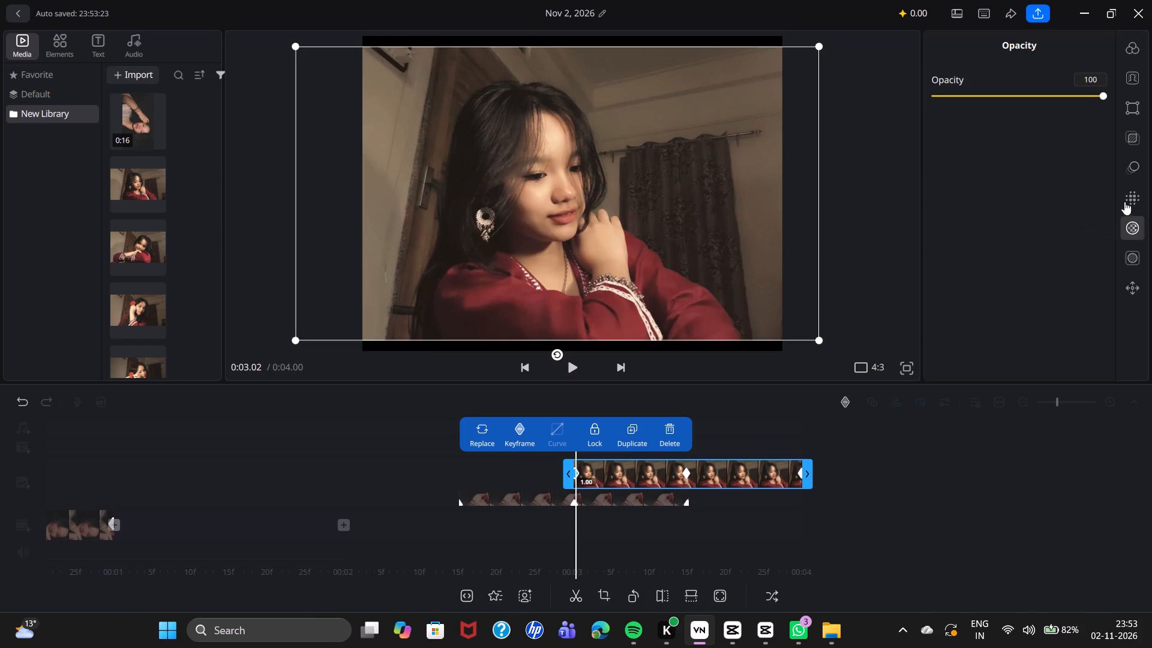
pyautogui.moveTo(1104, 92); pyautogui.dragTo(725, 126)
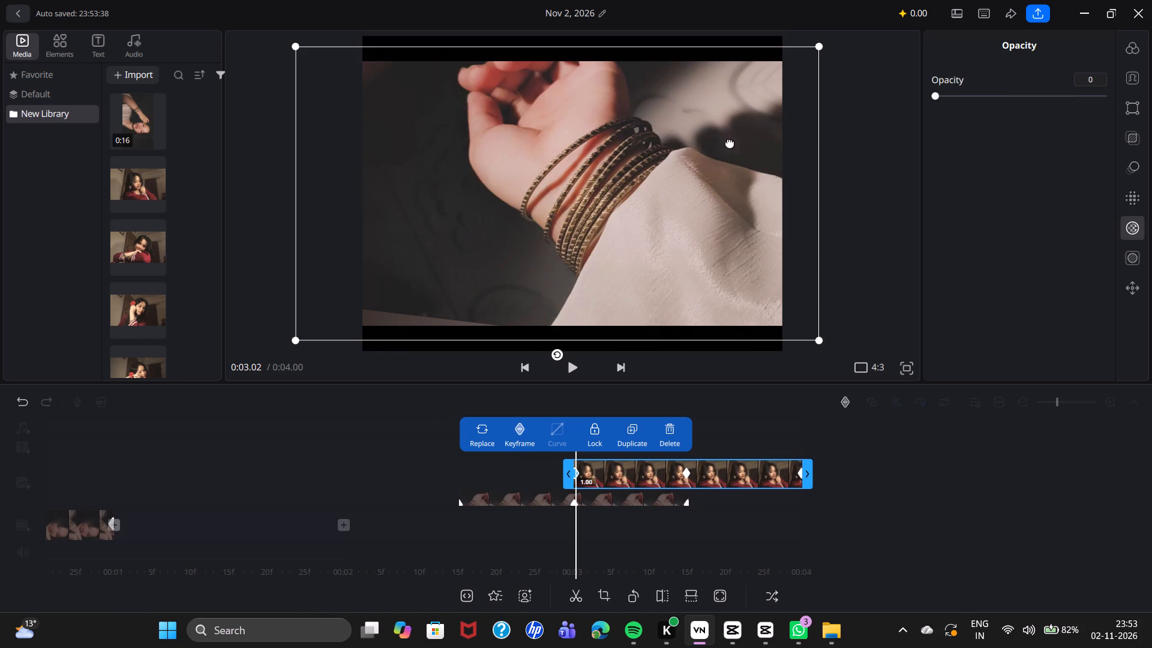
# Set the portrait overlay's opacity to 0 at its end keyframe, at 0:04.00.
pyautogui.click(798, 470)
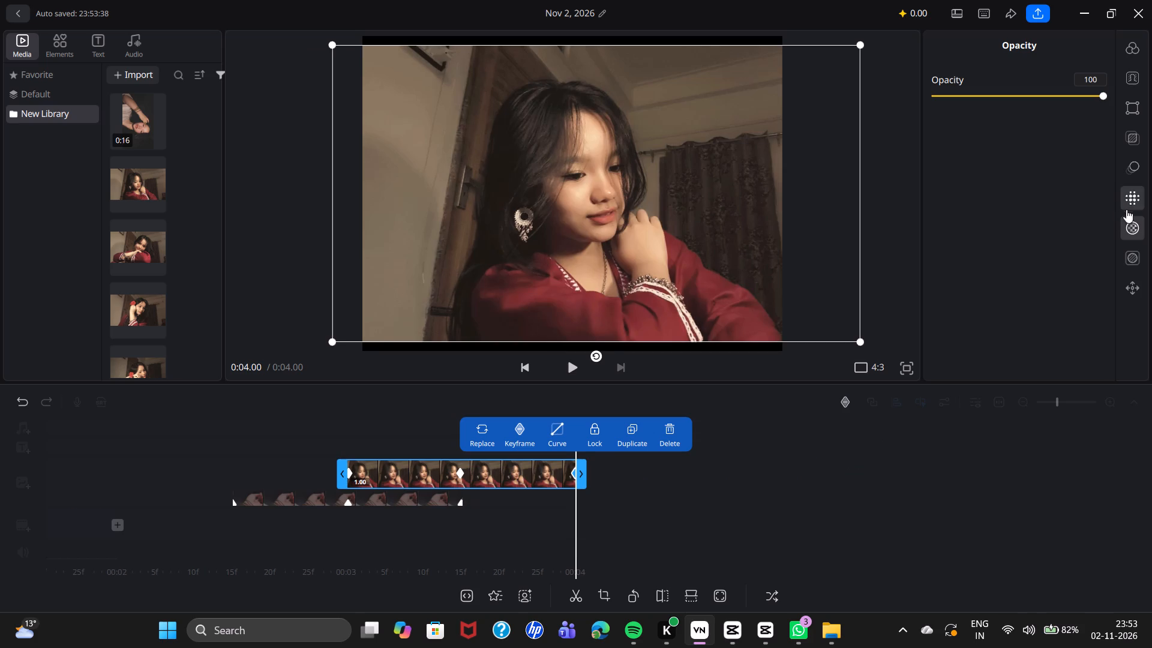
pyautogui.moveTo(1105, 96); pyautogui.dragTo(644, 109)
# Play back the video to preview the portrait overlay's opacity fades.
pyautogui.click(574, 370)
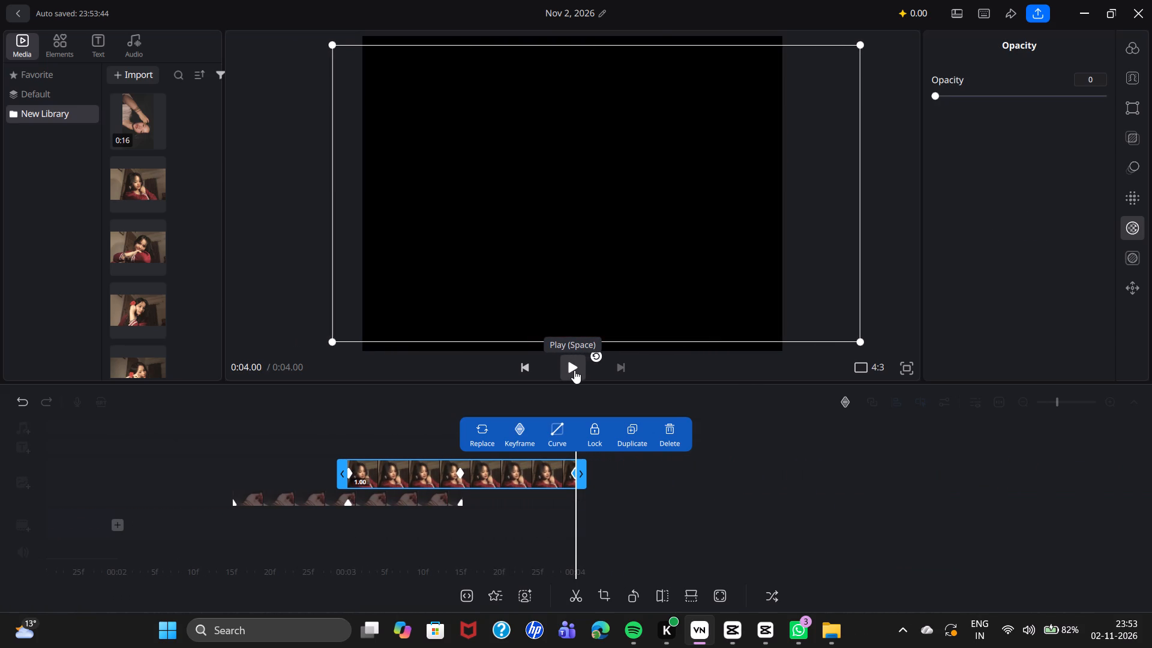
# Duplicate the portrait overlay and move the copy to start at 0:03.50, at the original's middle keyframe.
pyautogui.click(639, 430)
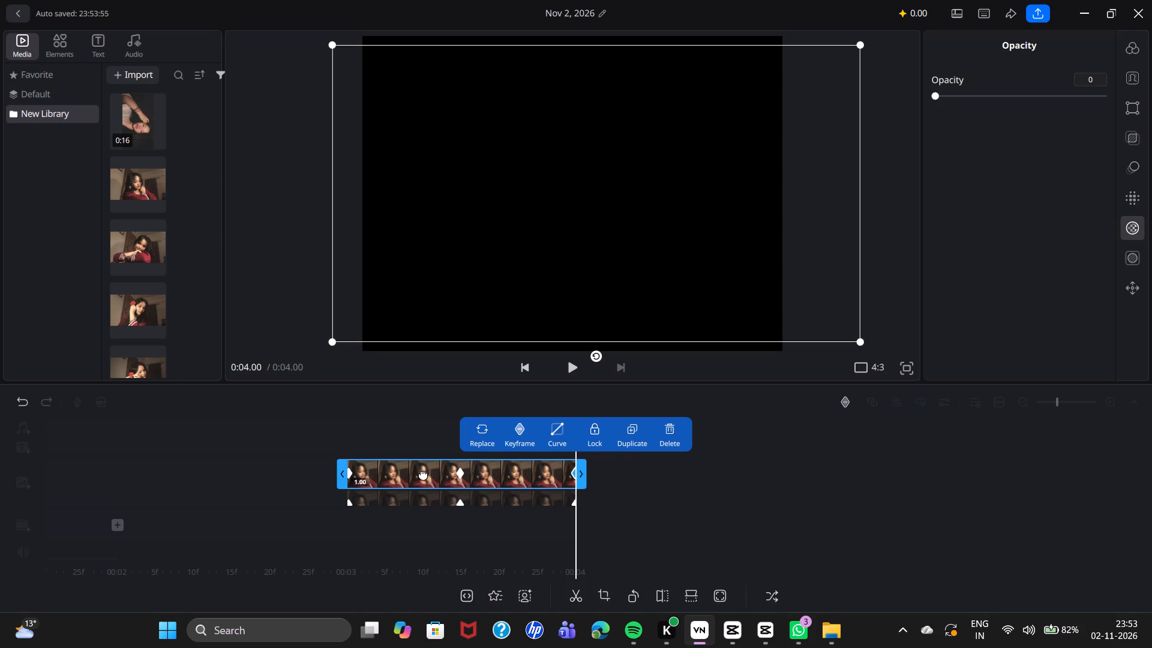
pyautogui.moveTo(423, 474); pyautogui.dragTo(526, 473)
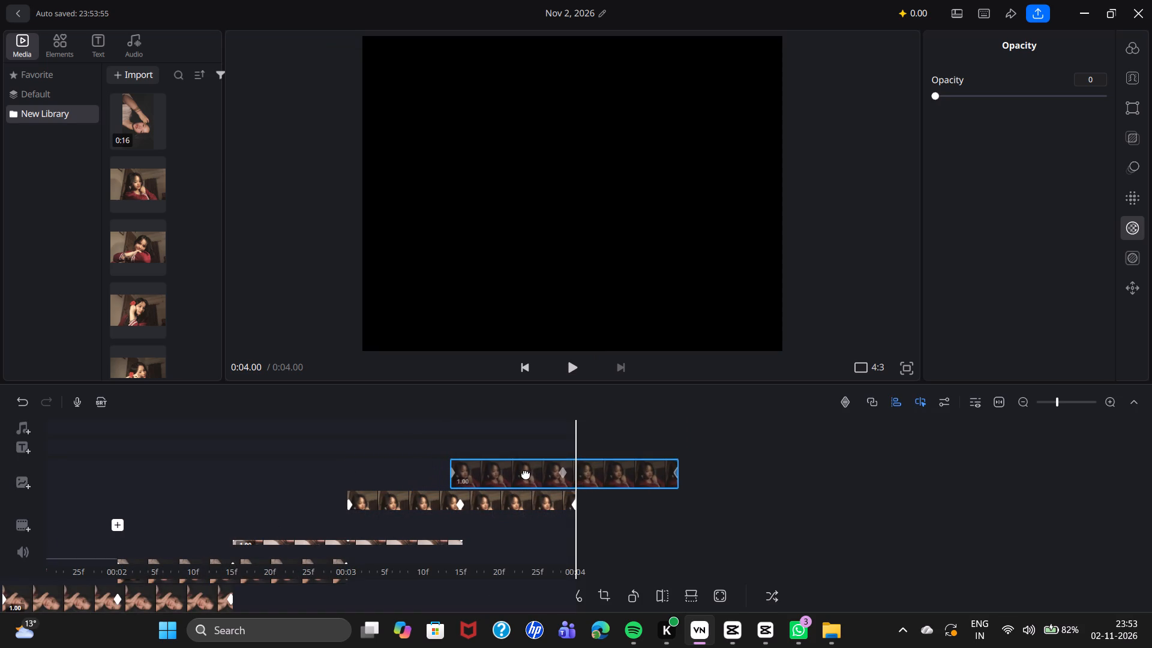
pyautogui.moveTo(526, 473); pyautogui.dragTo(530, 476)
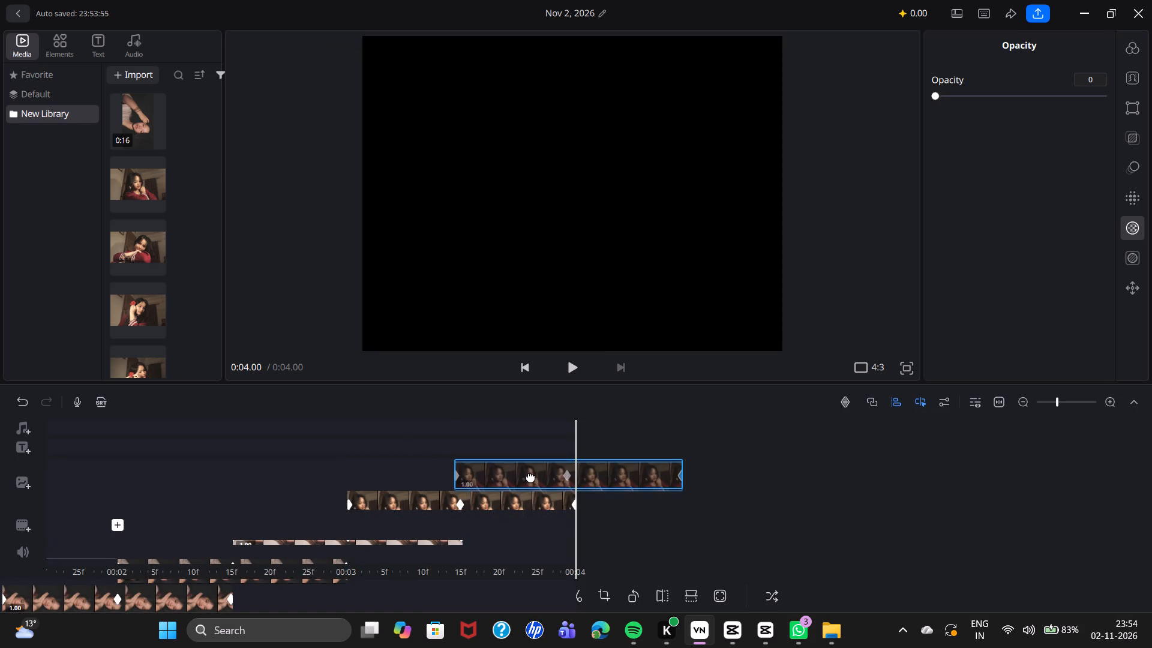
pyautogui.moveTo(530, 476); pyautogui.dragTo(535, 473)
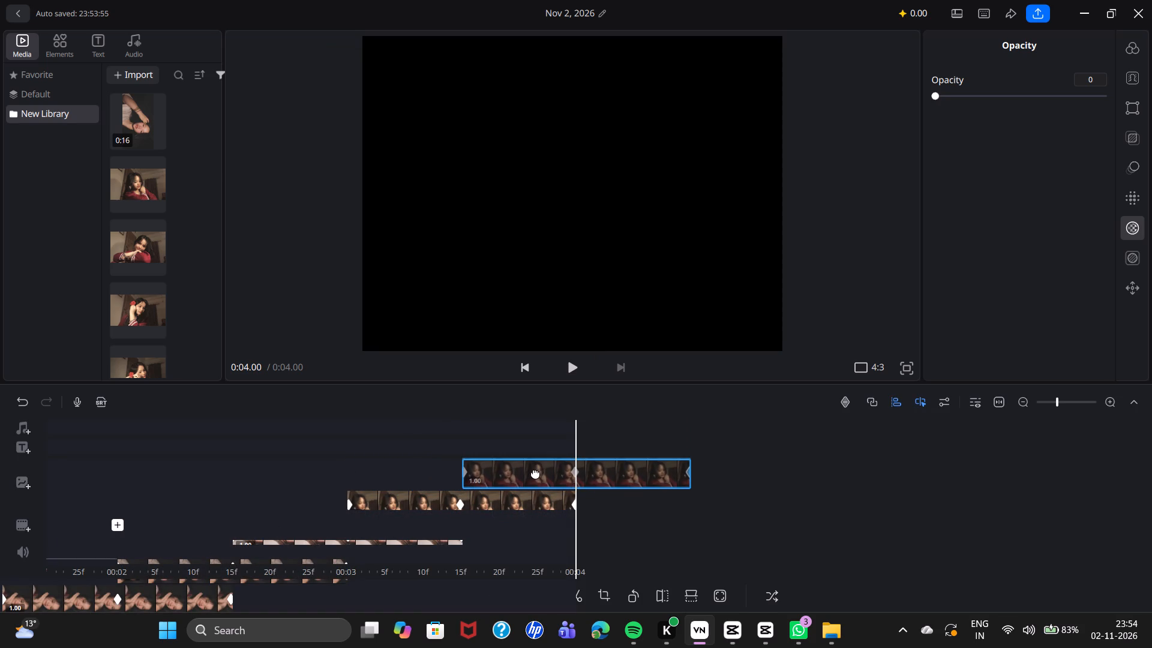
pyautogui.moveTo(535, 473); pyautogui.dragTo(535, 465)
pyautogui.click(508, 472)
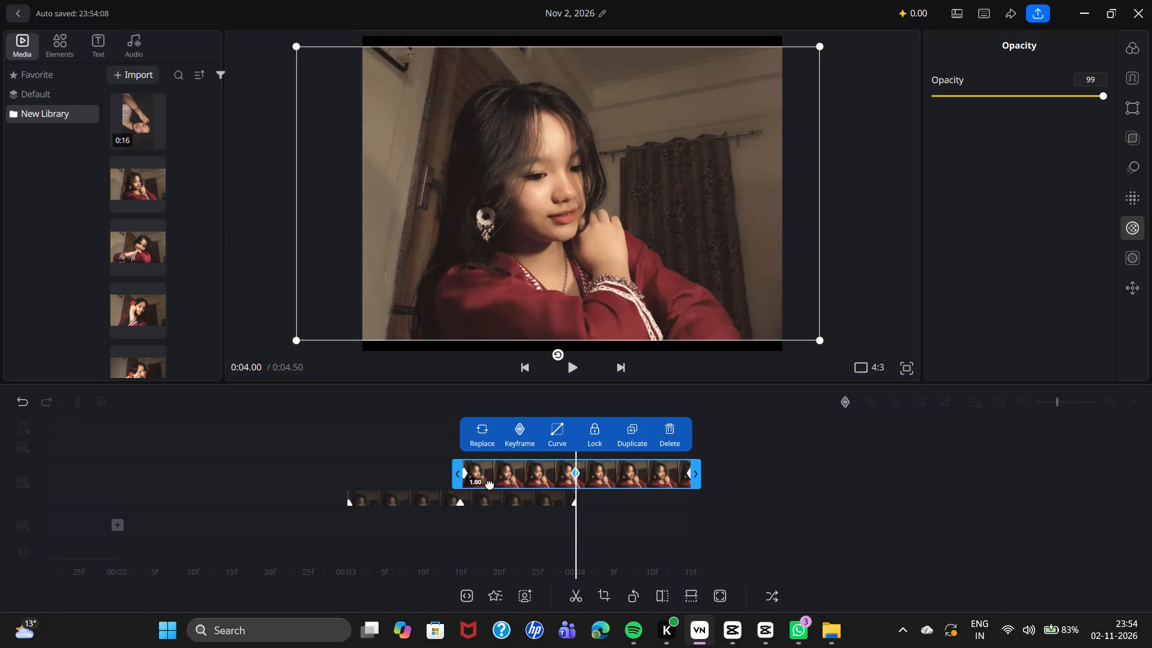
# Duplicate the portrait overlay that starts at 0:03.50 and move the new copy to start at 0:04.00.
pyautogui.moveTo(425, 451); pyautogui.dragTo(520, 467)
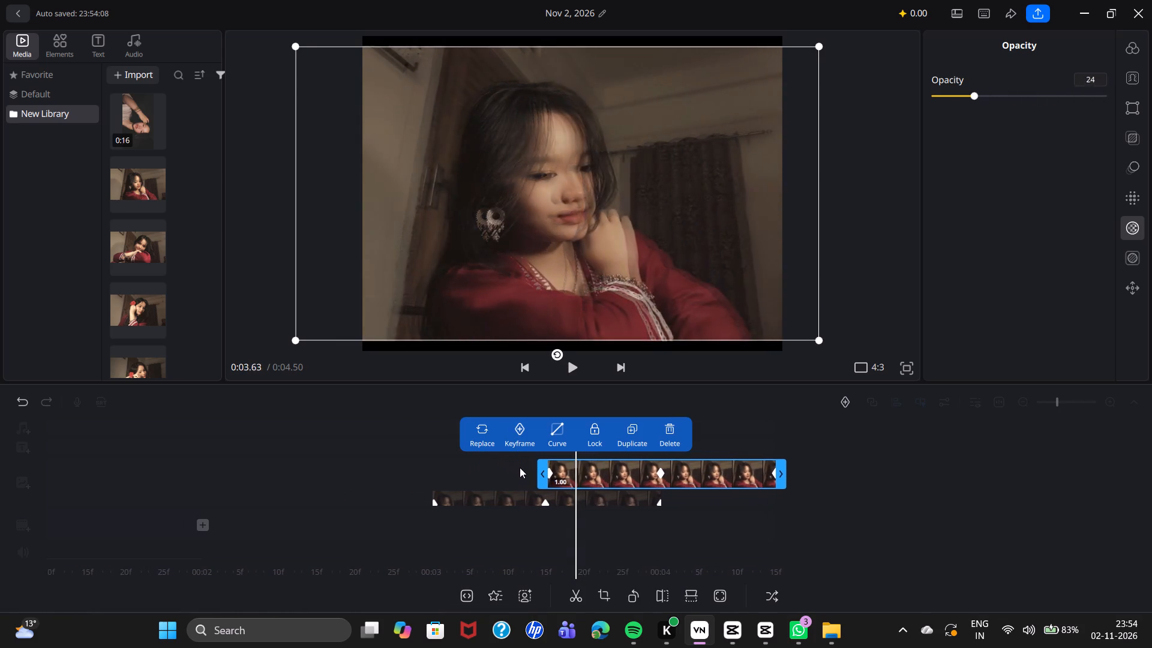
pyautogui.moveTo(520, 467); pyautogui.dragTo(547, 483)
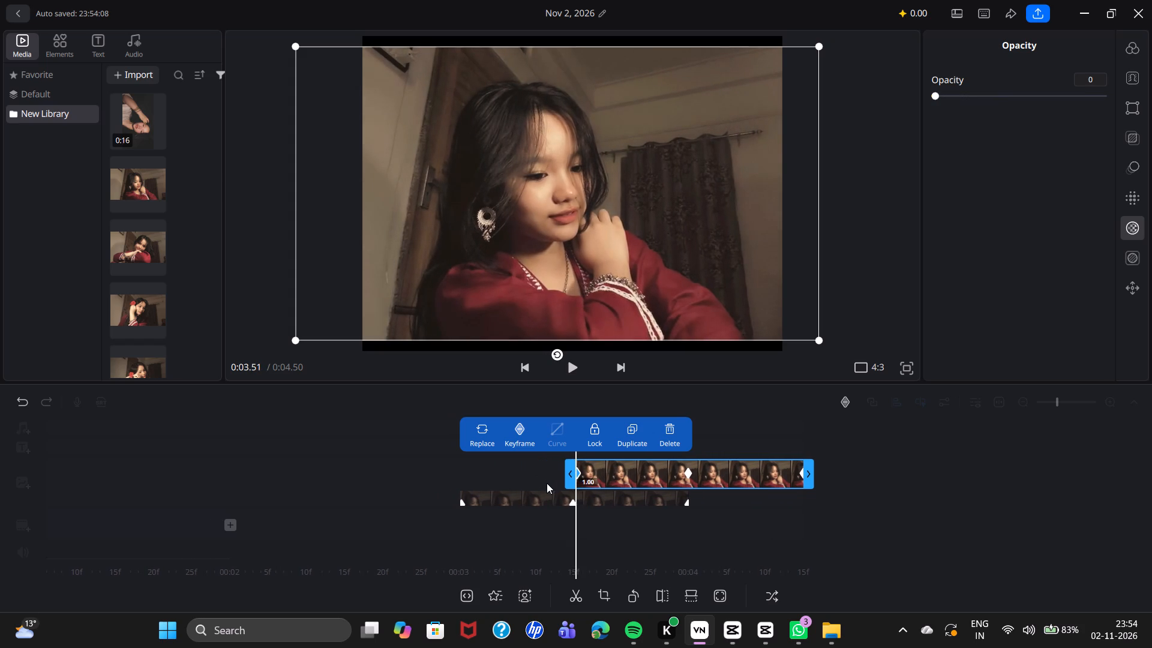
pyautogui.moveTo(547, 483); pyautogui.dragTo(548, 487)
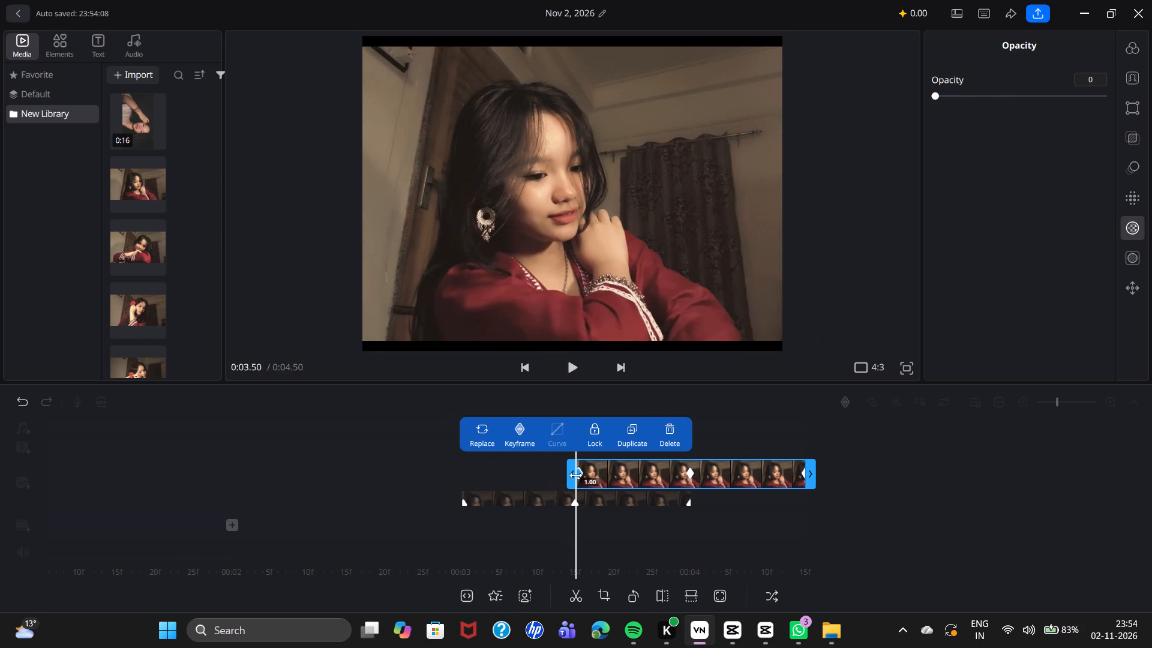
pyautogui.click(634, 478)
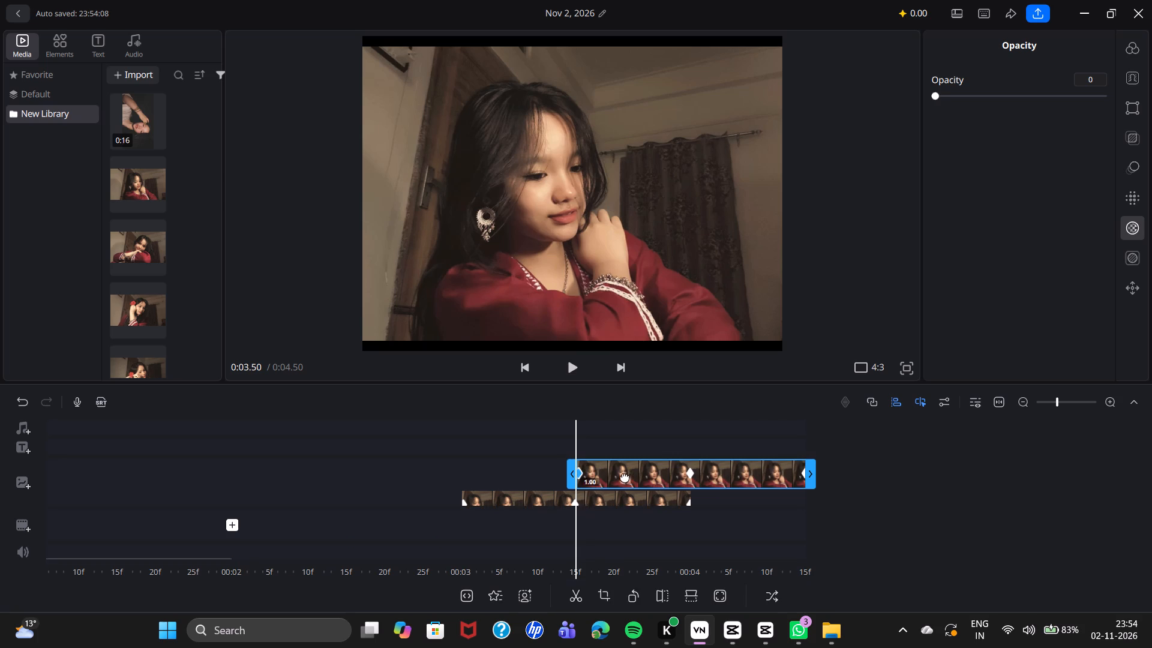
pyautogui.click(548, 466)
pyautogui.click(581, 441)
pyautogui.click(890, 469)
pyautogui.click(712, 469)
pyautogui.click(631, 431)
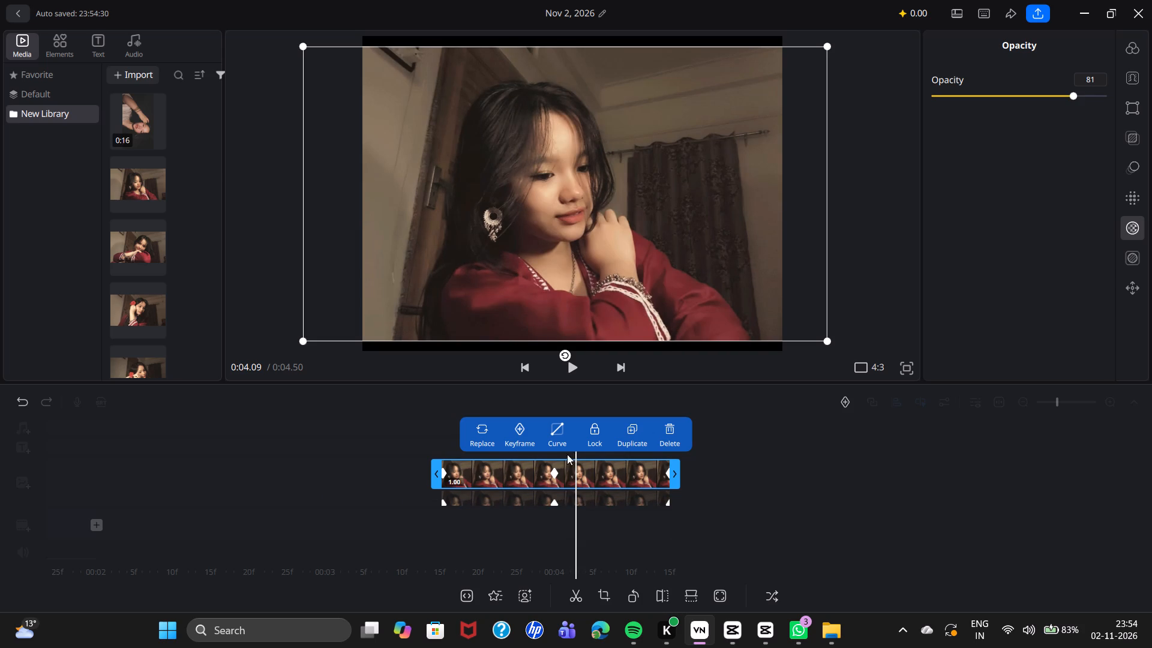
pyautogui.moveTo(485, 469); pyautogui.dragTo(593, 470)
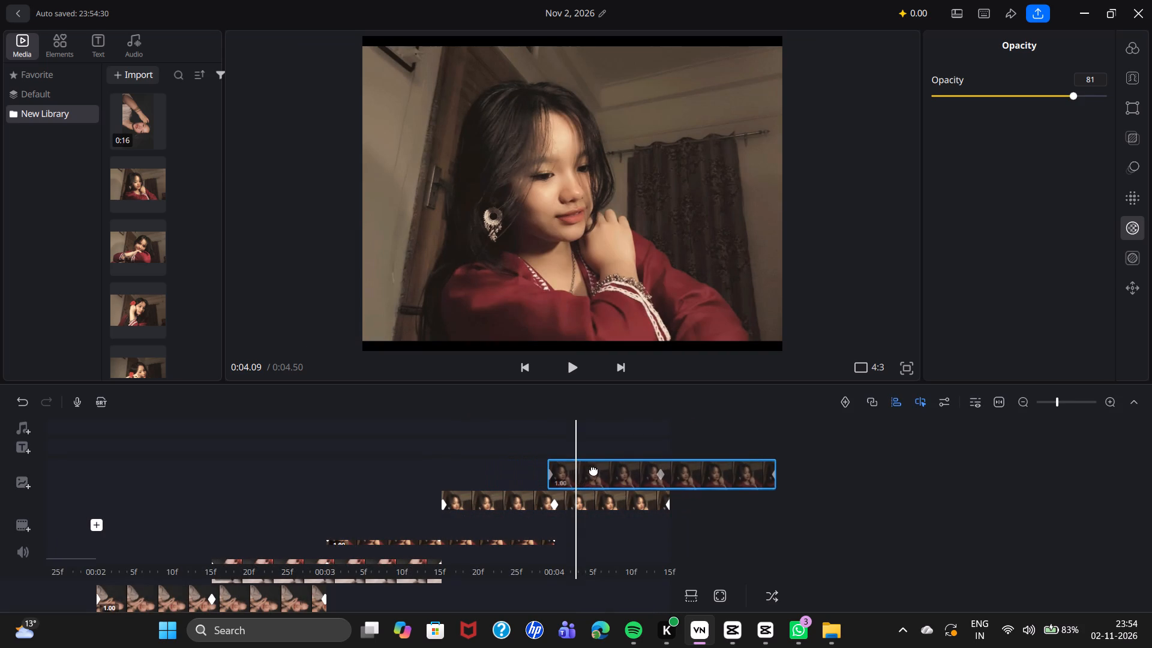
pyautogui.moveTo(593, 470); pyautogui.dragTo(599, 470)
pyautogui.click(500, 461)
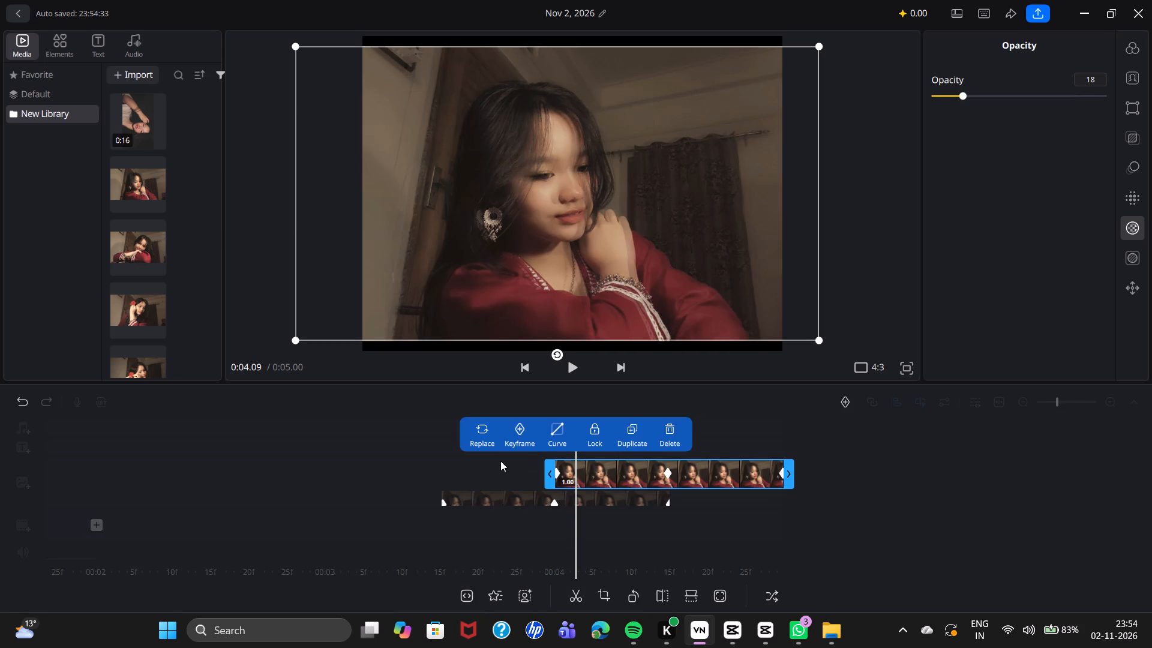
# Duplicate the portrait overlay that starts at 0:04.00 and move the new copy to start at 0:04.50.
pyautogui.scroll(-6, 391, 453)
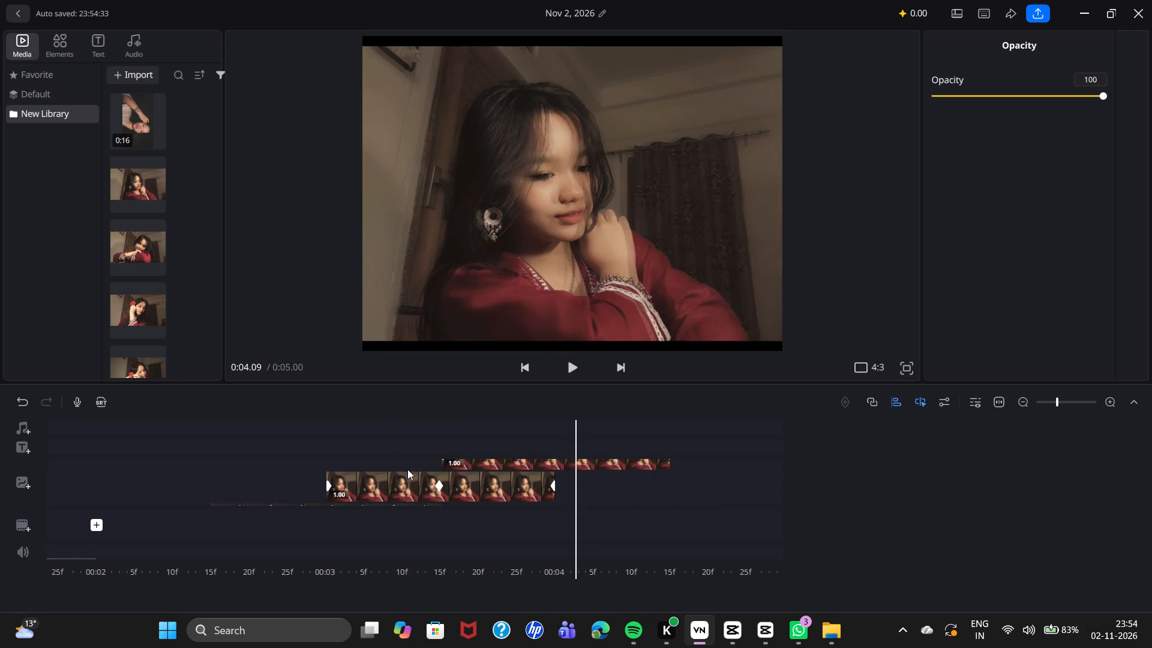
pyautogui.scroll(-1, 407, 469)
pyautogui.scroll(3, 409, 469)
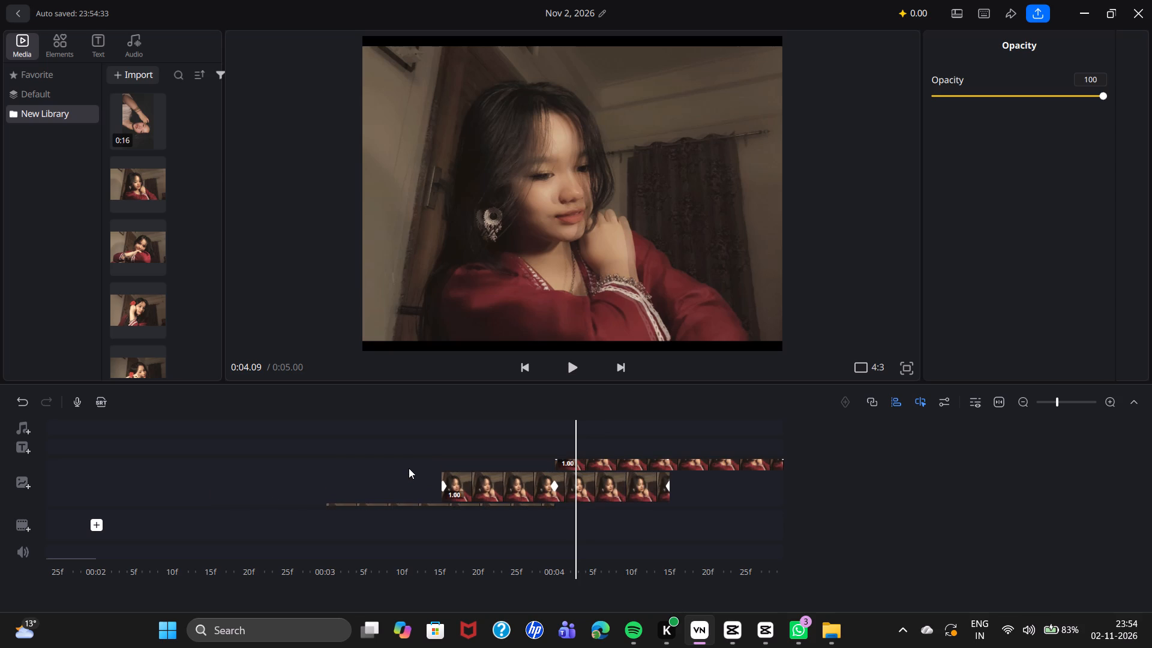
pyautogui.scroll(1, 409, 468)
pyautogui.click(614, 471)
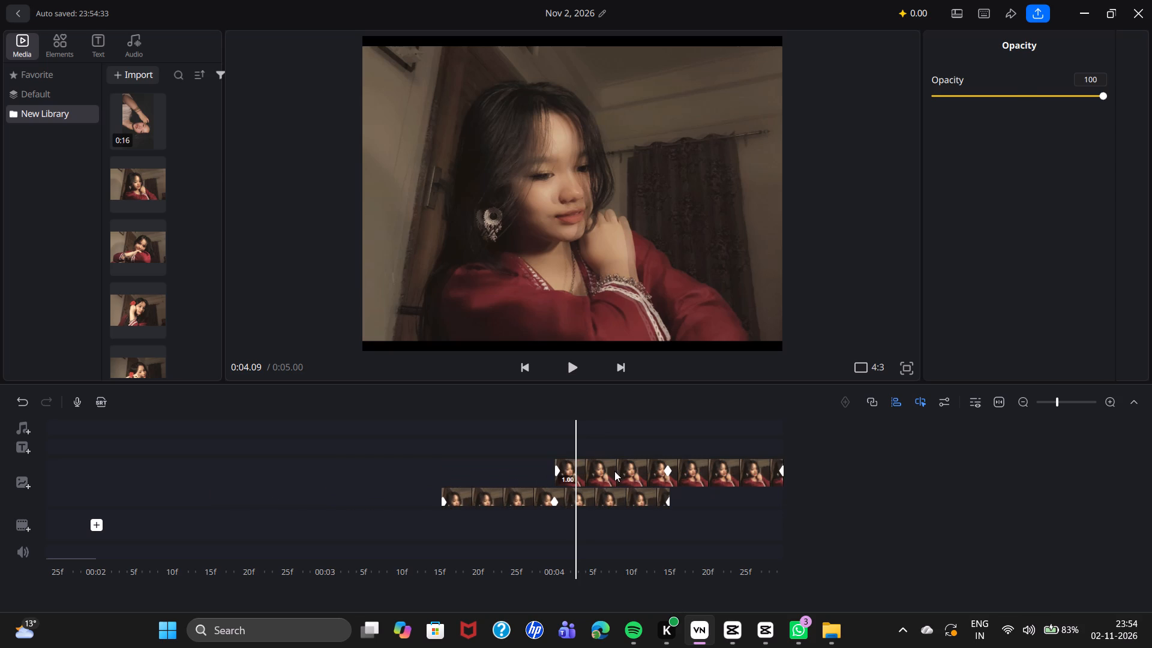
pyautogui.click(631, 432)
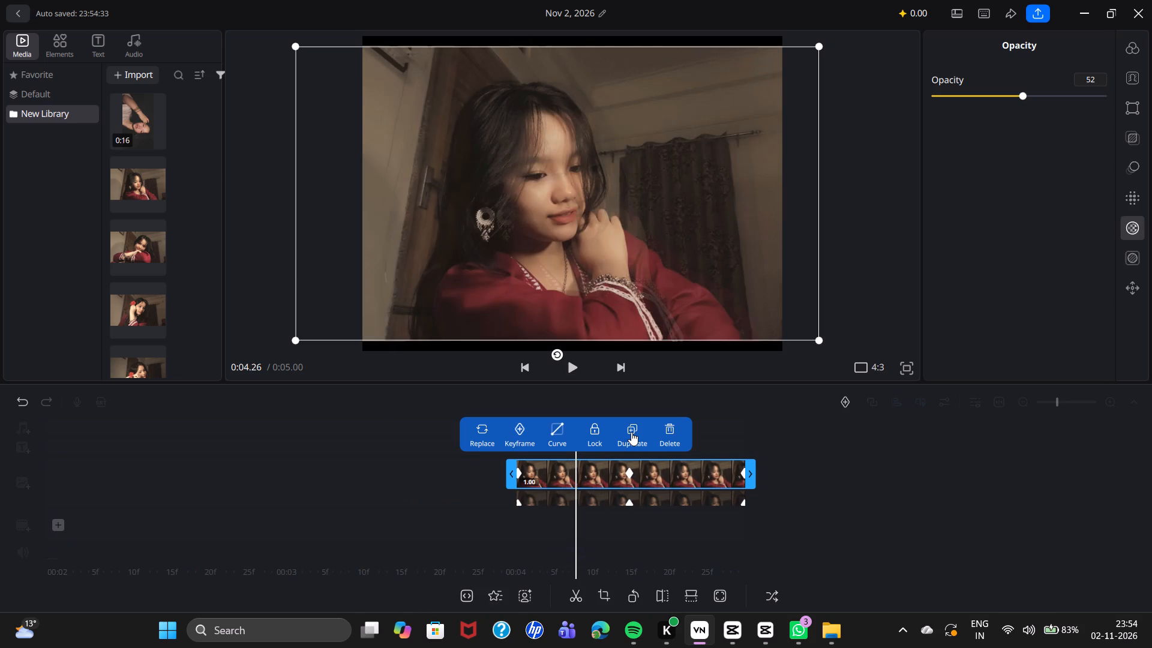
pyautogui.moveTo(561, 476); pyautogui.dragTo(669, 478)
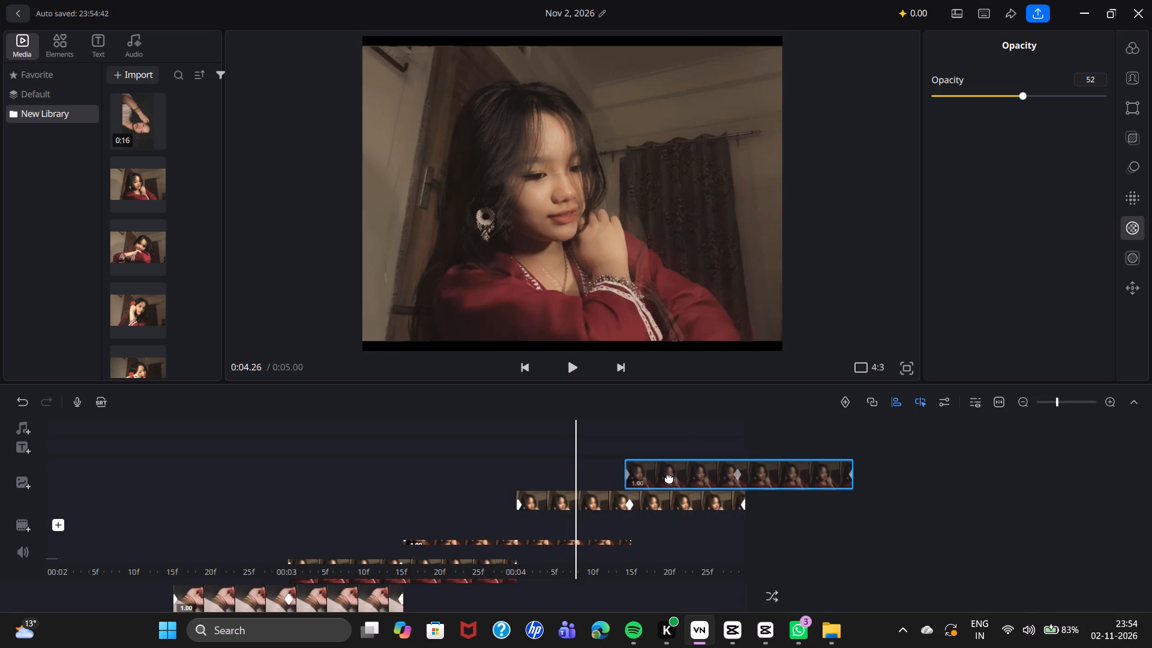
pyautogui.moveTo(669, 478); pyautogui.dragTo(665, 471)
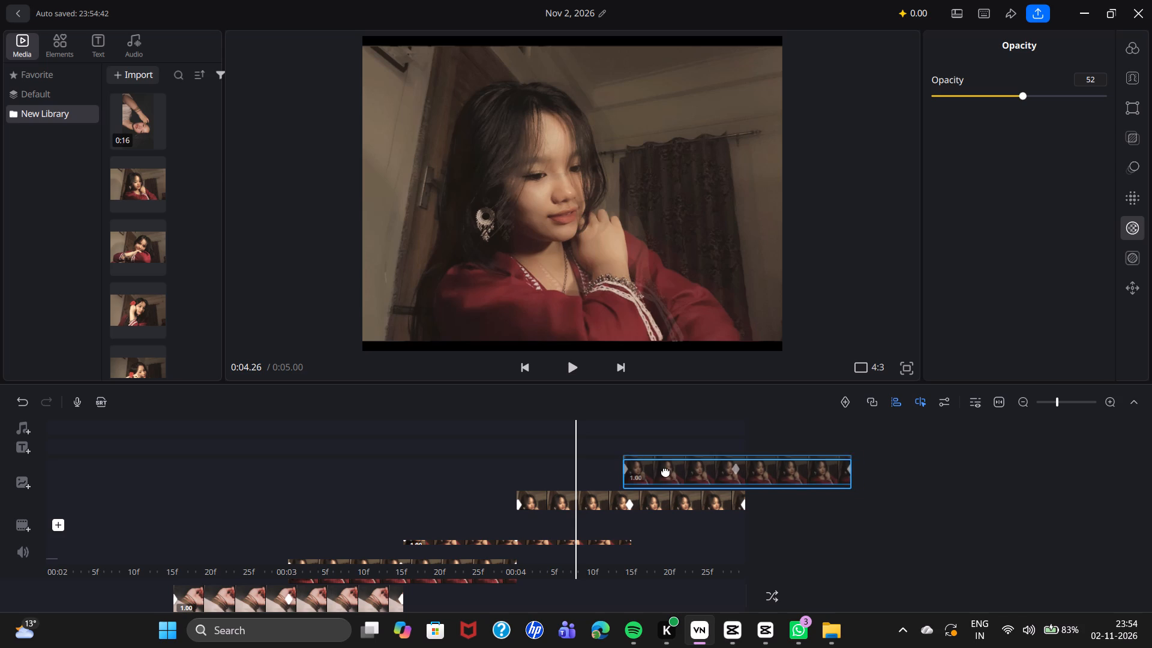
pyautogui.moveTo(665, 471); pyautogui.dragTo(679, 476)
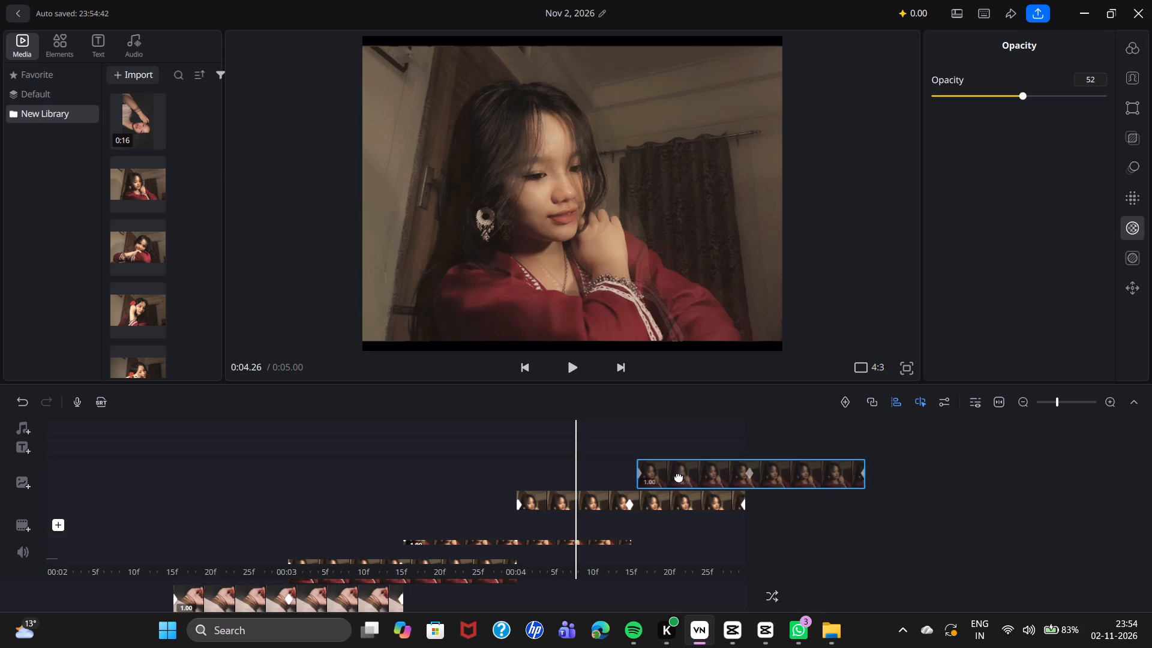
pyautogui.moveTo(679, 476); pyautogui.dragTo(675, 472)
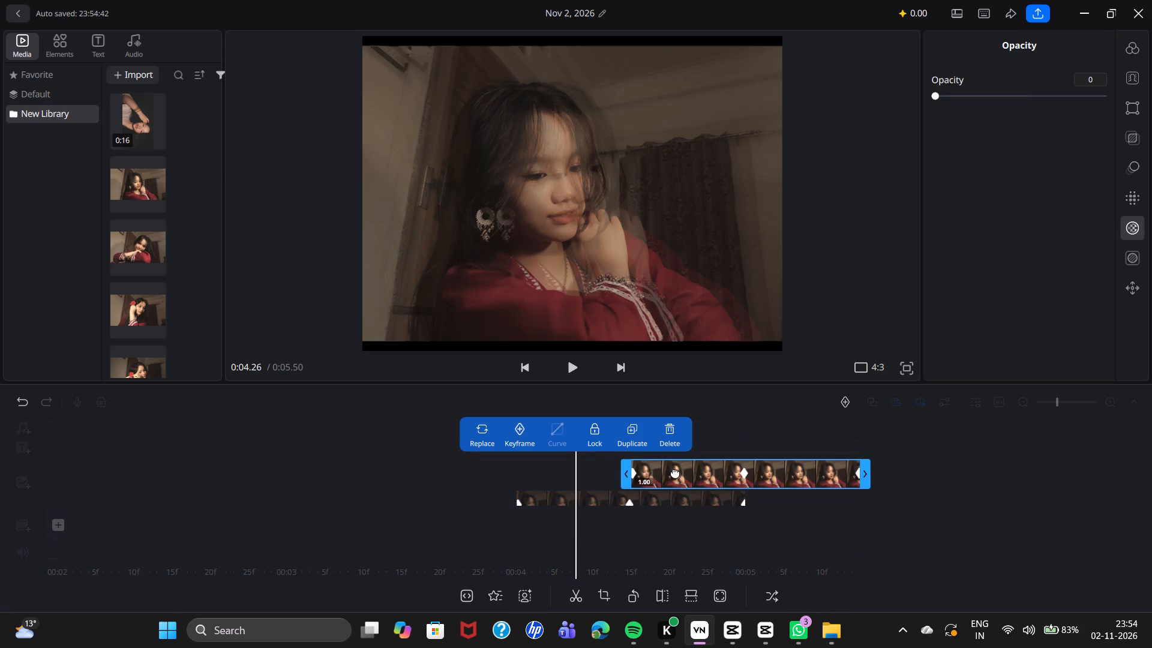
# Duplicate the portrait overlay that starts at 0:04.50 and move the new copy to start at about 0:05.00.
pyautogui.click(675, 472)
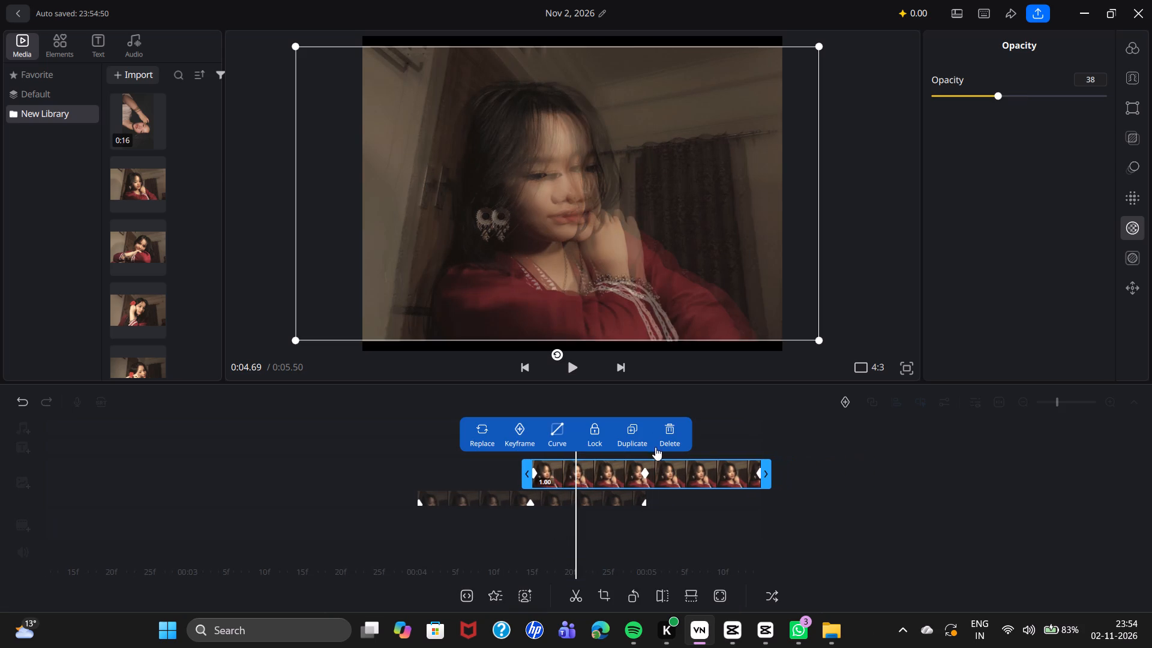
pyautogui.click(643, 433)
pyautogui.moveTo(574, 477); pyautogui.dragTo(631, 473)
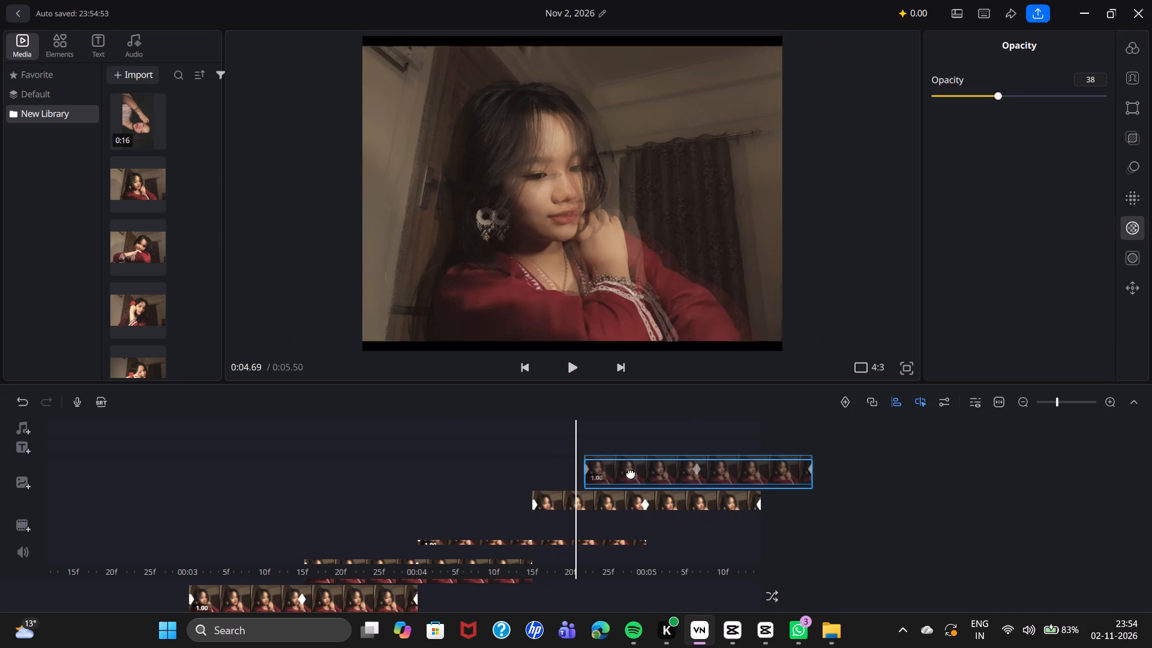
pyautogui.moveTo(631, 473); pyautogui.dragTo(689, 472)
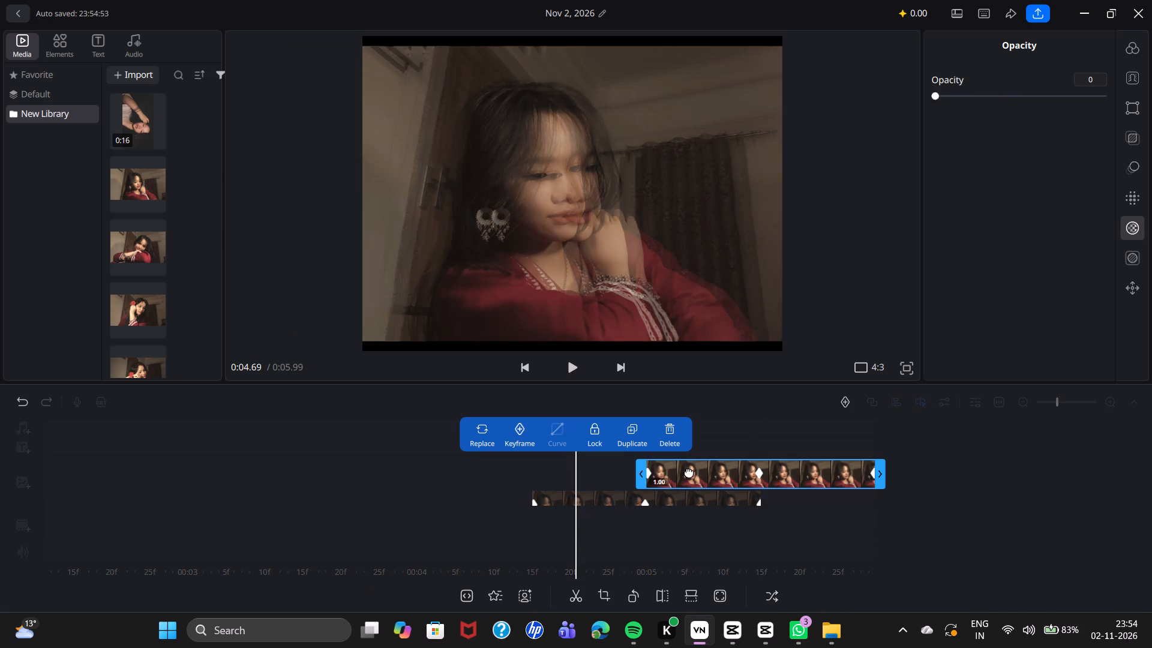
# Duplicate the portrait overlay that starts at about 0:05.00 and move the new copy to start at about 0:05.50.
pyautogui.click(688, 472)
pyautogui.click(636, 432)
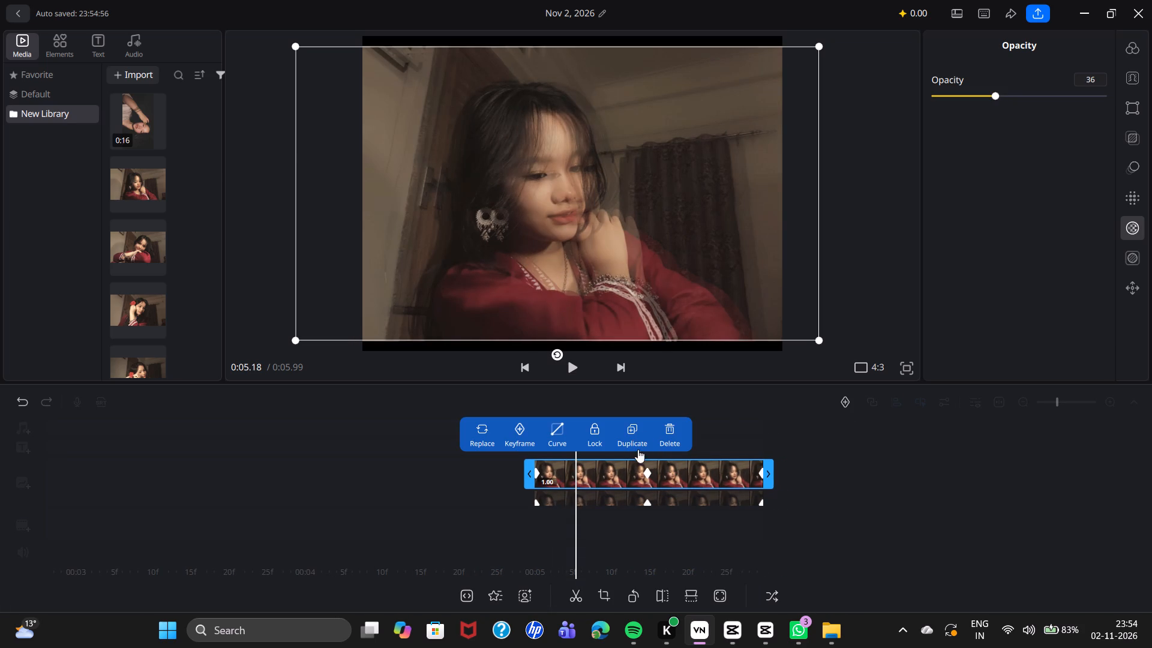
pyautogui.moveTo(597, 470); pyautogui.dragTo(712, 469)
pyautogui.click(600, 470)
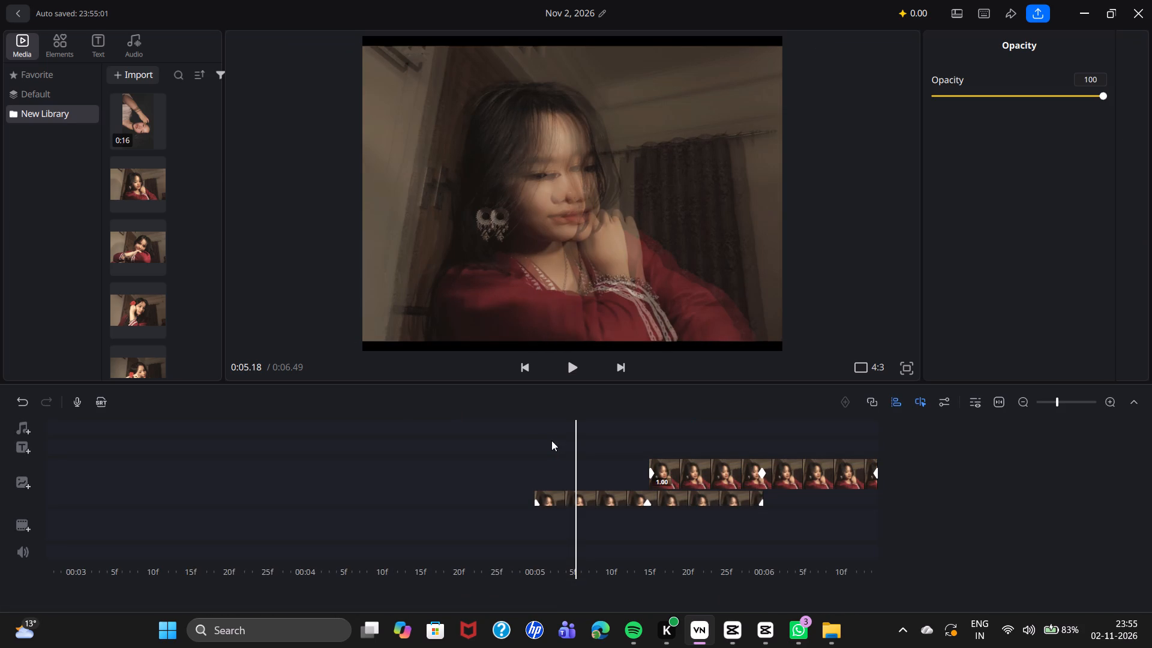
# Return to the start of the timeline and play back the whole video to review the staggered overlays.
pyautogui.moveTo(542, 440); pyautogui.dragTo(1151, 509)
pyautogui.moveTo(644, 449); pyautogui.dragTo(1096, 502)
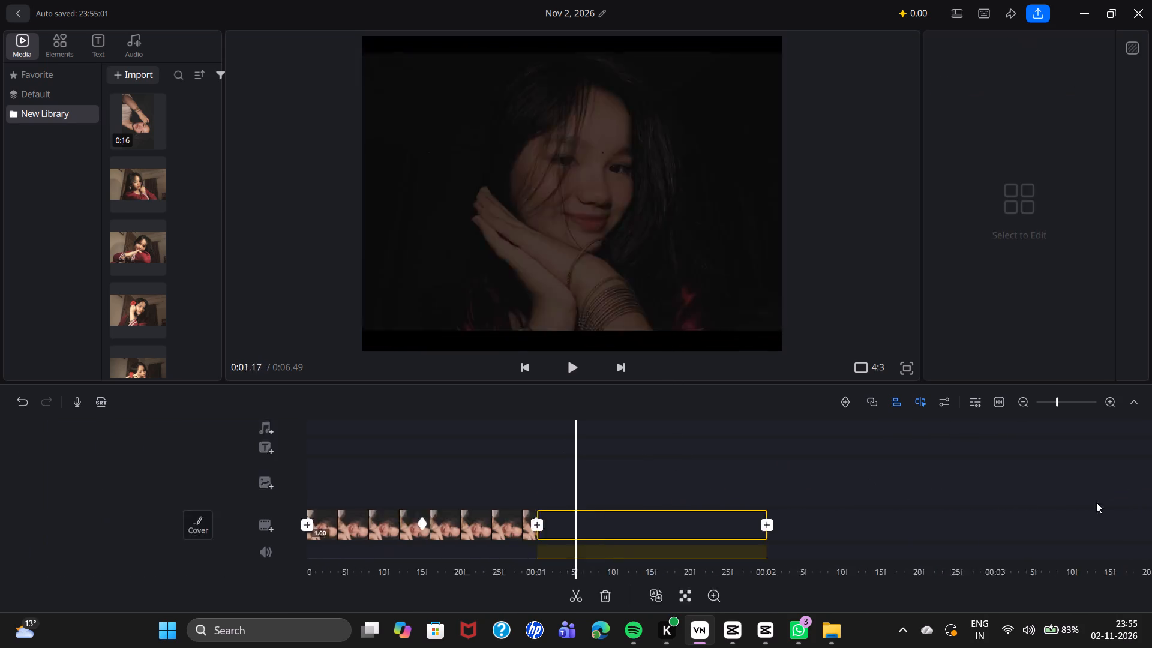
pyautogui.moveTo(1096, 502); pyautogui.dragTo(1126, 512)
pyautogui.click(549, 361)
pyautogui.click(562, 365)
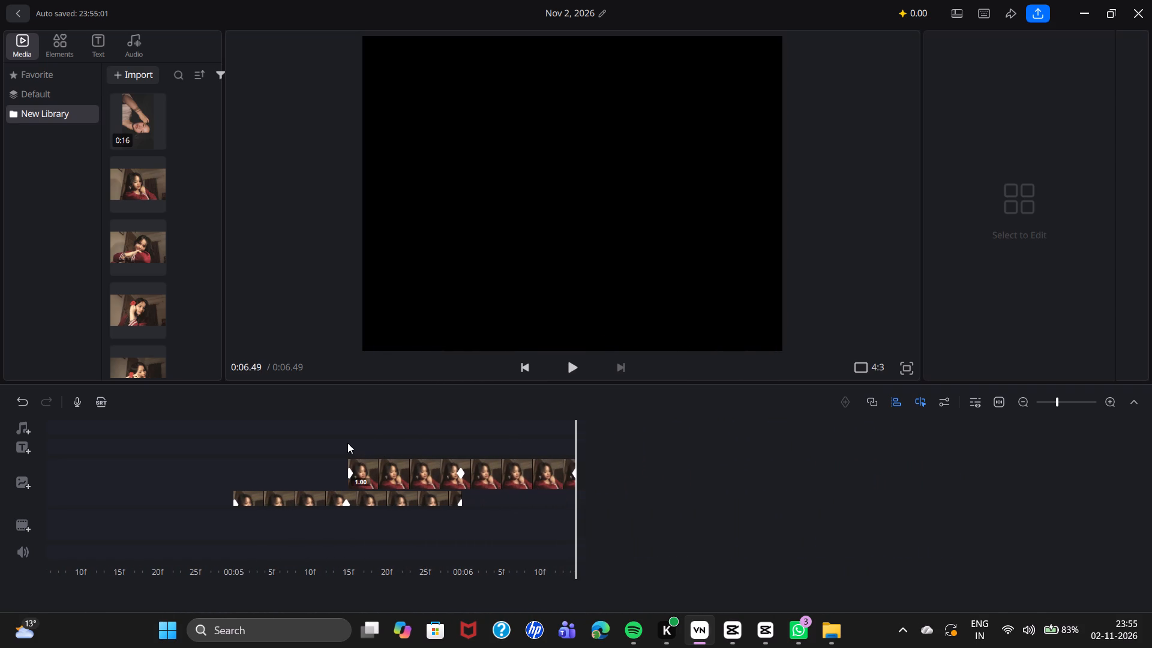
# Select the portrait overlay that starts at 0:05.50 and inspect its blur and opacity settings.
pyautogui.click(350, 473)
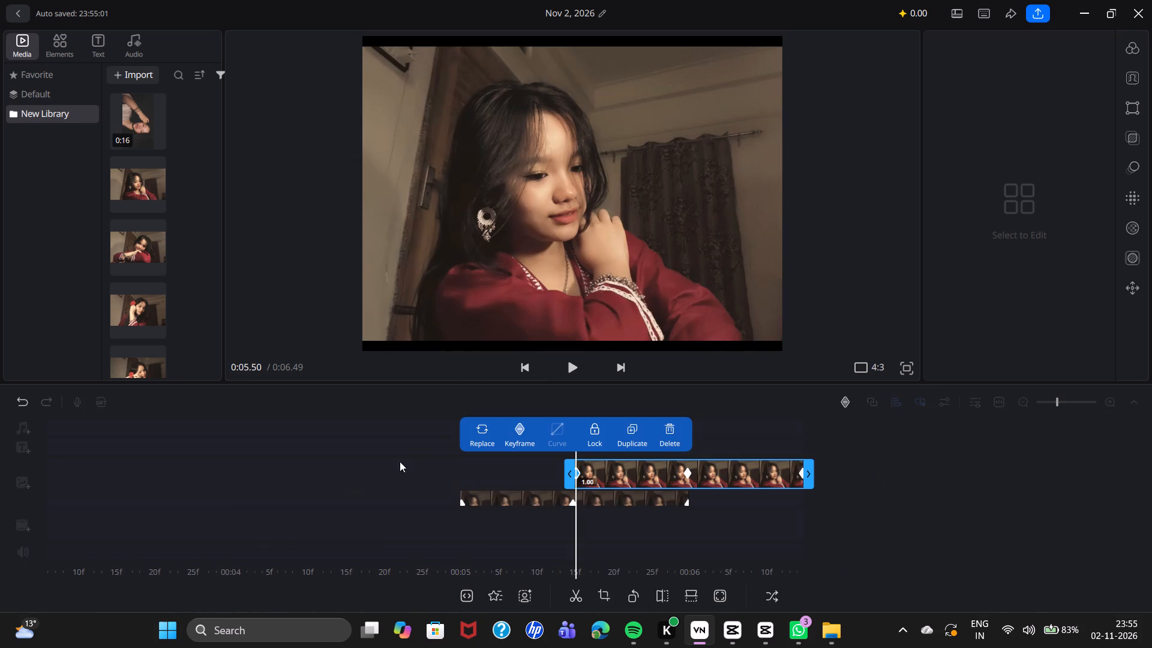
pyautogui.click(1133, 194)
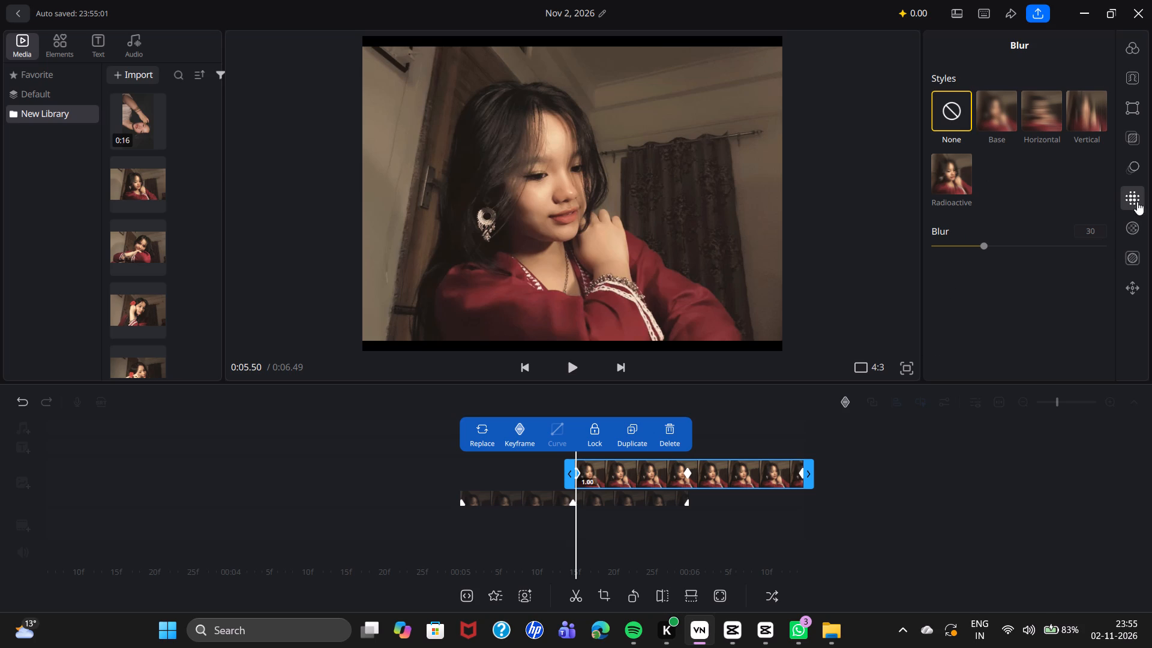
pyautogui.click(1137, 229)
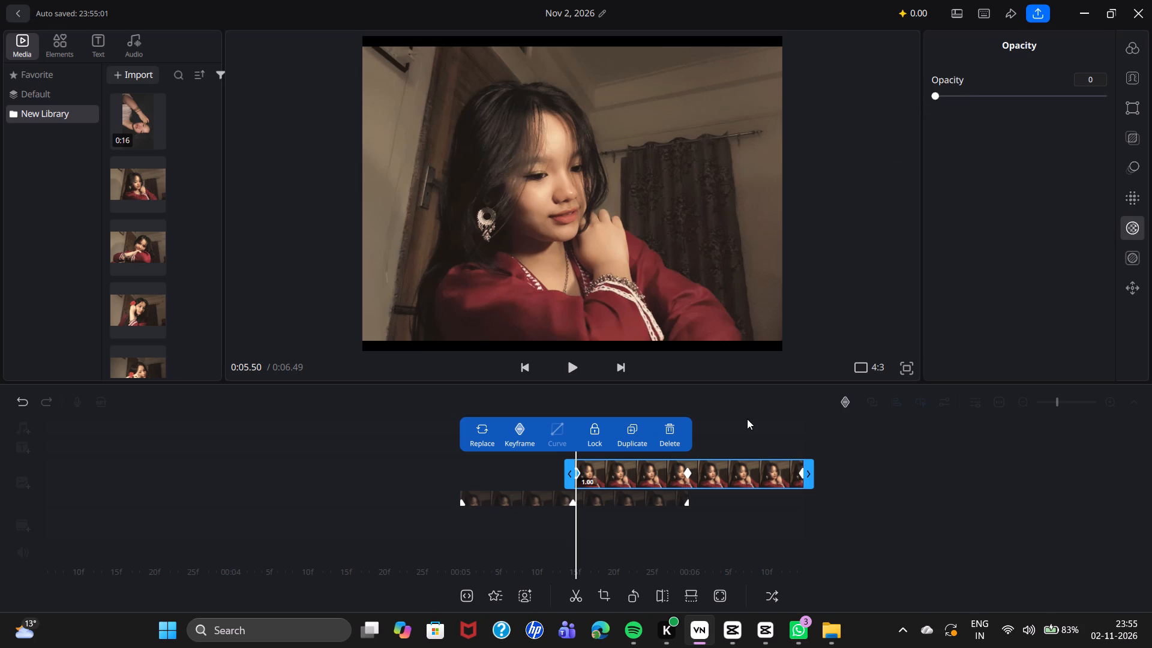
pyautogui.scroll(-4, 746, 439)
pyautogui.scroll(-1, 603, 451)
pyautogui.click(394, 465)
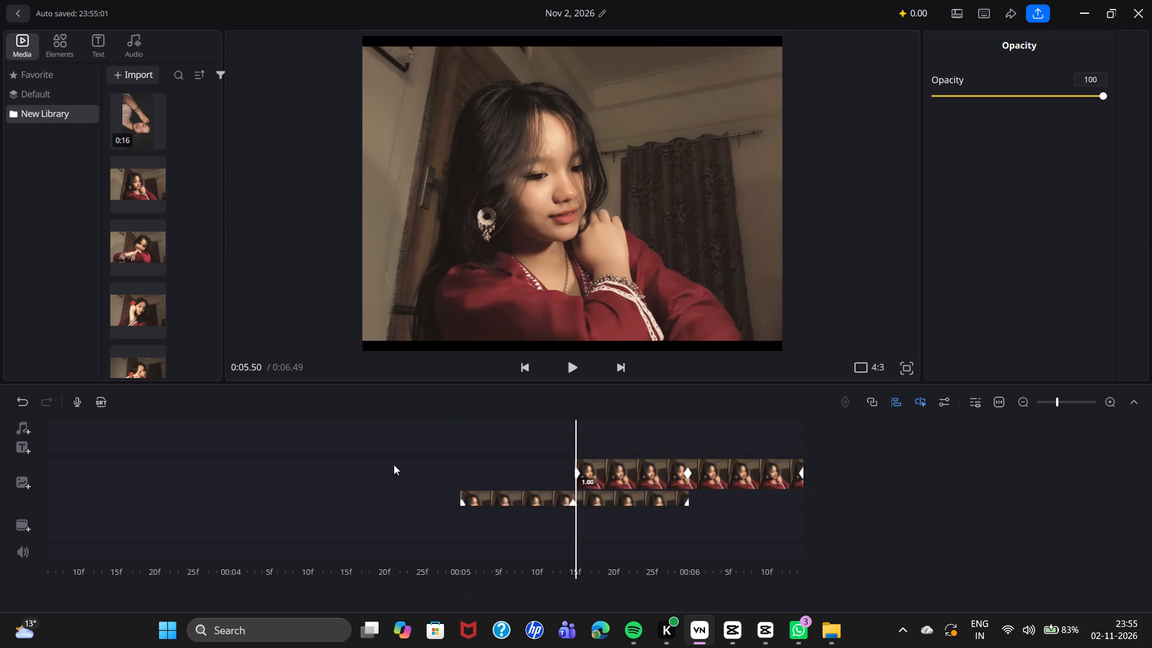
# Scrub back and forth through the staggered portrait overlays to examine how they blend into each other.
pyautogui.scroll(-6, 400, 464)
pyautogui.click(272, 502)
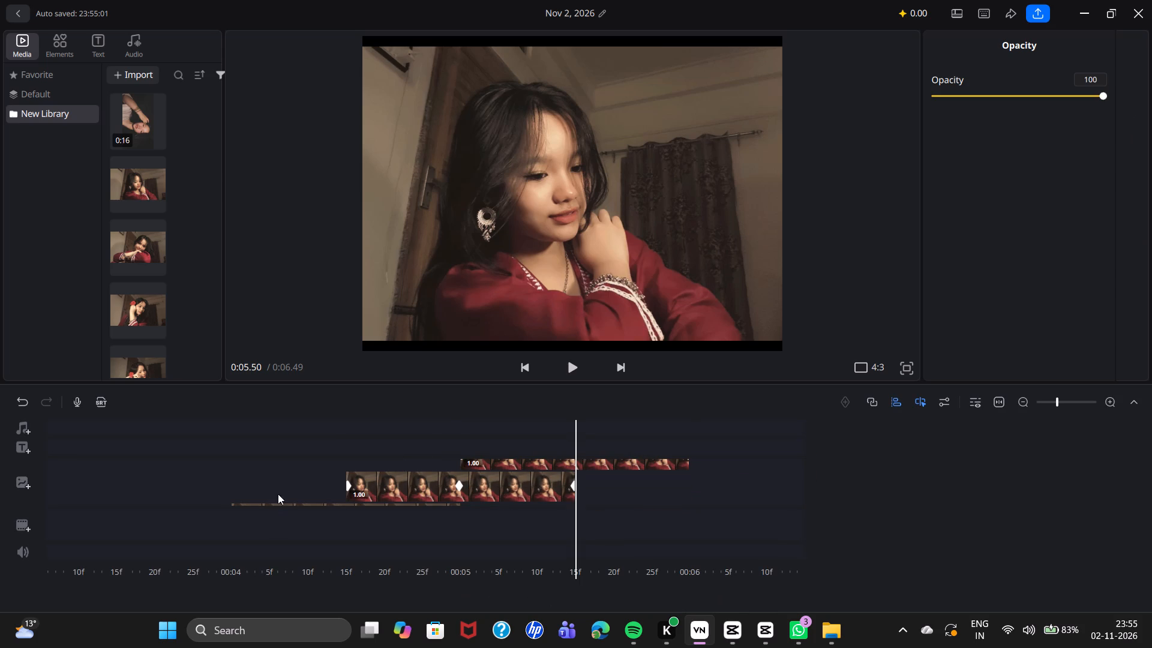
pyautogui.scroll(-5, 290, 472)
pyautogui.moveTo(277, 487); pyautogui.dragTo(478, 519)
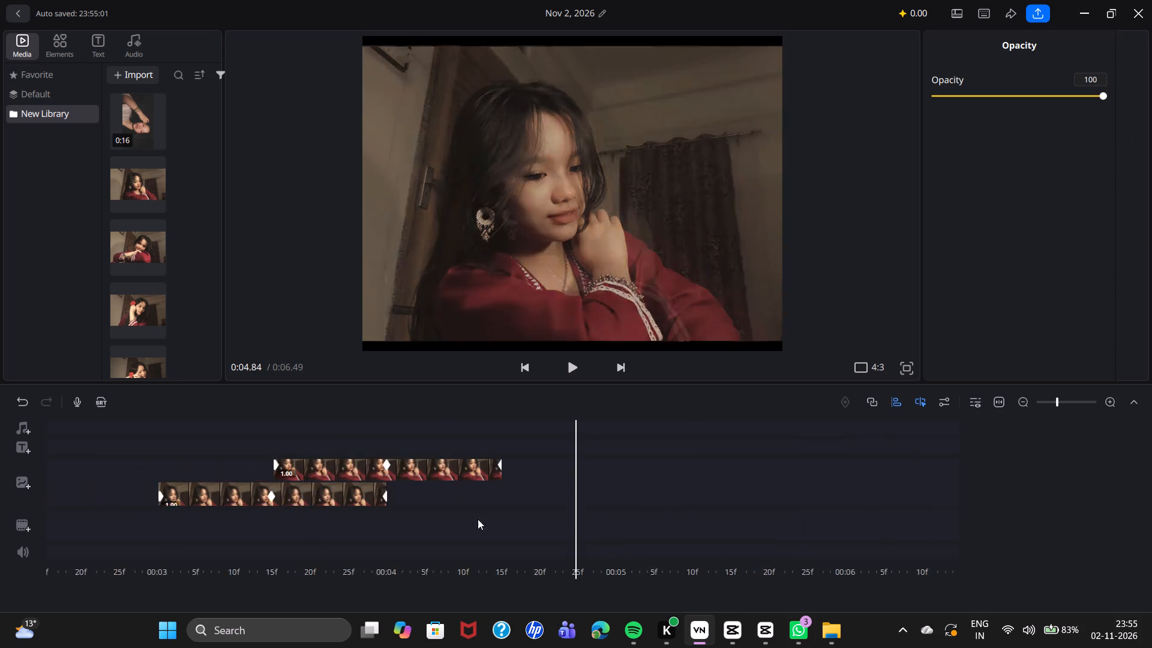
pyautogui.moveTo(478, 519); pyautogui.dragTo(619, 542)
pyautogui.moveTo(315, 457); pyautogui.dragTo(678, 519)
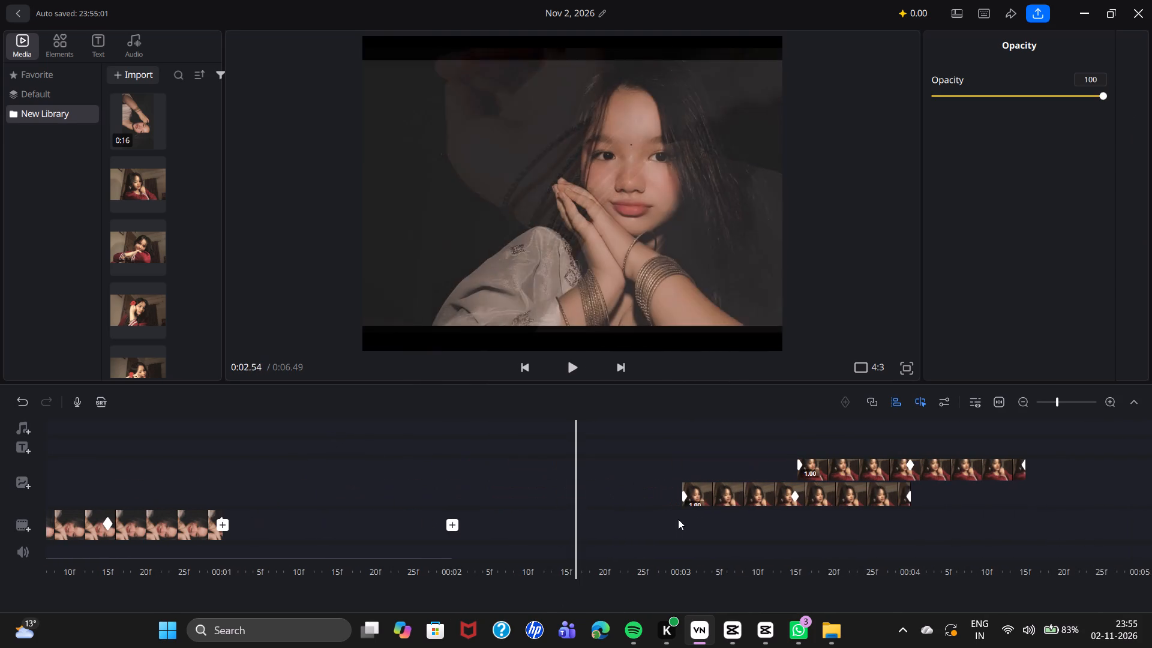
pyautogui.moveTo(678, 519); pyautogui.dragTo(592, 505)
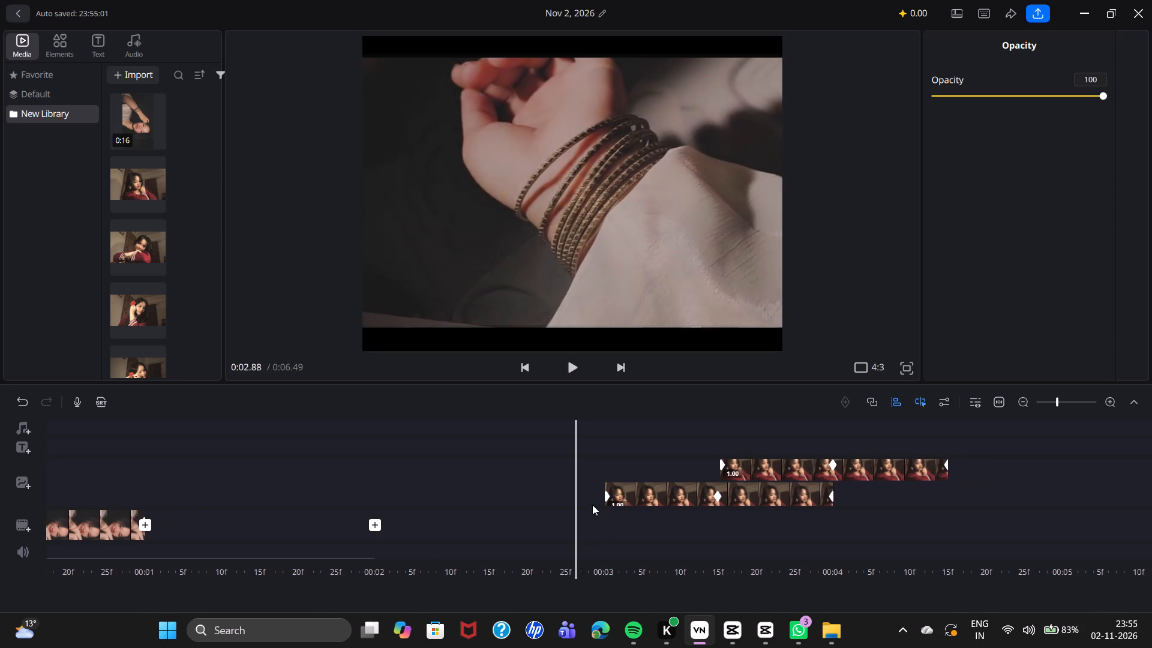
pyautogui.moveTo(592, 505); pyautogui.dragTo(488, 482)
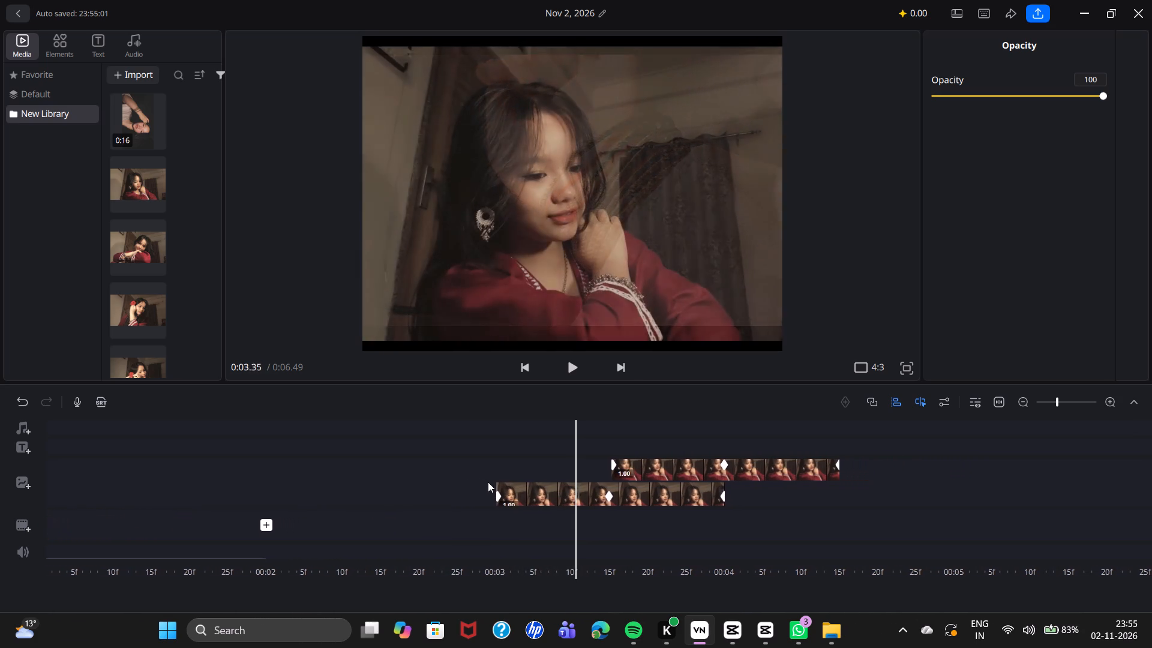
pyautogui.moveTo(488, 482); pyautogui.dragTo(400, 463)
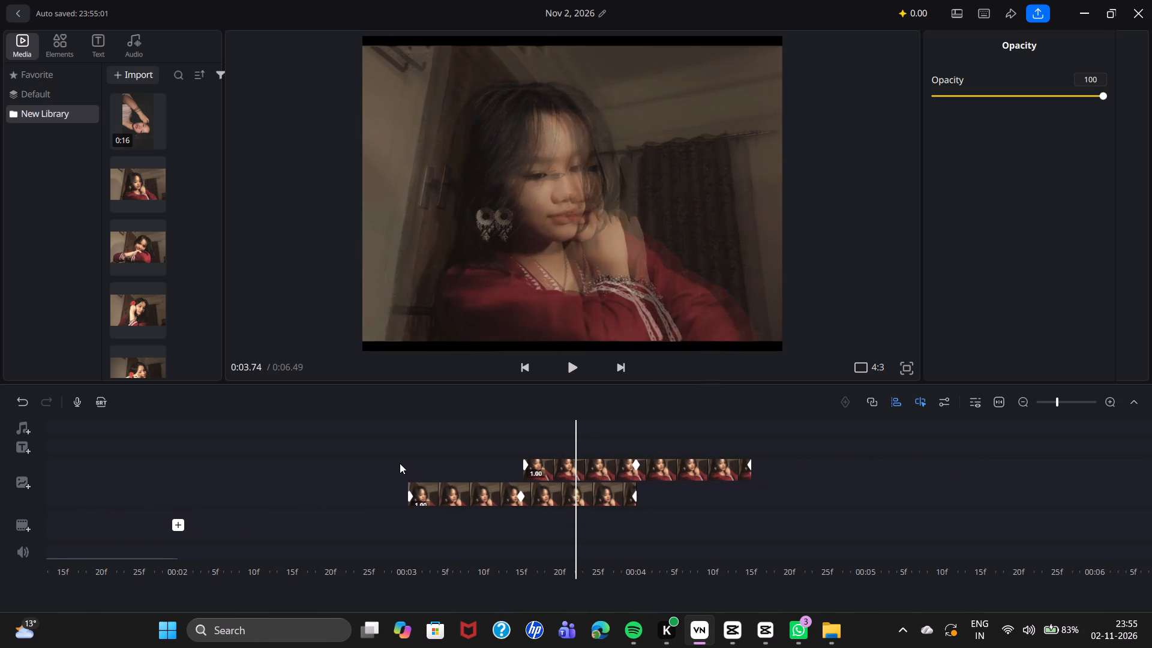
pyautogui.moveTo(400, 463); pyautogui.dragTo(437, 466)
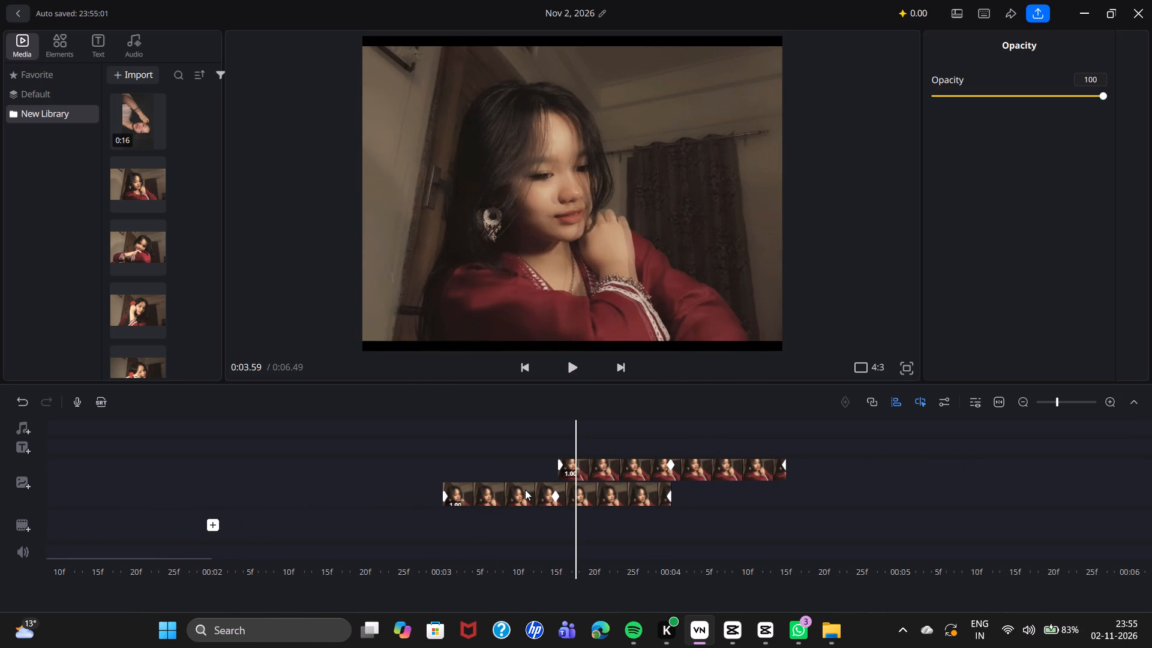
pyautogui.moveTo(493, 471); pyautogui.dragTo(590, 491)
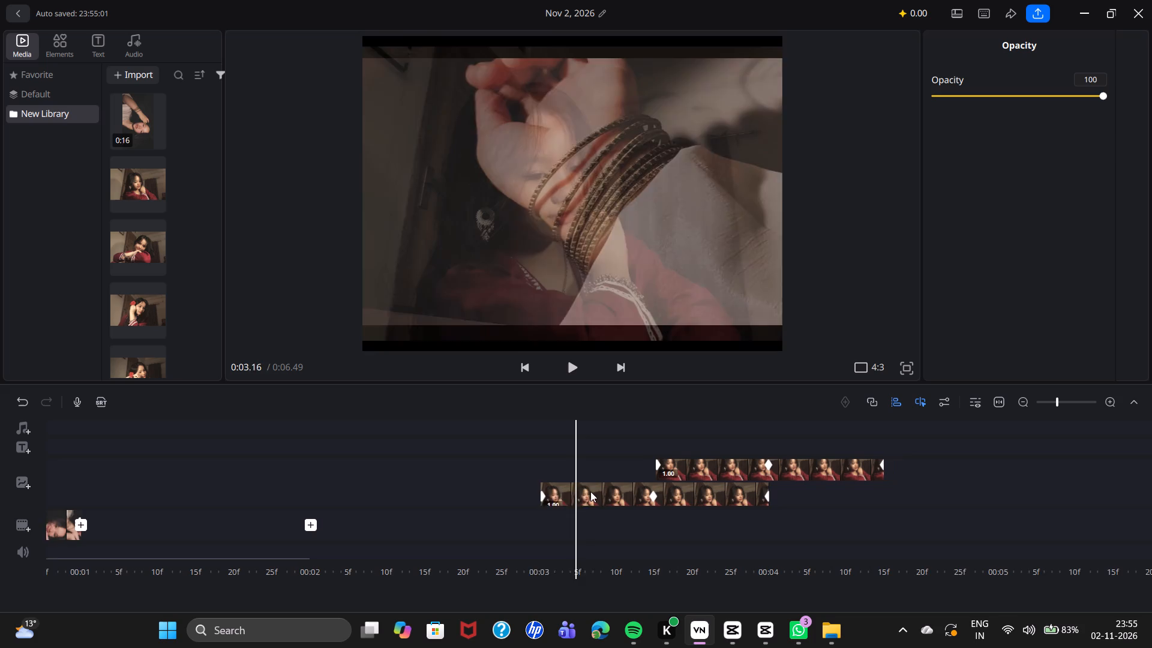
# Replace the image in the portrait overlay that starts at about 0:03.50 with WhatsApp Image 2026-11-02 at 11.39.55 PM (1).
pyautogui.moveTo(590, 491); pyautogui.dragTo(483, 467)
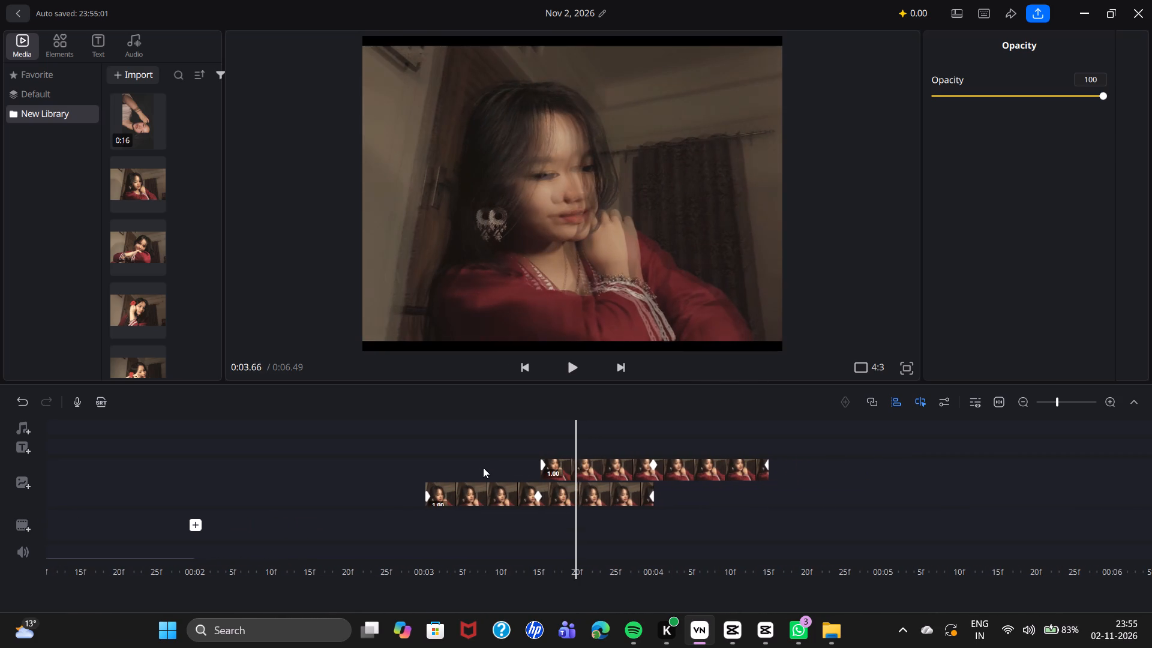
pyautogui.moveTo(483, 467); pyautogui.dragTo(482, 467)
pyautogui.click(580, 476)
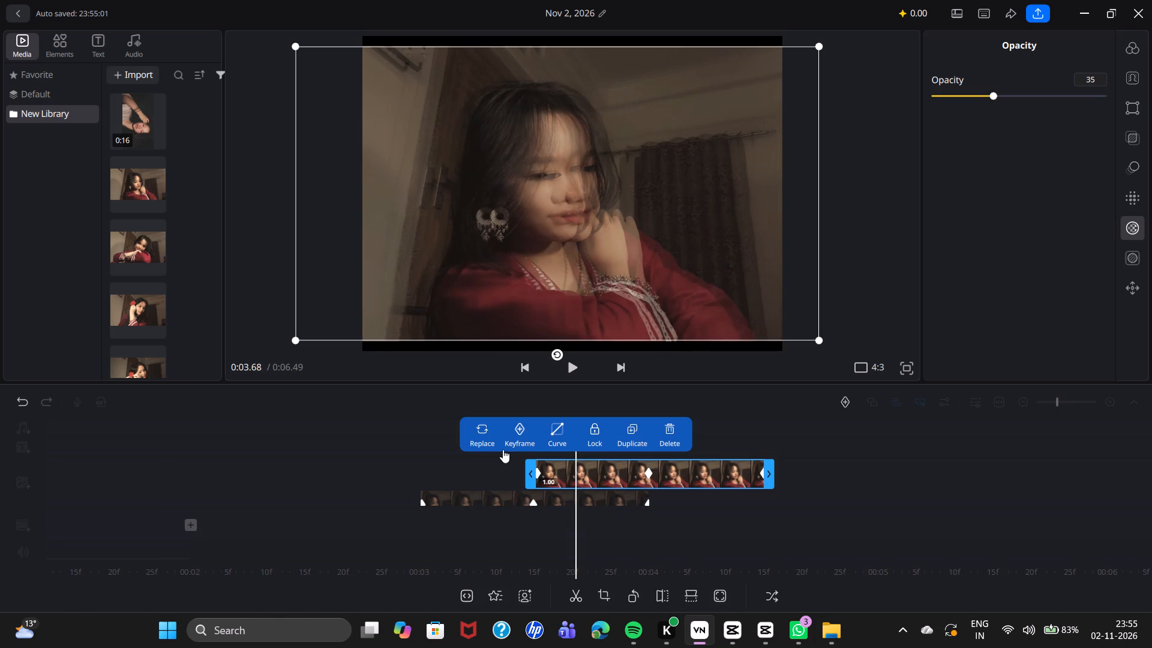
pyautogui.click(487, 430)
pyautogui.scroll(-2, 445, 253)
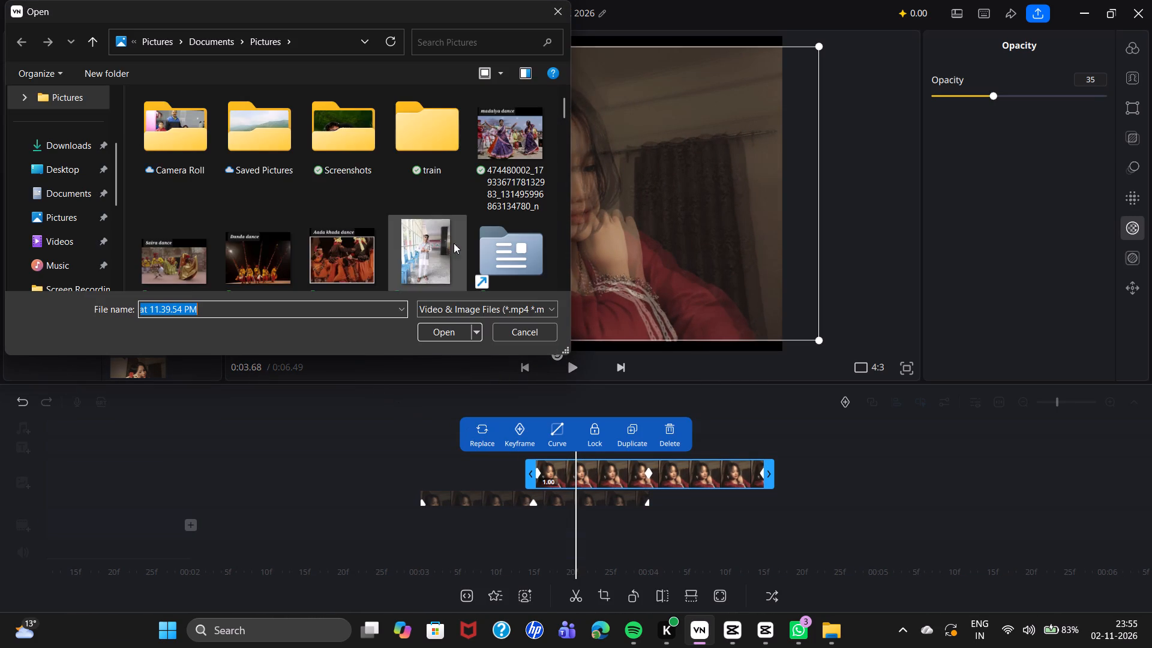
pyautogui.scroll(-11, 454, 243)
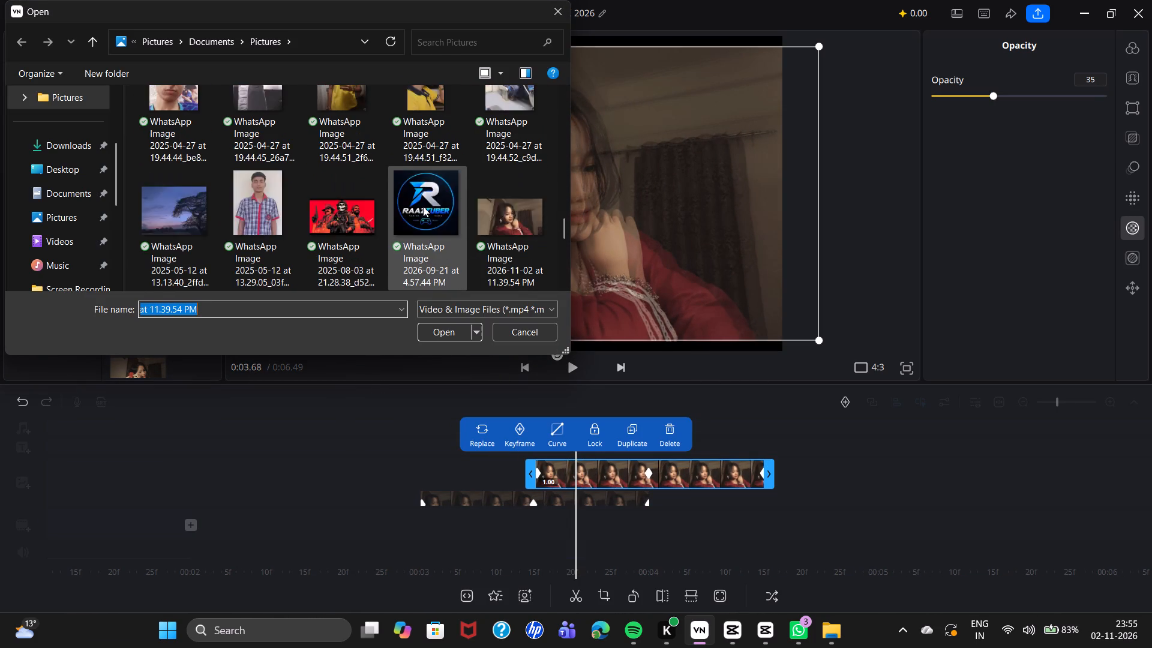
pyautogui.scroll(-1, 423, 206)
pyautogui.click(196, 207)
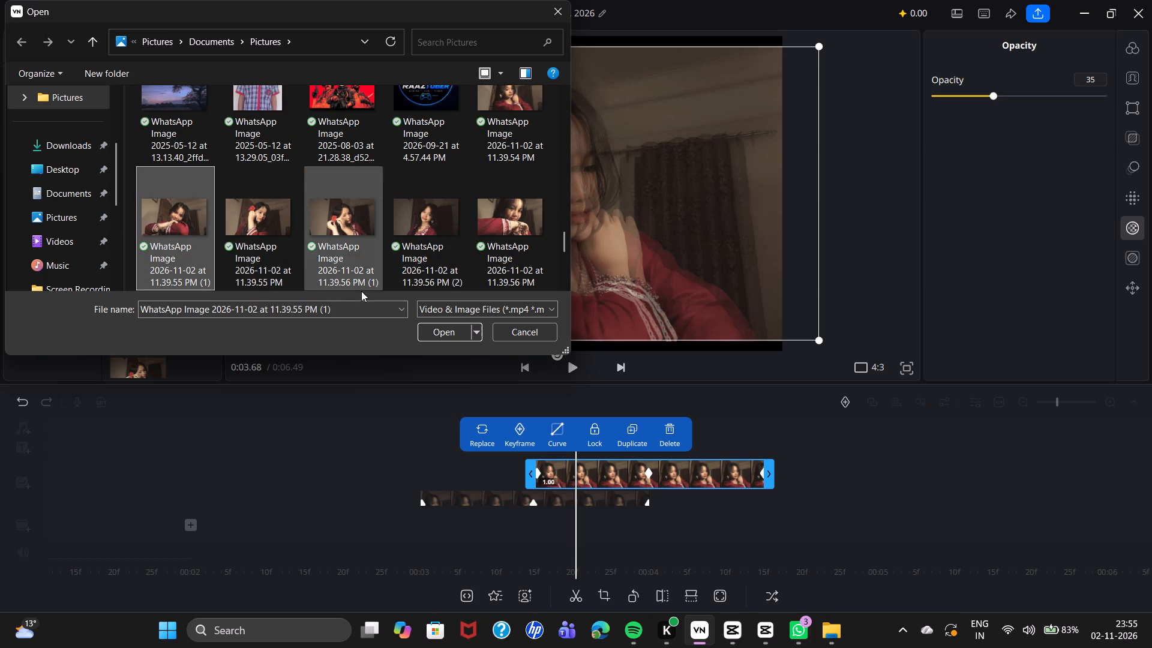
pyautogui.click(440, 332)
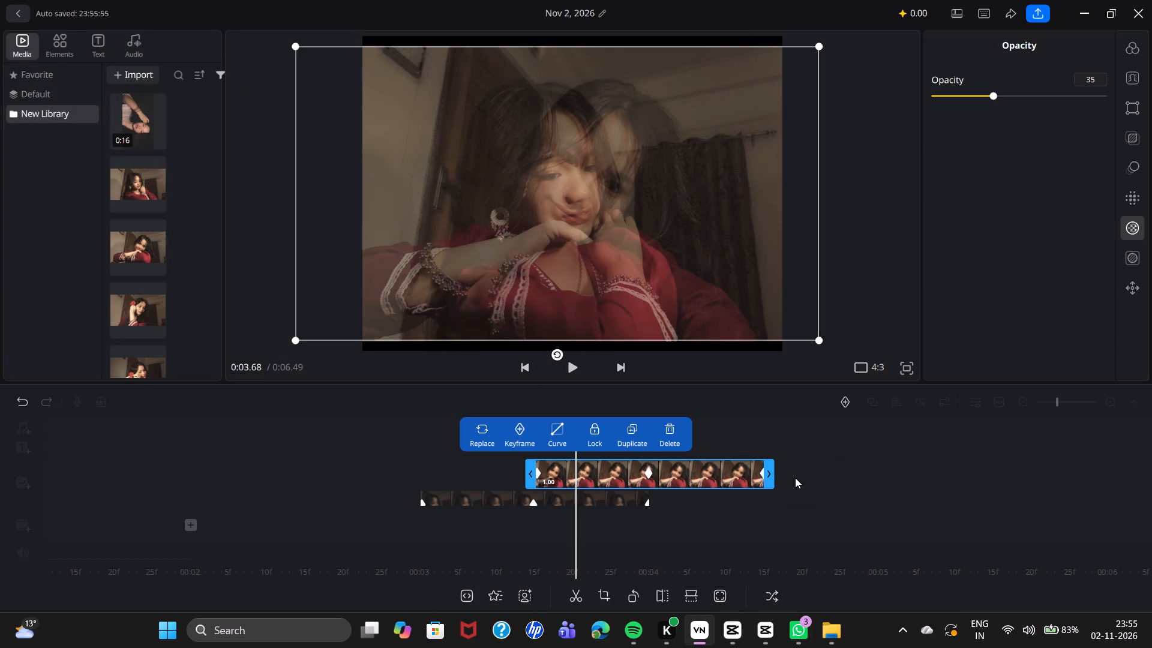
# Open the replacement file selection for the portrait overlay that starts at about 0:04.00.
pyautogui.scroll(2, 795, 478)
pyautogui.click(700, 464)
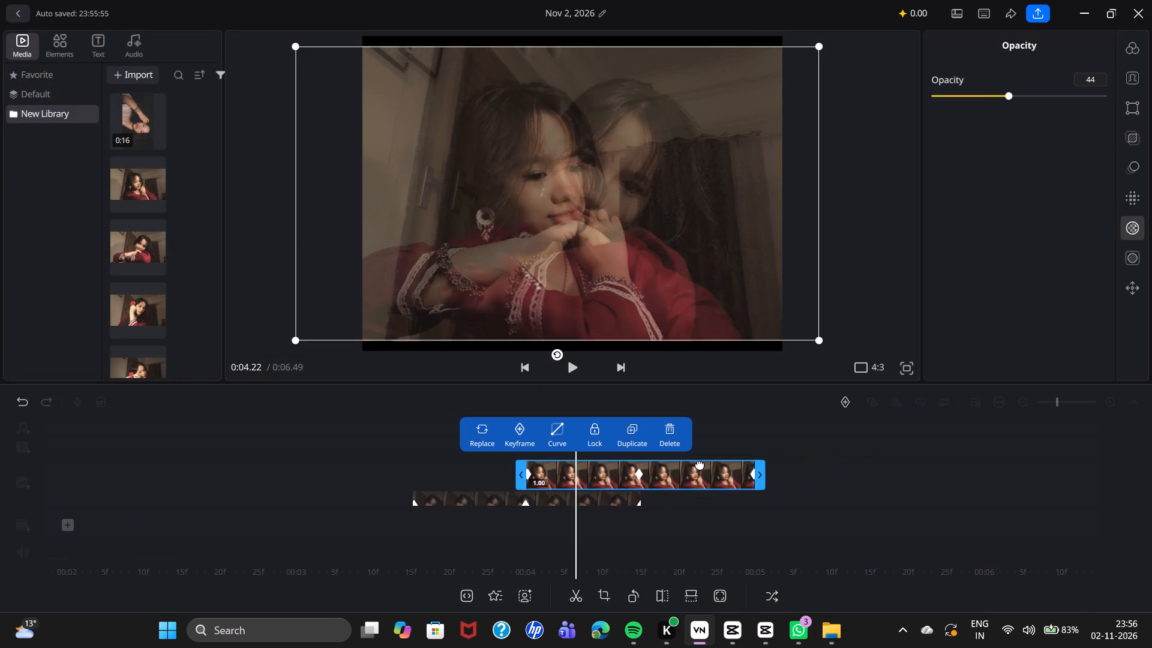
pyautogui.click(479, 427)
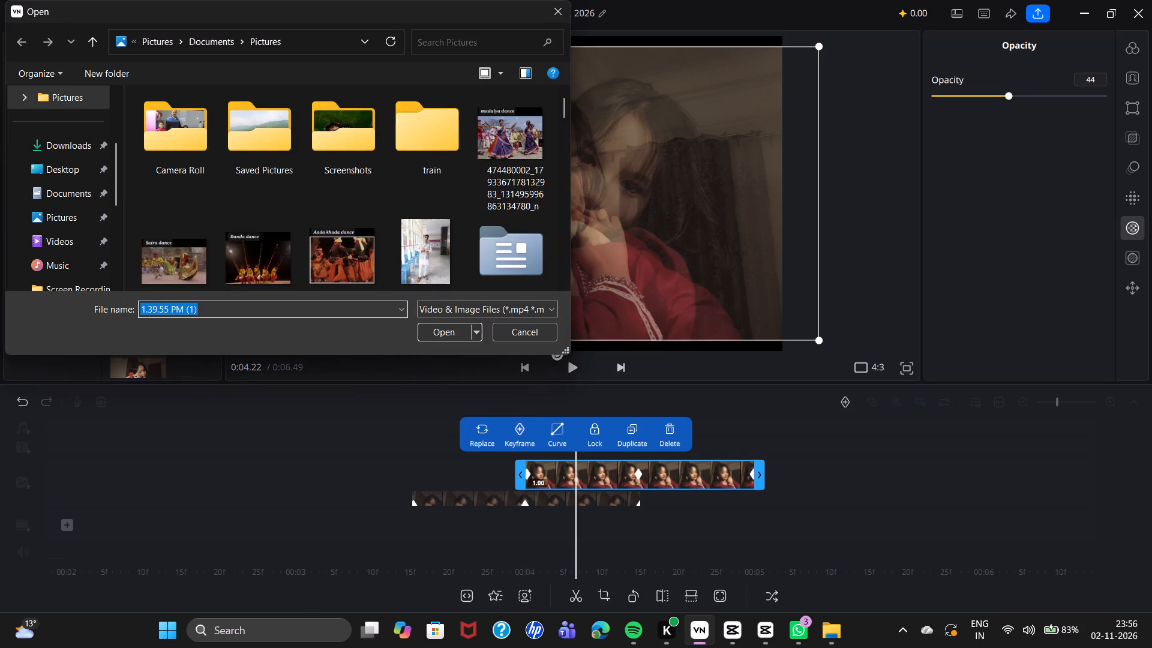
# Replace the photo in the overlay that starts at 0:04.00 with "WhatsApp Image 2026-11-02 at 11.39.55 PM".
pyautogui.scroll(-5, 232, 238)
pyautogui.scroll(3, 230, 235)
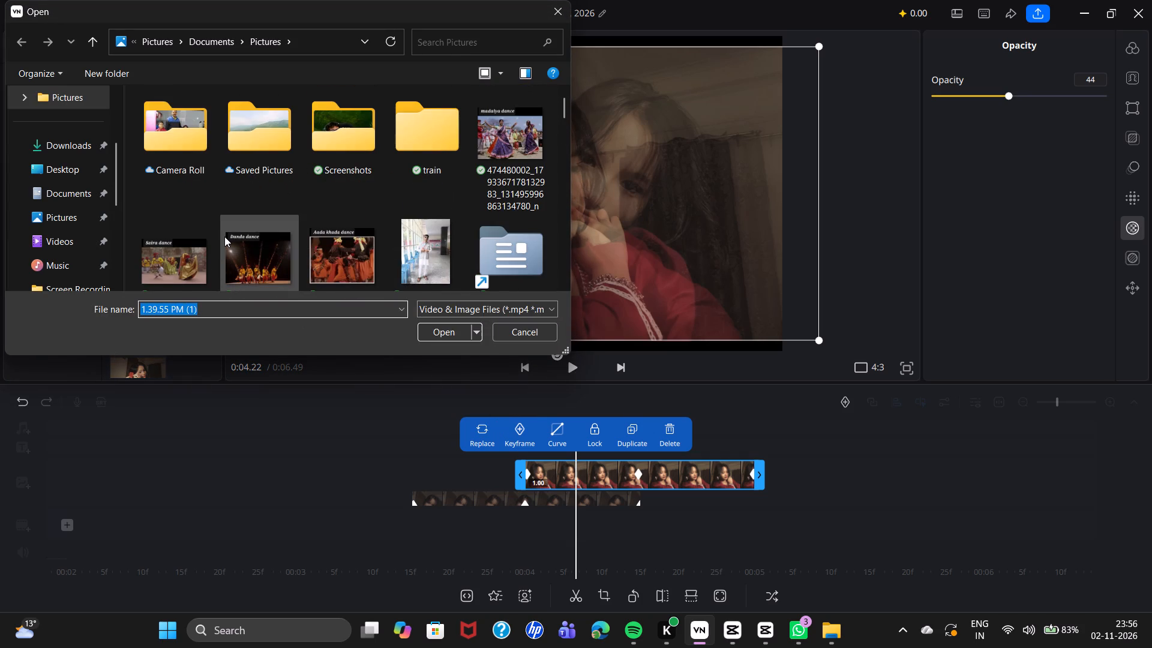
pyautogui.scroll(-14, 224, 236)
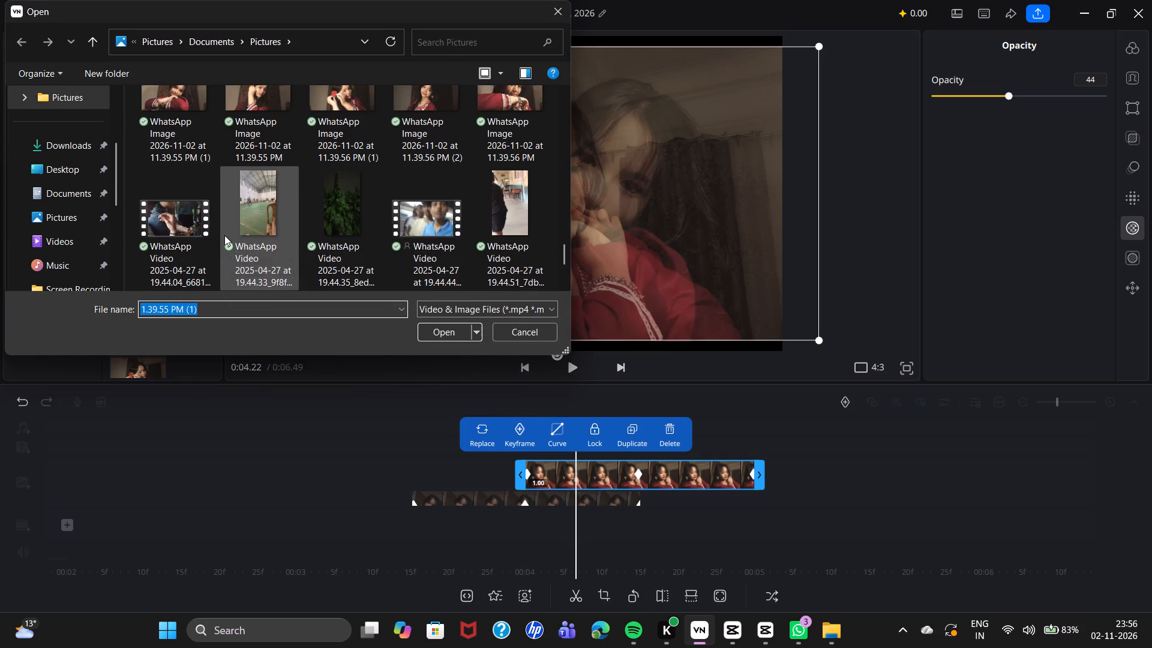
pyautogui.scroll(-1, 224, 235)
pyautogui.scroll(1, 224, 234)
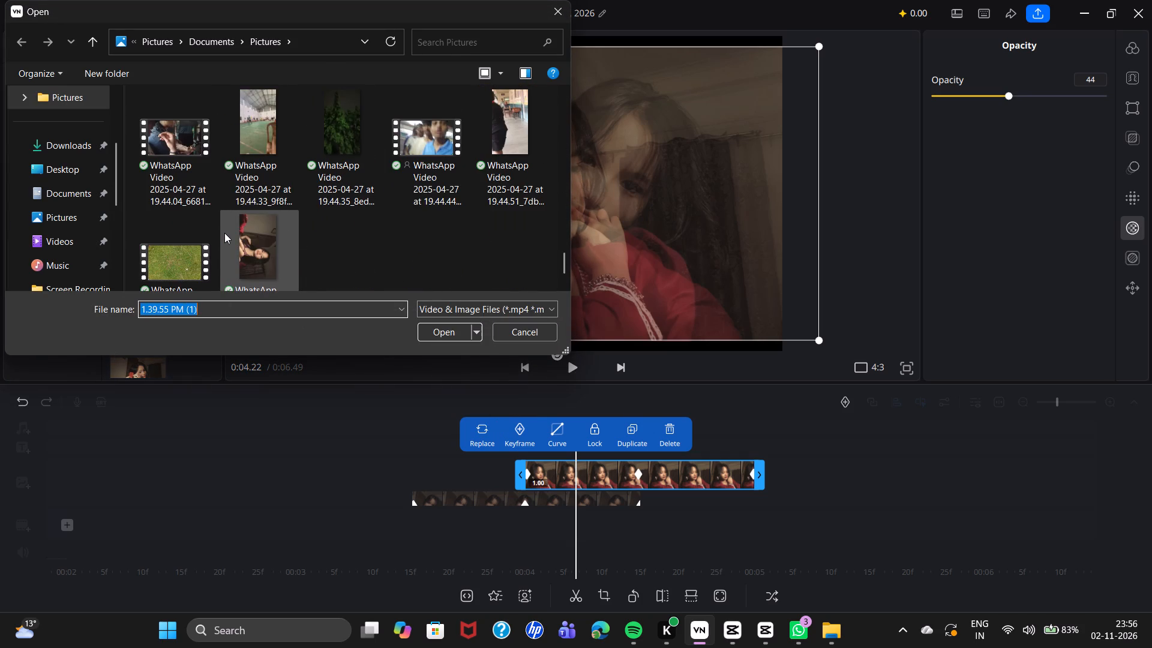
pyautogui.scroll(2, 224, 233)
pyautogui.click(254, 227)
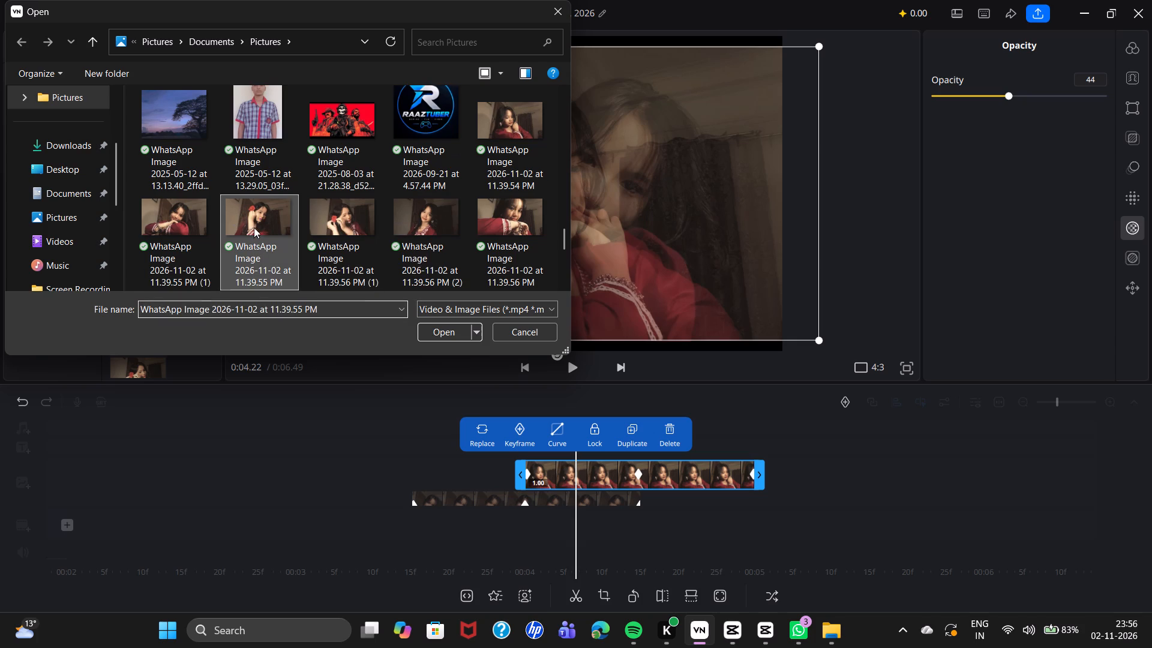
pyautogui.click(445, 337)
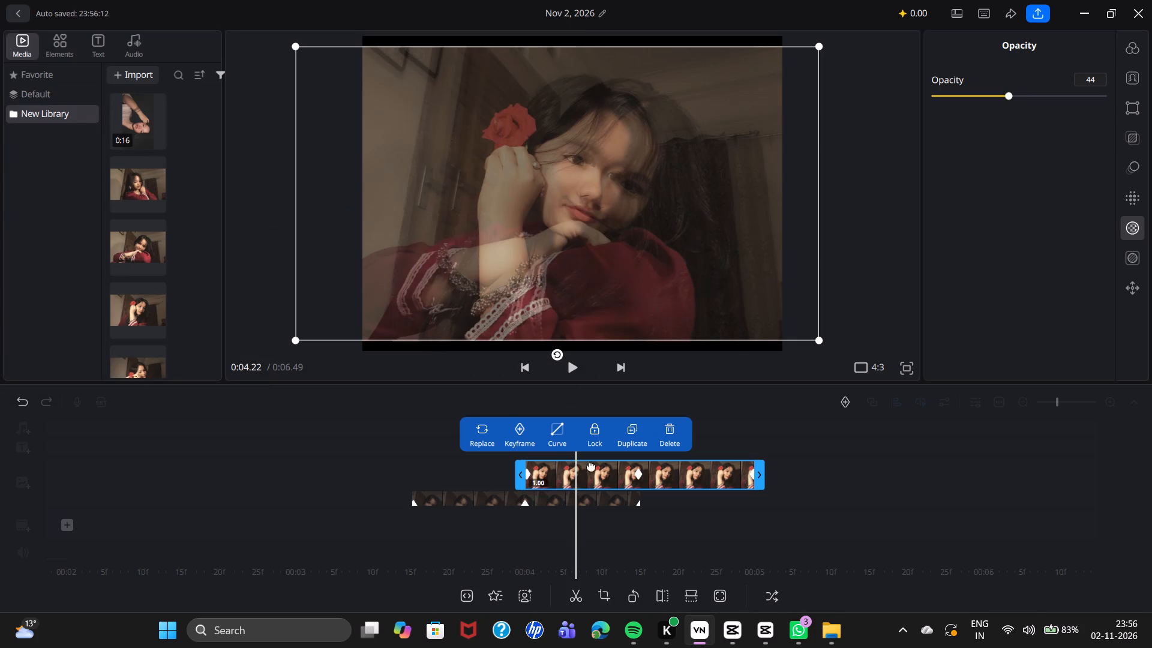
# Replace the photo in the overlay that starts at 0:04.50 with "WhatsApp Image 2026-11-02 at 11.39.56 PM (1)".
pyautogui.scroll(1, 734, 500)
pyautogui.click(731, 469)
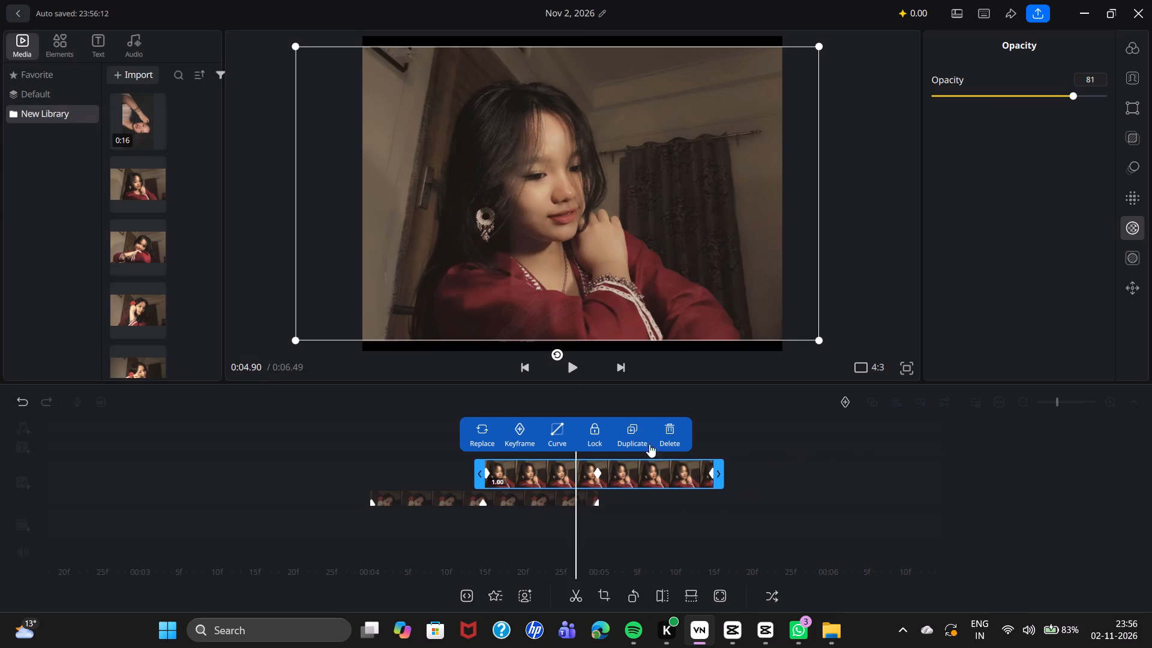
pyautogui.click(476, 420)
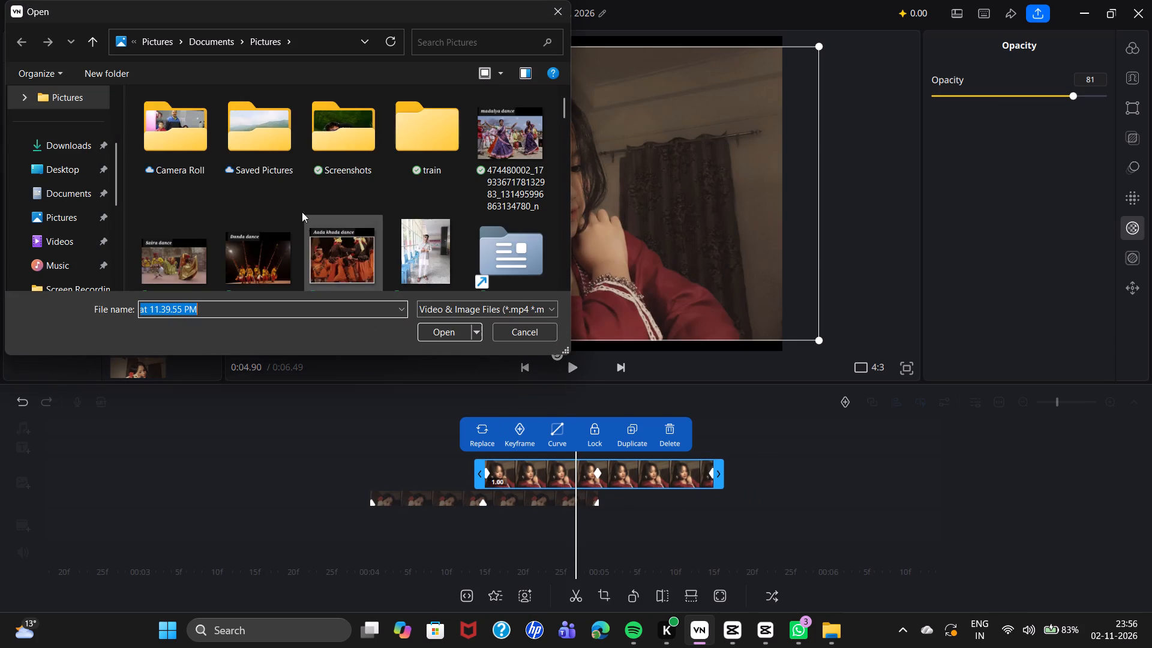
pyautogui.scroll(-14, 298, 203)
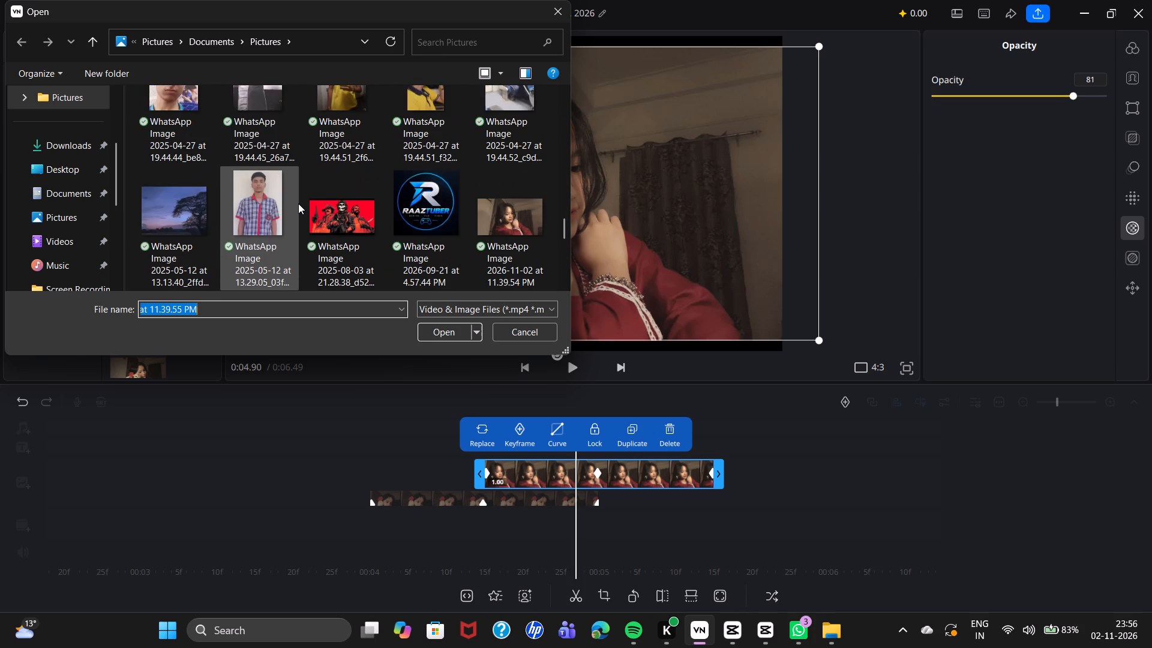
pyautogui.scroll(-1, 298, 203)
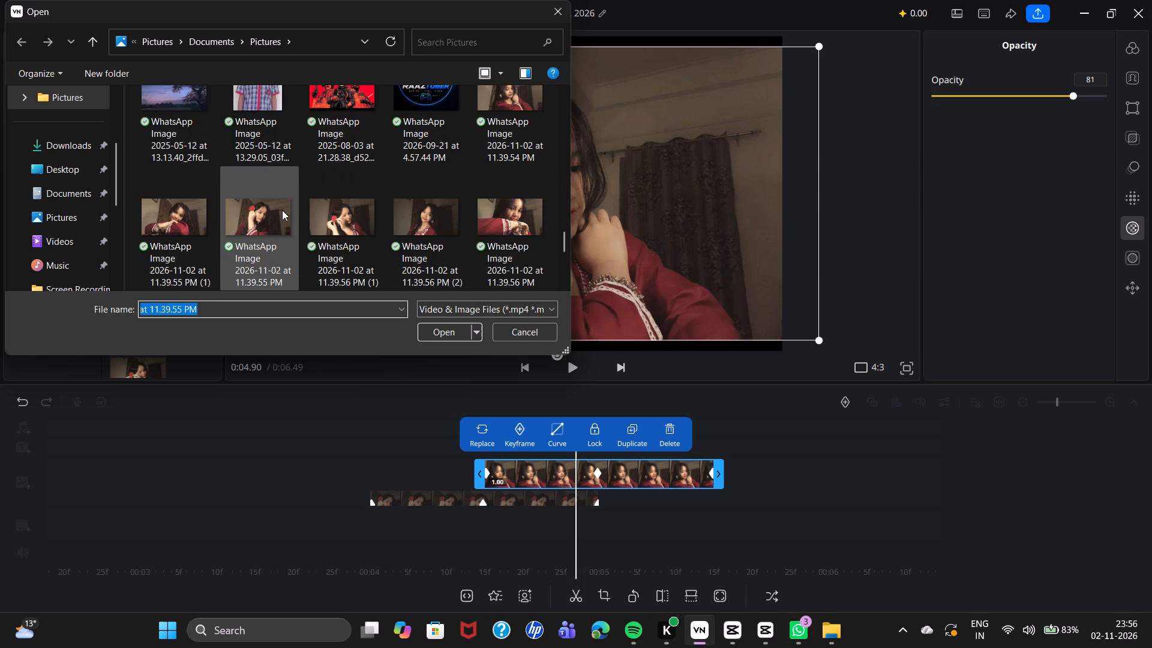
pyautogui.click(345, 208)
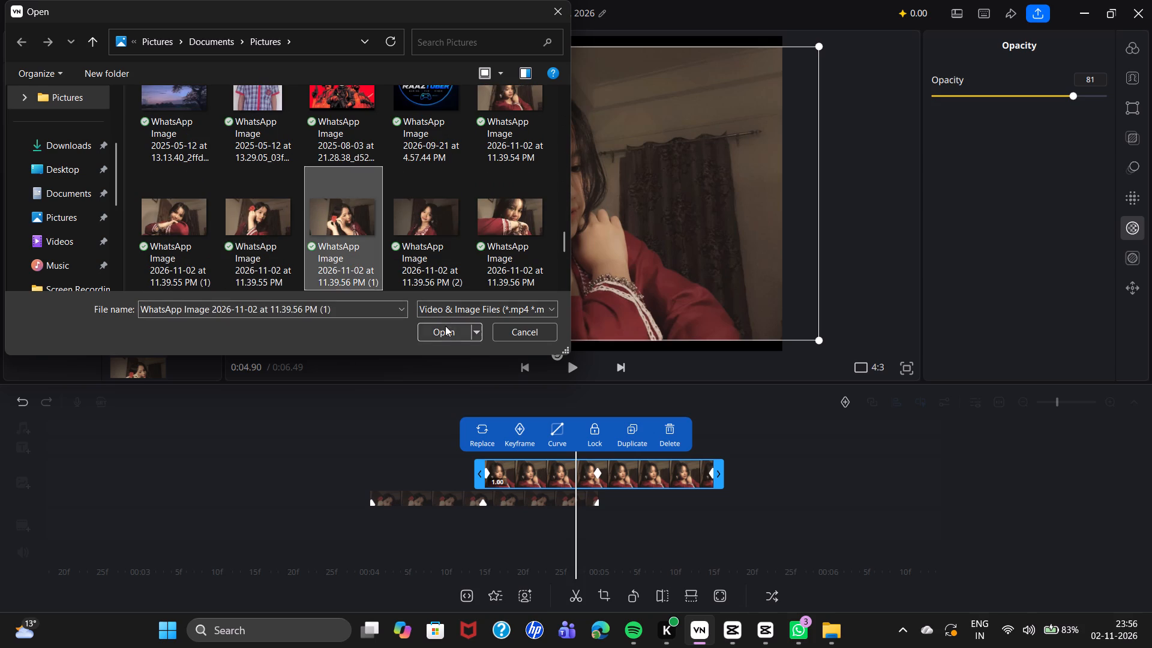
pyautogui.click(445, 328)
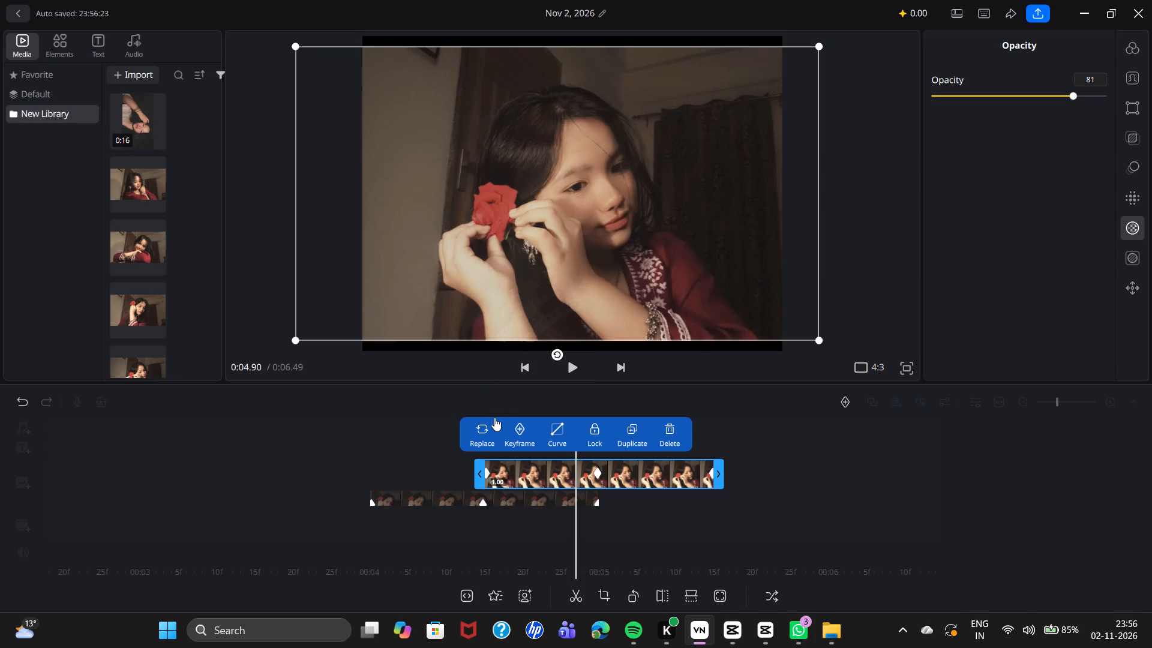
# Replace the photo in the overlay that starts at about 0:05.00 with "WhatsApp Image 2026-11-02 at 11.39.56 PM (2)".
pyautogui.scroll(1, 857, 519)
pyautogui.scroll(1, 802, 489)
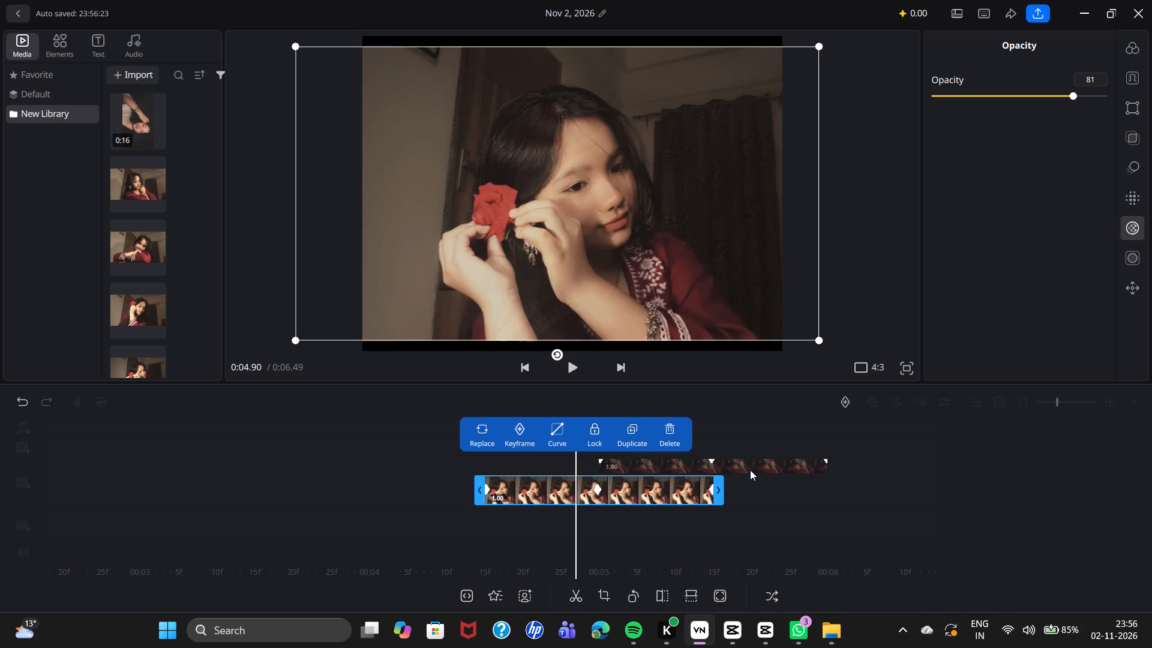
pyautogui.click(750, 469)
pyautogui.click(478, 428)
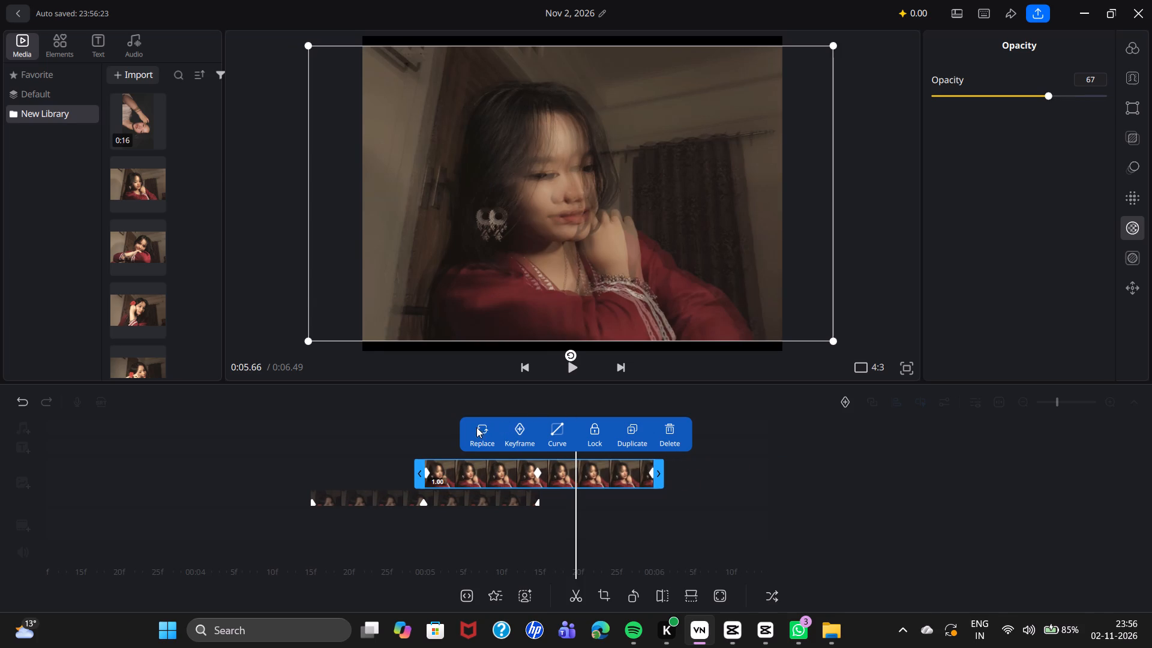
pyautogui.scroll(-8, 316, 202)
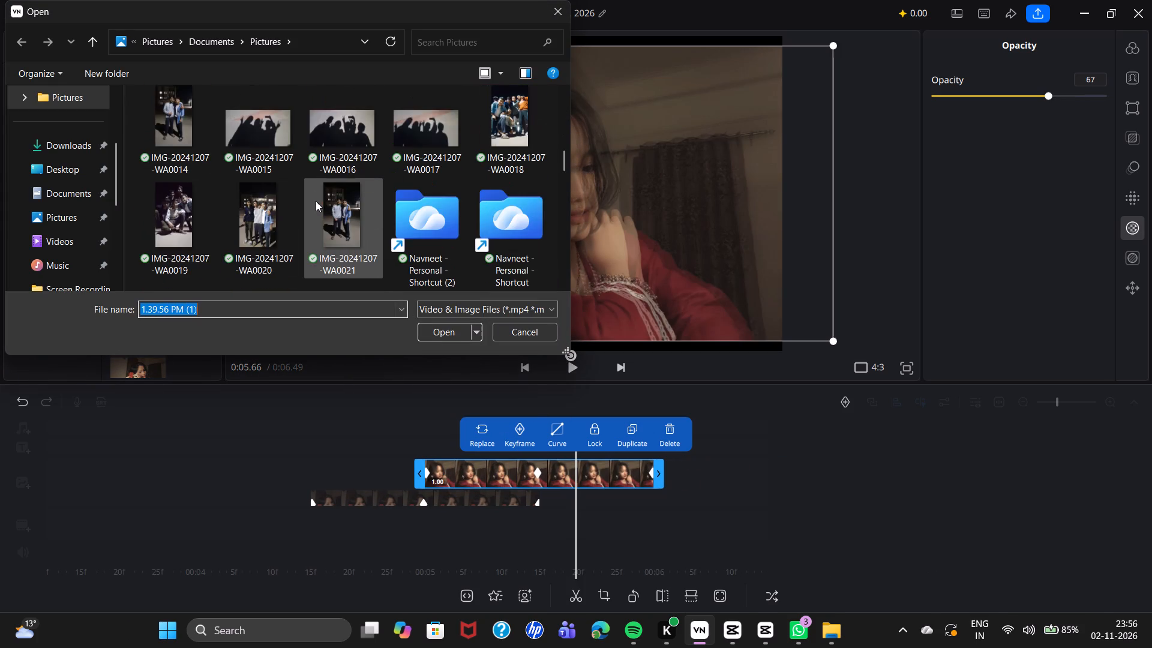
pyautogui.scroll(-11, 316, 201)
pyautogui.scroll(1, 313, 202)
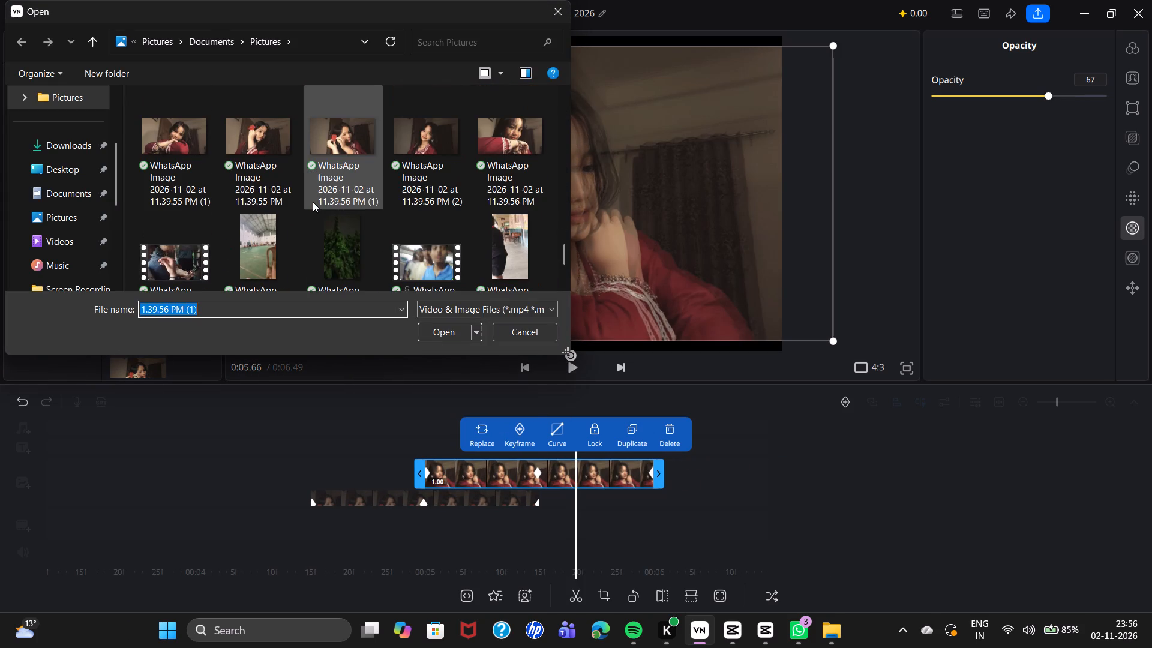
pyautogui.click(414, 148)
pyautogui.click(454, 328)
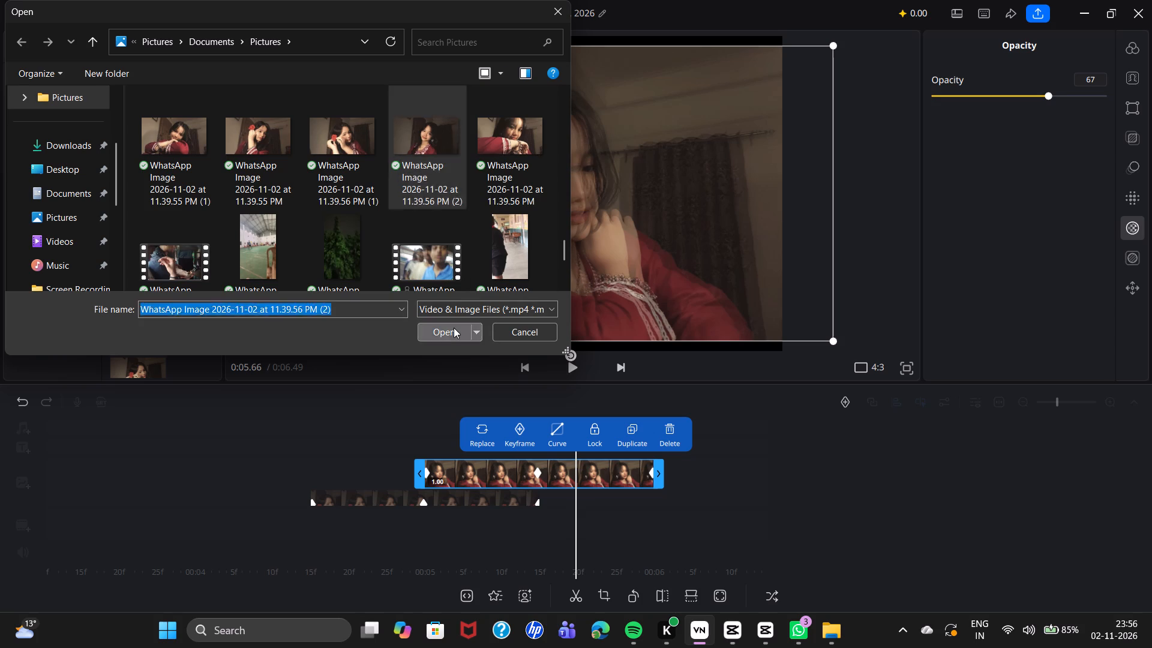
pyautogui.scroll(1, 735, 493)
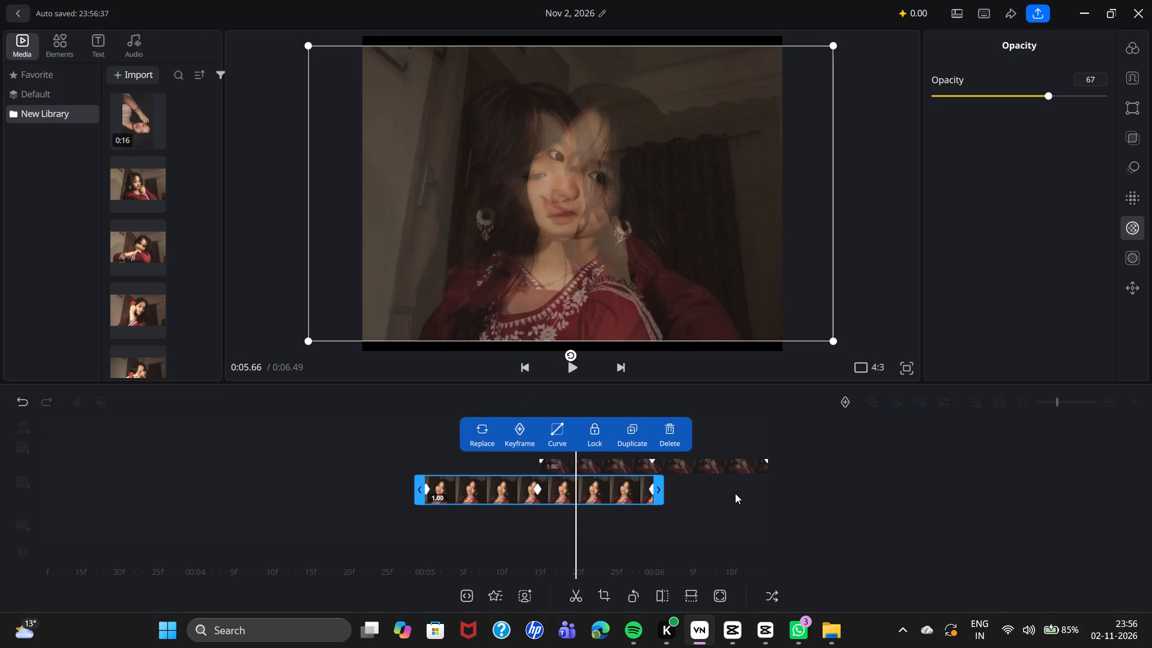
# Replace the photo in the overlay that starts at about 0:05.50 with "WhatsApp Image 2026-11-02 at 11.39.56 PM".
pyautogui.scroll(4, 721, 484)
pyautogui.click(711, 473)
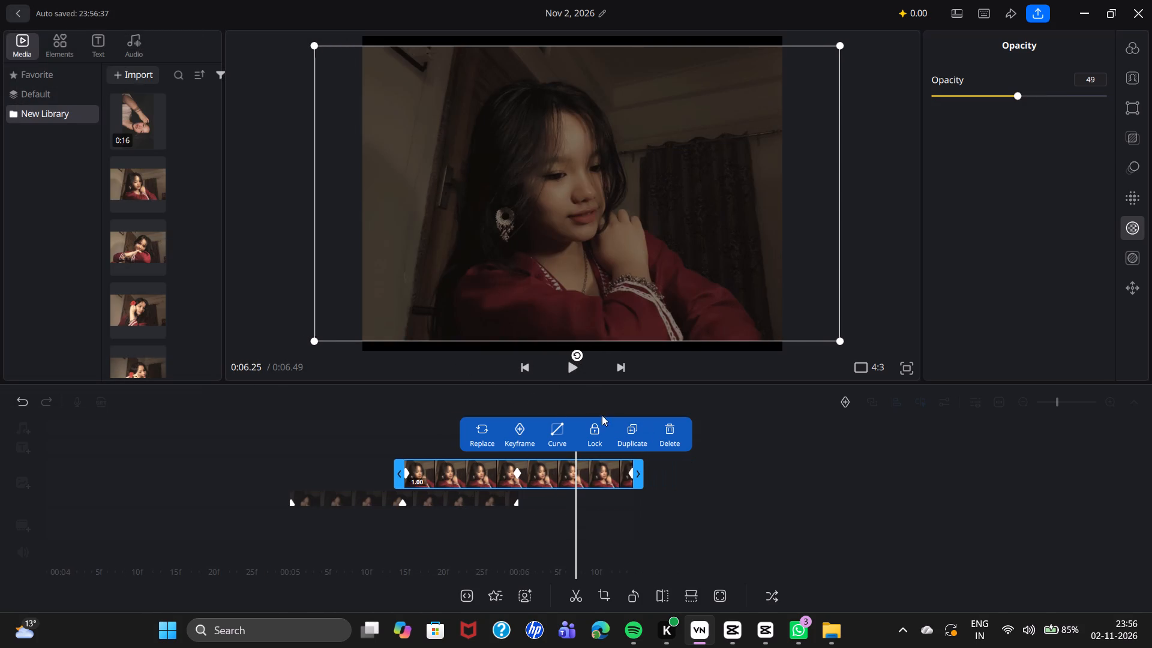
pyautogui.click(473, 427)
pyautogui.scroll(-3, 415, 248)
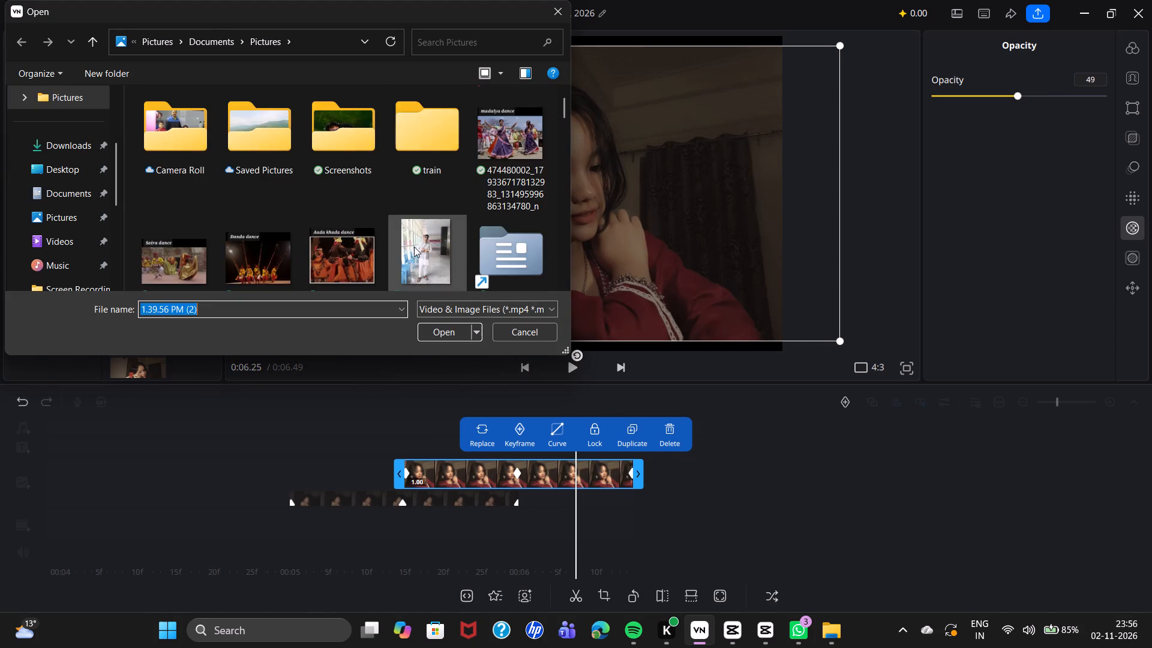
pyautogui.scroll(-17, 414, 247)
pyautogui.scroll(-7, 414, 238)
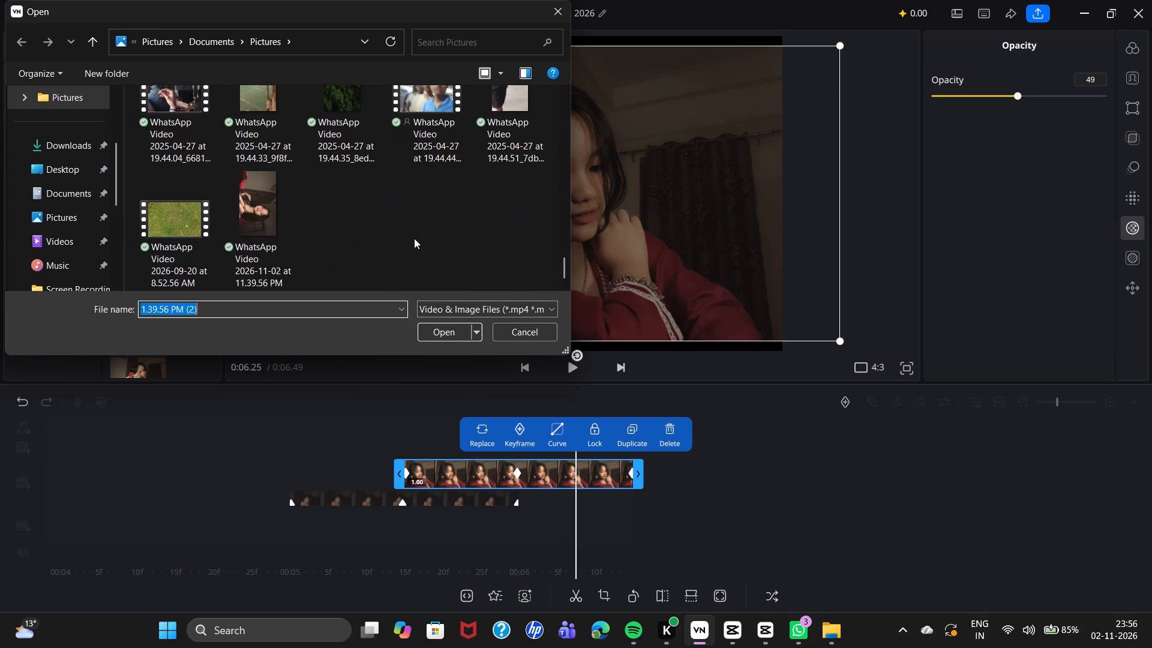
pyautogui.scroll(2, 414, 238)
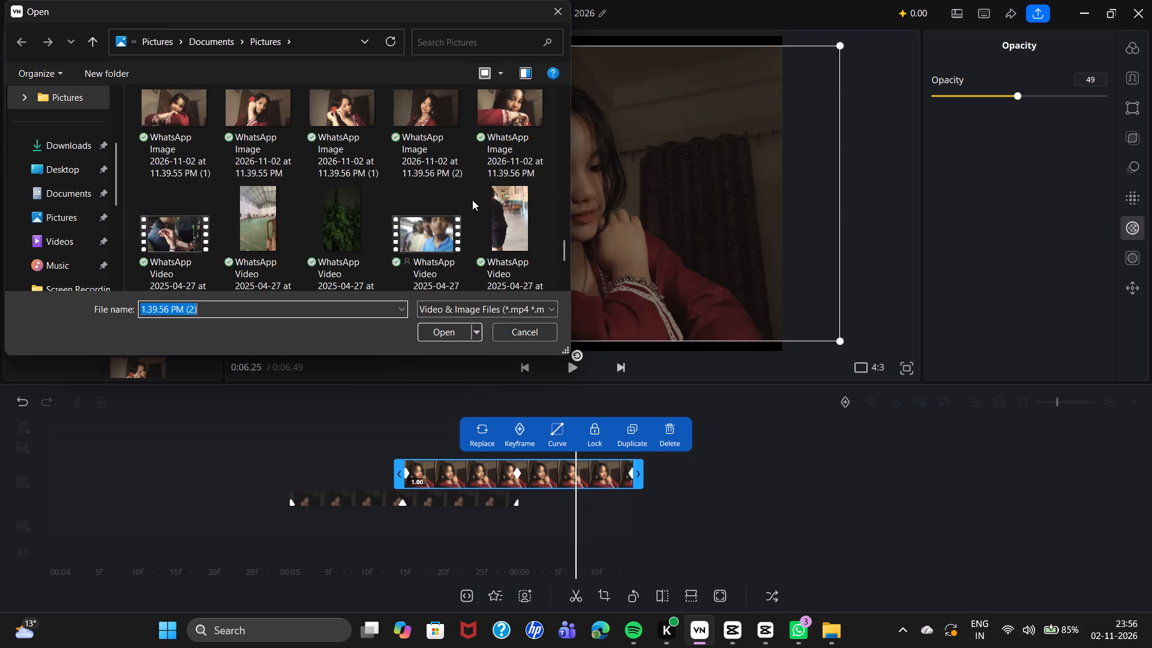
pyautogui.click(523, 122)
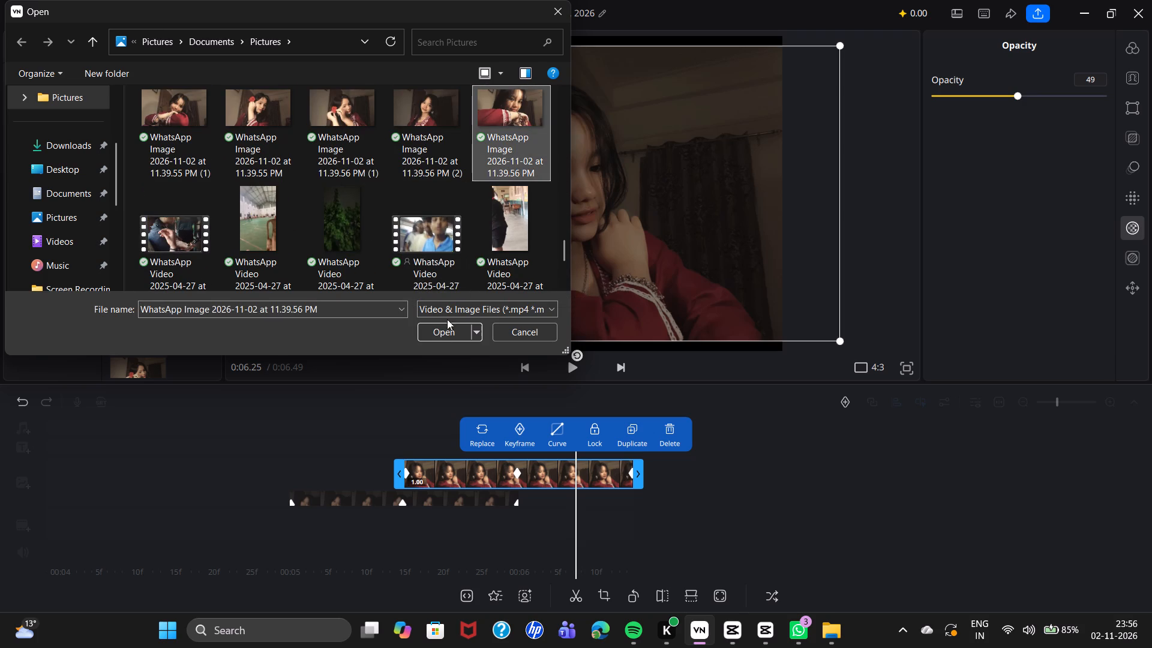
pyautogui.click(441, 331)
# Return to the start of the timeline and play the whole edit to review the replaced photos and their blending.
pyautogui.moveTo(781, 496); pyautogui.dragTo(819, 493)
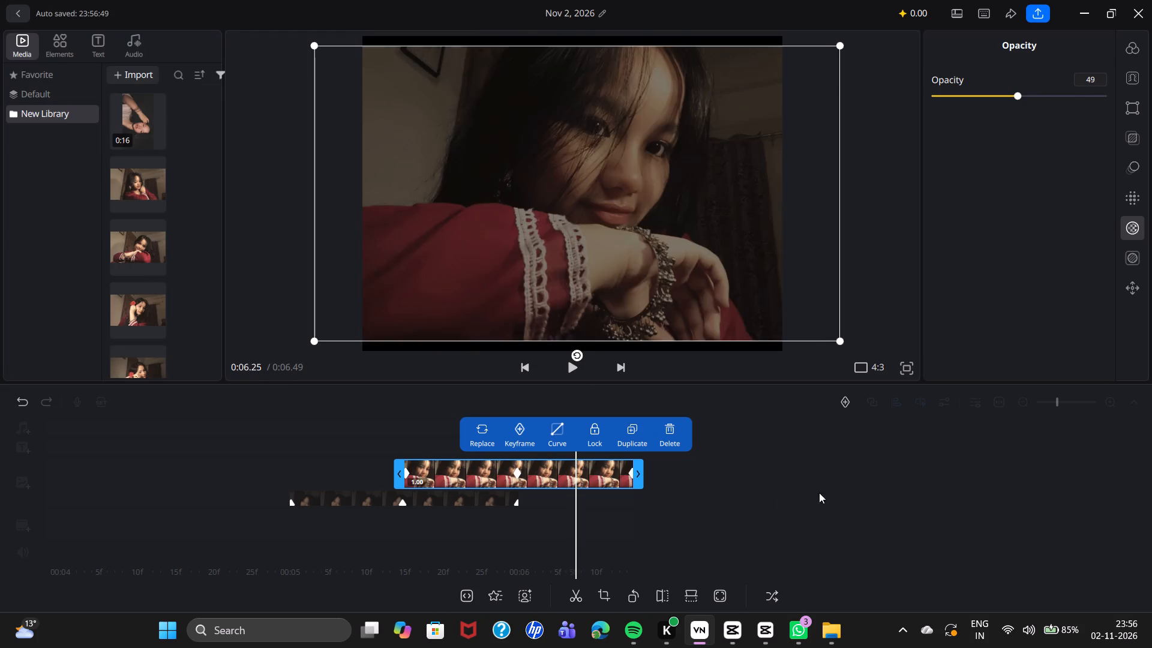
pyautogui.moveTo(819, 493); pyautogui.dragTo(1151, 574)
pyautogui.moveTo(427, 437); pyautogui.dragTo(592, 462)
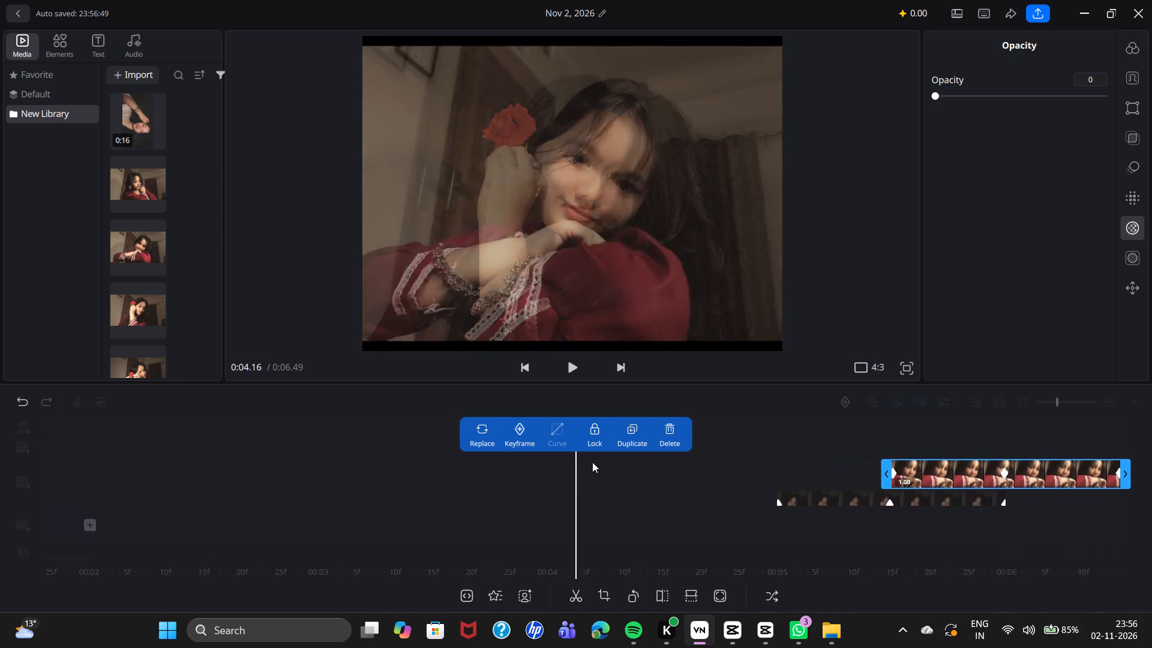
pyautogui.moveTo(592, 462); pyautogui.dragTo(1151, 626)
pyautogui.moveTo(487, 418); pyautogui.dragTo(776, 454)
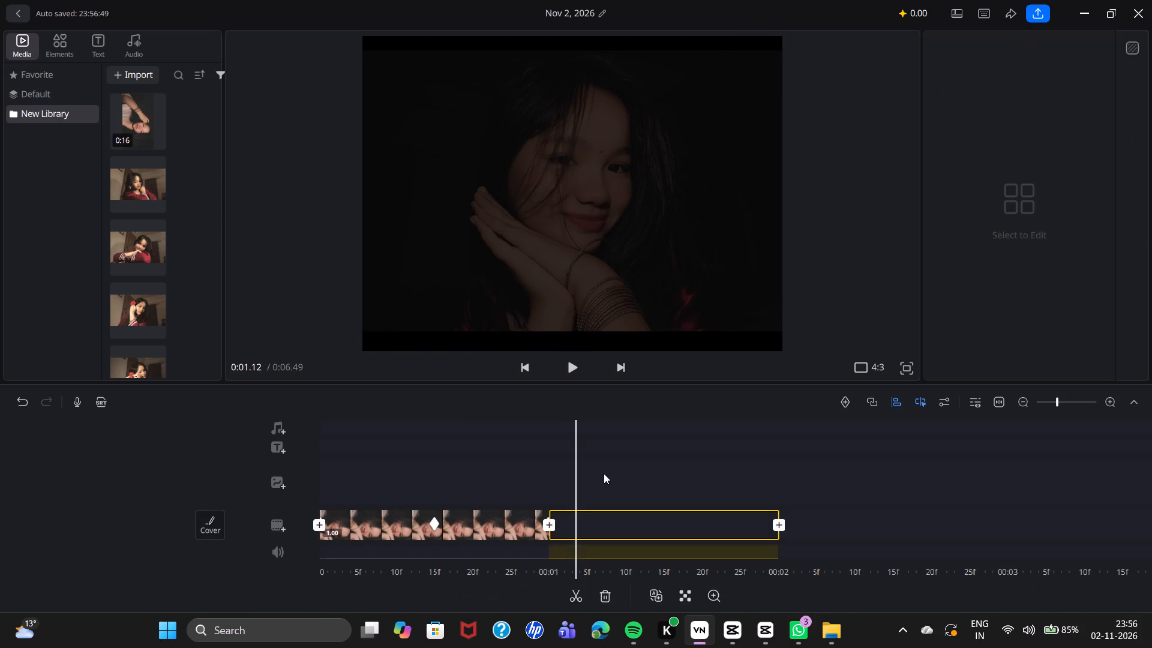
pyautogui.moveTo(573, 436); pyautogui.dragTo(735, 452)
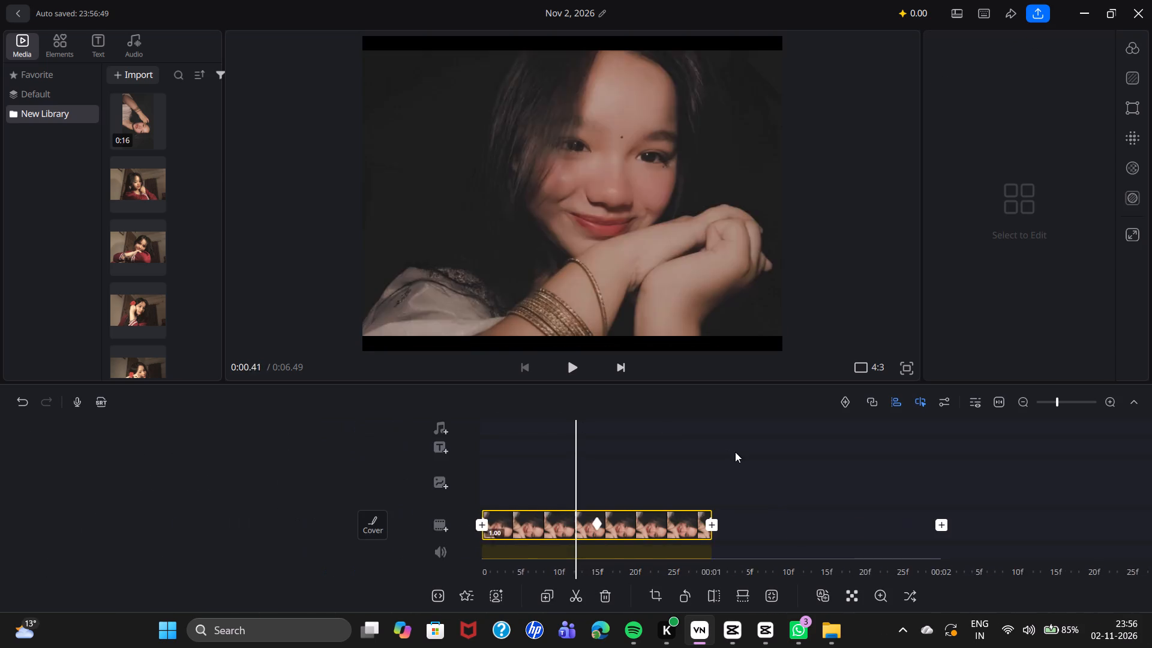
pyautogui.moveTo(735, 452); pyautogui.dragTo(937, 500)
pyautogui.click(566, 358)
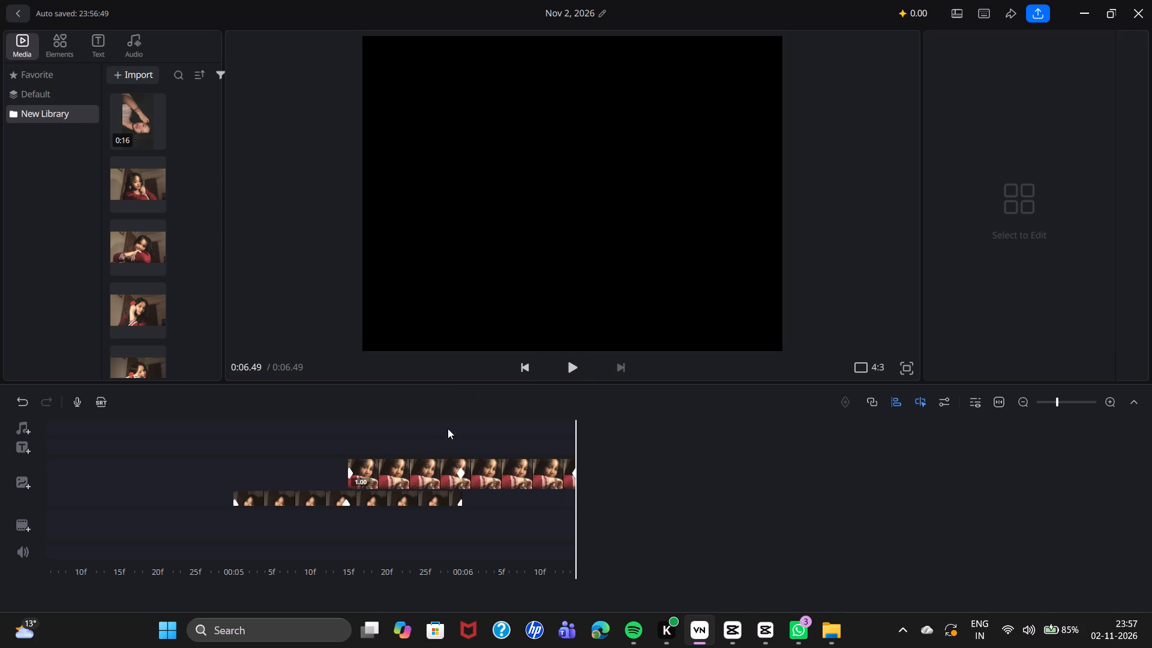
# Scrub through the whole timeline to review the replaced overlay photos, finishing at the start of the video.
pyautogui.moveTo(448, 435); pyautogui.dragTo(758, 472)
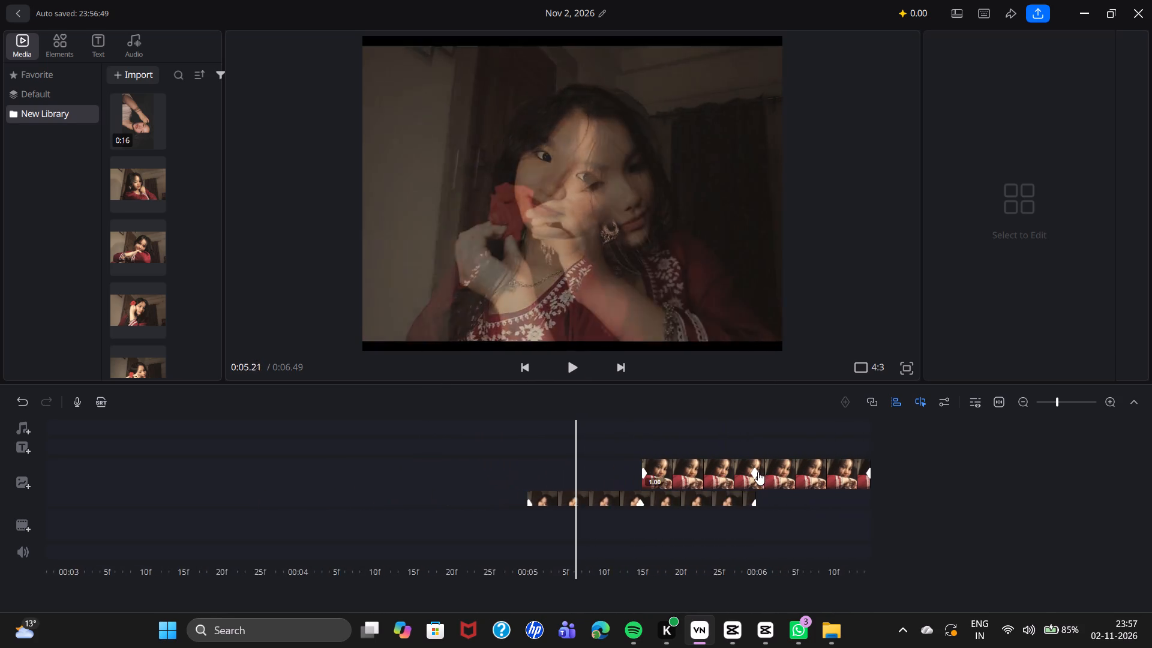
pyautogui.moveTo(758, 472); pyautogui.dragTo(1019, 511)
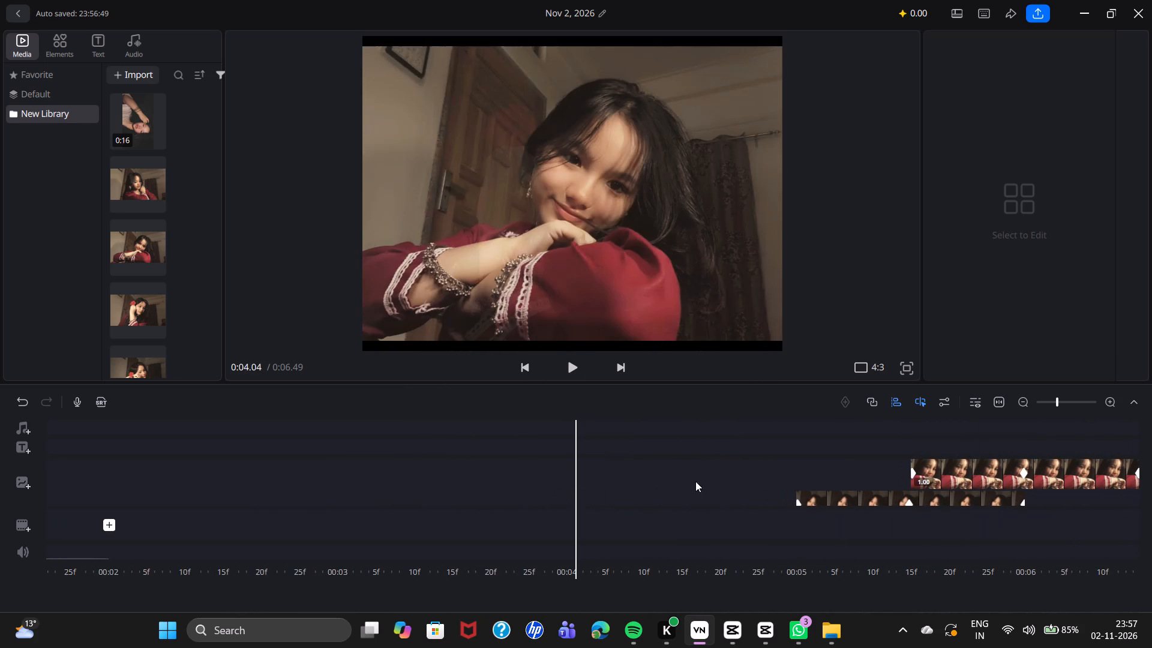
pyautogui.moveTo(633, 463); pyautogui.dragTo(991, 471)
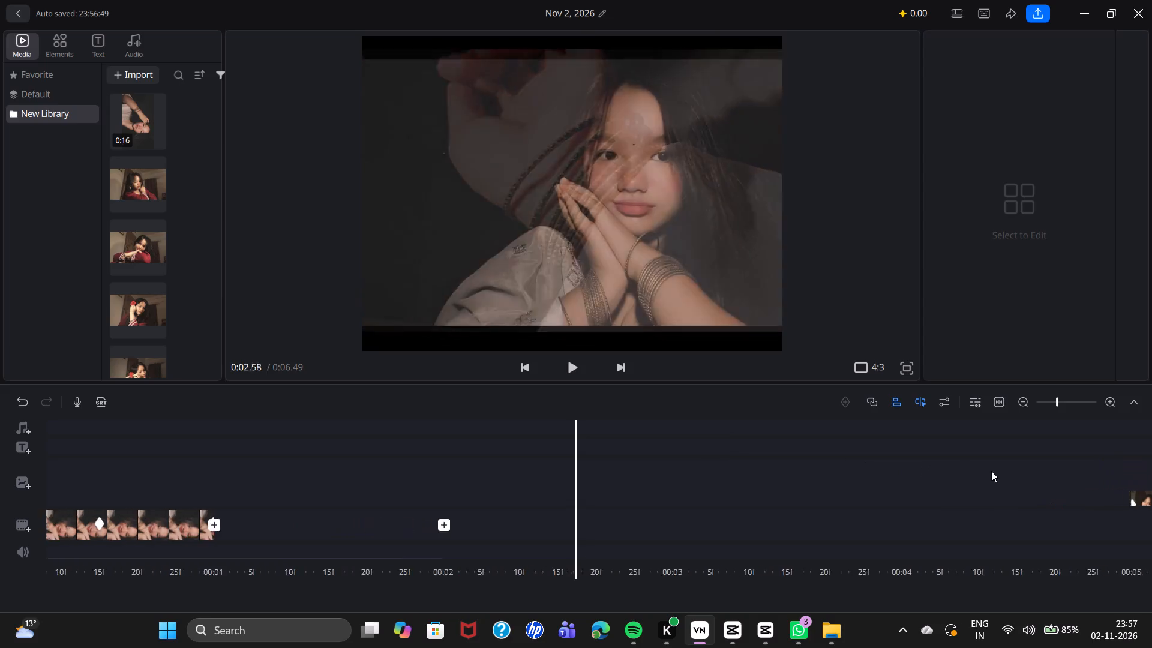
pyautogui.moveTo(991, 471); pyautogui.dragTo(836, 473)
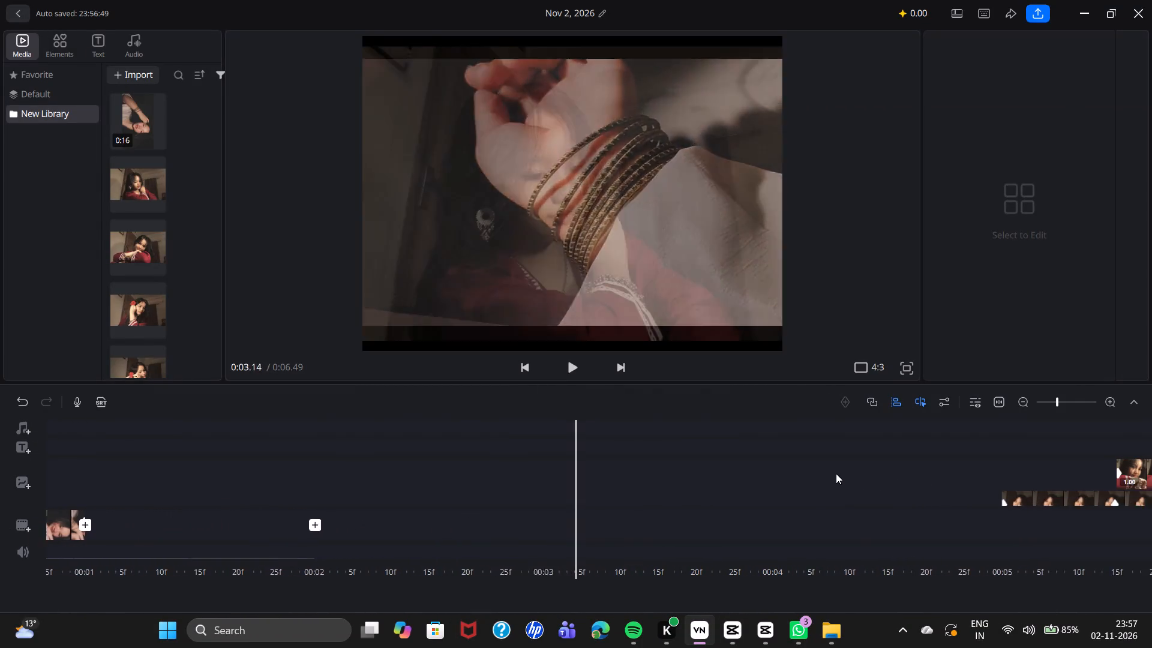
pyautogui.moveTo(836, 473); pyautogui.dragTo(607, 434)
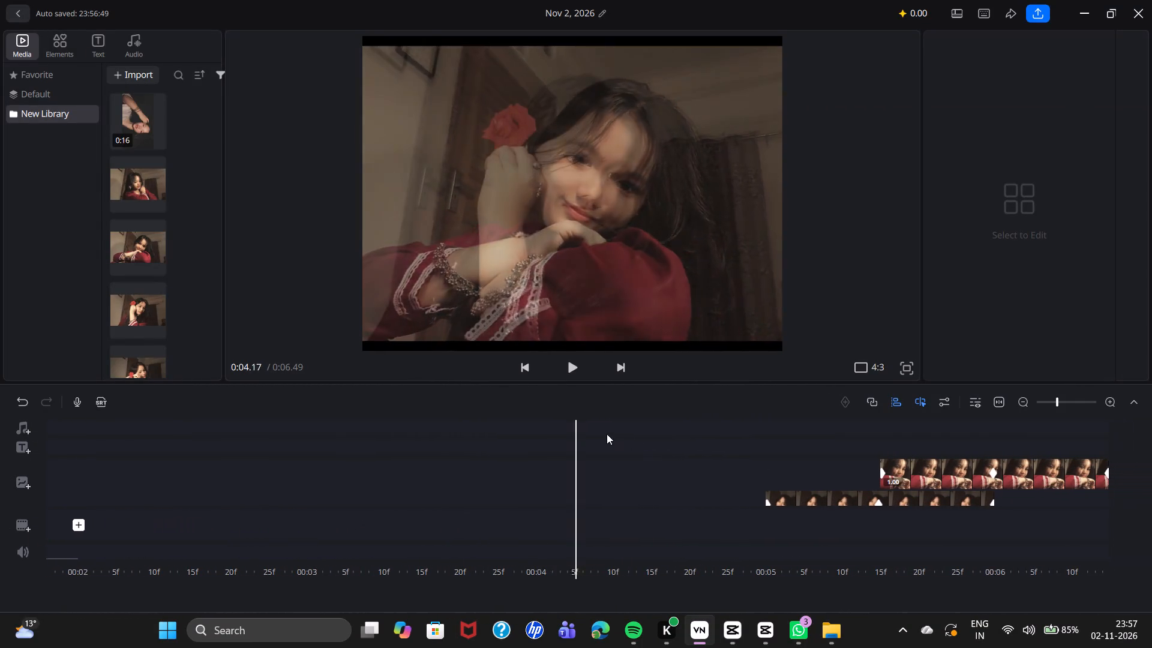
pyautogui.moveTo(607, 434); pyautogui.dragTo(180, 365)
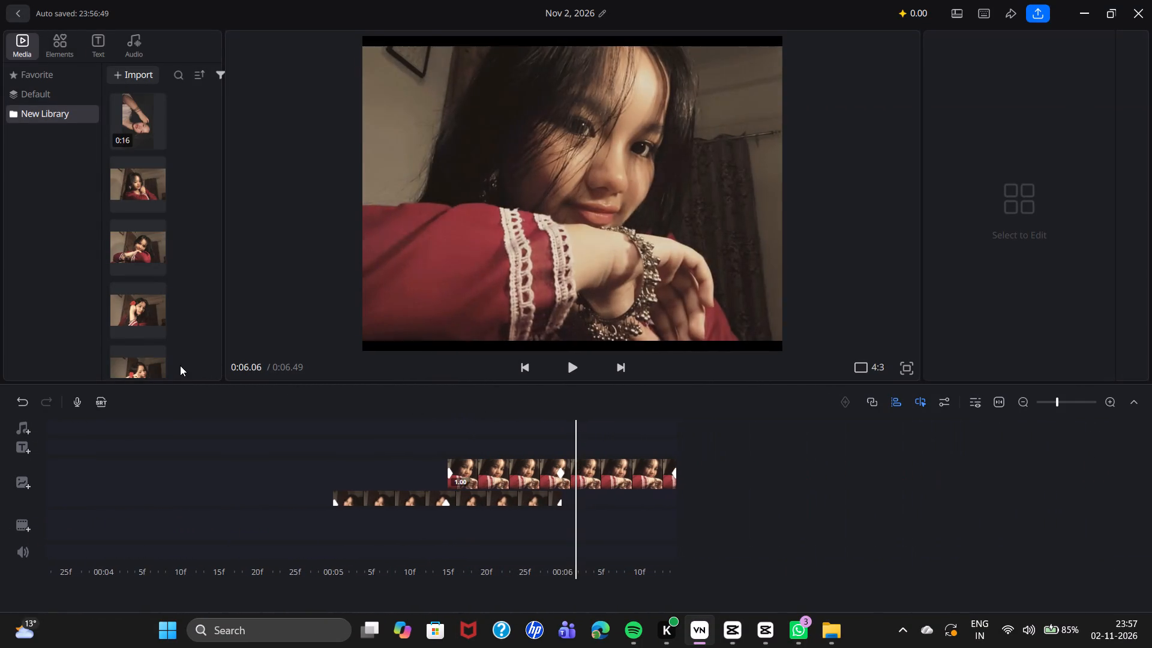
pyautogui.moveTo(180, 365); pyautogui.dragTo(1151, 511)
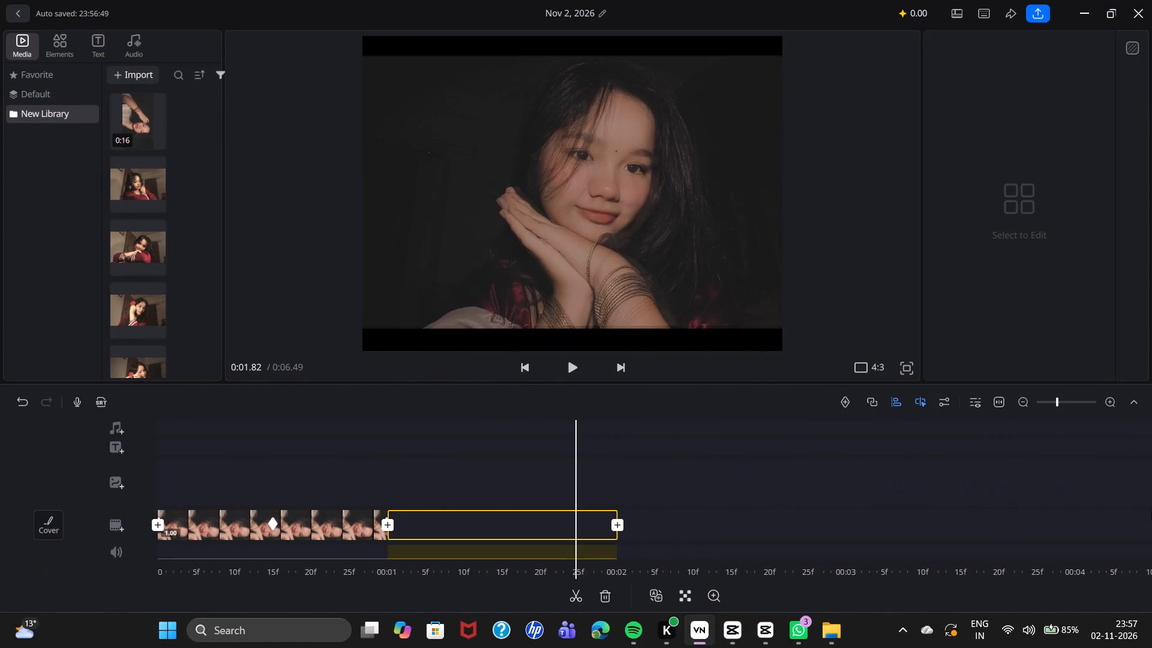
pyautogui.moveTo(1151, 511); pyautogui.dragTo(1151, 517)
pyautogui.moveTo(348, 430); pyautogui.dragTo(484, 442)
pyautogui.moveTo(536, 453); pyautogui.dragTo(599, 463)
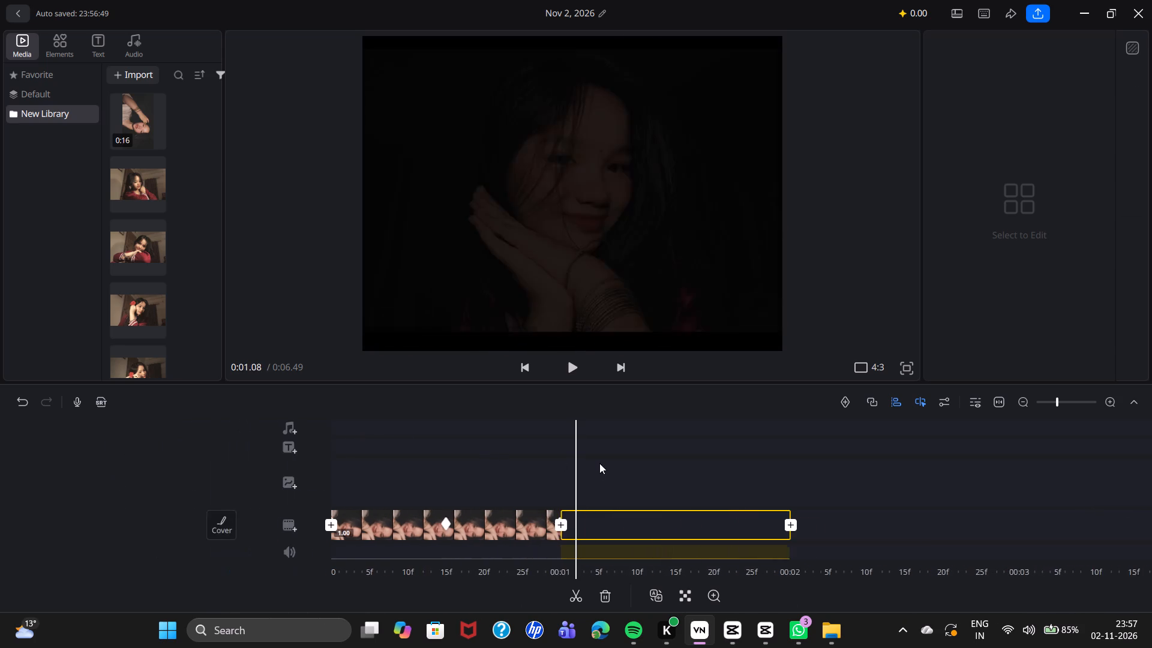
pyautogui.moveTo(599, 463); pyautogui.dragTo(902, 506)
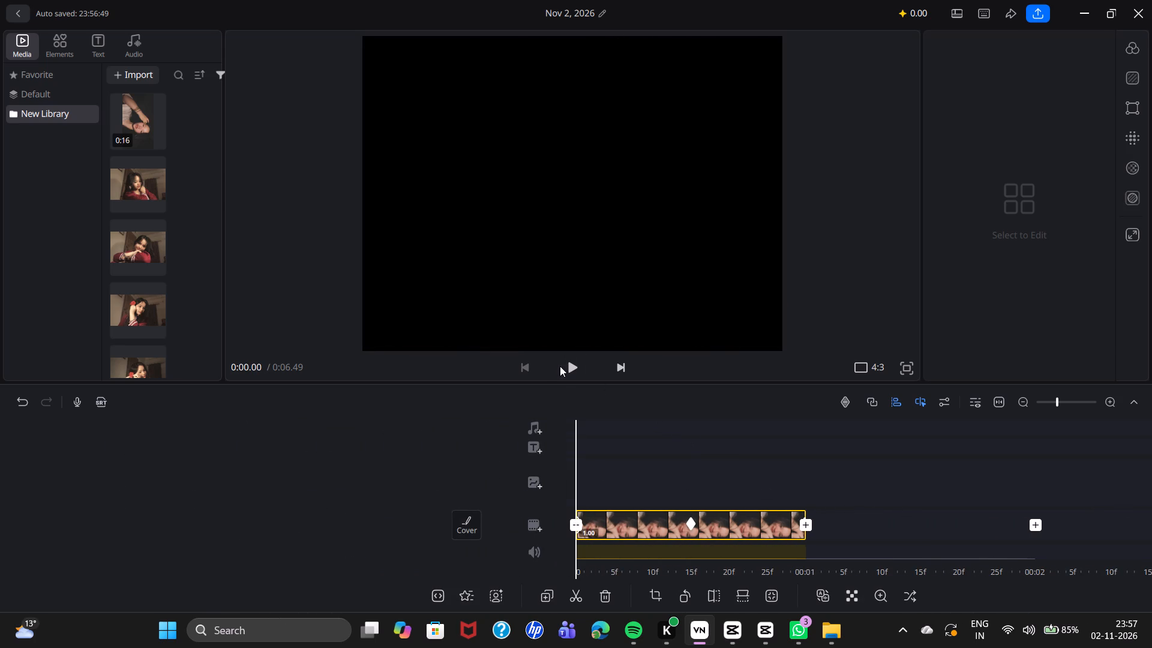
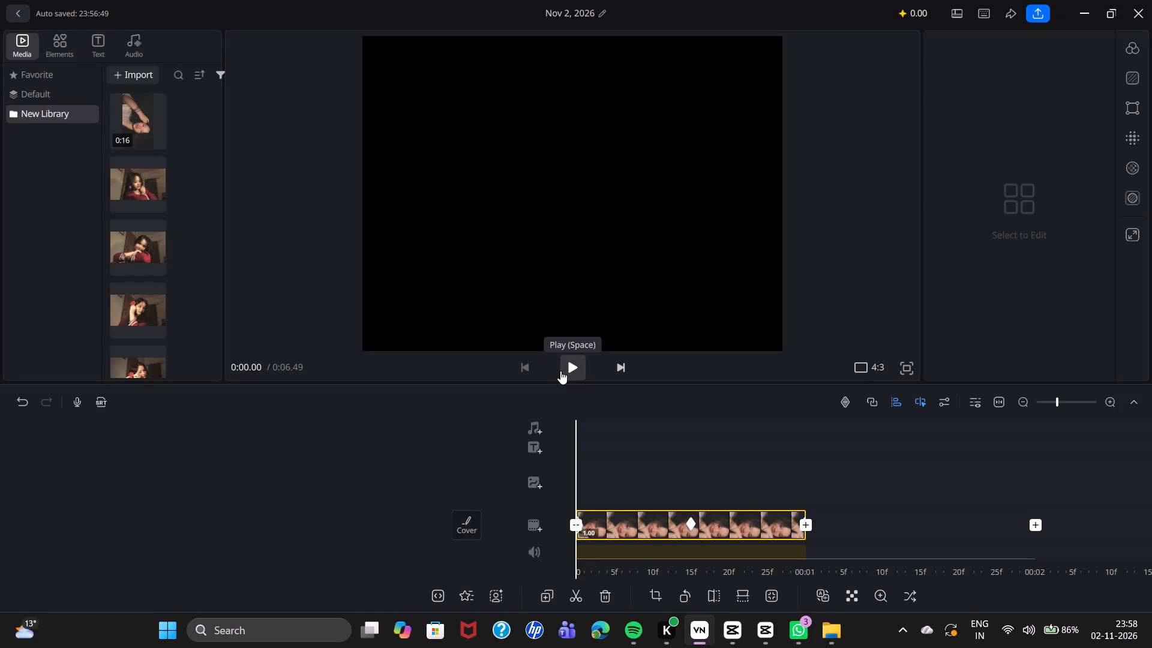
# Add "WhatsApp Video 2026-11-02 at 11.39.56 PM" as an overlay clip at the start of the timeline.
pyautogui.click(532, 483)
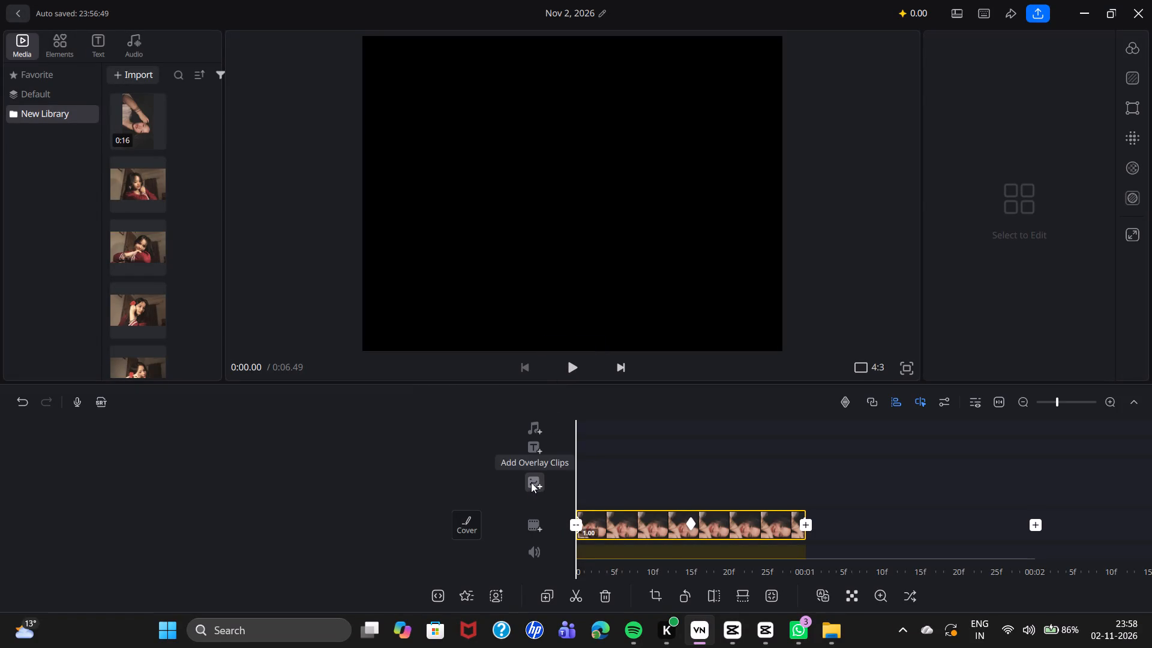
pyautogui.scroll(-17, 370, 205)
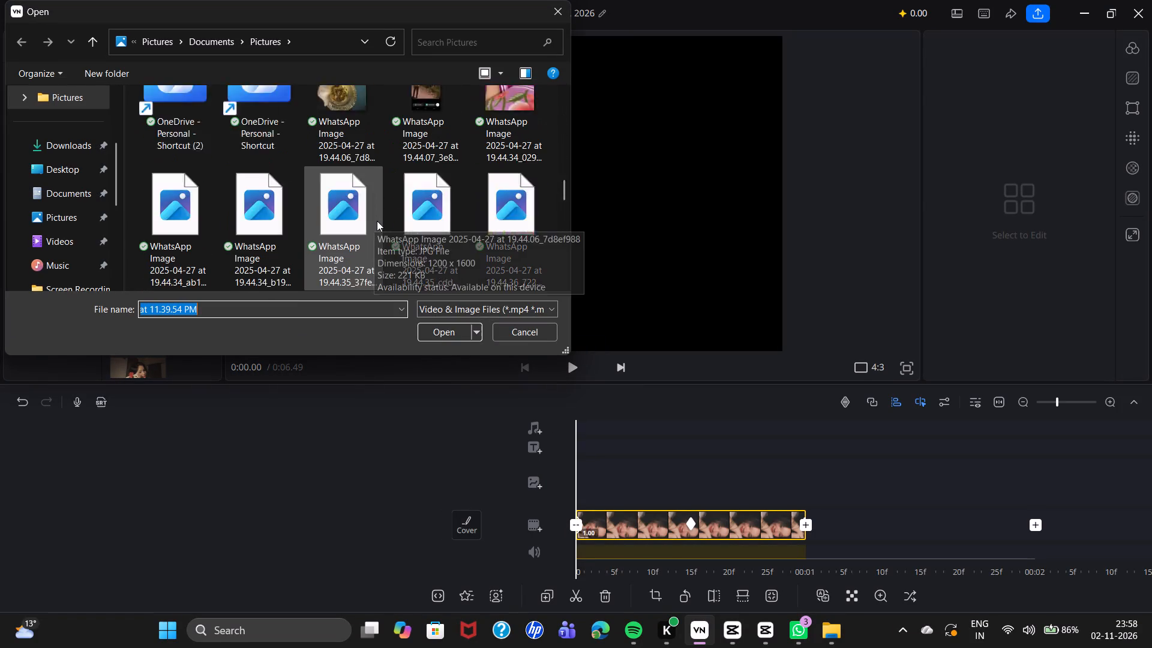
pyautogui.scroll(-12, 377, 221)
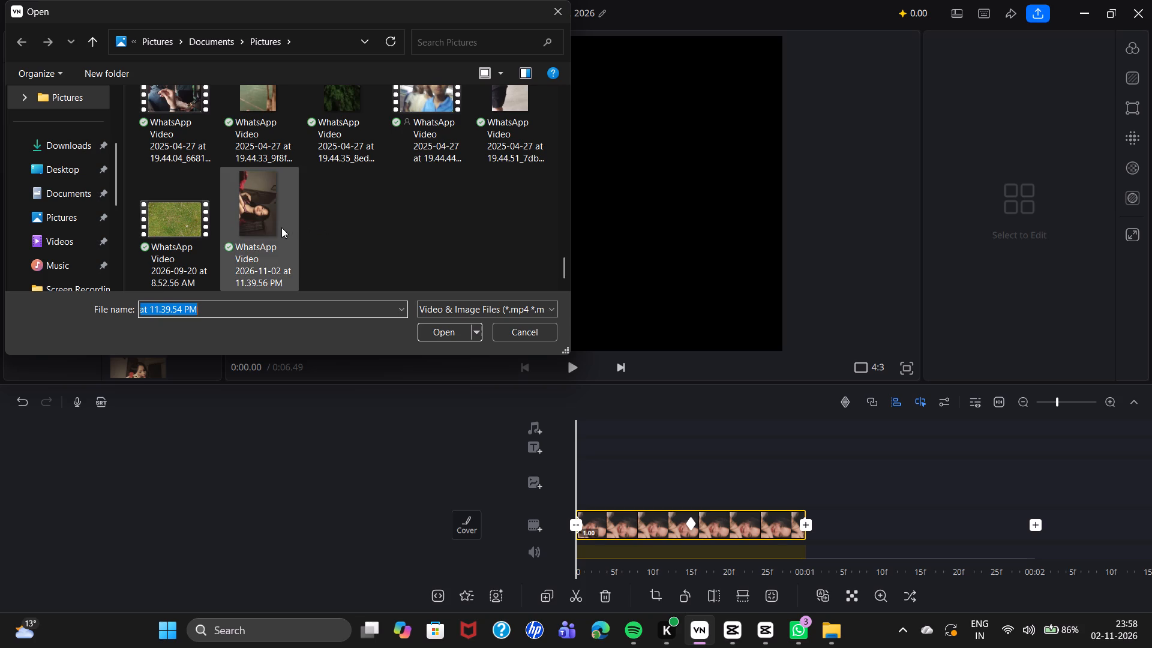
pyautogui.click(281, 227)
pyautogui.click(423, 334)
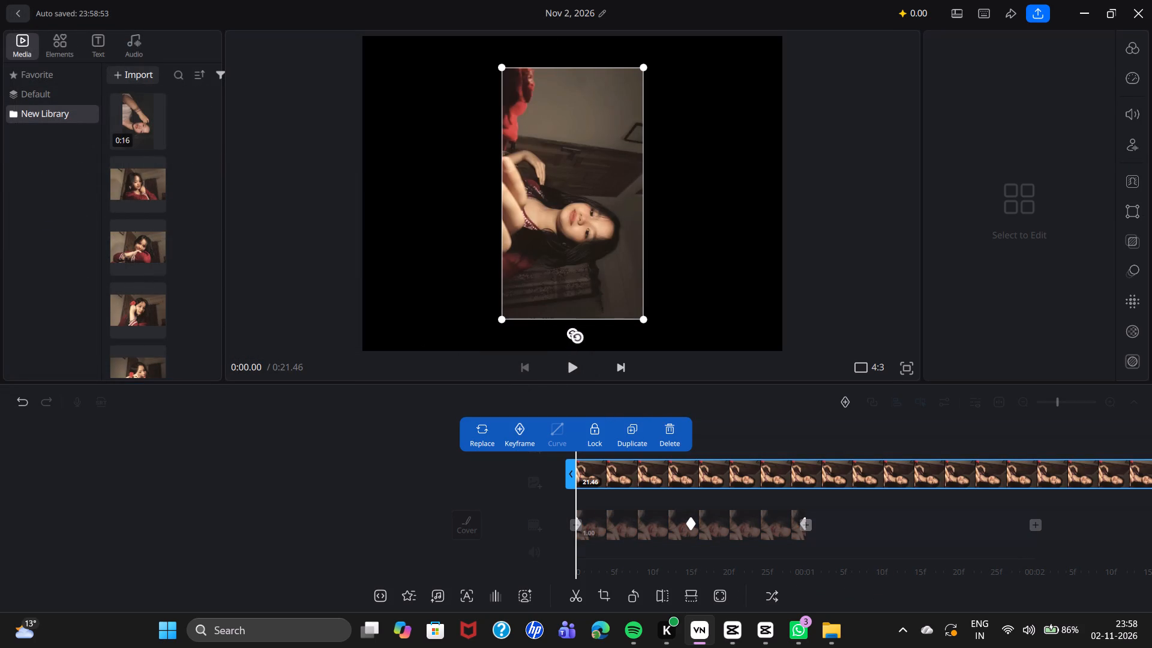
# Rotate the new overlay video to -90° so that it sits upright in landscape orientation.
pyautogui.moveTo(577, 339); pyautogui.dragTo(652, 314)
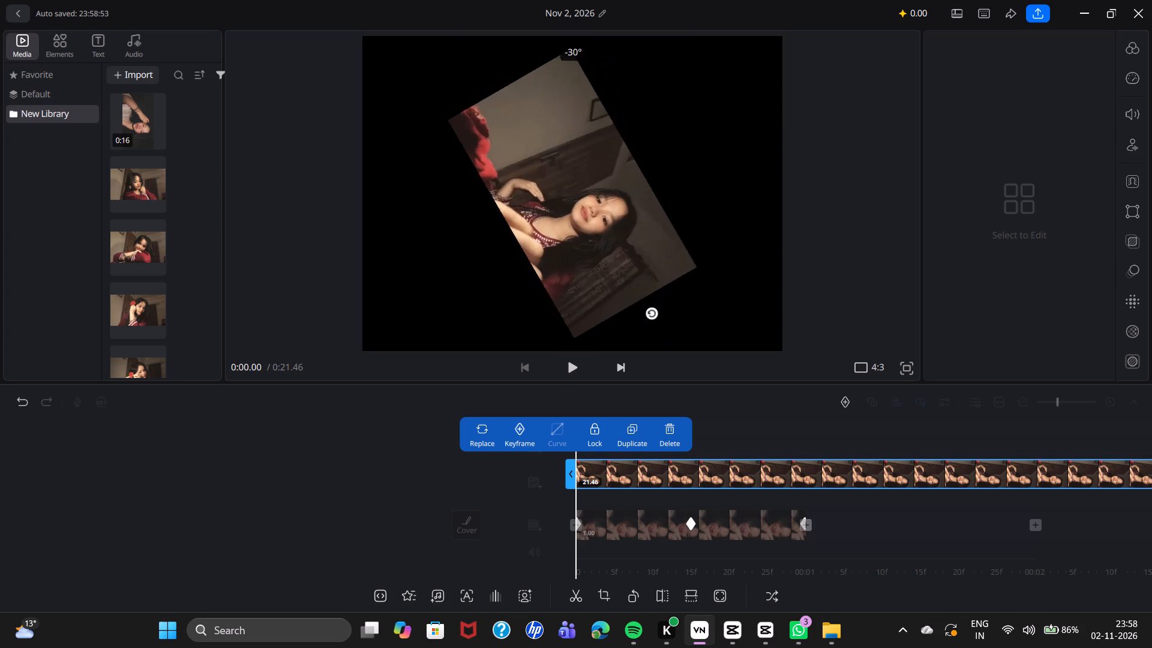
pyautogui.moveTo(652, 314); pyautogui.dragTo(739, 182)
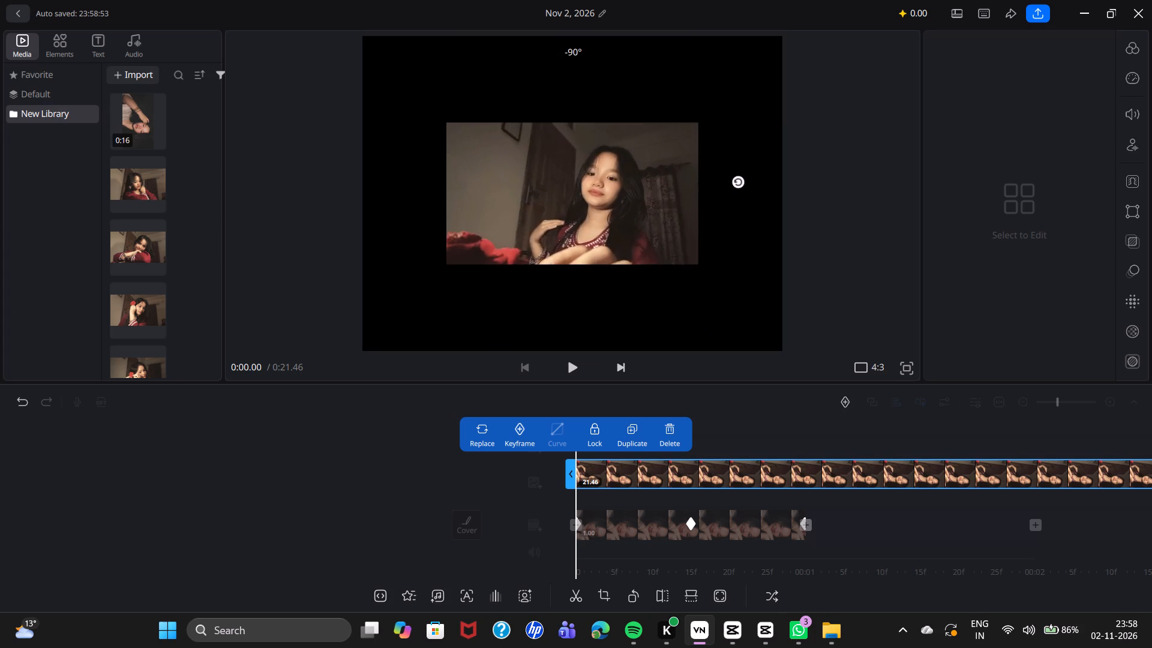
pyautogui.moveTo(739, 182); pyautogui.dragTo(740, 191)
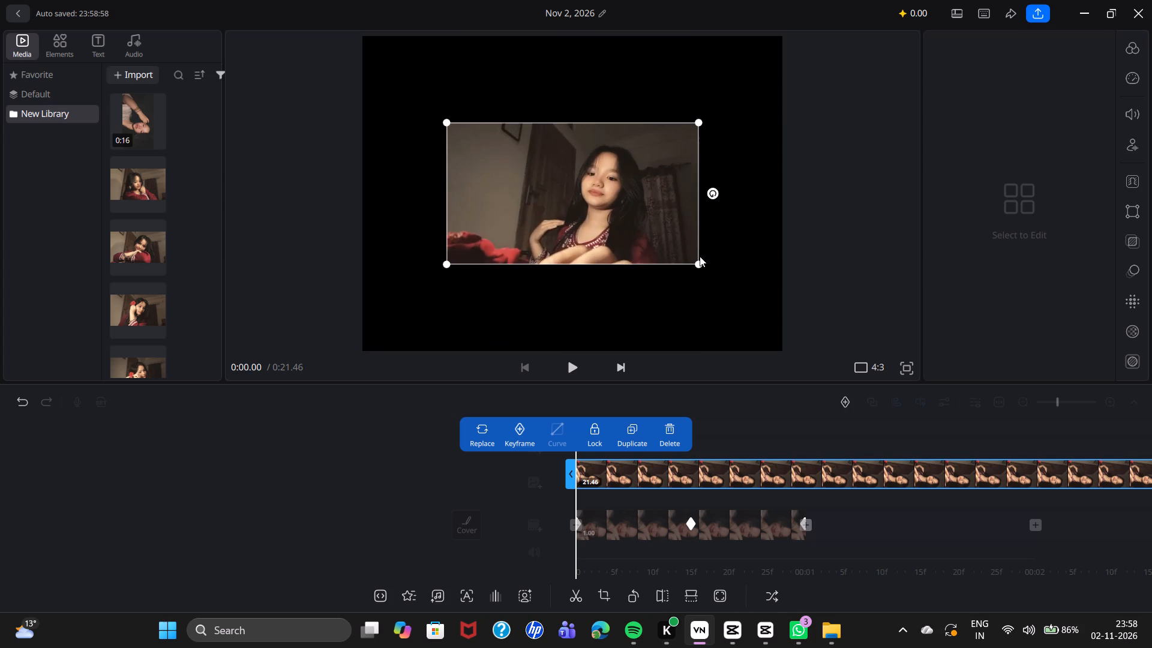
# Resize the rotated overlay video within the 4:3 frame.
pyautogui.click(695, 260)
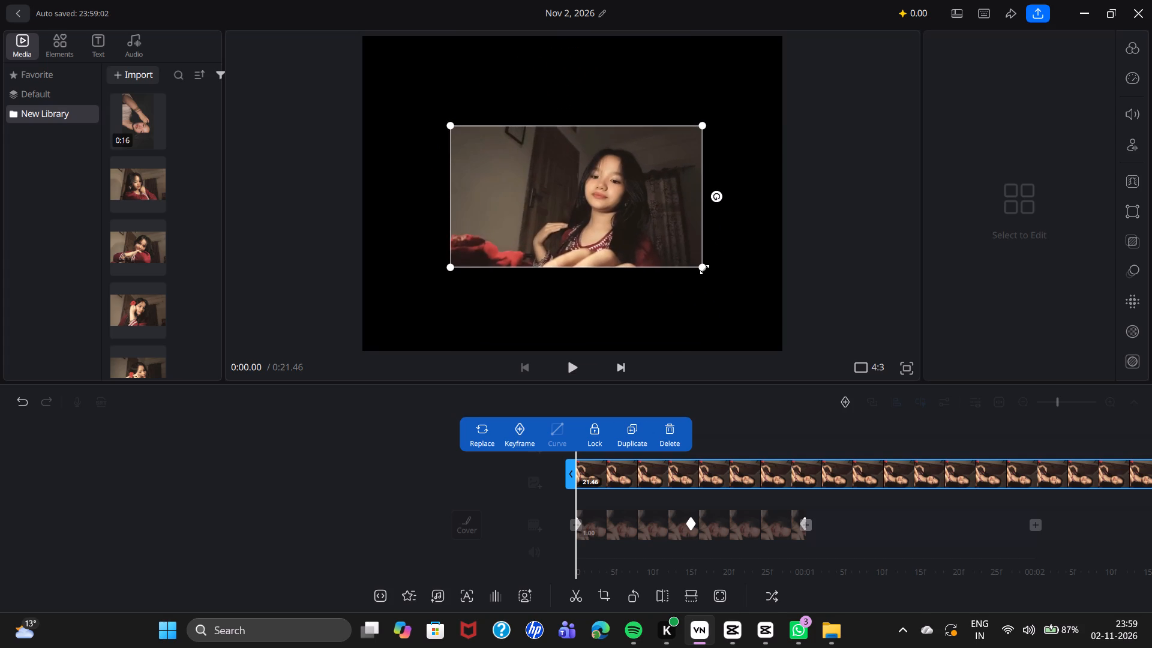
# Enlarge and reposition the long video overlay to span the 4:3 frame's width and bottom, leaving a thin black strip above it.
pyautogui.moveTo(704, 269); pyautogui.dragTo(827, 335)
pyautogui.moveTo(718, 275); pyautogui.dragTo(607, 204)
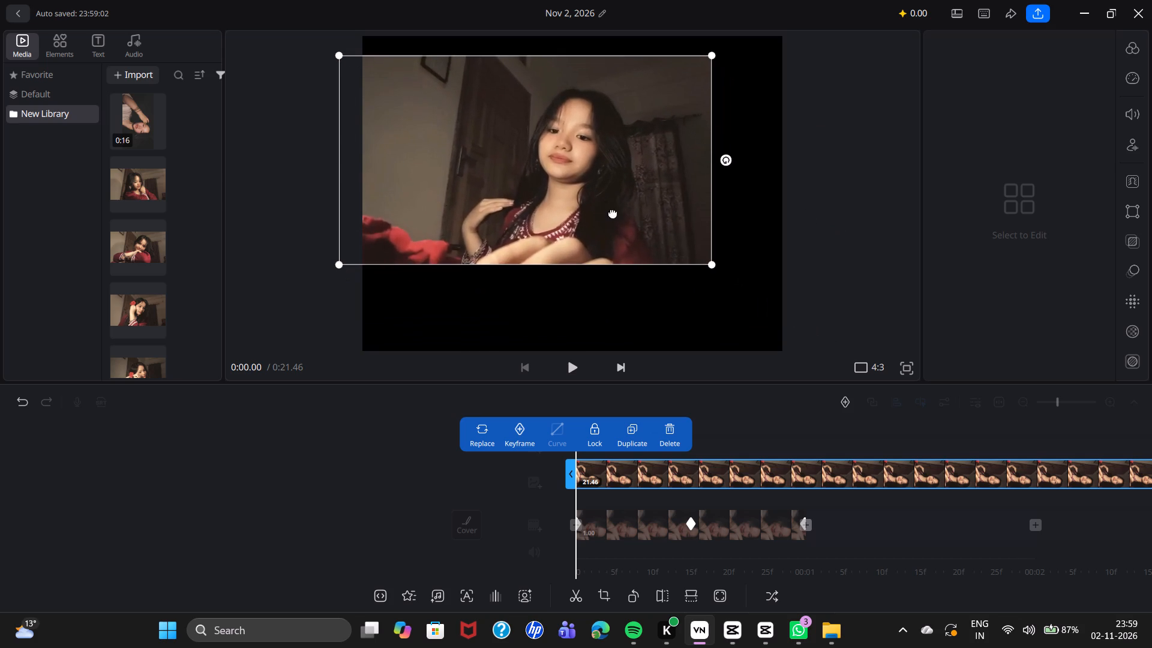
pyautogui.moveTo(712, 264); pyautogui.dragTo(779, 329)
pyautogui.moveTo(653, 224); pyautogui.dragTo(658, 235)
pyautogui.moveTo(793, 322); pyautogui.dragTo(838, 338)
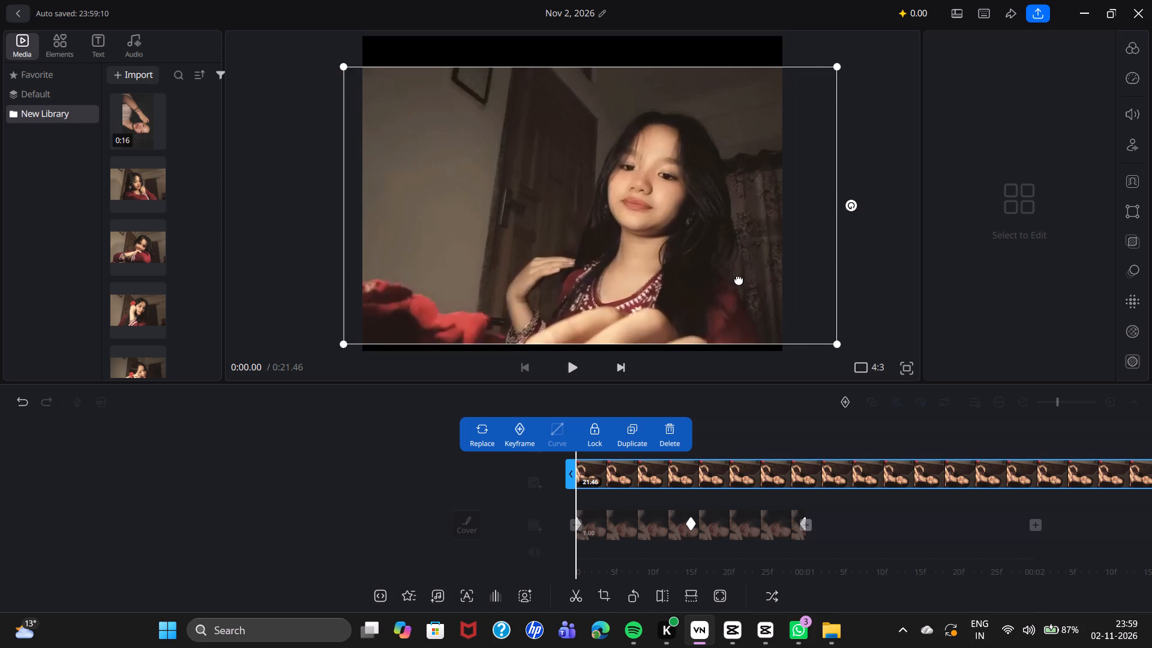
pyautogui.moveTo(739, 279); pyautogui.dragTo(672, 282)
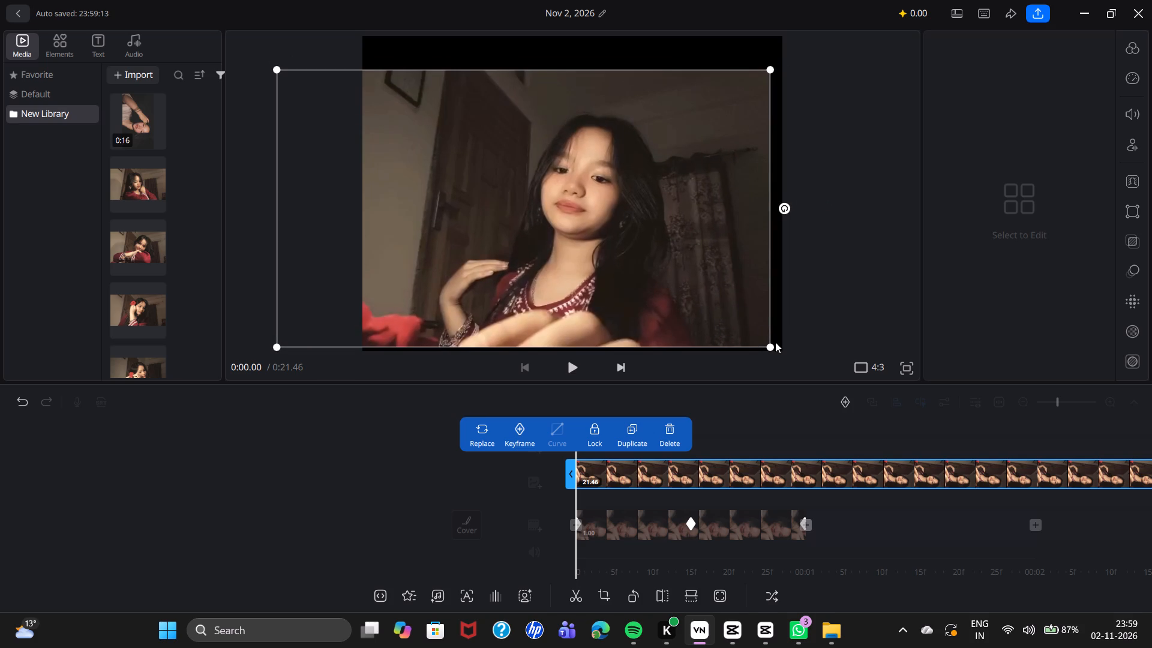
pyautogui.moveTo(772, 345); pyautogui.dragTo(811, 347)
pyautogui.moveTo(647, 270); pyautogui.dragTo(648, 269)
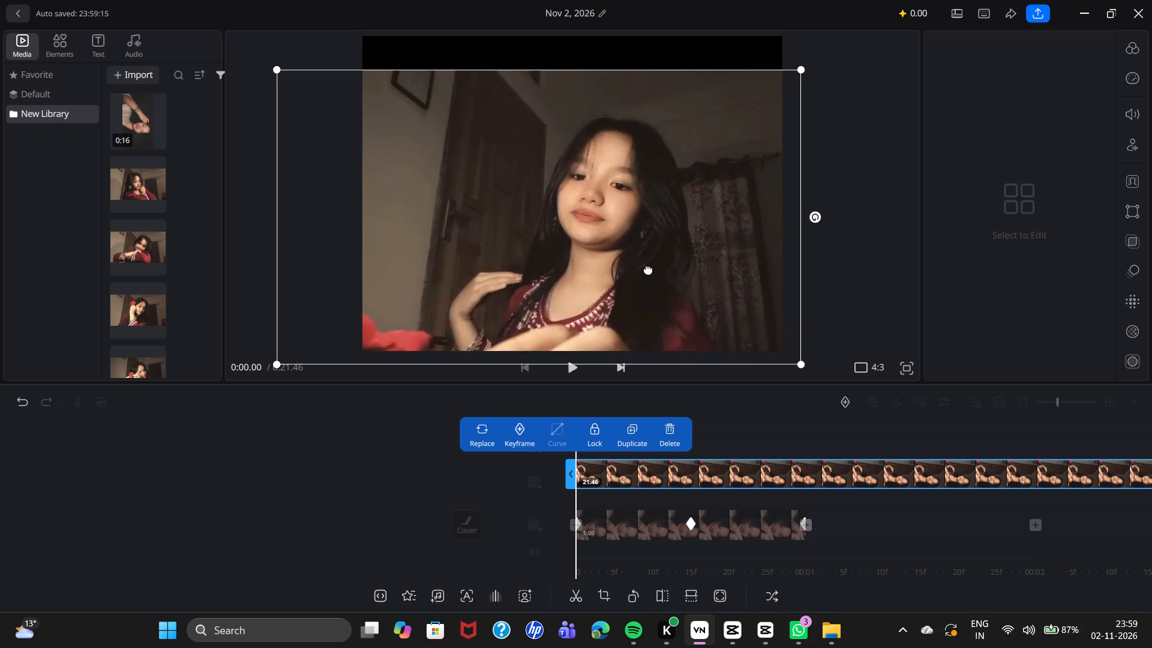
pyautogui.moveTo(648, 269); pyautogui.dragTo(656, 266)
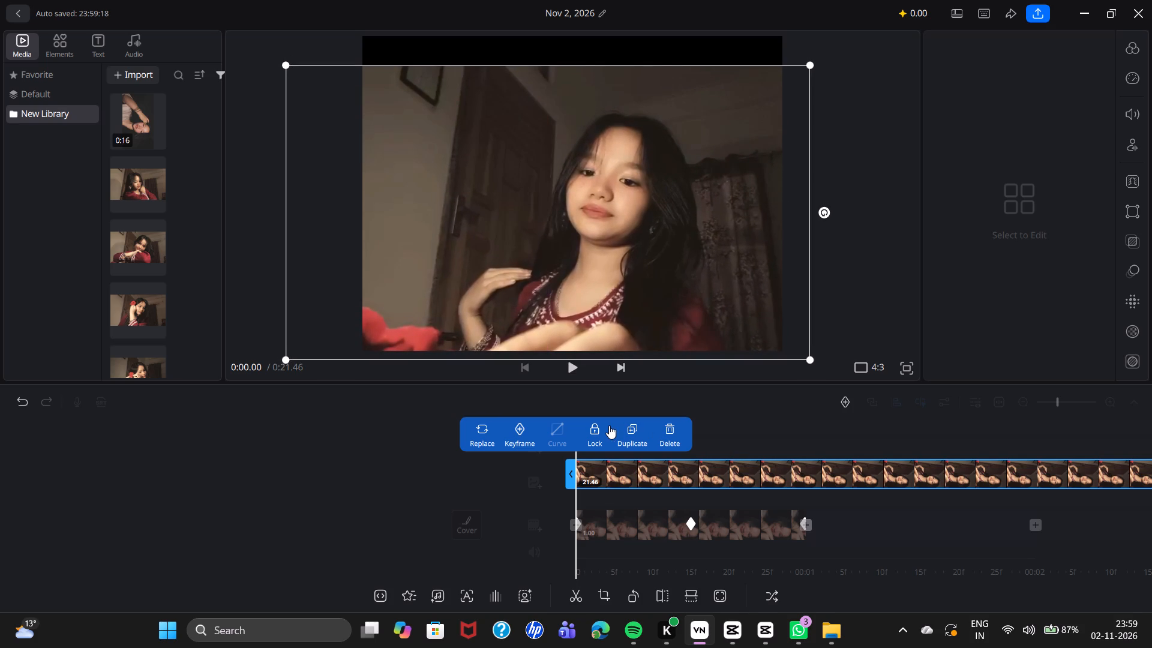
# Scrub along the enlarged video overlay to examine its framing and how far it runs past the last photo overlay.
pyautogui.moveTo(980, 445); pyautogui.dragTo(971, 445)
pyautogui.moveTo(971, 445); pyautogui.dragTo(375, 446)
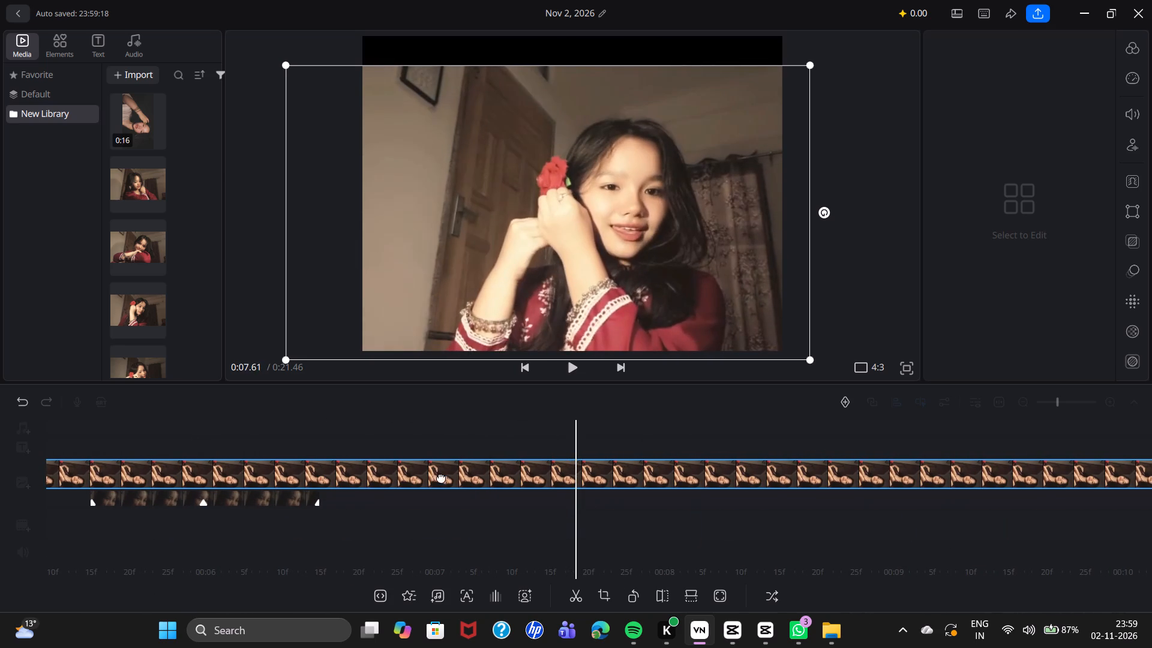
pyautogui.moveTo(429, 517); pyautogui.dragTo(738, 532)
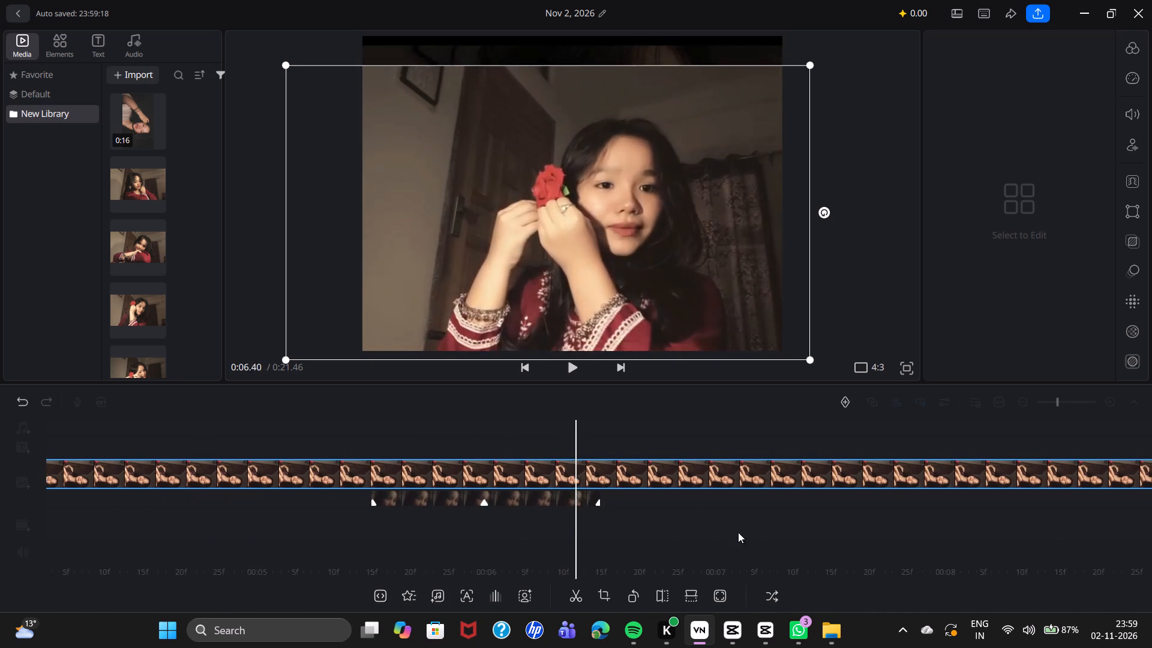
pyautogui.moveTo(738, 532); pyautogui.dragTo(715, 537)
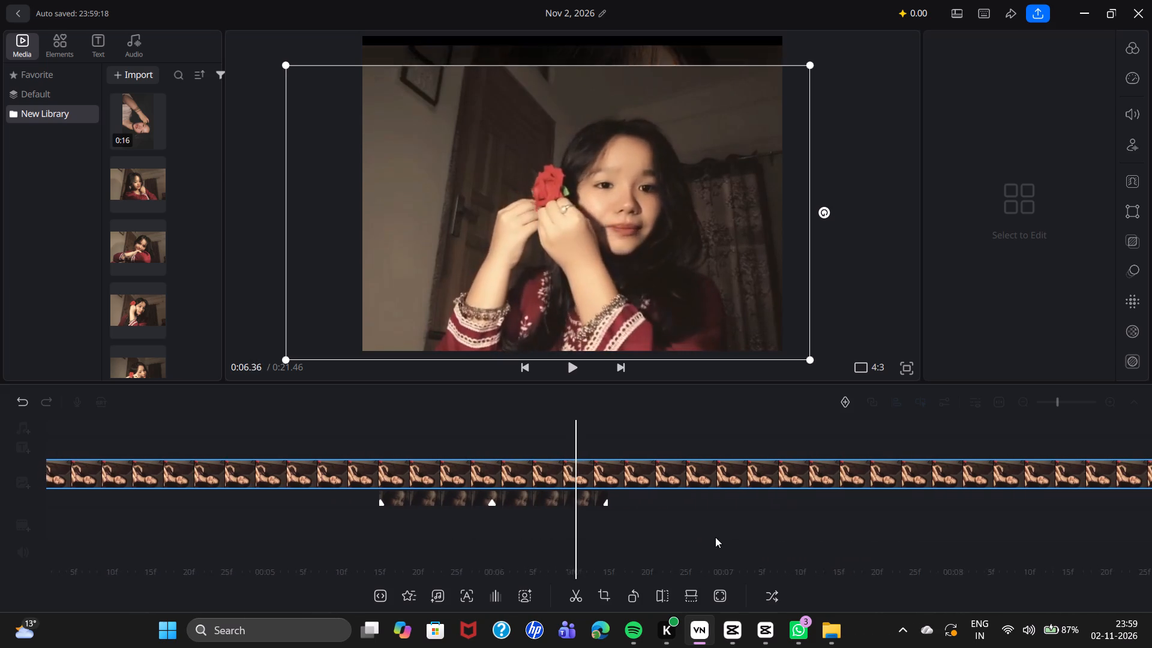
pyautogui.moveTo(715, 537); pyautogui.dragTo(382, 502)
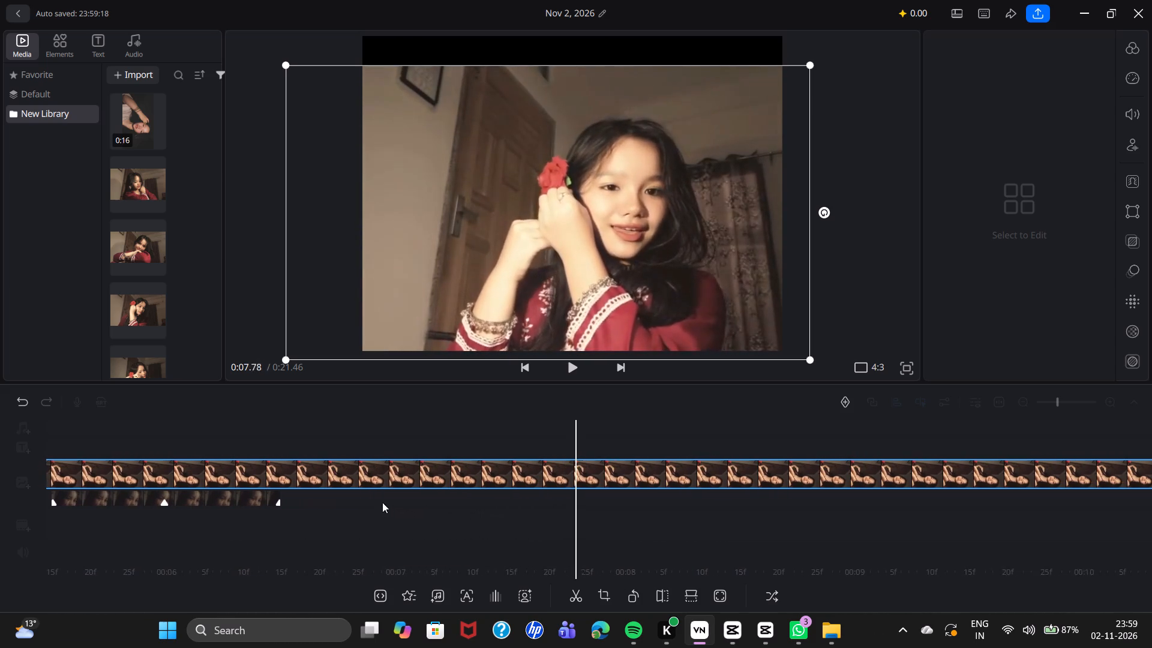
pyautogui.moveTo(382, 502); pyautogui.dragTo(47, 466)
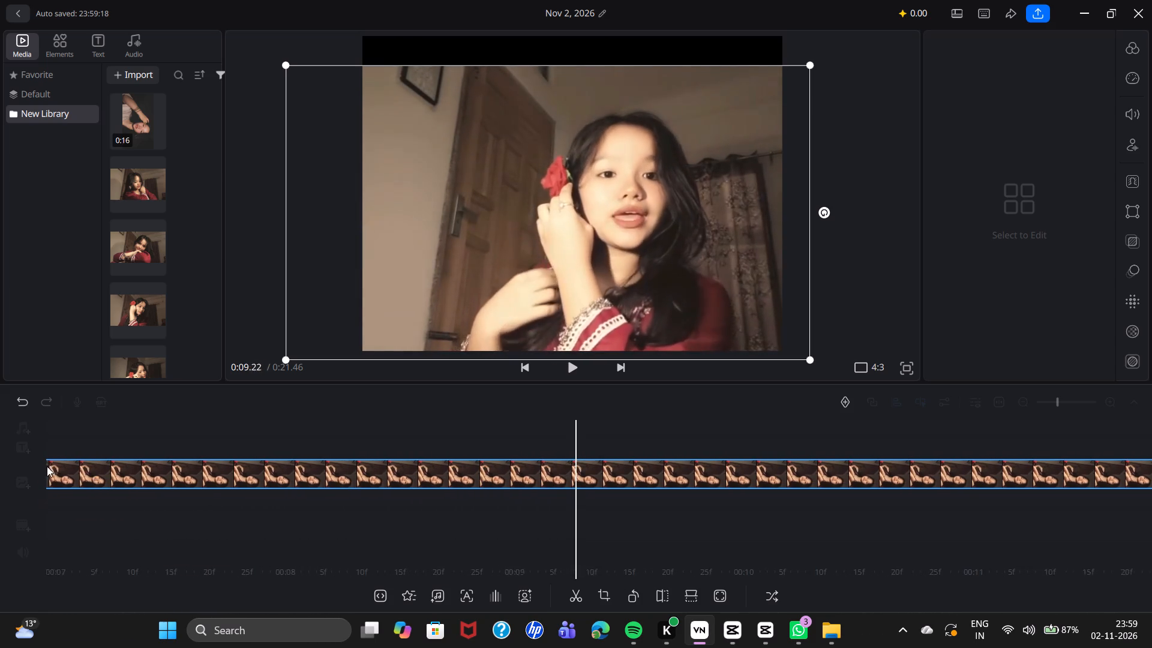
pyautogui.moveTo(47, 466); pyautogui.dragTo(0, 410)
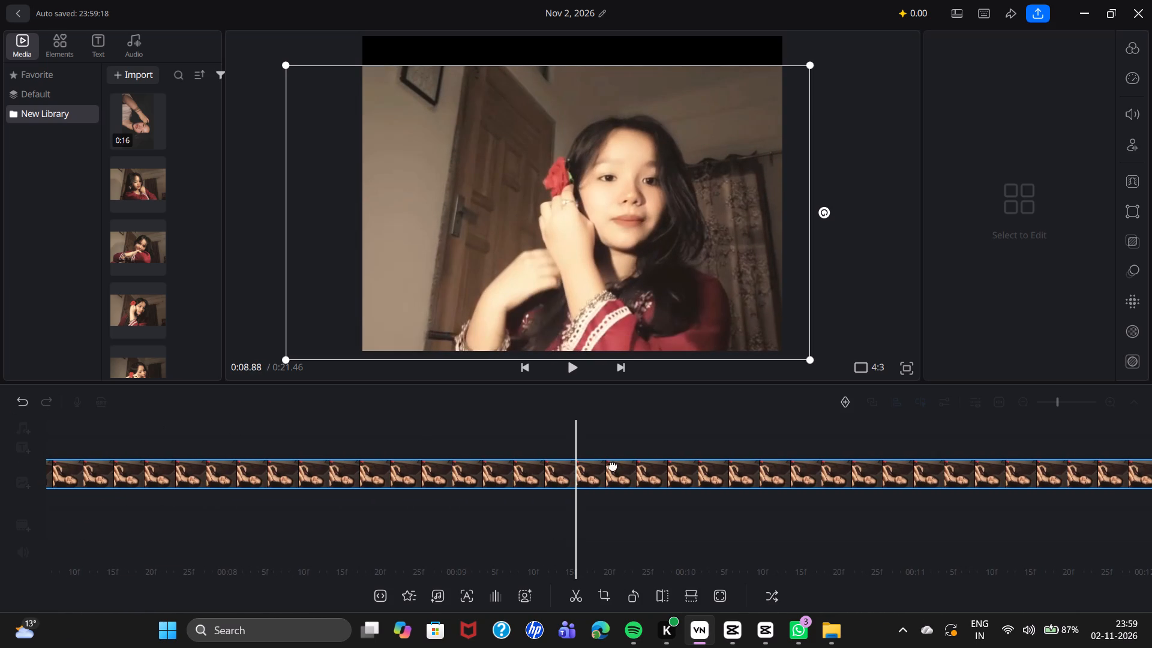
pyautogui.moveTo(607, 448); pyautogui.dragTo(352, 416)
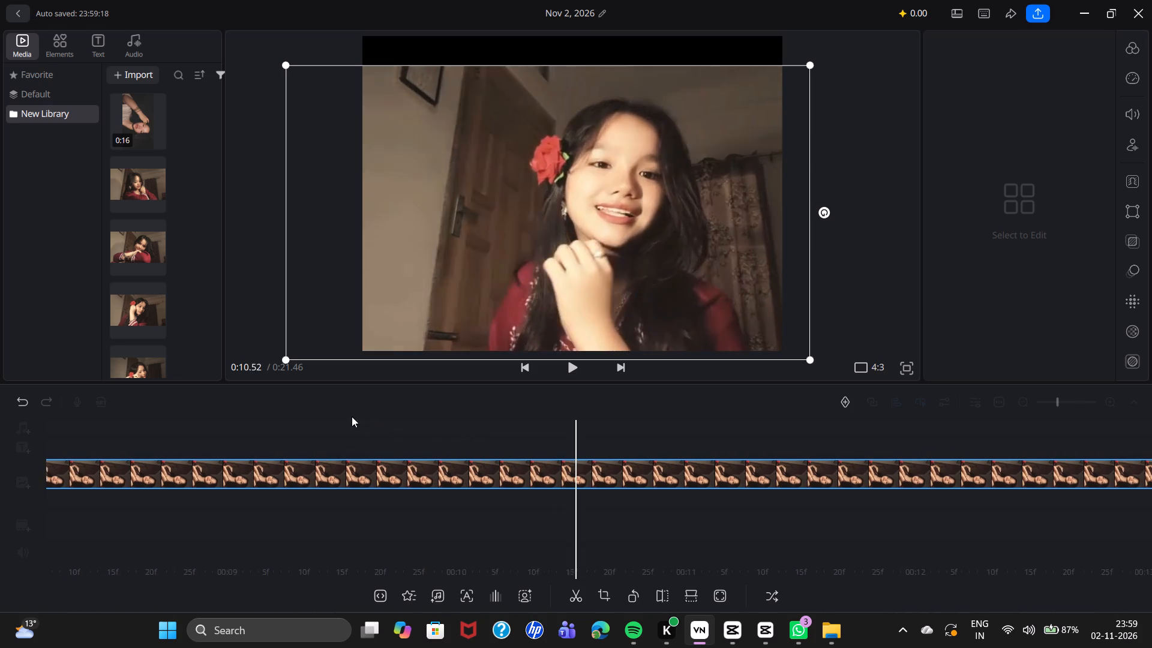
pyautogui.moveTo(352, 416); pyautogui.dragTo(405, 419)
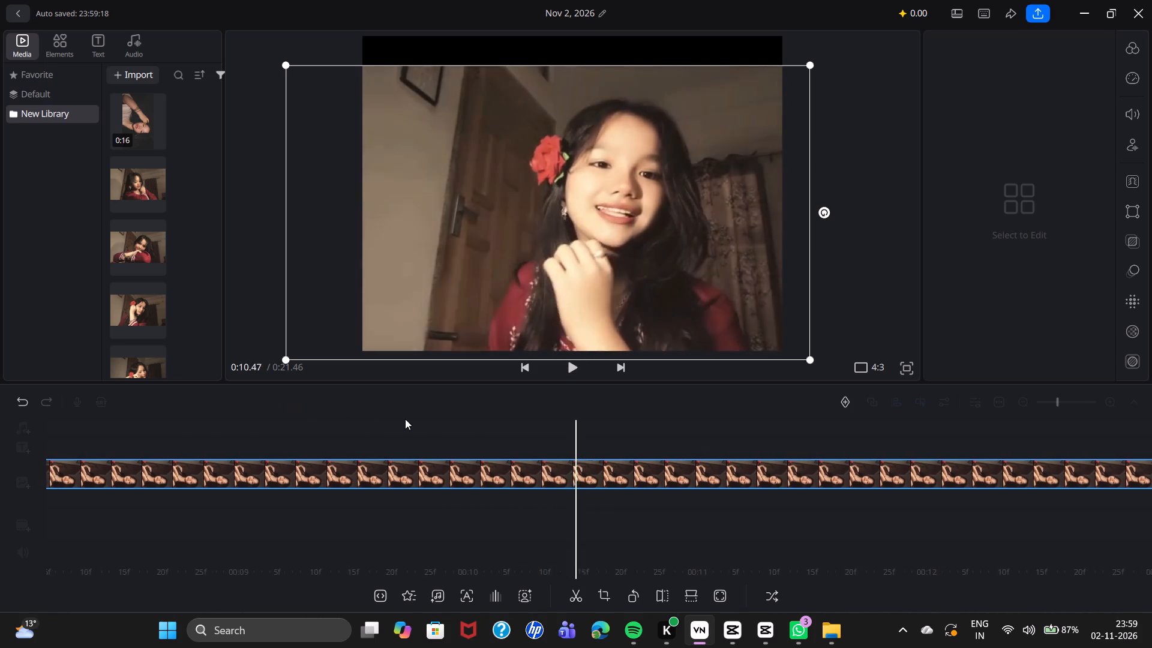
pyautogui.moveTo(405, 419); pyautogui.dragTo(1093, 489)
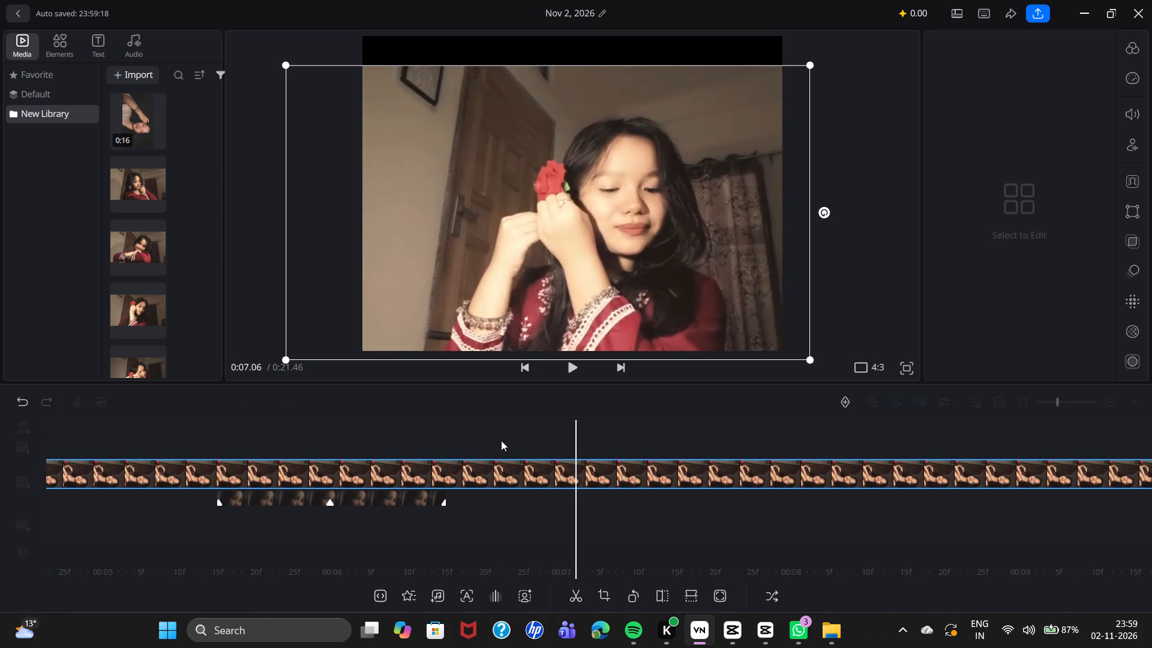
# Split the video overlay at 0:06.51, near the end of the last photo overlay, and delete the remainder after the cut.
pyautogui.moveTo(487, 435); pyautogui.dragTo(616, 447)
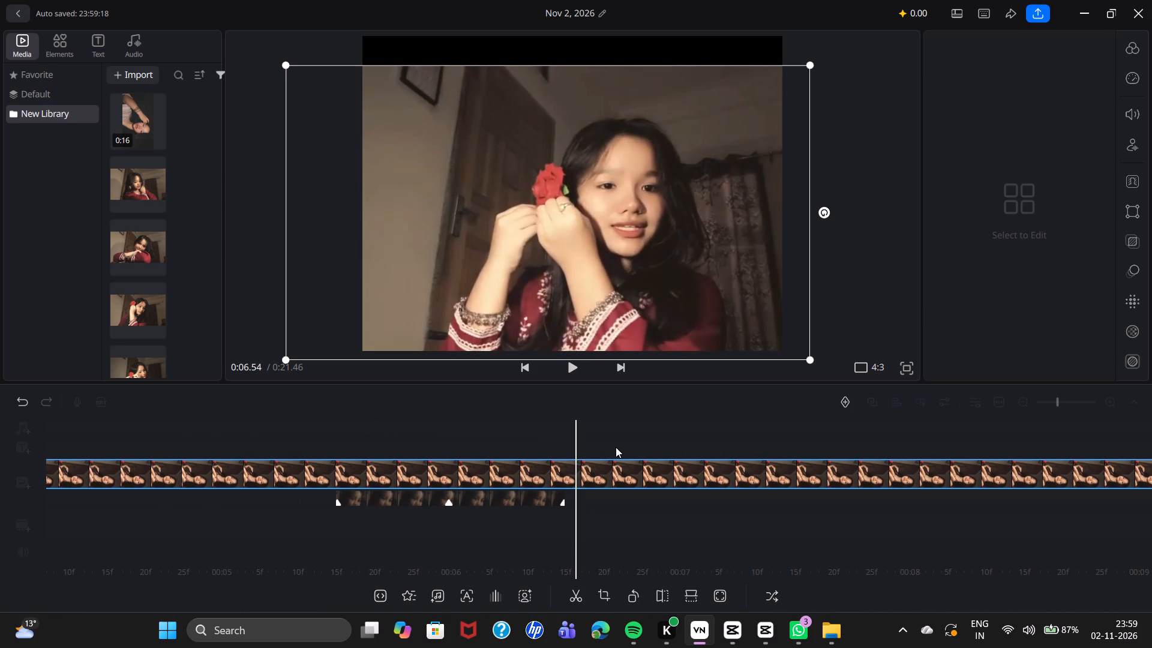
pyautogui.moveTo(616, 447); pyautogui.dragTo(623, 448)
pyautogui.click(559, 491)
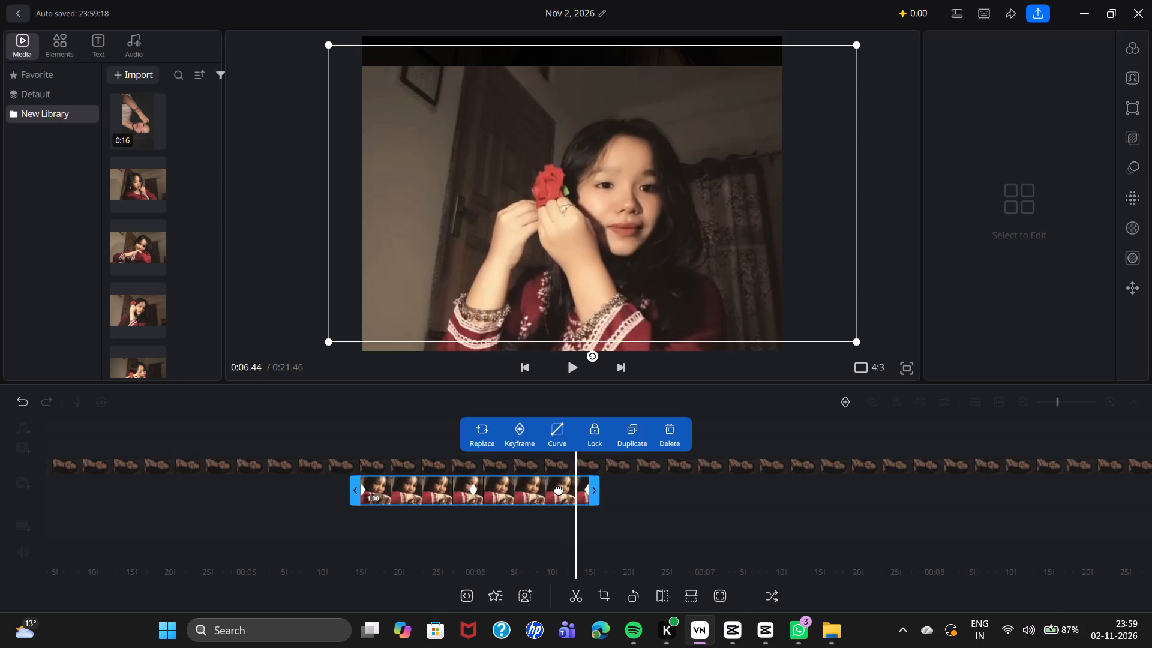
pyautogui.moveTo(629, 494); pyautogui.dragTo(602, 491)
pyautogui.click(575, 463)
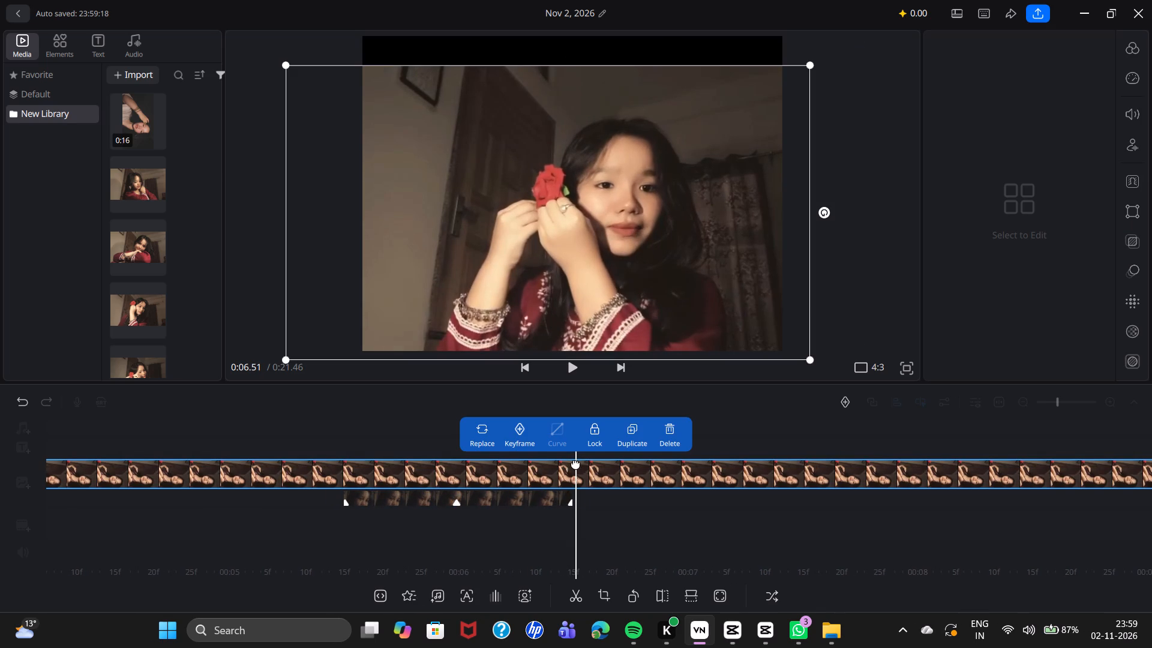
pyautogui.click(579, 595)
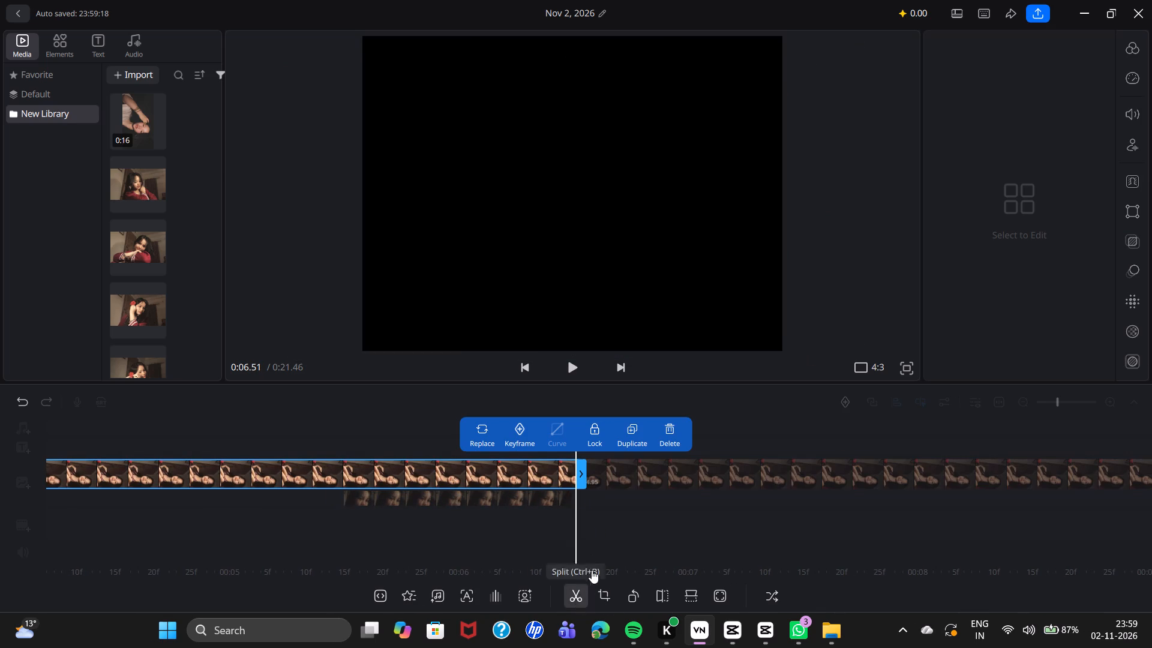
pyautogui.moveTo(605, 517); pyautogui.dragTo(627, 516)
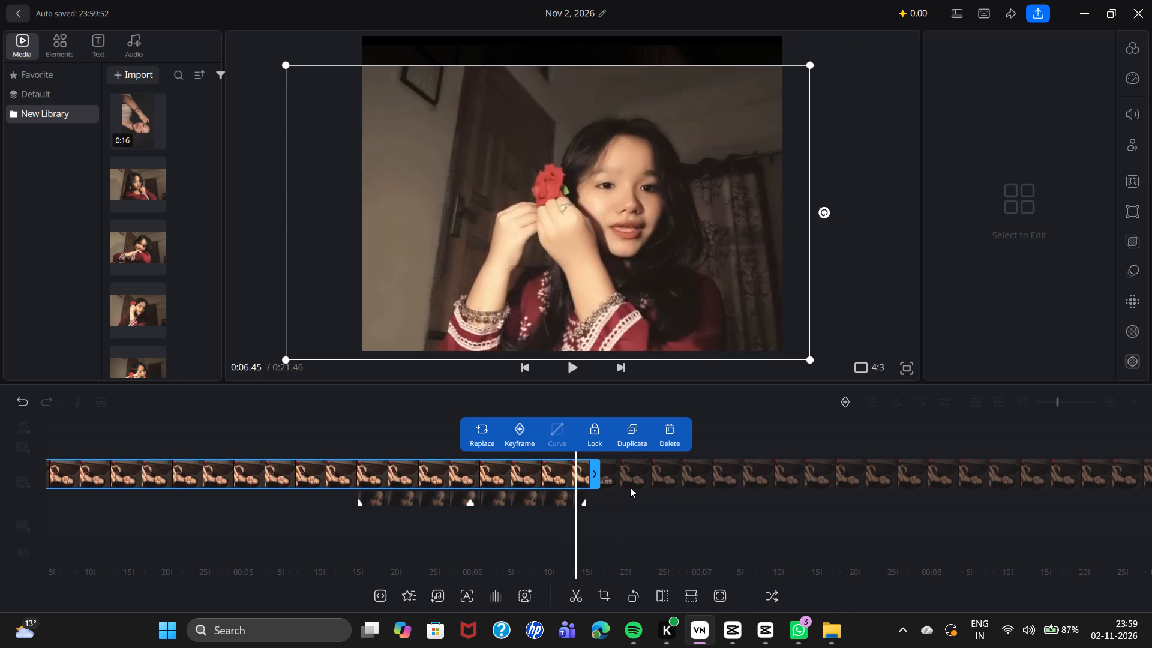
pyautogui.click(631, 478)
pyautogui.click(666, 430)
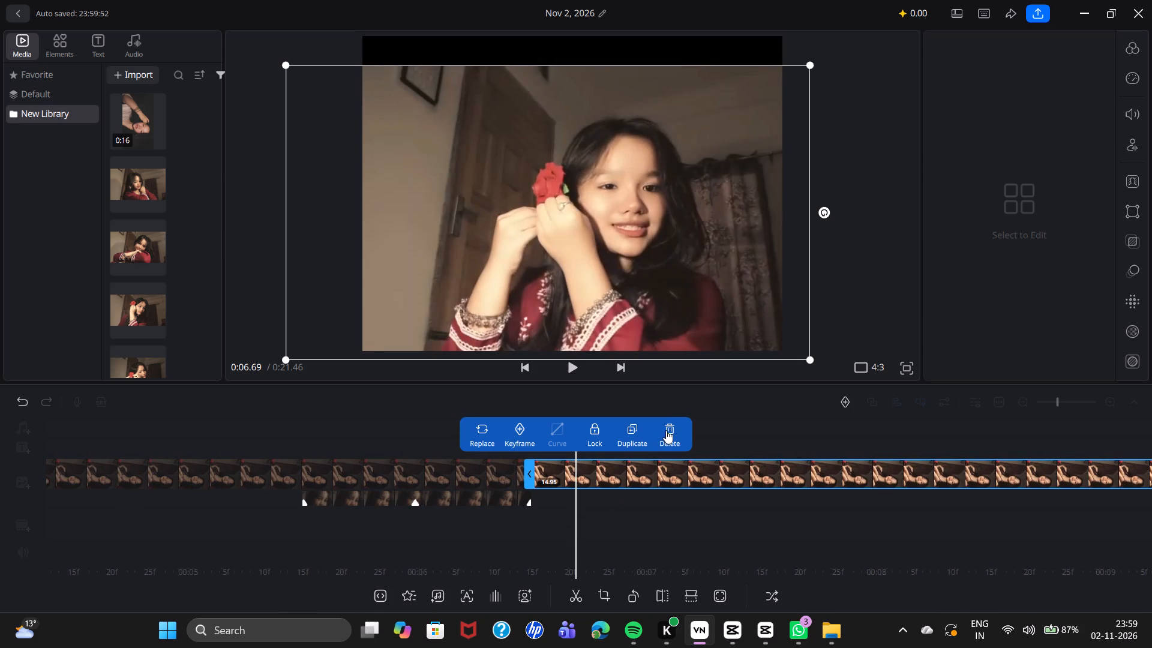
# Split the video overlay again at 0:06.49 and delete the tiny leftover piece at its end.
pyautogui.moveTo(619, 509); pyautogui.dragTo(628, 507)
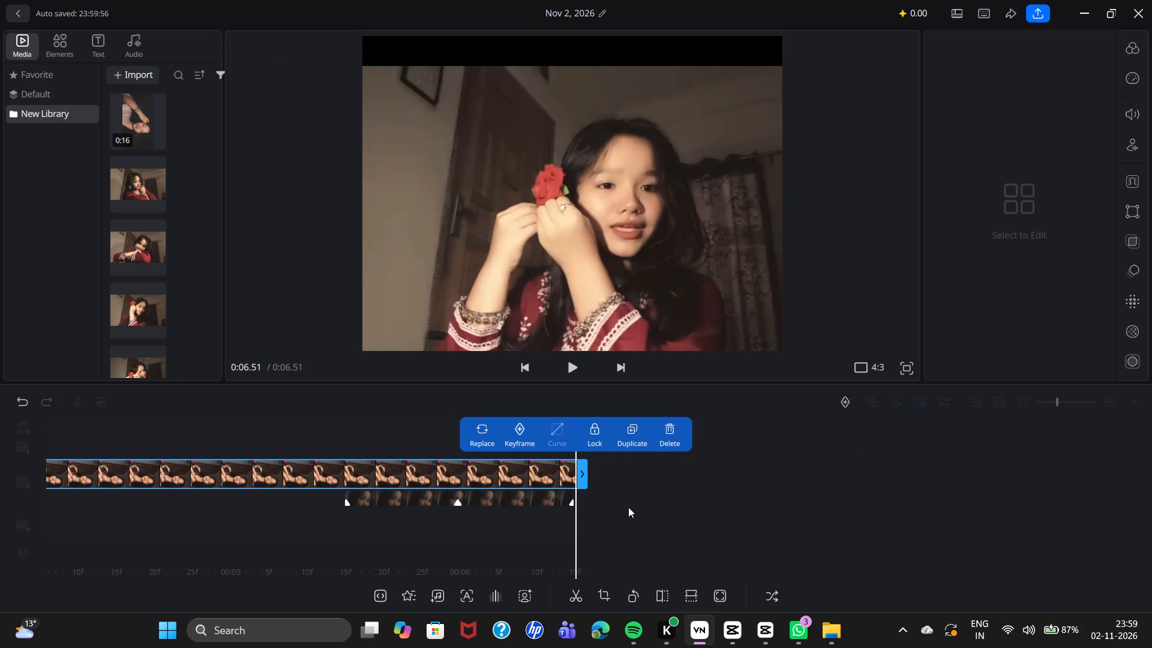
pyautogui.moveTo(628, 507); pyautogui.dragTo(632, 506)
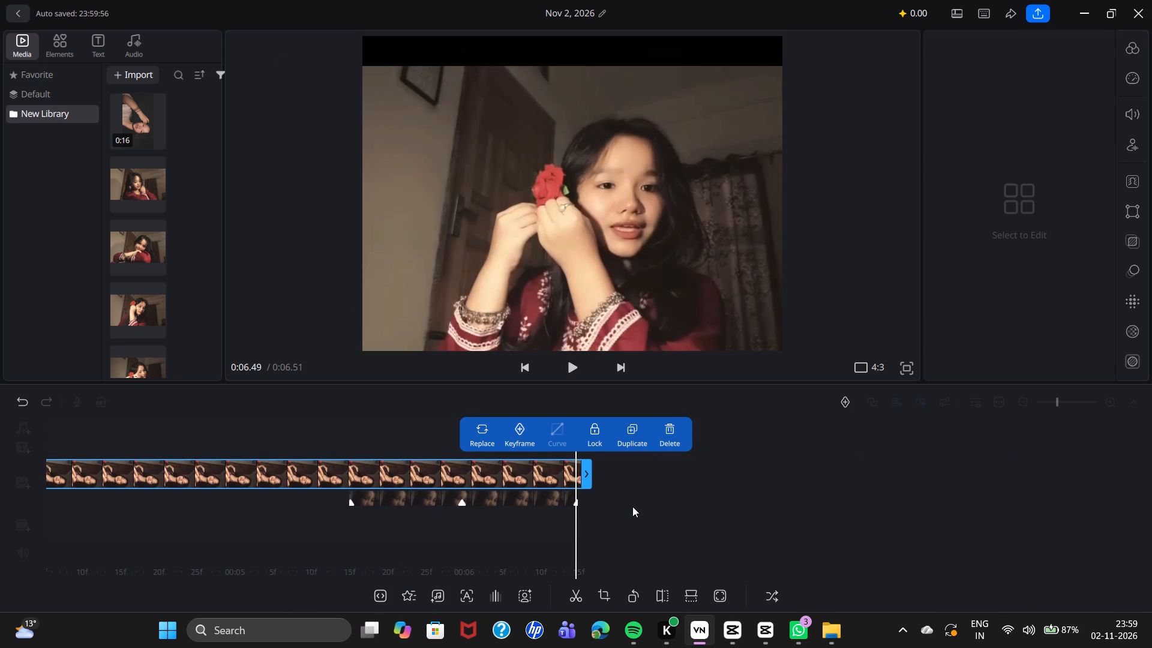
pyautogui.moveTo(632, 506); pyautogui.dragTo(632, 506)
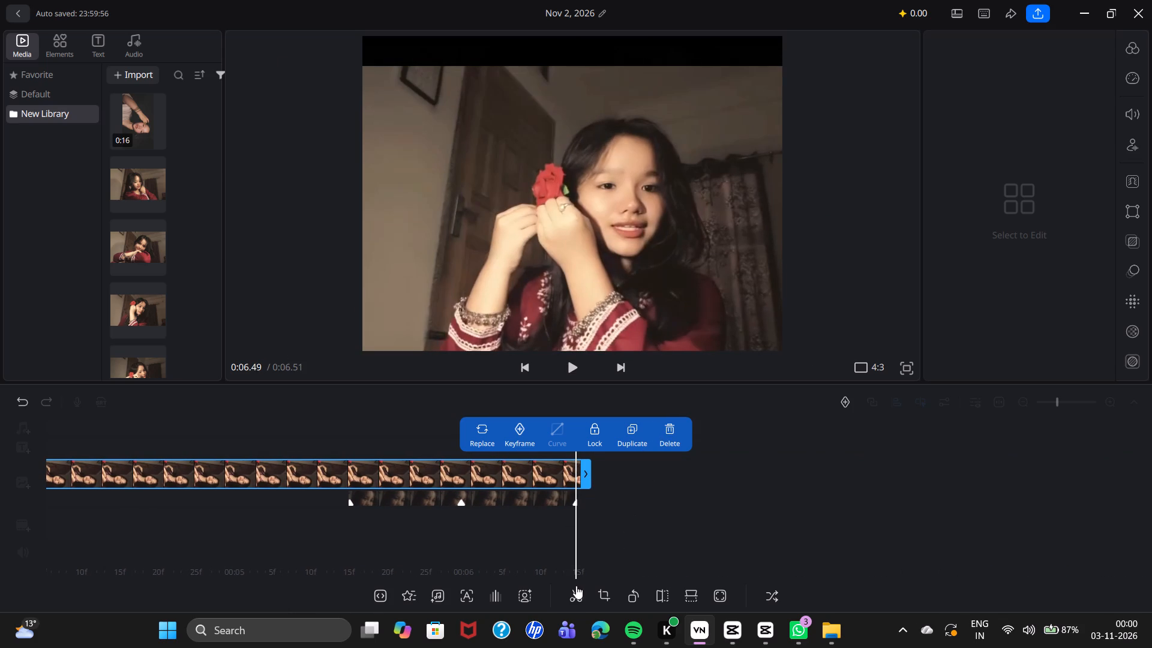
pyautogui.click(576, 586)
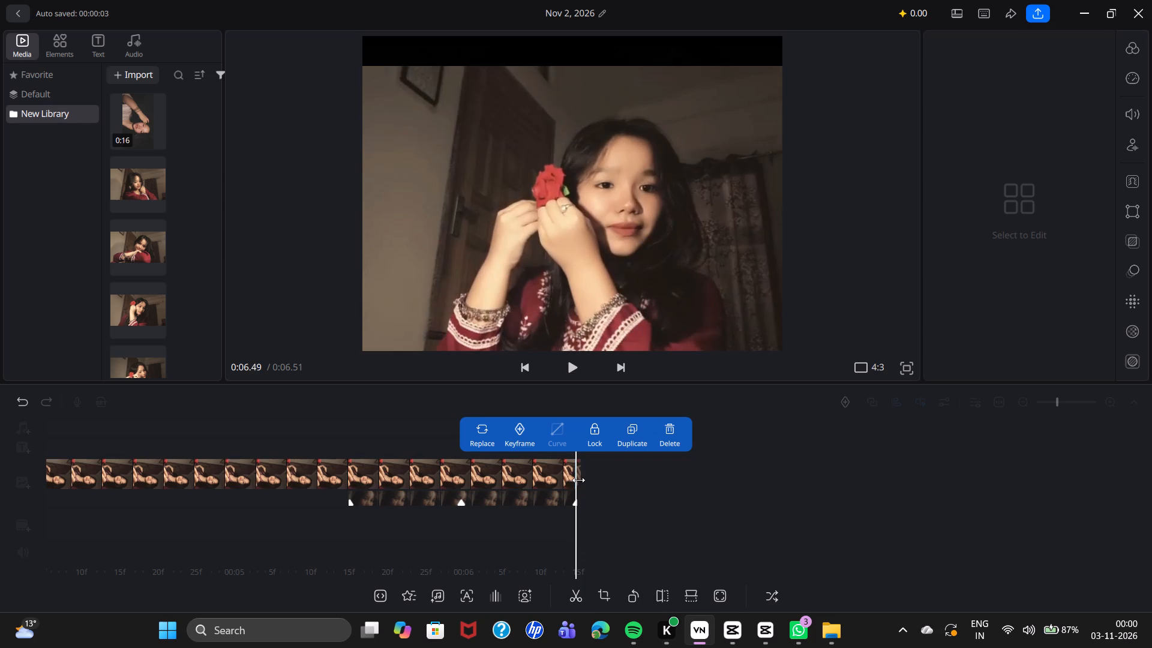
pyautogui.click(580, 474)
pyautogui.click(604, 472)
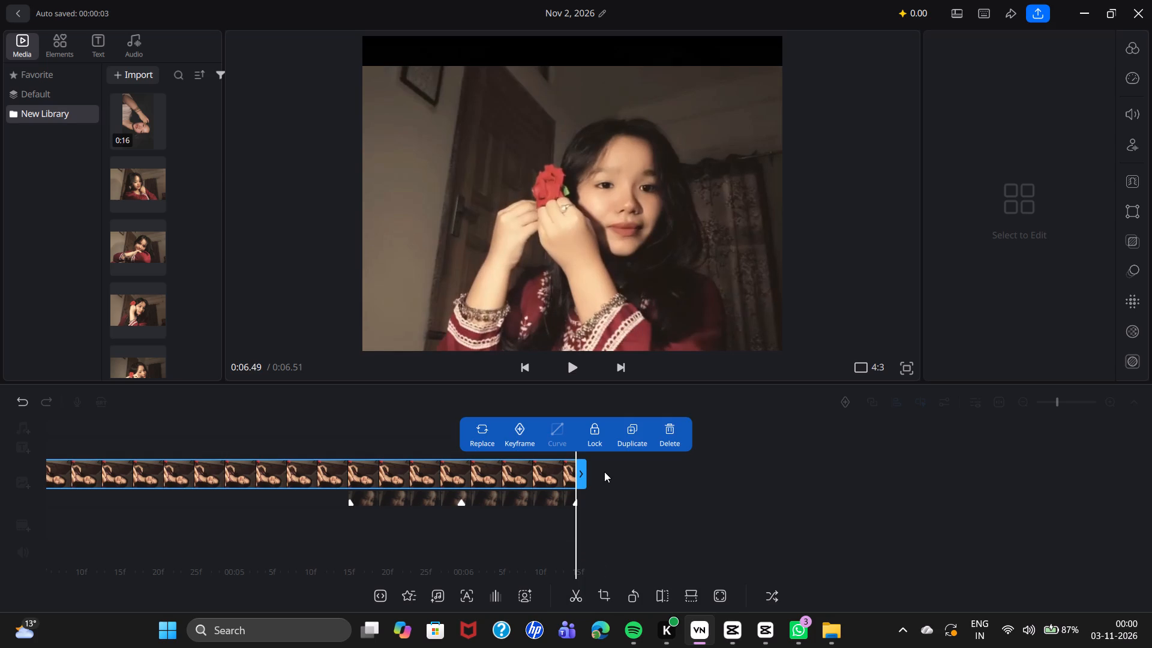
pyautogui.click(581, 478)
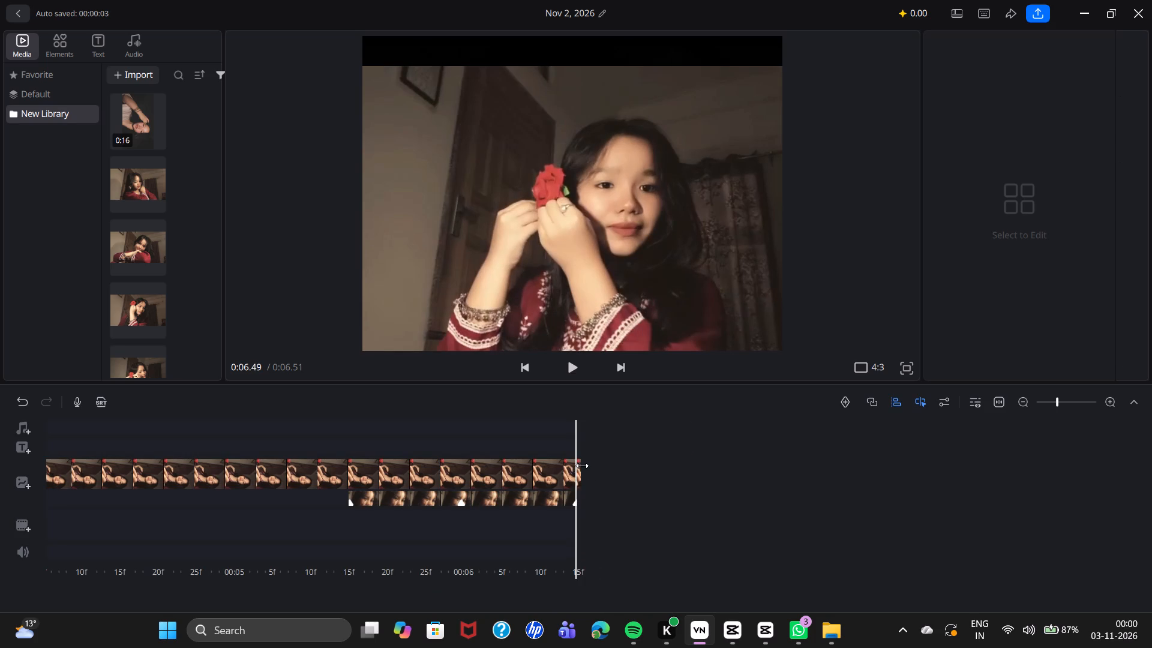
pyautogui.click(583, 475)
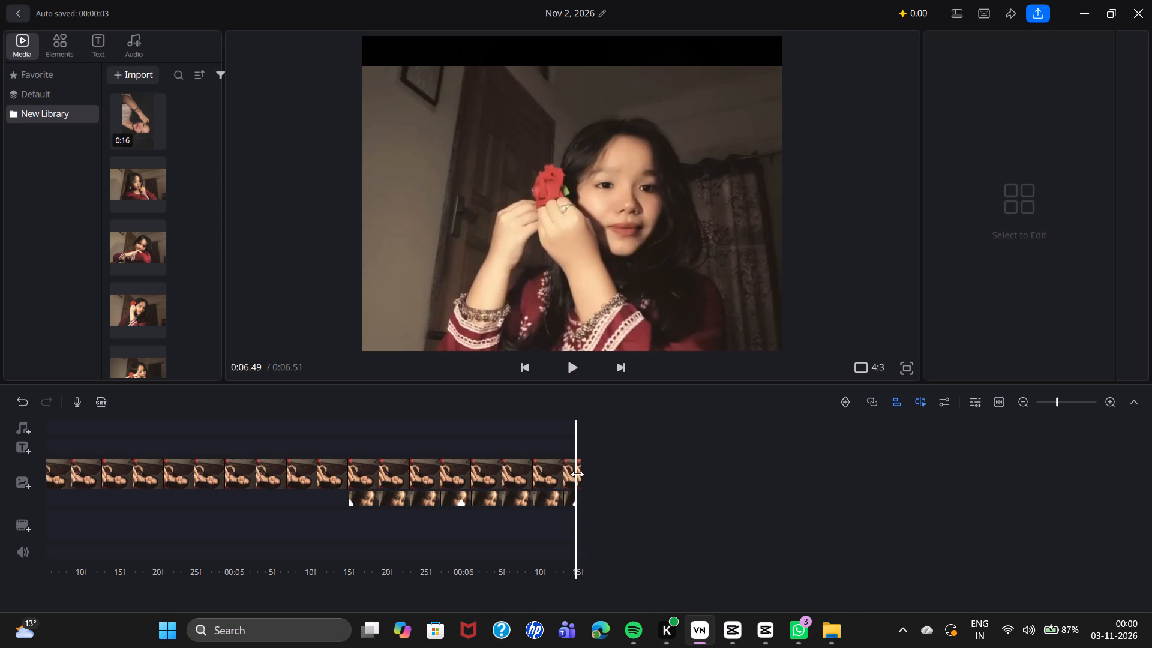
pyautogui.click(577, 474)
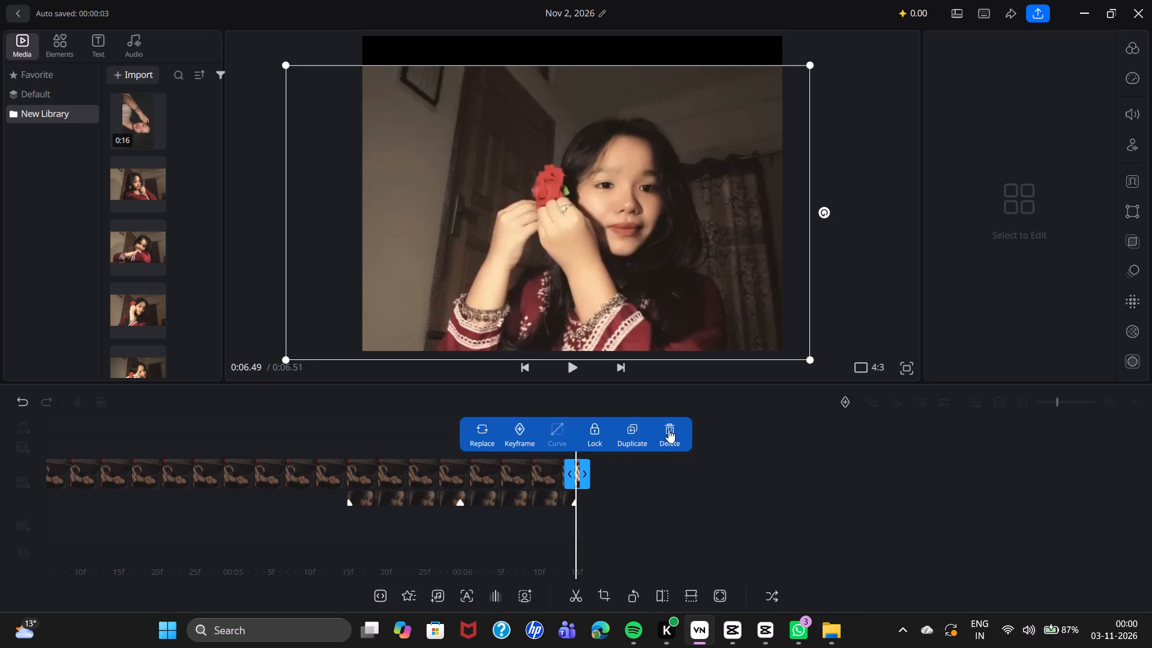
pyautogui.click(668, 430)
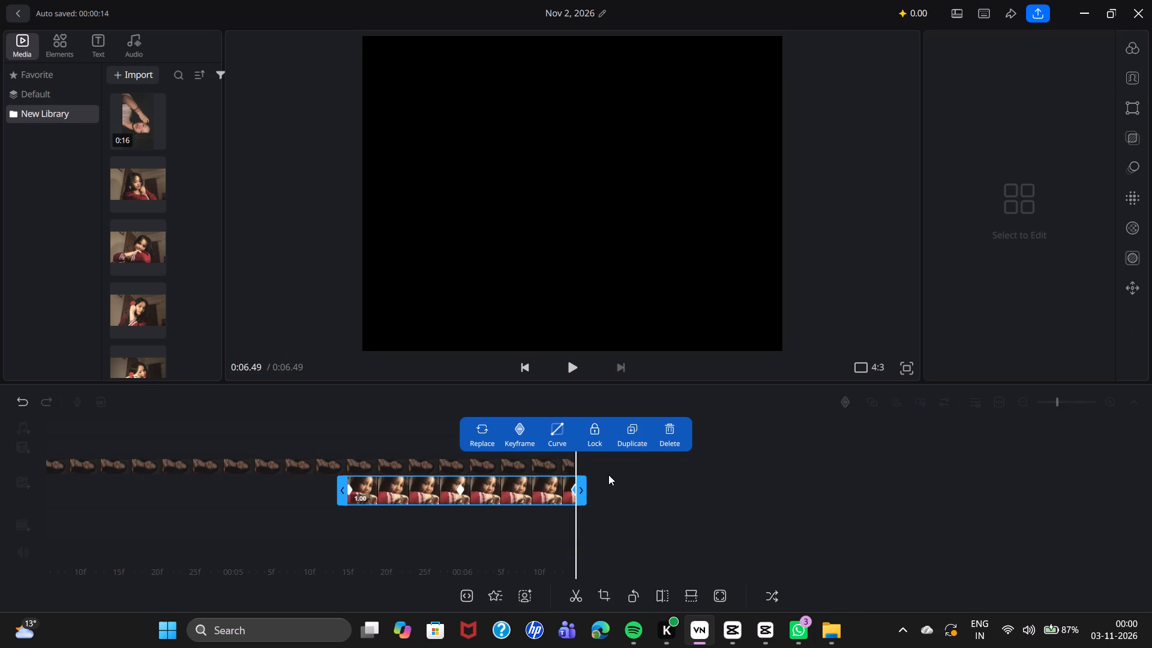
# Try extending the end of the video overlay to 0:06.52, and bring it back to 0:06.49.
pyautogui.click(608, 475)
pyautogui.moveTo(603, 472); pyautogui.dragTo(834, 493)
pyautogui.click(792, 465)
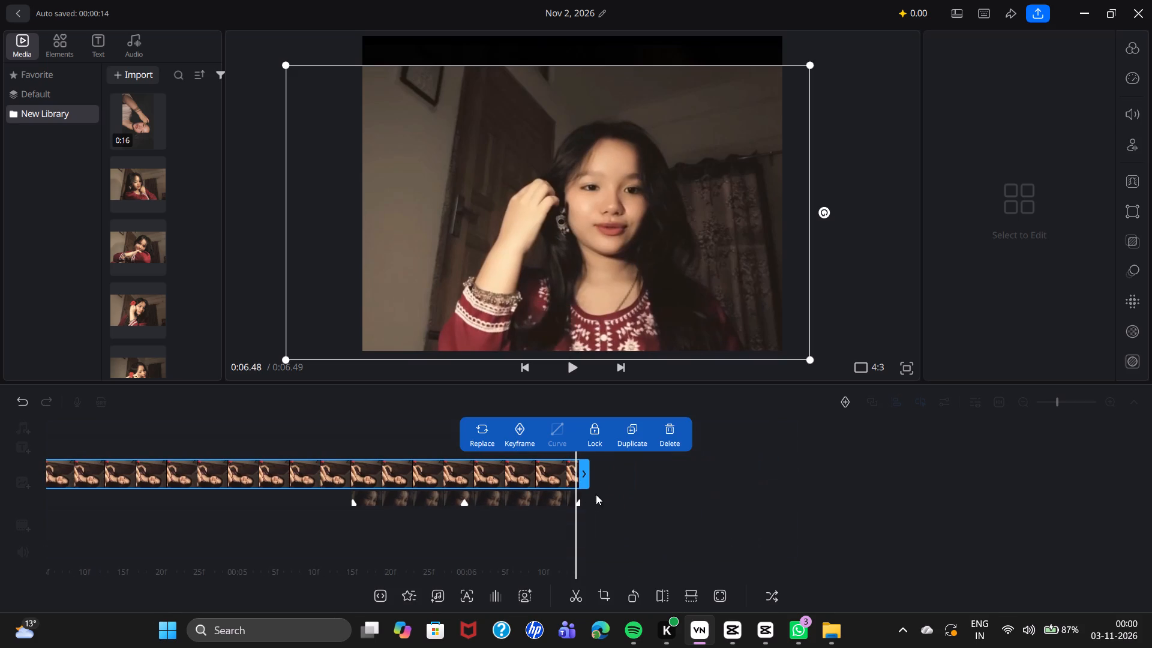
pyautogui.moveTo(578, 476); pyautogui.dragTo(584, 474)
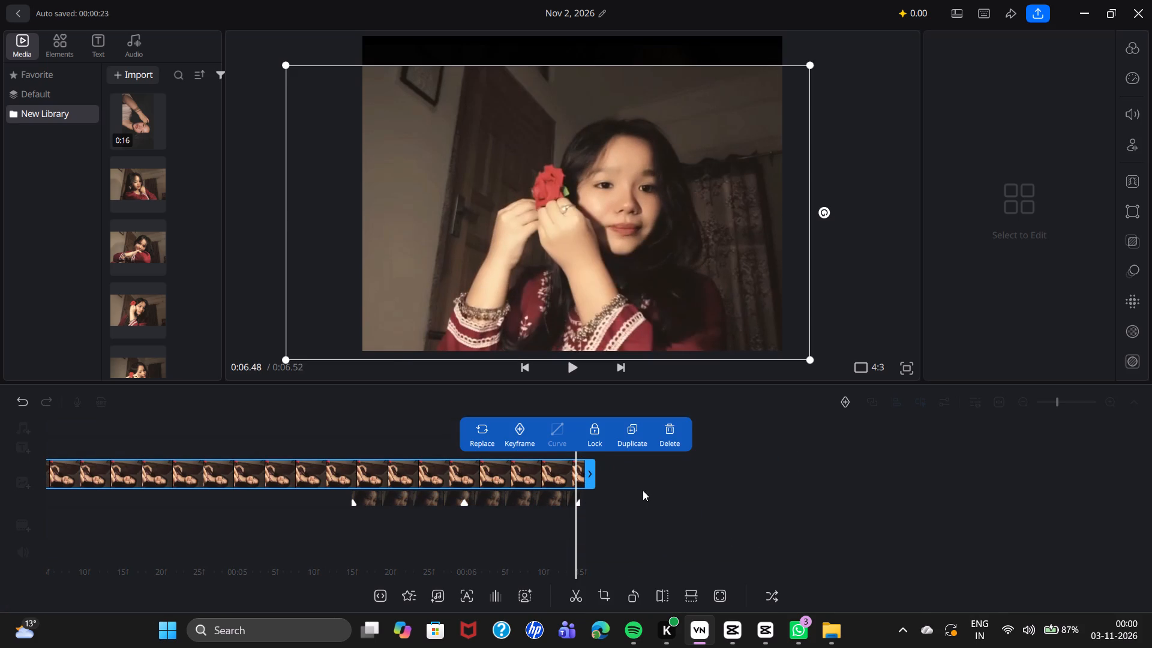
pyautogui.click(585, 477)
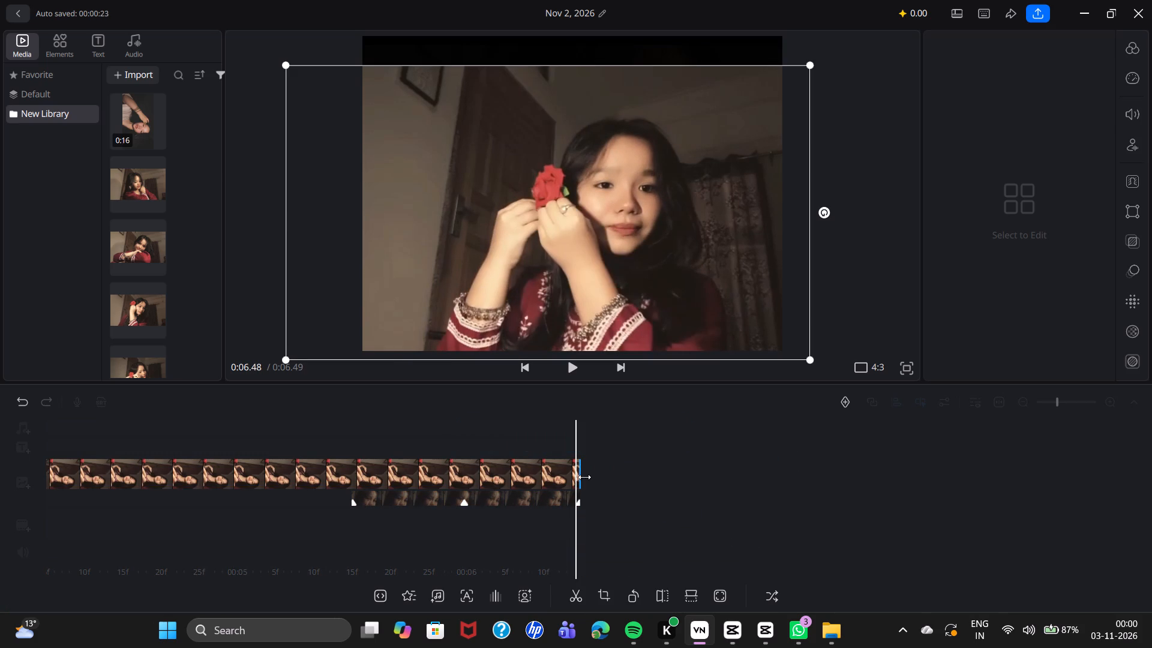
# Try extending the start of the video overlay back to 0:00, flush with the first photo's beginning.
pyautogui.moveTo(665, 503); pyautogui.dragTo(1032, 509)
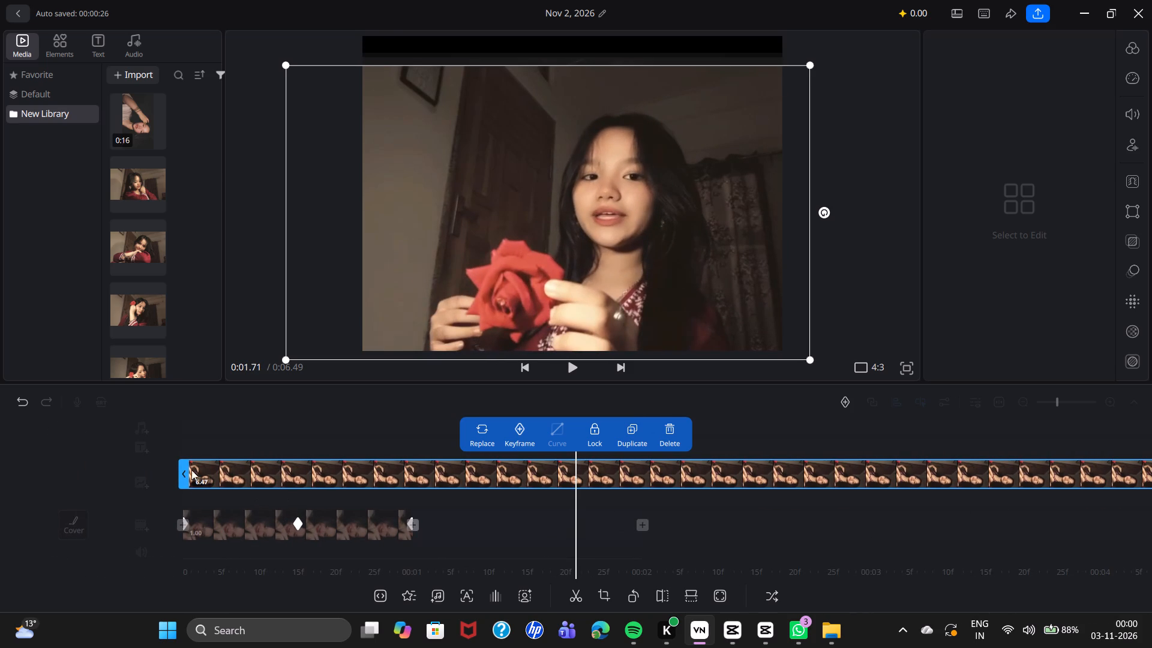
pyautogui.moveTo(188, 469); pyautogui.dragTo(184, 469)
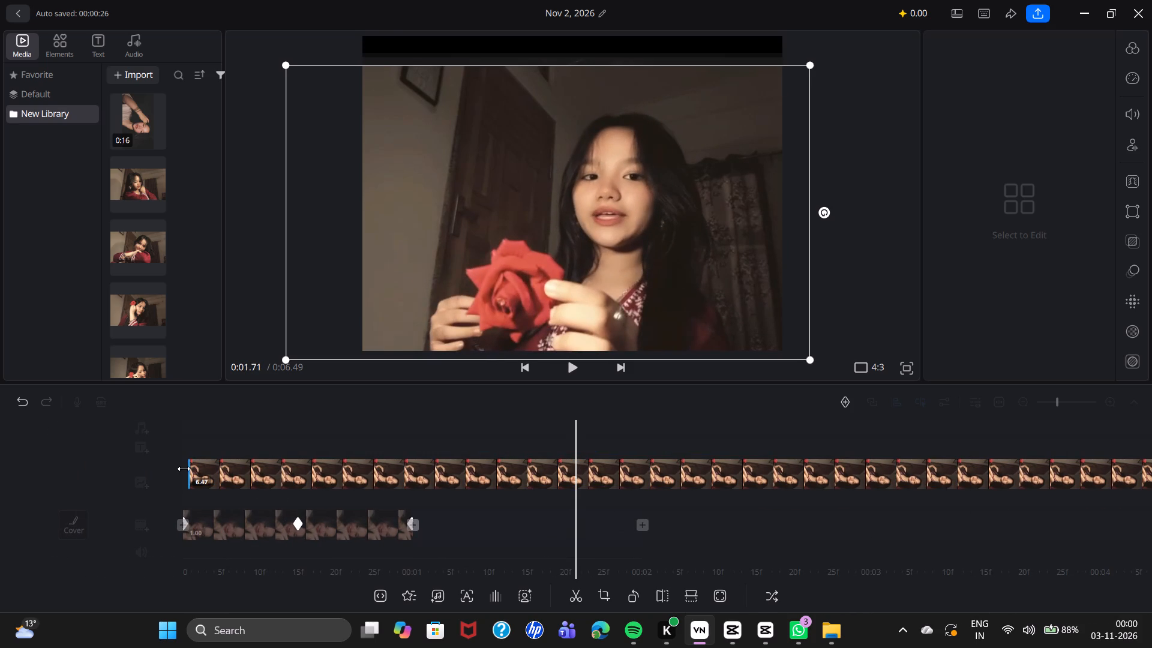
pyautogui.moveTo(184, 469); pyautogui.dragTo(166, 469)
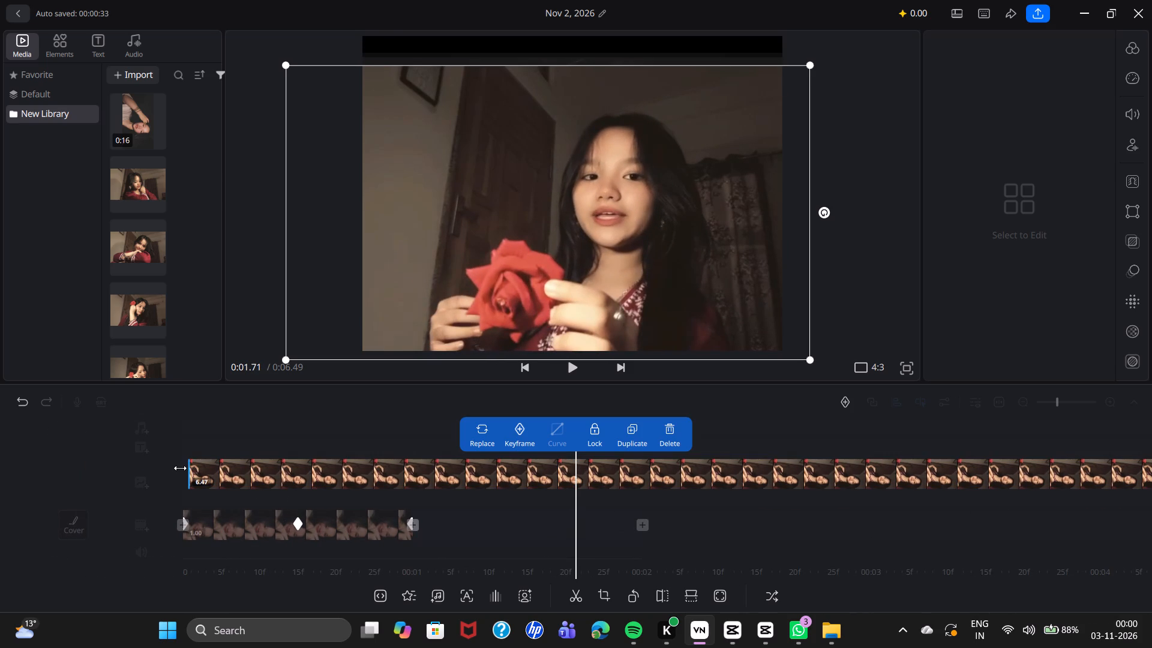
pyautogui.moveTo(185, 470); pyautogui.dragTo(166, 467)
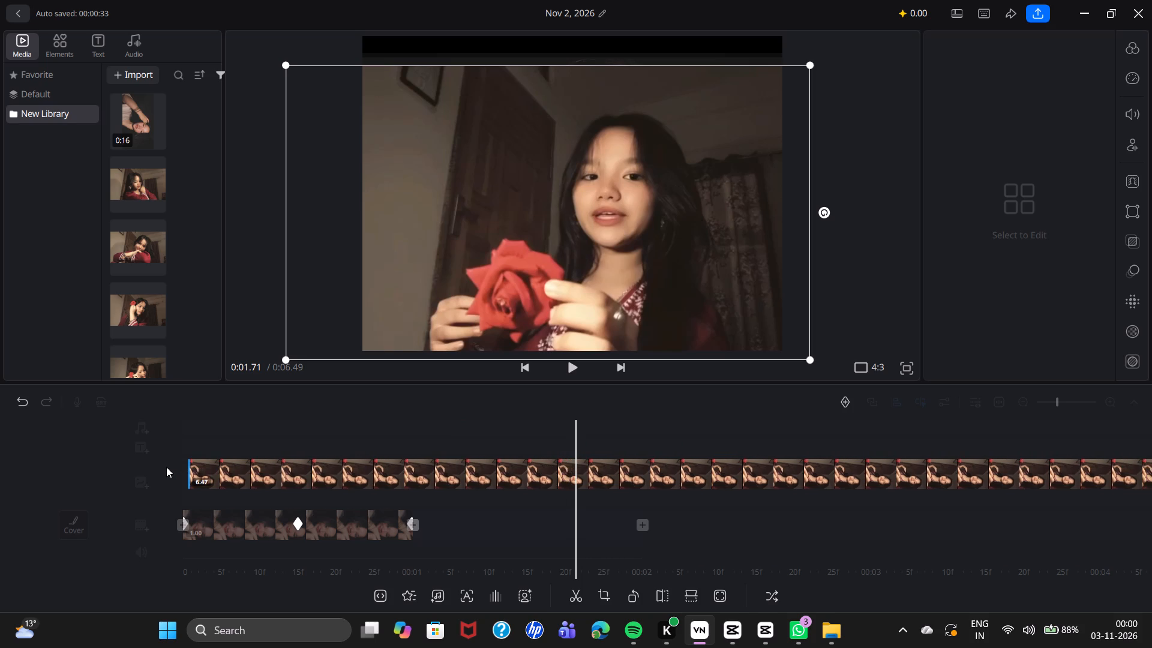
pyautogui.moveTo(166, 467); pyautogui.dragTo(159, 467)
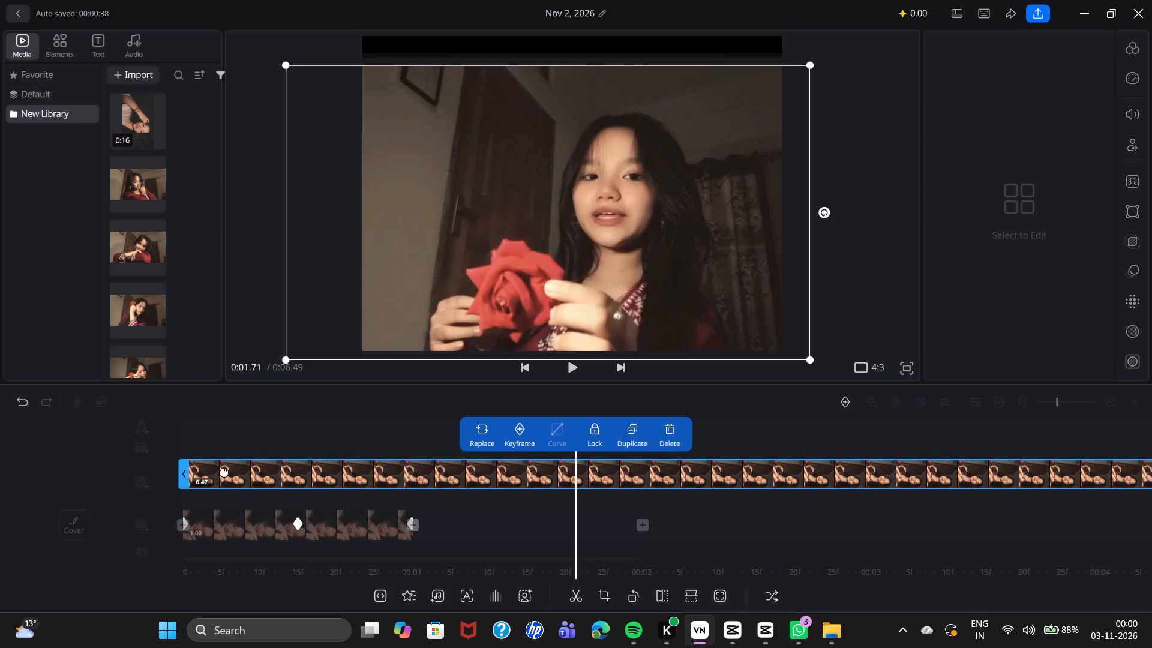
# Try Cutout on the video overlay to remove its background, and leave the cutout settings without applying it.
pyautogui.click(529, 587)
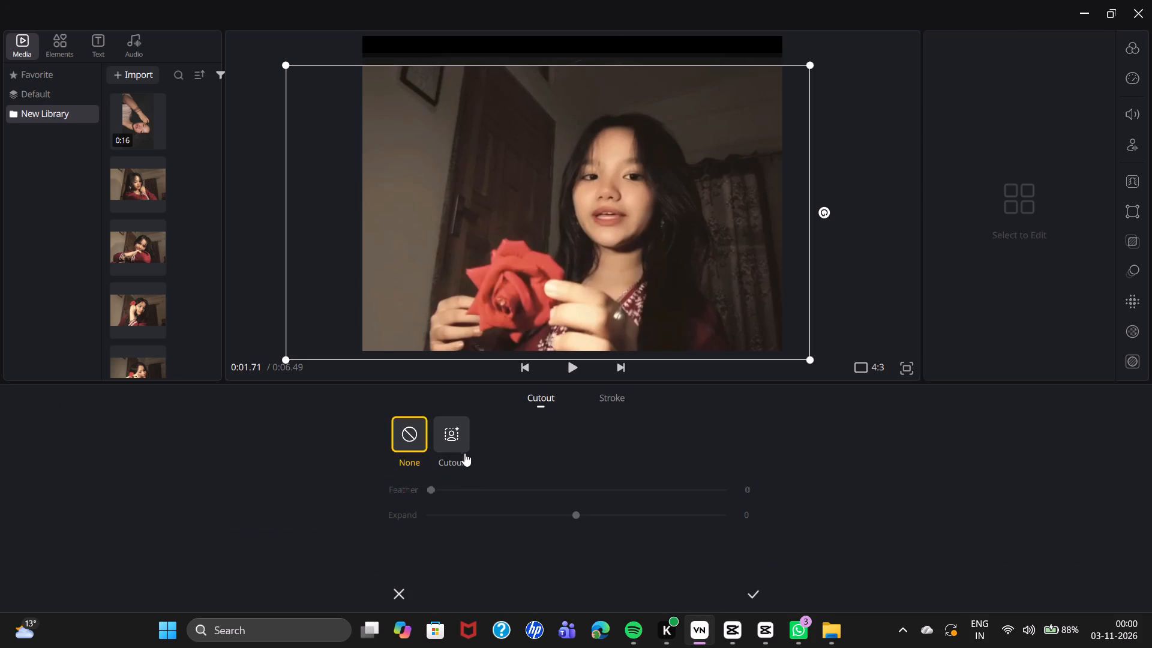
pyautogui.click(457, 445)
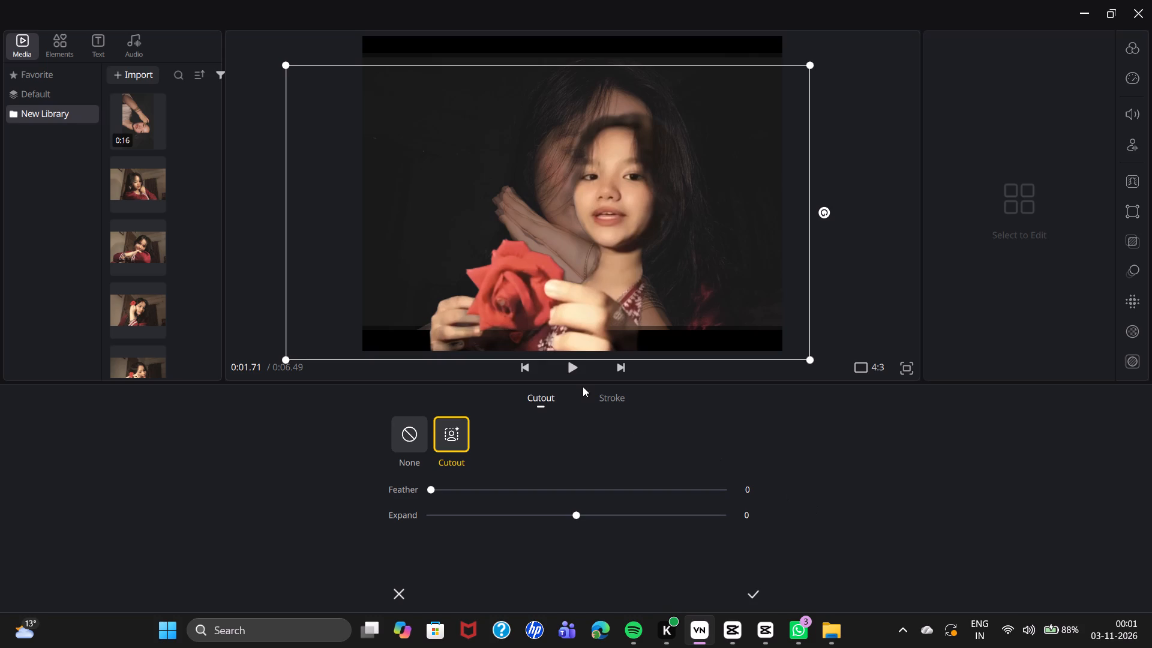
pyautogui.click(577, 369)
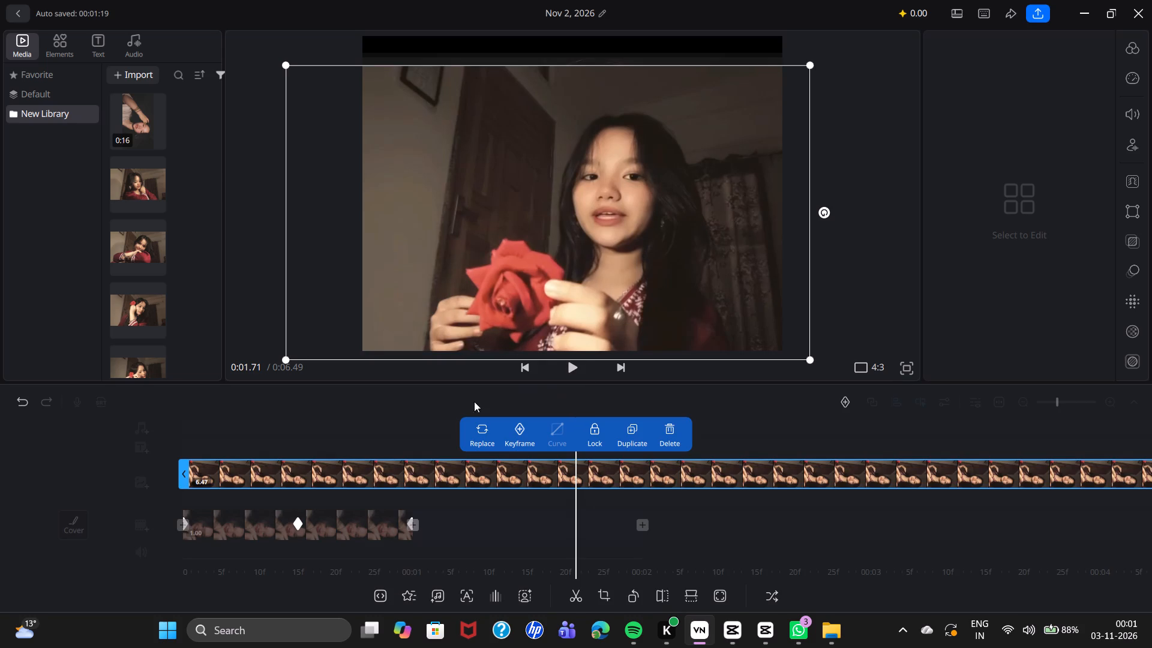
# Play the opening two seconds from 0:00 to examine how the video overlay sits over the first photo.
pyautogui.moveTo(370, 406); pyautogui.dragTo(502, 421)
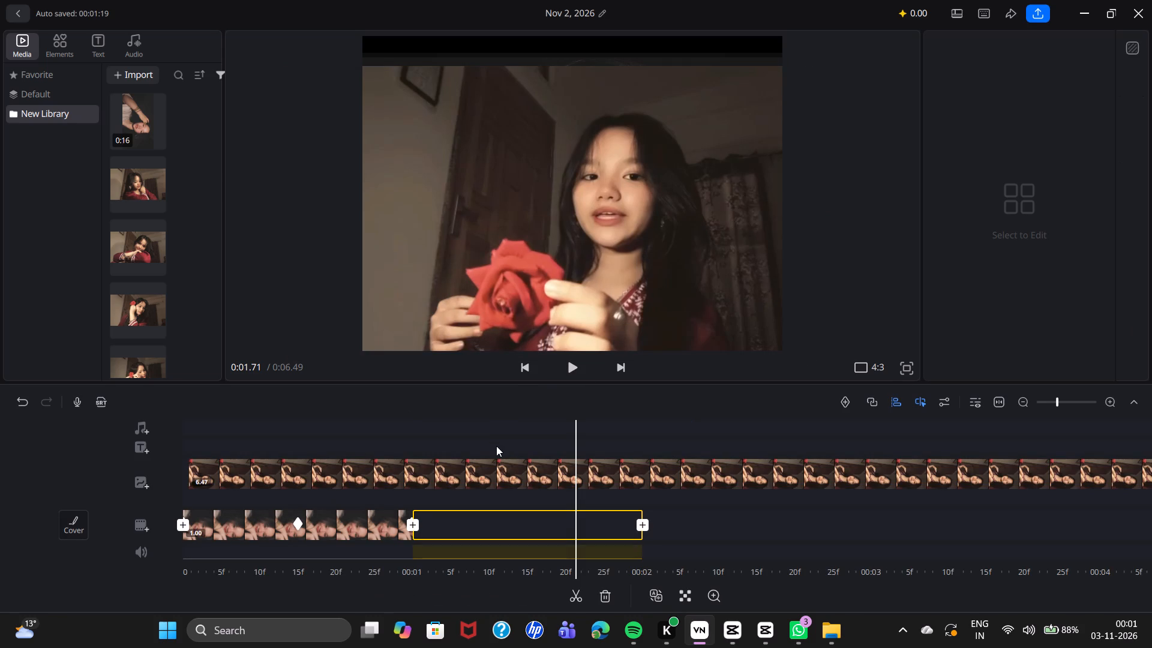
pyautogui.click(487, 470)
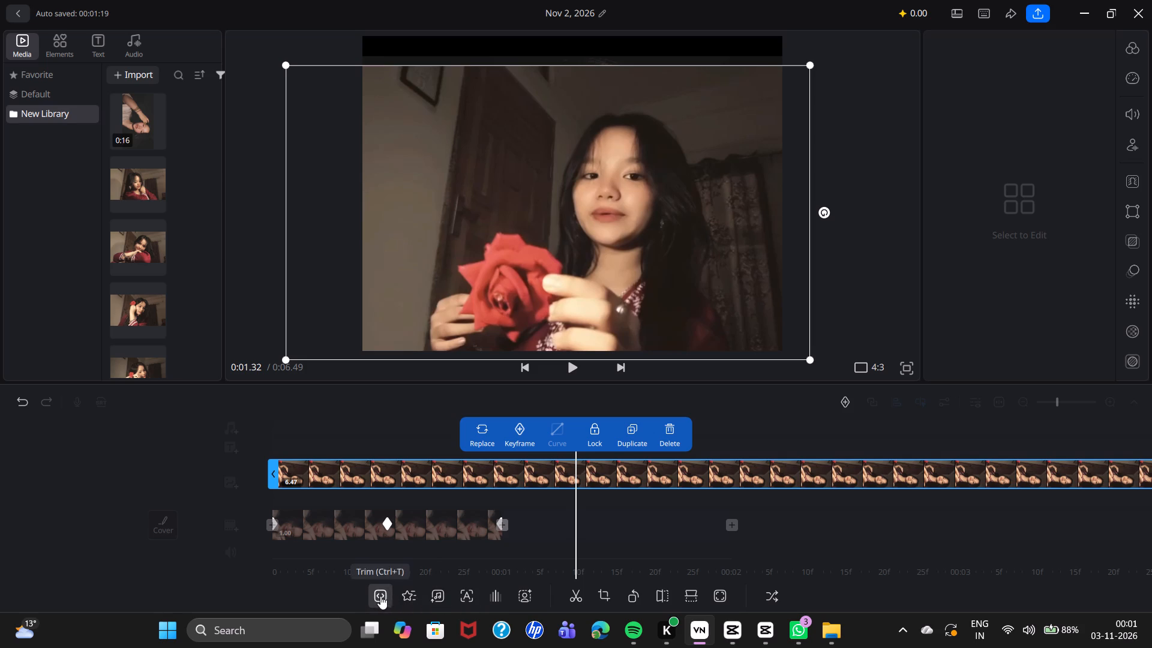
pyautogui.moveTo(166, 449); pyautogui.dragTo(448, 505)
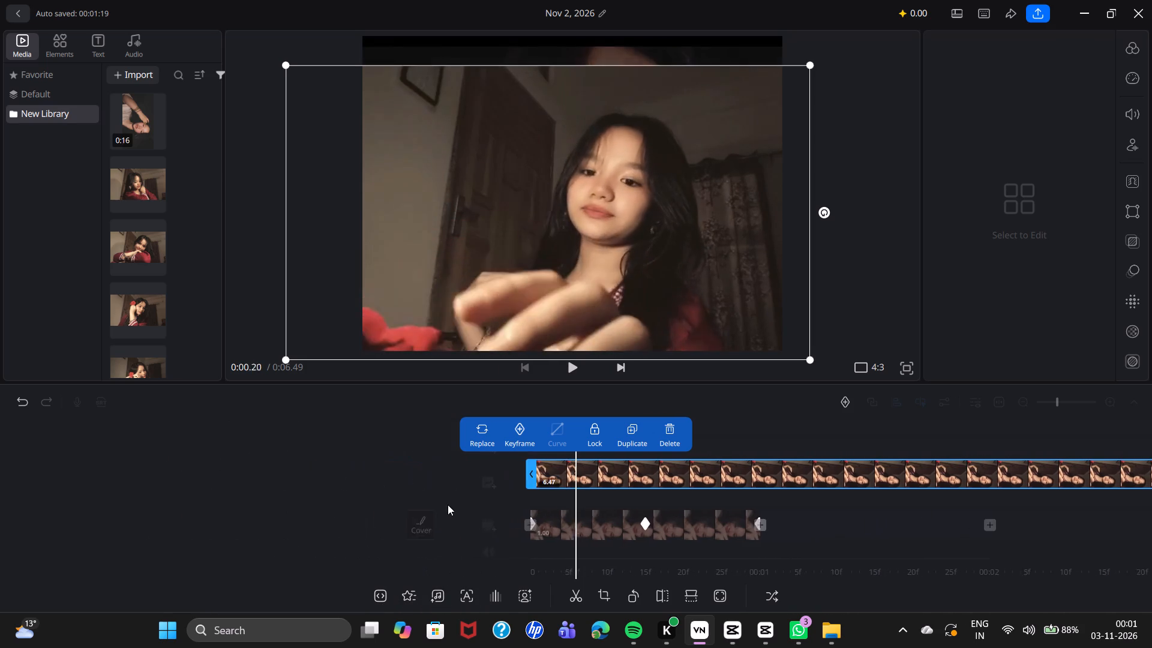
pyautogui.moveTo(448, 505); pyautogui.dragTo(541, 522)
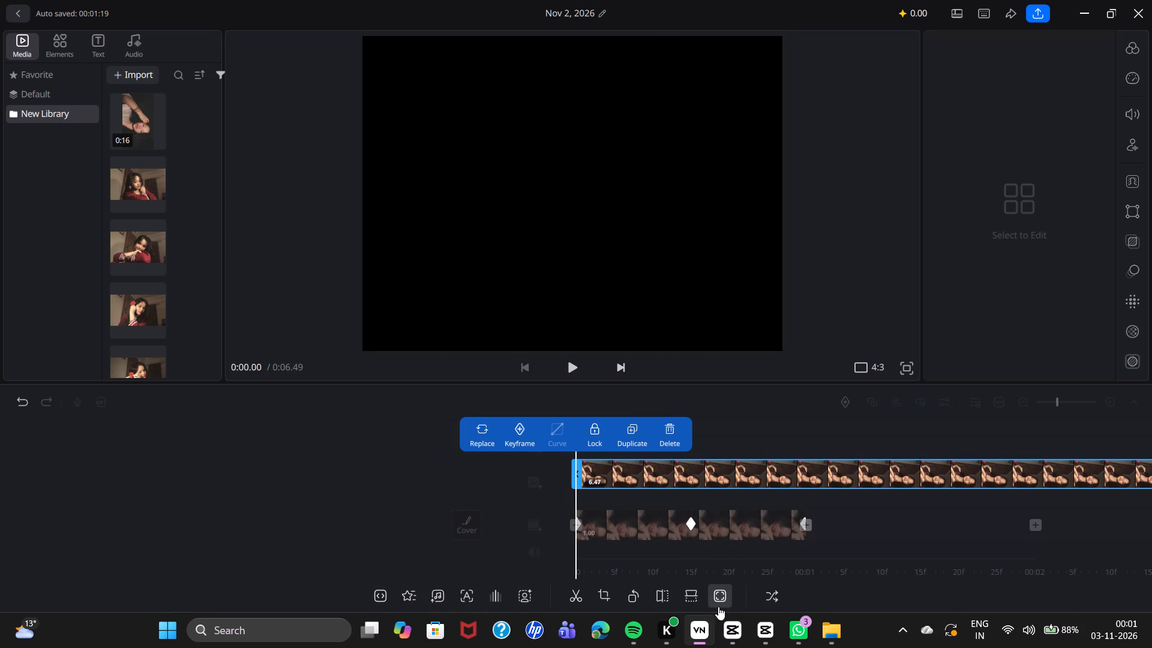
pyautogui.click(562, 361)
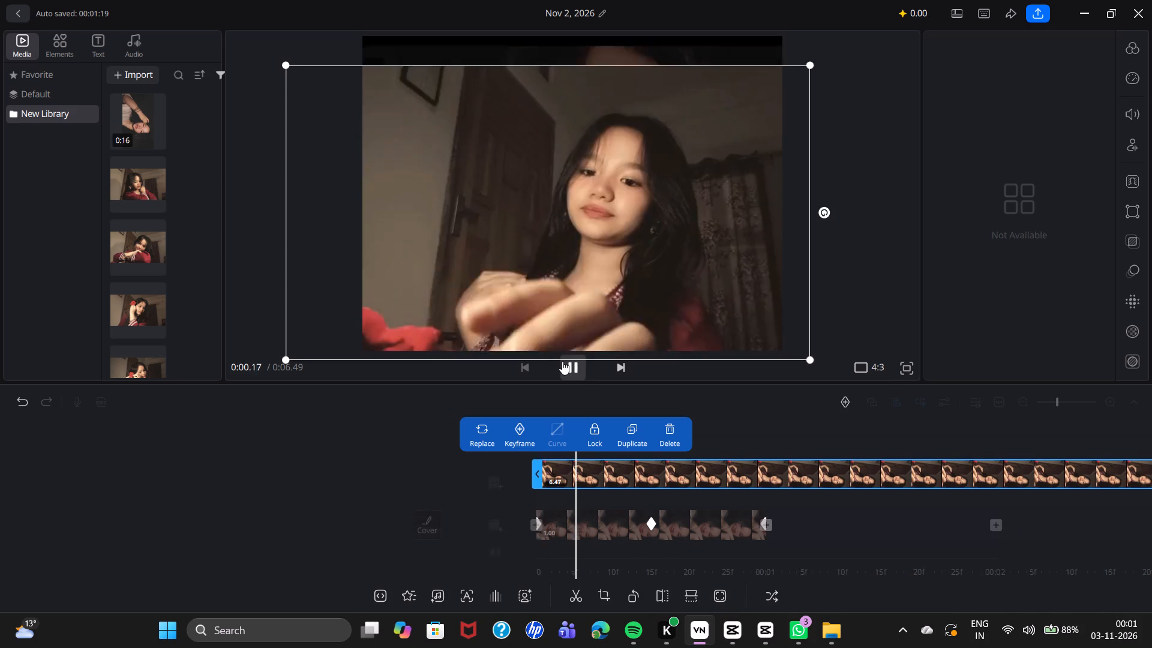
pyautogui.click(562, 361)
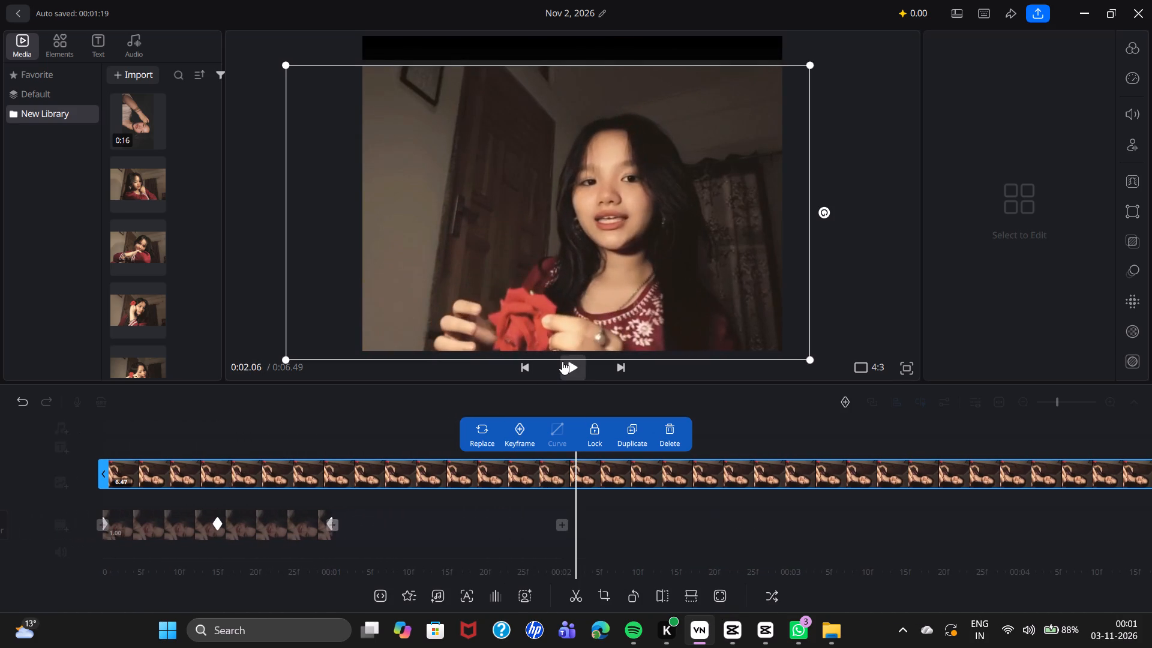
# Replay the opening two seconds from the start and scrub back to 0:00, examining how the video overlay covers the photo.
pyautogui.moveTo(424, 413); pyautogui.dragTo(535, 414)
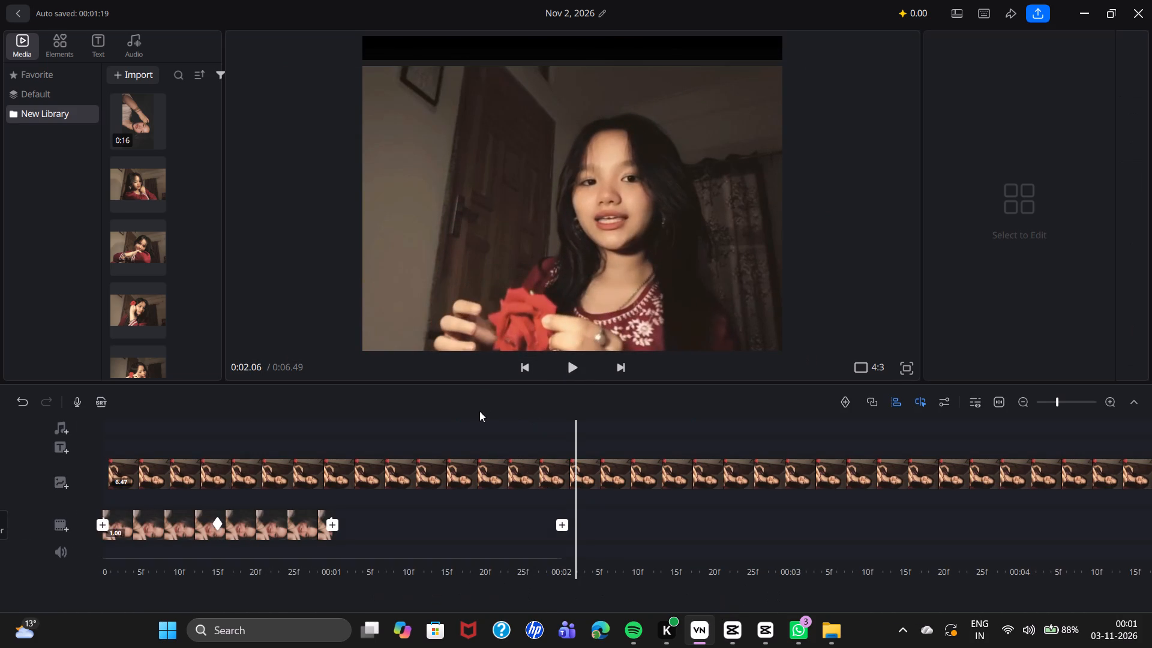
pyautogui.moveTo(479, 411); pyautogui.dragTo(551, 411)
pyautogui.moveTo(523, 405); pyautogui.dragTo(608, 406)
pyautogui.moveTo(580, 418); pyautogui.dragTo(641, 433)
pyautogui.moveTo(518, 435); pyautogui.dragTo(560, 437)
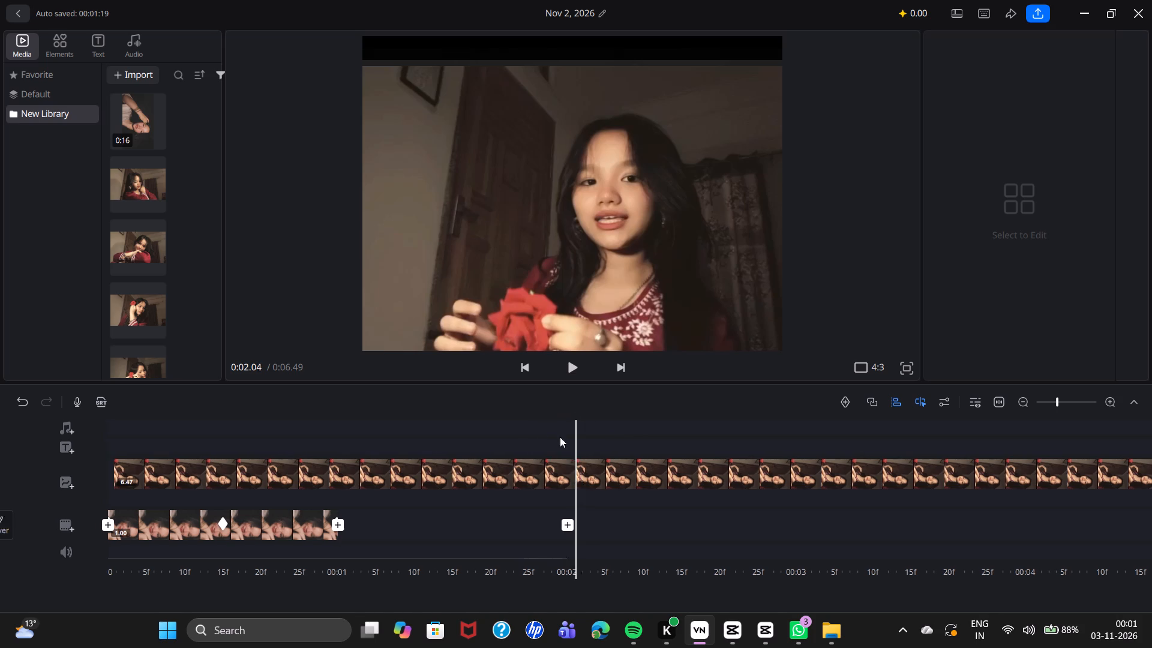
pyautogui.moveTo(560, 437); pyautogui.dragTo(589, 440)
pyautogui.moveTo(592, 441); pyautogui.dragTo(1078, 472)
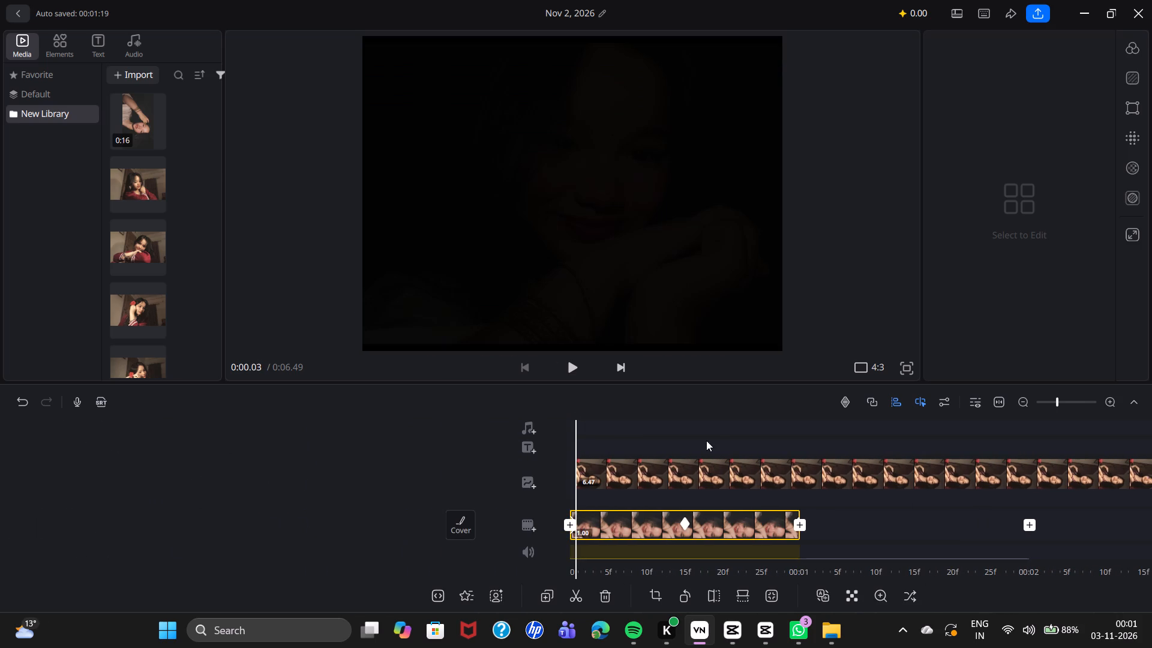
pyautogui.moveTo(680, 424); pyautogui.dragTo(739, 428)
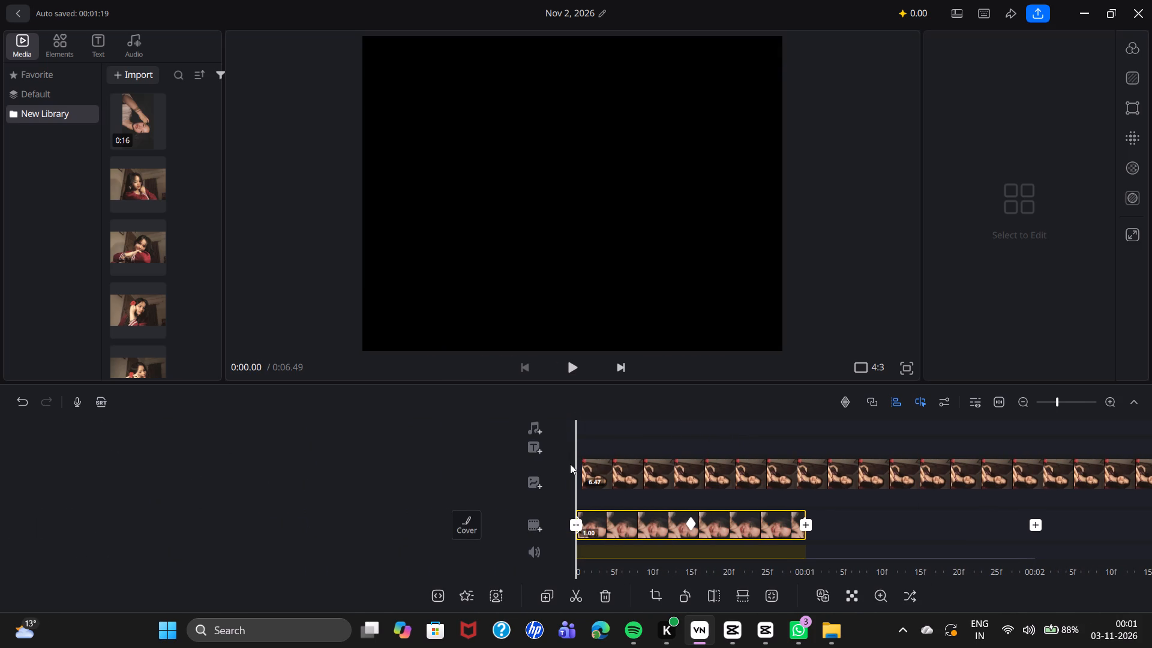
pyautogui.click(564, 375)
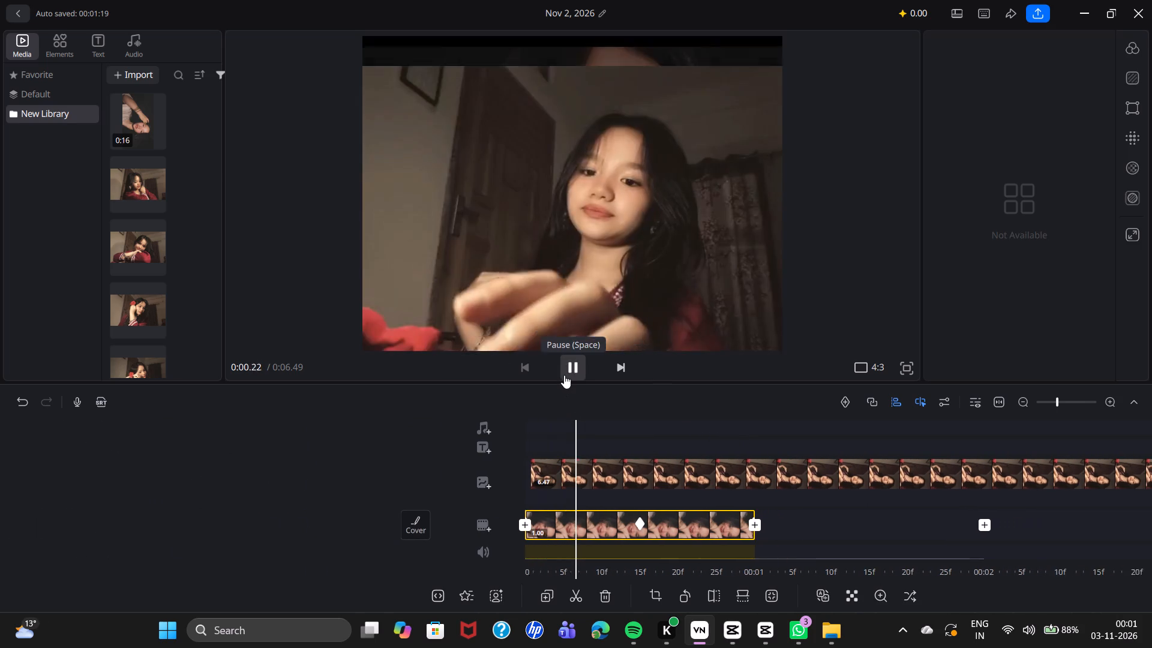
pyautogui.moveTo(559, 417); pyautogui.dragTo(595, 416)
pyautogui.moveTo(549, 410); pyautogui.dragTo(652, 408)
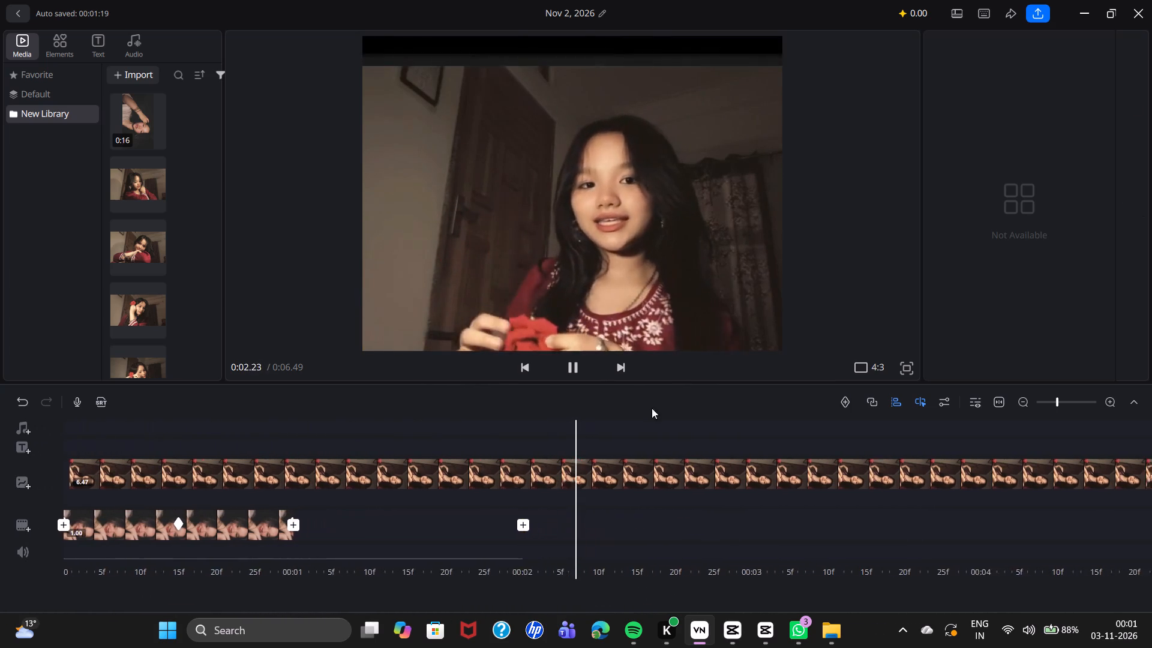
pyautogui.moveTo(652, 408); pyautogui.dragTo(710, 412)
pyautogui.click(659, 418)
pyautogui.moveTo(611, 436); pyautogui.dragTo(722, 437)
pyautogui.moveTo(611, 423); pyautogui.dragTo(849, 430)
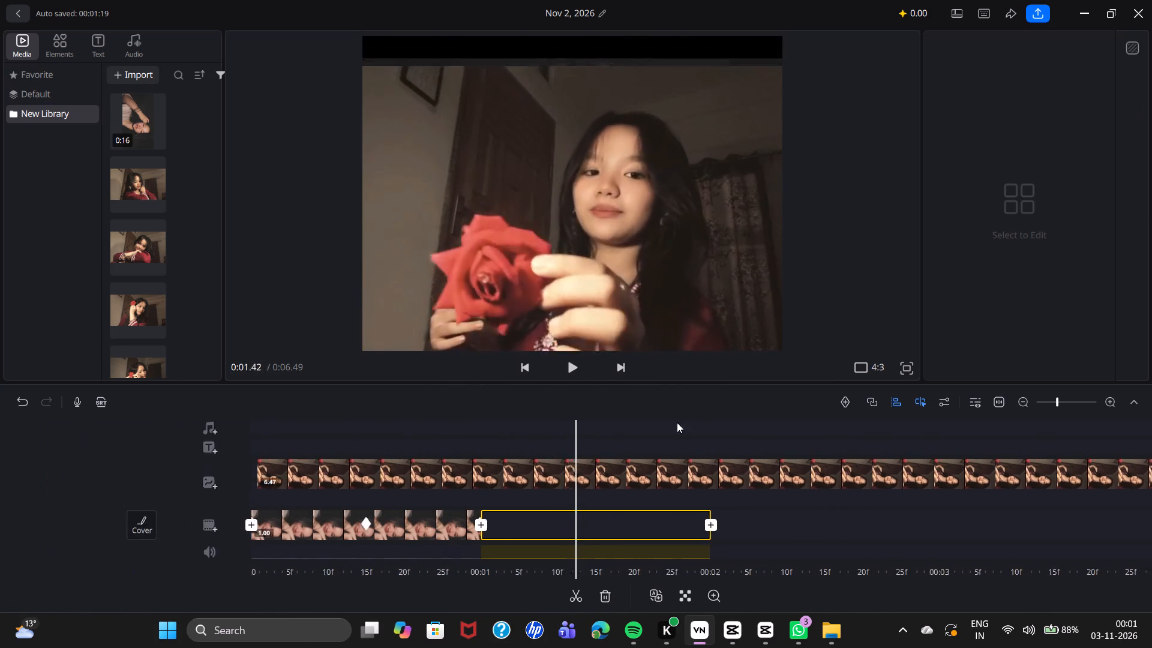
pyautogui.moveTo(636, 422); pyautogui.dragTo(842, 432)
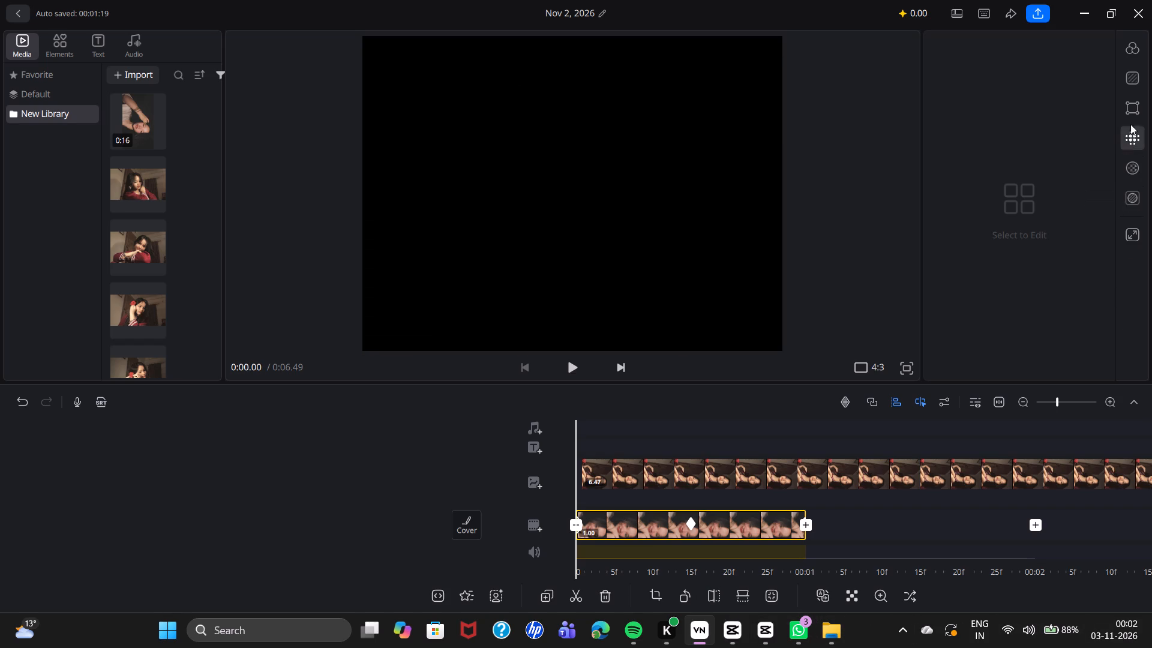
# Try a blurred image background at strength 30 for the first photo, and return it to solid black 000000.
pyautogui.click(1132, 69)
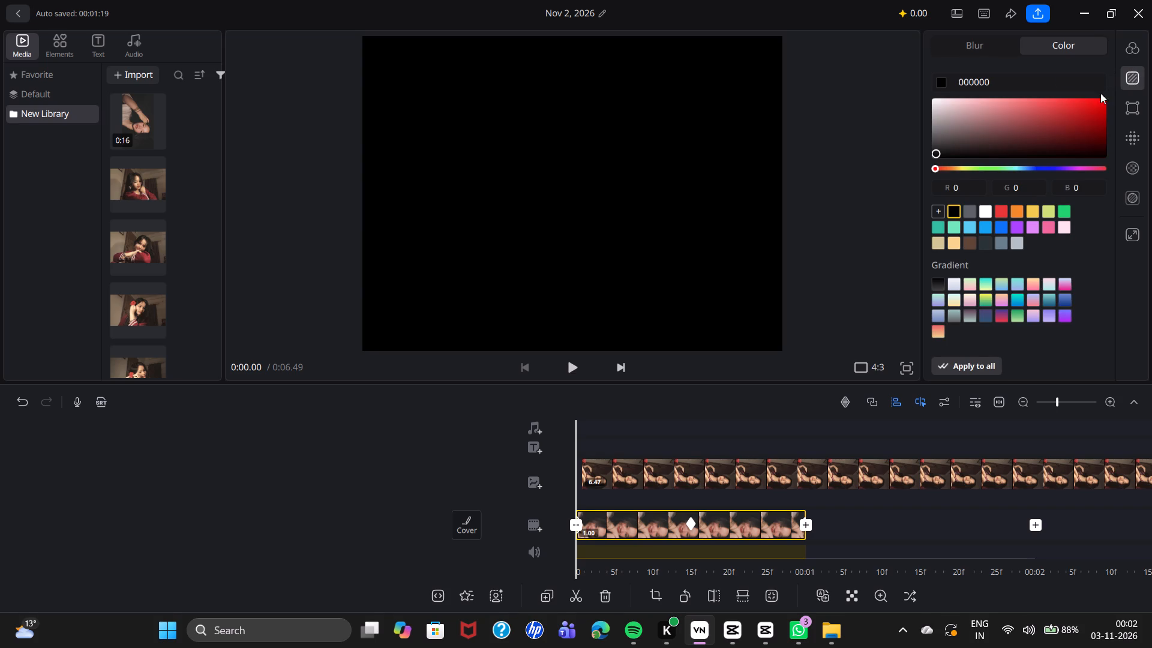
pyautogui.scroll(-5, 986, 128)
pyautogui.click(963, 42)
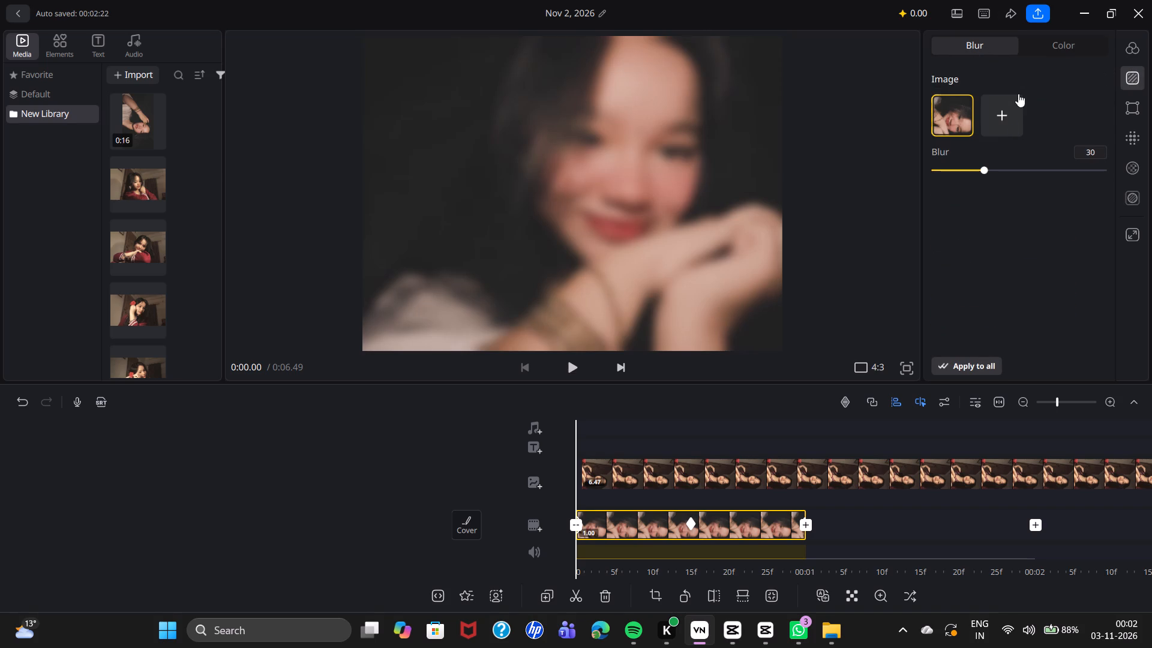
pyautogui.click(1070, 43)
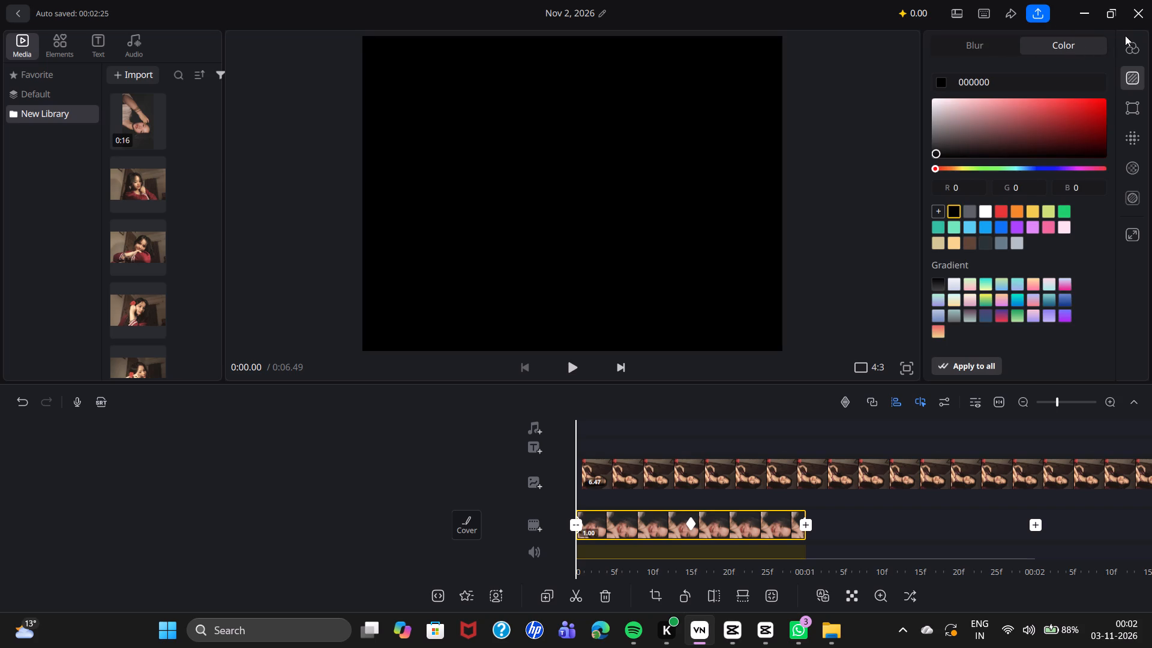
# Review the first photo's border, blur, opacity, mask and zoom options.
pyautogui.click(1128, 100)
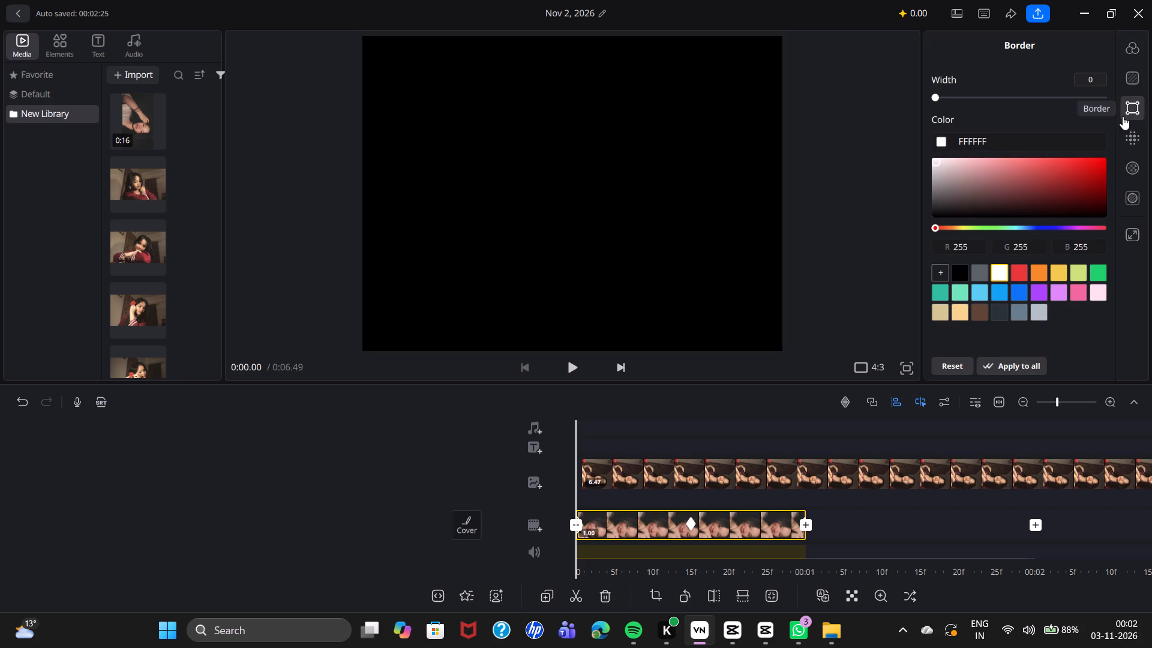
pyautogui.click(1135, 137)
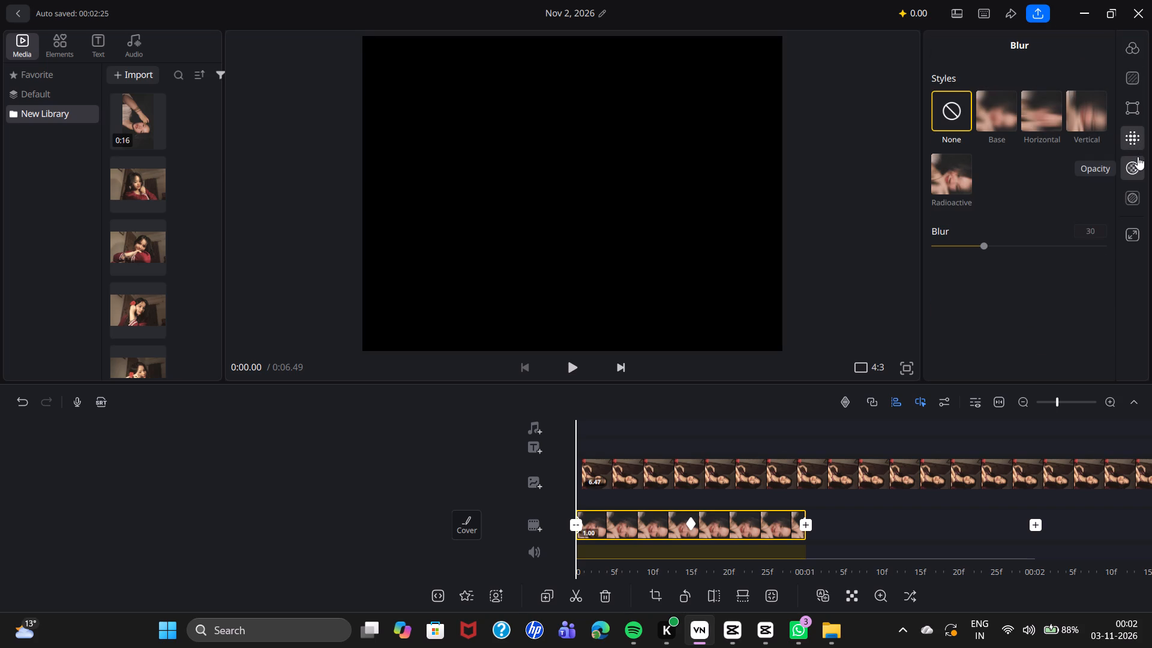
pyautogui.click(1145, 166)
pyautogui.click(1136, 172)
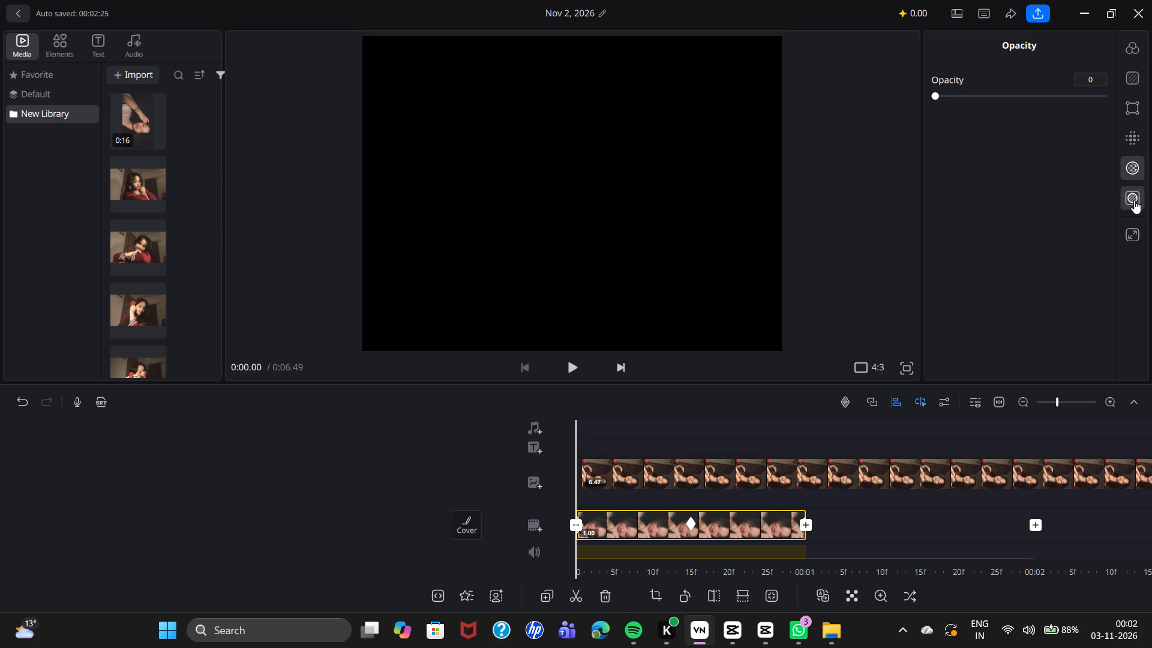
pyautogui.click(1134, 200)
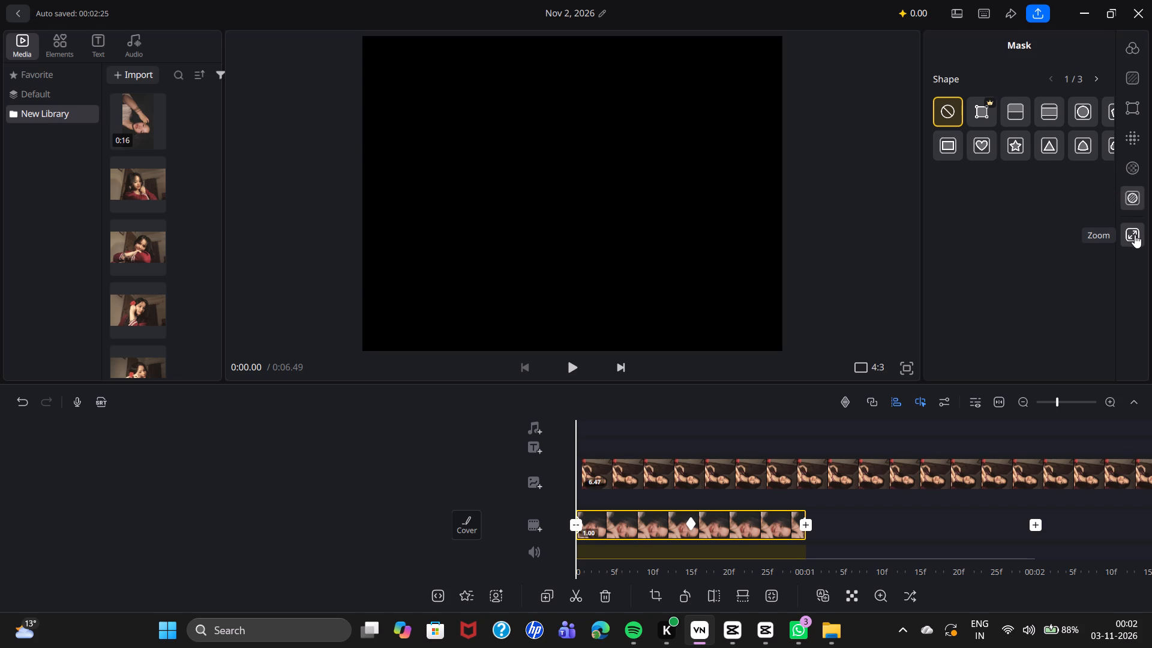
pyautogui.click(1135, 235)
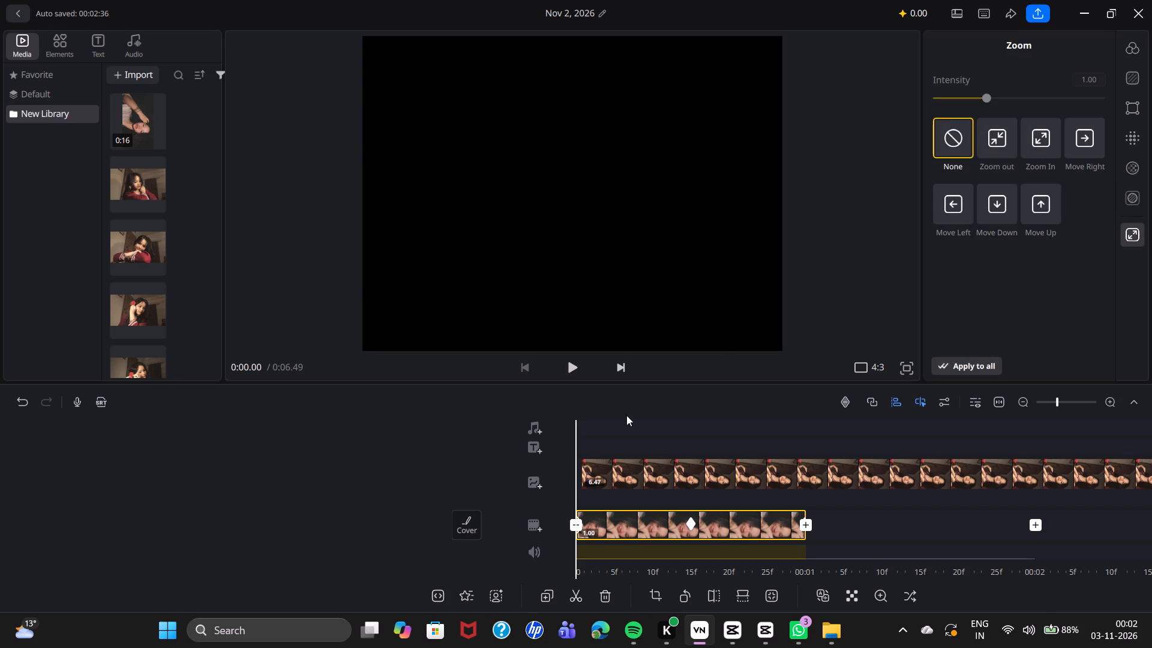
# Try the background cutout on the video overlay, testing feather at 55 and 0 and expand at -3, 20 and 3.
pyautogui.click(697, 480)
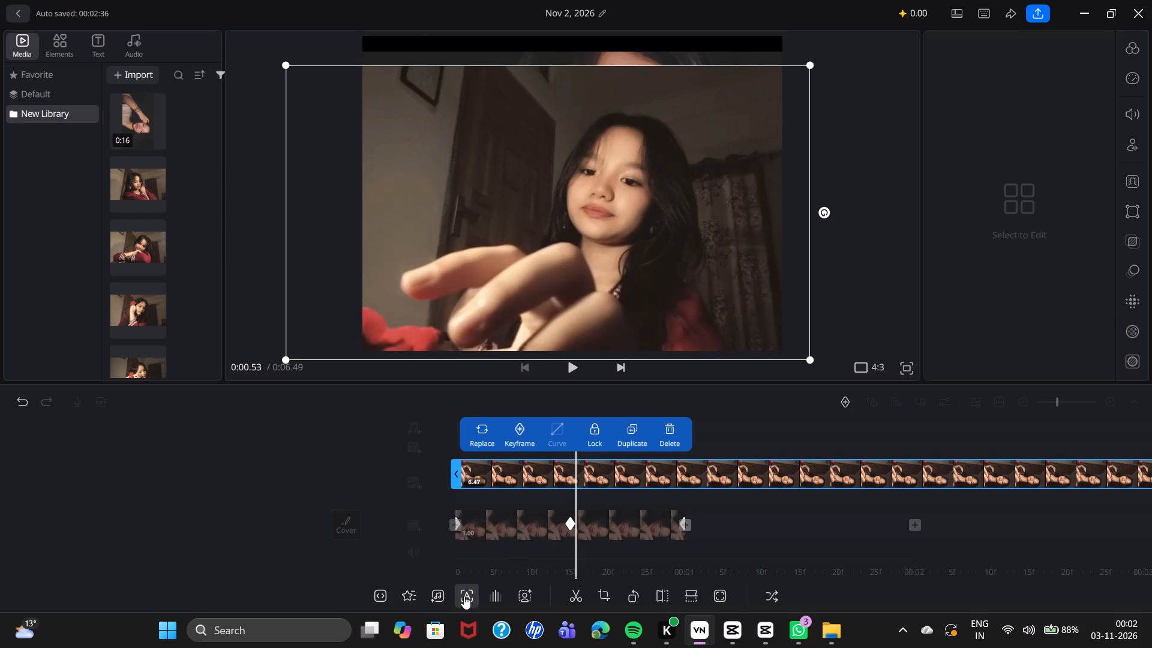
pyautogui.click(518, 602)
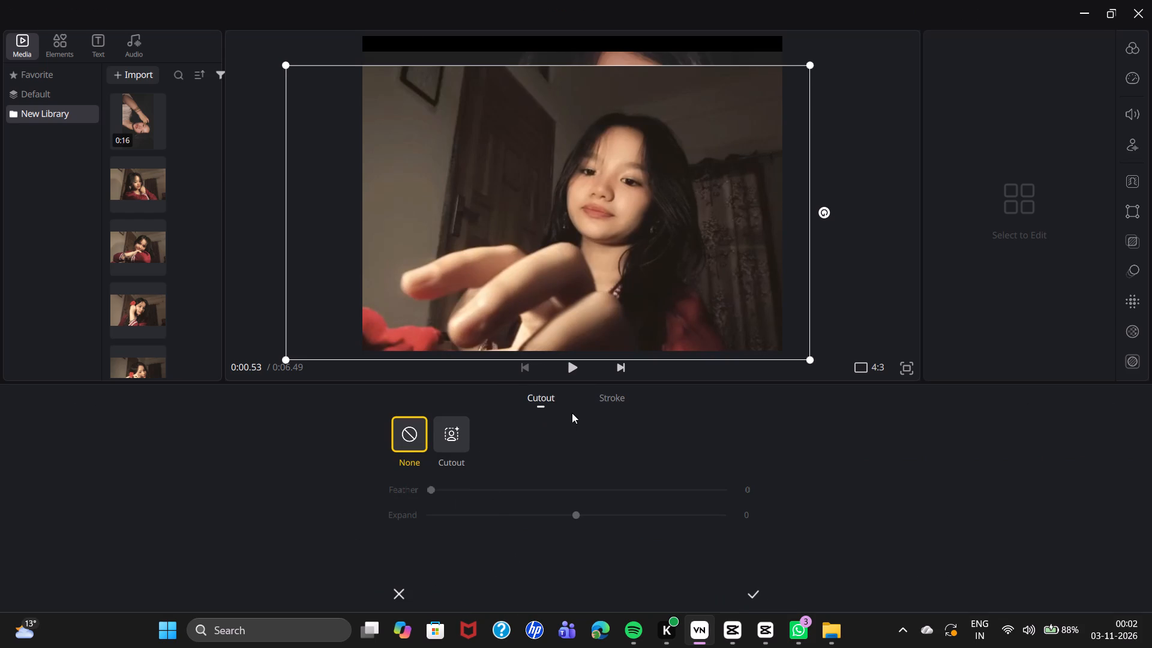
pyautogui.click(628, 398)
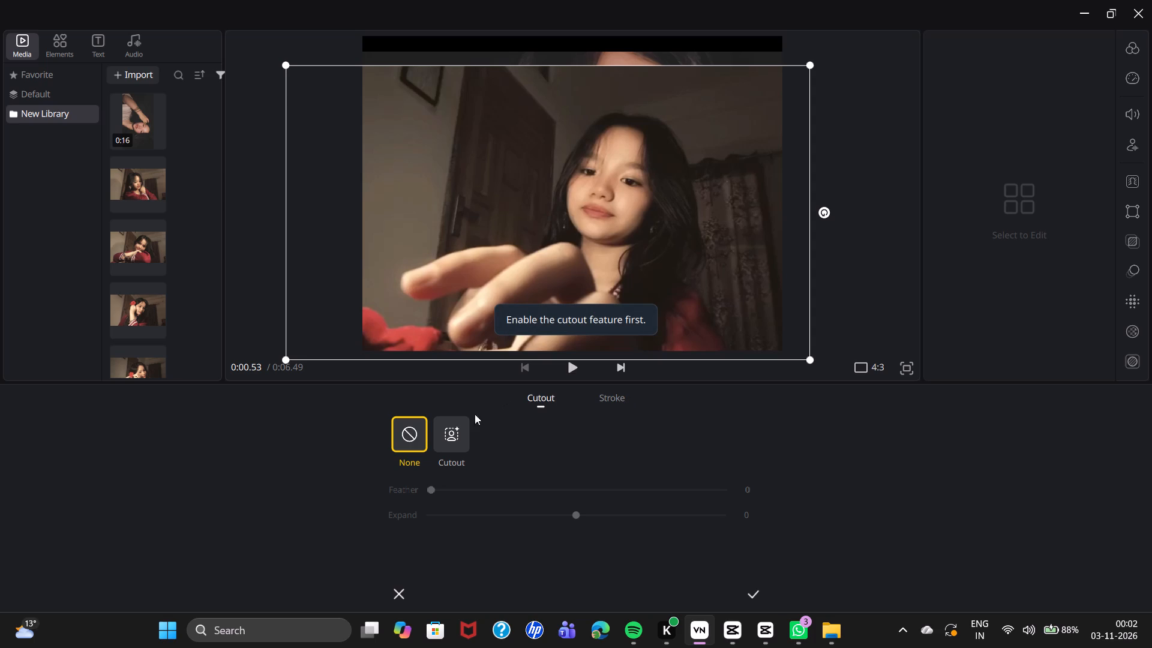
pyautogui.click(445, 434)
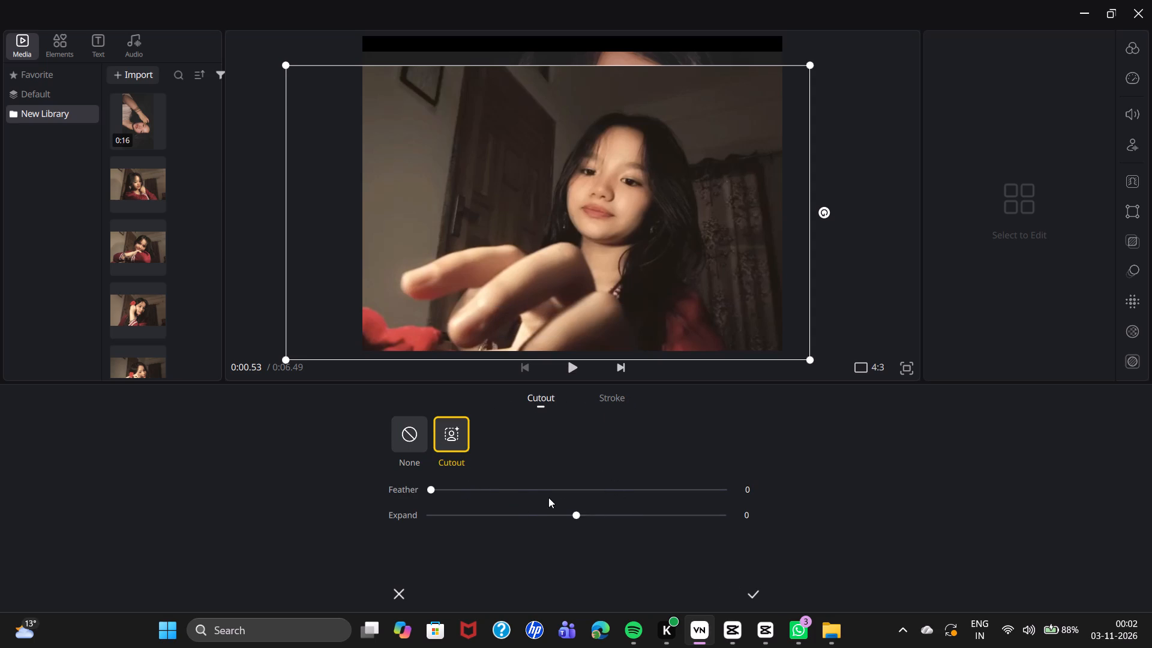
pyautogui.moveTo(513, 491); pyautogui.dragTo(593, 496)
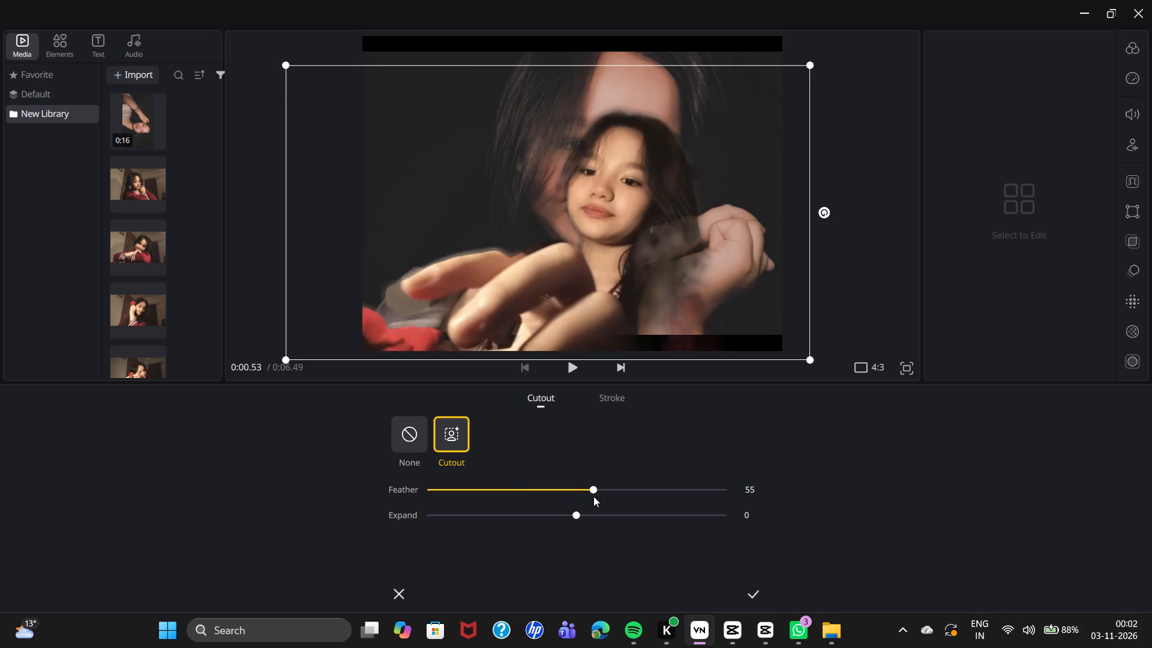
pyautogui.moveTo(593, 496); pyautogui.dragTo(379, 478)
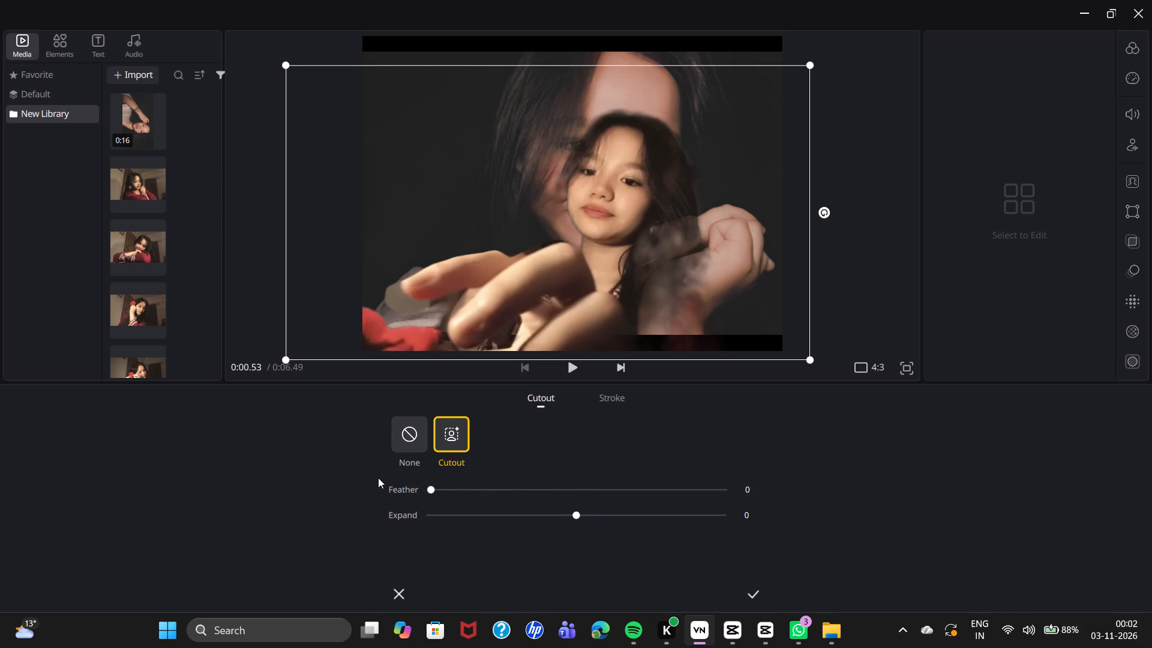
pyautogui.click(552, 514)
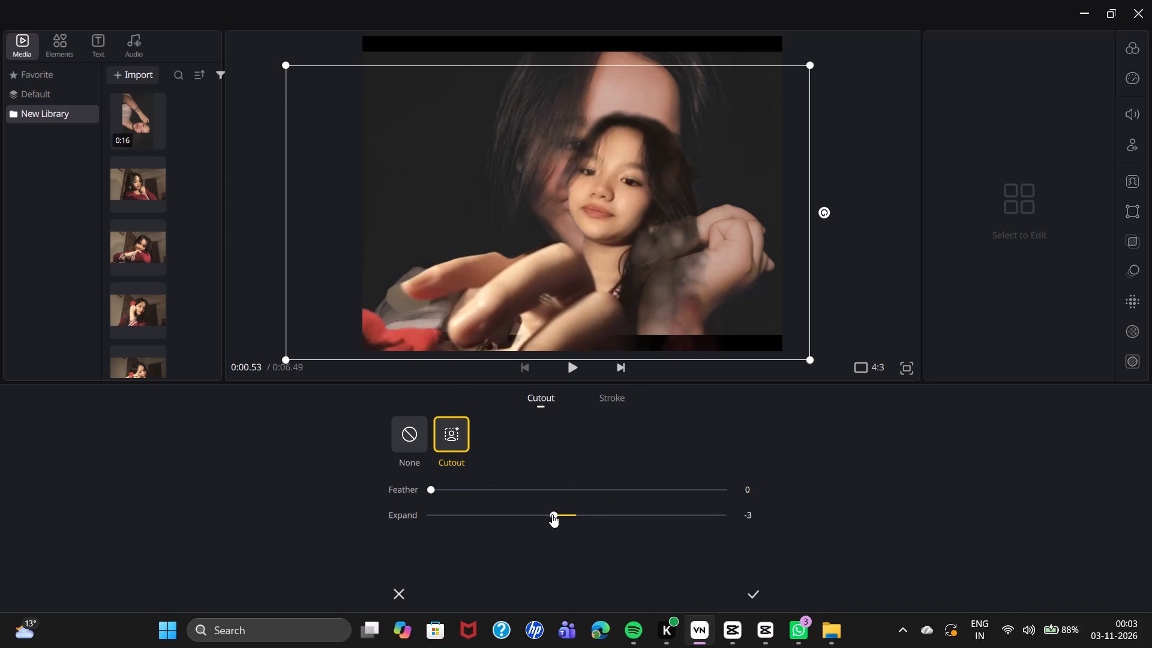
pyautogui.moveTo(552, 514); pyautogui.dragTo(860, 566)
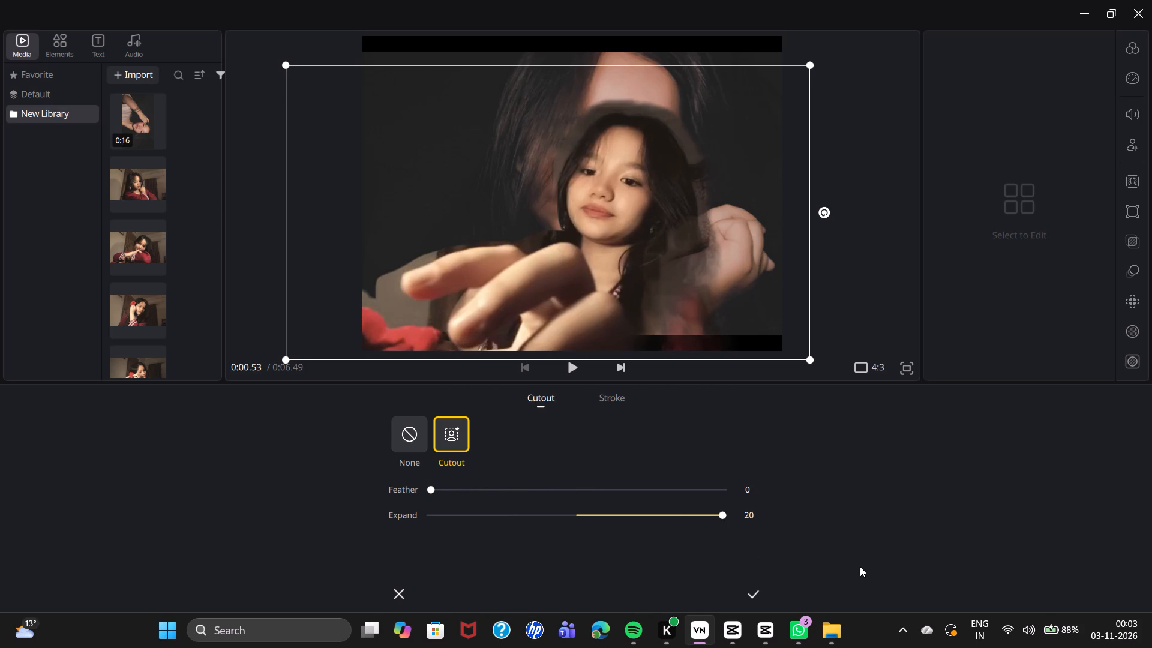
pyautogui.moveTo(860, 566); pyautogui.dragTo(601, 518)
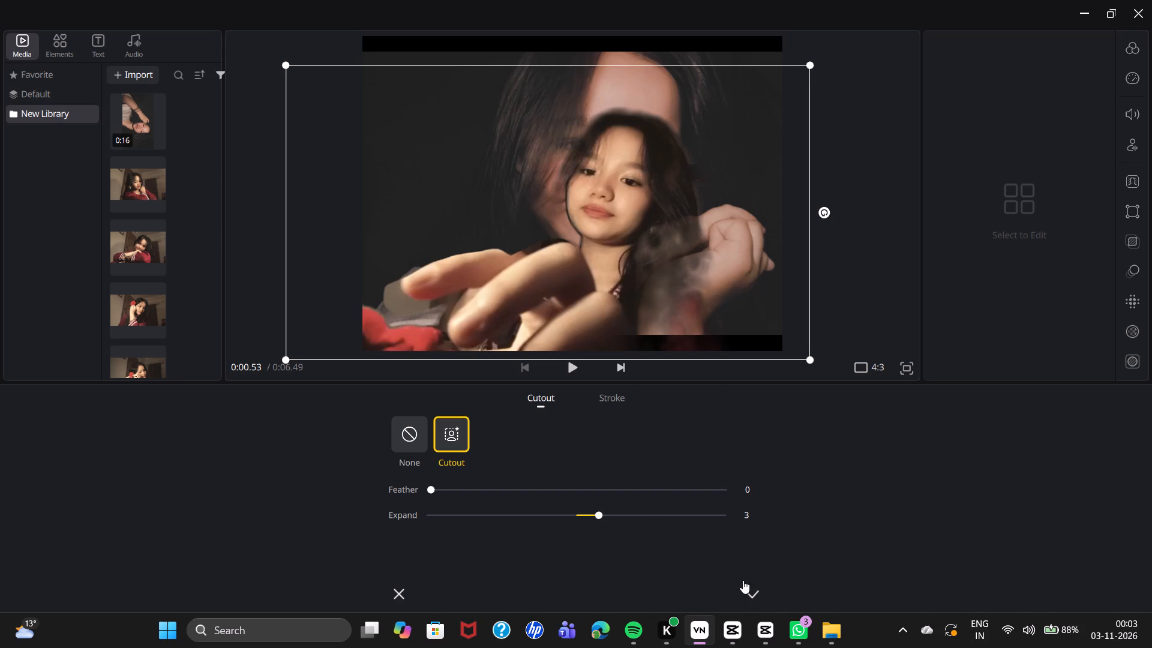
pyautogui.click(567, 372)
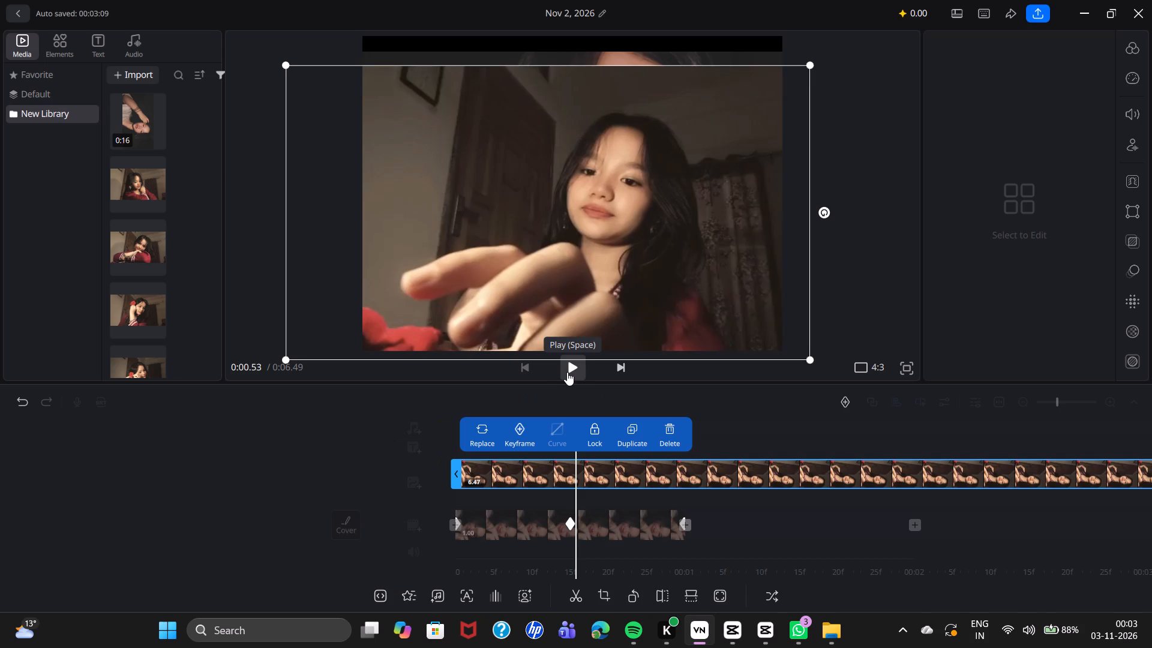
# Play on from about 0:00.5 and scrub back over the first photo to check the video overlay's background.
pyautogui.click(567, 372)
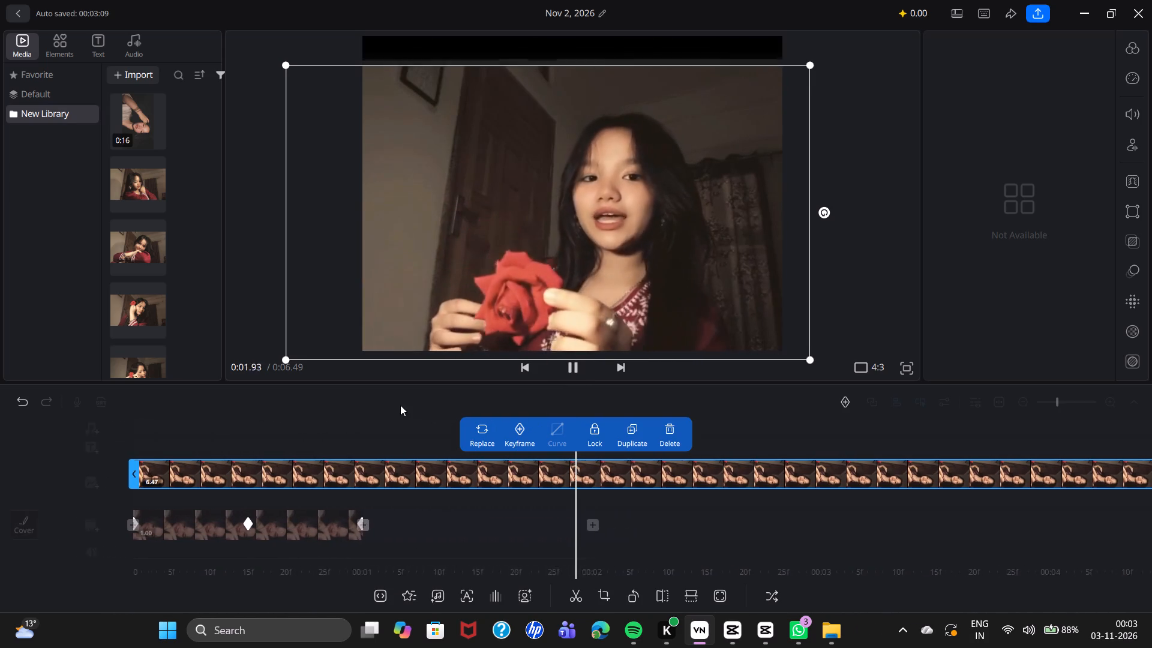
pyautogui.moveTo(399, 405); pyautogui.dragTo(664, 434)
pyautogui.click(467, 425)
pyautogui.moveTo(467, 425); pyautogui.dragTo(594, 436)
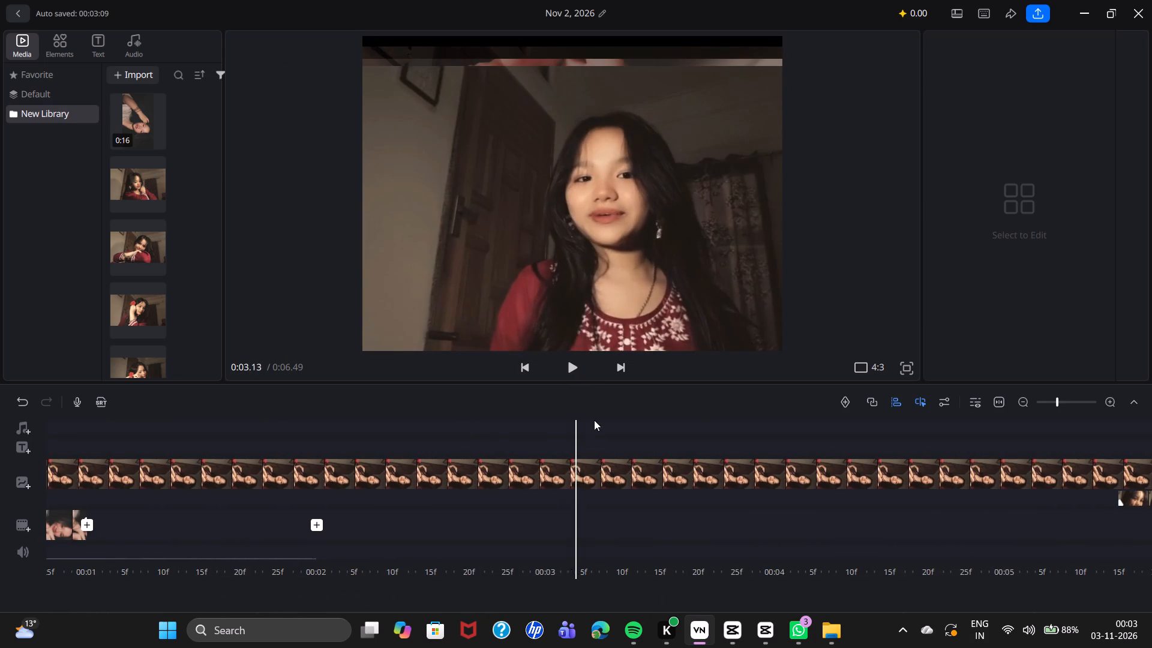
pyautogui.moveTo(554, 413); pyautogui.dragTo(1067, 500)
pyautogui.moveTo(527, 438); pyautogui.dragTo(1097, 490)
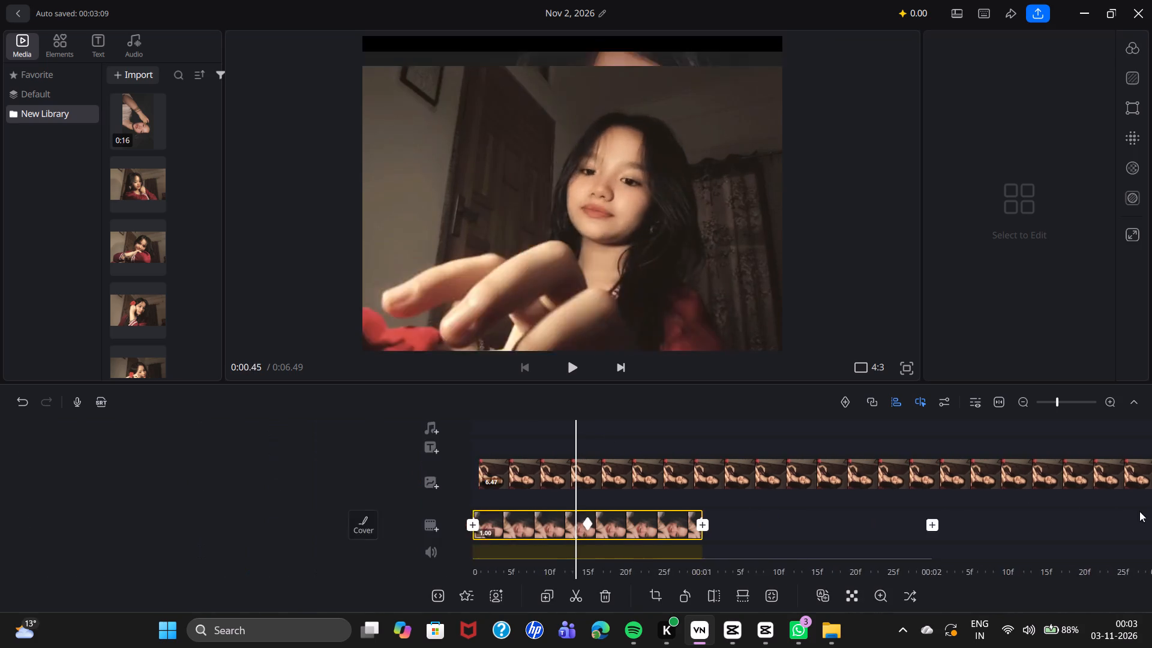
# Cut out the video overlay's background with feather 0 and expand 20.
pyautogui.click(758, 474)
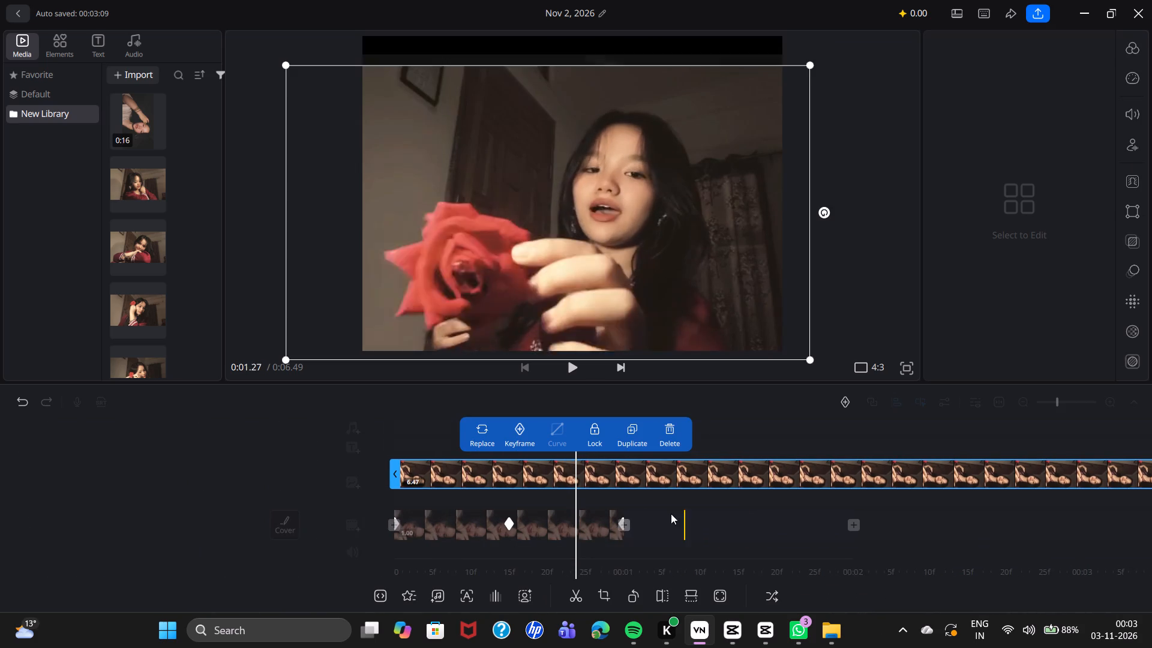
pyautogui.moveTo(673, 514); pyautogui.dragTo(741, 527)
pyautogui.click(535, 601)
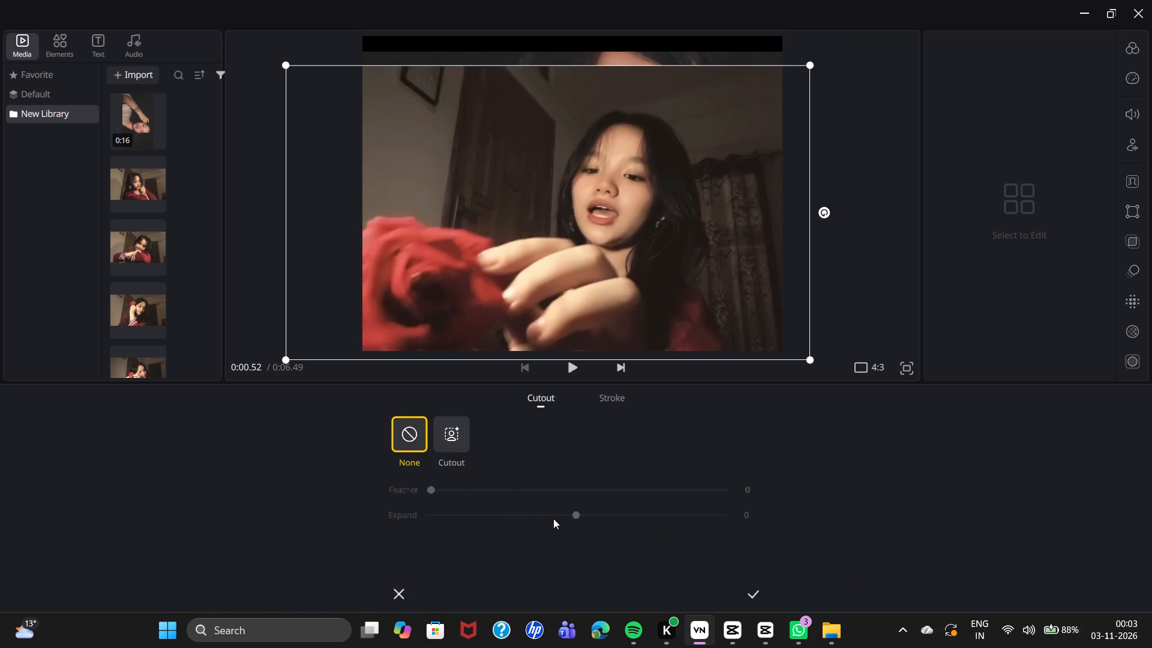
pyautogui.moveTo(578, 516); pyautogui.dragTo(587, 515)
pyautogui.click(580, 515)
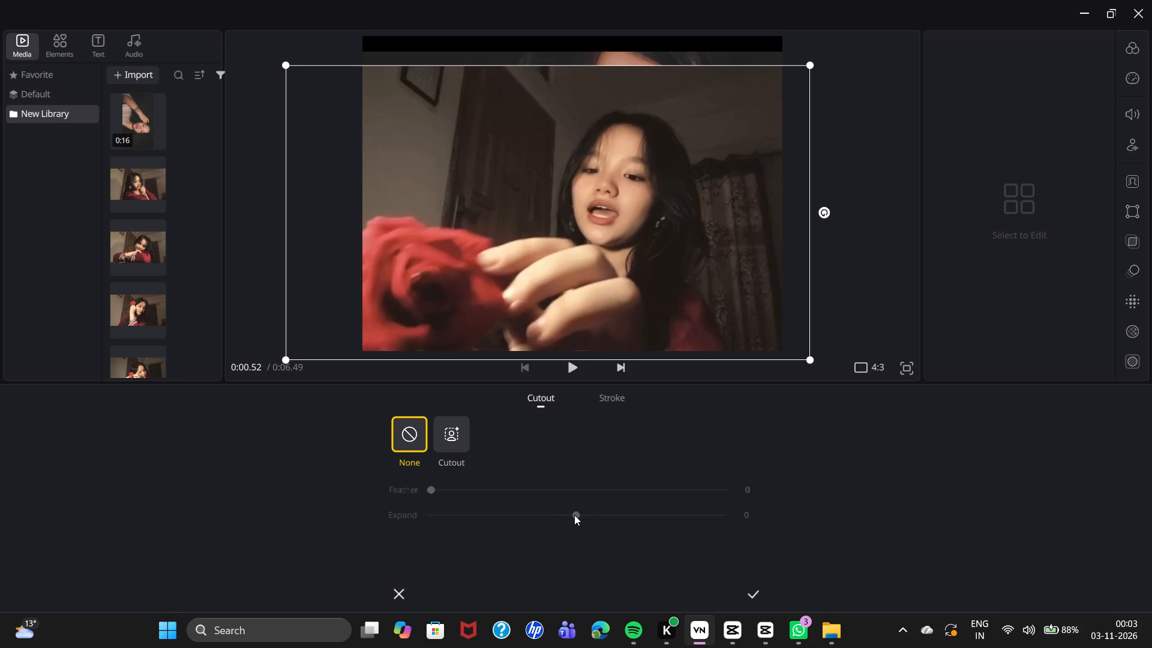
pyautogui.click(574, 515)
pyautogui.click(463, 440)
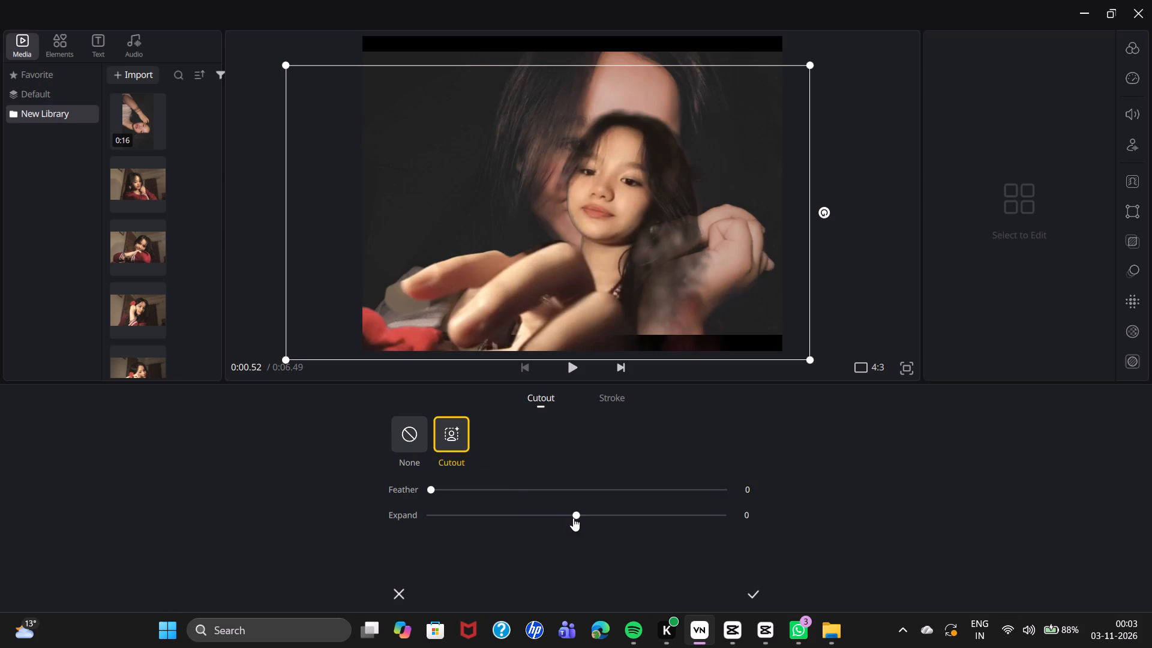
pyautogui.moveTo(577, 515); pyautogui.dragTo(586, 515)
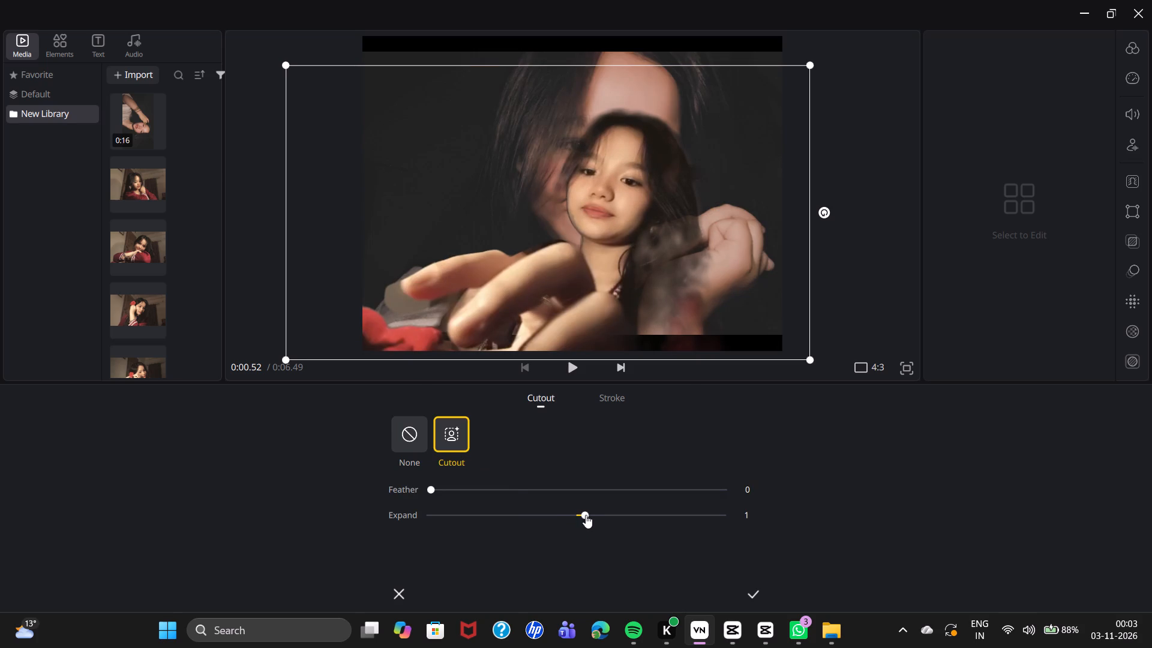
pyautogui.moveTo(586, 515); pyautogui.dragTo(551, 511)
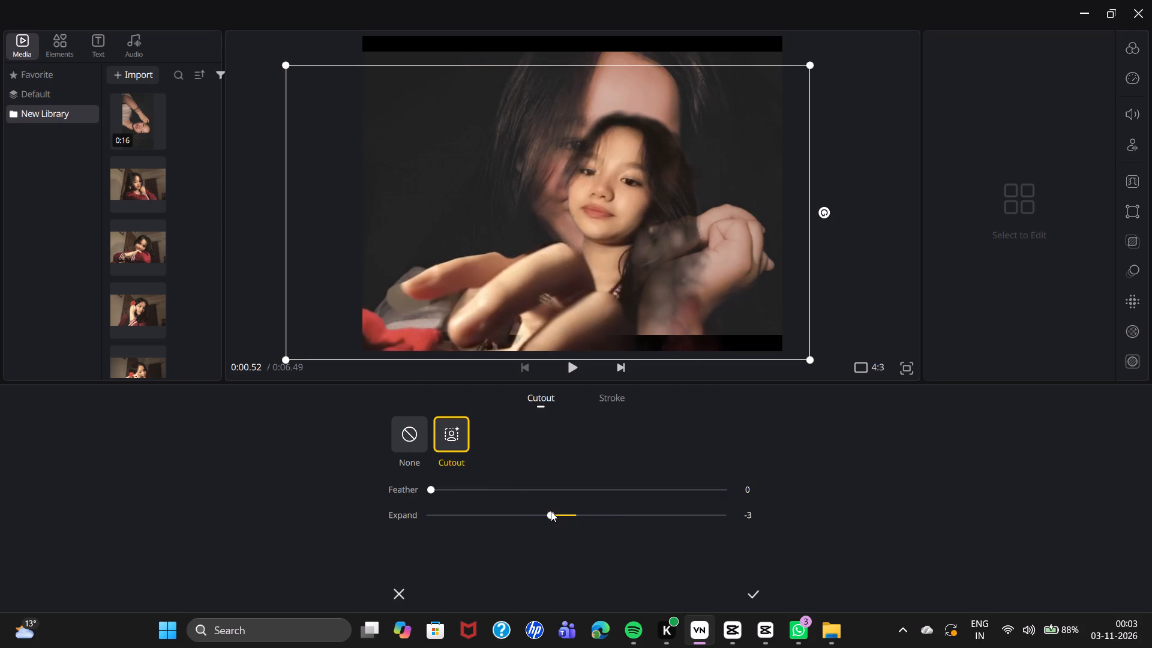
pyautogui.moveTo(551, 511); pyautogui.dragTo(505, 506)
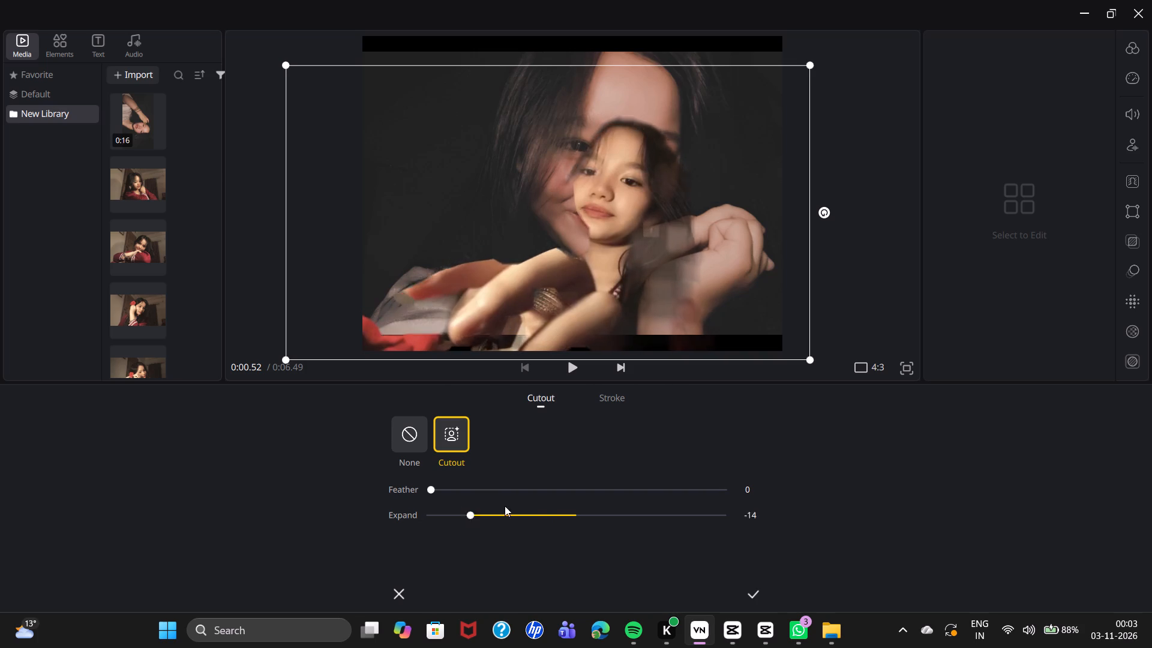
pyautogui.moveTo(505, 506); pyautogui.dragTo(687, 533)
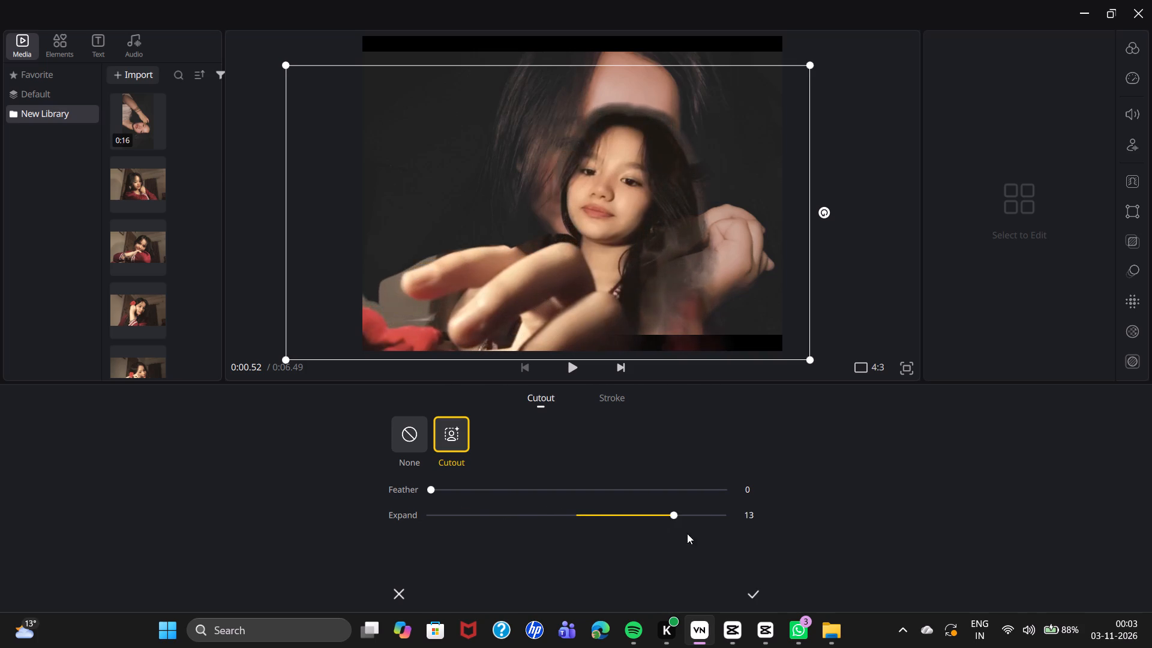
pyautogui.moveTo(687, 533); pyautogui.dragTo(754, 545)
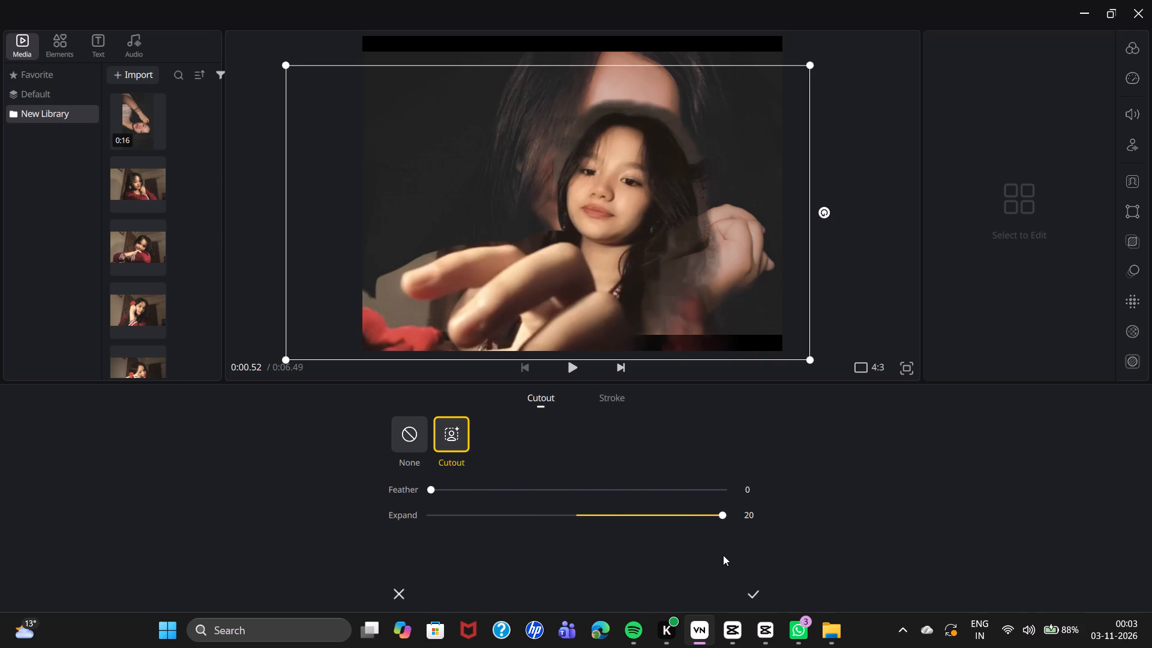
pyautogui.click(751, 596)
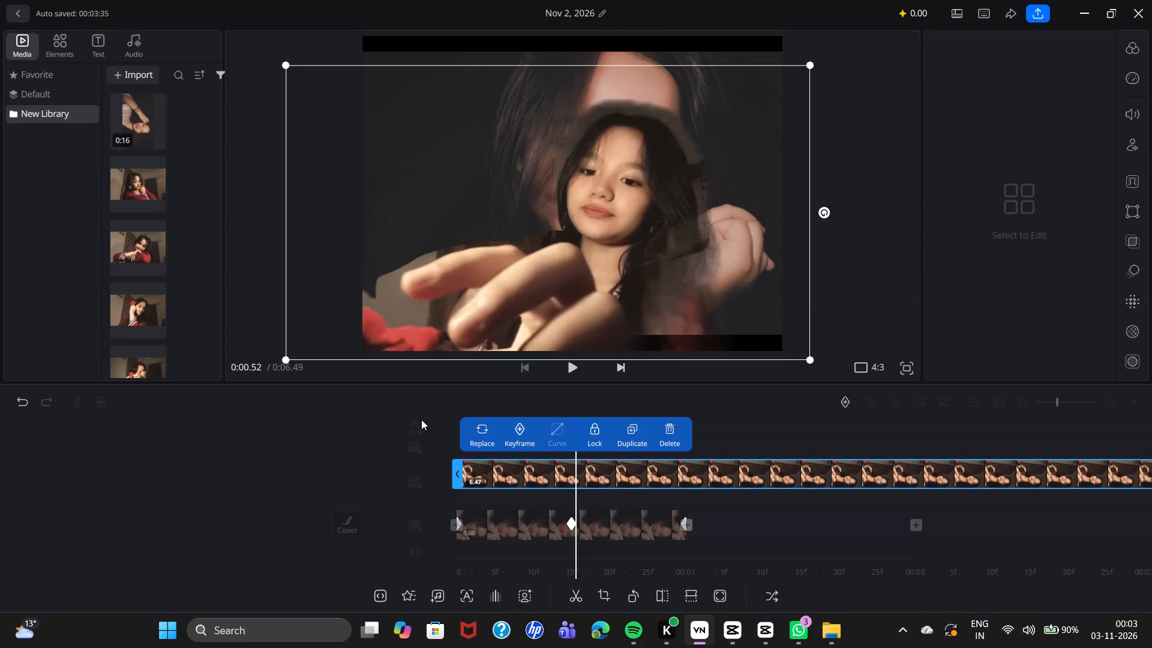
# Play the whole edit from 0:00 to the end to examine the cutout subject over the fading photos.
pyautogui.moveTo(355, 410); pyautogui.dragTo(527, 424)
pyautogui.moveTo(536, 401); pyautogui.dragTo(654, 410)
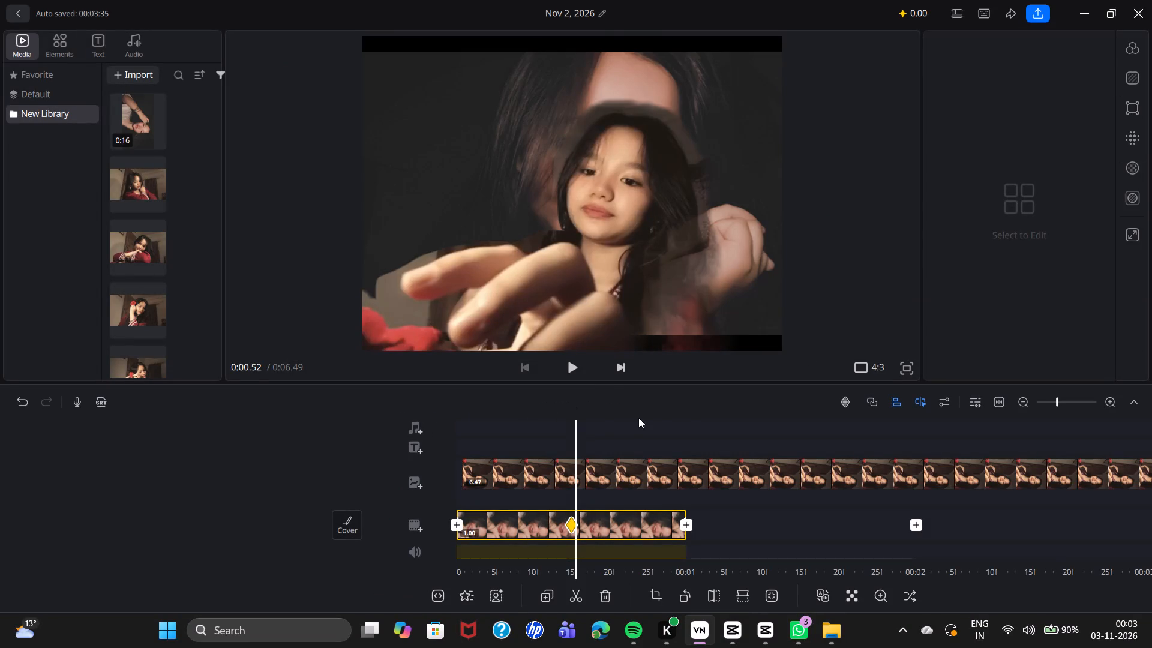
pyautogui.moveTo(616, 429); pyautogui.dragTo(652, 439)
pyautogui.moveTo(588, 416); pyautogui.dragTo(694, 421)
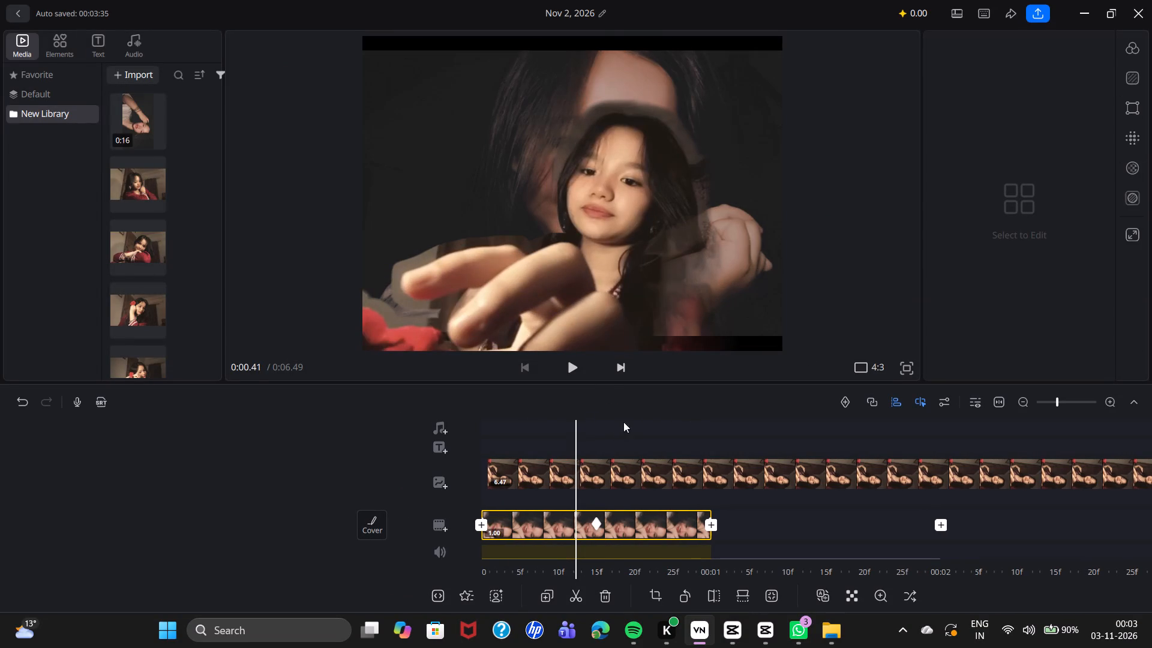
pyautogui.moveTo(524, 396); pyautogui.dragTo(592, 415)
pyautogui.moveTo(563, 432); pyautogui.dragTo(773, 445)
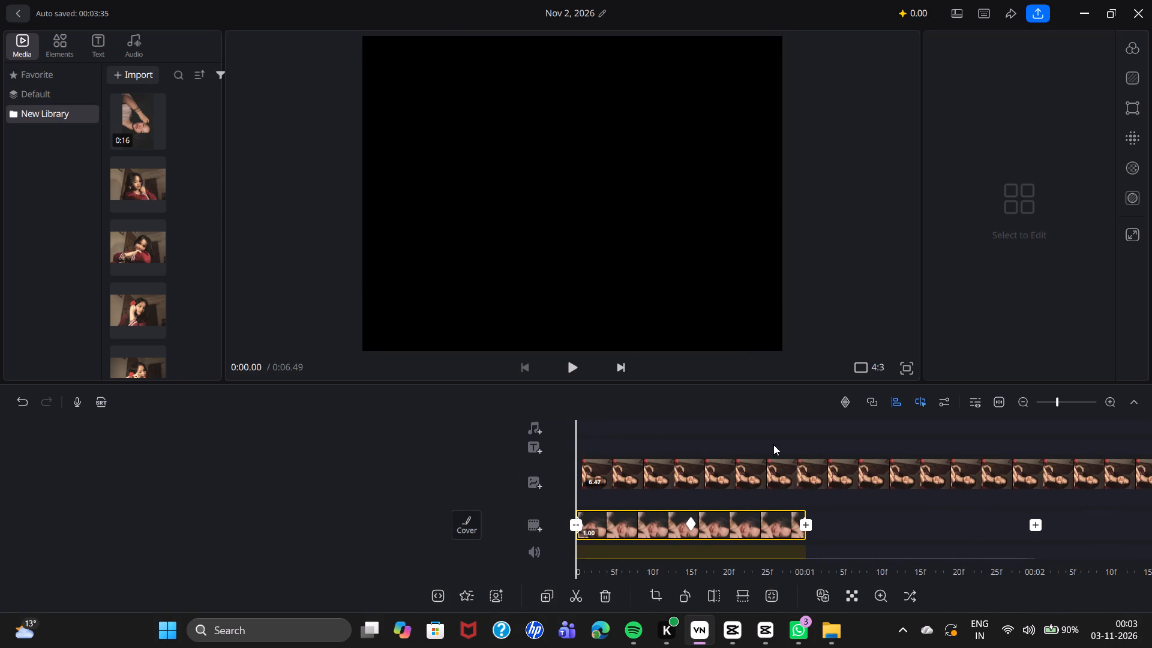
pyautogui.moveTo(773, 445); pyautogui.dragTo(793, 449)
pyautogui.click(572, 373)
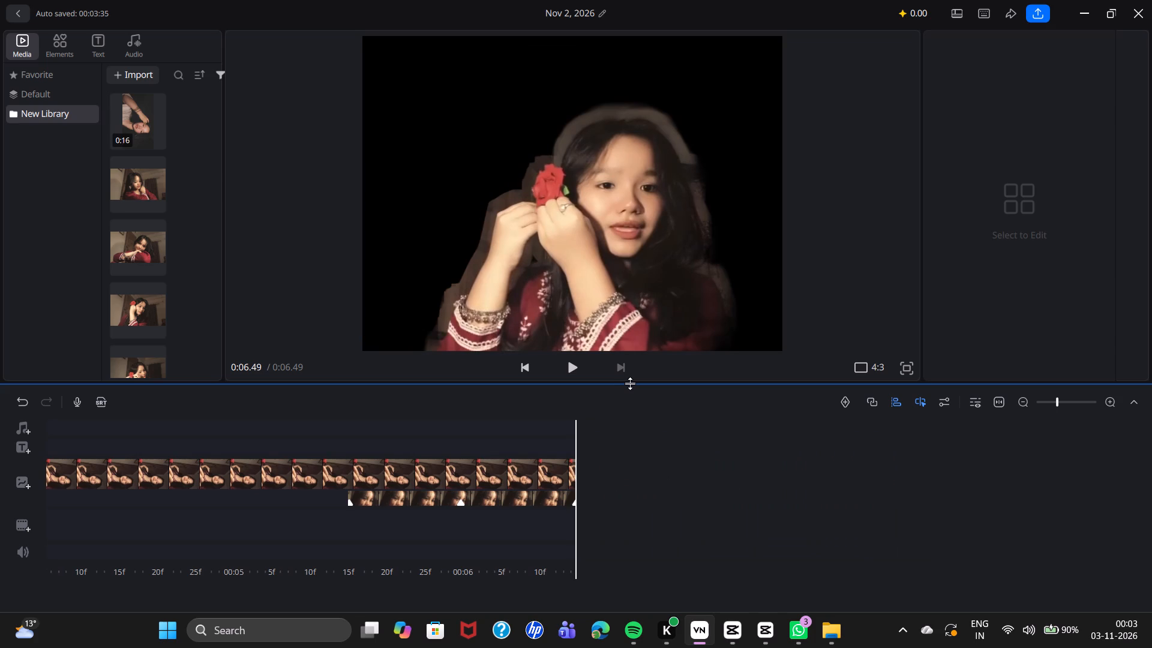
# Shrink the cutout video overlay to about three-quarters of its size and place it in the frame's lower-right corner.
pyautogui.click(536, 463)
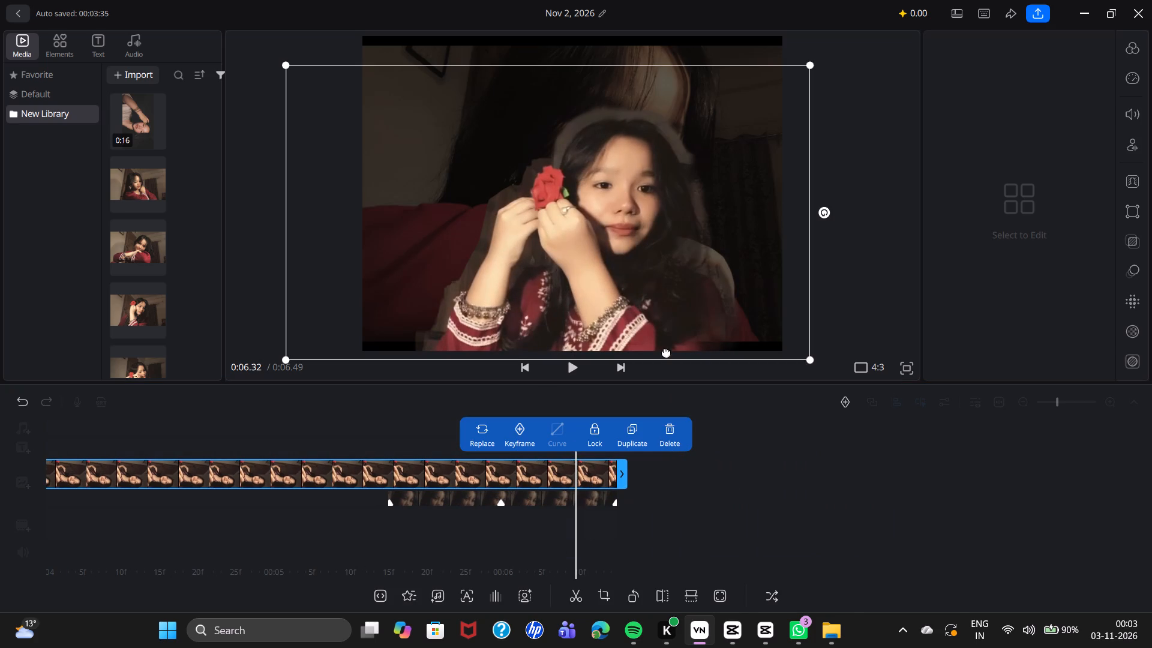
pyautogui.moveTo(287, 64); pyautogui.dragTo(298, 72)
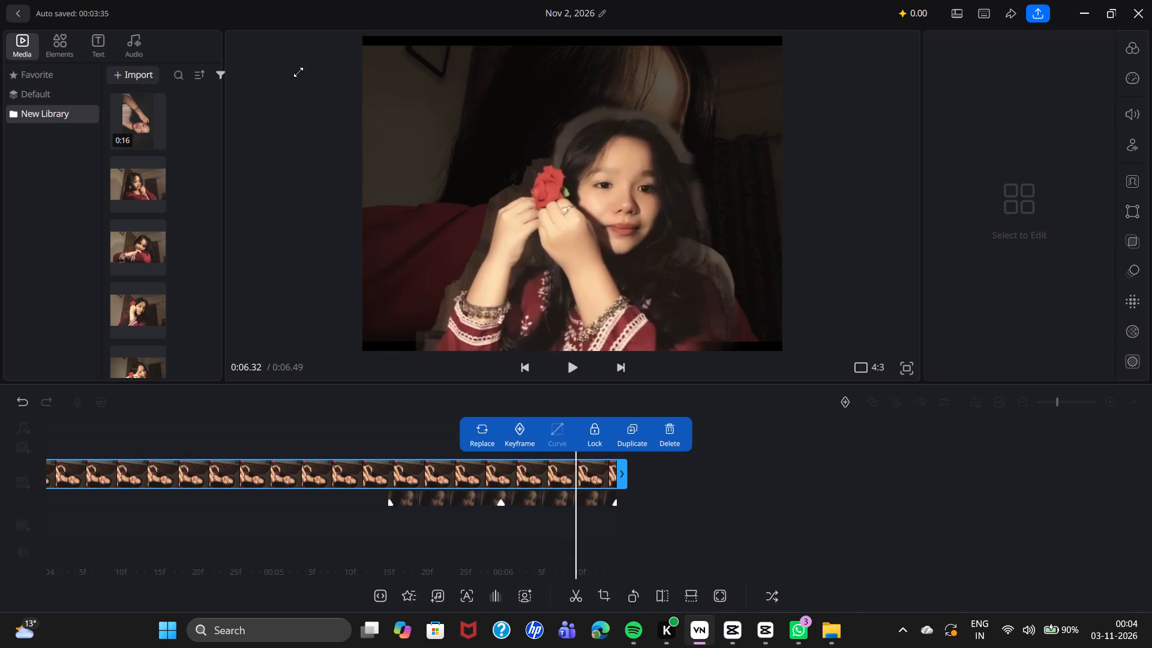
pyautogui.moveTo(298, 72); pyautogui.dragTo(415, 140)
pyautogui.moveTo(629, 248); pyautogui.dragTo(670, 248)
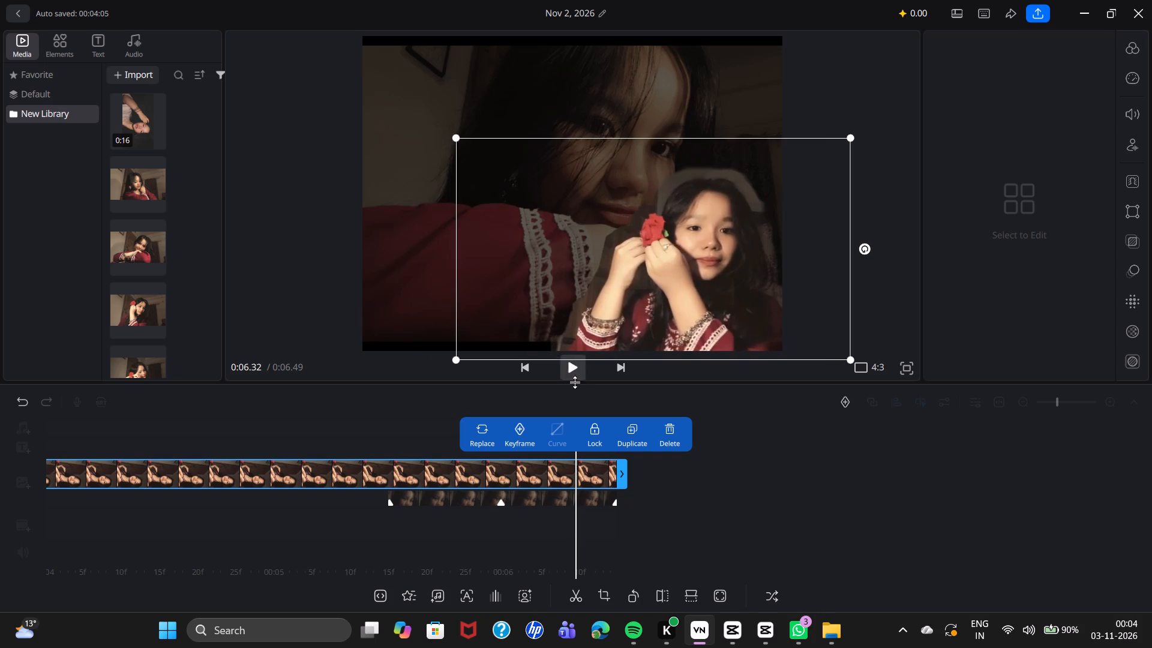
# Replay the whole edit from 0:00 to the end to review the smaller, repositioned video overlay against the photos.
pyautogui.click(545, 390)
pyautogui.moveTo(519, 392); pyautogui.dragTo(575, 393)
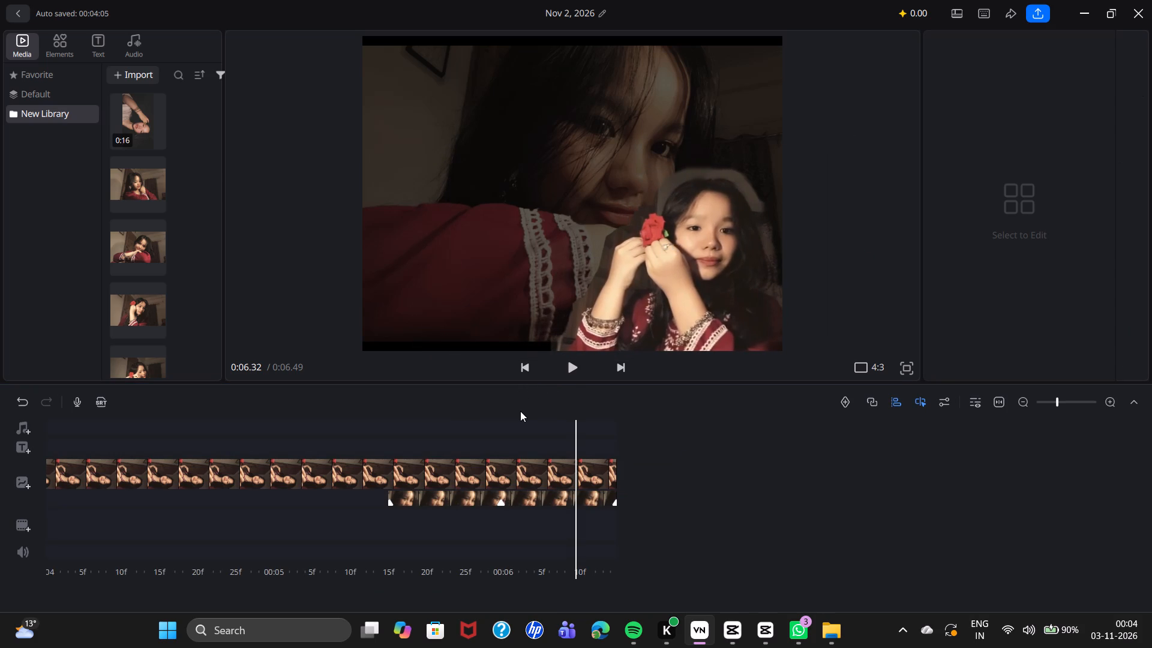
pyautogui.moveTo(520, 412); pyautogui.dragTo(553, 415)
pyautogui.moveTo(508, 430); pyautogui.dragTo(563, 434)
pyautogui.moveTo(563, 434); pyautogui.dragTo(673, 443)
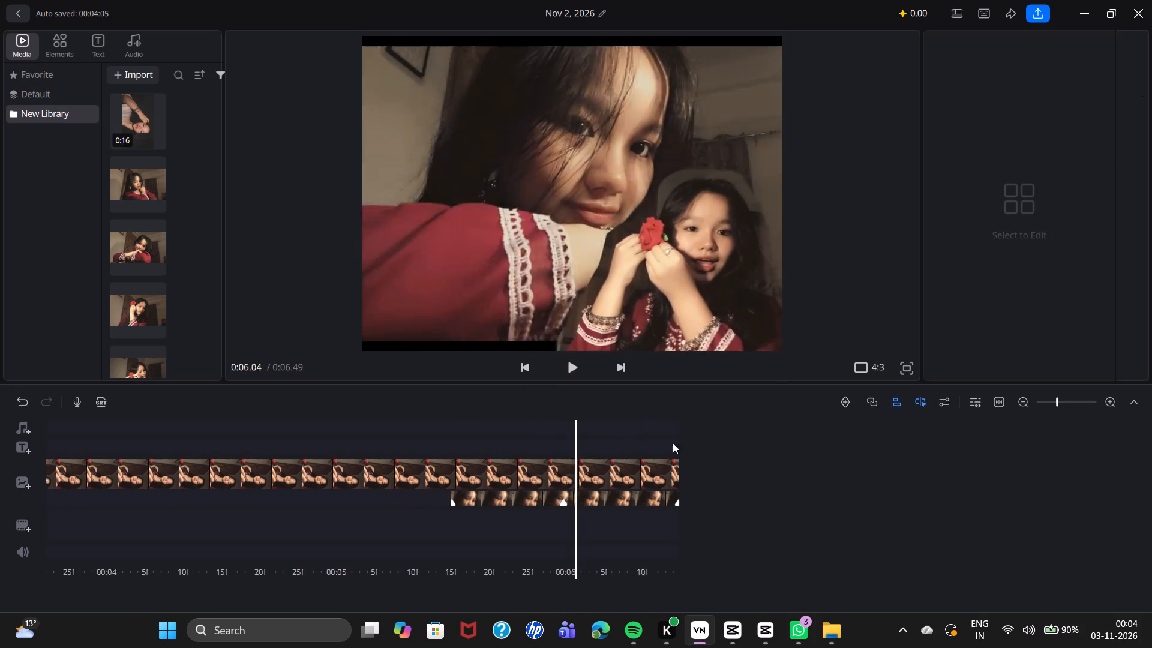
pyautogui.moveTo(673, 443); pyautogui.dragTo(1151, 489)
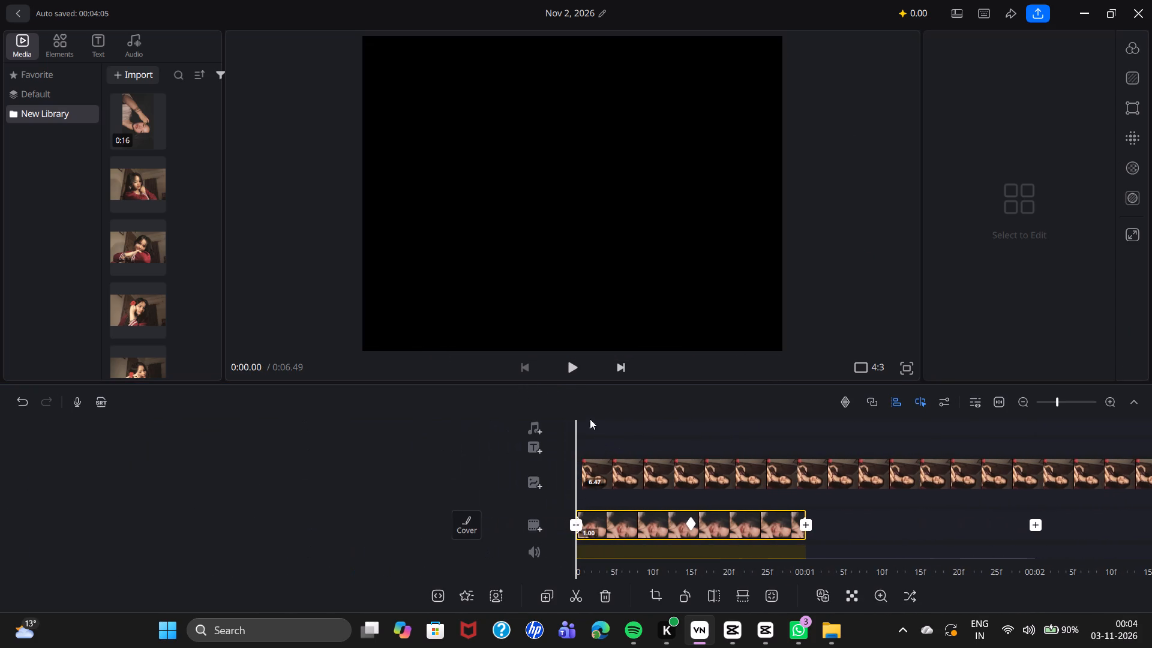
pyautogui.click(571, 373)
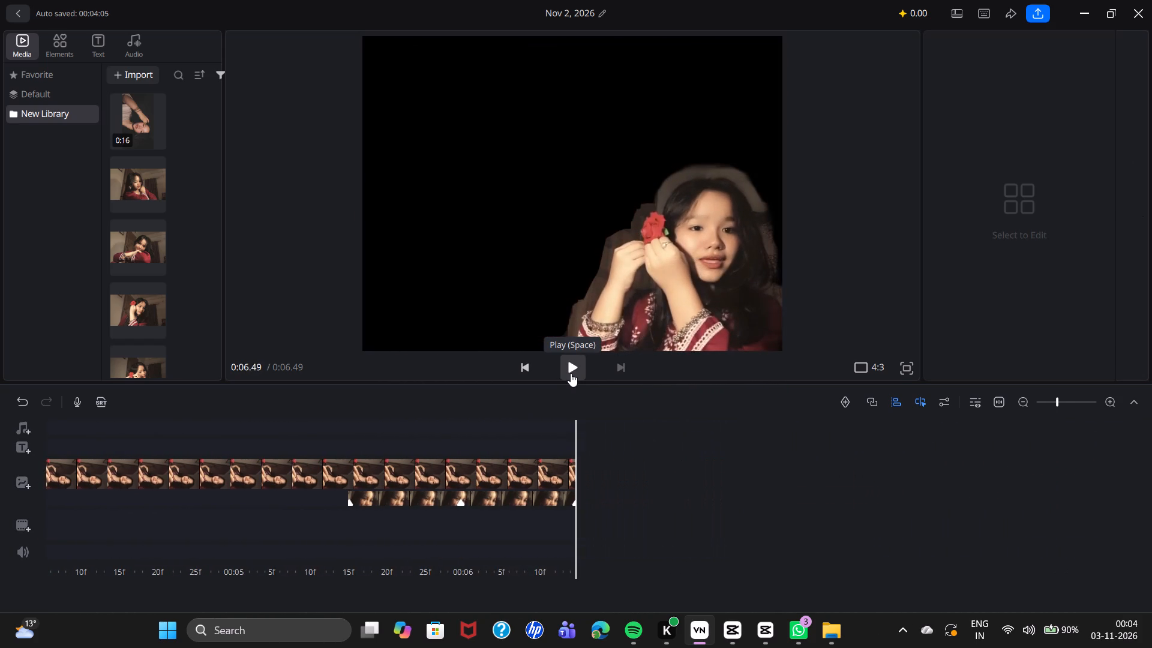
pyautogui.moveTo(550, 418); pyautogui.dragTo(578, 417)
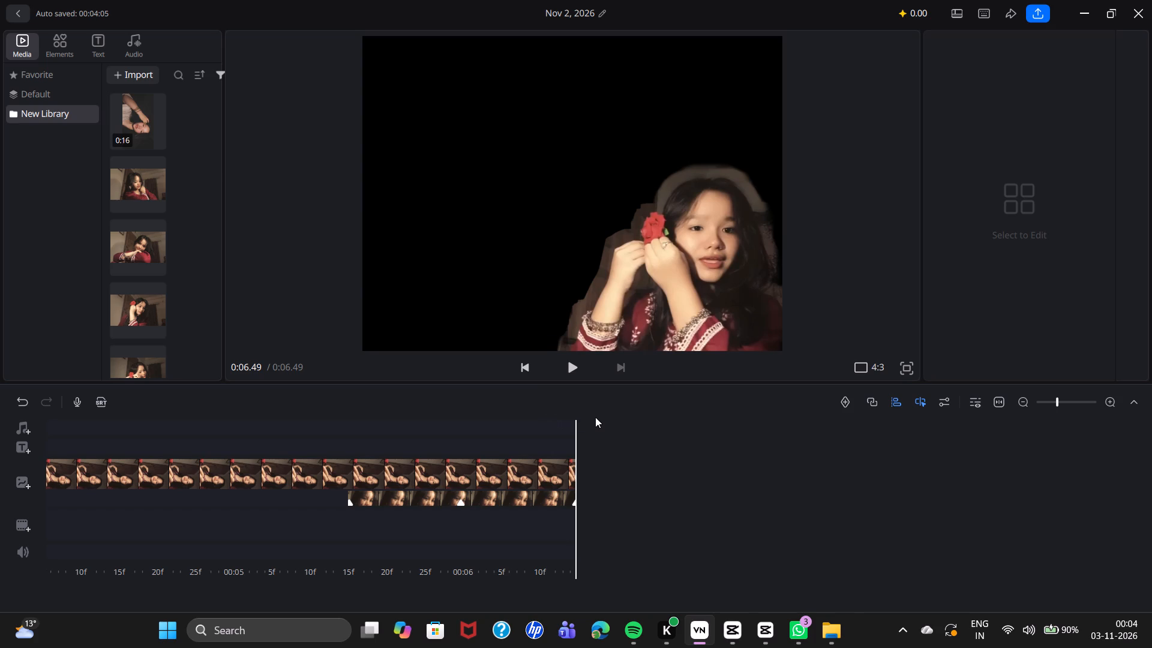
# Reduce the video overlay's cutout expansion to about 4 so the cutout edge sits closer around the subject.
pyautogui.click(562, 464)
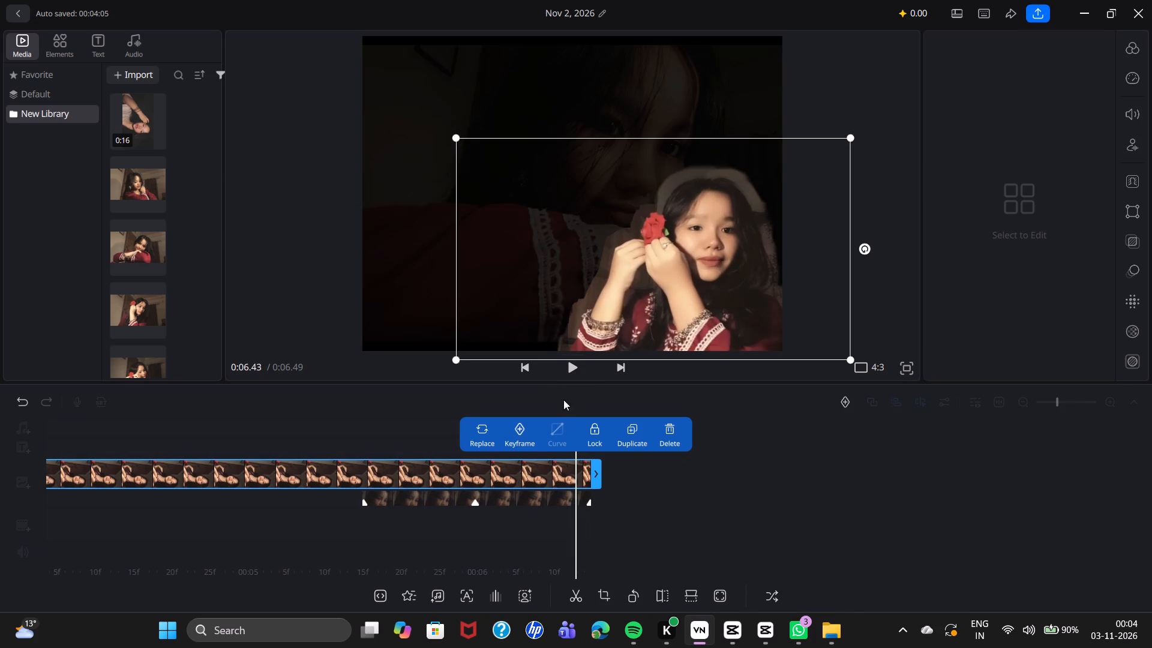
pyautogui.click(517, 593)
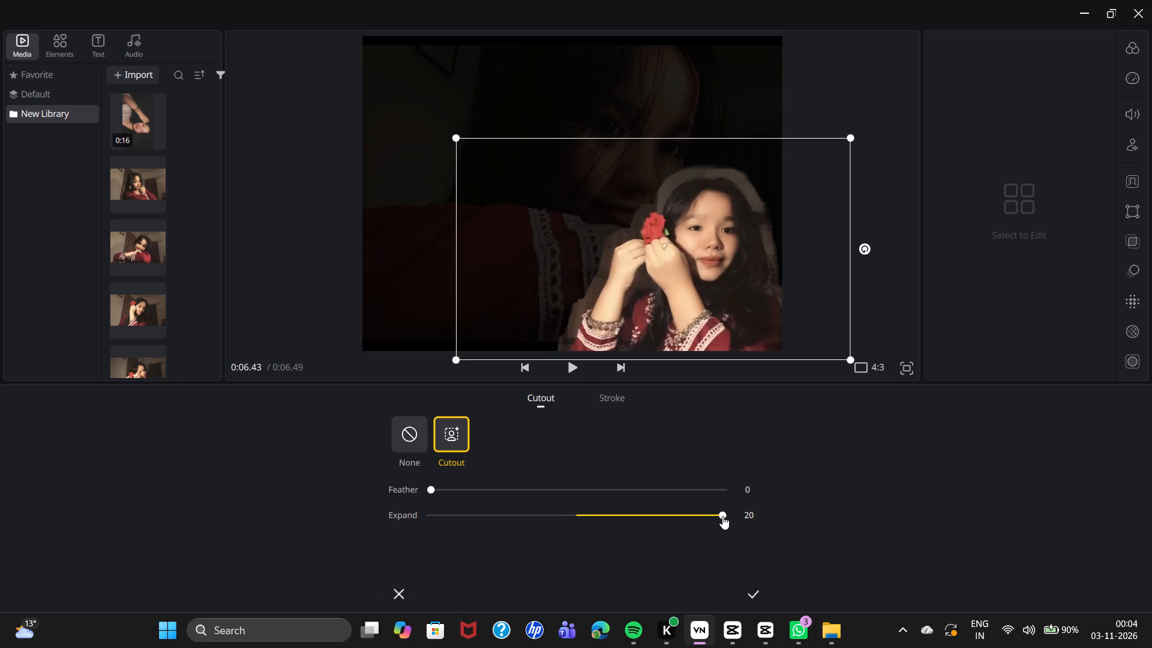
pyautogui.moveTo(722, 516); pyautogui.dragTo(606, 524)
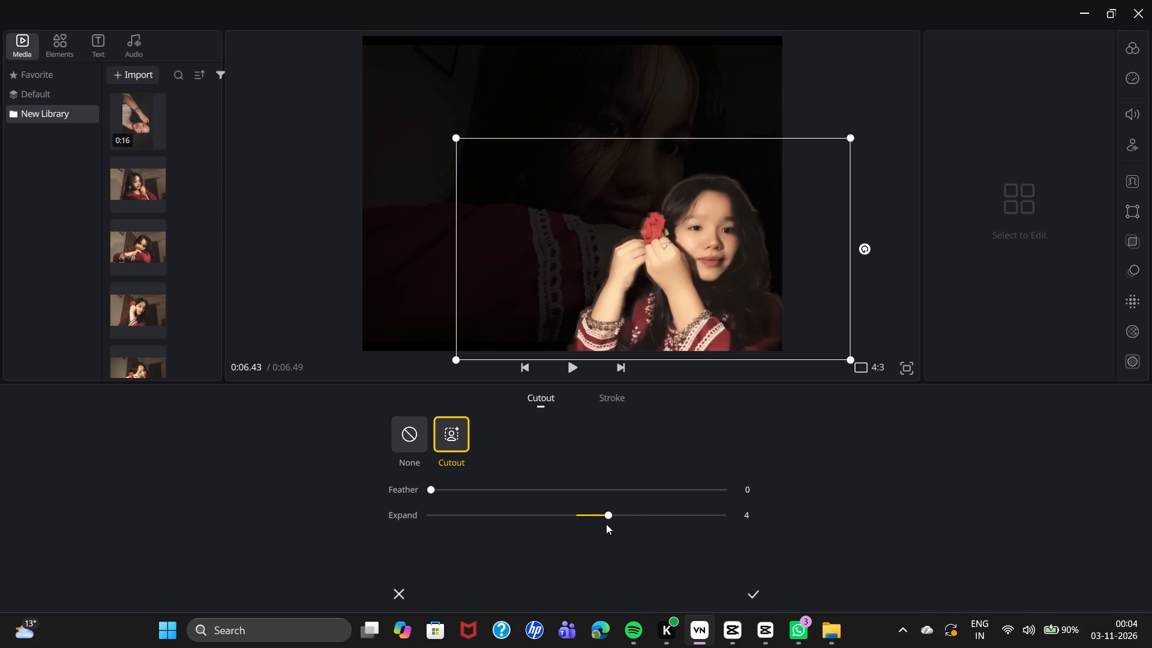
pyautogui.moveTo(606, 524); pyautogui.dragTo(599, 523)
pyautogui.click(748, 590)
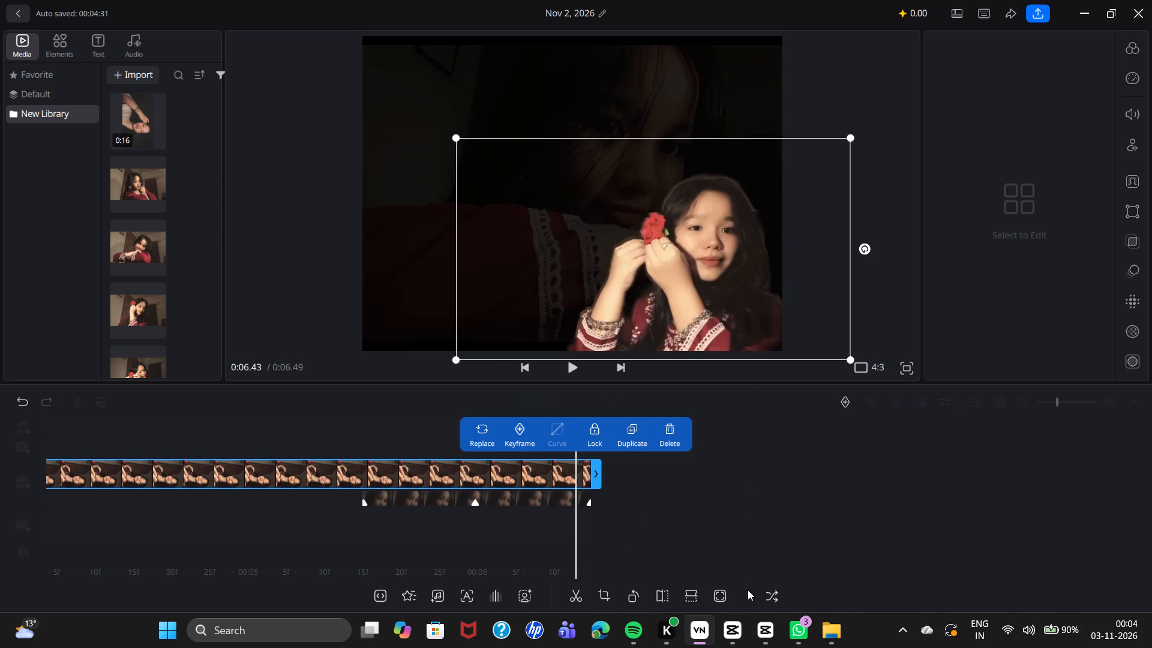
# Play the whole edit from 0:00 to the end to check the tightened cutout over the fading photos.
pyautogui.moveTo(686, 517); pyautogui.dragTo(939, 511)
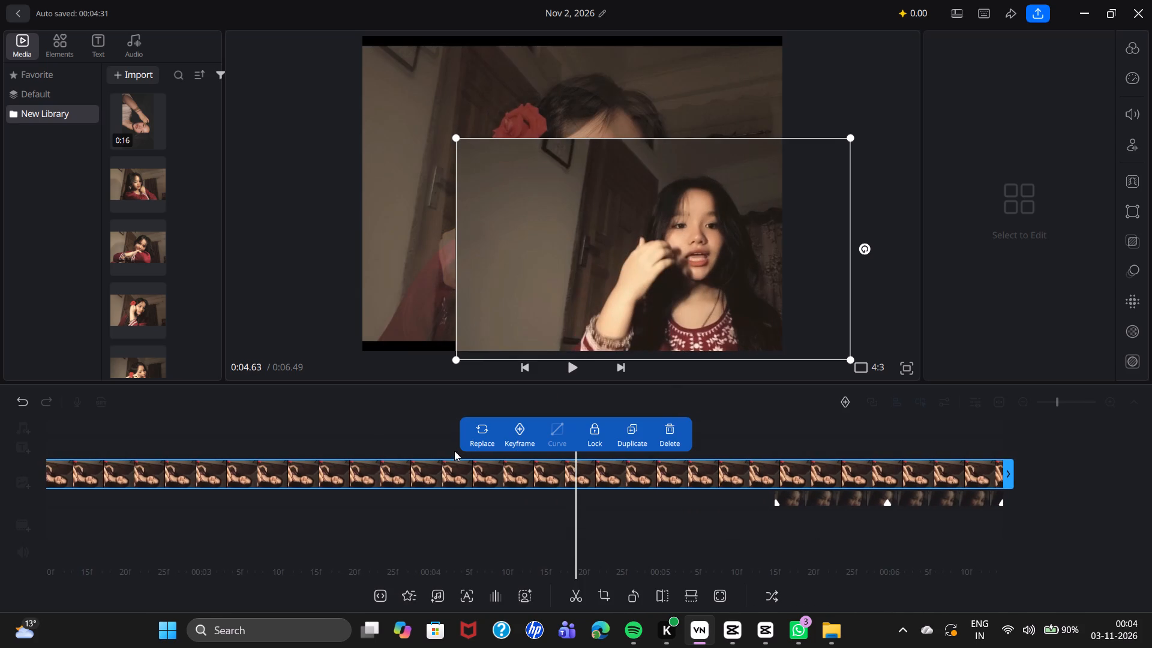
pyautogui.moveTo(389, 403); pyautogui.dragTo(540, 415)
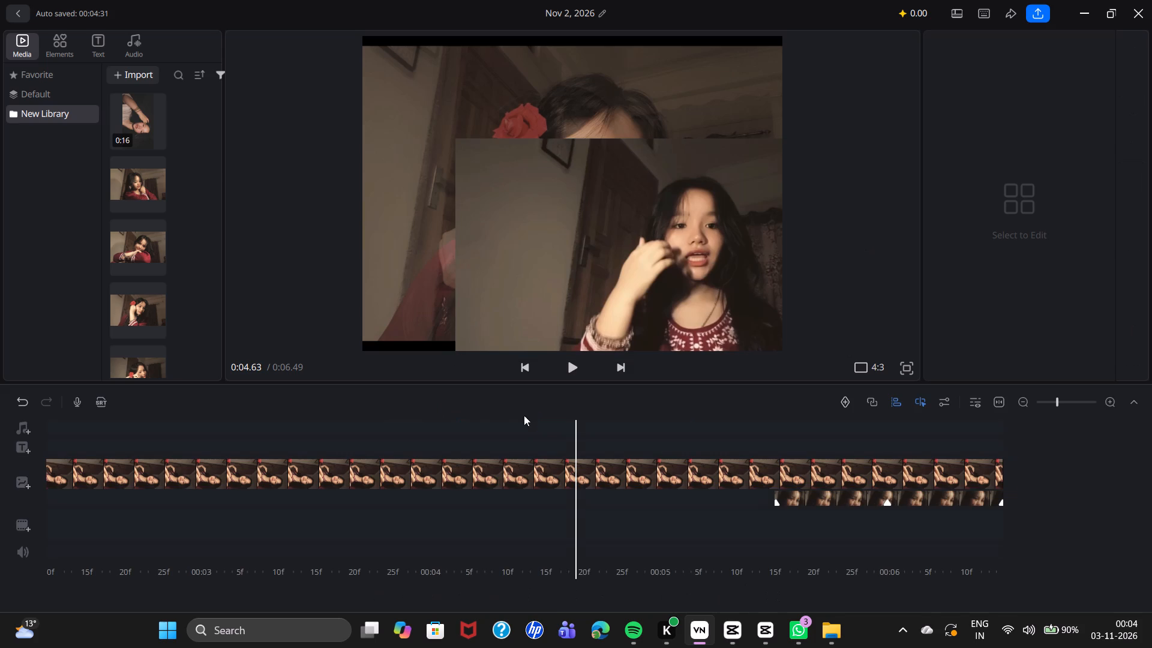
pyautogui.moveTo(415, 430); pyautogui.dragTo(701, 445)
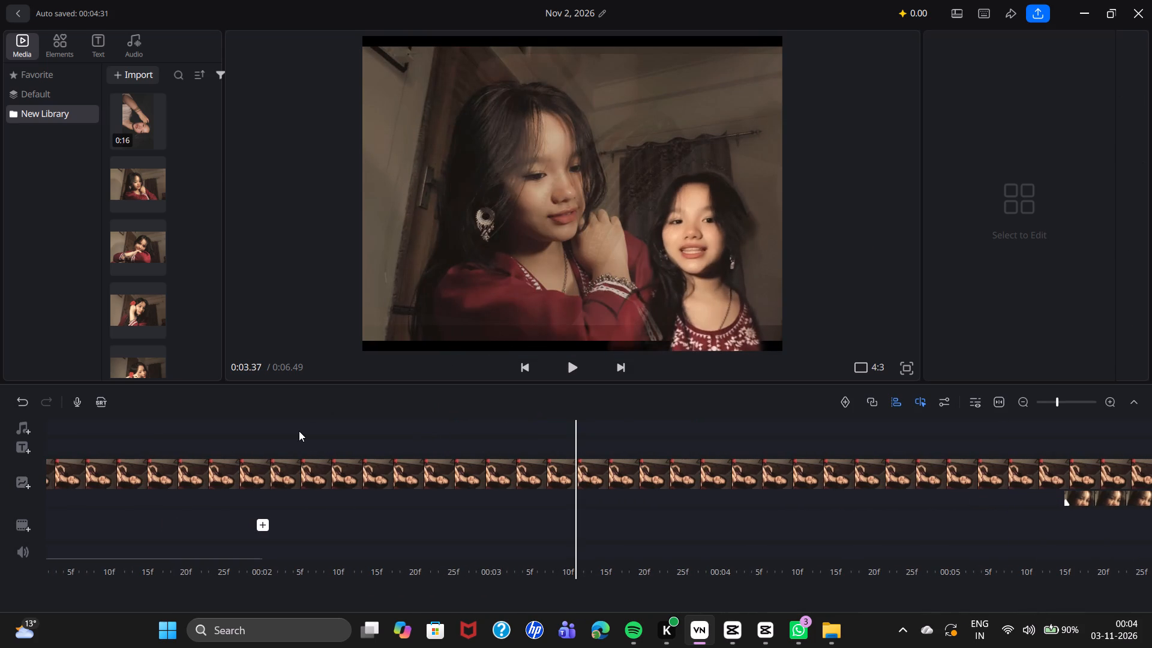
pyautogui.moveTo(299, 431); pyautogui.dragTo(808, 442)
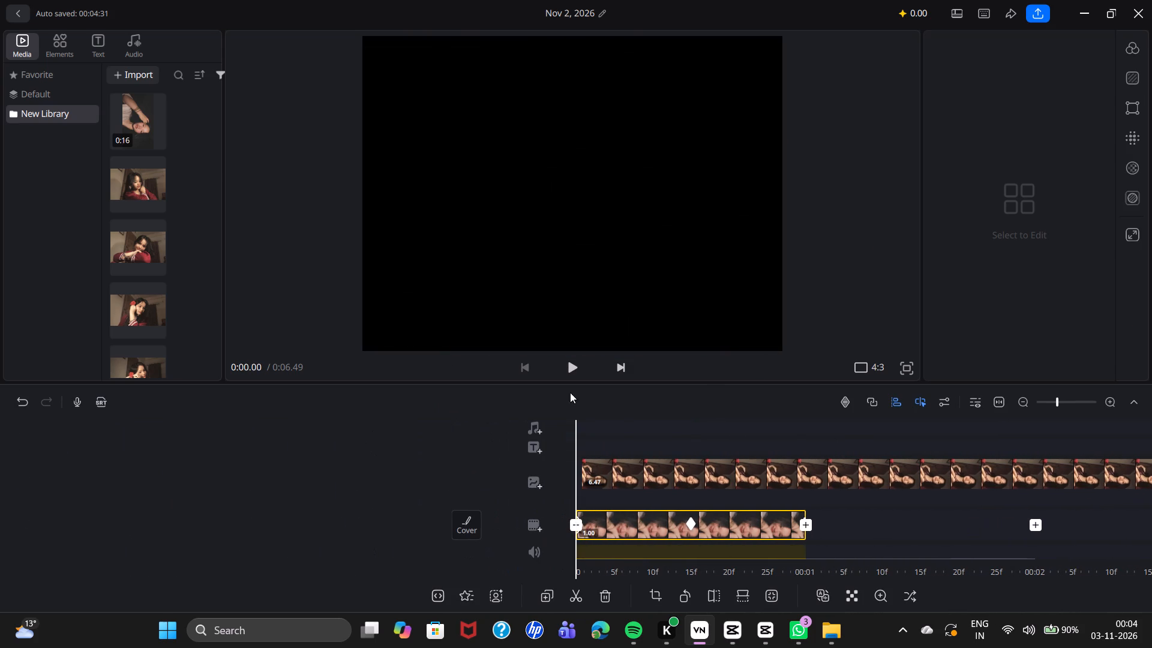
pyautogui.click(576, 379)
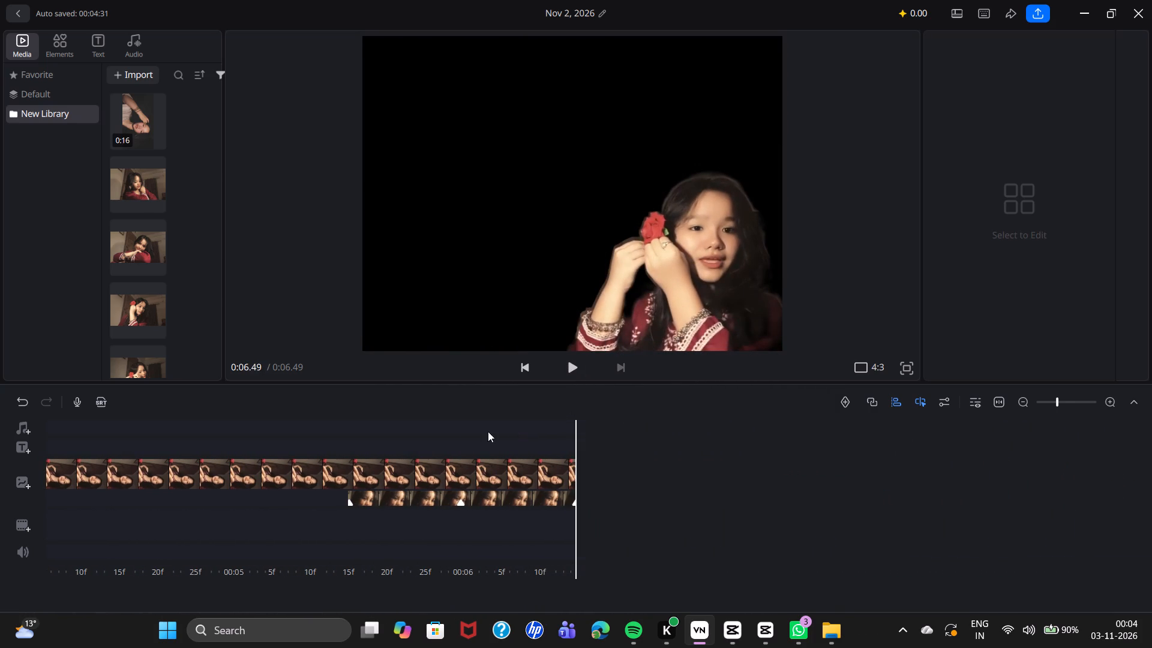
# Scrub the timeline back from the end to the start, examining the overlay's cutout against the photos along the way.
pyautogui.moveTo(422, 409); pyautogui.dragTo(441, 410)
pyautogui.moveTo(441, 410); pyautogui.dragTo(454, 410)
pyautogui.moveTo(423, 403); pyautogui.dragTo(499, 412)
pyautogui.moveTo(508, 438); pyautogui.dragTo(709, 424)
pyautogui.moveTo(556, 417); pyautogui.dragTo(739, 410)
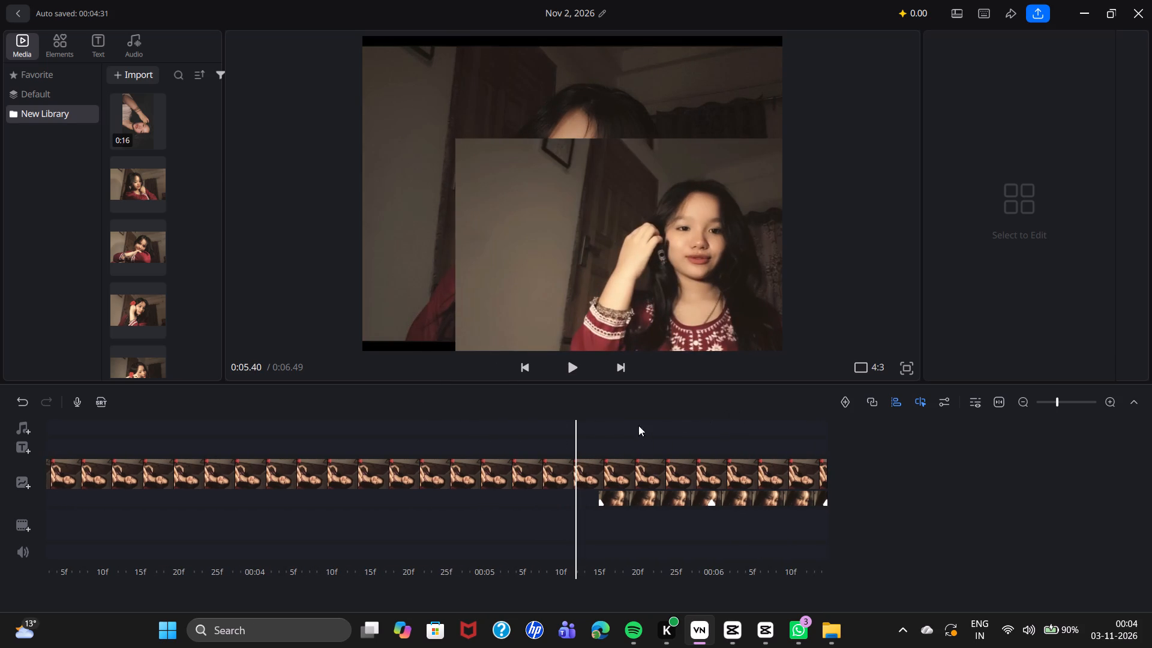
pyautogui.moveTo(337, 412); pyautogui.dragTo(421, 416)
pyautogui.moveTo(386, 431); pyautogui.dragTo(483, 431)
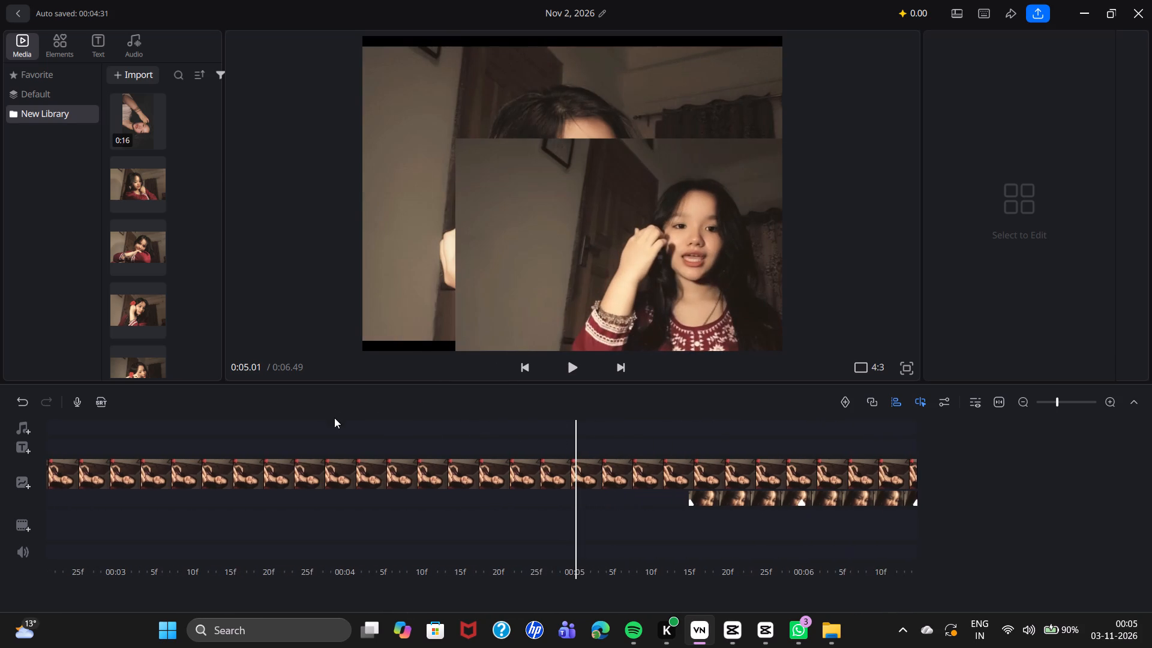
pyautogui.moveTo(334, 418); pyautogui.dragTo(508, 427)
pyautogui.moveTo(320, 437); pyautogui.dragTo(474, 441)
pyautogui.moveTo(197, 428); pyautogui.dragTo(200, 429)
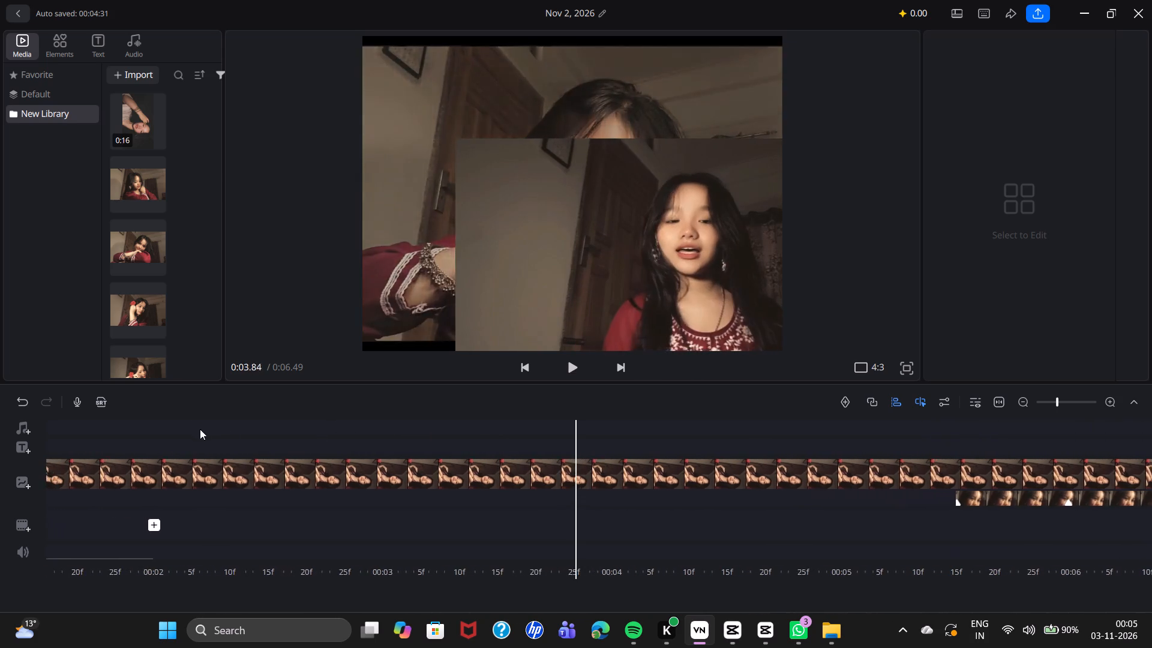
pyautogui.moveTo(200, 429); pyautogui.dragTo(325, 430)
pyautogui.moveTo(265, 423); pyautogui.dragTo(373, 427)
pyautogui.moveTo(398, 425); pyautogui.dragTo(547, 425)
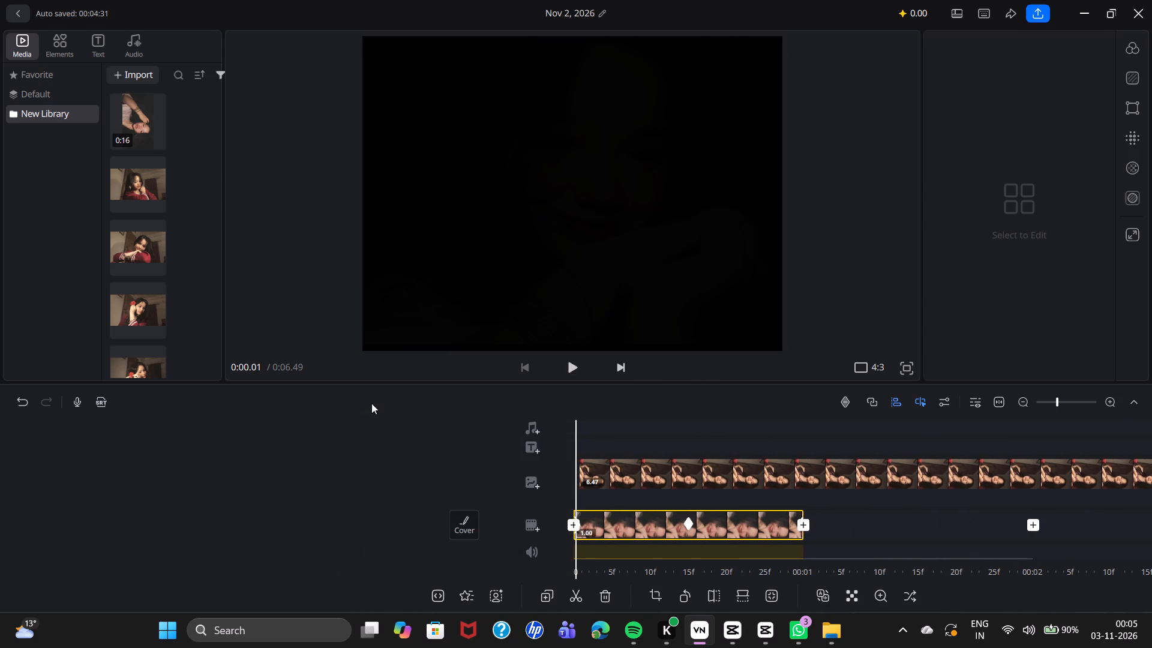
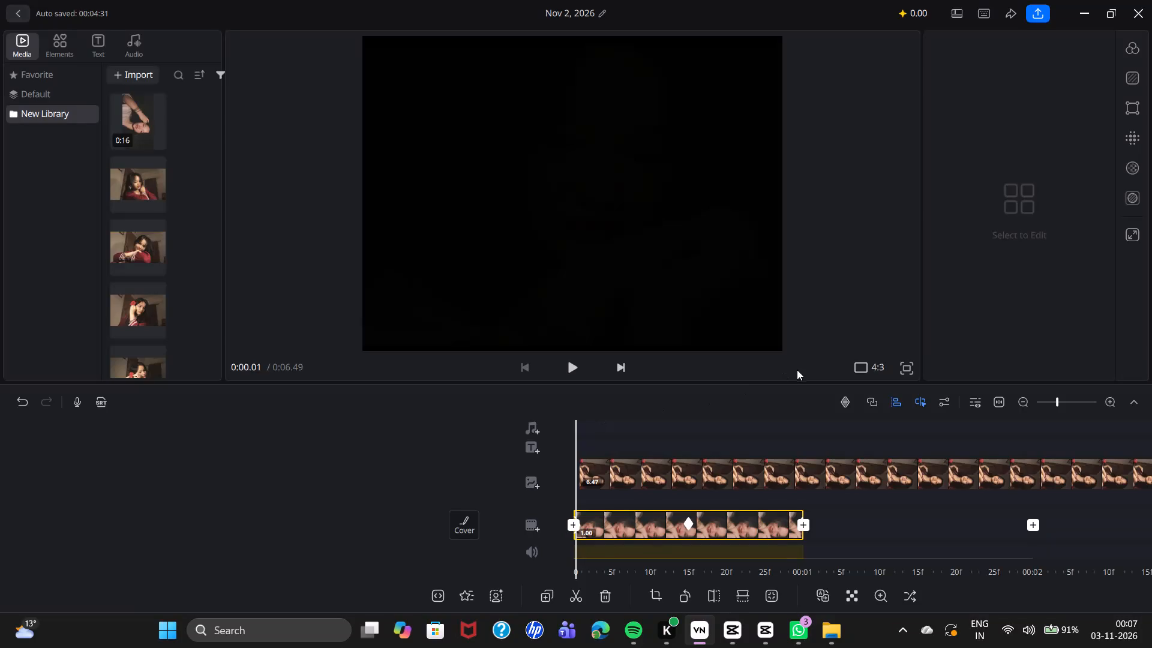
# Scrub the timeline from the start to about 0:06, examining the overlay's cutout edges against the fading photos.
pyautogui.click(934, 481)
pyautogui.moveTo(1004, 437); pyautogui.dragTo(898, 450)
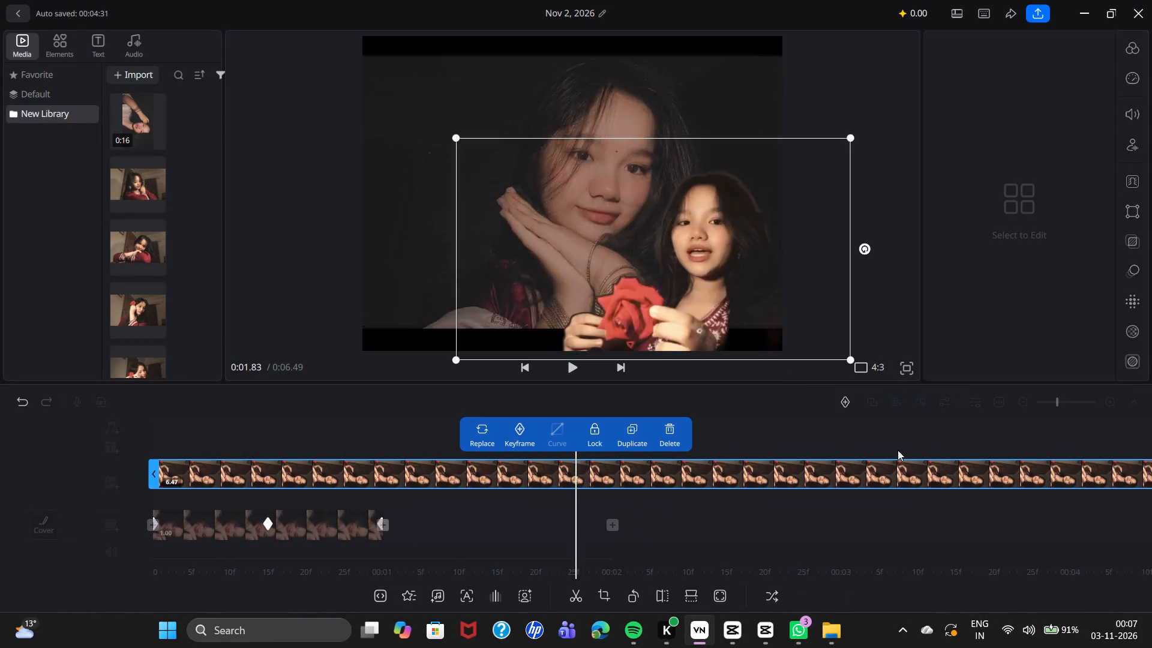
pyautogui.moveTo(898, 450); pyautogui.dragTo(433, 380)
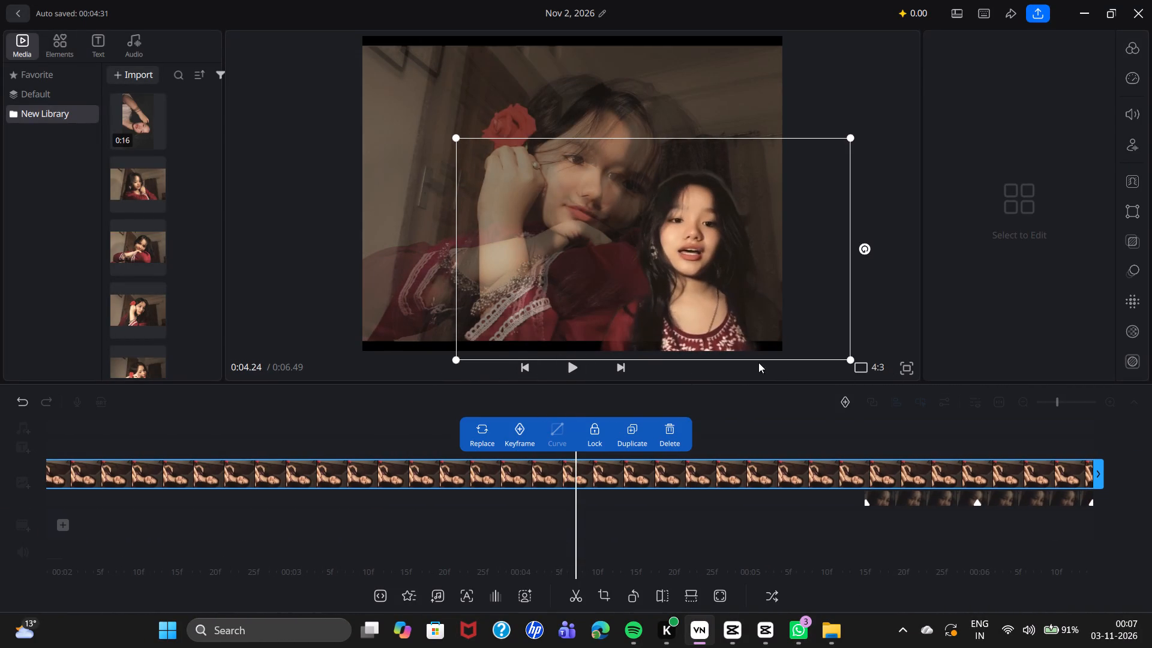
pyautogui.moveTo(833, 404); pyautogui.dragTo(752, 416)
pyautogui.moveTo(819, 428); pyautogui.dragTo(774, 431)
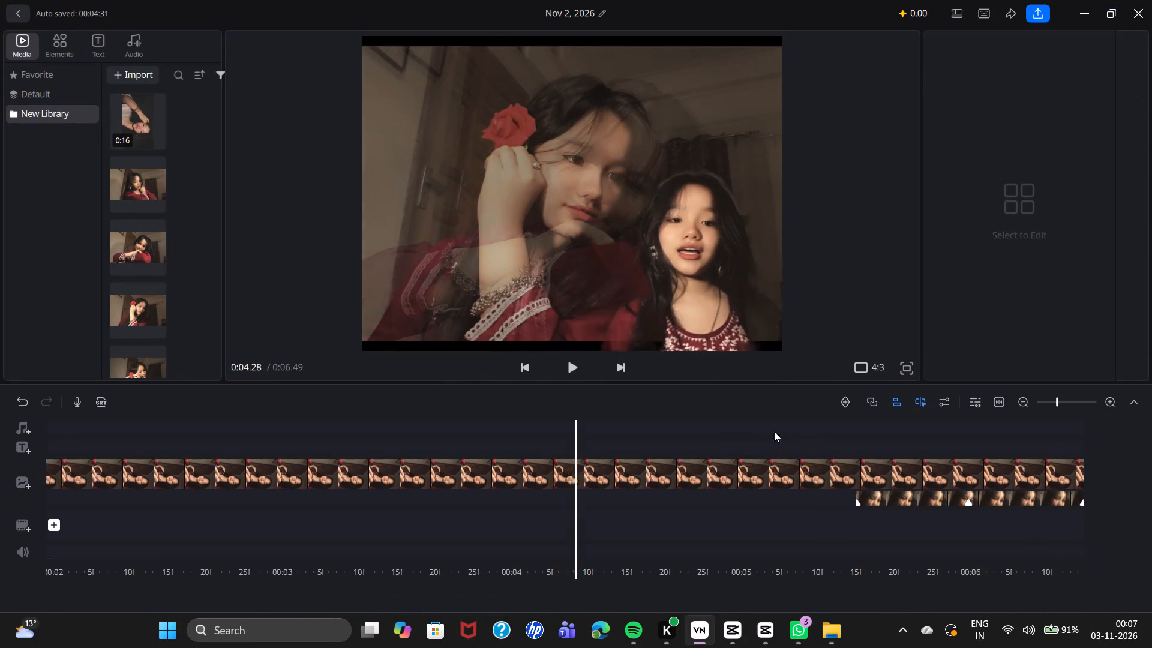
pyautogui.moveTo(774, 431); pyautogui.dragTo(402, 392)
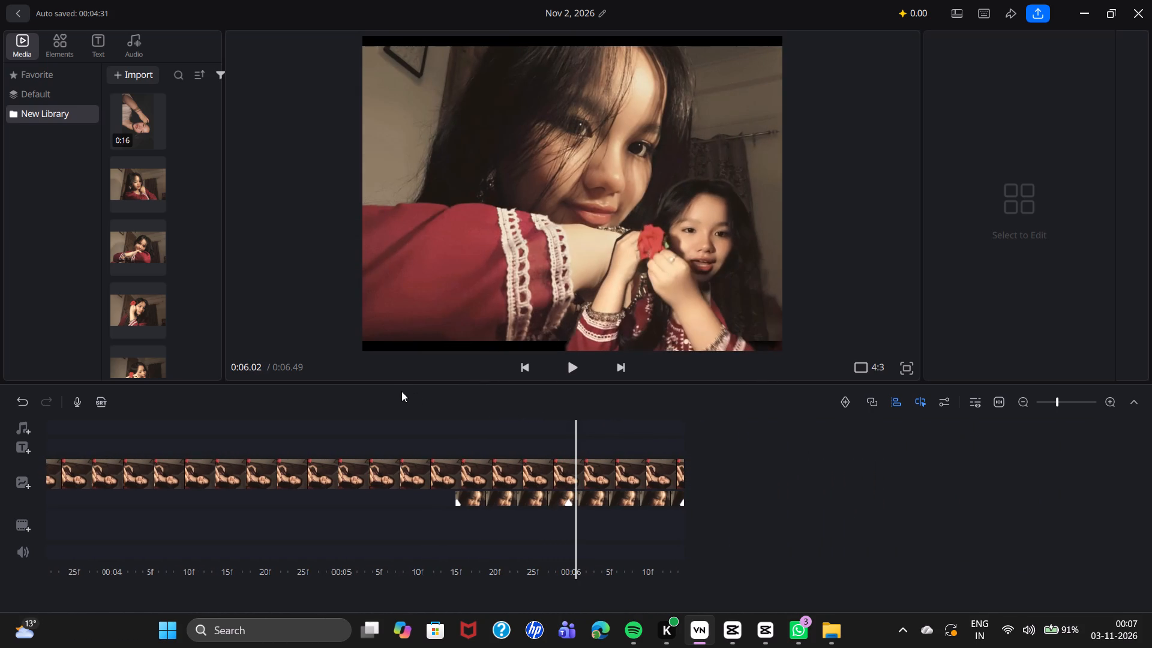
pyautogui.moveTo(716, 418); pyautogui.dragTo(601, 418)
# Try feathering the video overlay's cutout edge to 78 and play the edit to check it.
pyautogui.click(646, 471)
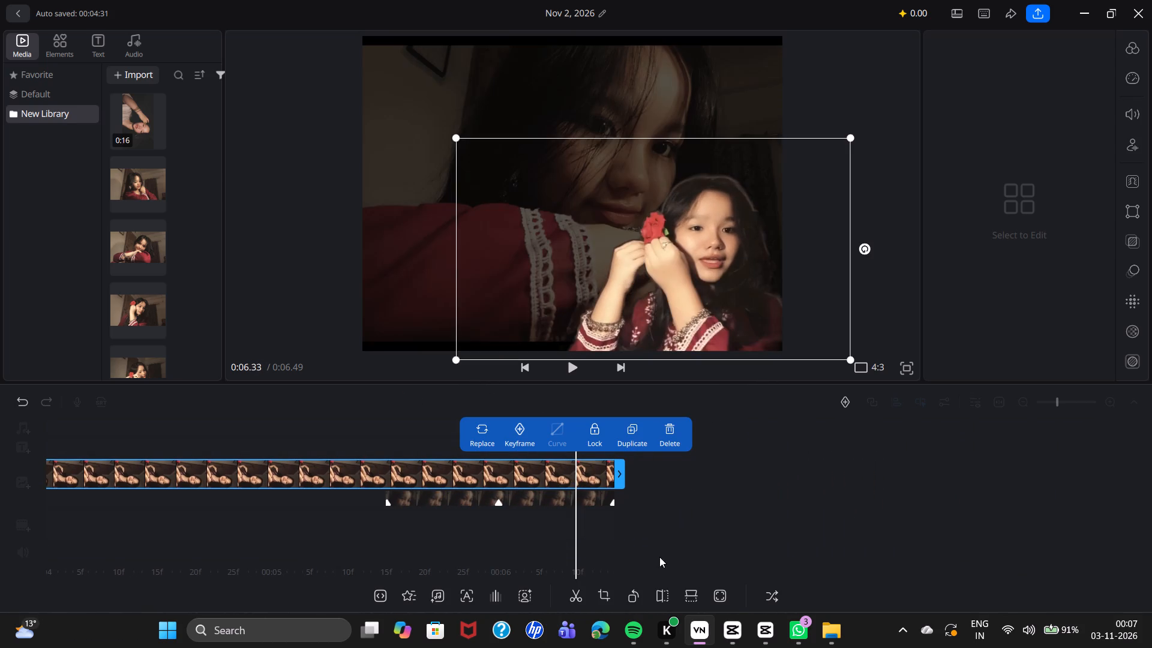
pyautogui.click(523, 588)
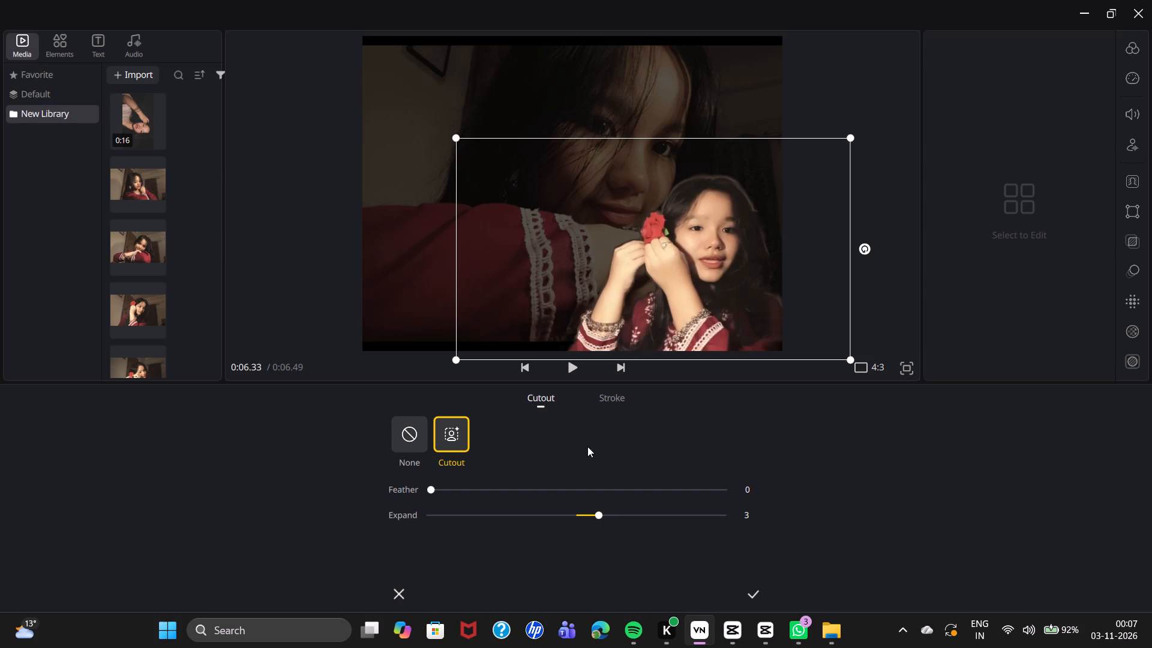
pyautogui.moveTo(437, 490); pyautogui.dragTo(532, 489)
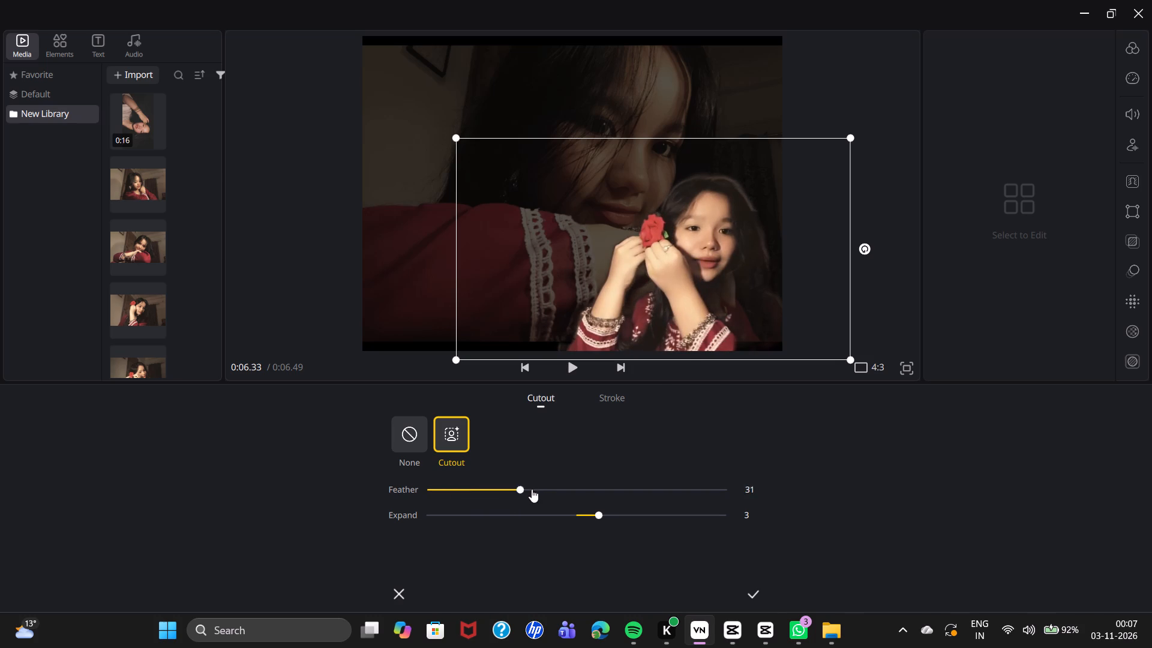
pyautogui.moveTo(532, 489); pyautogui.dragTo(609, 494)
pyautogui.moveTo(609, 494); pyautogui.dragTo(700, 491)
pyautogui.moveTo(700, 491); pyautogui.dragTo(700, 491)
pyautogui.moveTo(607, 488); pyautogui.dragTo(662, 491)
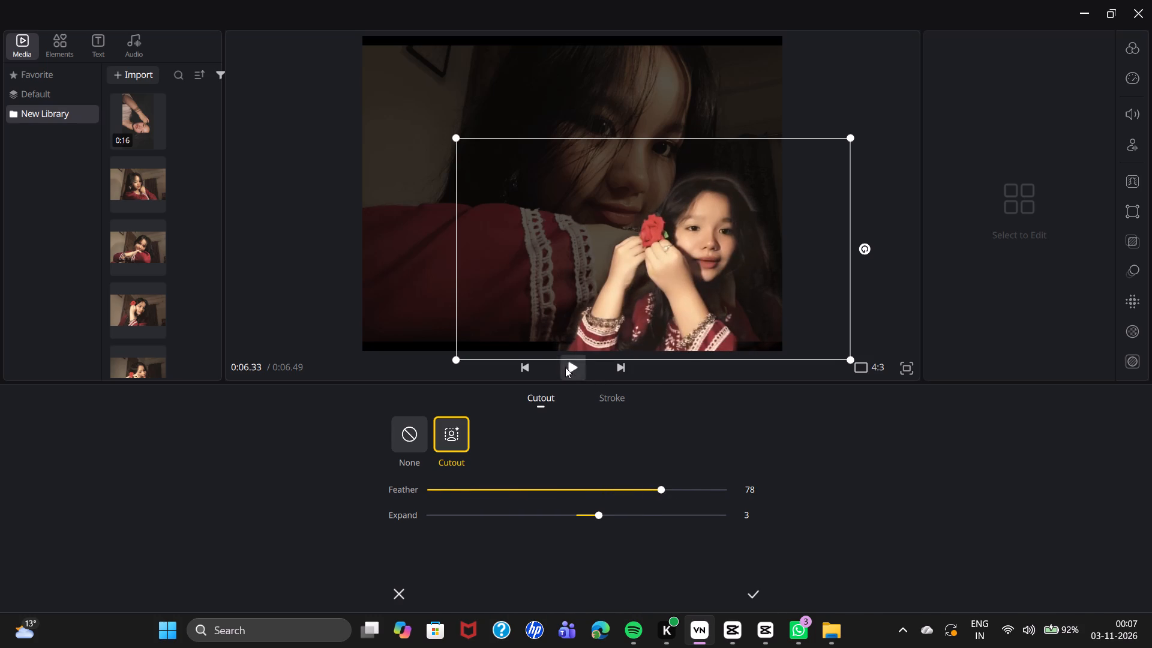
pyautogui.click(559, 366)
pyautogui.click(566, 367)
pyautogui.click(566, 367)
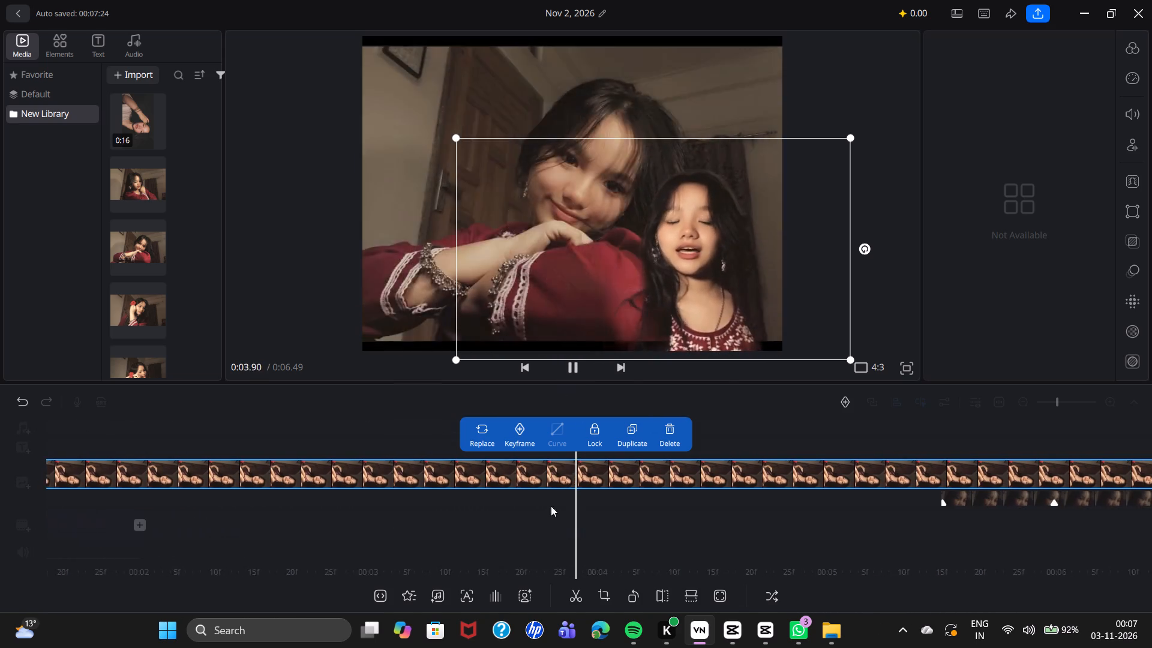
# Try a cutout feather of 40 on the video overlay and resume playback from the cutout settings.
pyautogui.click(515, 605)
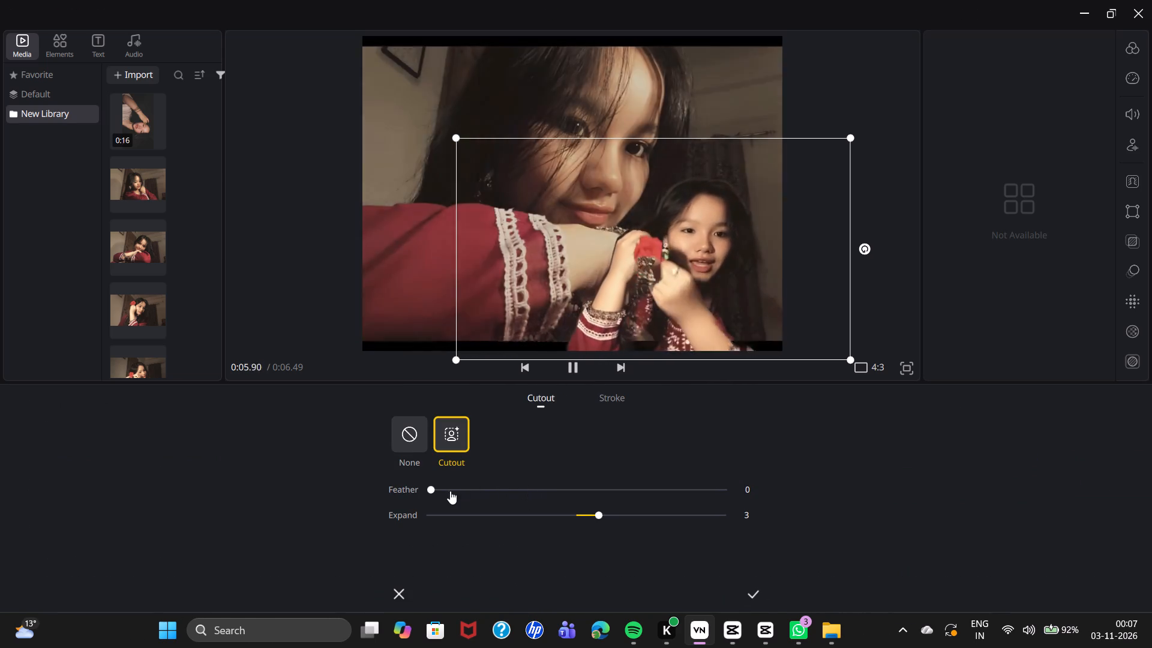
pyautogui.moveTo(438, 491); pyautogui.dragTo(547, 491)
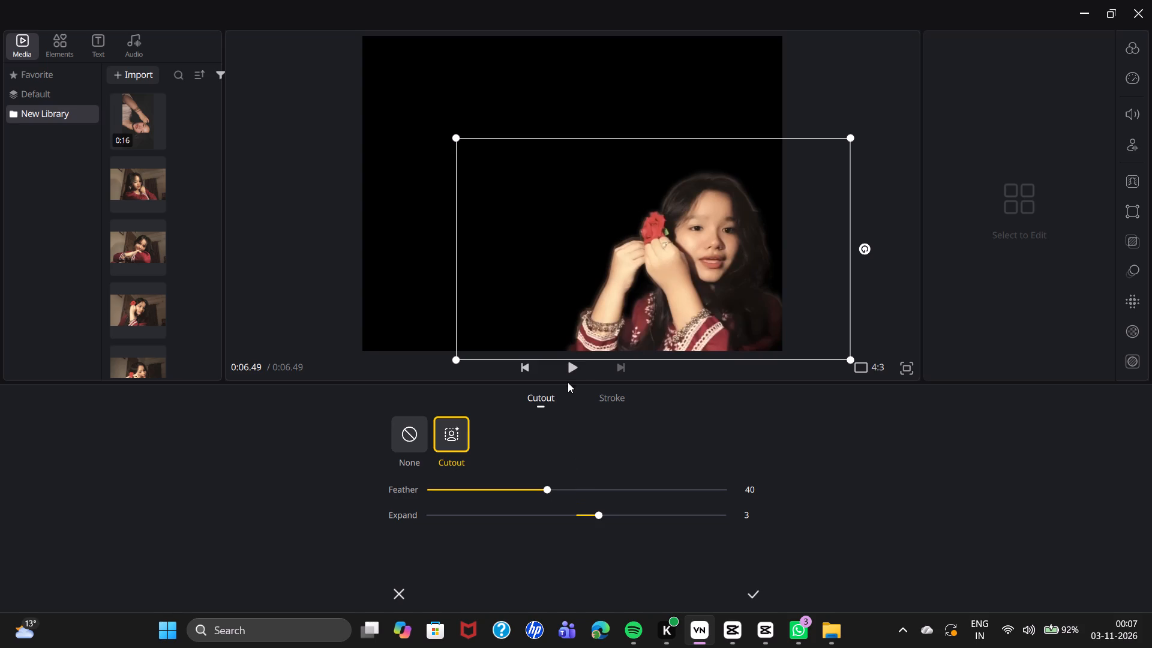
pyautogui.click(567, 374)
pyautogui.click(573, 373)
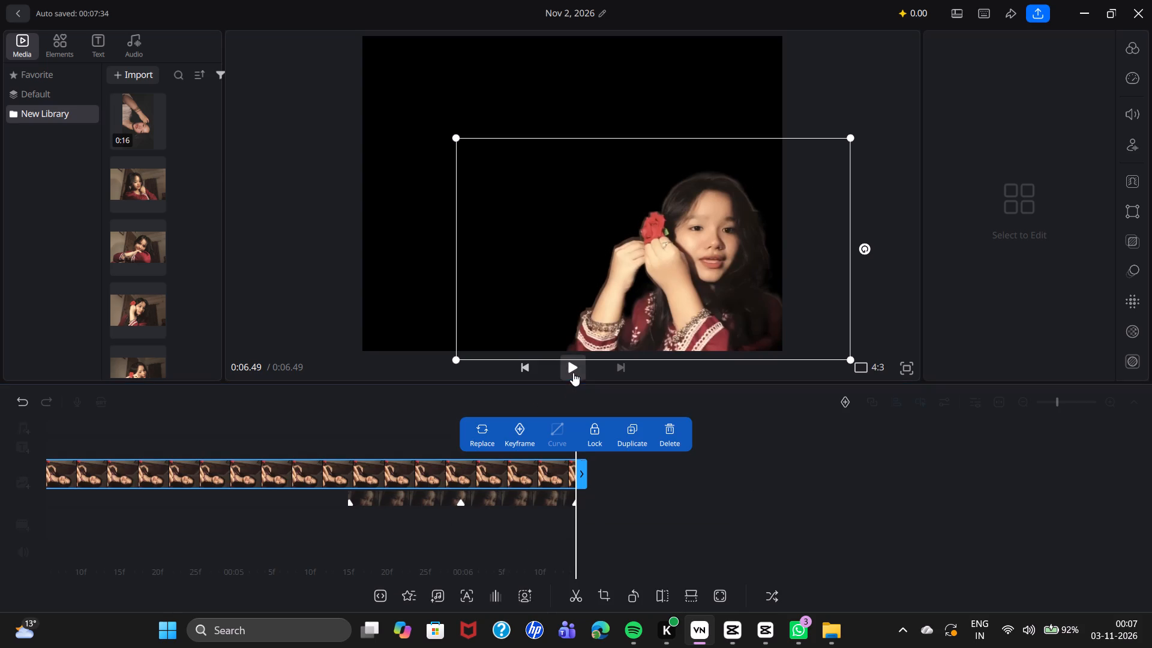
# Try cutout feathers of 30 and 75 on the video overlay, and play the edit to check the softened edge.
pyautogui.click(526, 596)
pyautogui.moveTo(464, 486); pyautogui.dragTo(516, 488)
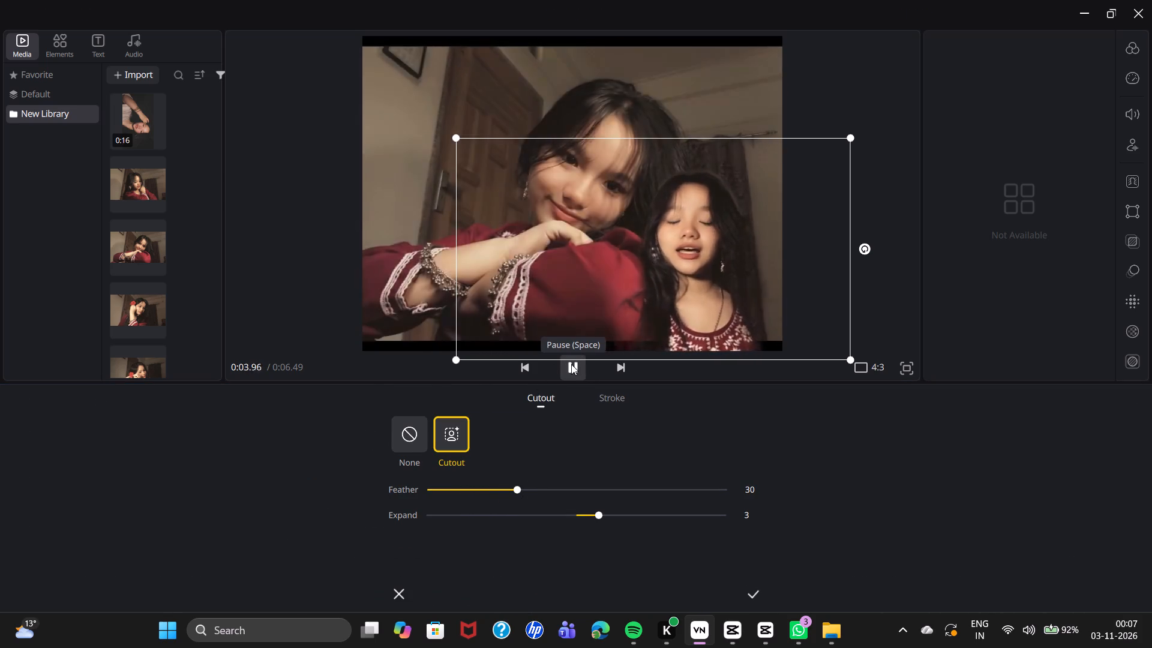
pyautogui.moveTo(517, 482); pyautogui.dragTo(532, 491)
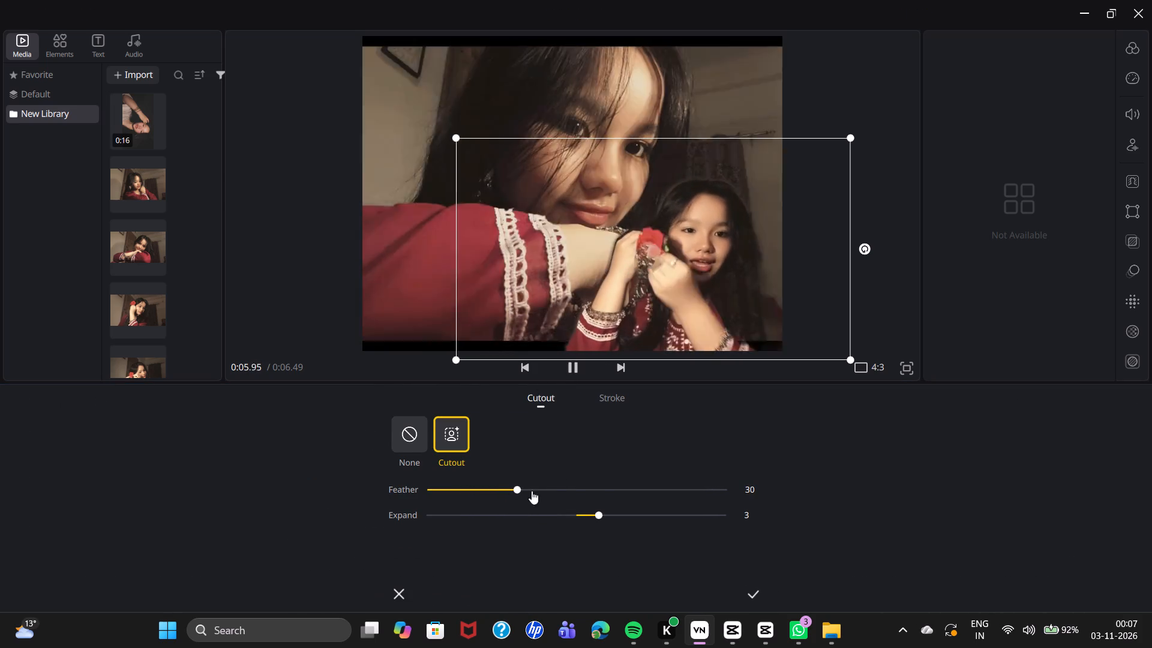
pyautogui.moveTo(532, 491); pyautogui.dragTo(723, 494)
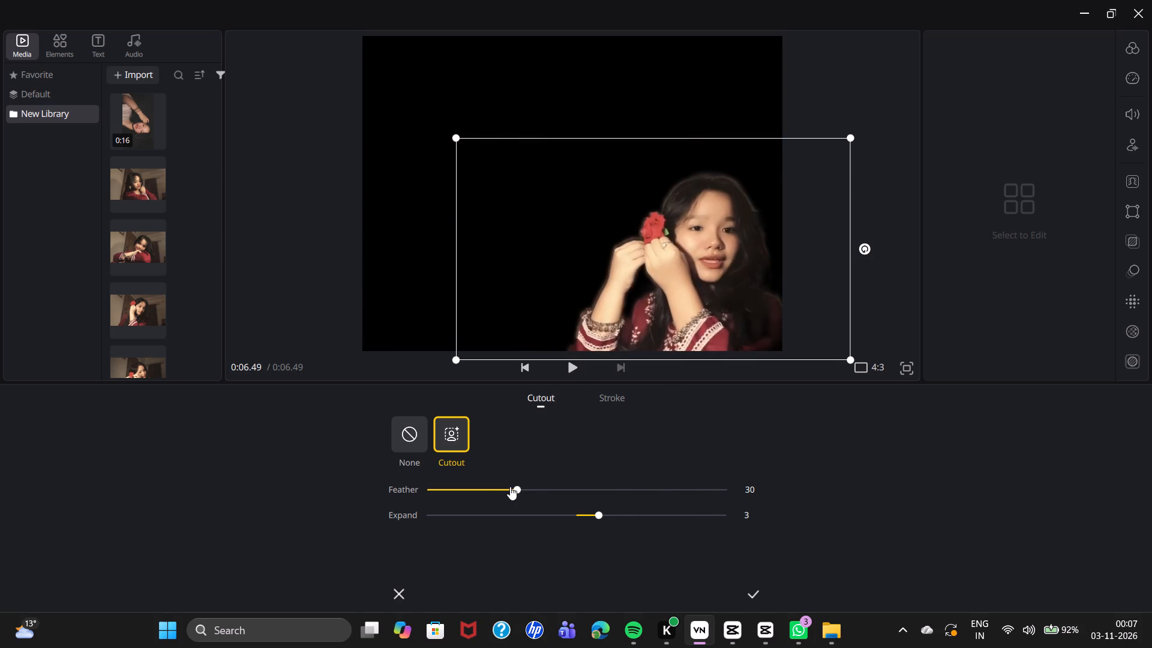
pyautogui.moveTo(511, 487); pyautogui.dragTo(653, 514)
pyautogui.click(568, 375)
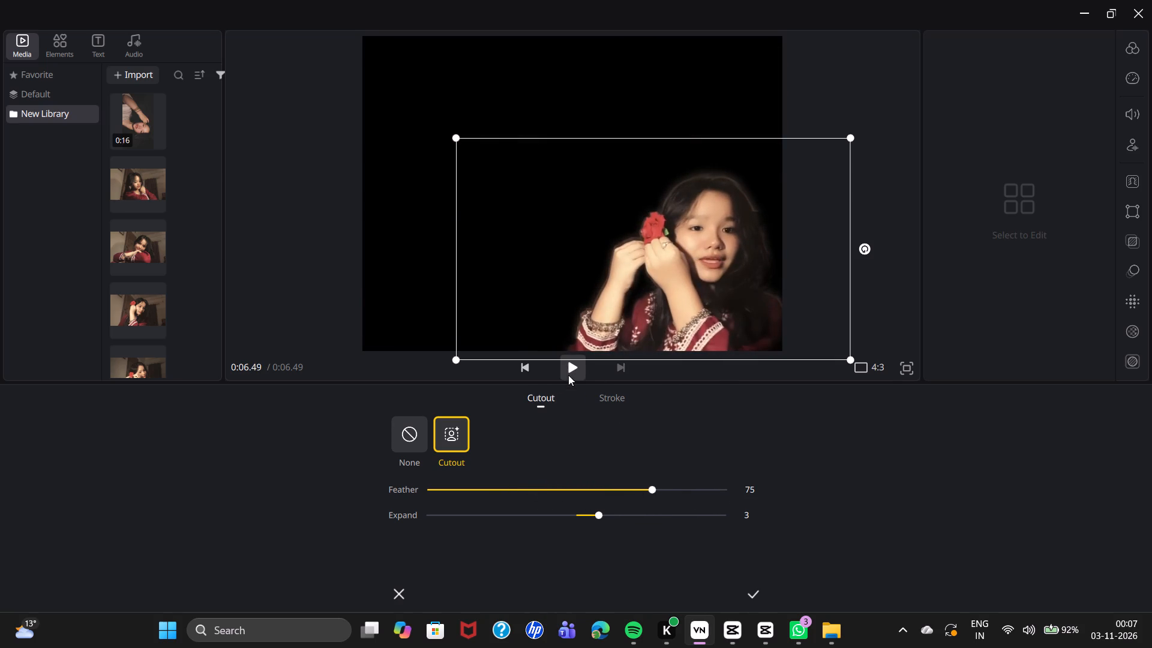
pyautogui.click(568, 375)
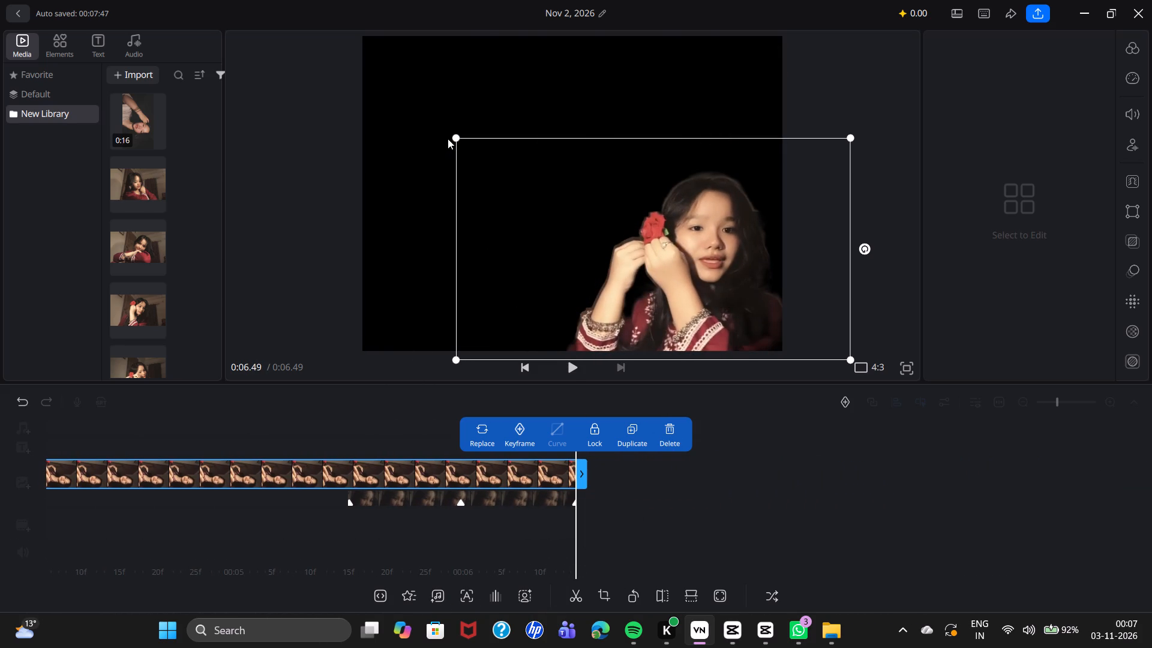
# Shrink the video overlay further toward the frame's lower-right corner and play the edit to check its size.
pyautogui.moveTo(452, 135); pyautogui.dragTo(522, 170)
pyautogui.click(575, 371)
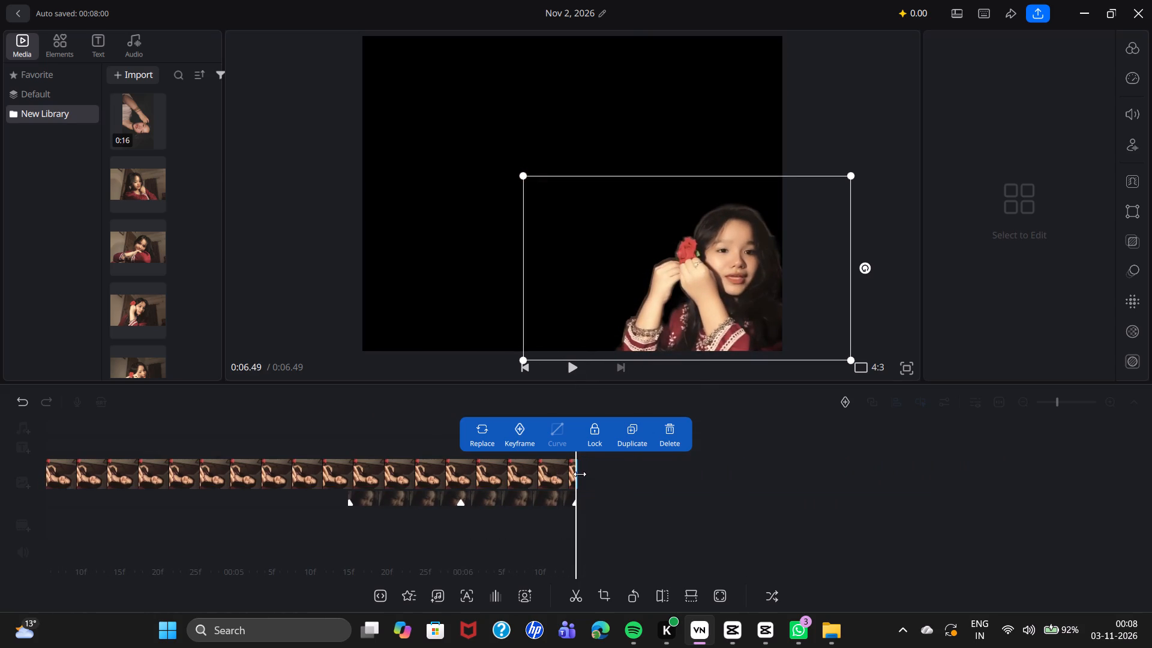
# Extend the end of the video overlay on the timeline so the clip lasts about 21.46 seconds.
pyautogui.moveTo(577, 473); pyautogui.dragTo(617, 472)
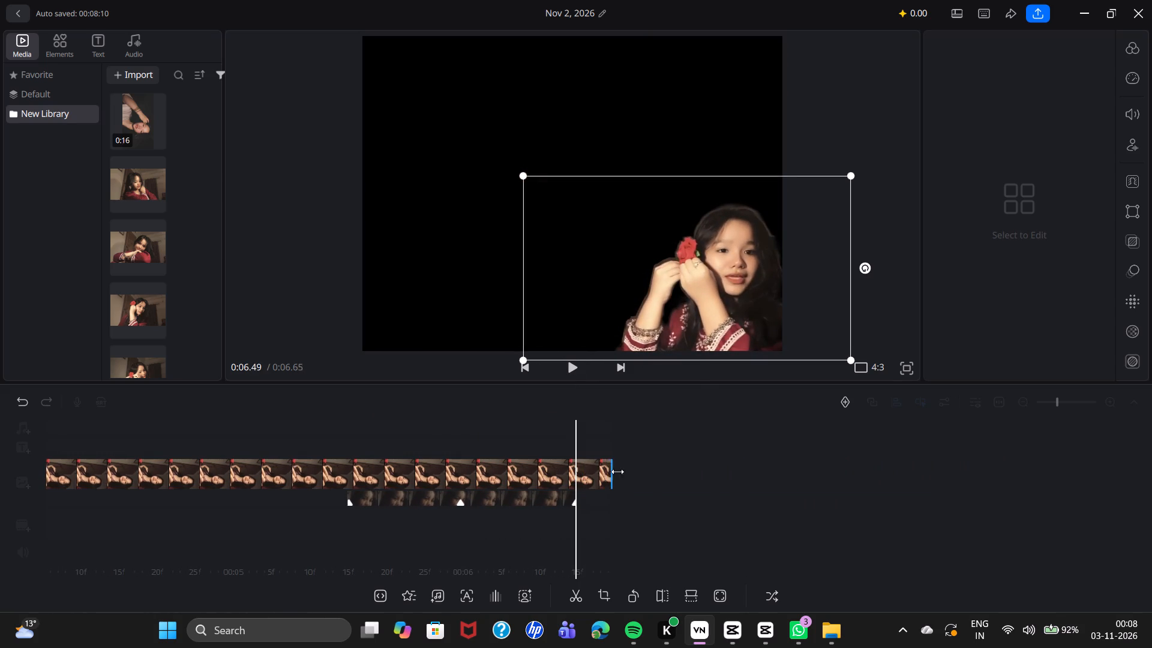
pyautogui.moveTo(617, 472); pyautogui.dragTo(1151, 461)
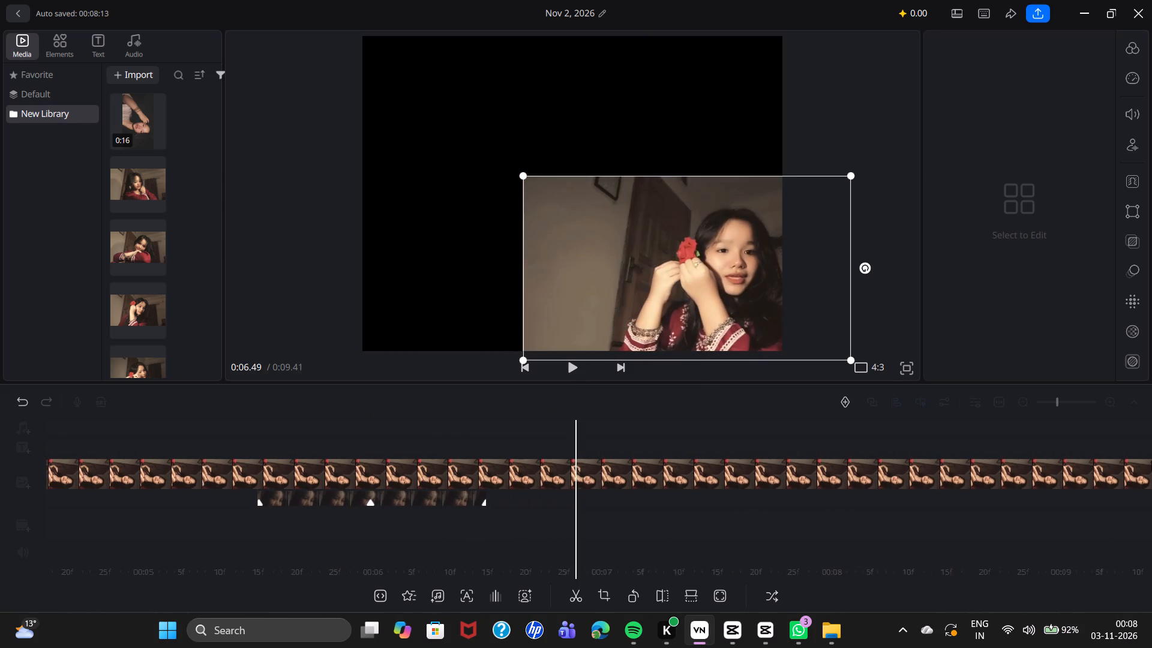
pyautogui.moveTo(1151, 461); pyautogui.dragTo(1038, 488)
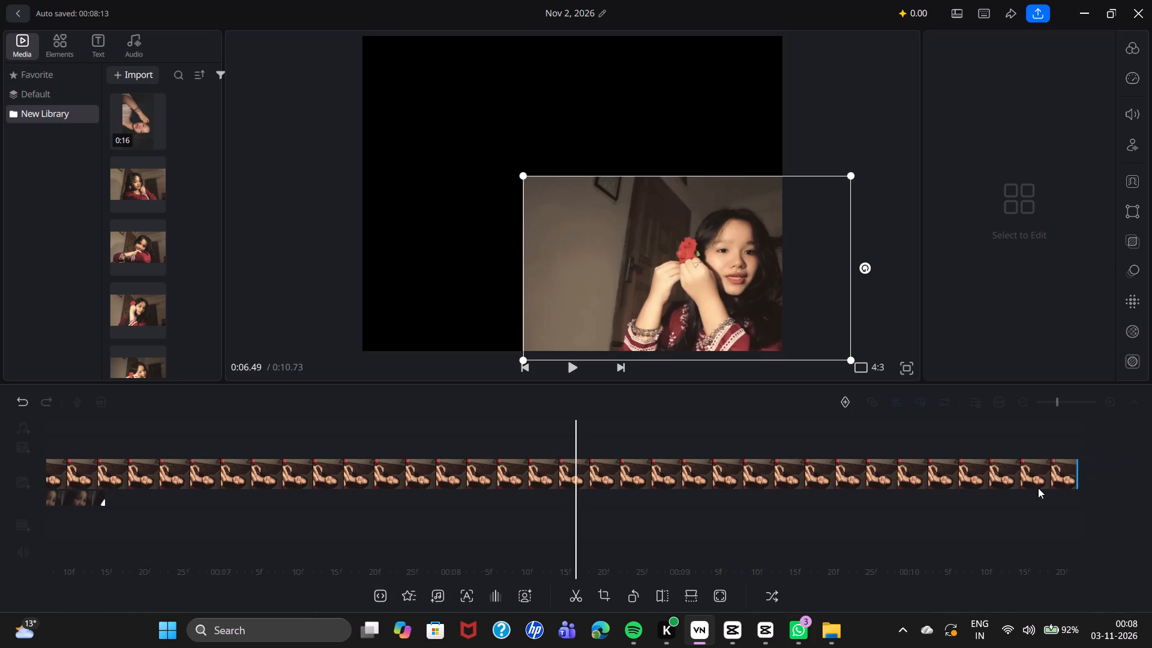
pyautogui.moveTo(1038, 488); pyautogui.dragTo(1151, 466)
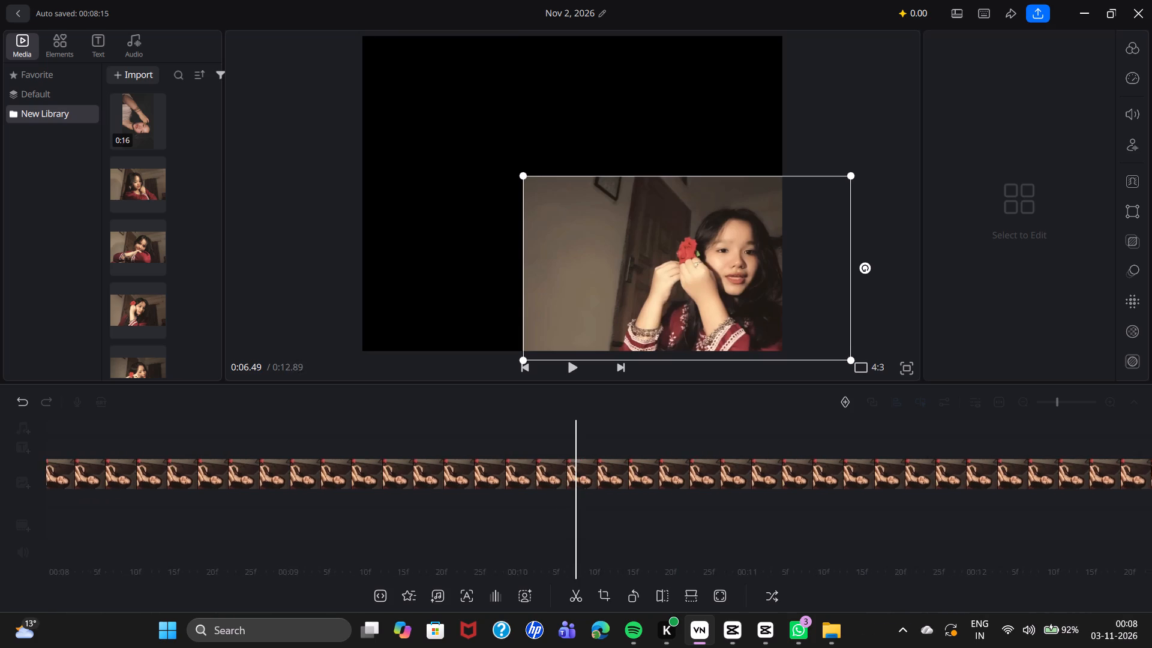
pyautogui.moveTo(1151, 466); pyautogui.dragTo(1151, 463)
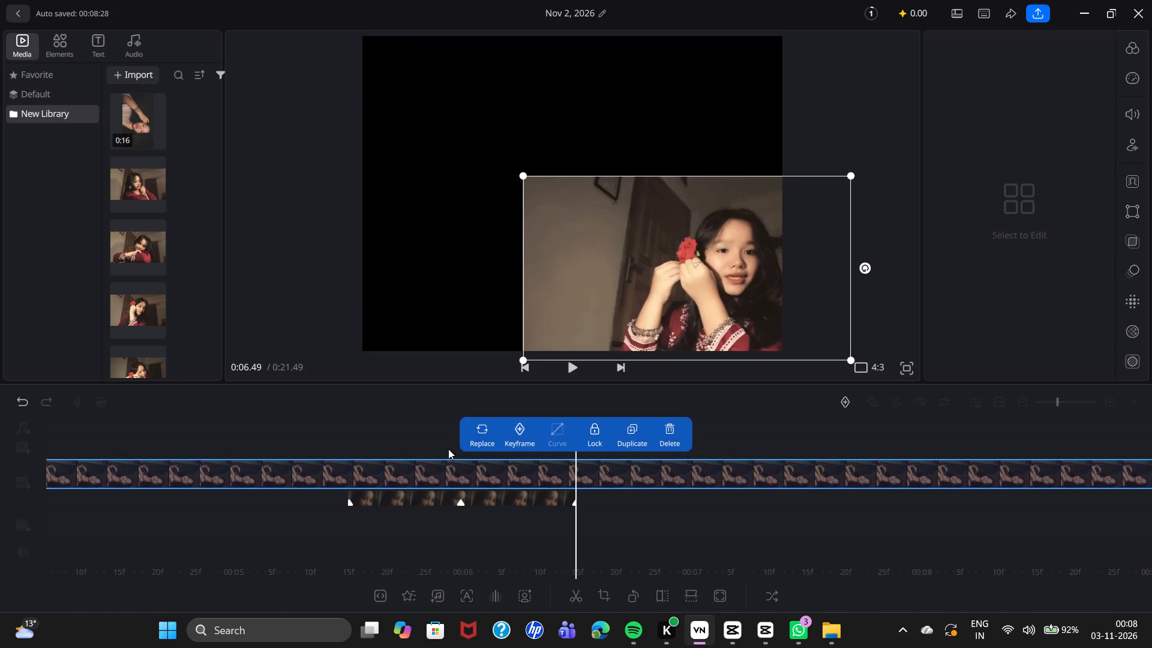
# Return to 0:00 and play the edit to the end to review the lengthened video overlay.
pyautogui.moveTo(364, 413); pyautogui.dragTo(508, 412)
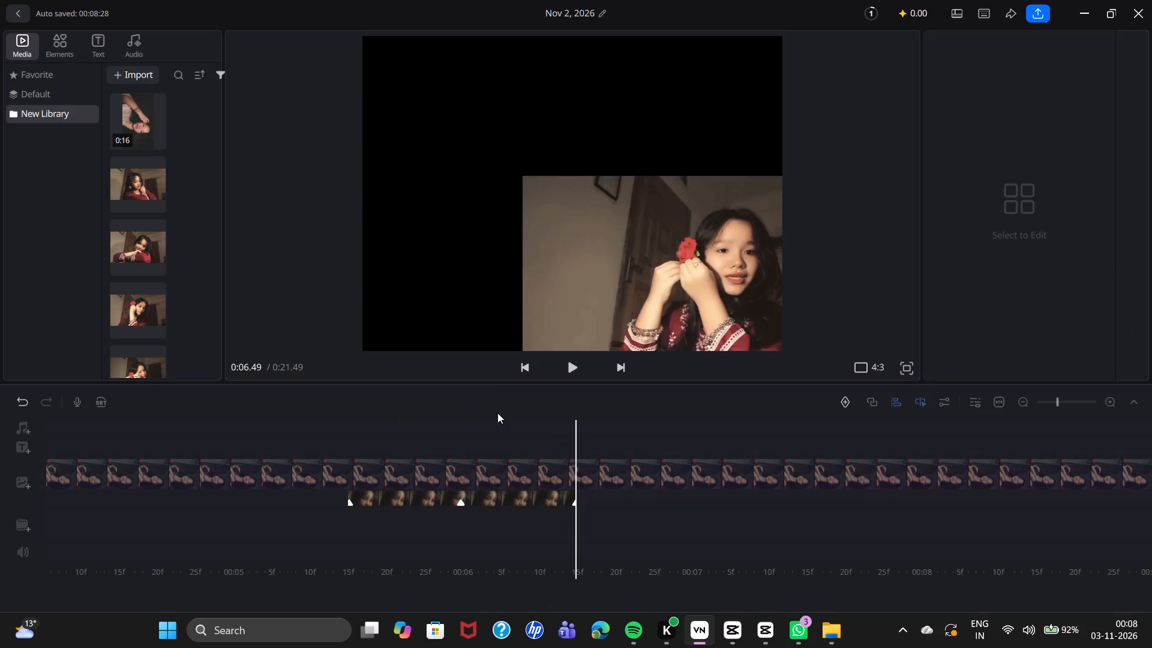
pyautogui.moveTo(445, 413); pyautogui.dragTo(545, 410)
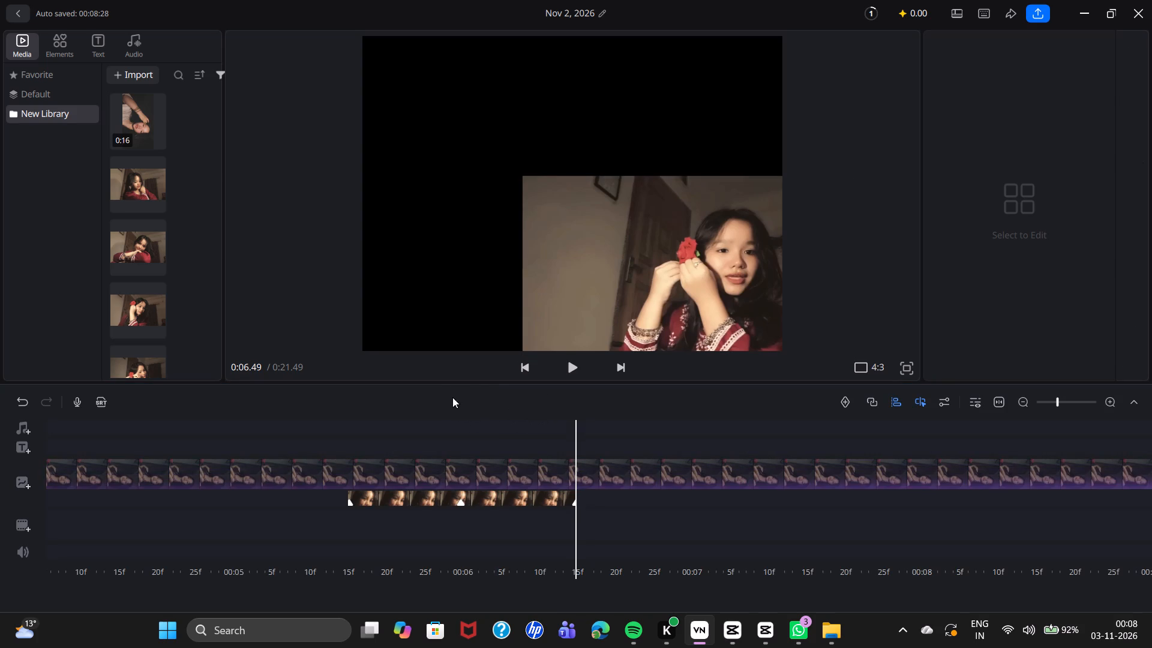
pyautogui.moveTo(453, 392); pyautogui.dragTo(565, 401)
pyautogui.click(563, 407)
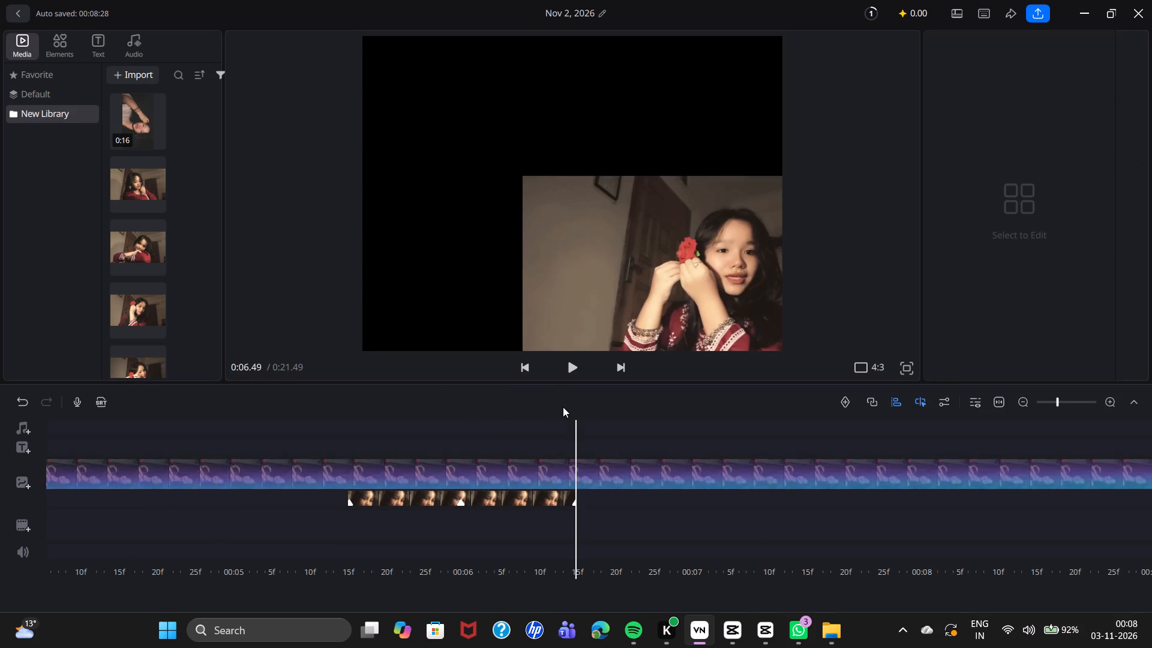
pyautogui.moveTo(379, 442); pyautogui.dragTo(1069, 440)
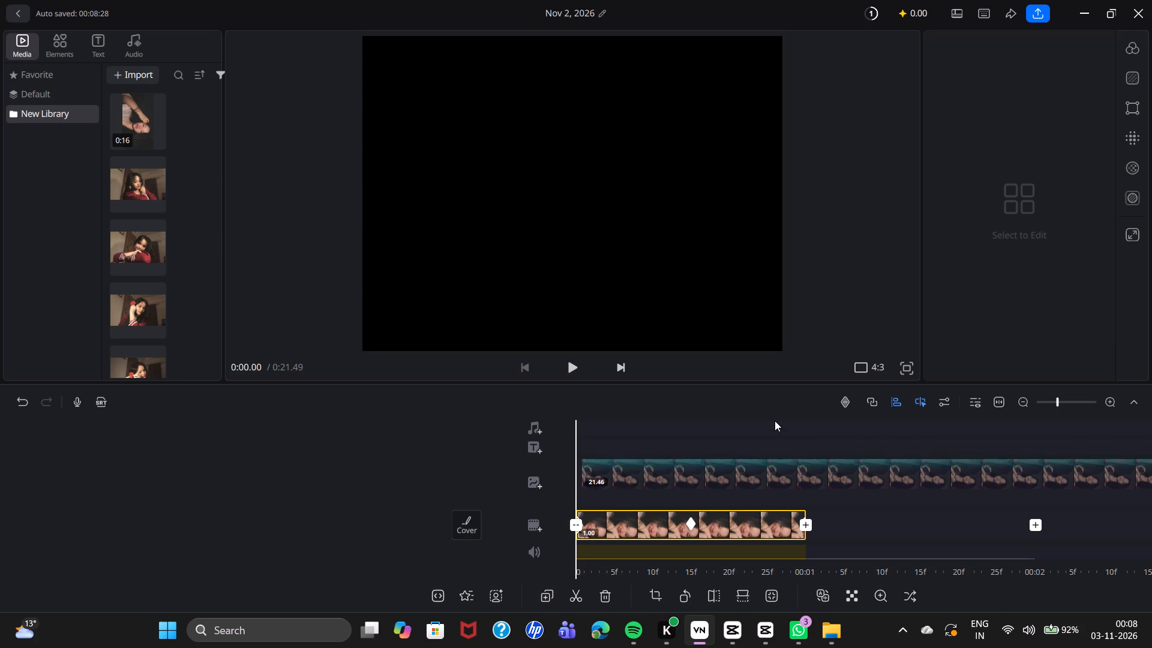
pyautogui.moveTo(775, 421); pyautogui.dragTo(740, 416)
pyautogui.moveTo(740, 416); pyautogui.dragTo(775, 408)
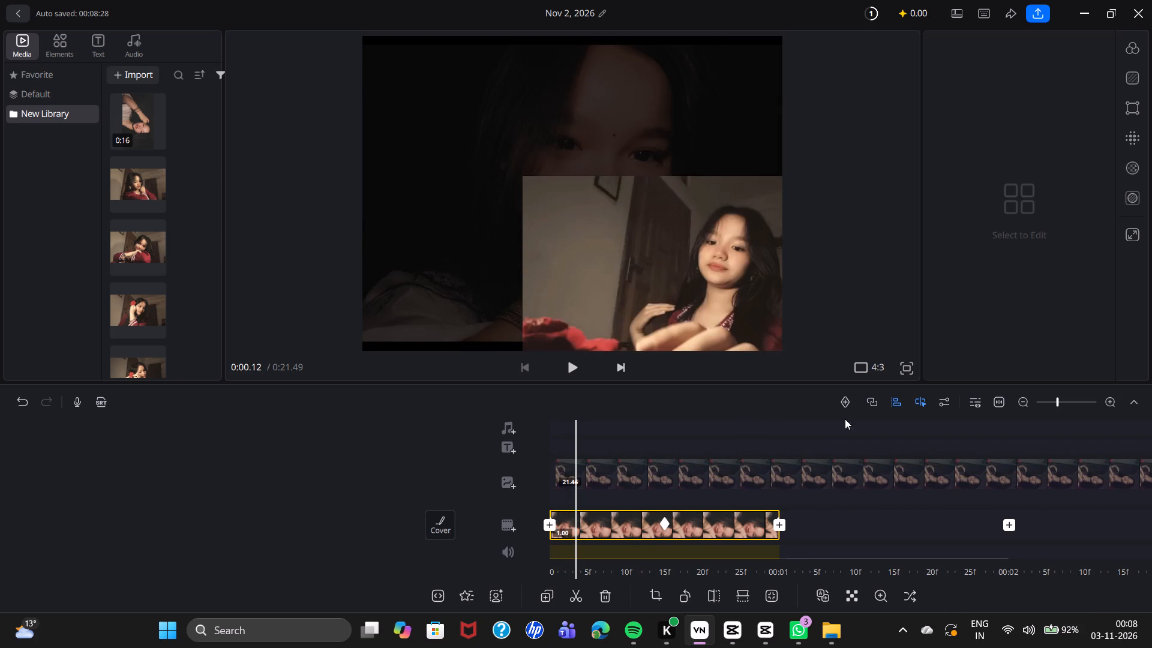
pyautogui.moveTo(650, 425); pyautogui.dragTo(803, 429)
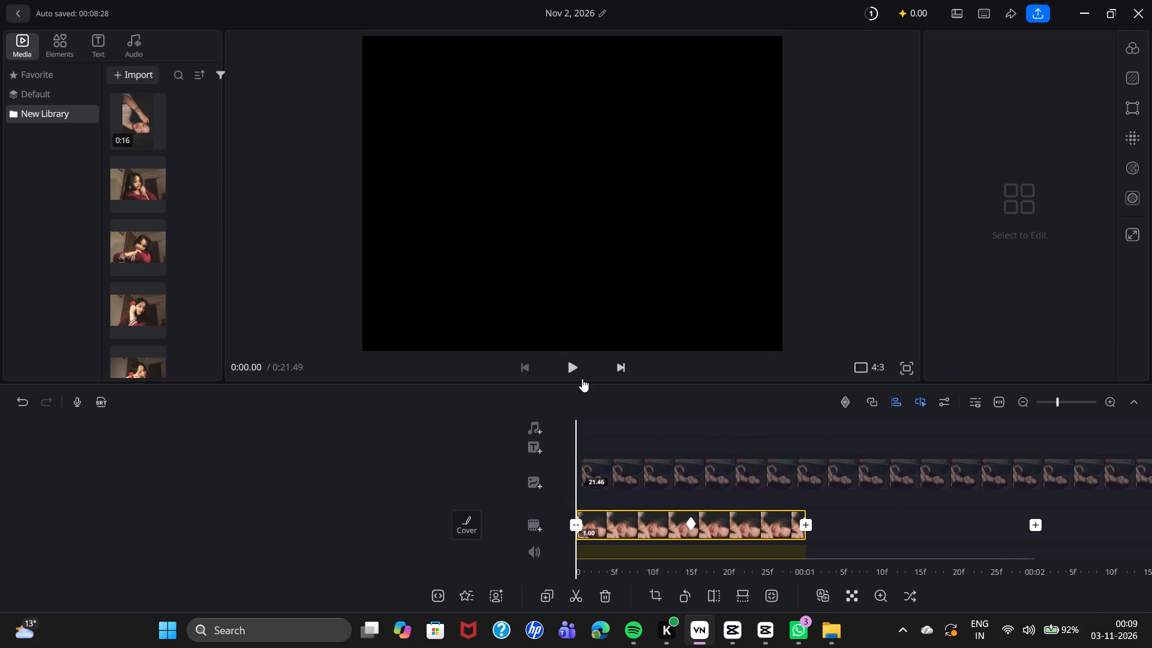
pyautogui.click(582, 379)
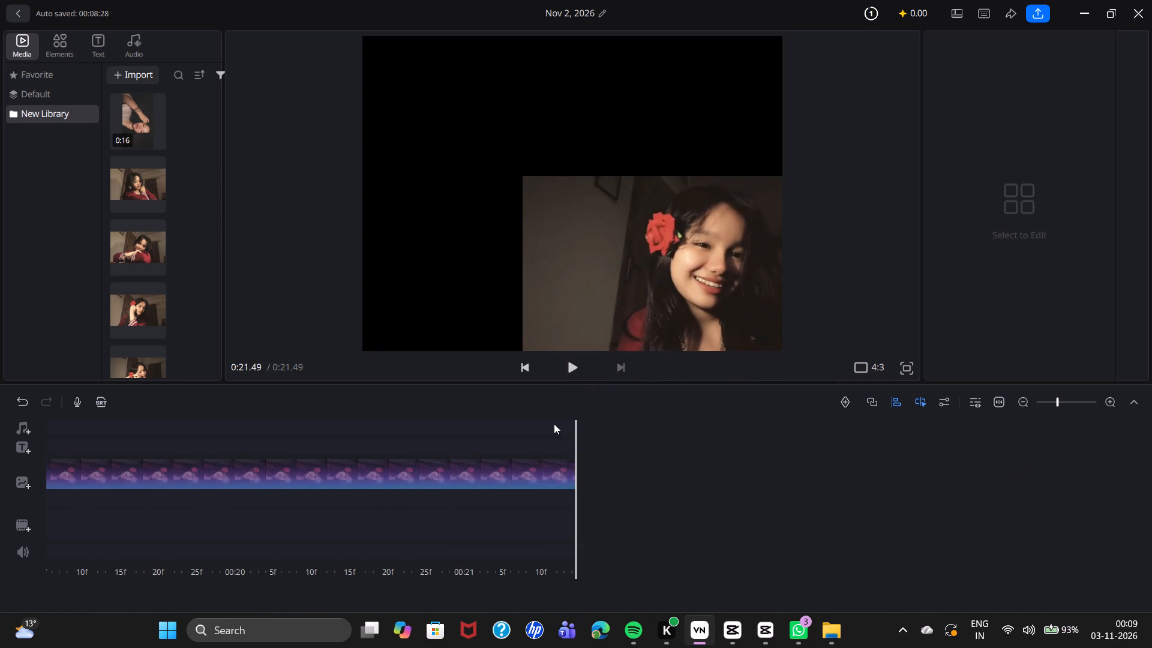
# Add a keyframe to the video overlay at 0:06.49, where the last photo ends.
pyautogui.moveTo(557, 424); pyautogui.dragTo(926, 464)
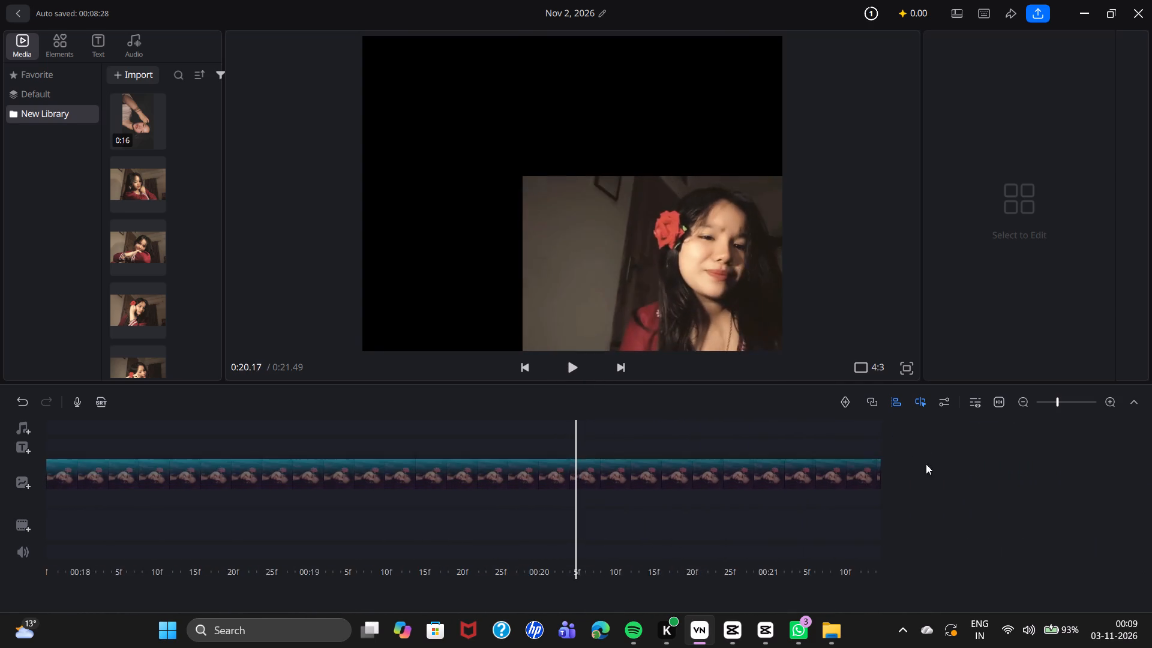
pyautogui.moveTo(926, 464); pyautogui.dragTo(853, 446)
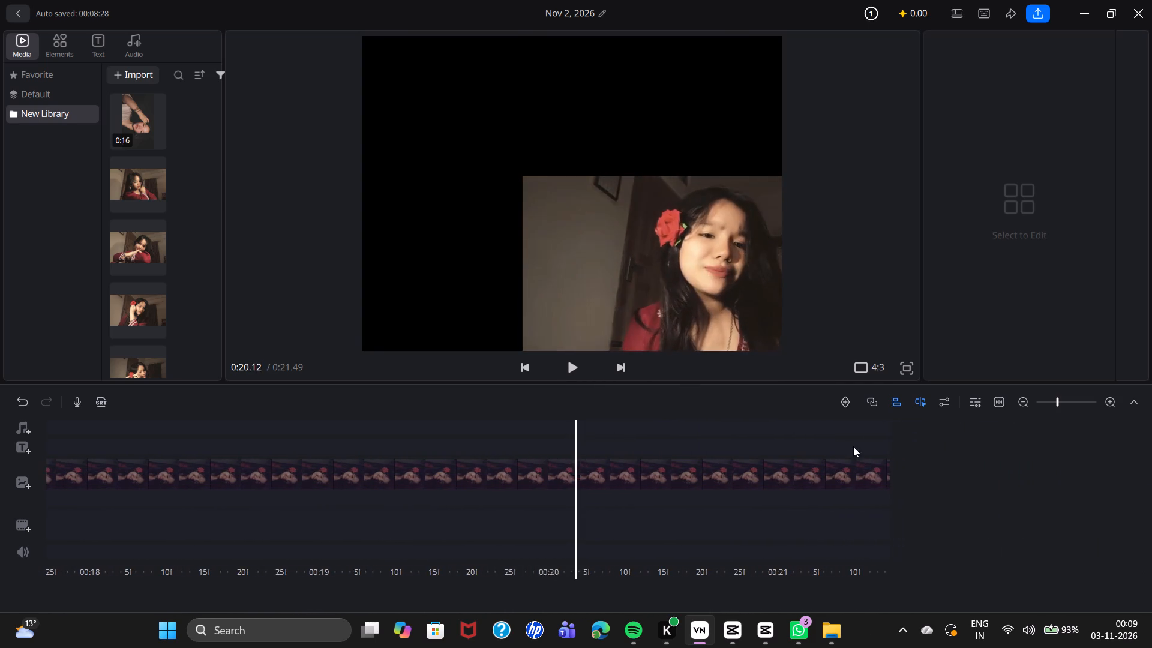
pyautogui.moveTo(853, 446); pyautogui.dragTo(1068, 476)
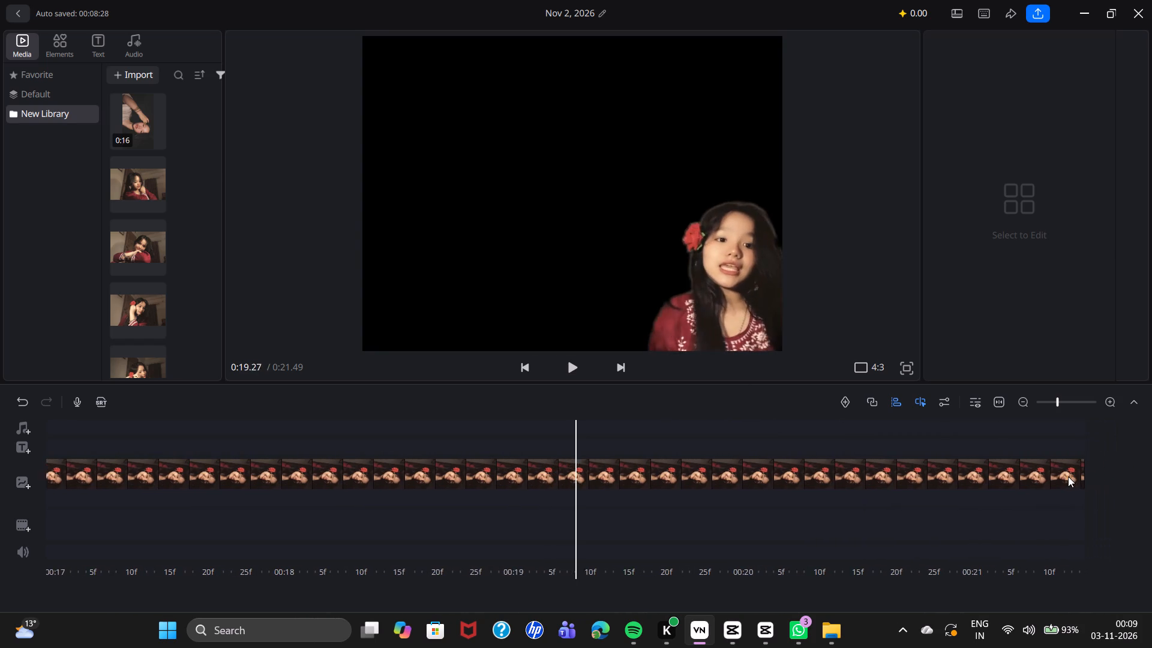
pyautogui.moveTo(1068, 476); pyautogui.dragTo(1151, 498)
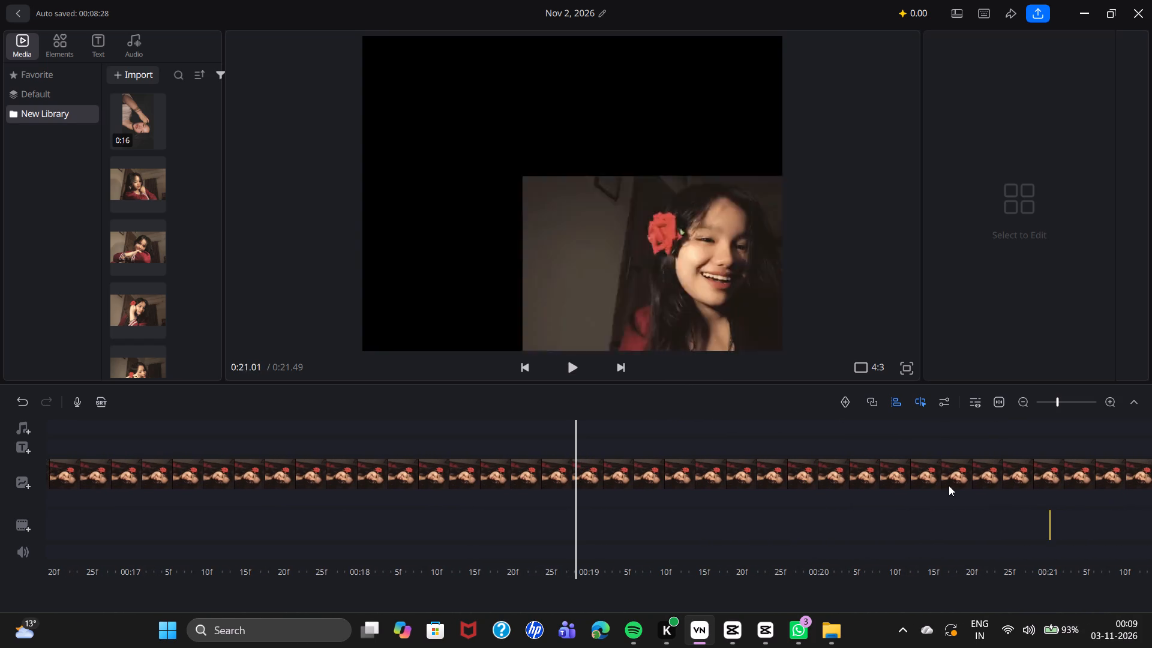
pyautogui.moveTo(700, 424); pyautogui.dragTo(1151, 448)
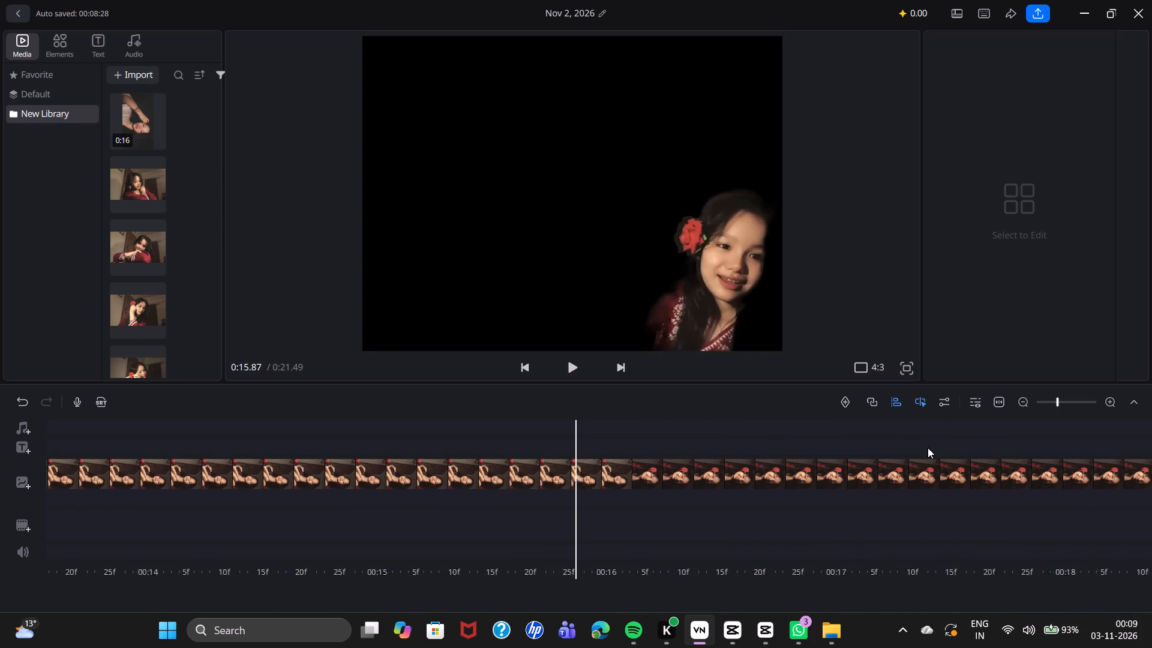
pyautogui.moveTo(879, 438); pyautogui.dragTo(952, 439)
pyautogui.moveTo(847, 437); pyautogui.dragTo(847, 436)
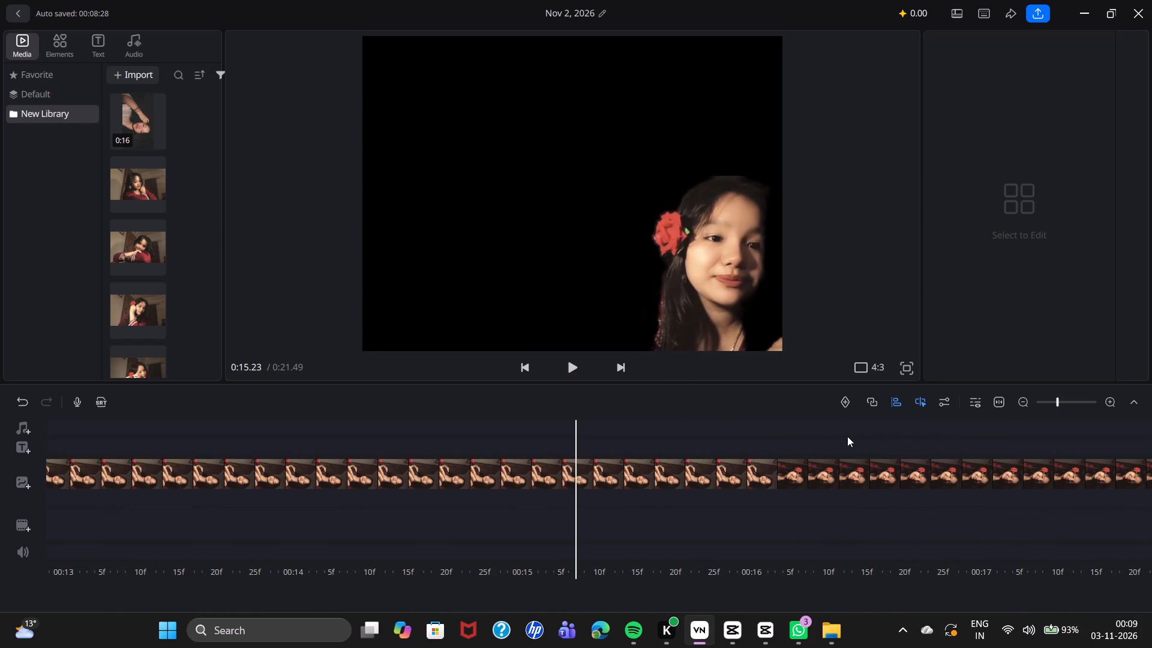
pyautogui.moveTo(847, 436); pyautogui.dragTo(1010, 436)
pyautogui.moveTo(811, 433); pyautogui.dragTo(946, 433)
pyautogui.moveTo(771, 427); pyautogui.dragTo(874, 424)
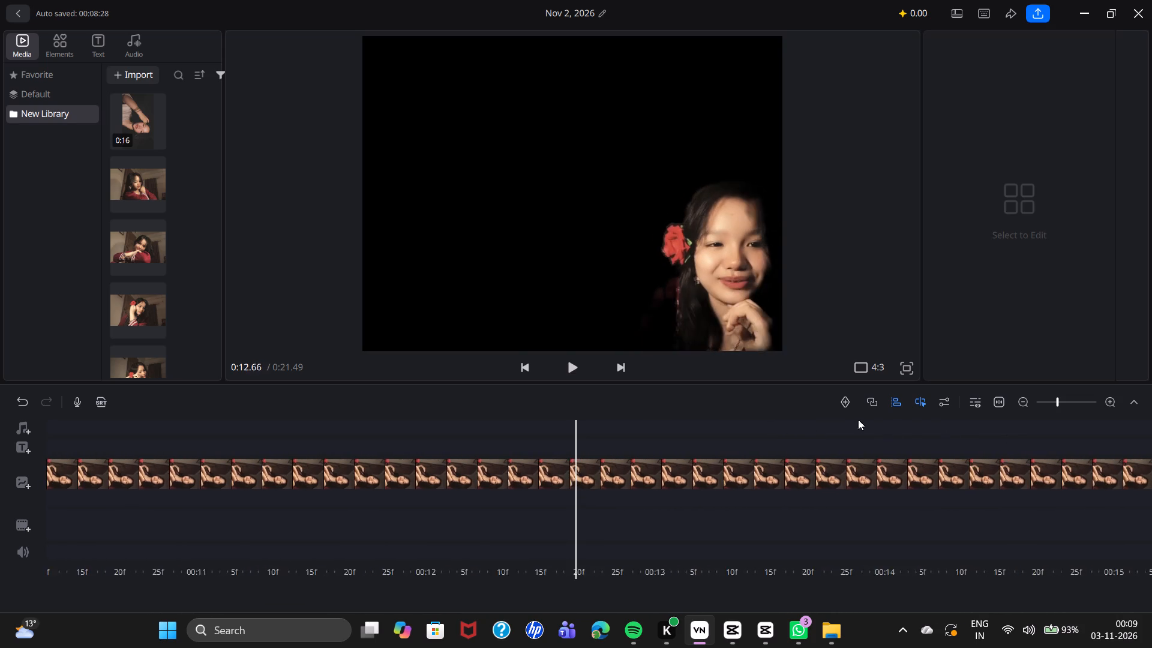
pyautogui.moveTo(733, 409); pyautogui.dragTo(803, 410)
pyautogui.moveTo(682, 449); pyautogui.dragTo(869, 440)
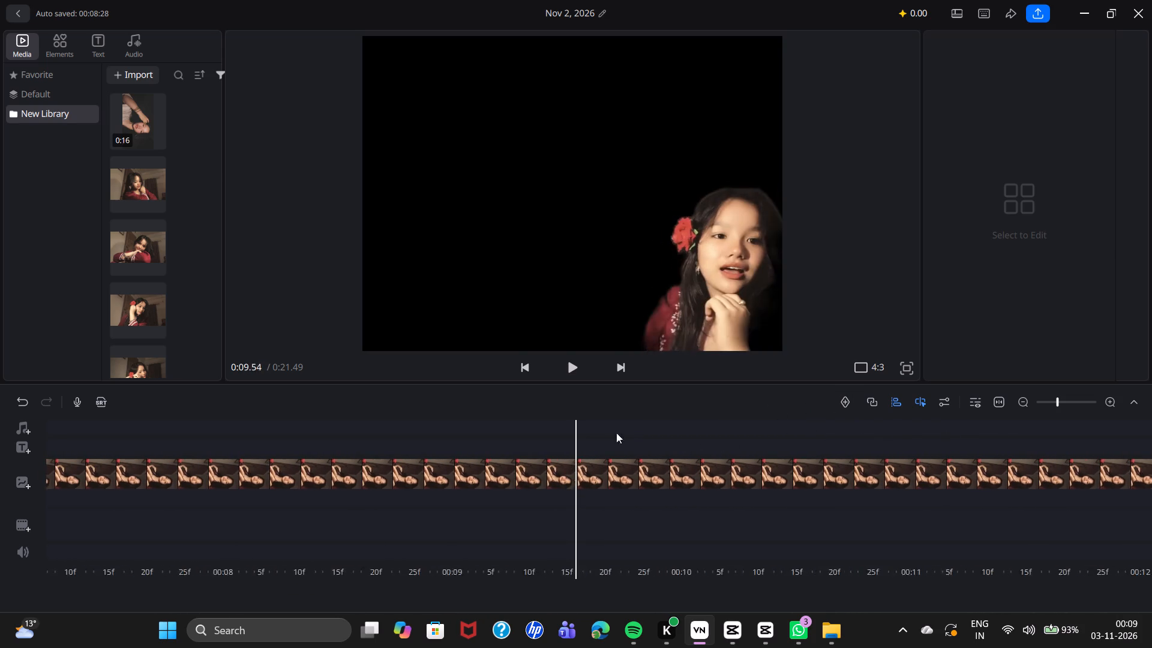
pyautogui.moveTo(543, 418); pyautogui.dragTo(821, 436)
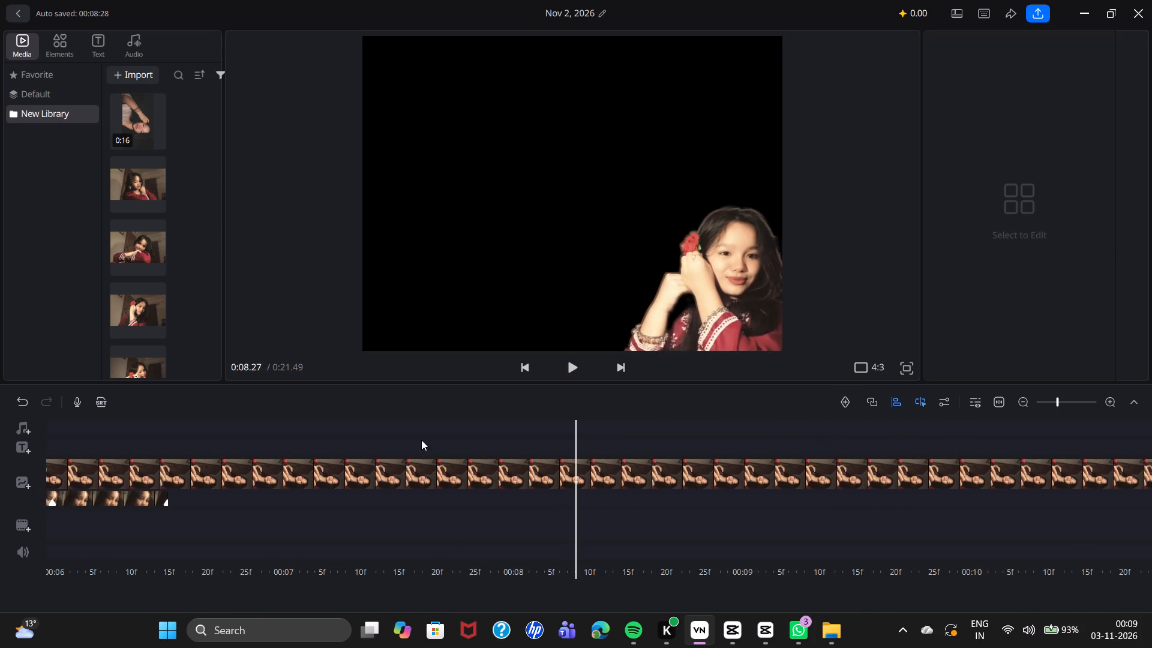
pyautogui.moveTo(388, 440); pyautogui.dragTo(793, 443)
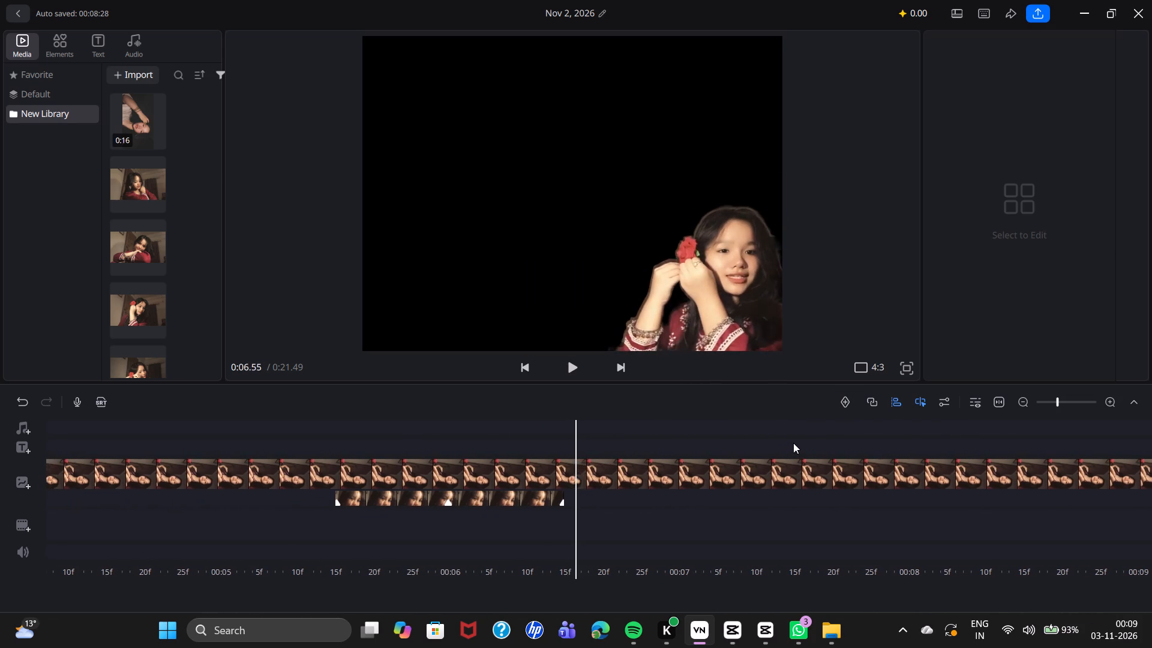
pyautogui.moveTo(793, 443); pyautogui.dragTo(804, 441)
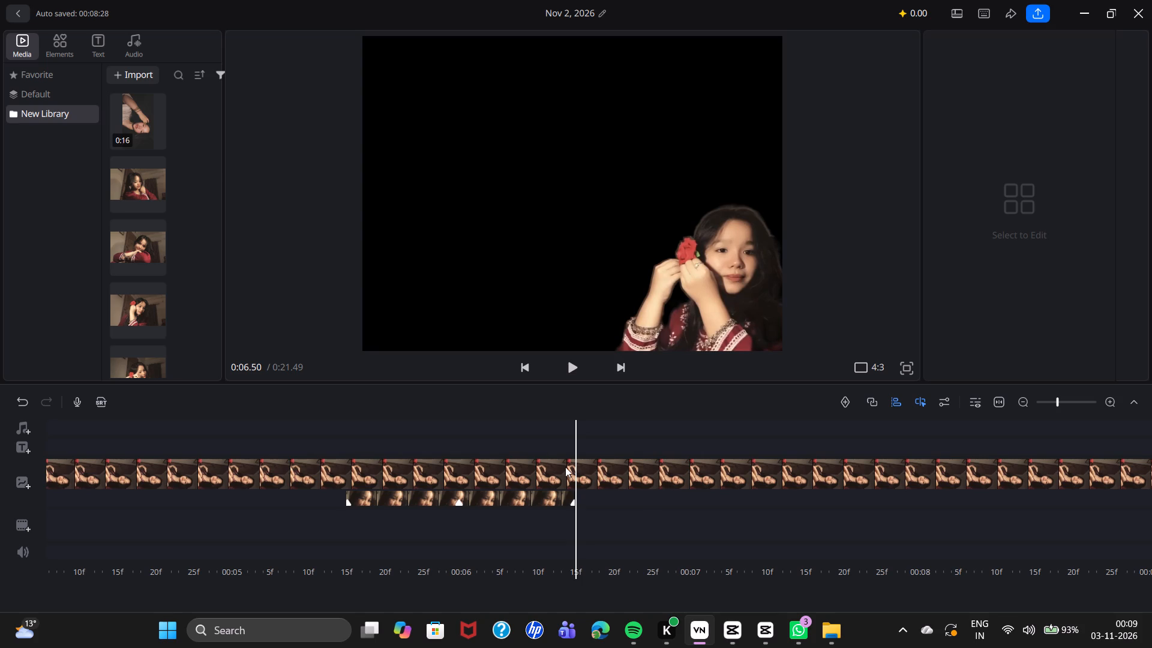
pyautogui.click(583, 468)
pyautogui.moveTo(427, 428); pyautogui.dragTo(444, 431)
pyautogui.click(520, 436)
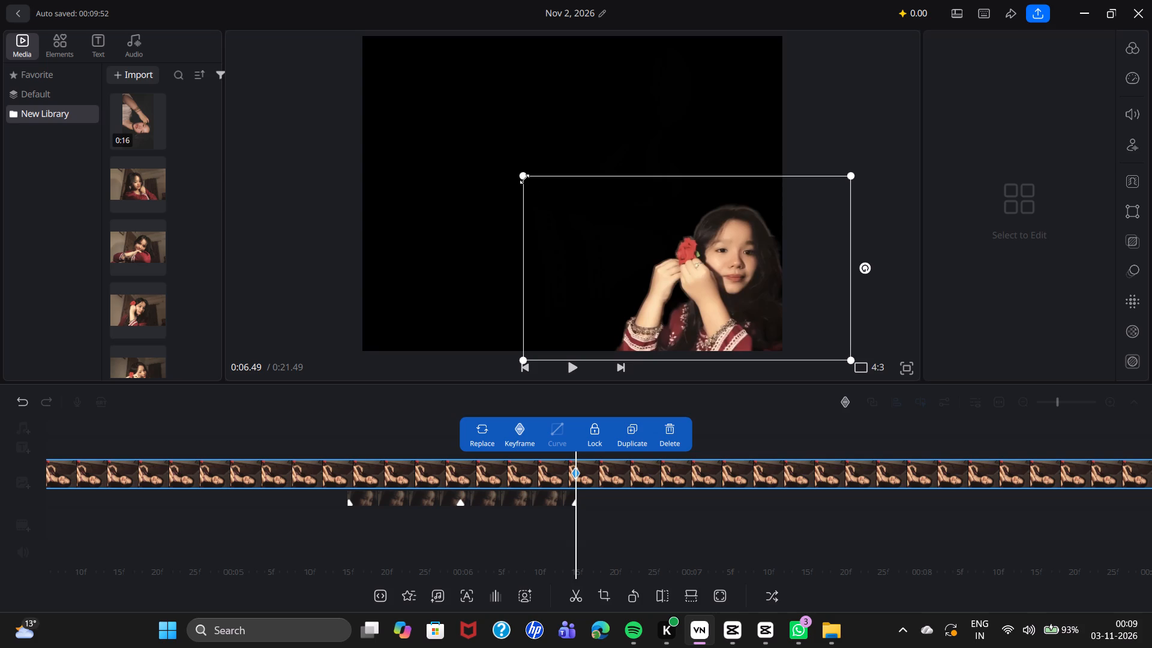
# Enlarge the video overlay at the 0:06.49 keyframe until it nearly fills the frame, and move it up toward the centre.
pyautogui.moveTo(524, 179); pyautogui.dragTo(472, 158)
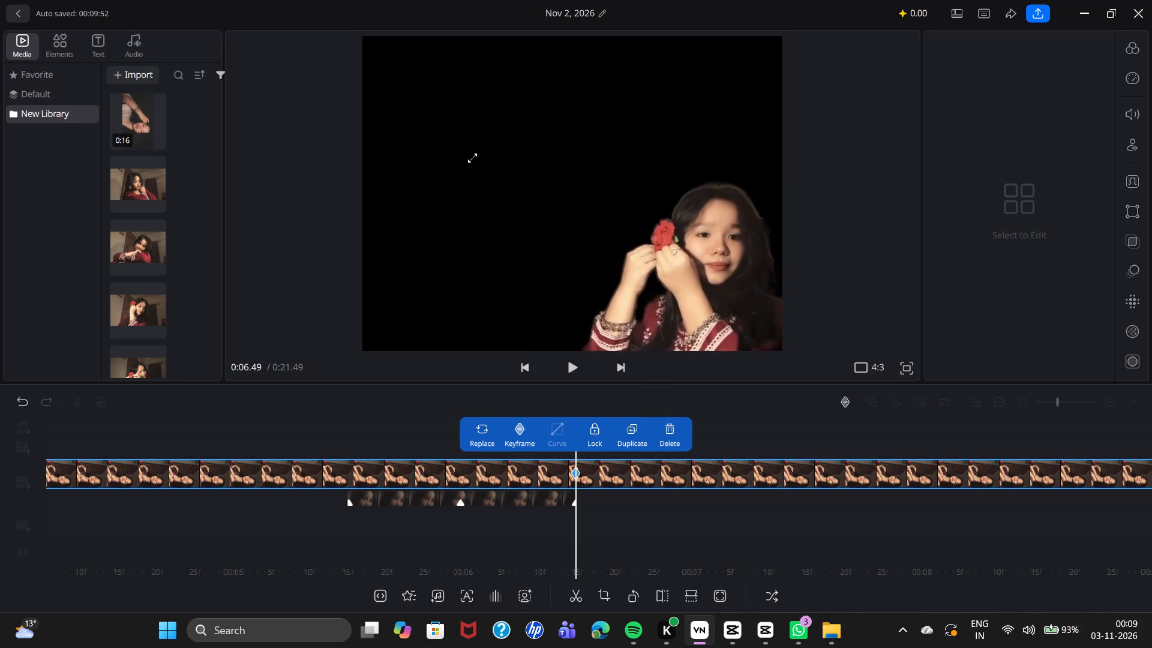
pyautogui.moveTo(472, 158); pyautogui.dragTo(426, 143)
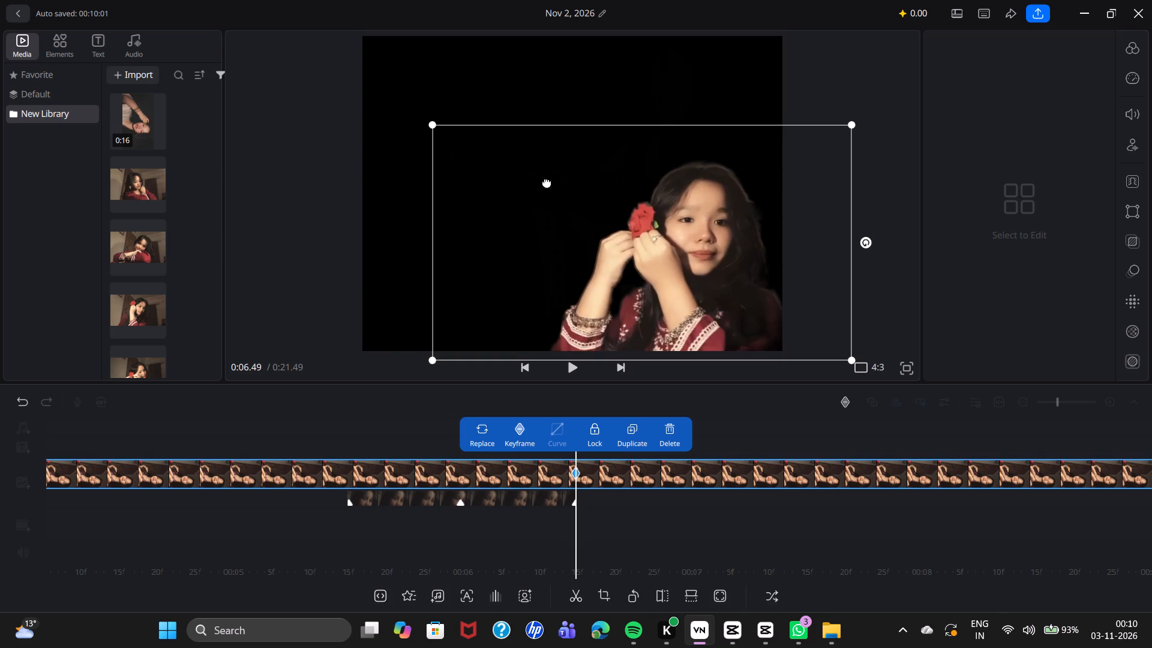
pyautogui.moveTo(677, 232); pyautogui.dragTo(644, 212)
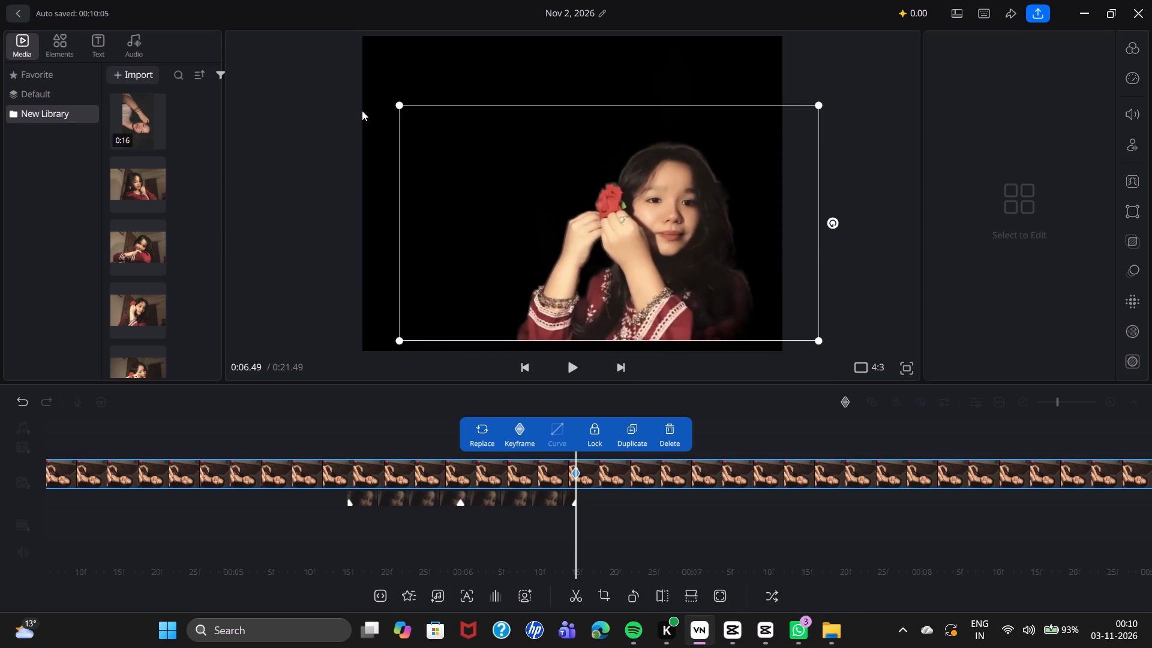
pyautogui.moveTo(398, 101); pyautogui.dragTo(356, 95)
pyautogui.moveTo(400, 103); pyautogui.dragTo(320, 80)
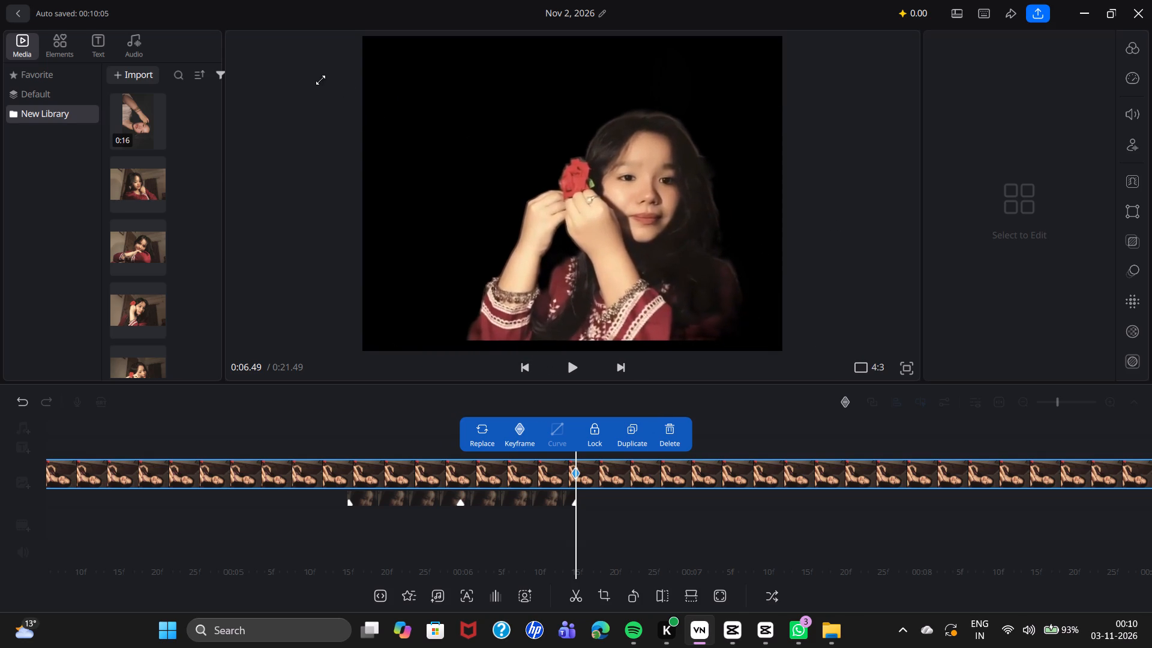
pyautogui.moveTo(320, 80); pyautogui.dragTo(309, 76)
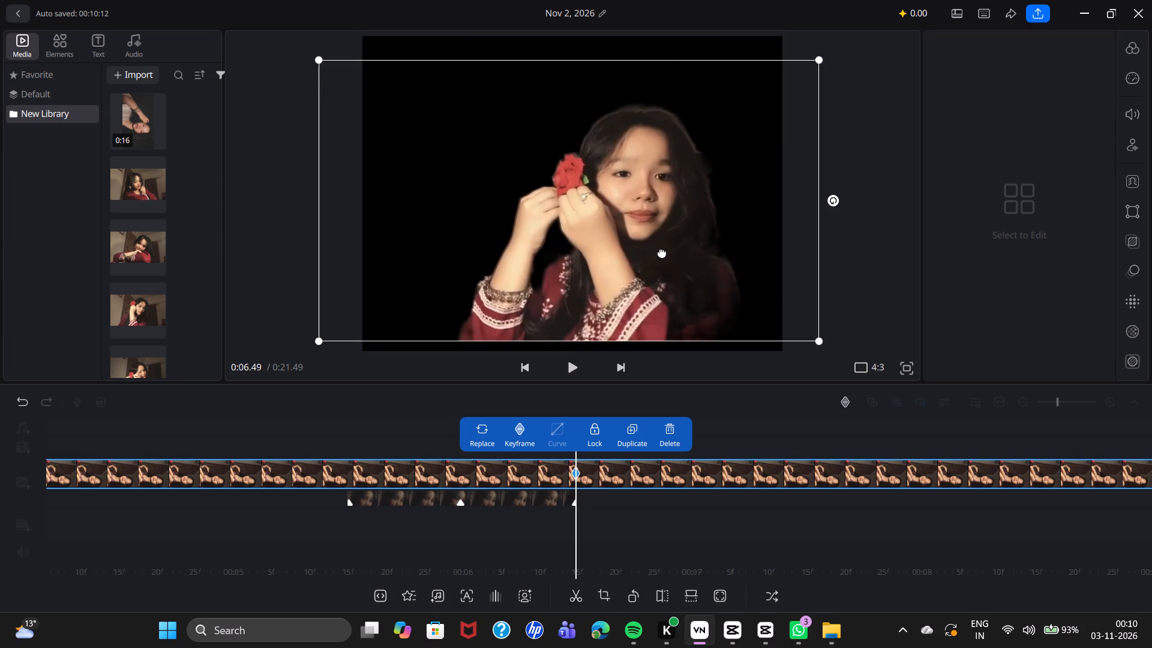
pyautogui.moveTo(664, 252); pyautogui.dragTo(658, 245)
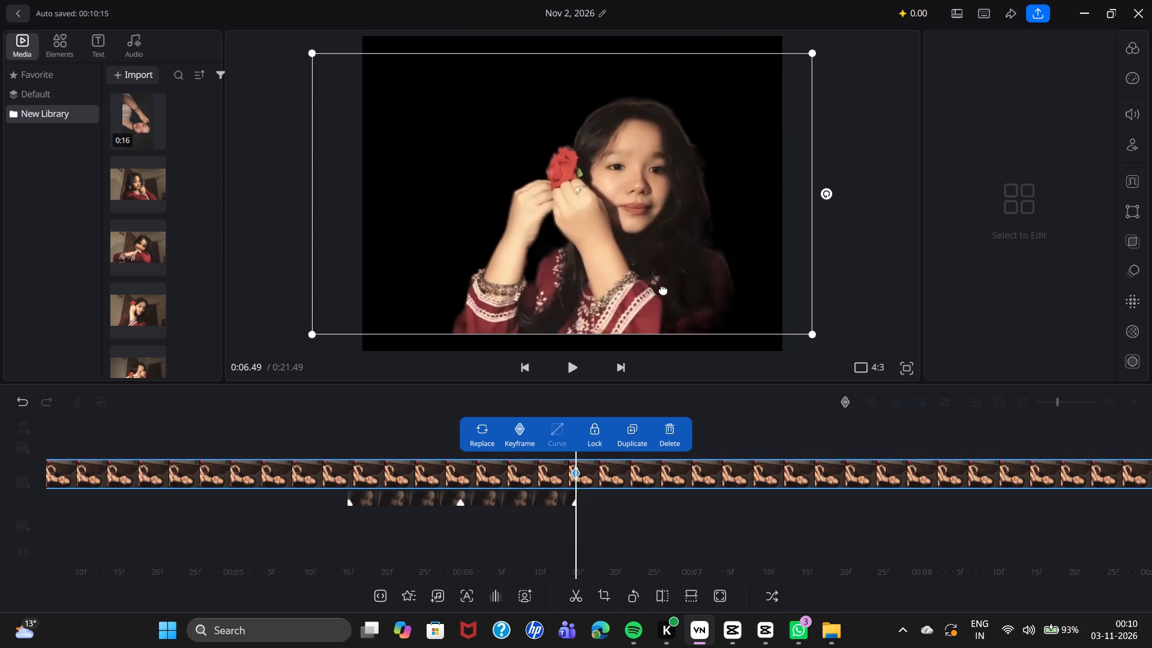
# Play the edit from the keyframe to the end and scrub back over the change from photos to video alone.
pyautogui.click(572, 365)
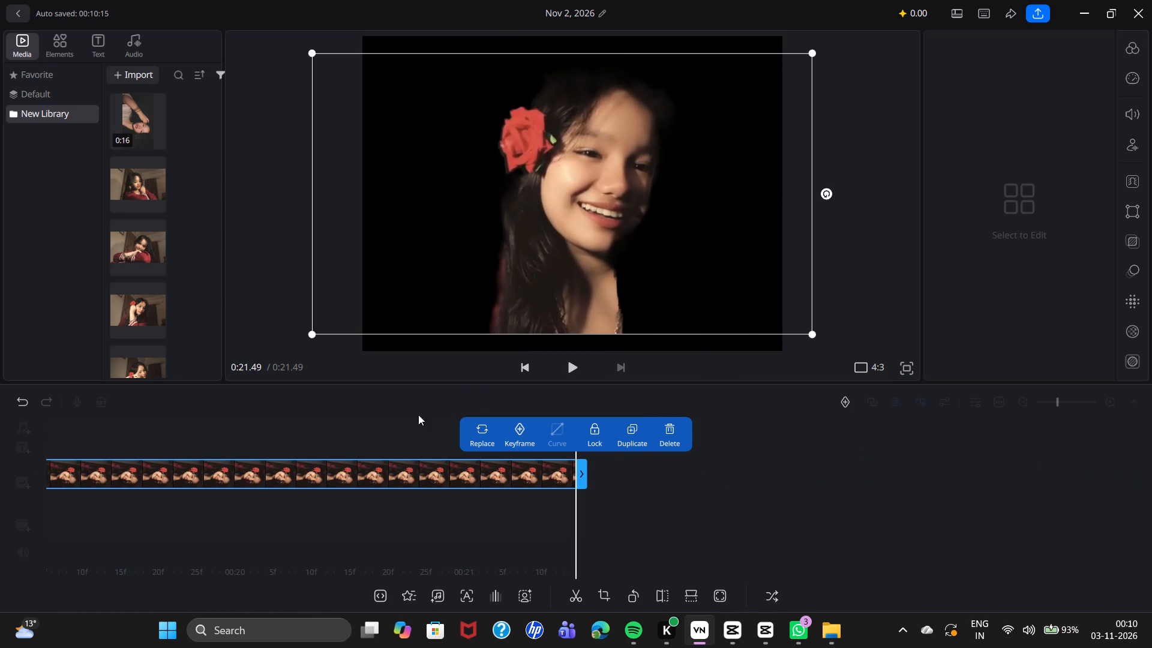
pyautogui.moveTo(418, 415); pyautogui.dragTo(571, 413)
pyautogui.moveTo(475, 408); pyautogui.dragTo(685, 422)
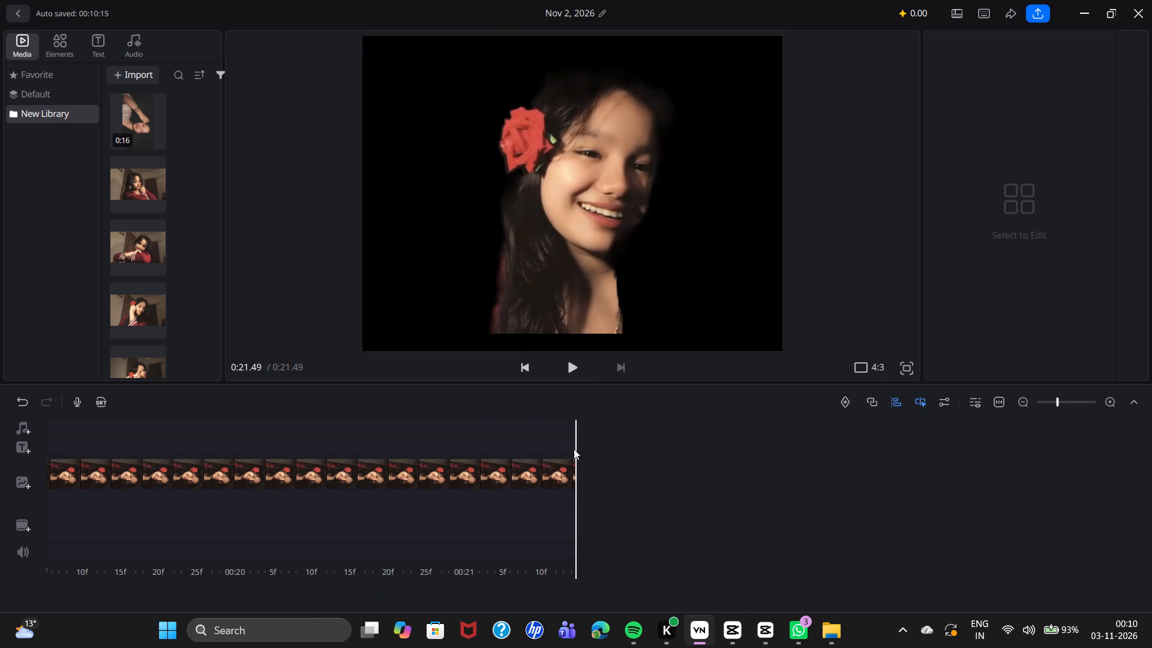
pyautogui.moveTo(526, 412); pyautogui.dragTo(629, 424)
pyautogui.moveTo(509, 394); pyautogui.dragTo(521, 431)
pyautogui.moveTo(514, 431); pyautogui.dragTo(736, 443)
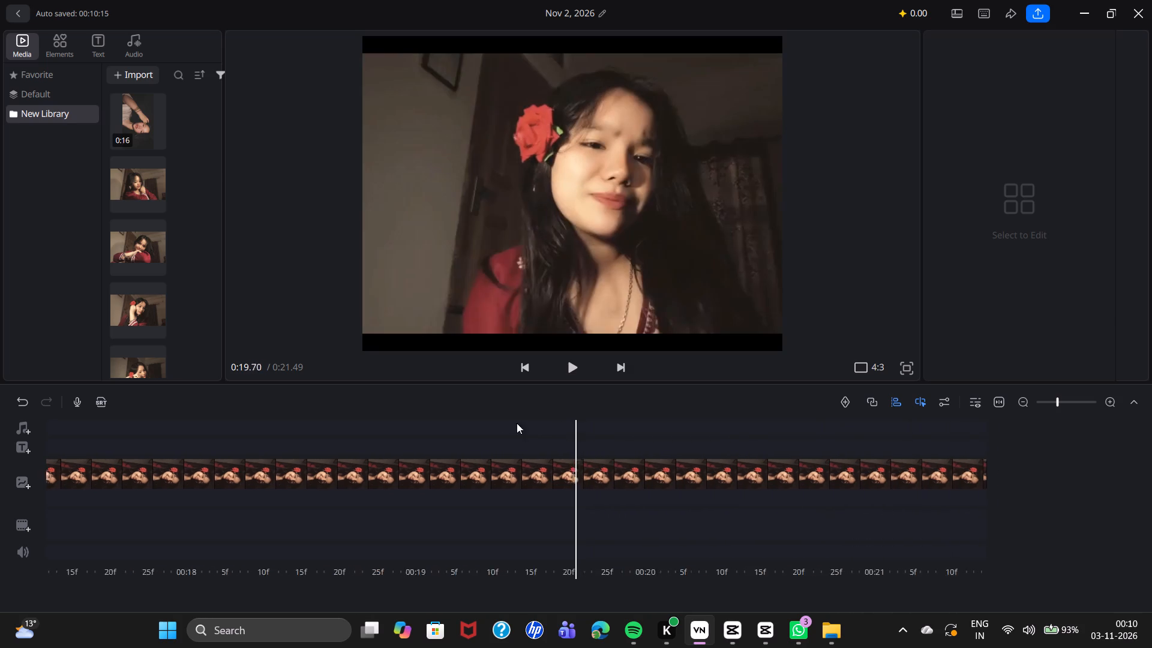
pyautogui.moveTo(487, 430); pyautogui.dragTo(839, 466)
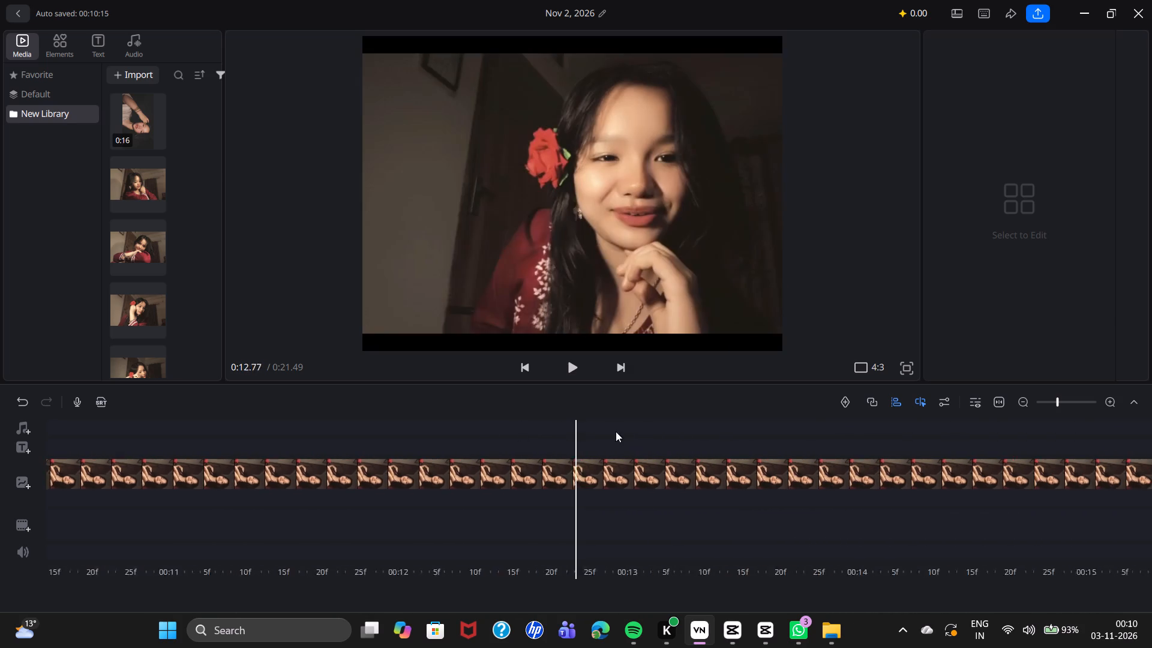
pyautogui.moveTo(580, 433); pyautogui.dragTo(841, 442)
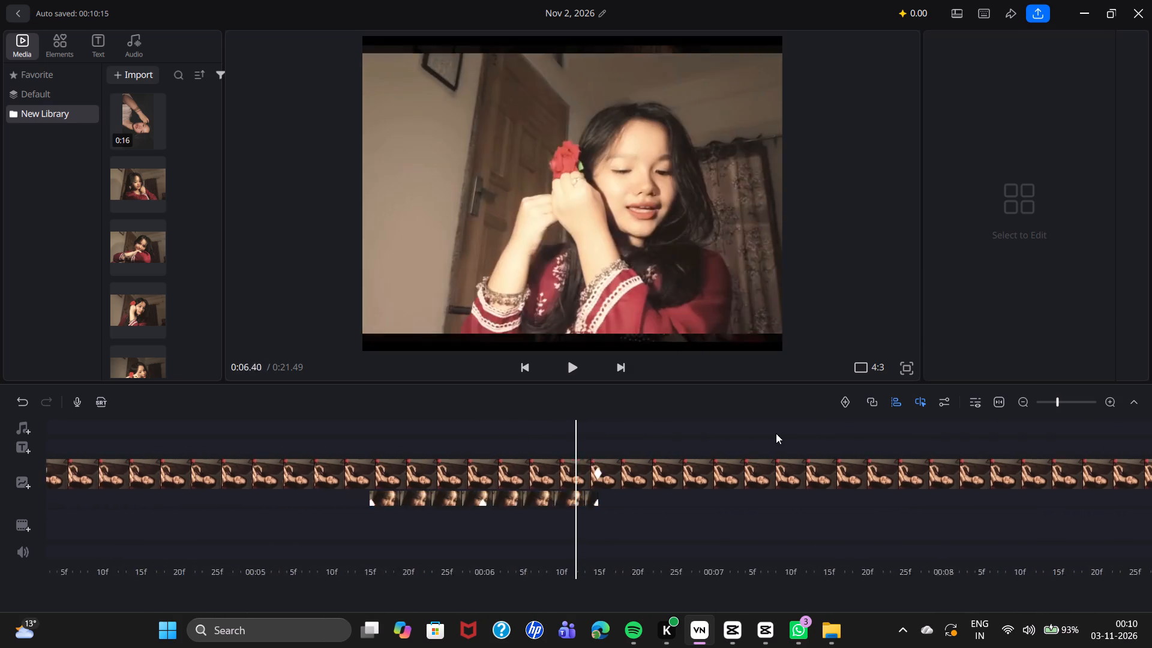
pyautogui.moveTo(746, 425); pyautogui.dragTo(533, 371)
pyautogui.moveTo(847, 422); pyautogui.dragTo(717, 424)
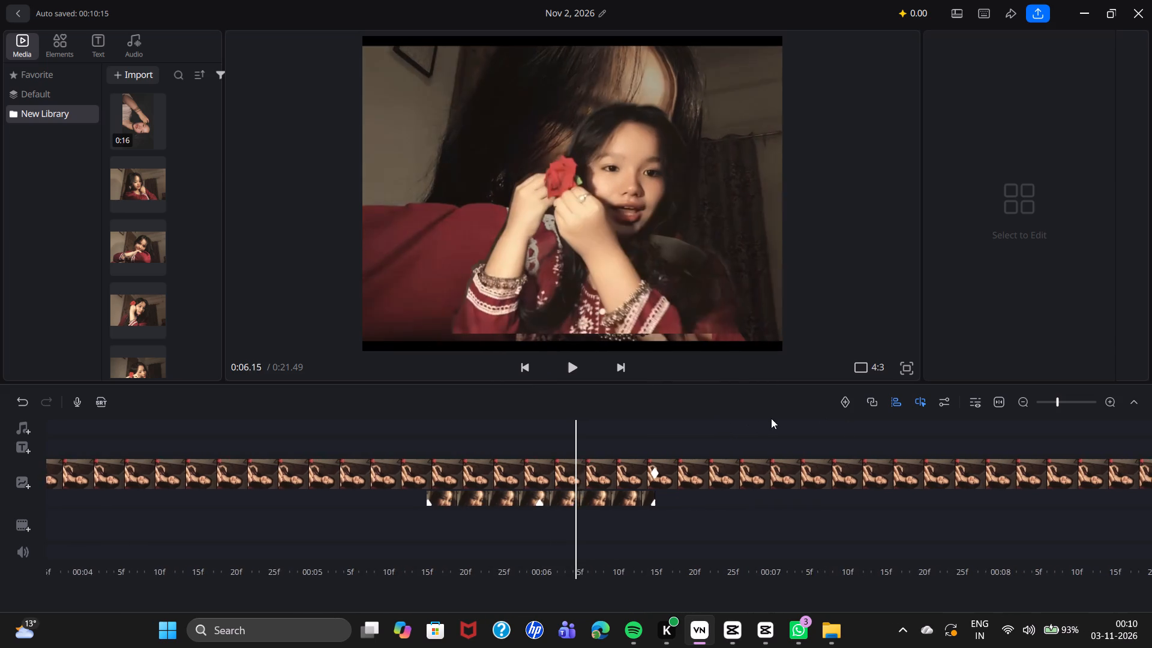
pyautogui.moveTo(857, 434); pyautogui.dragTo(544, 362)
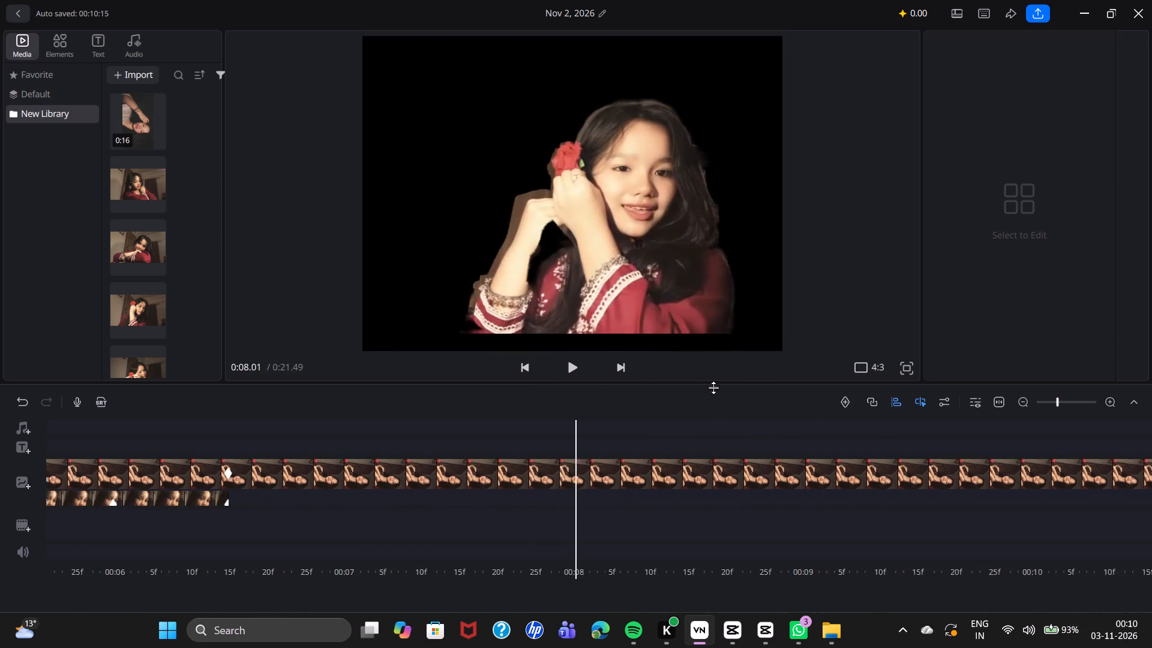
pyautogui.moveTo(823, 418); pyautogui.dragTo(682, 410)
pyautogui.moveTo(704, 414); pyautogui.dragTo(625, 431)
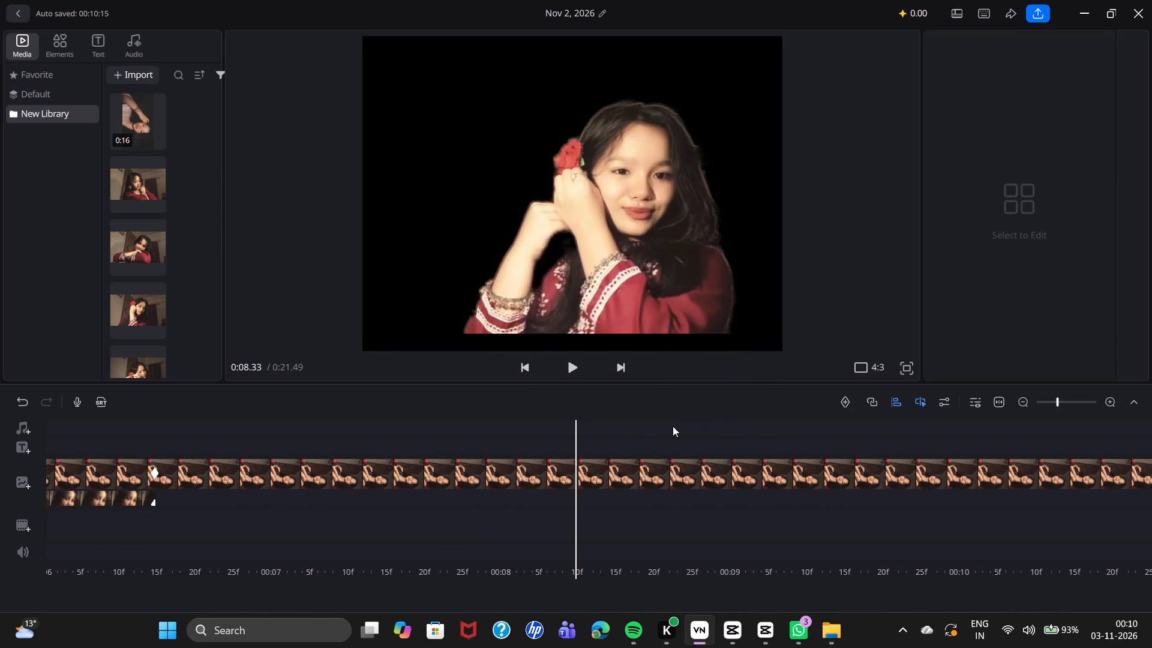
# Go back to about 0:01.45 and play the edit to check the enlarged overlay against the photos.
pyautogui.moveTo(601, 406); pyautogui.dragTo(849, 411)
pyautogui.moveTo(670, 434); pyautogui.dragTo(1033, 439)
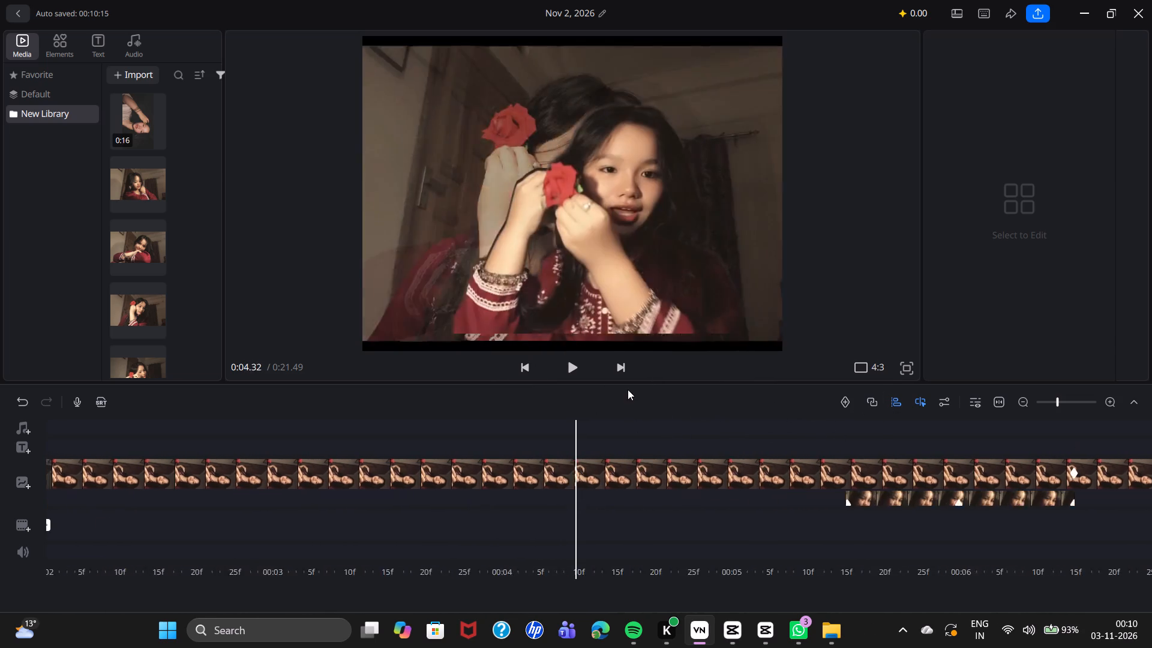
pyautogui.moveTo(620, 401); pyautogui.dragTo(975, 419)
pyautogui.moveTo(730, 425); pyautogui.dragTo(1120, 430)
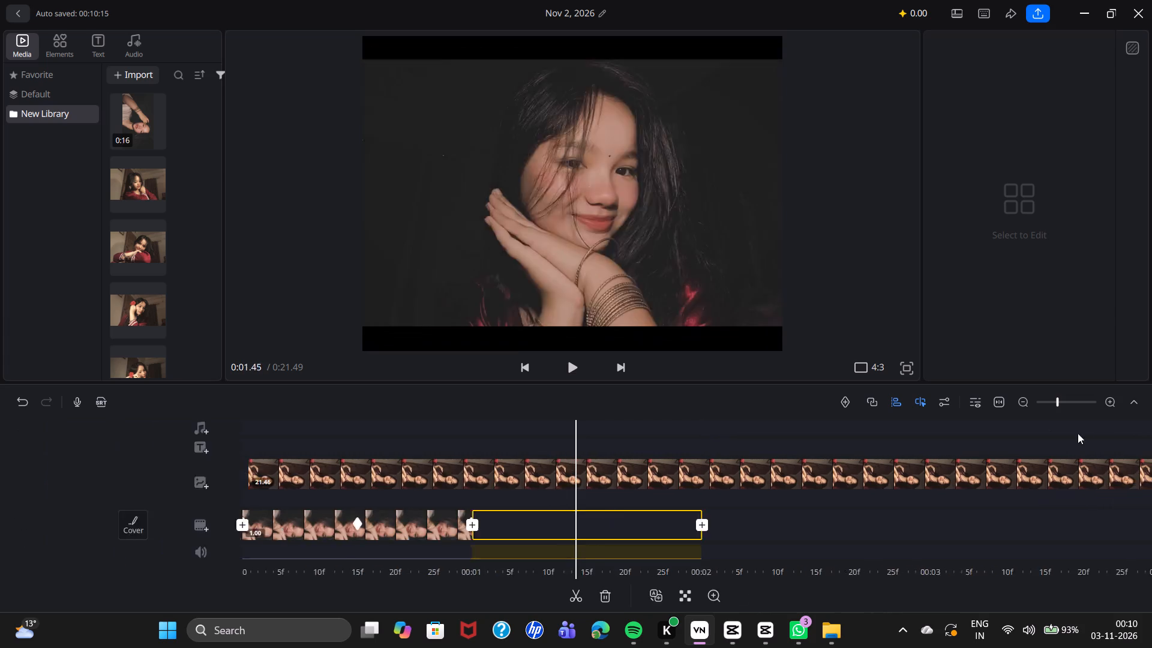
pyautogui.click(582, 366)
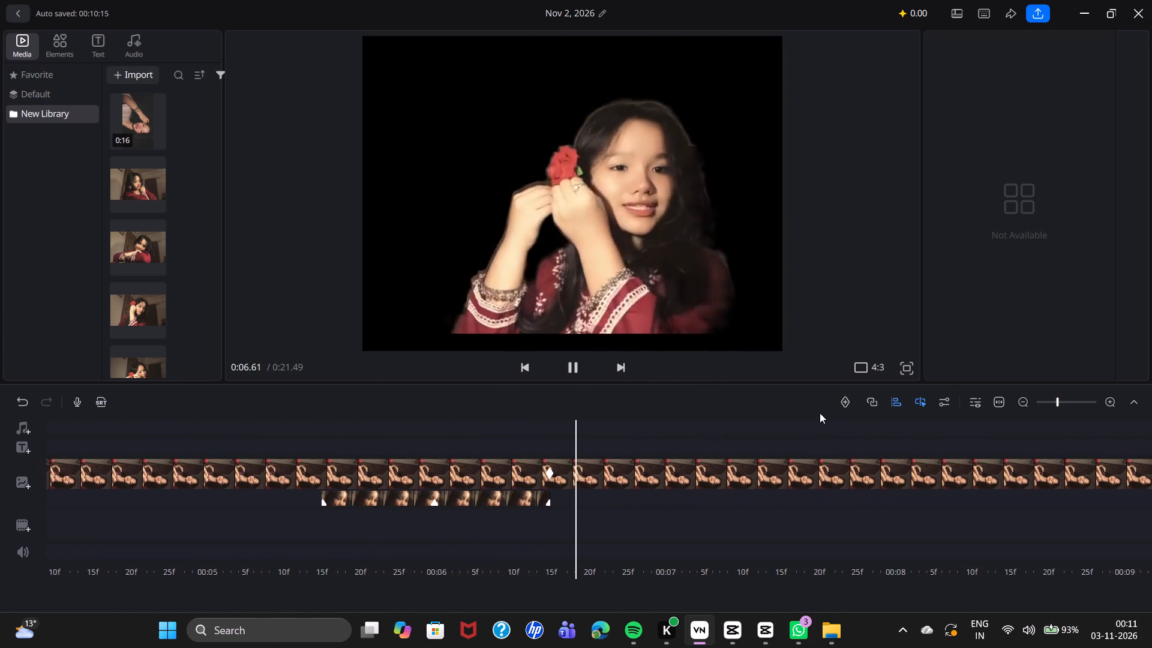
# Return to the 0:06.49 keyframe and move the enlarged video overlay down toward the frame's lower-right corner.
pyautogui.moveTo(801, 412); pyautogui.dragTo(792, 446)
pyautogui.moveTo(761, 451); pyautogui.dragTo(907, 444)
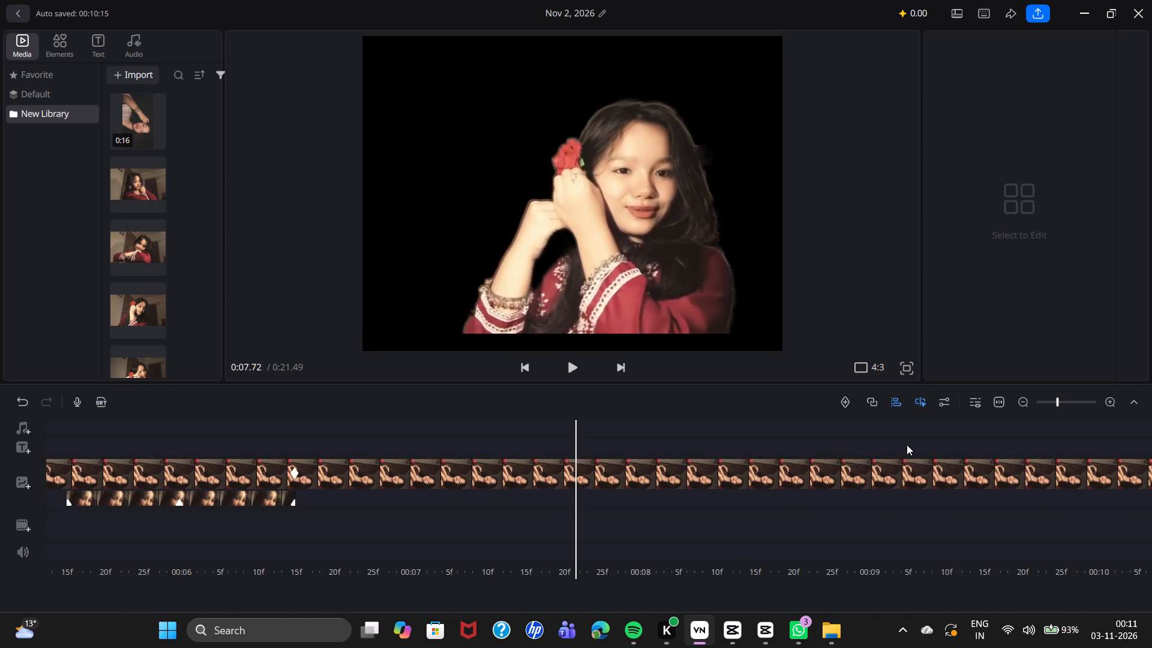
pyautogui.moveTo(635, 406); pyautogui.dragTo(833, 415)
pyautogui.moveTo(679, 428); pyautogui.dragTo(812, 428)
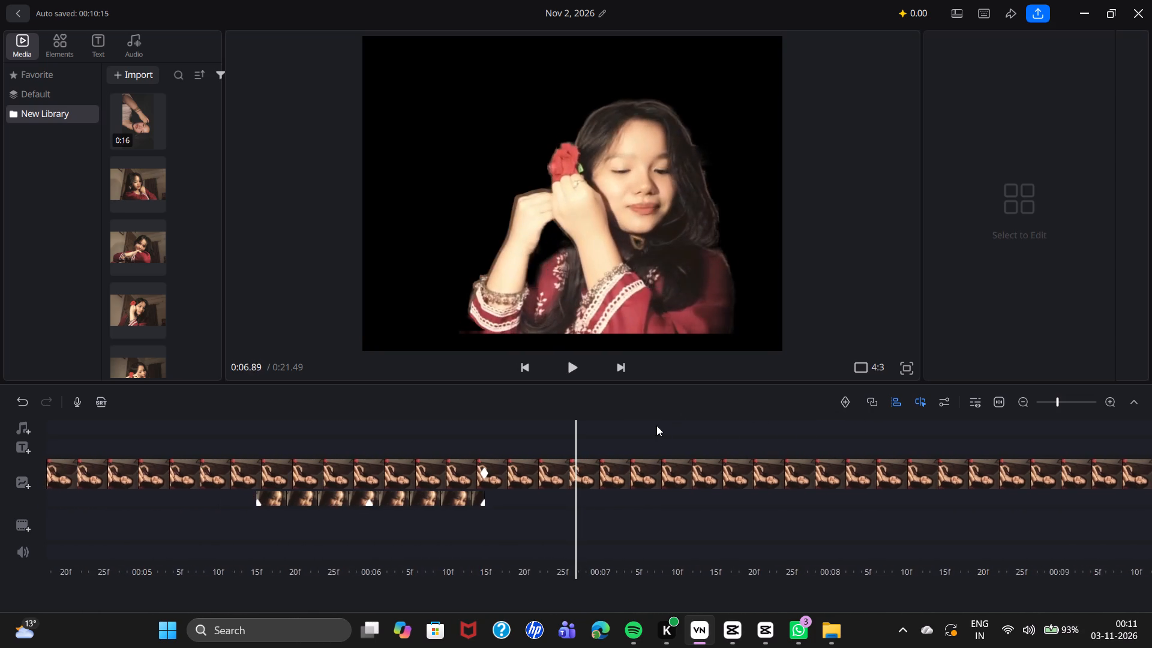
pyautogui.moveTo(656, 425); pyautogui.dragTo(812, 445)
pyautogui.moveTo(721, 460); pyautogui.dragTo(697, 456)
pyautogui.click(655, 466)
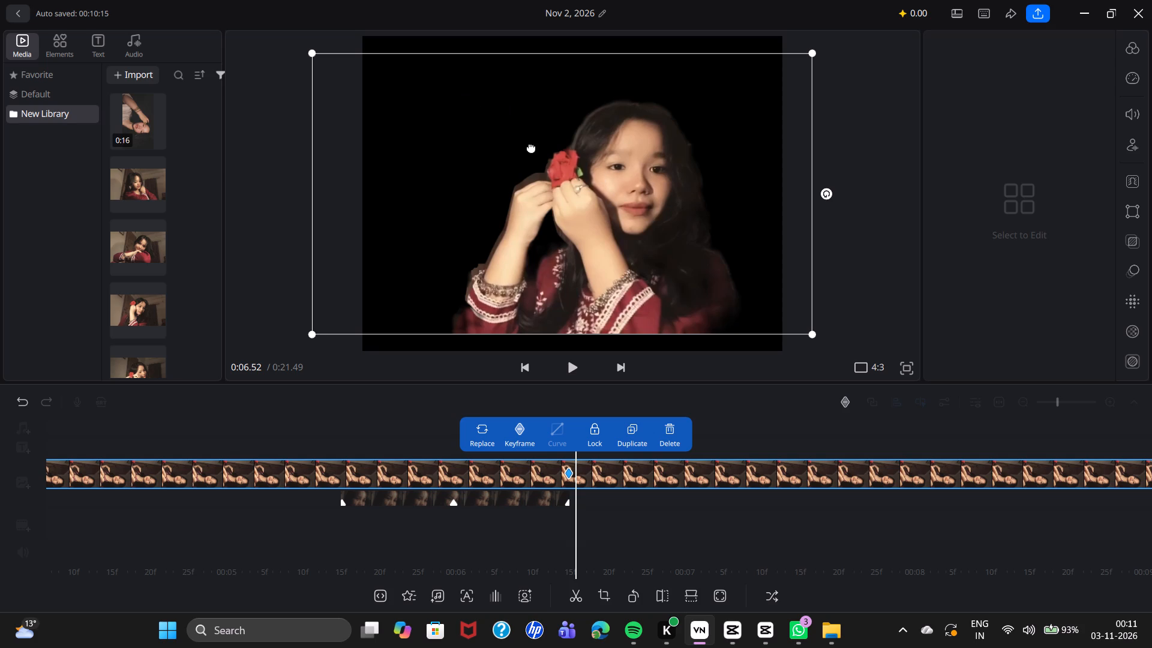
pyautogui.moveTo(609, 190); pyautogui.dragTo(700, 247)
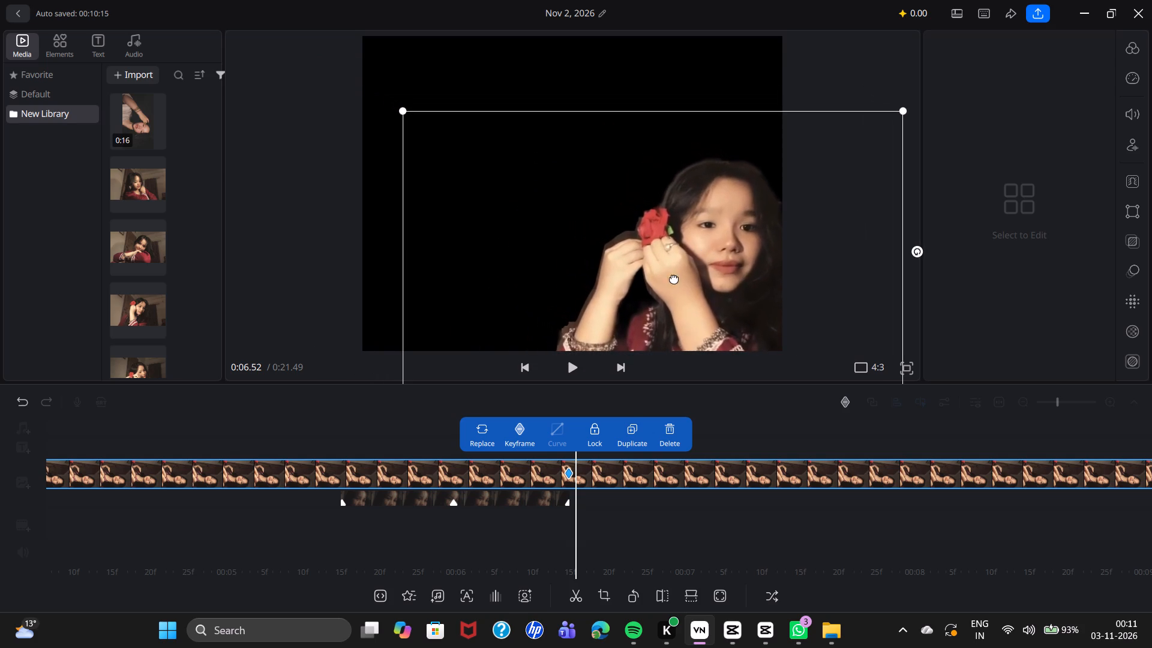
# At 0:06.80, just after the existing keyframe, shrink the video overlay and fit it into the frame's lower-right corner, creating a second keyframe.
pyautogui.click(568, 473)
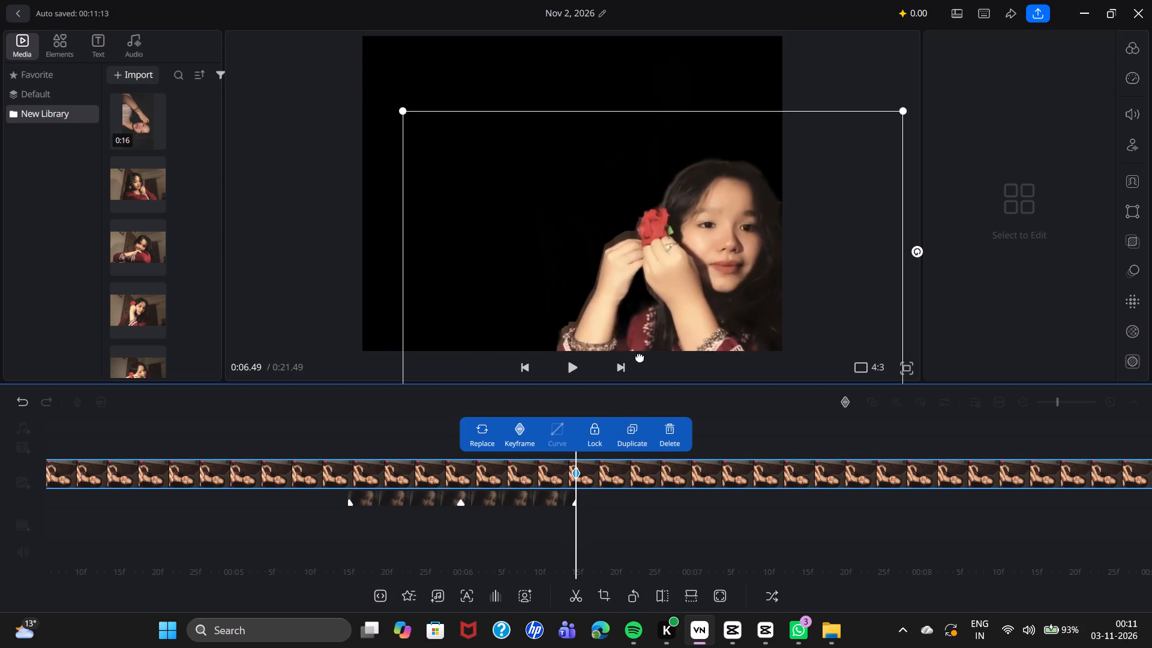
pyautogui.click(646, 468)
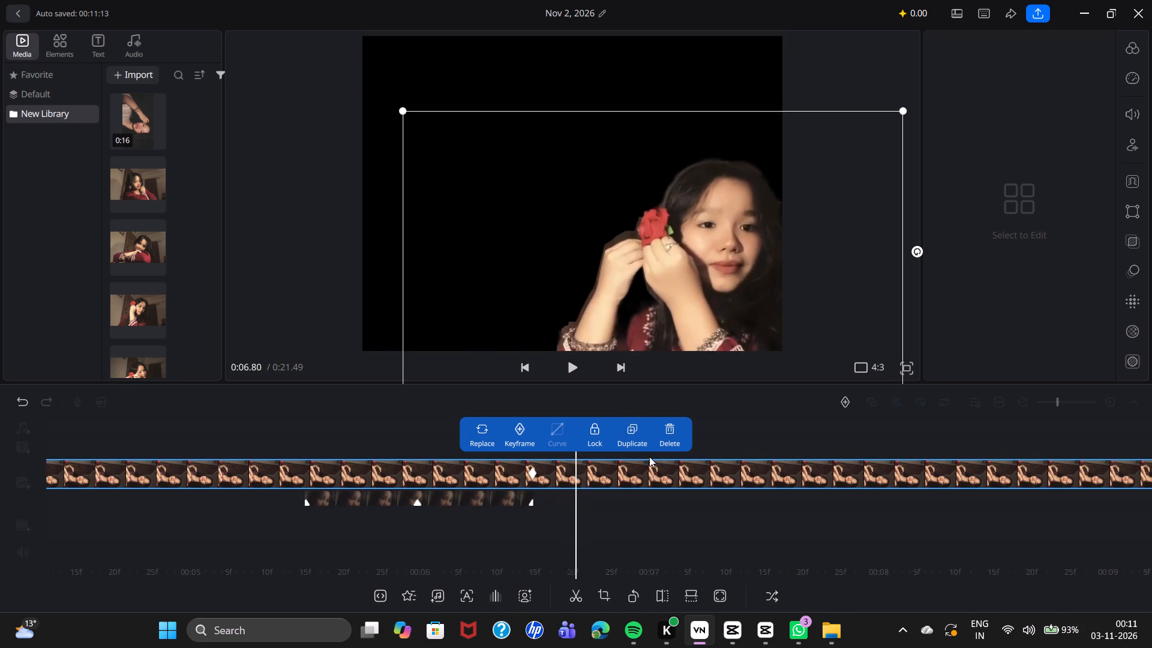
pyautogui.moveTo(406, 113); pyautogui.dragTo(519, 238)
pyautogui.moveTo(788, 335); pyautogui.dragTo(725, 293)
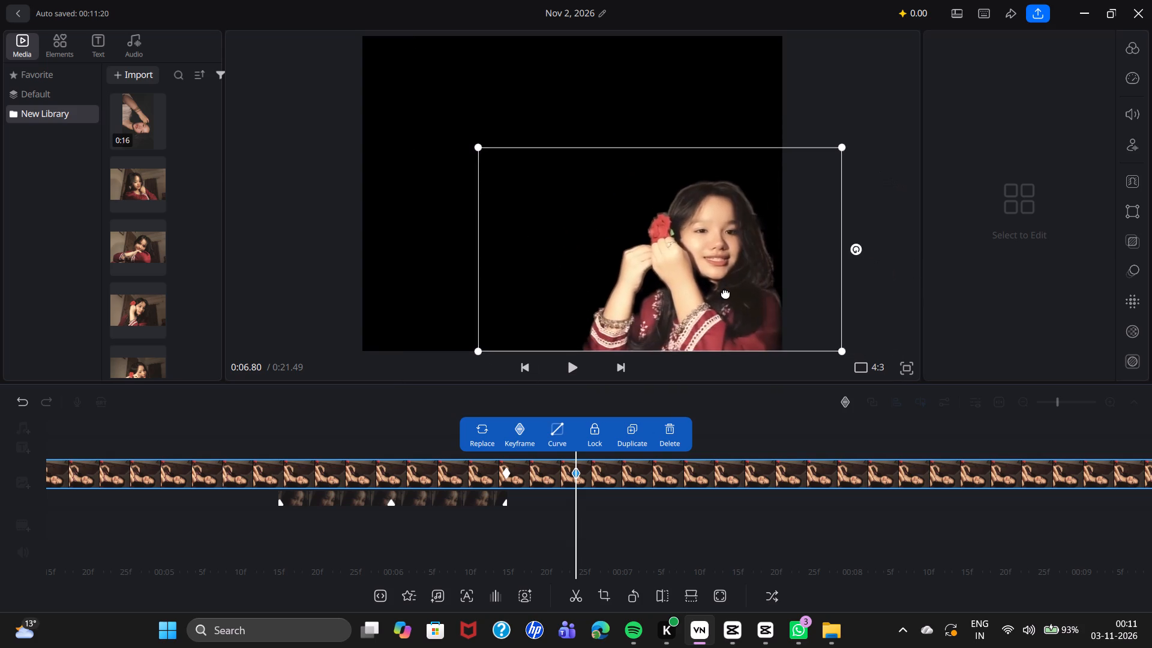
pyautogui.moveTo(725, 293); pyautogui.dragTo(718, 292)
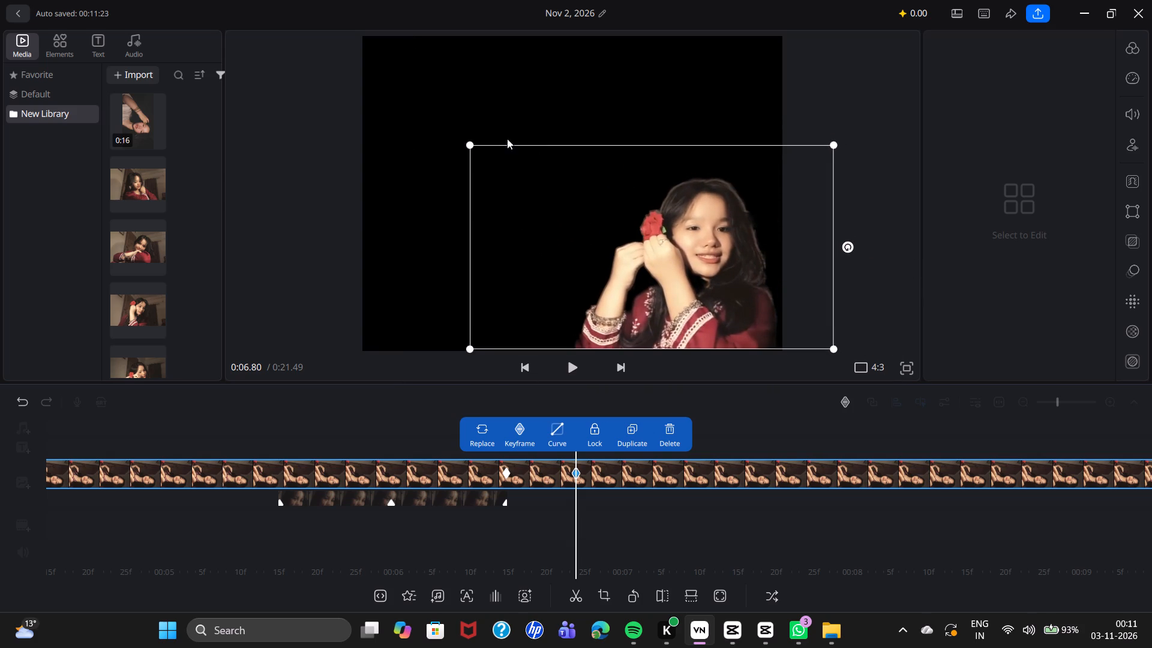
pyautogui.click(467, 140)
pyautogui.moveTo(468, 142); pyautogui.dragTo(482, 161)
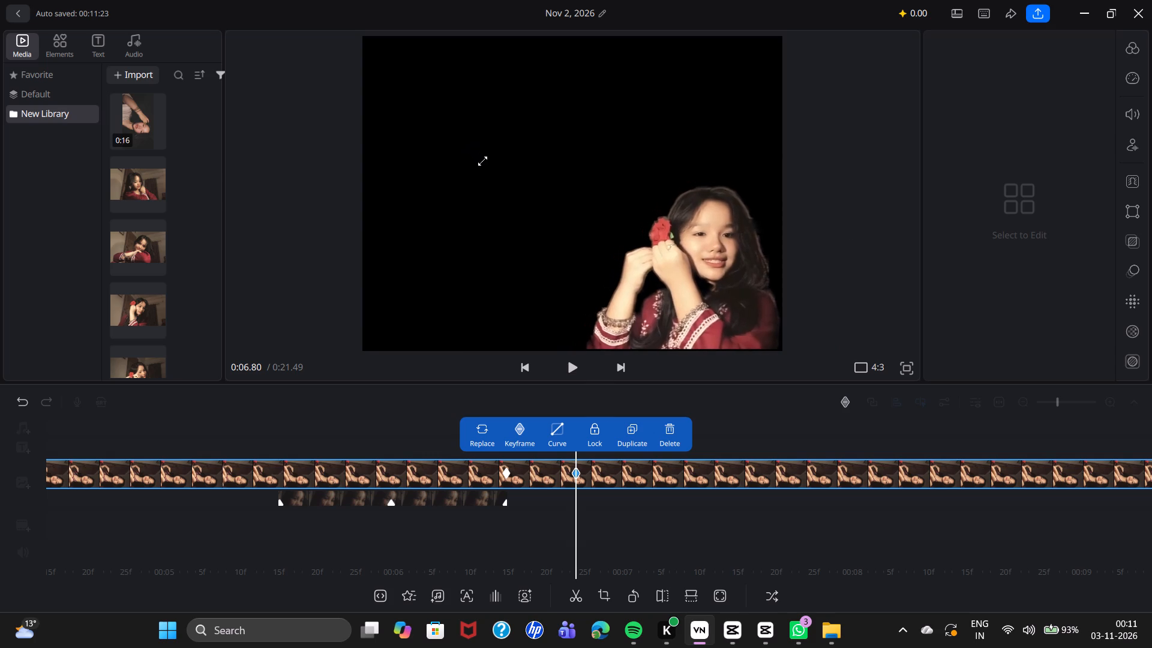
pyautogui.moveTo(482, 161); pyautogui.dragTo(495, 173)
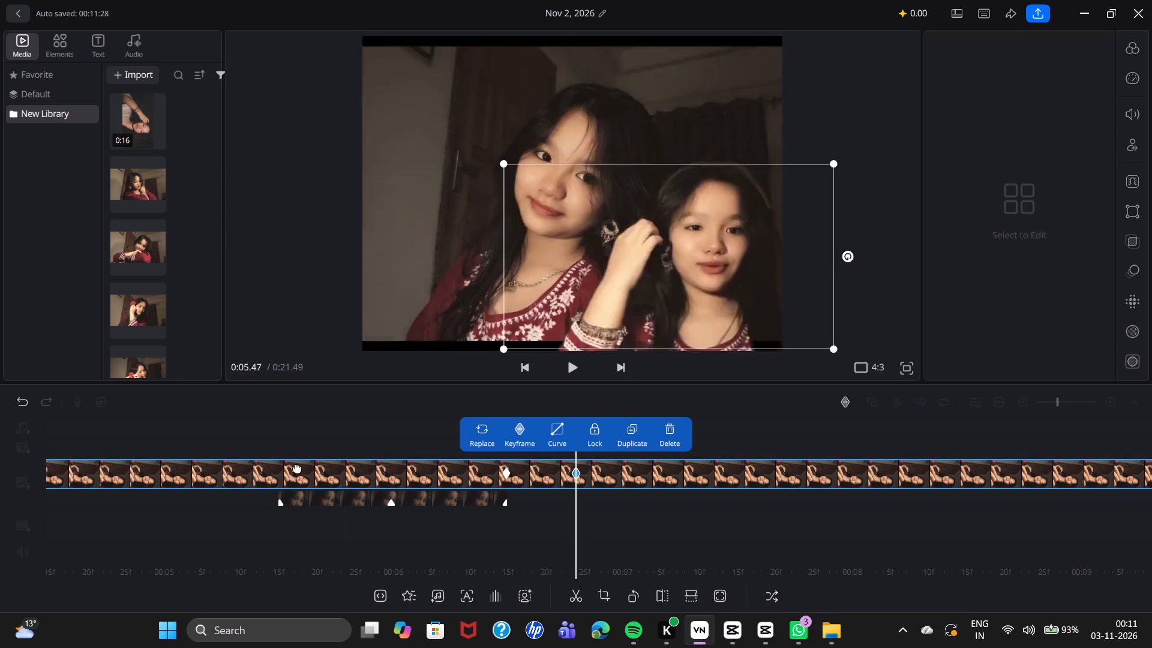
# Play the edit from about 0:00.87 past both keyframes to check how the video overlay changes size.
pyautogui.moveTo(311, 432); pyautogui.dragTo(1101, 553)
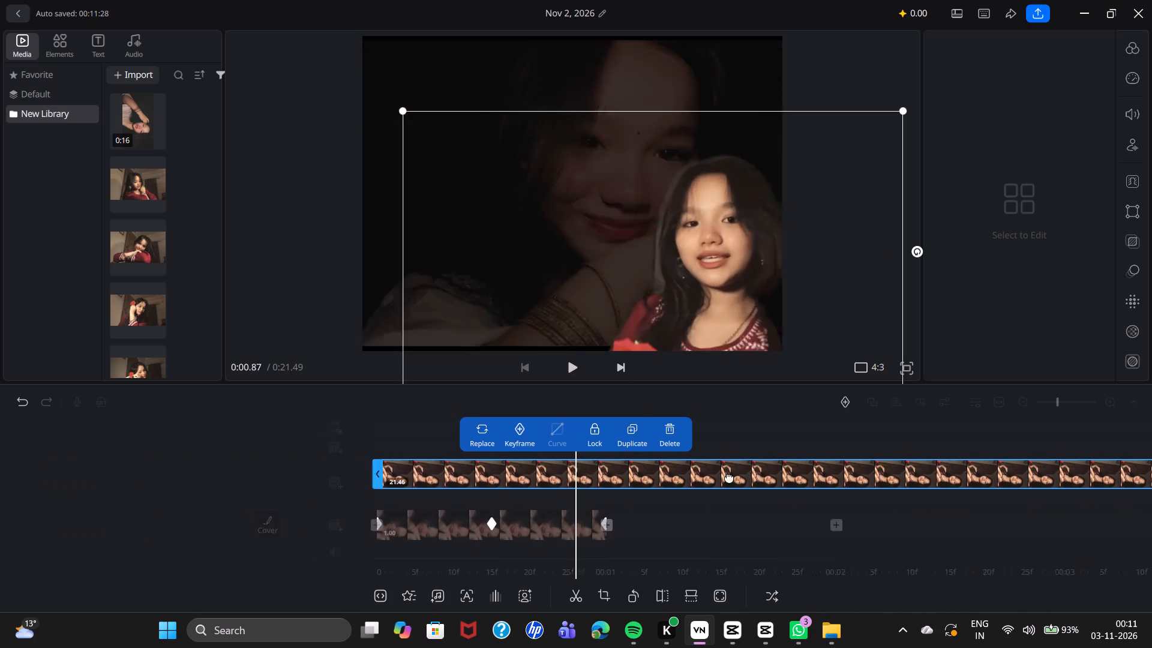
pyautogui.click(577, 362)
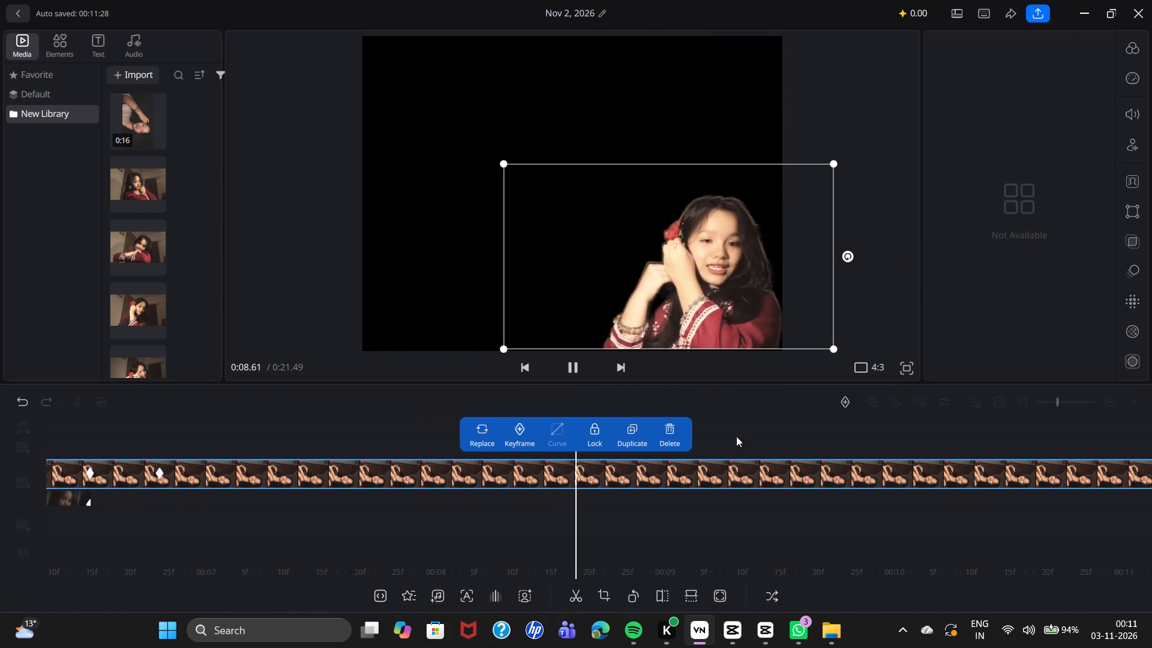
pyautogui.moveTo(364, 426); pyautogui.dragTo(757, 433)
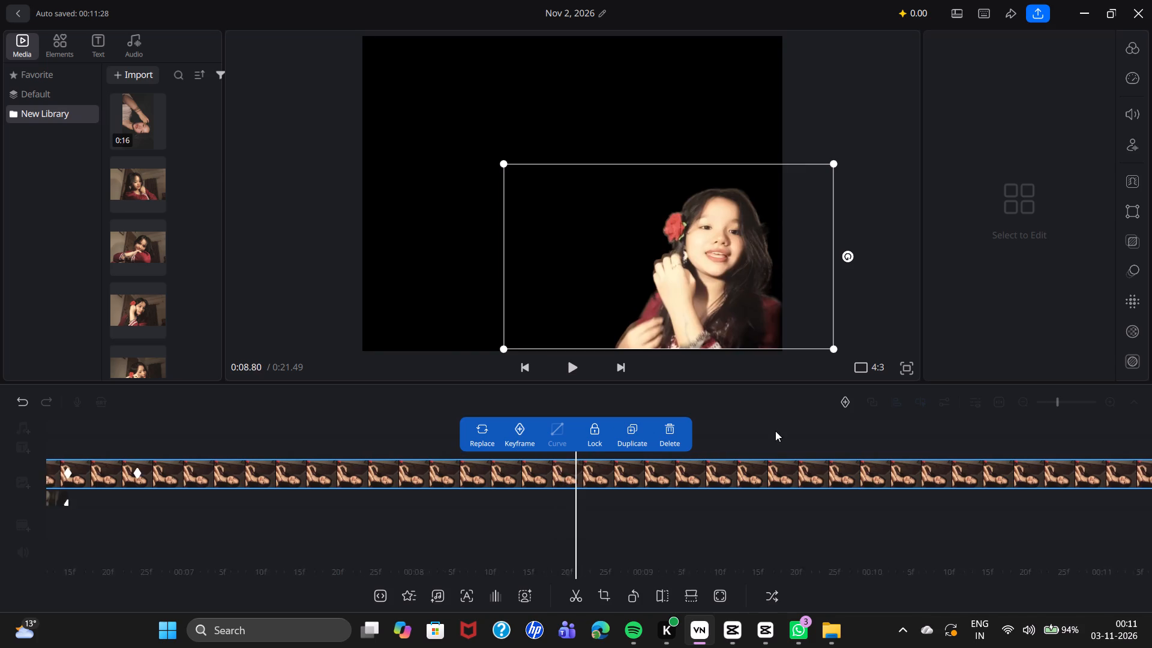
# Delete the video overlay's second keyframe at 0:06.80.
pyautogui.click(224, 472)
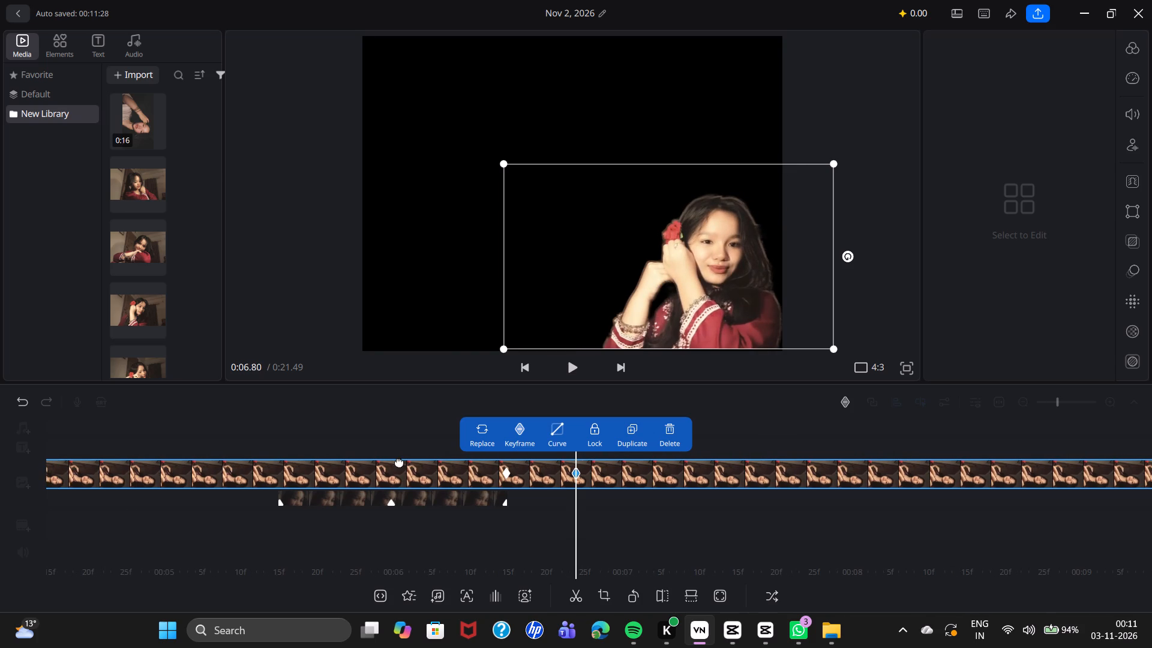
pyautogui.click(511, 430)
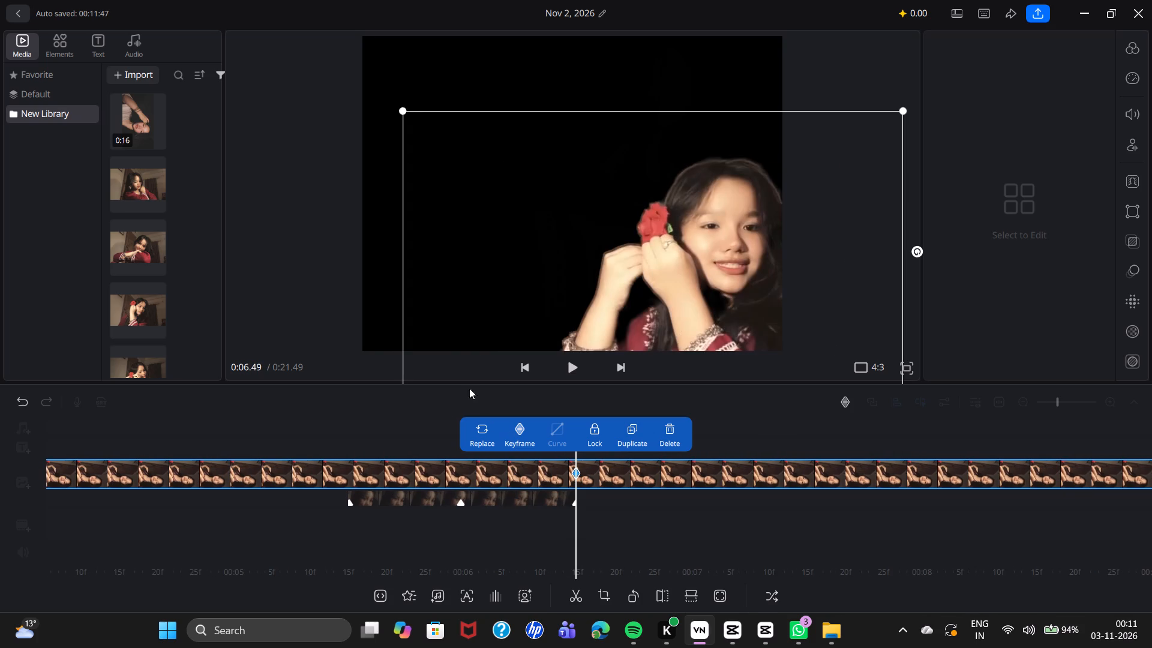
# Shrink the video overlay at the 0:06.49 keyframe and place it in the frame's lower-right corner.
pyautogui.moveTo(401, 105); pyautogui.dragTo(435, 139)
pyautogui.moveTo(403, 109); pyautogui.dragTo(405, 110)
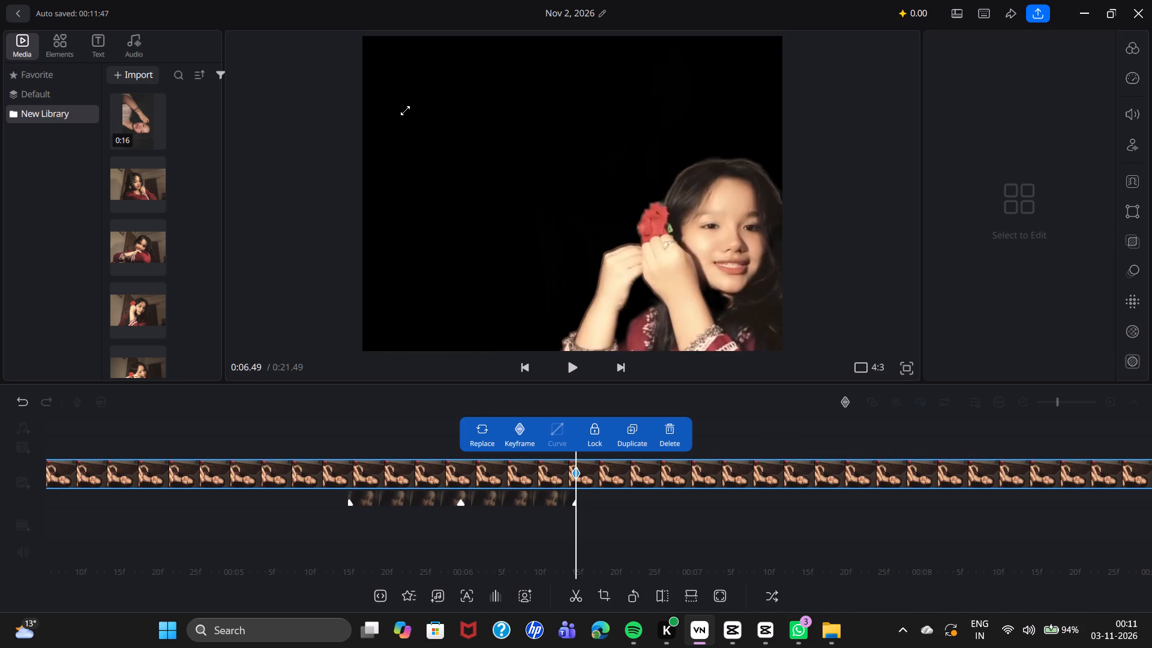
pyautogui.moveTo(405, 110); pyautogui.dragTo(572, 251)
pyautogui.moveTo(782, 307); pyautogui.dragTo(709, 254)
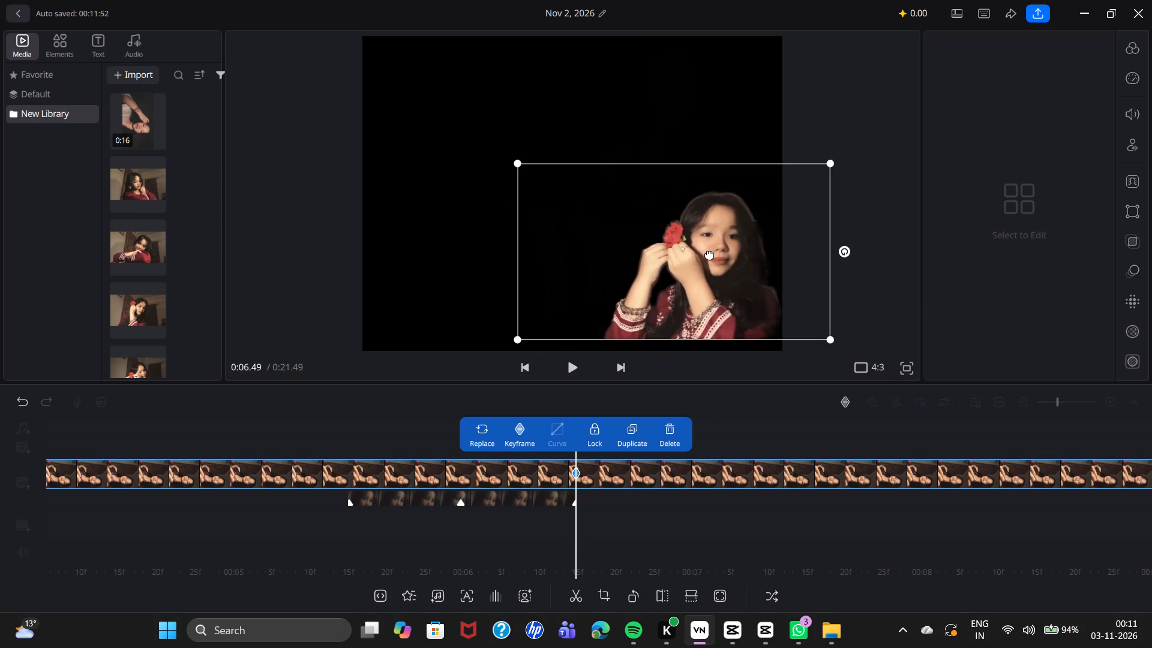
pyautogui.moveTo(709, 254); pyautogui.dragTo(694, 265)
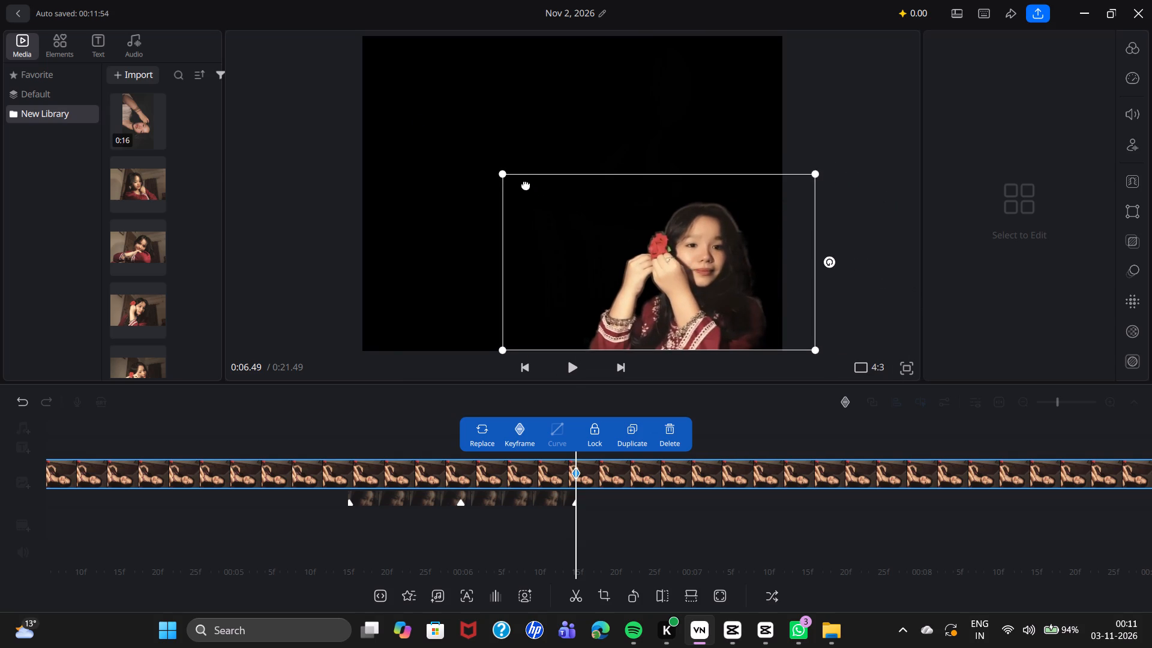
pyautogui.click(506, 175)
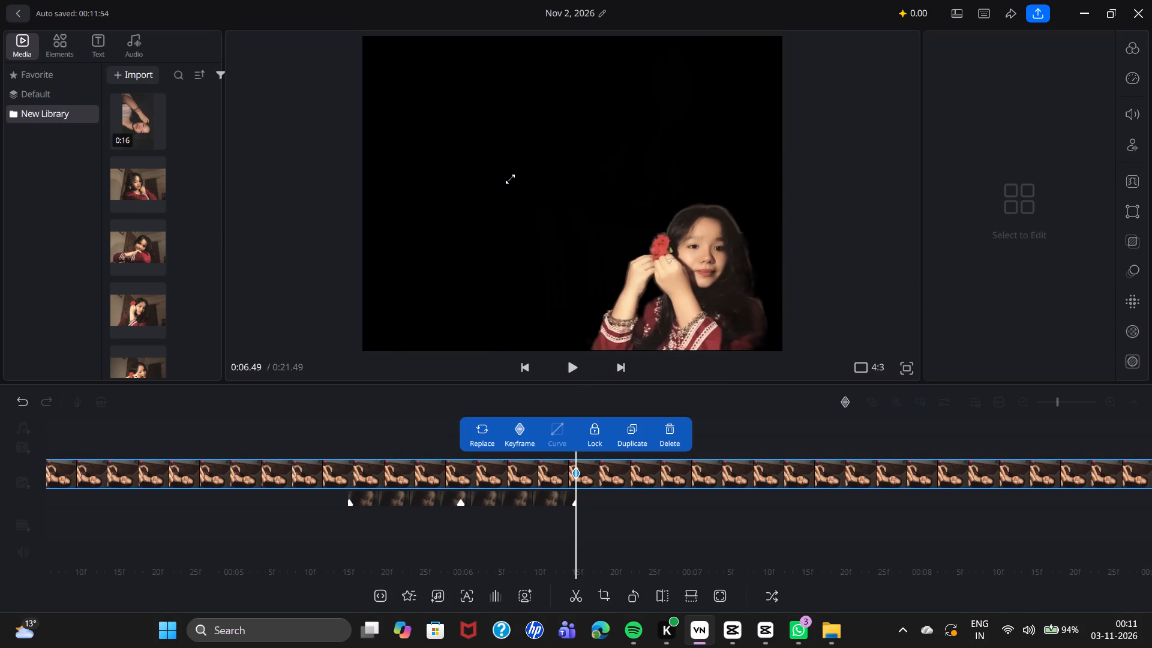
pyautogui.moveTo(662, 278); pyautogui.dragTo(673, 274)
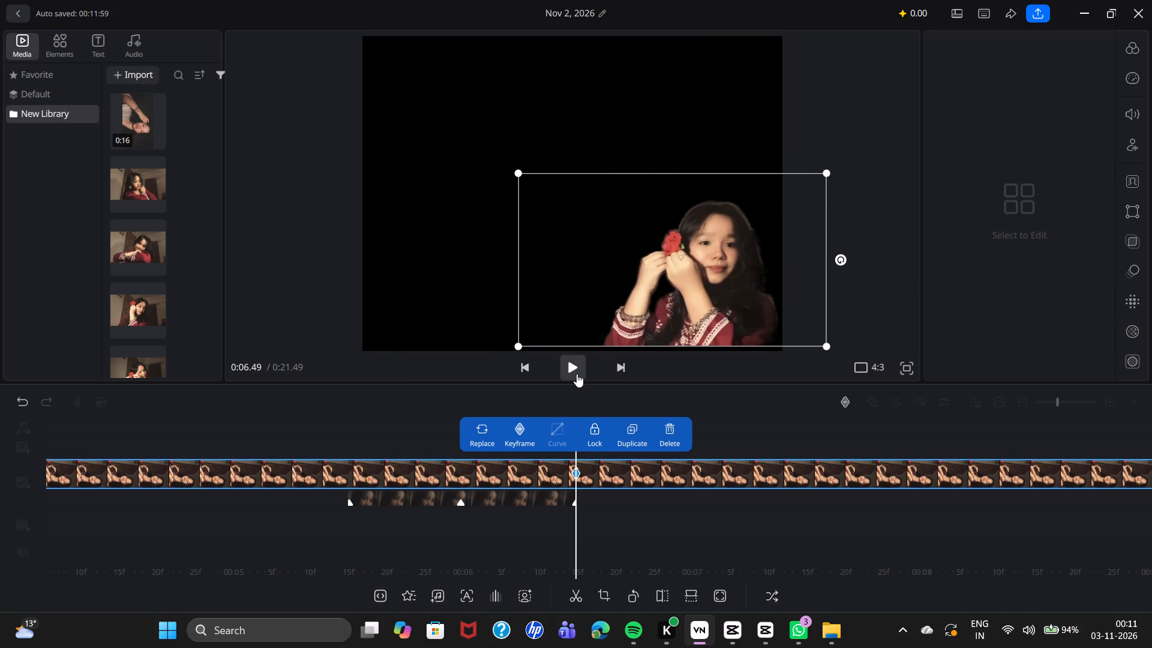
# Play the edit from the start to about 0:15 to check the small corner overlay against the photos and alone.
pyautogui.click(577, 371)
pyautogui.moveTo(435, 391); pyautogui.dragTo(821, 414)
pyautogui.moveTo(807, 421); pyautogui.dragTo(976, 423)
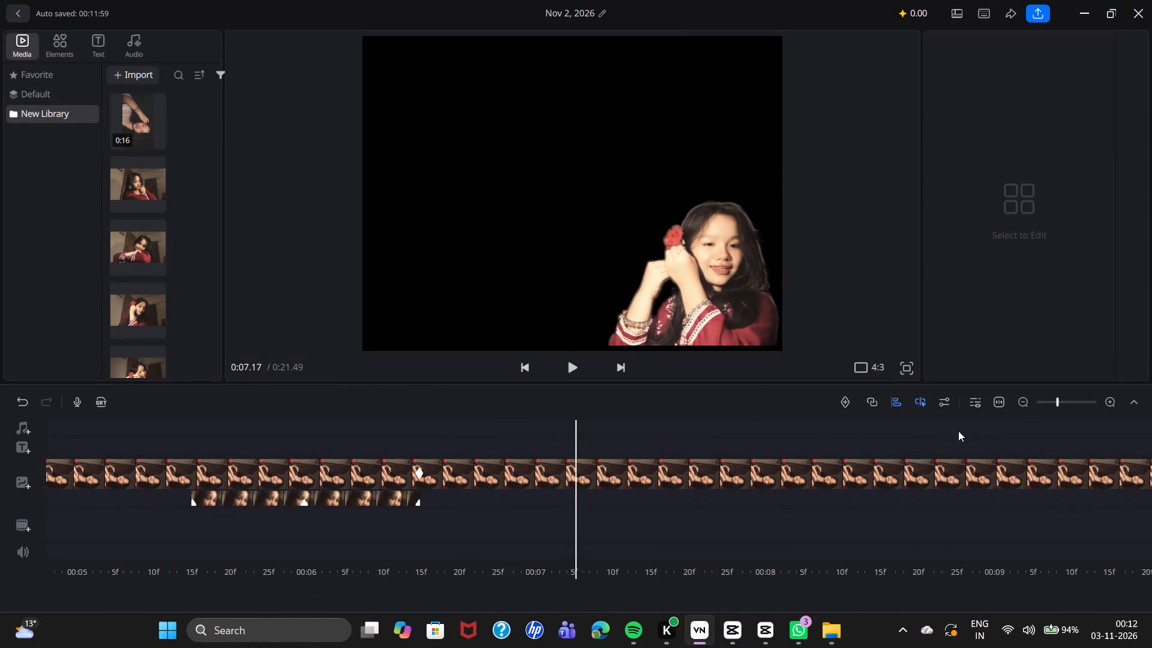
pyautogui.moveTo(689, 431); pyautogui.dragTo(1045, 427)
pyautogui.moveTo(712, 430); pyautogui.dragTo(721, 422)
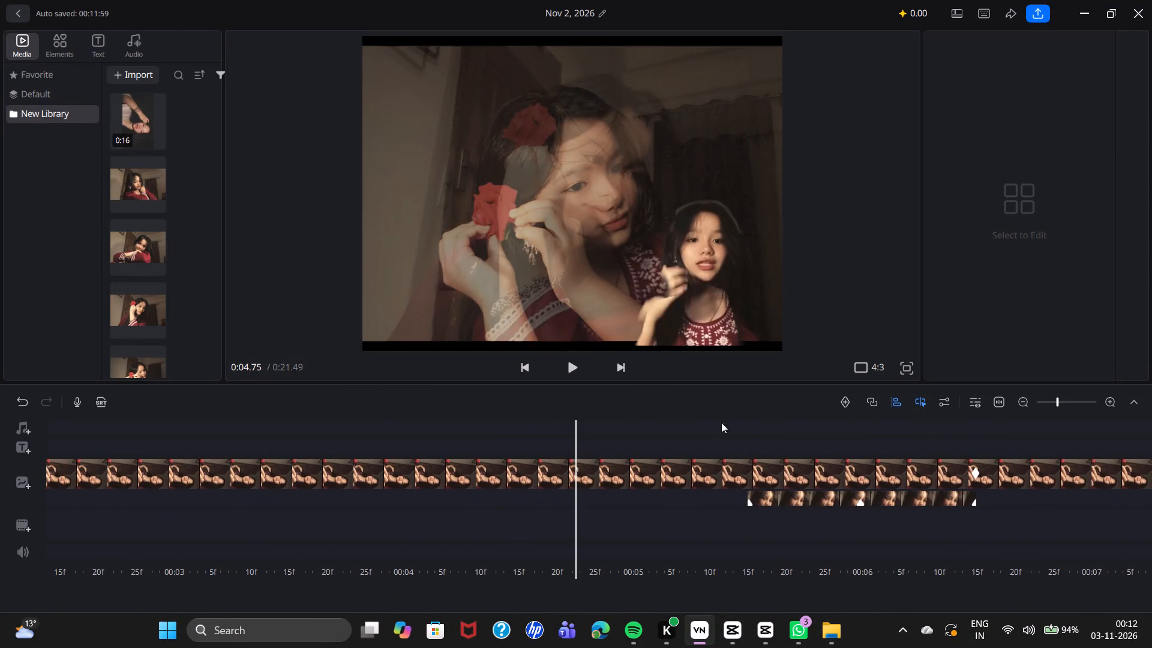
pyautogui.moveTo(721, 422); pyautogui.dragTo(1046, 419)
pyautogui.moveTo(746, 418); pyautogui.dragTo(1014, 434)
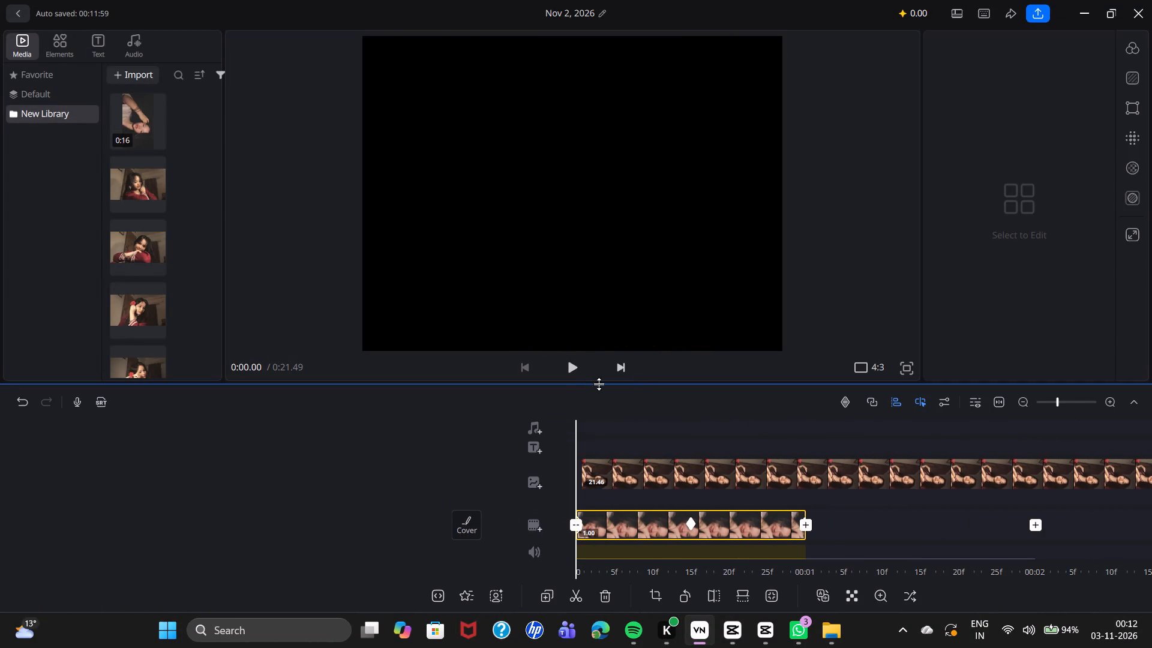
pyautogui.click(576, 372)
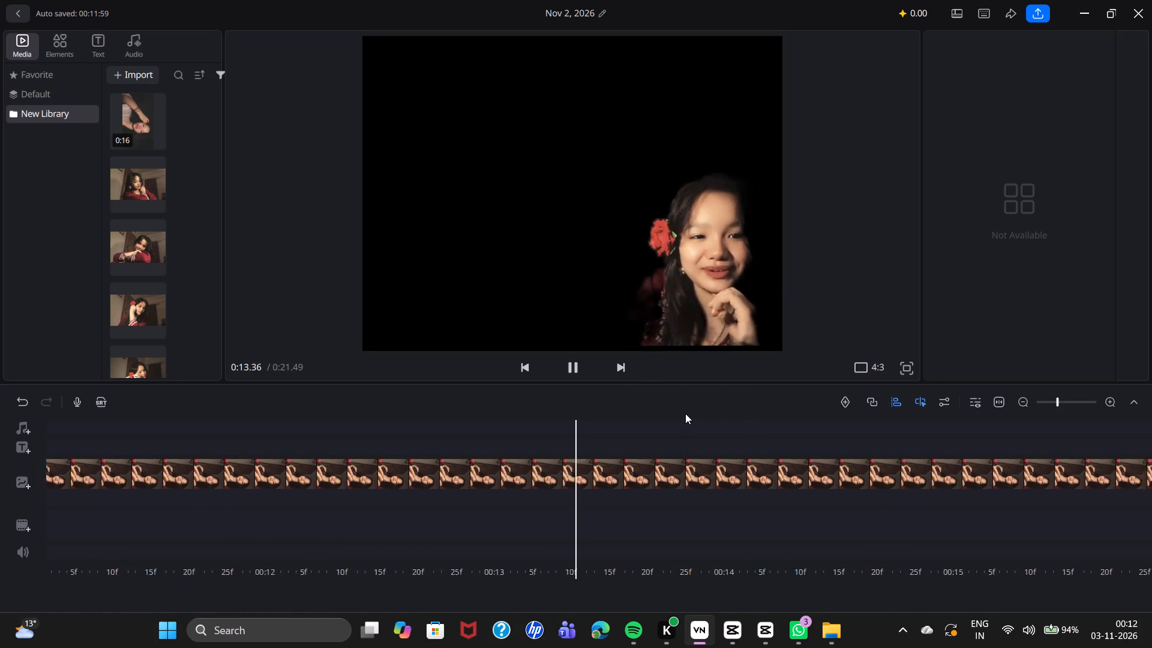
pyautogui.moveTo(592, 392); pyautogui.dragTo(687, 407)
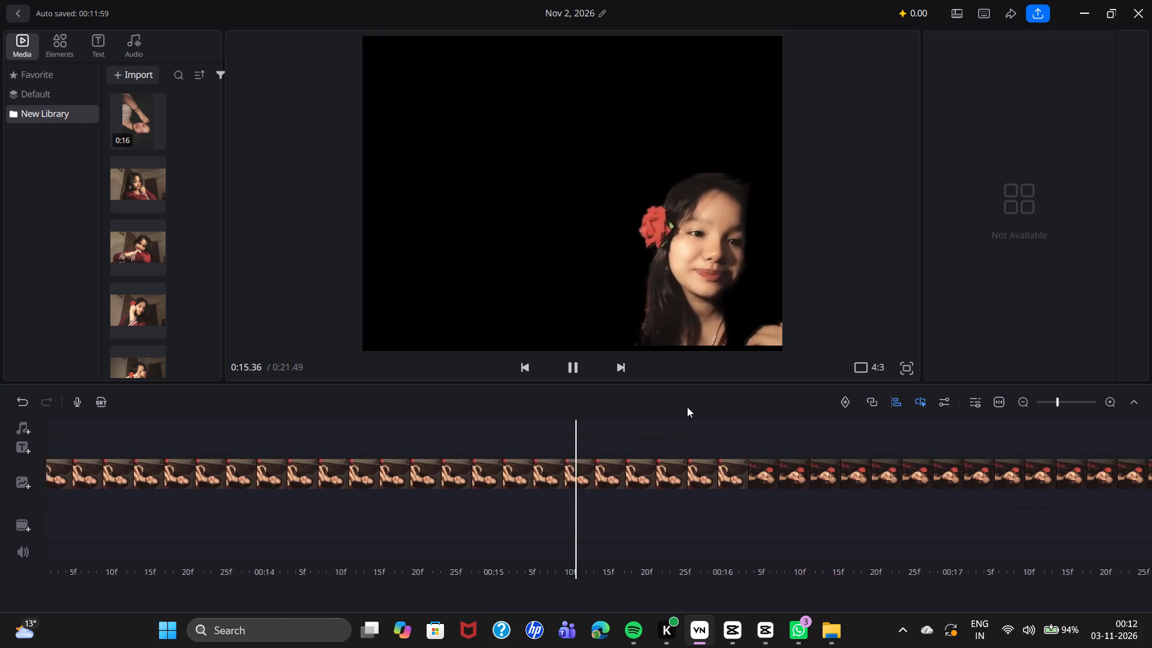
pyautogui.moveTo(687, 407); pyautogui.dragTo(690, 407)
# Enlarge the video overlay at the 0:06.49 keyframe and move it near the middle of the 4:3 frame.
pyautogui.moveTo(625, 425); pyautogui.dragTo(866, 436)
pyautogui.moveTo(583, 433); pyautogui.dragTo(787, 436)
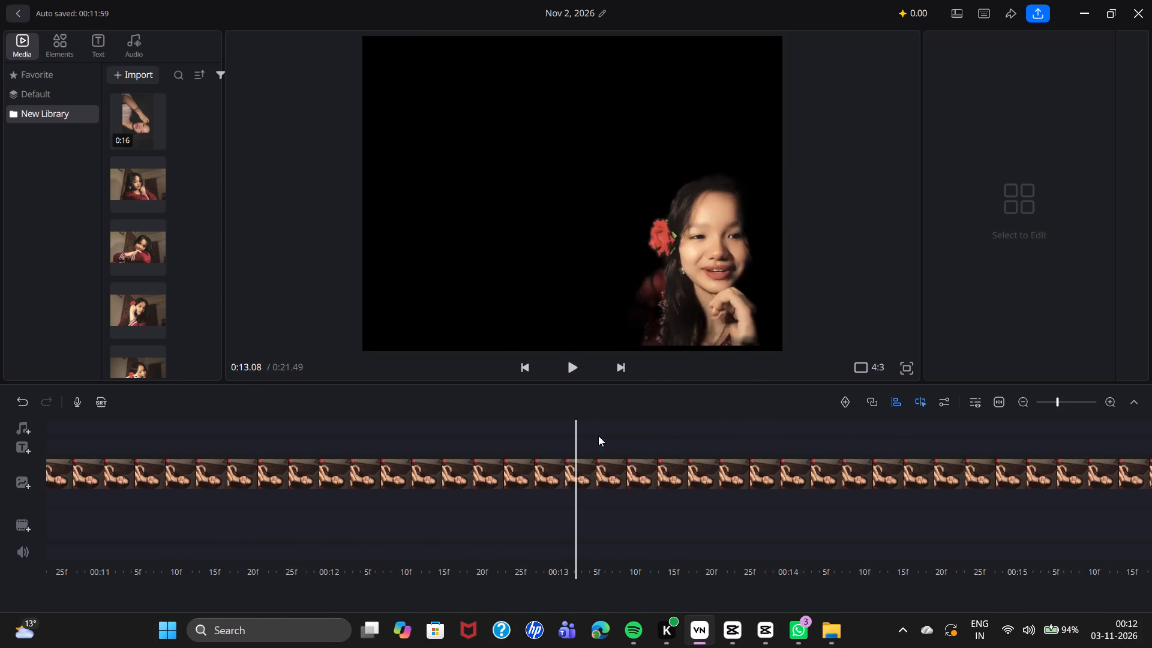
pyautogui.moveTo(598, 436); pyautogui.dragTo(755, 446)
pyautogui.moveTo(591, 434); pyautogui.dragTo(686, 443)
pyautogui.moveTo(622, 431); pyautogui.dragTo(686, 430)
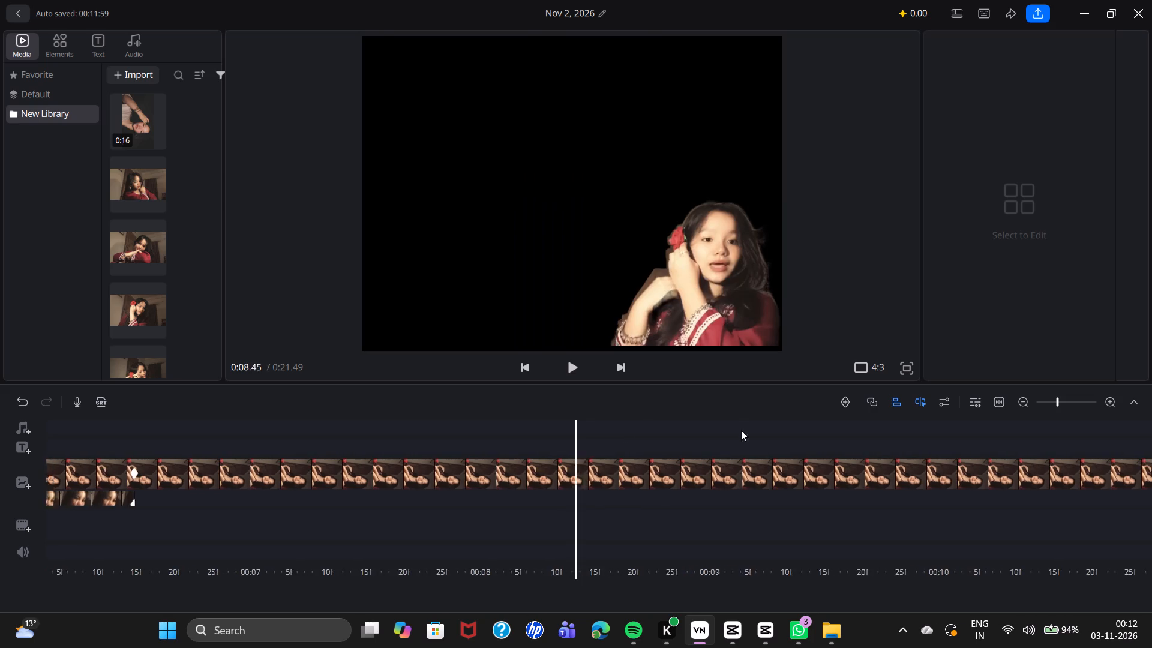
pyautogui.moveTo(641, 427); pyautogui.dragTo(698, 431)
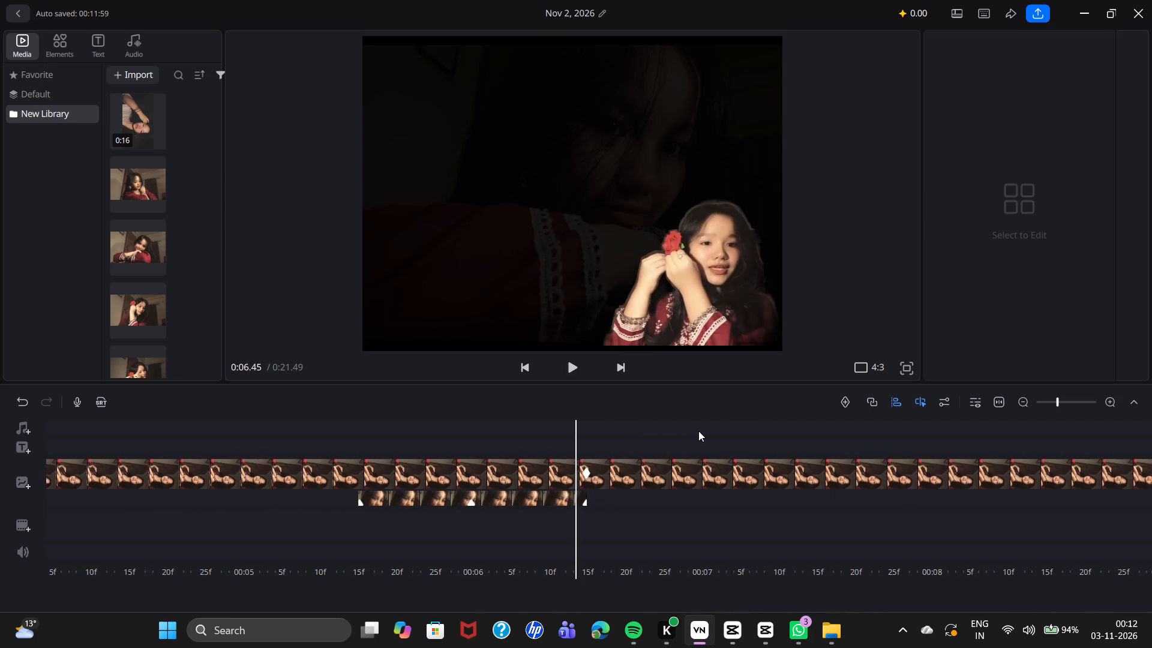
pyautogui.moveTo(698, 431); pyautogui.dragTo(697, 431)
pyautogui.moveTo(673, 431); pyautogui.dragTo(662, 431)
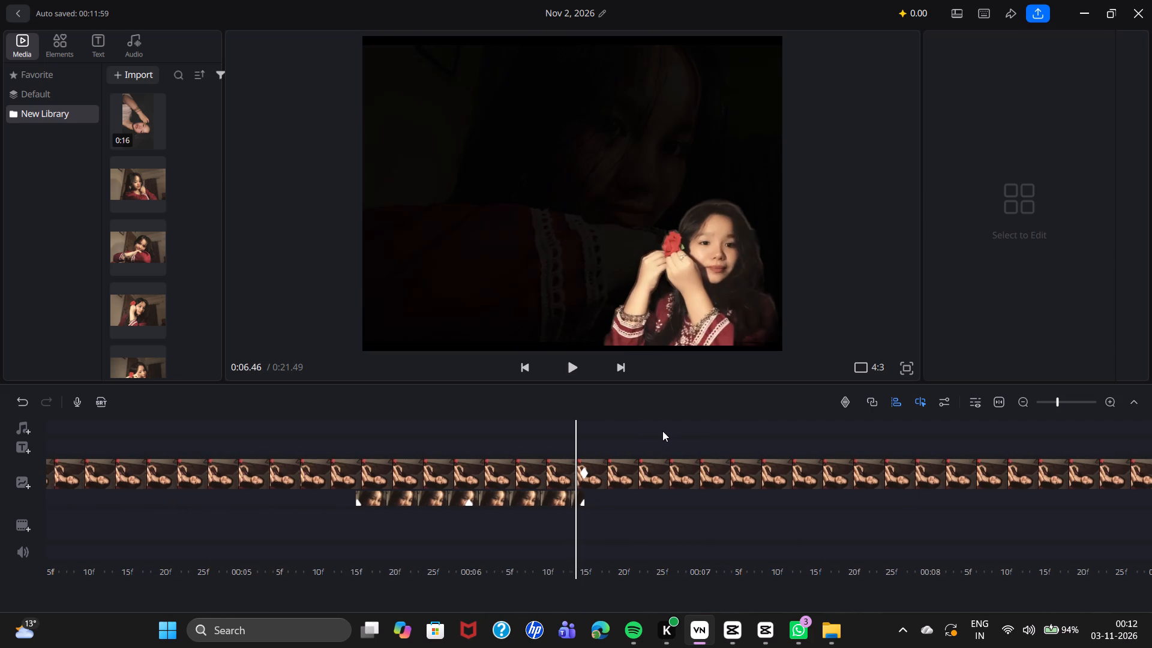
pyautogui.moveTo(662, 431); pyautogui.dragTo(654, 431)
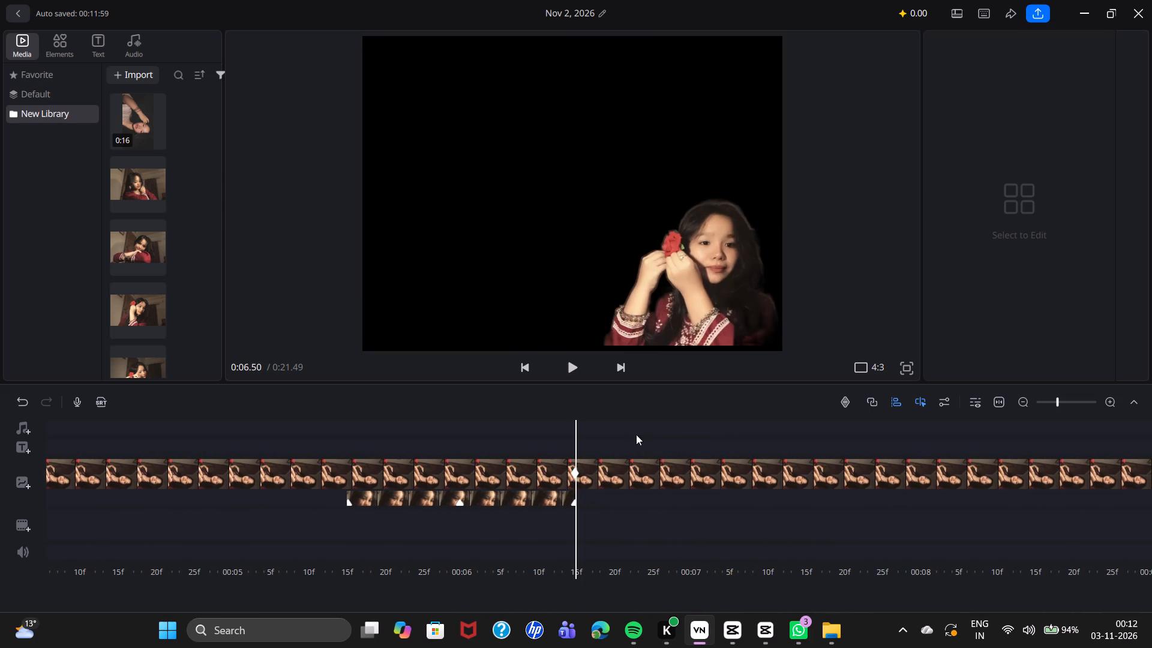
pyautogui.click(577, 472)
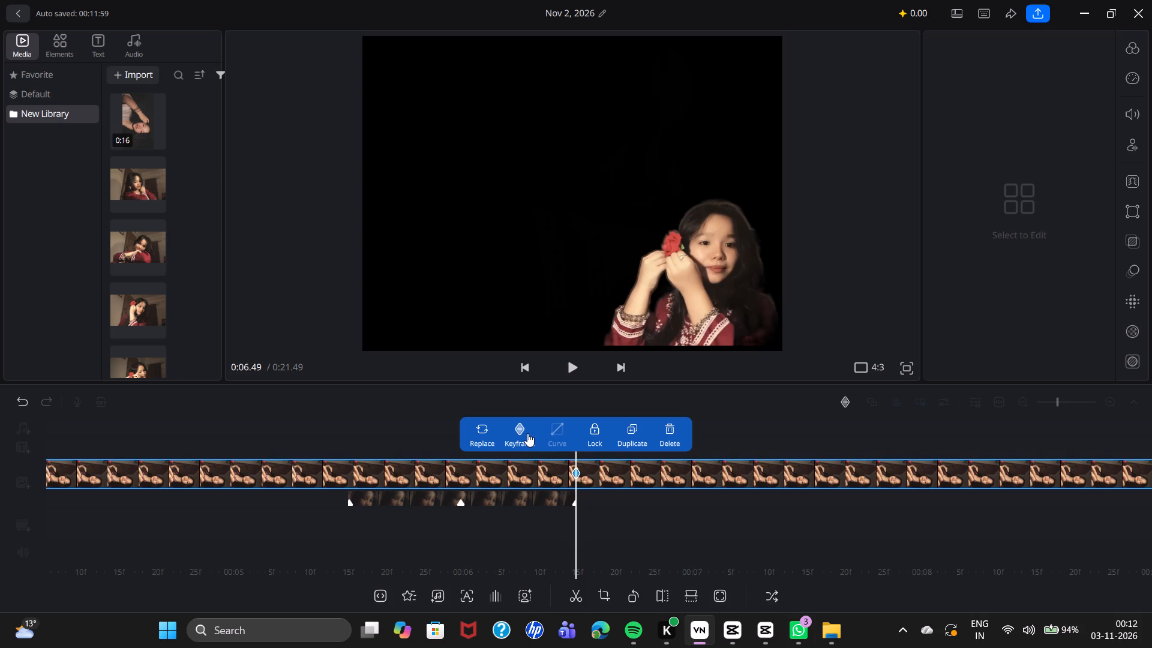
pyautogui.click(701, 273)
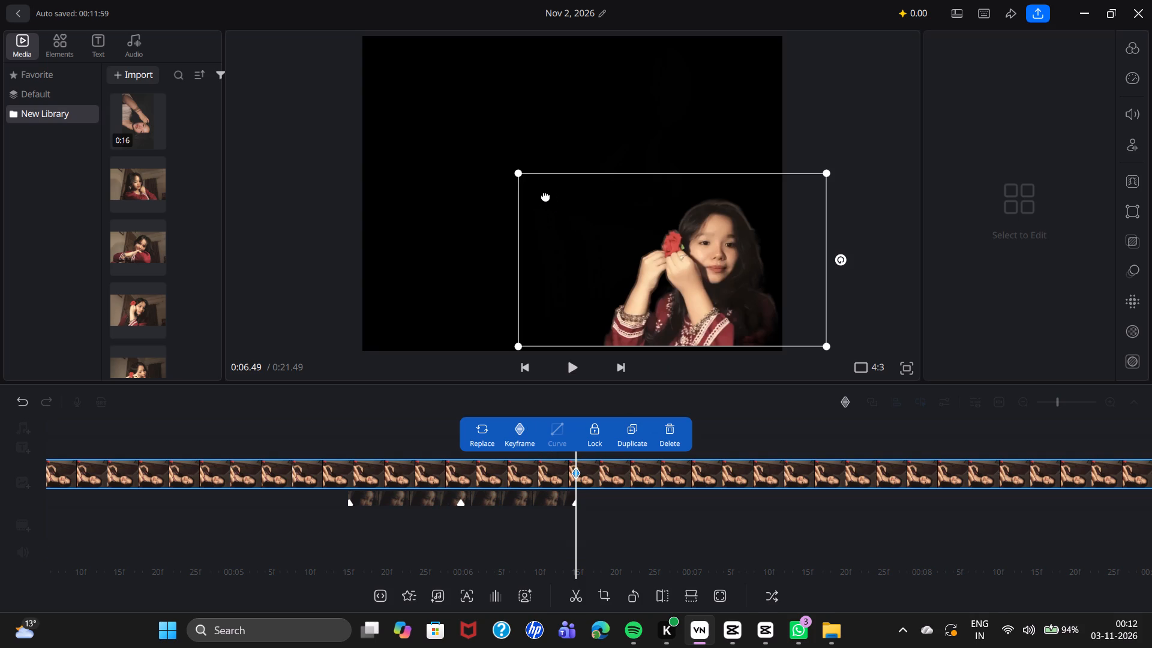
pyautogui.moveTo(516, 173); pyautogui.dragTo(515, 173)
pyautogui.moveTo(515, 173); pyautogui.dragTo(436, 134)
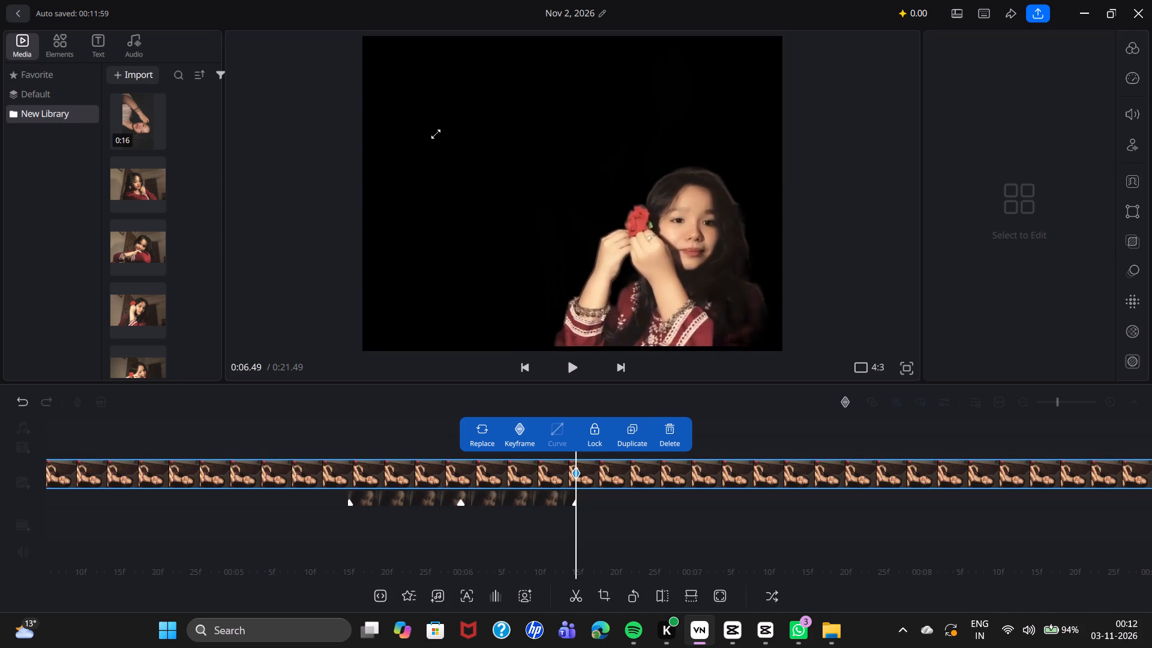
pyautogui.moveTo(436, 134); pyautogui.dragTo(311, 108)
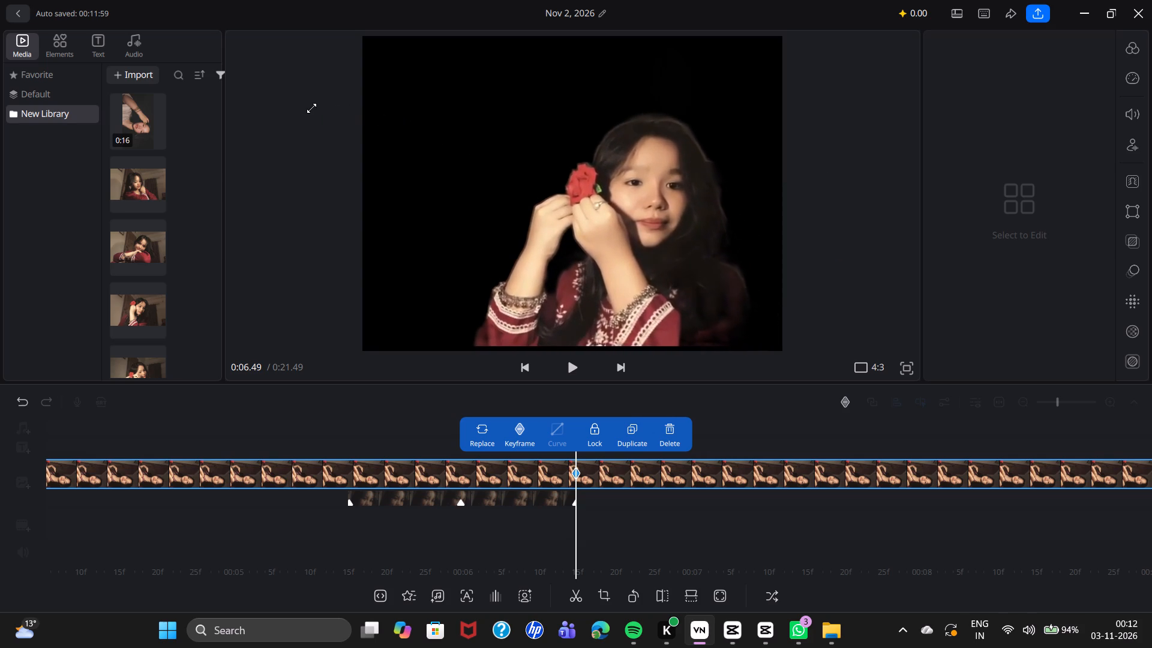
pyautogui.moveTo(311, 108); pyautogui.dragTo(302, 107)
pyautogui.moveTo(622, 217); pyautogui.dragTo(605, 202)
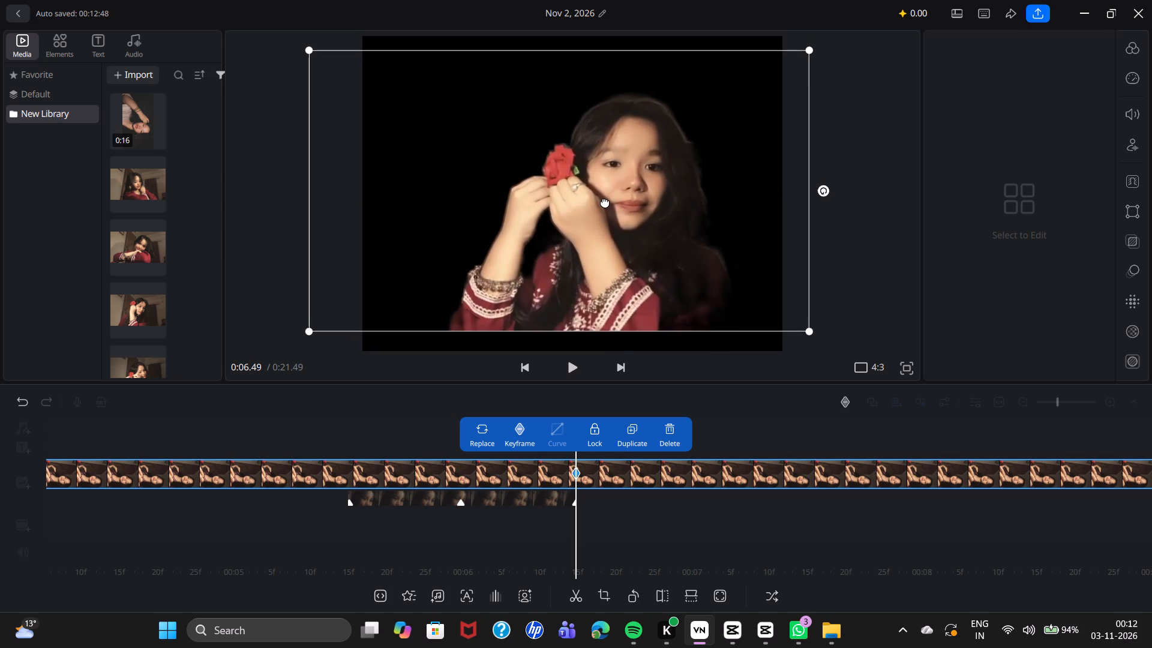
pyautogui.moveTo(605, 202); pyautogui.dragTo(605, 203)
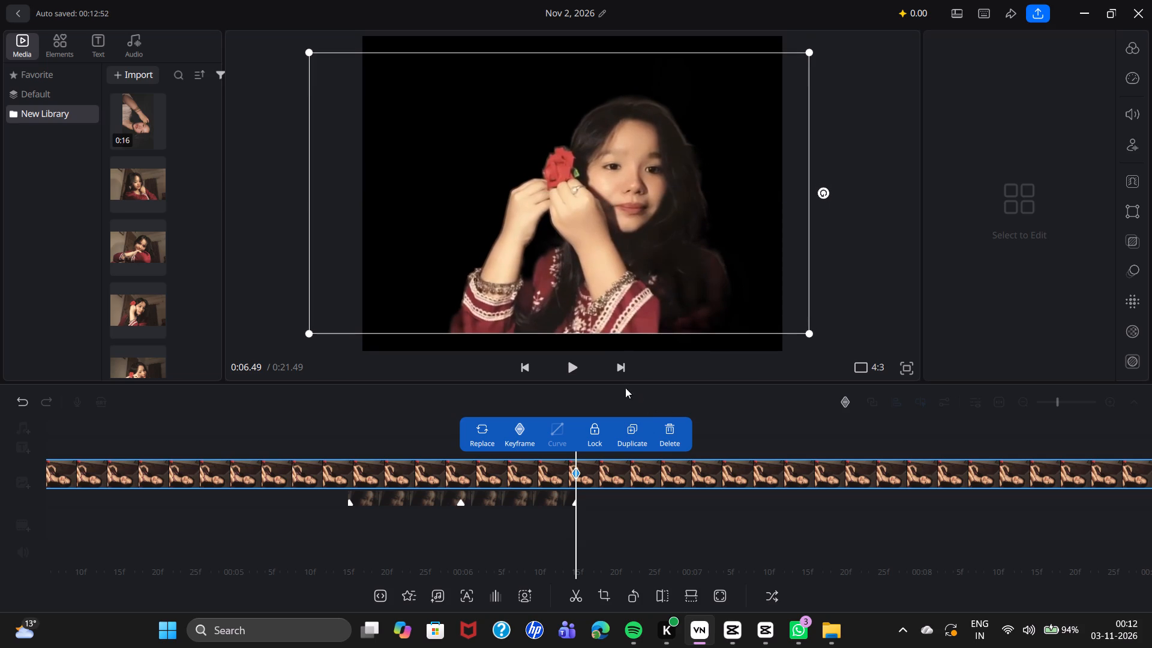
# Play the edit across the 0:06.49 keyframe to check the enlarged overlay against the photos and alone.
pyautogui.click(578, 372)
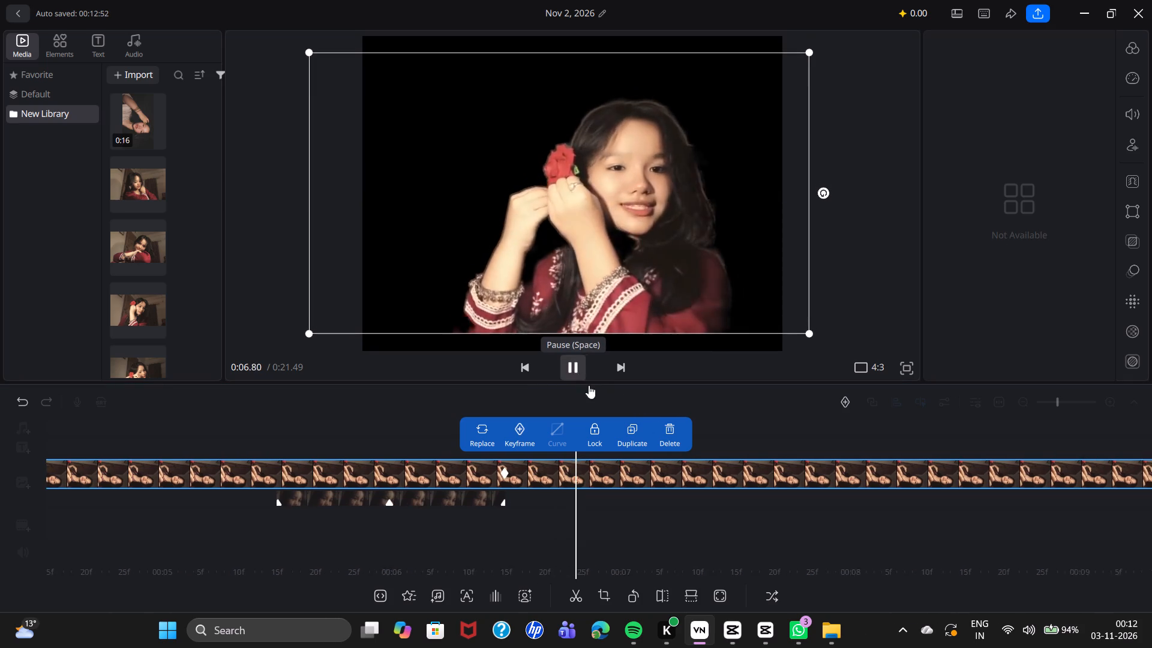
pyautogui.moveTo(722, 427); pyautogui.dragTo(1105, 478)
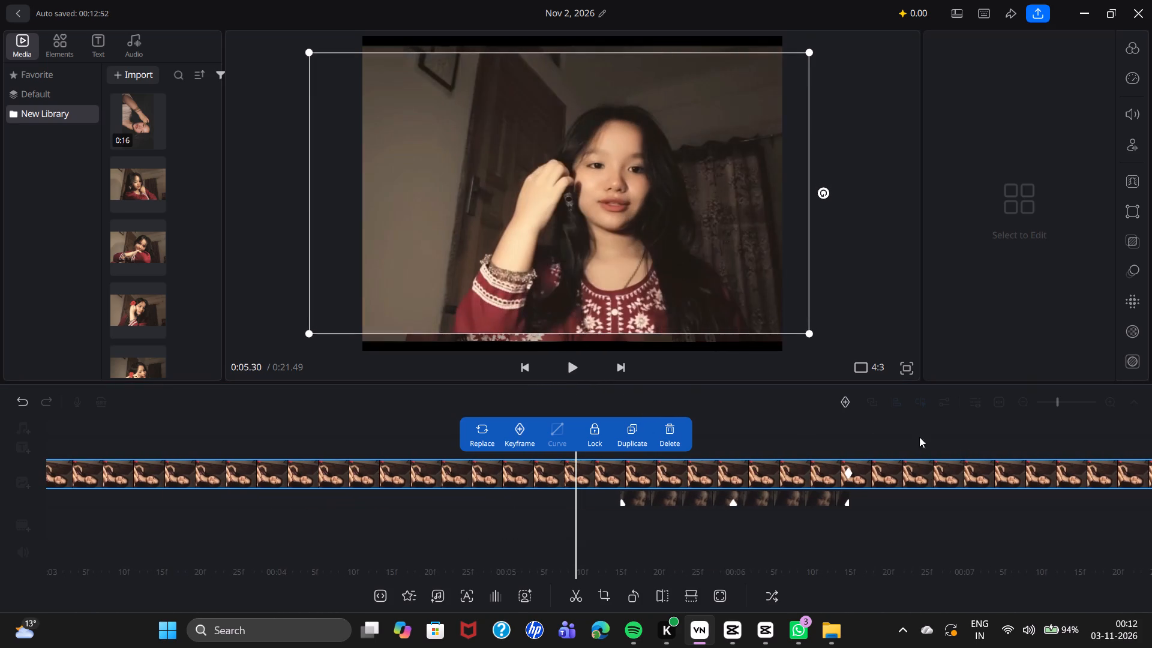
pyautogui.moveTo(809, 410); pyautogui.dragTo(869, 417)
pyautogui.click(570, 361)
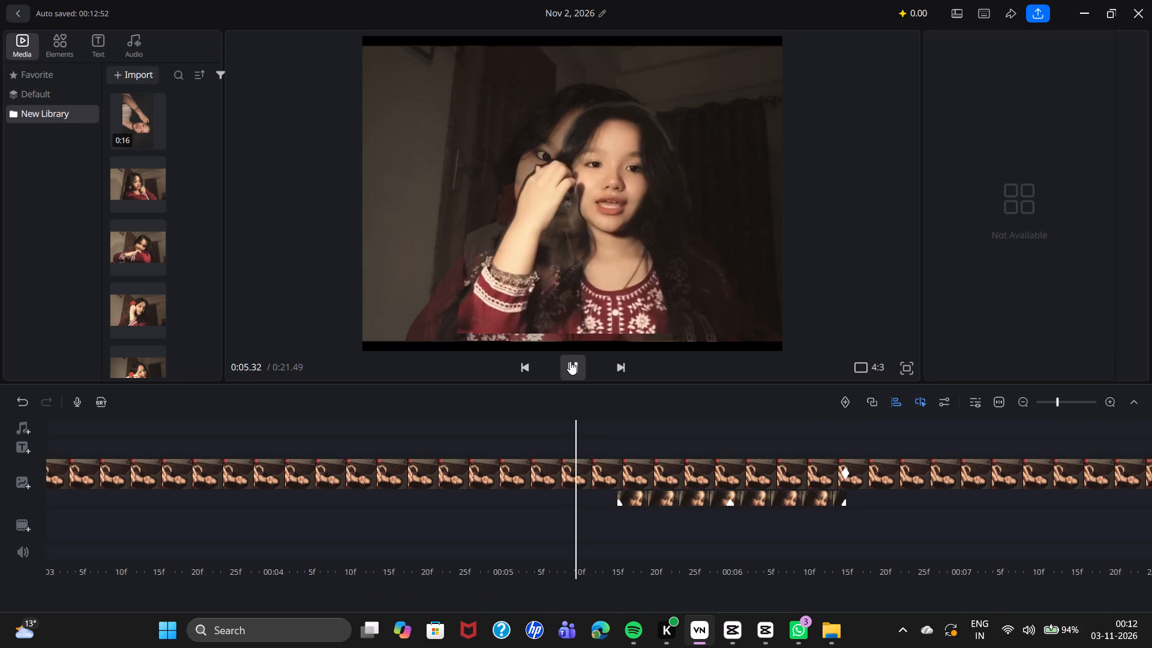
pyautogui.moveTo(571, 392); pyautogui.dragTo(761, 431)
pyautogui.moveTo(623, 425); pyautogui.dragTo(705, 437)
pyautogui.moveTo(562, 428); pyautogui.dragTo(680, 434)
pyautogui.moveTo(551, 416); pyautogui.dragTo(593, 422)
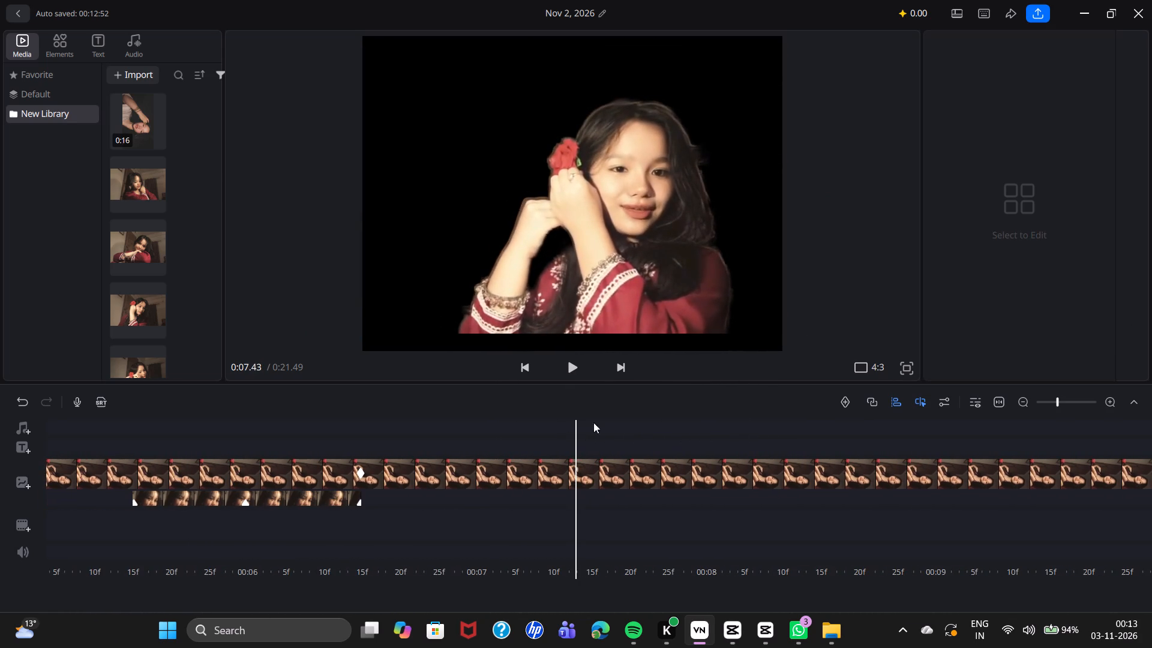
pyautogui.moveTo(593, 422); pyautogui.dragTo(595, 423)
pyautogui.moveTo(545, 411); pyautogui.dragTo(614, 421)
pyautogui.moveTo(554, 415); pyautogui.dragTo(631, 436)
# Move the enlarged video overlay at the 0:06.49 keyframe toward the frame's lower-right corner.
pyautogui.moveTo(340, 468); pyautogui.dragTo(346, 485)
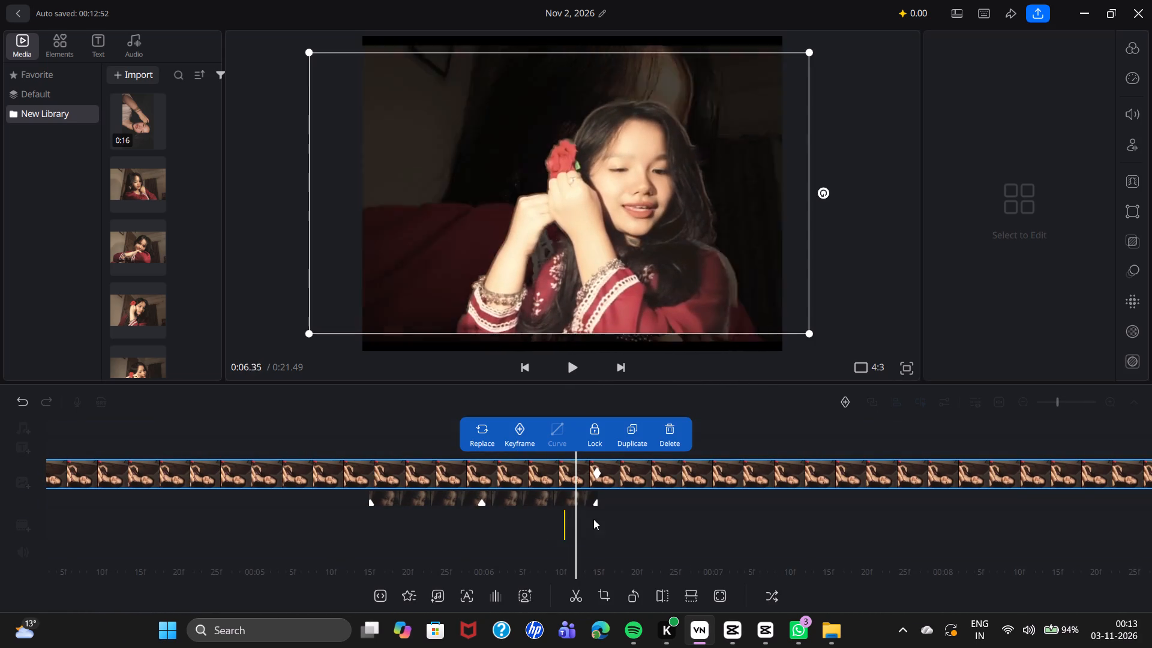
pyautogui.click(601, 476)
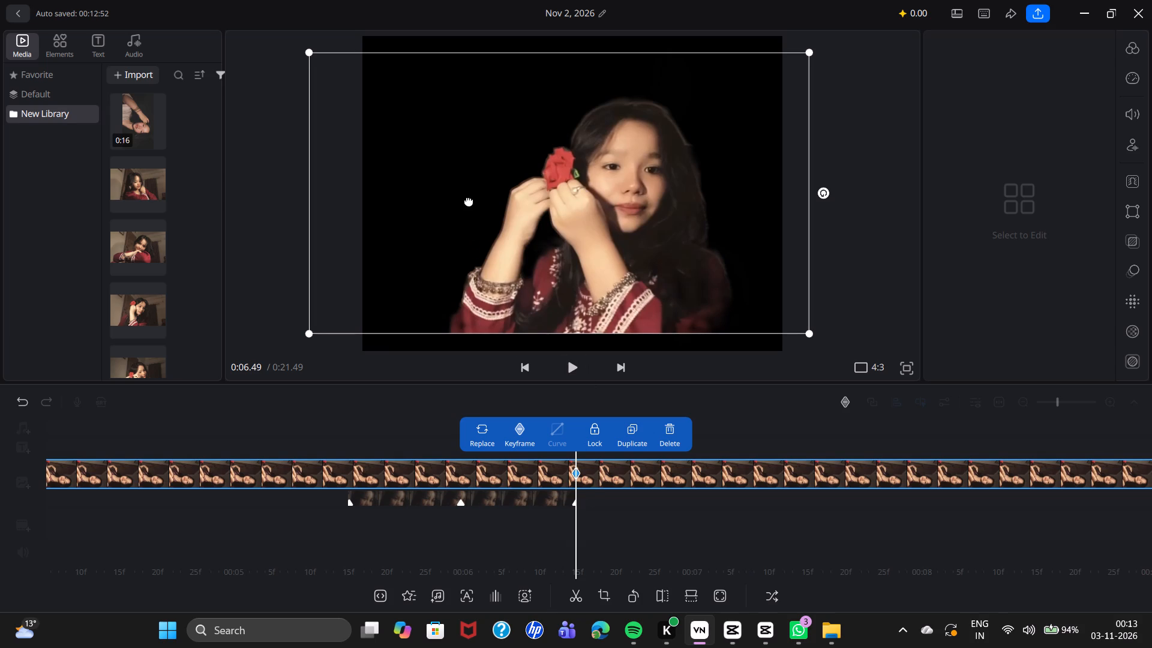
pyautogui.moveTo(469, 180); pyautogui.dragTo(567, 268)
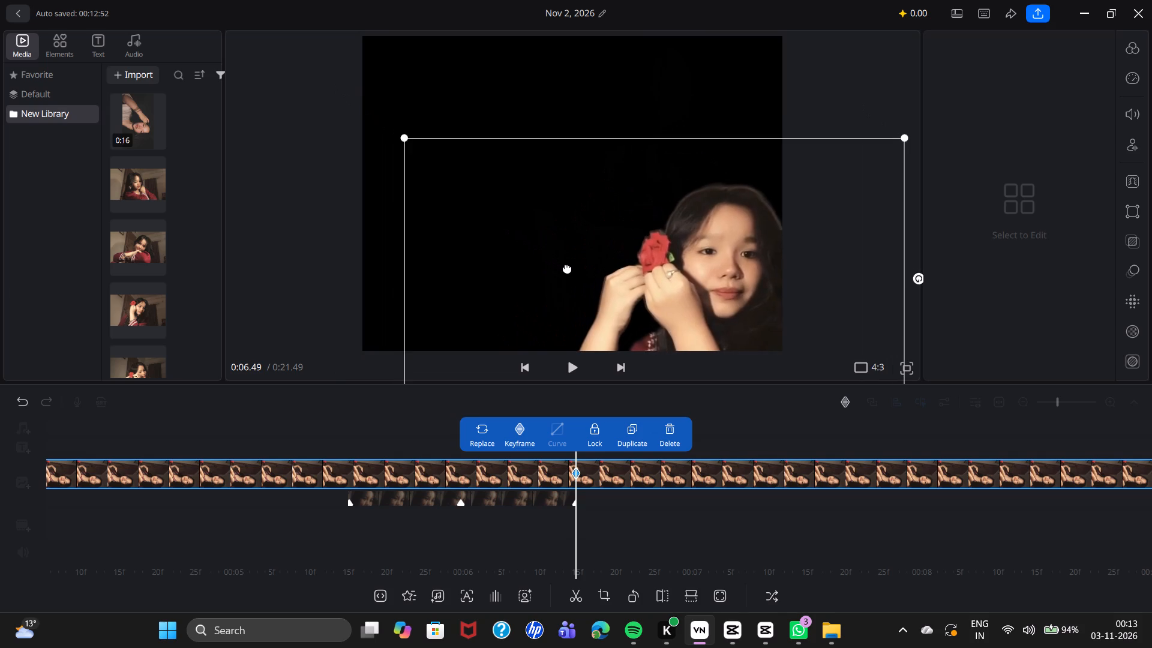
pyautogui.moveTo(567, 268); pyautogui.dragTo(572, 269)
# Play the edit from about 0:05.5 to 0:08.2 to check the repositioned overlay before and after the photos end.
pyautogui.click(571, 359)
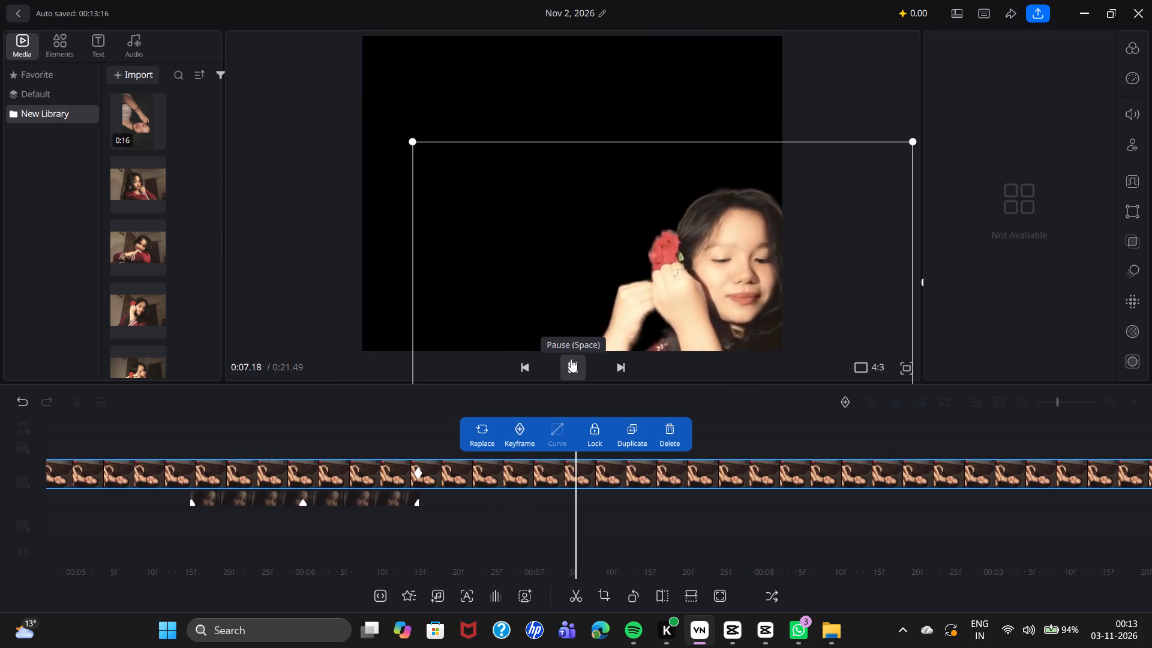
pyautogui.click(571, 359)
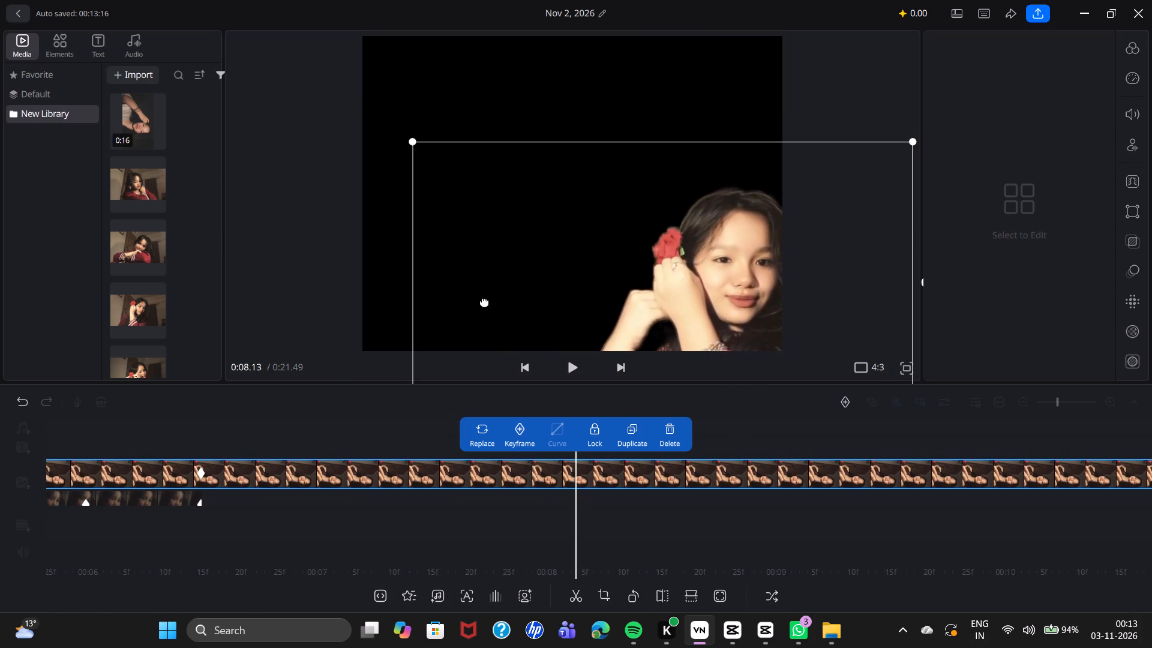
pyautogui.click(398, 262)
pyautogui.moveTo(376, 364); pyautogui.dragTo(385, 373)
pyautogui.moveTo(385, 373); pyautogui.dragTo(583, 429)
pyautogui.moveTo(376, 408); pyautogui.dragTo(669, 452)
pyautogui.moveTo(620, 452); pyautogui.dragTo(692, 457)
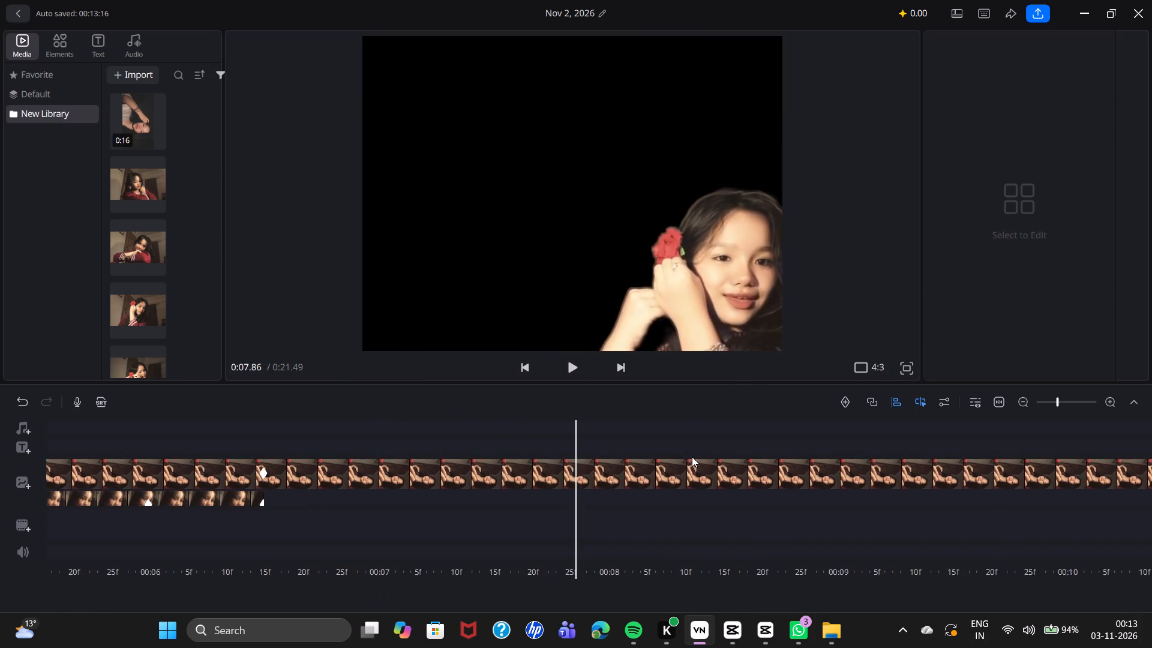
pyautogui.moveTo(523, 405); pyautogui.dragTo(695, 423)
pyautogui.moveTo(521, 435); pyautogui.dragTo(757, 472)
pyautogui.moveTo(534, 455); pyautogui.dragTo(521, 455)
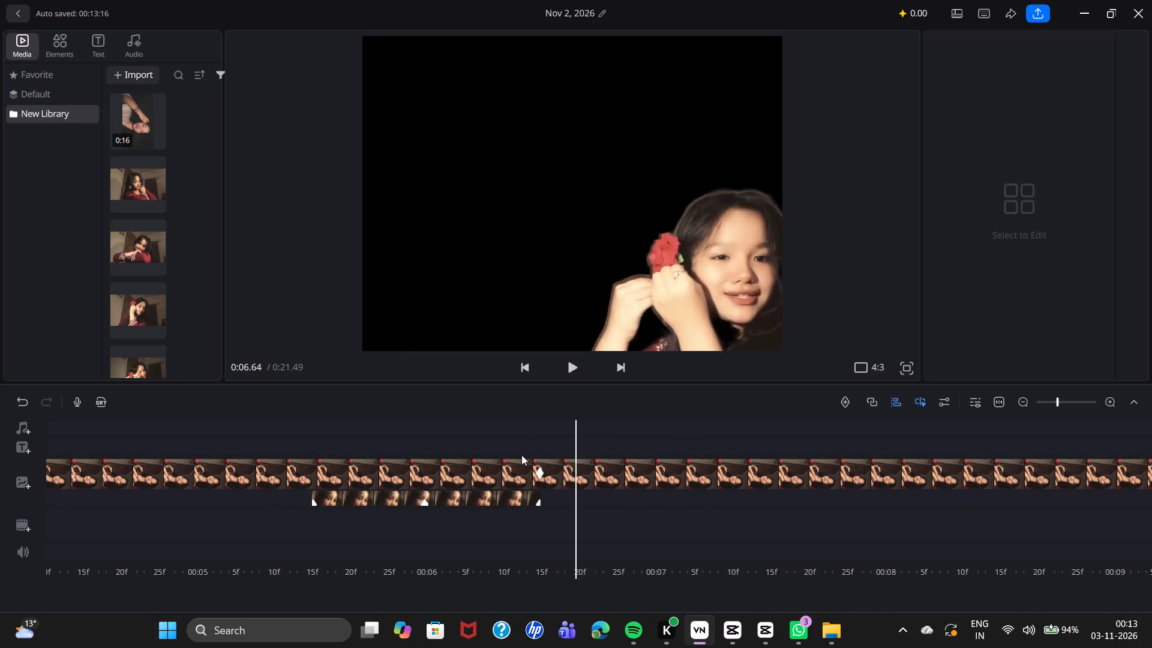
pyautogui.moveTo(521, 455); pyautogui.dragTo(504, 454)
pyautogui.moveTo(499, 442); pyautogui.dragTo(506, 440)
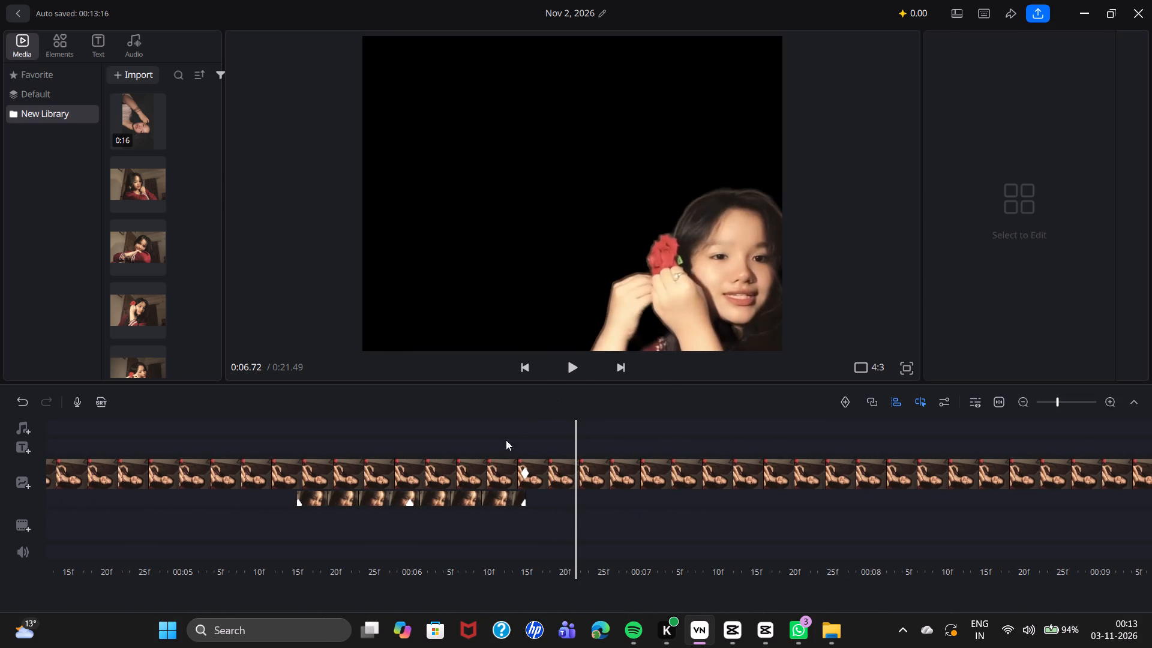
pyautogui.moveTo(506, 440); pyautogui.dragTo(677, 452)
pyautogui.click(563, 361)
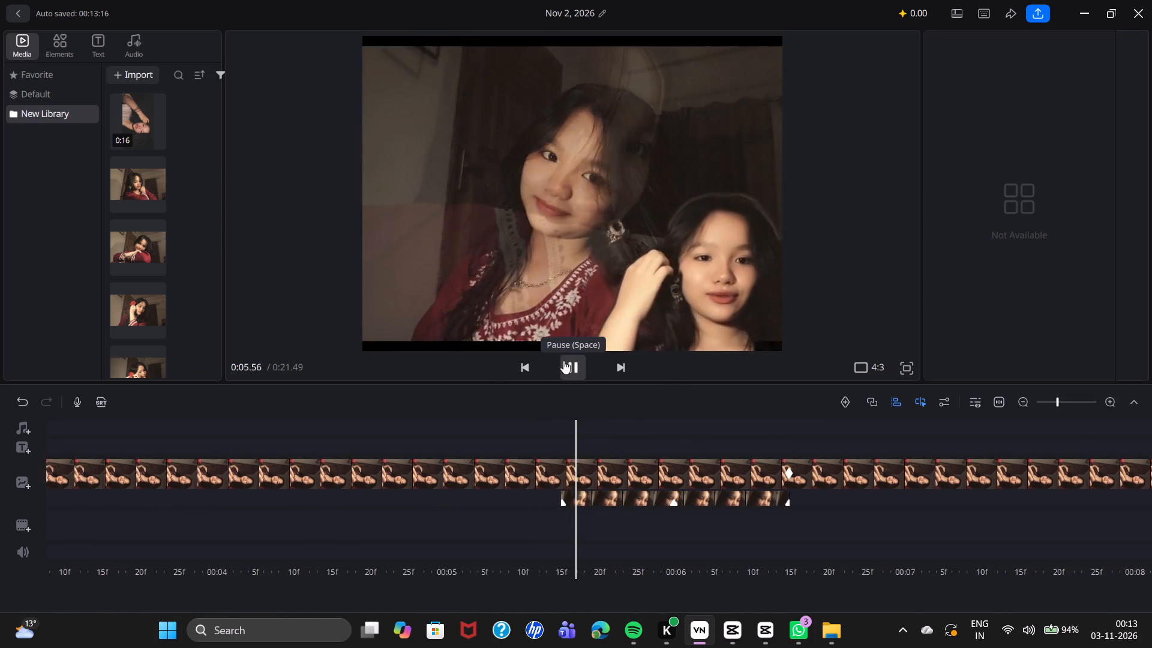
pyautogui.moveTo(479, 397); pyautogui.dragTo(515, 410)
pyautogui.moveTo(401, 418); pyautogui.dragTo(439, 424)
pyautogui.moveTo(333, 454); pyautogui.dragTo(480, 470)
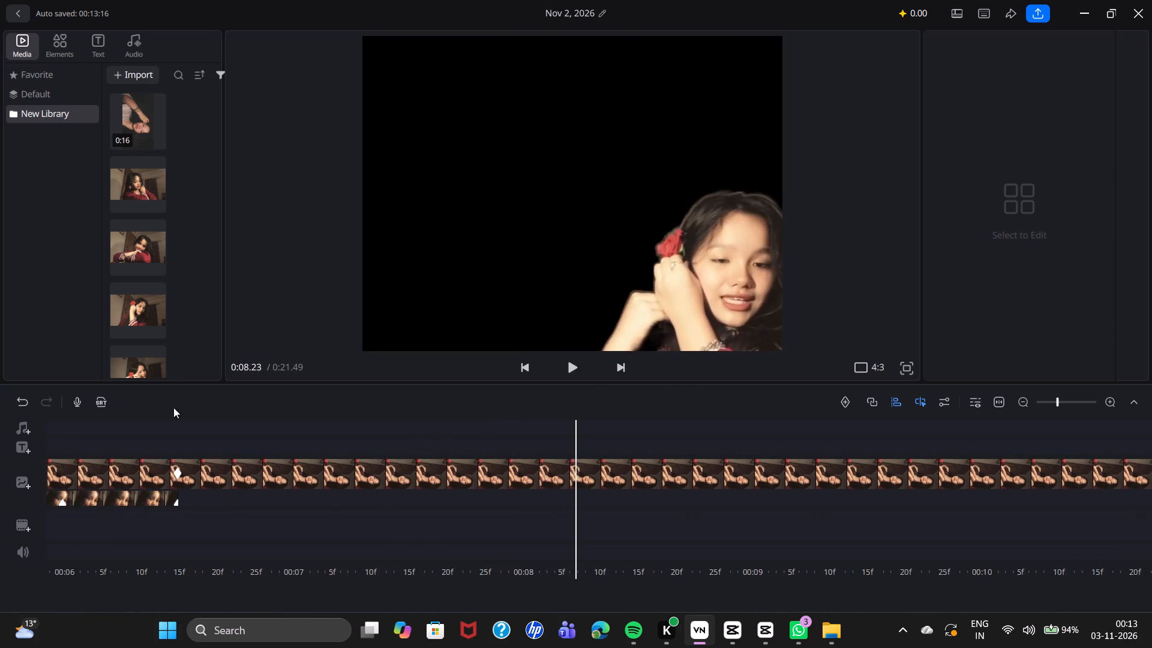
# Delete the video overlay's keyframe at 0:06.49.
pyautogui.click(193, 476)
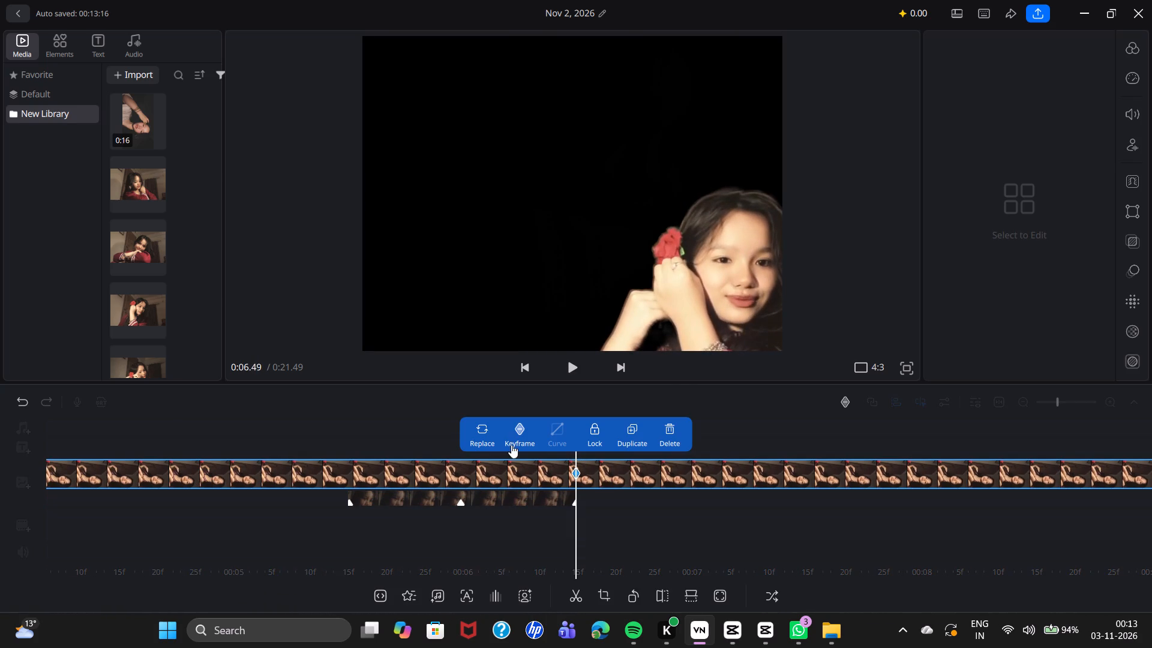
pyautogui.click(526, 431)
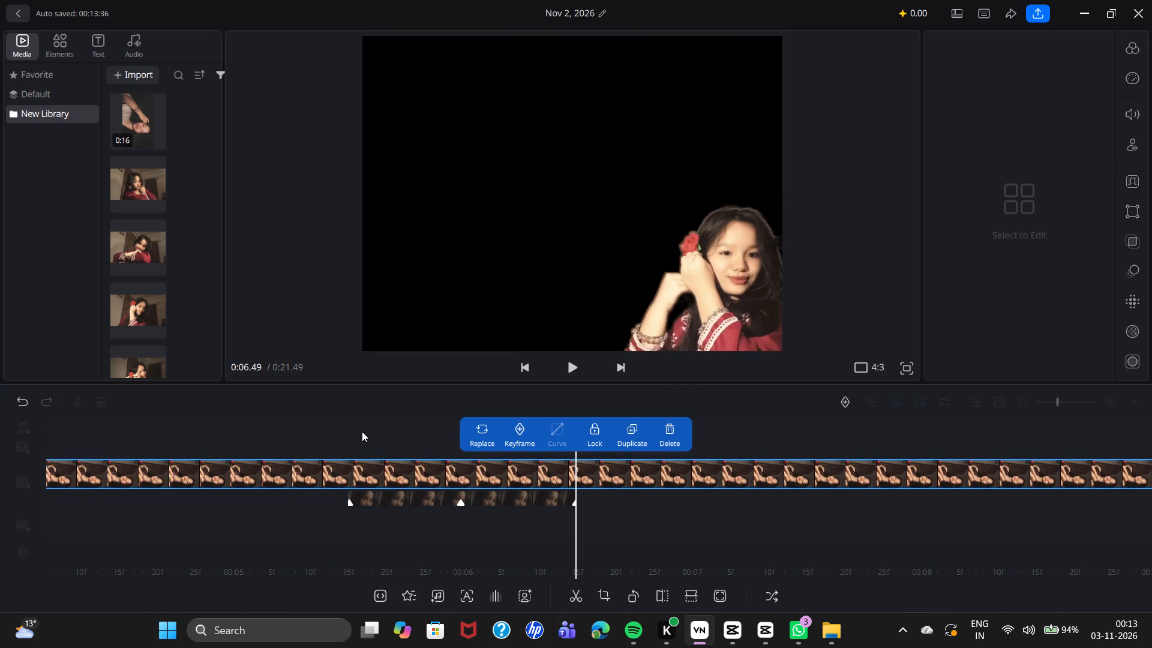
# Add a keyframe to the video overlay at 0:06.50, right where the last photo ends.
pyautogui.click(362, 431)
pyautogui.moveTo(356, 429); pyautogui.dragTo(381, 437)
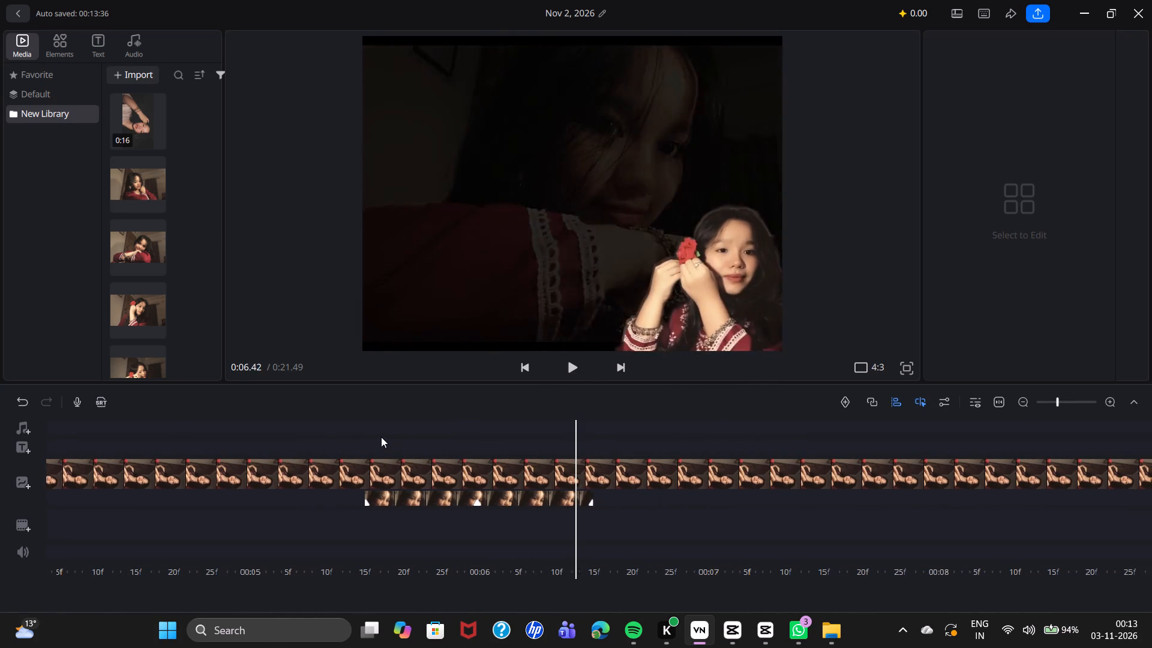
pyautogui.moveTo(381, 437); pyautogui.dragTo(380, 433)
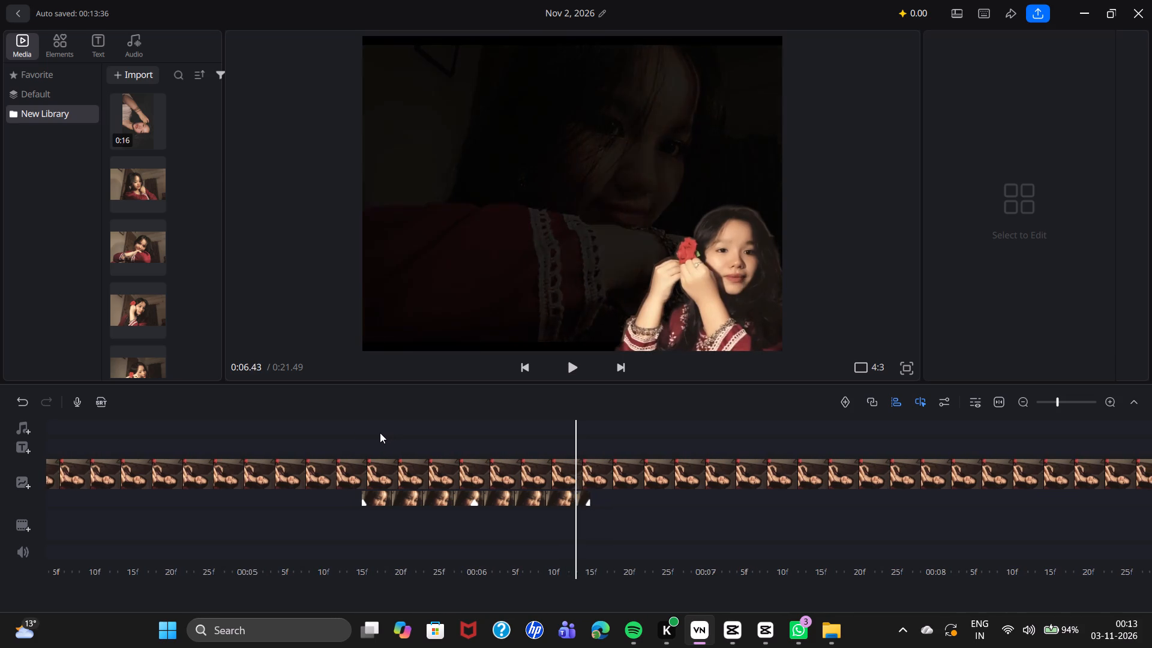
pyautogui.moveTo(380, 433); pyautogui.dragTo(364, 431)
pyautogui.moveTo(418, 425); pyautogui.dragTo(430, 425)
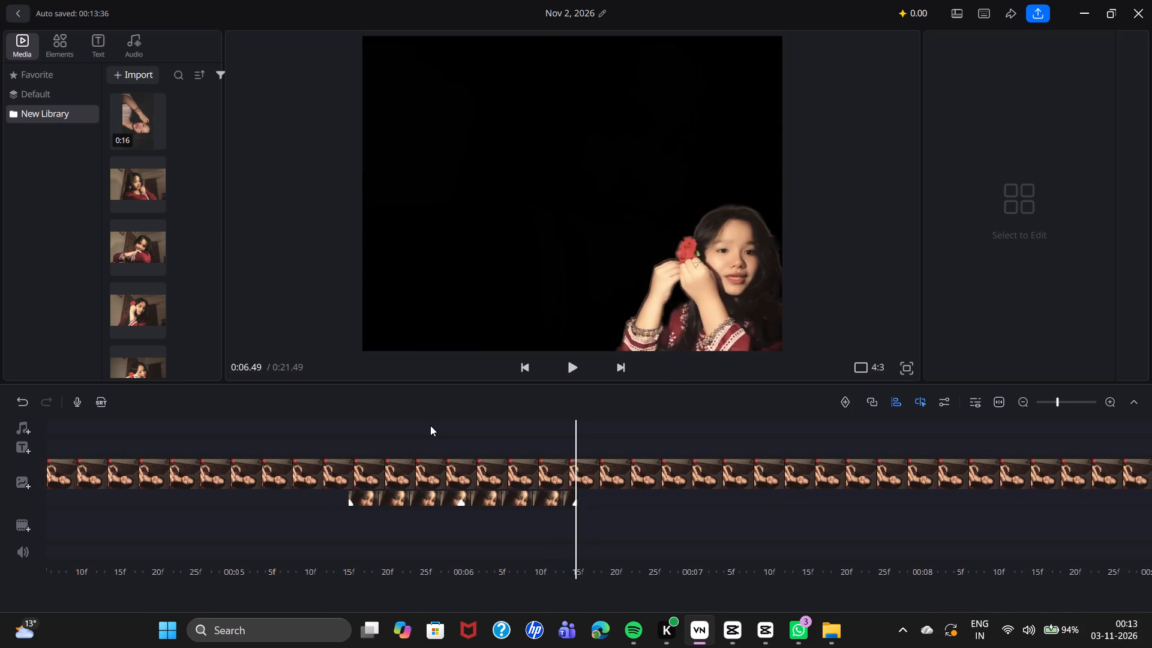
pyautogui.moveTo(430, 425); pyautogui.dragTo(429, 425)
pyautogui.click(572, 472)
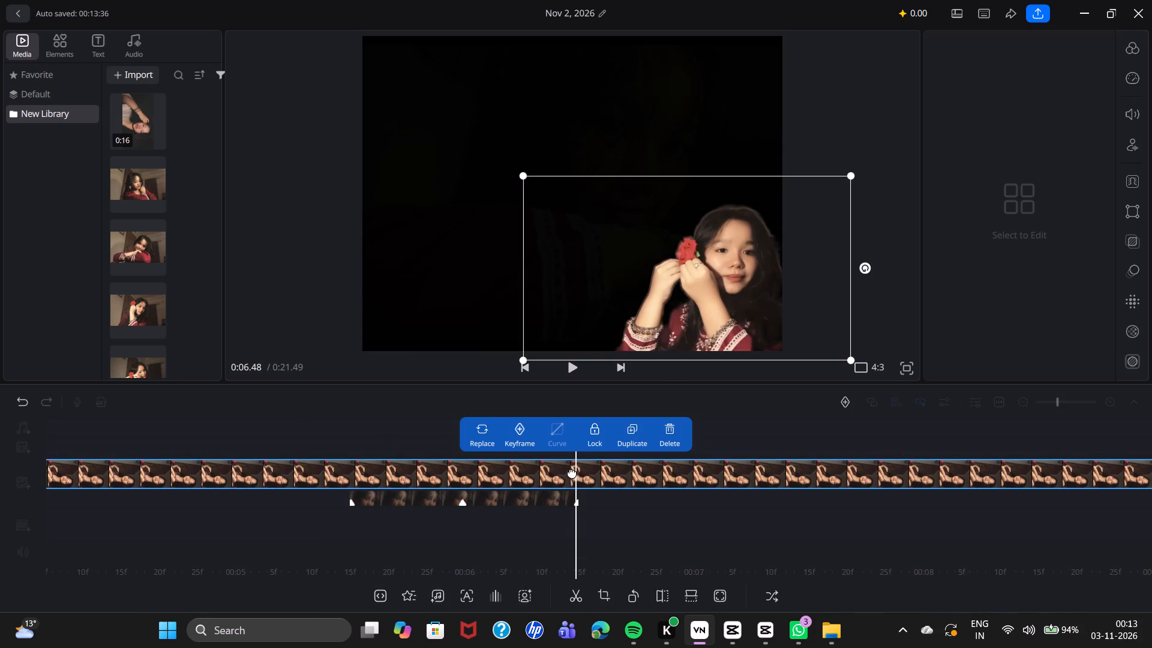
pyautogui.moveTo(604, 497); pyautogui.dragTo(604, 497)
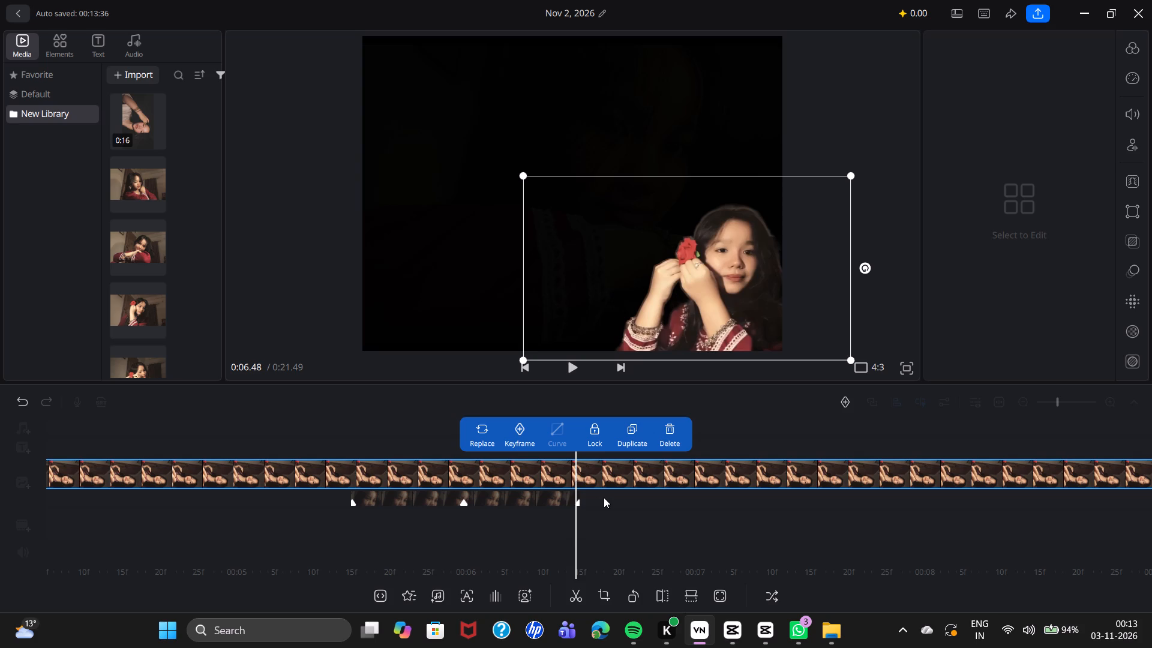
pyautogui.moveTo(604, 497); pyautogui.dragTo(590, 497)
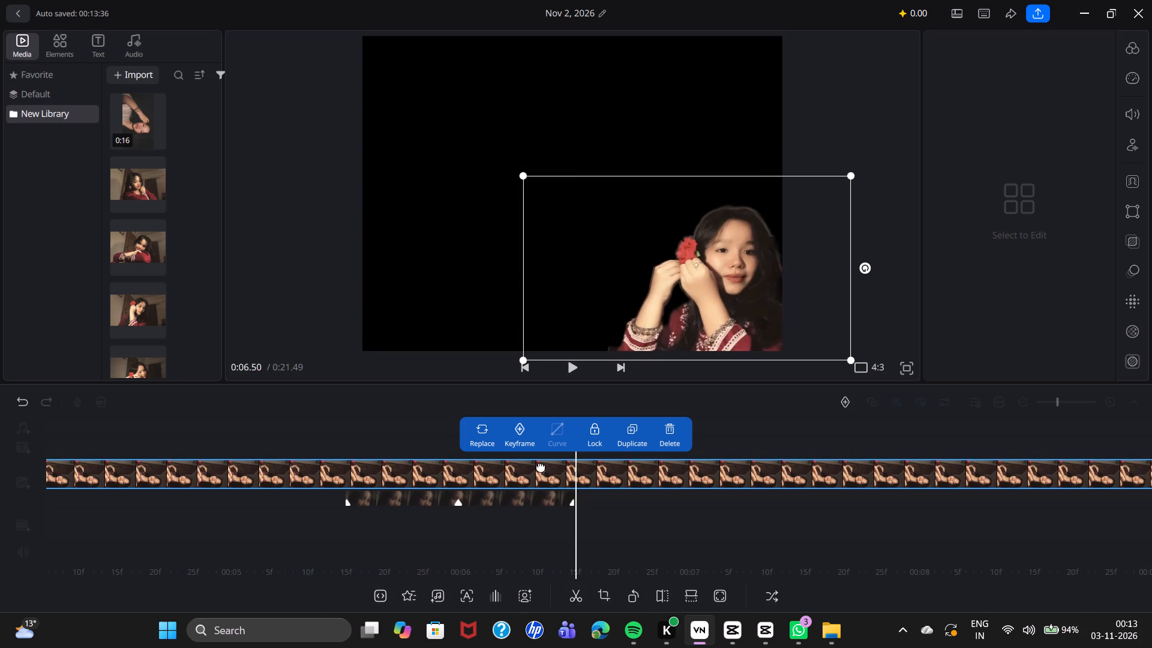
pyautogui.click(524, 434)
# Enlarge the video overlay at the 0:06.50 keyframe to slightly wider than the frame and move its subject near the frame's center.
pyautogui.moveTo(523, 174); pyautogui.dragTo(454, 152)
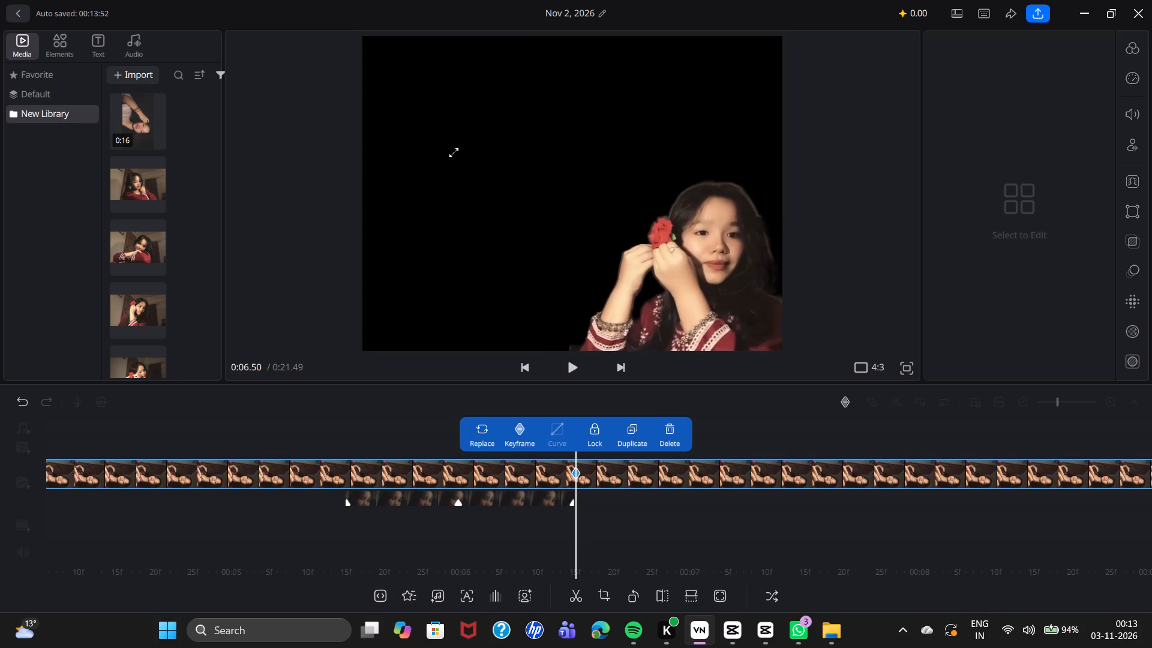
pyautogui.moveTo(454, 152); pyautogui.dragTo(358, 133)
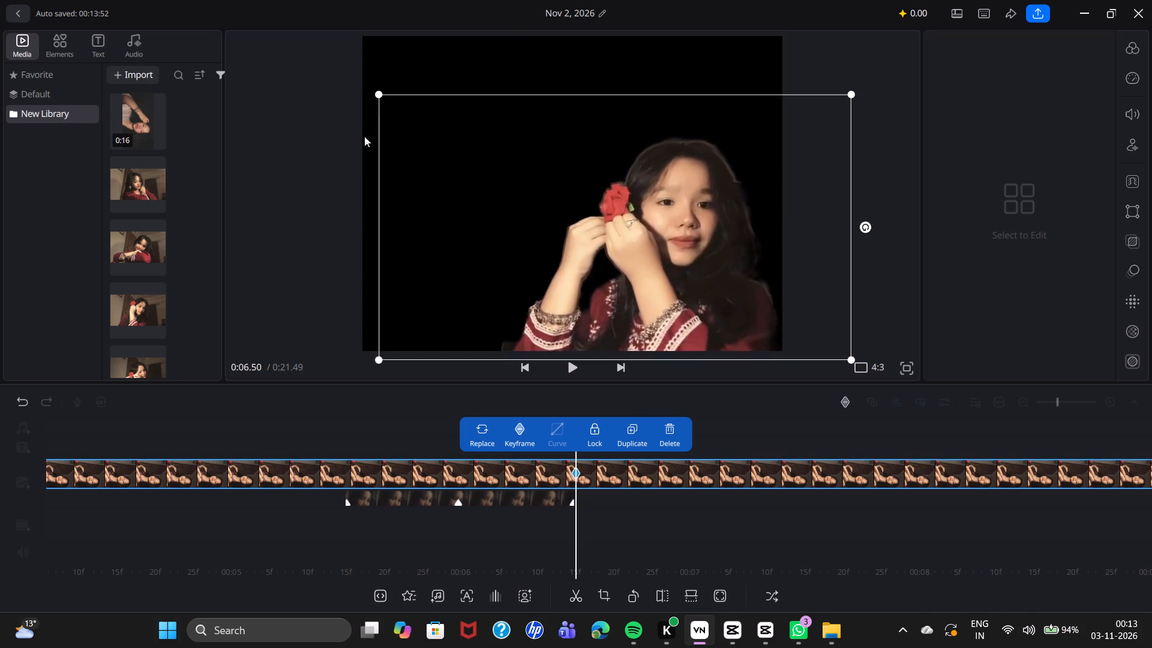
pyautogui.moveTo(673, 224); pyautogui.dragTo(601, 202)
pyautogui.moveTo(601, 202); pyautogui.dragTo(601, 194)
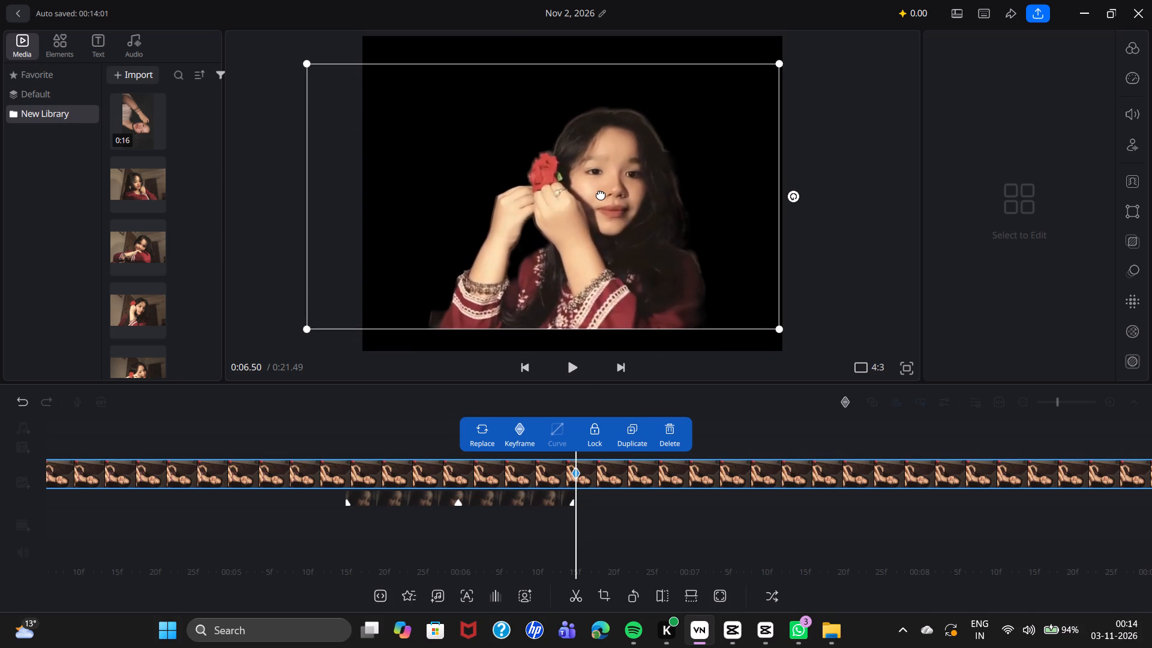
pyautogui.moveTo(601, 194); pyautogui.dragTo(601, 193)
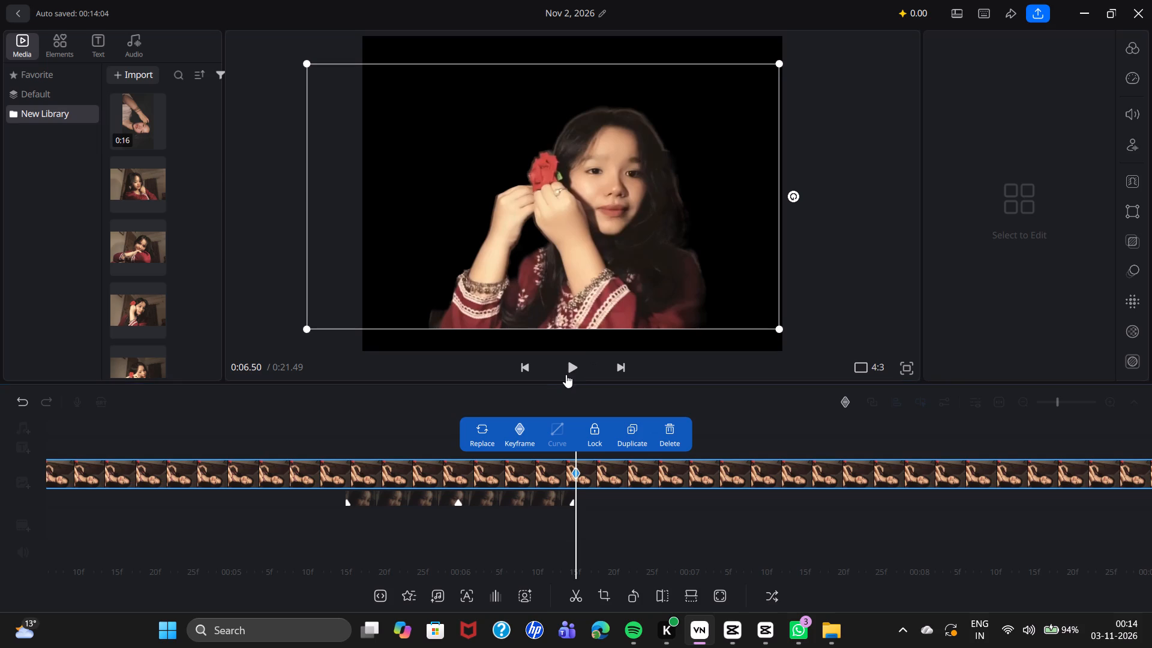
# Play the edit between about 0:04 and 0:09 to check the enlarged overlay over the photos and alone.
pyautogui.click(566, 373)
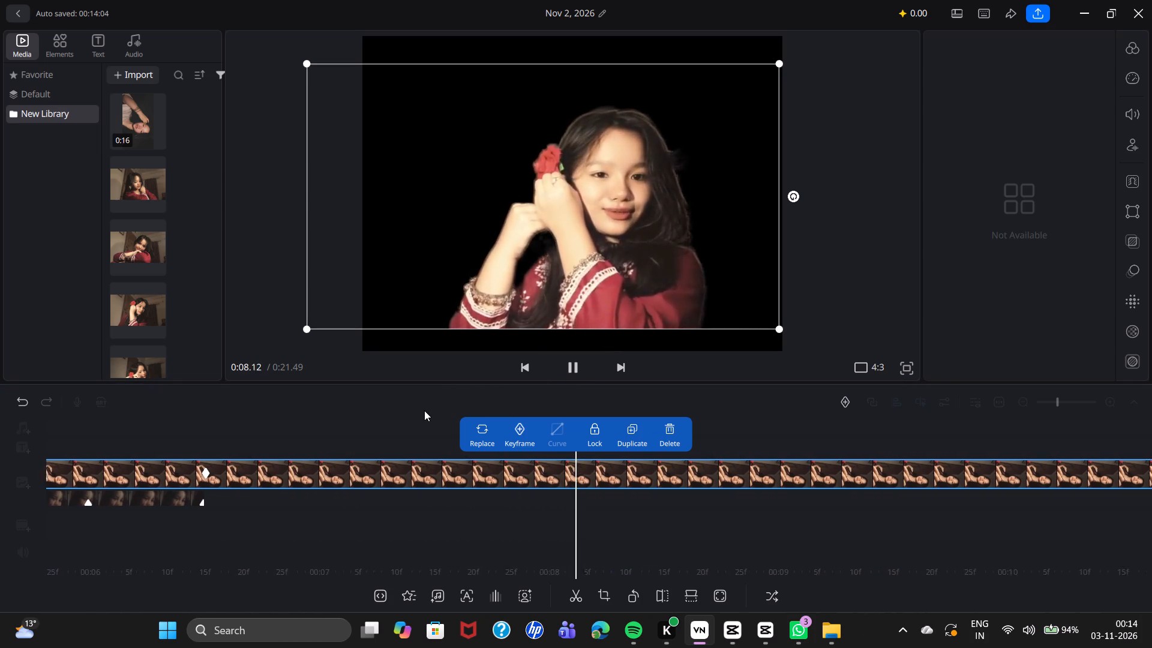
pyautogui.click(424, 410)
pyautogui.moveTo(384, 418); pyautogui.dragTo(548, 418)
pyautogui.moveTo(527, 448); pyautogui.dragTo(656, 430)
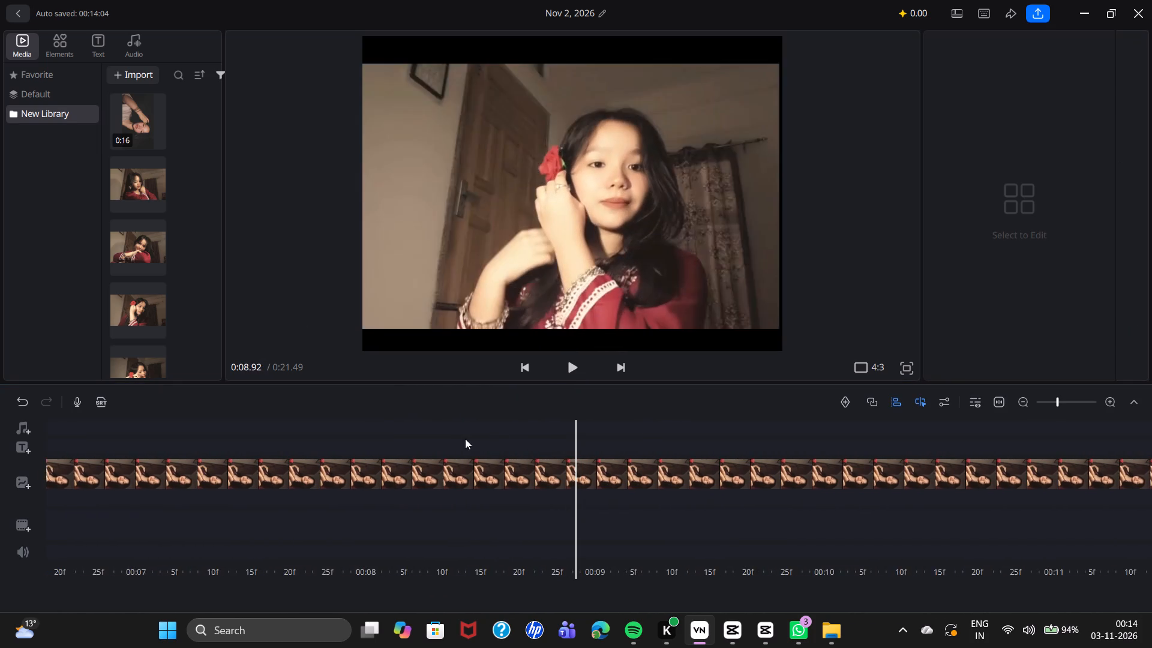
pyautogui.moveTo(465, 439); pyautogui.dragTo(794, 445)
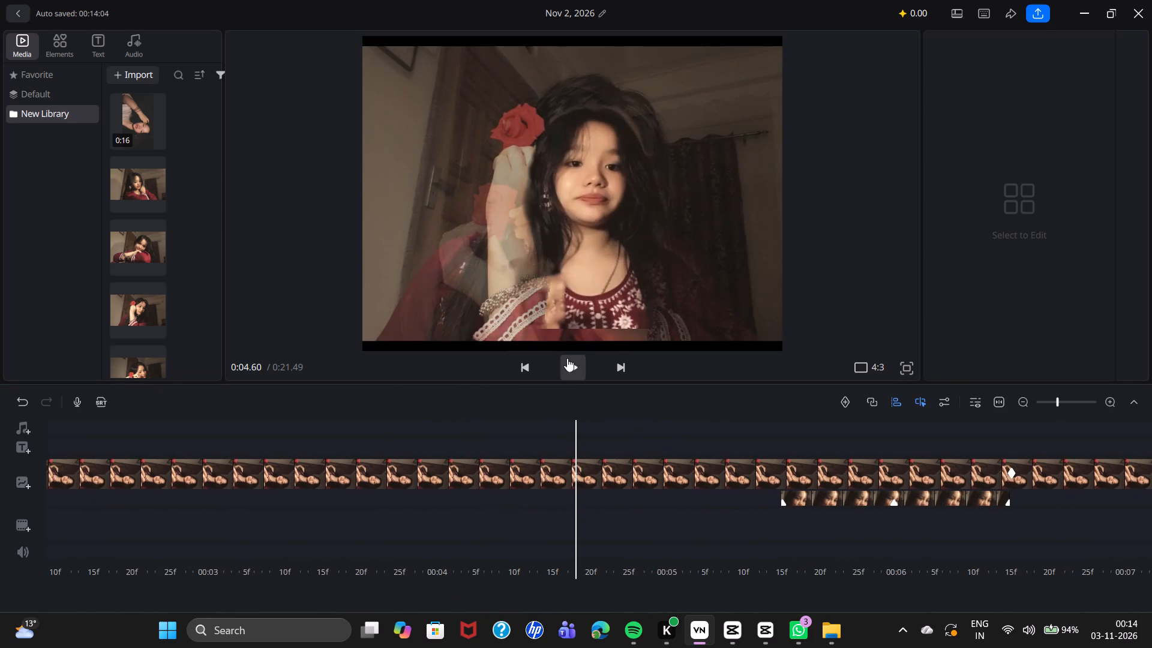
pyautogui.click(567, 358)
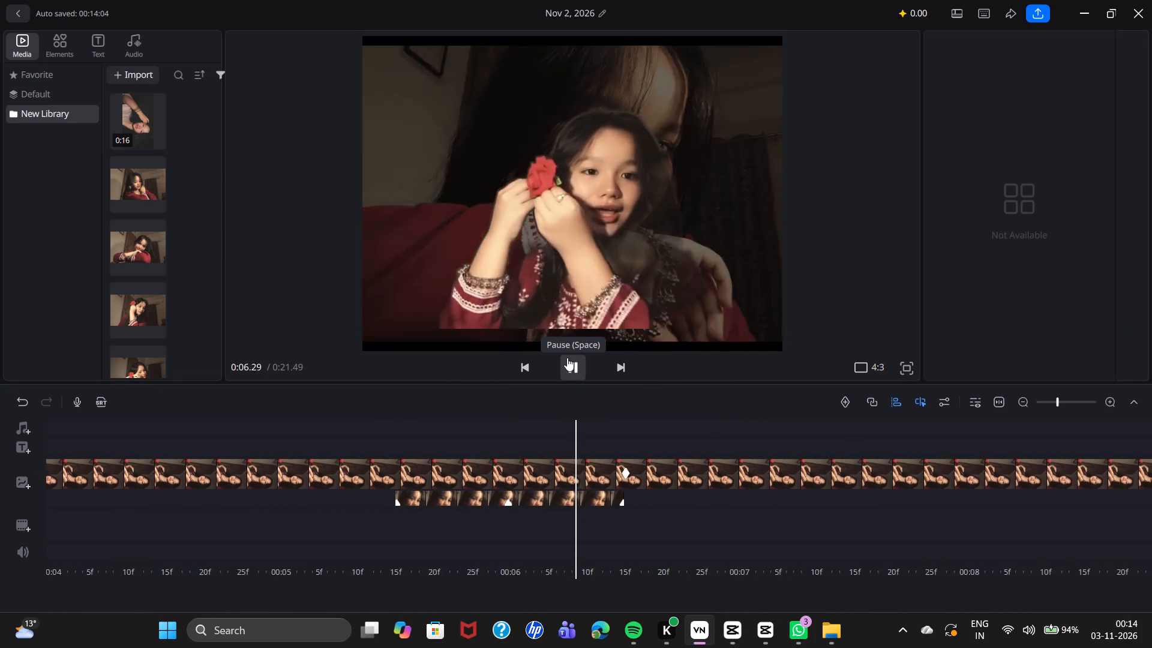
pyautogui.moveTo(439, 434); pyautogui.dragTo(890, 437)
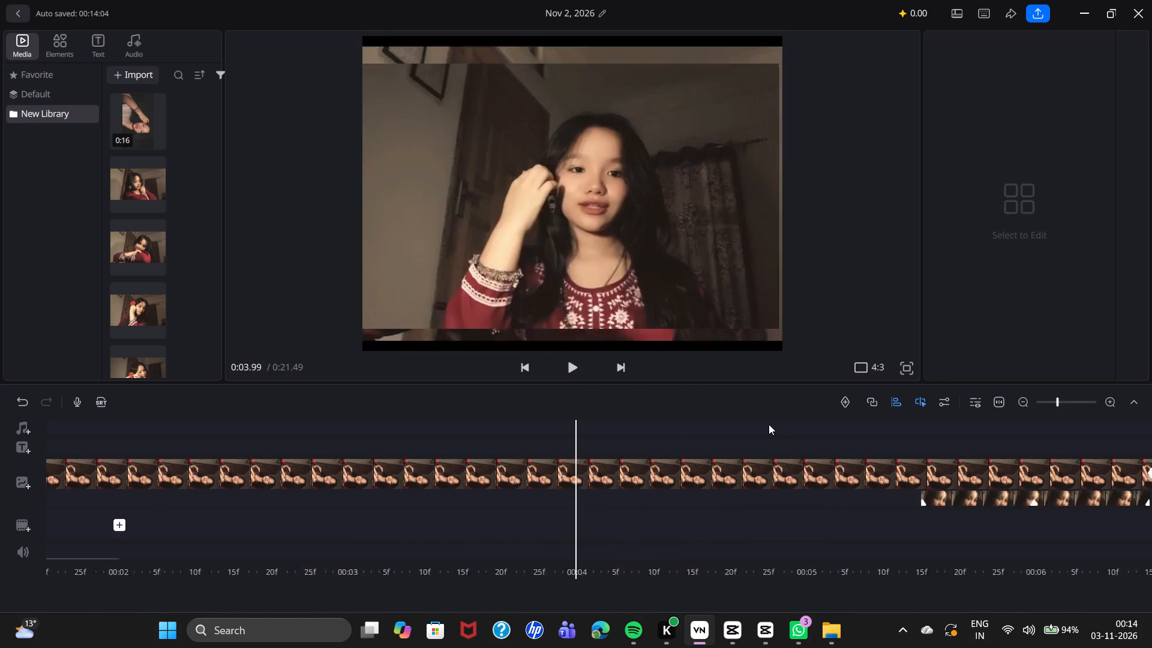
pyautogui.moveTo(763, 424); pyautogui.dragTo(688, 427)
pyautogui.click(577, 375)
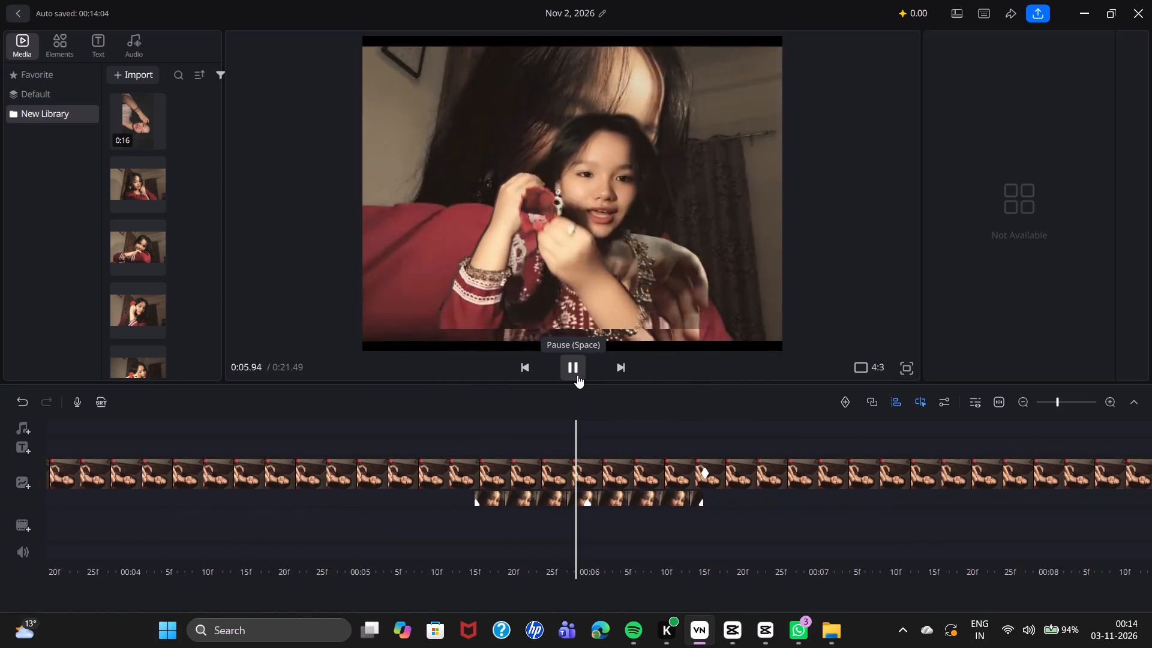
pyautogui.moveTo(581, 415); pyautogui.dragTo(541, 421)
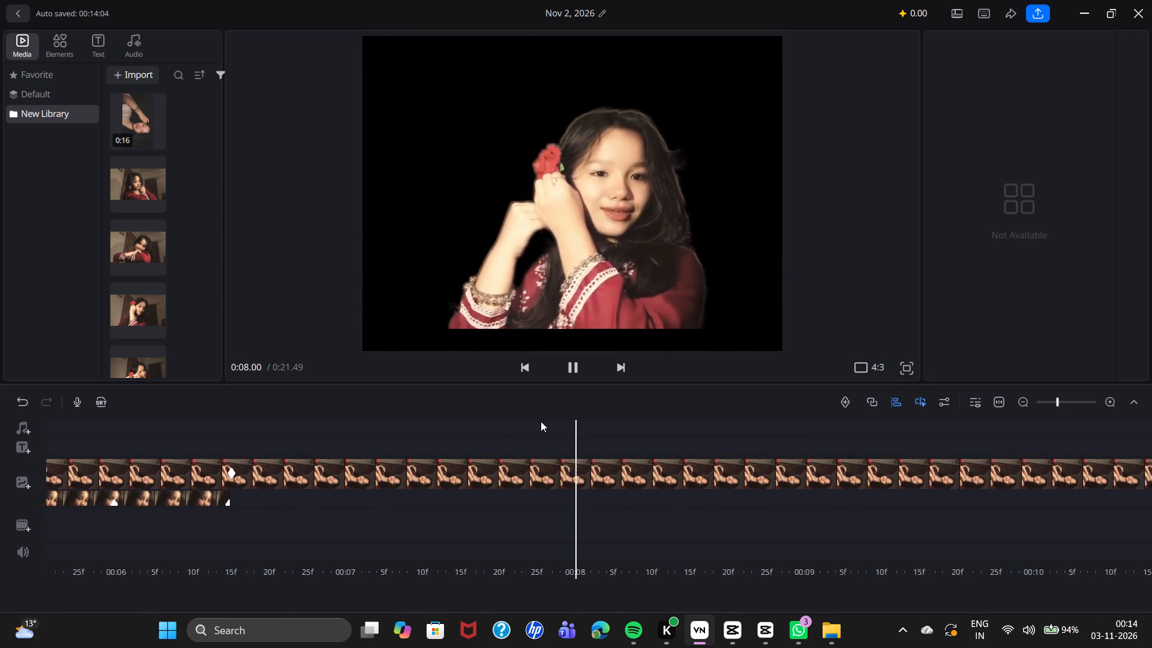
pyautogui.moveTo(541, 421); pyautogui.dragTo(583, 422)
pyautogui.moveTo(508, 412); pyautogui.dragTo(694, 435)
pyautogui.moveTo(626, 445); pyautogui.dragTo(670, 437)
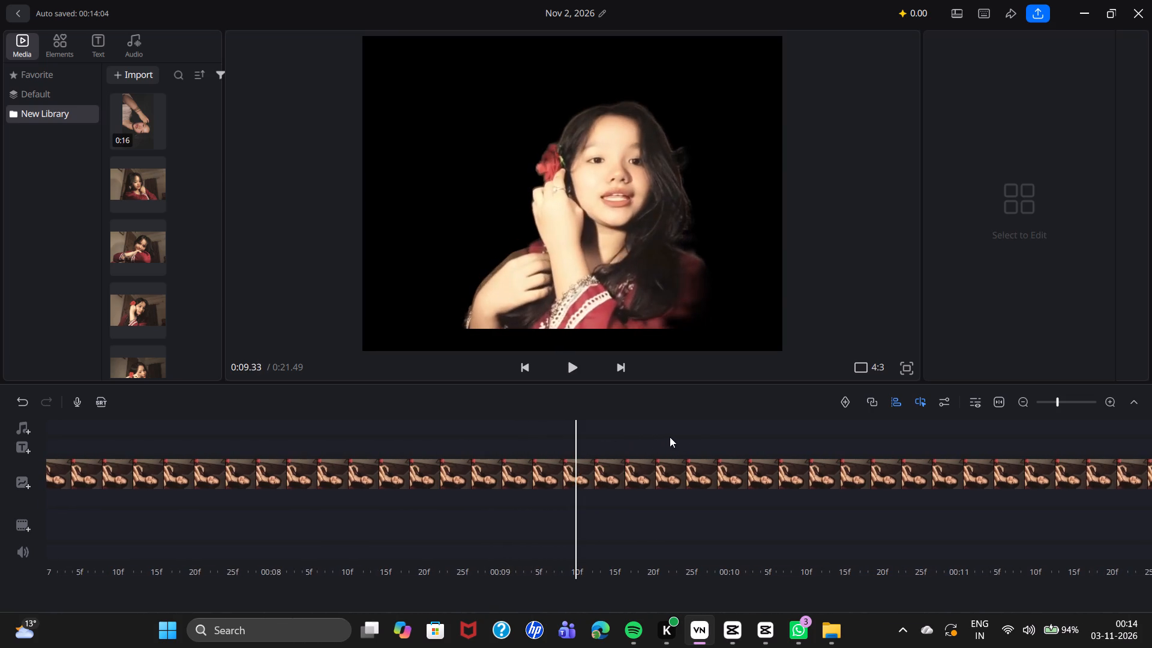
pyautogui.moveTo(670, 437); pyautogui.dragTo(996, 455)
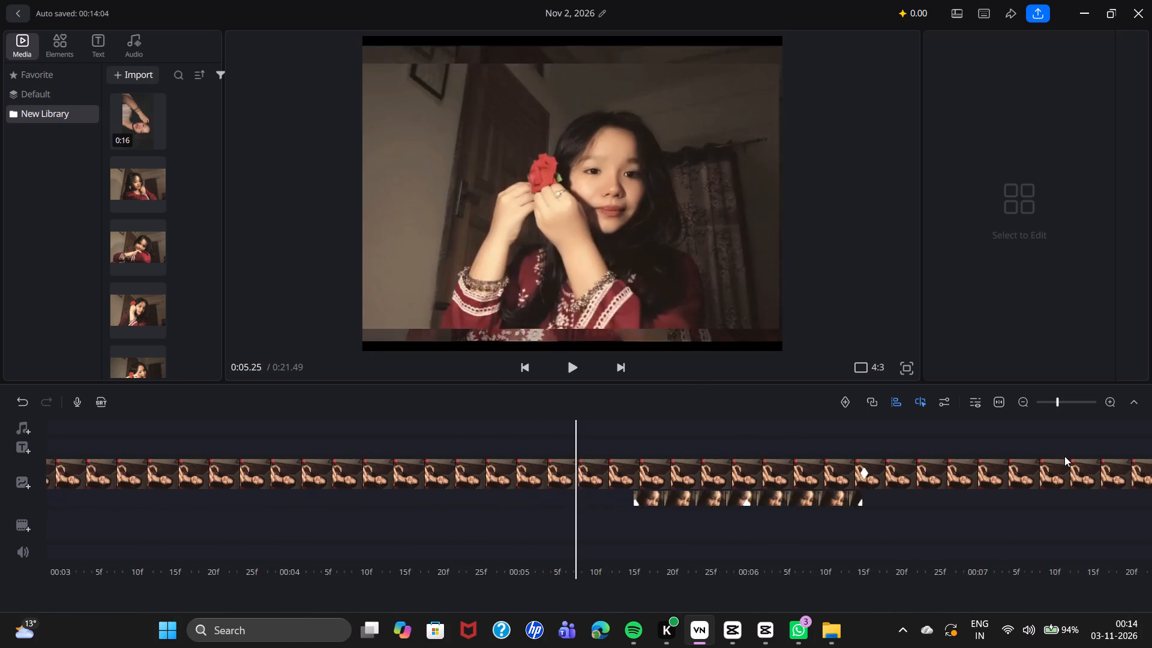
# Add a keyframe to the video overlay at 0:00.05, near the start of the clip.
pyautogui.moveTo(577, 427); pyautogui.dragTo(921, 428)
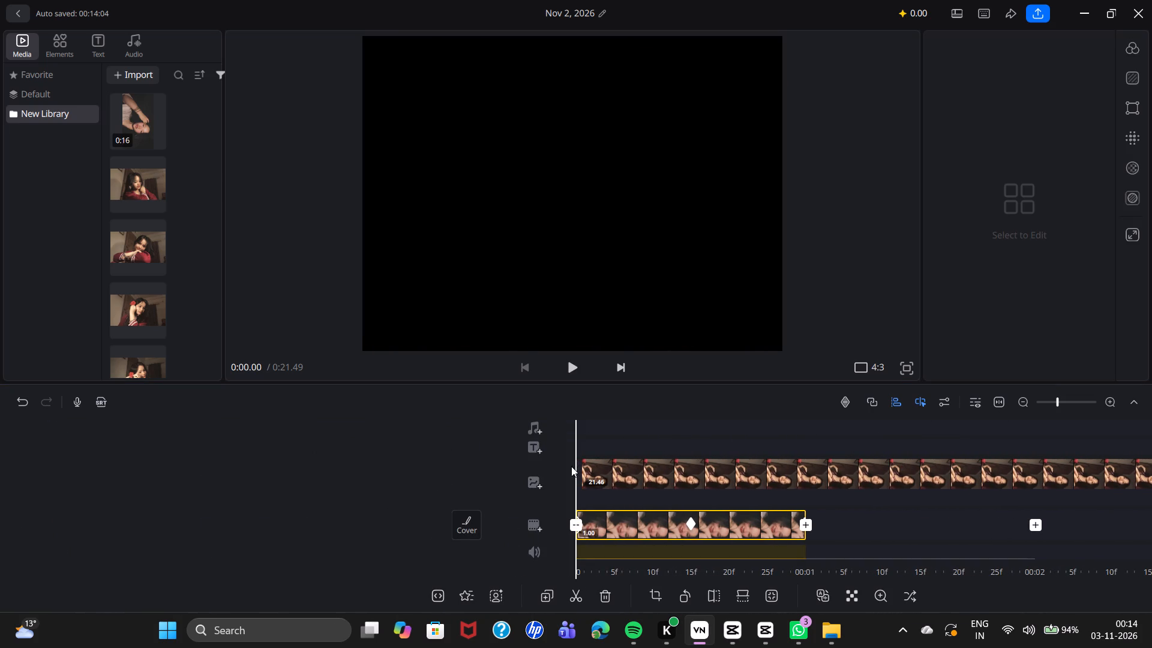
pyautogui.moveTo(636, 425); pyautogui.dragTo(616, 427)
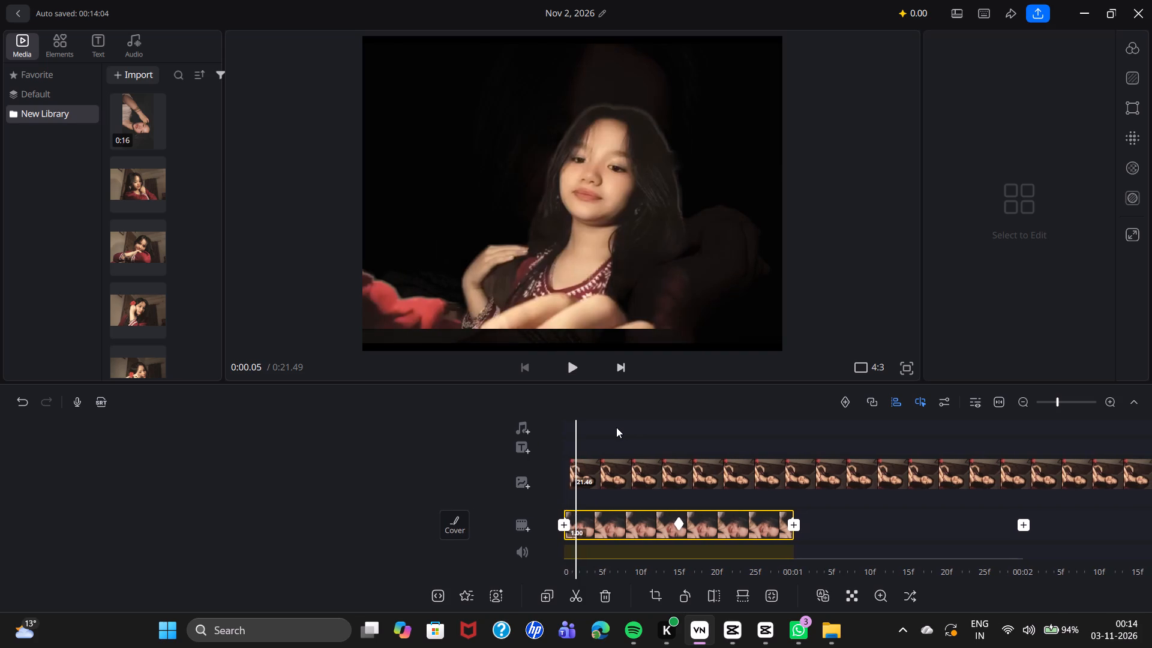
pyautogui.moveTo(616, 427); pyautogui.dragTo(618, 427)
pyautogui.click(578, 470)
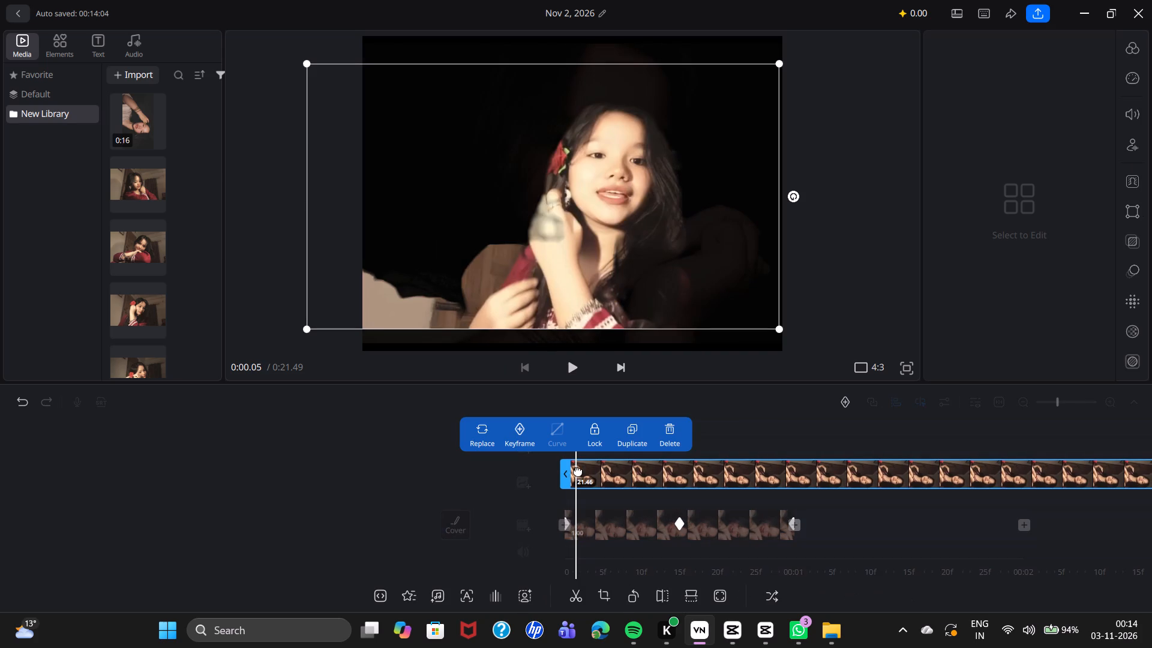
pyautogui.click(523, 428)
pyautogui.moveTo(577, 473); pyautogui.dragTo(557, 471)
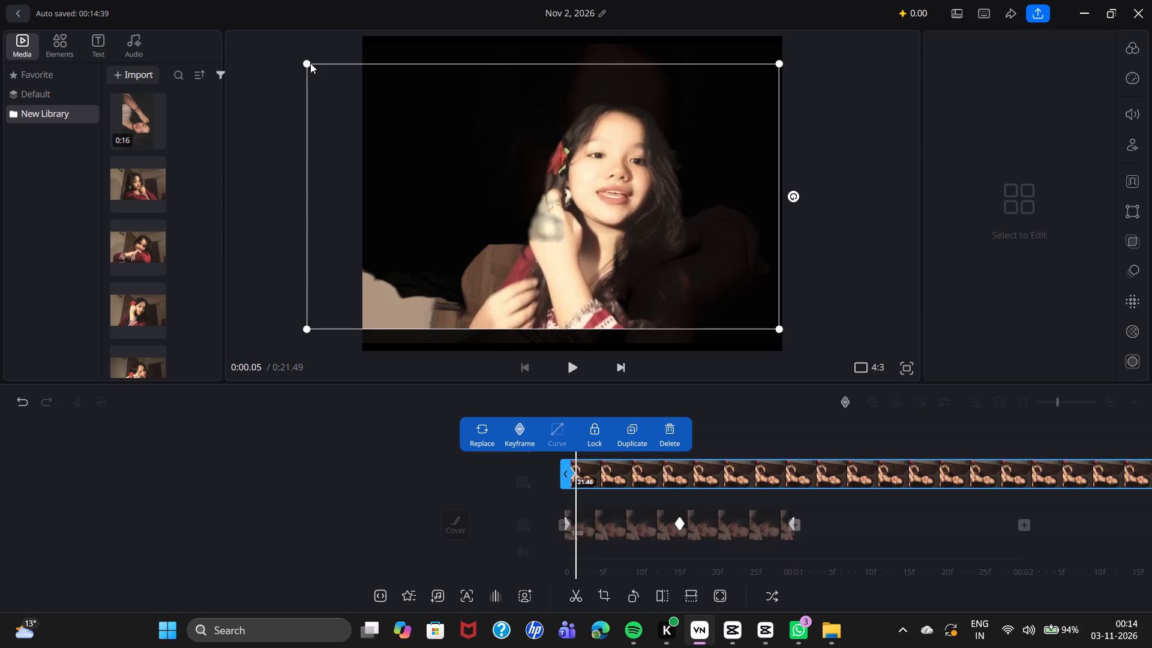
# Shrink the video overlay at 0:00.05 to about 60% of the frame's width and place it in the frame's lower-right corner.
pyautogui.moveTo(305, 64); pyautogui.dragTo(493, 179)
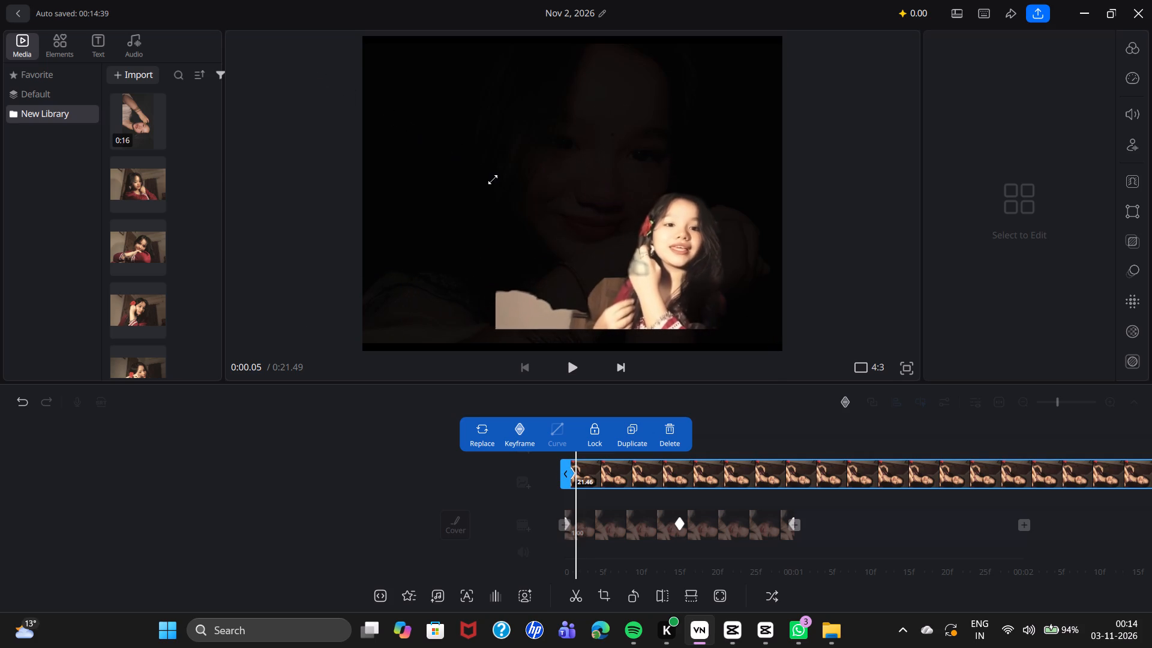
pyautogui.moveTo(493, 179); pyautogui.dragTo(517, 196)
pyautogui.moveTo(701, 251); pyautogui.dragTo(704, 261)
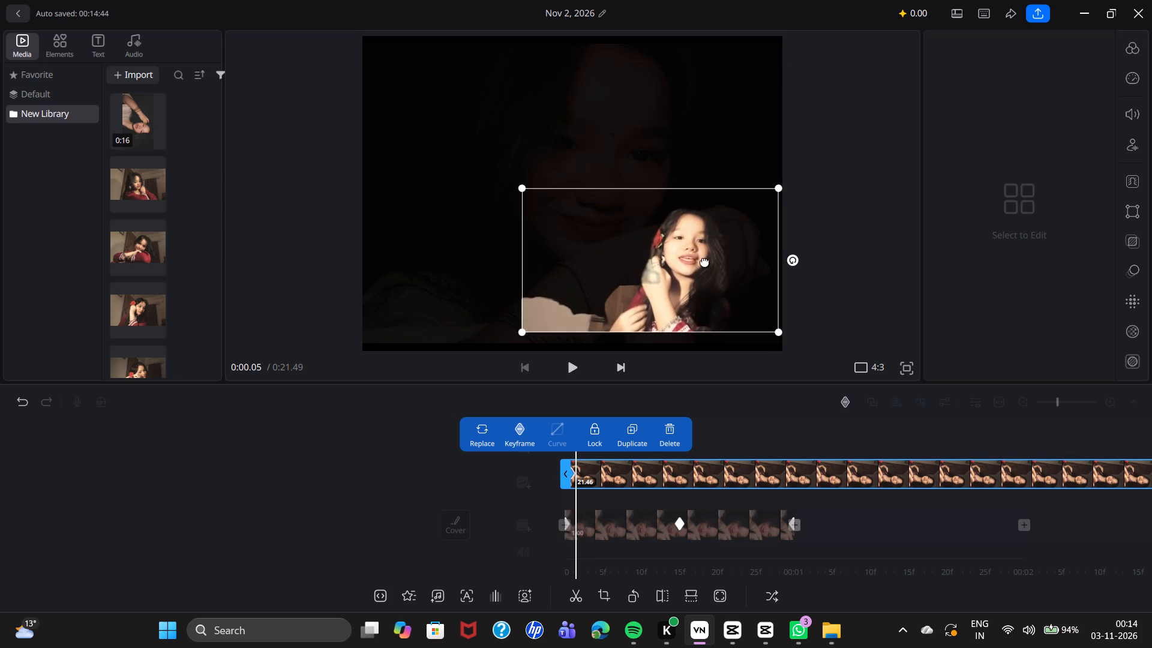
pyautogui.moveTo(704, 261); pyautogui.dragTo(719, 271)
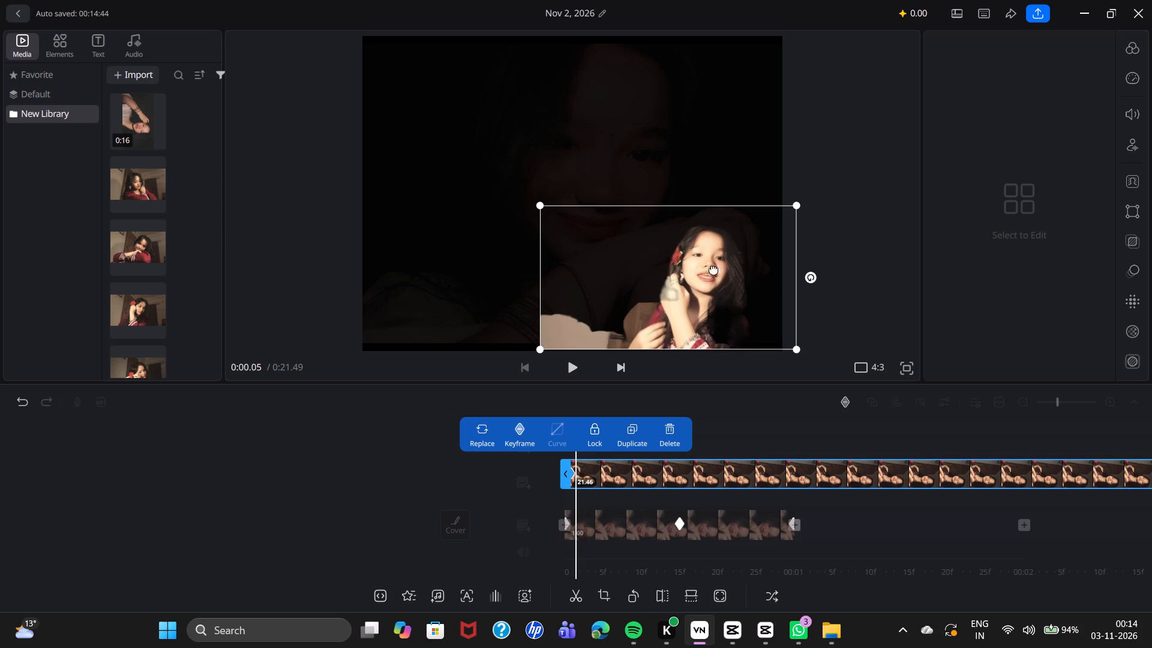
pyautogui.click(541, 207)
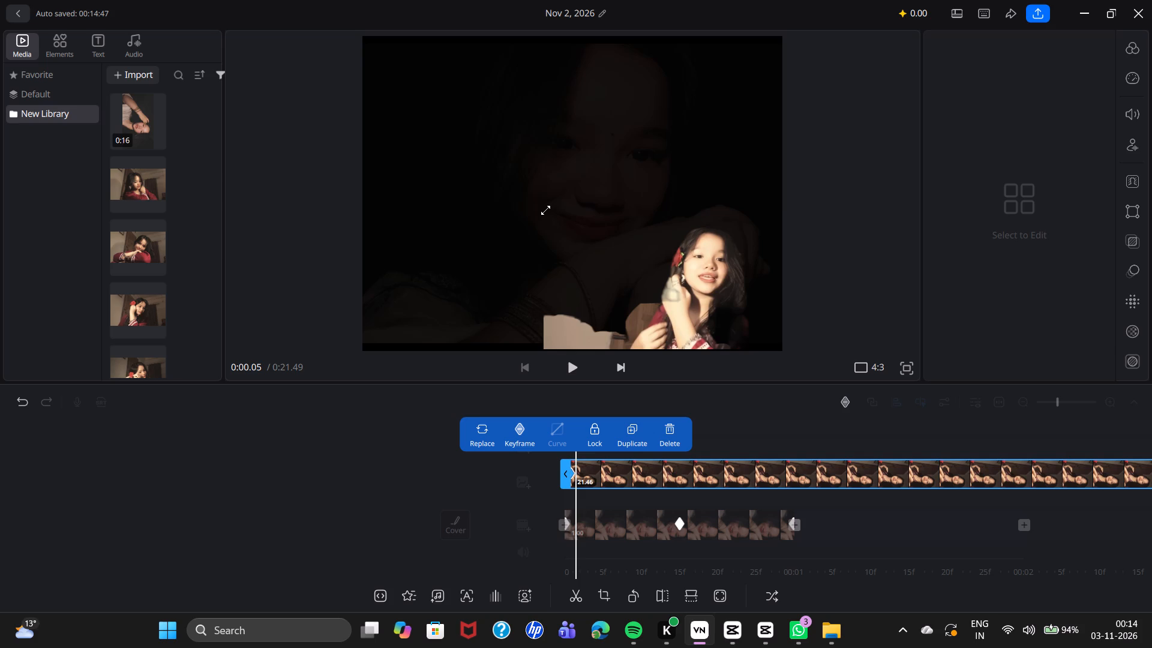
pyautogui.click(667, 263)
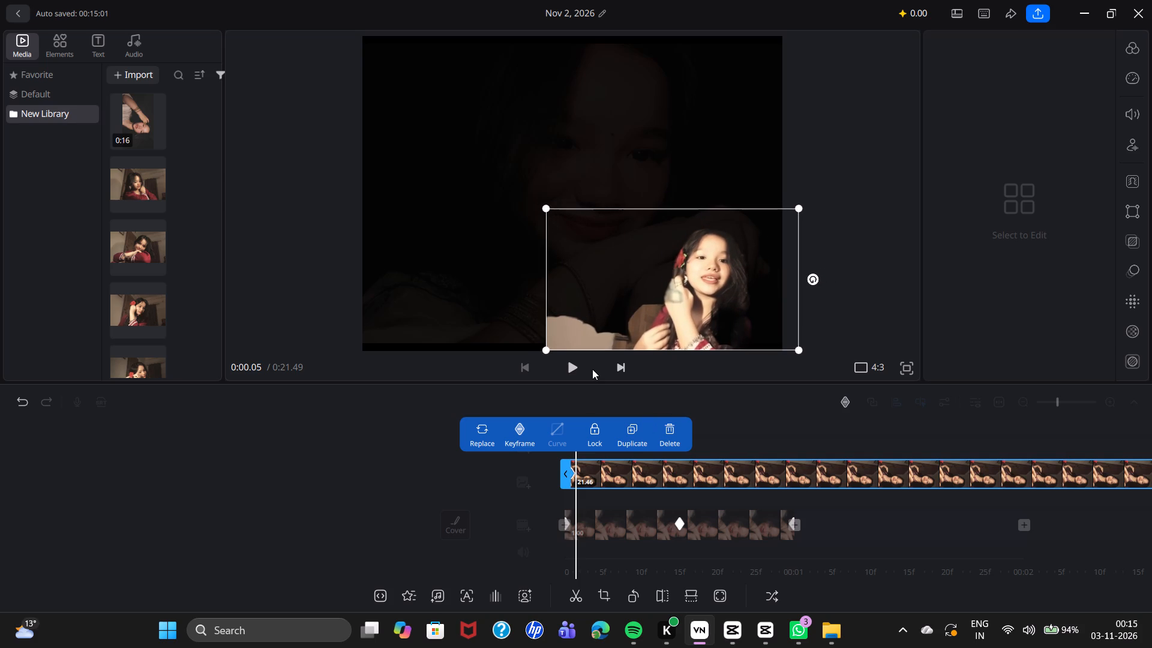
# Play the edit from 0:00.05 to about 0:15.8 and review back to about 0:04 to check the overlay's growth between keyframes.
pyautogui.click(576, 361)
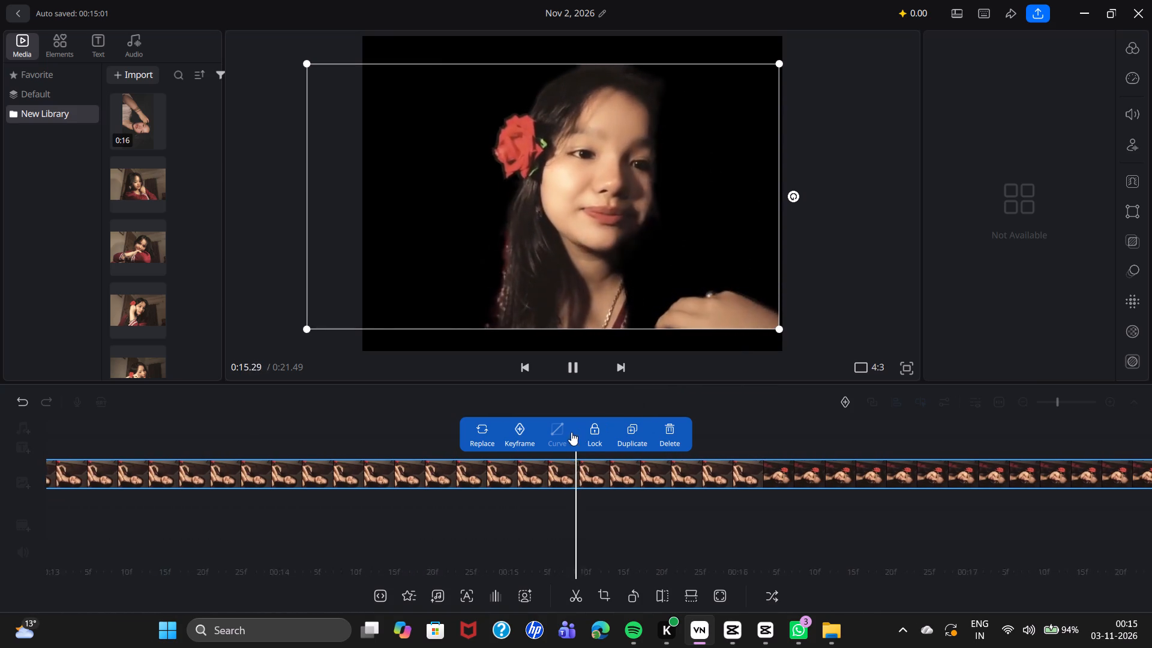
pyautogui.moveTo(413, 421); pyautogui.dragTo(790, 459)
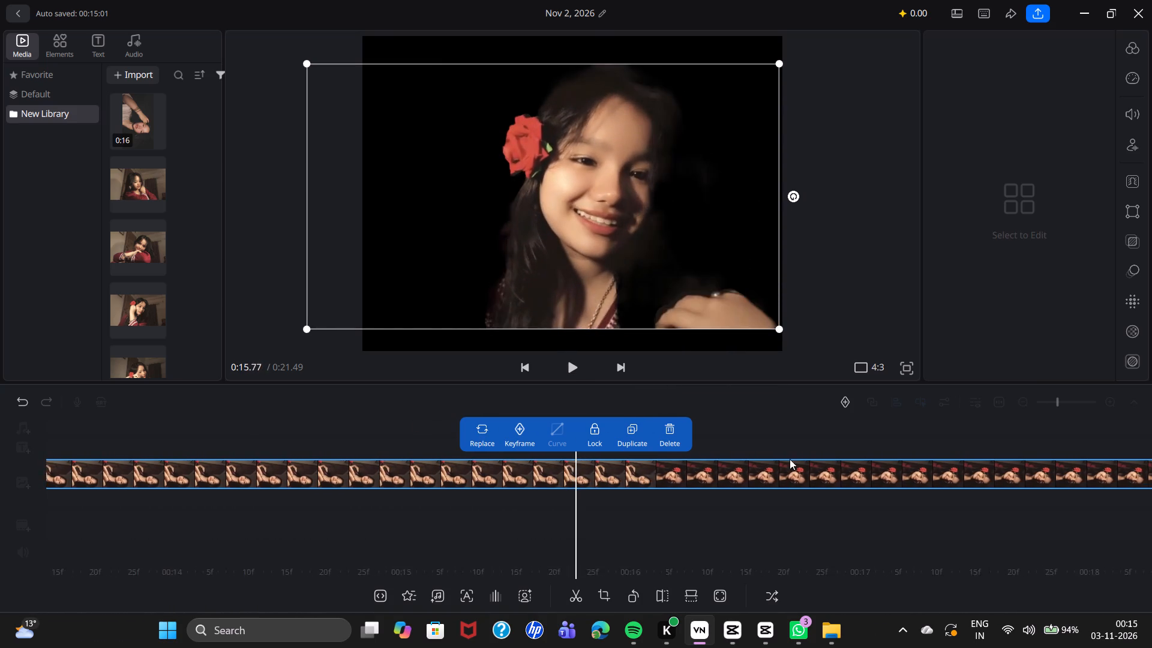
pyautogui.moveTo(790, 459); pyautogui.dragTo(784, 459)
pyautogui.moveTo(711, 430); pyautogui.dragTo(994, 442)
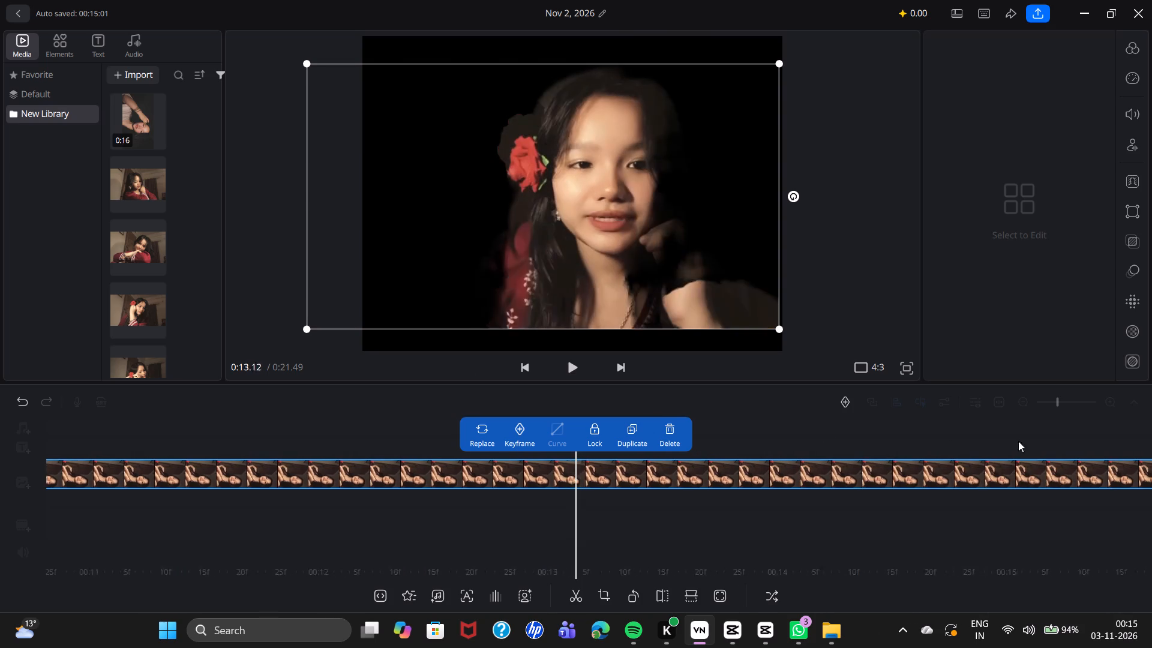
pyautogui.moveTo(717, 431); pyautogui.dragTo(1010, 432)
pyautogui.moveTo(782, 419); pyautogui.dragTo(1151, 449)
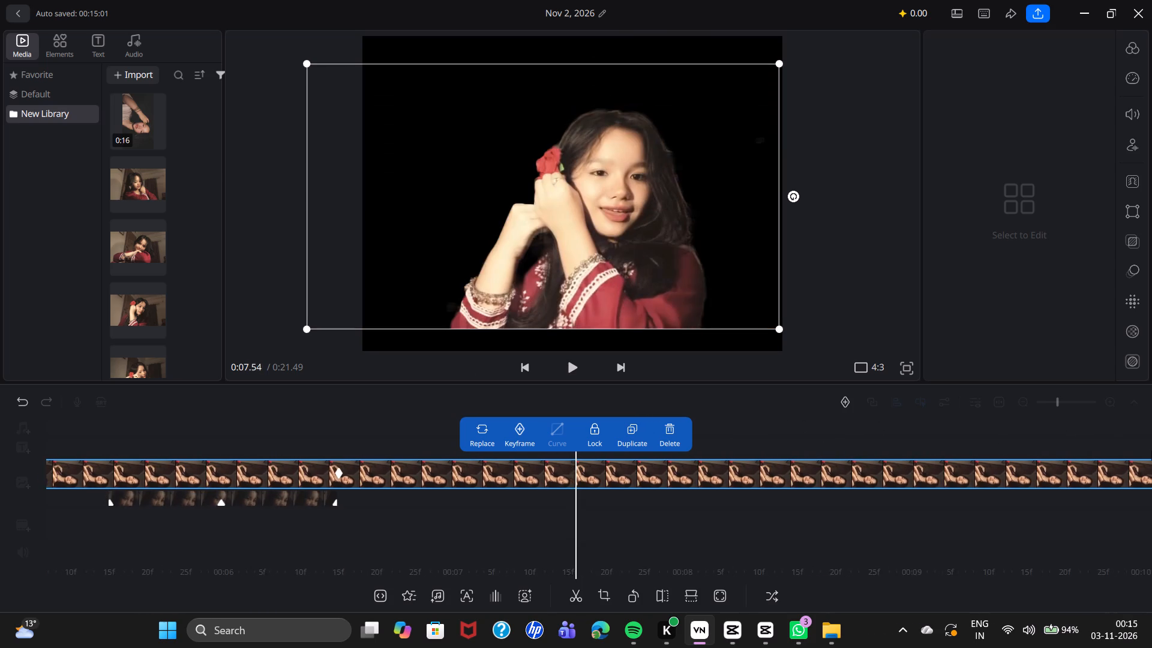
pyautogui.moveTo(596, 430); pyautogui.dragTo(1105, 481)
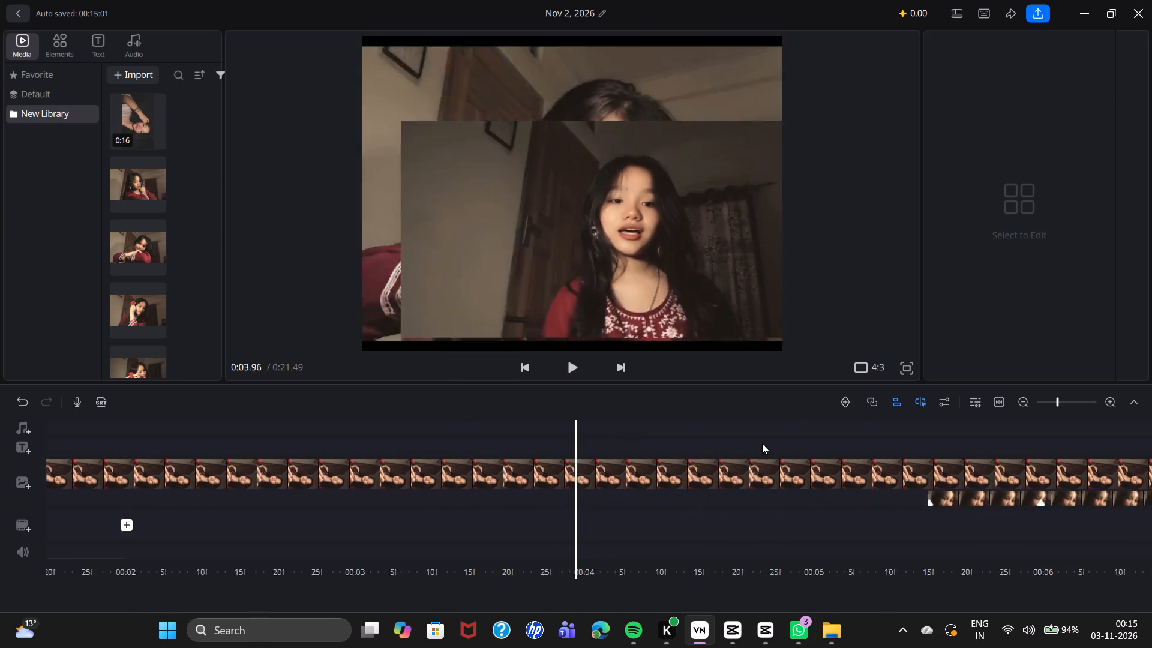
# Play the edit from the start to about 0:04.5 and return to the start to check the overlay's growth over the photos.
pyautogui.moveTo(671, 443); pyautogui.dragTo(1045, 472)
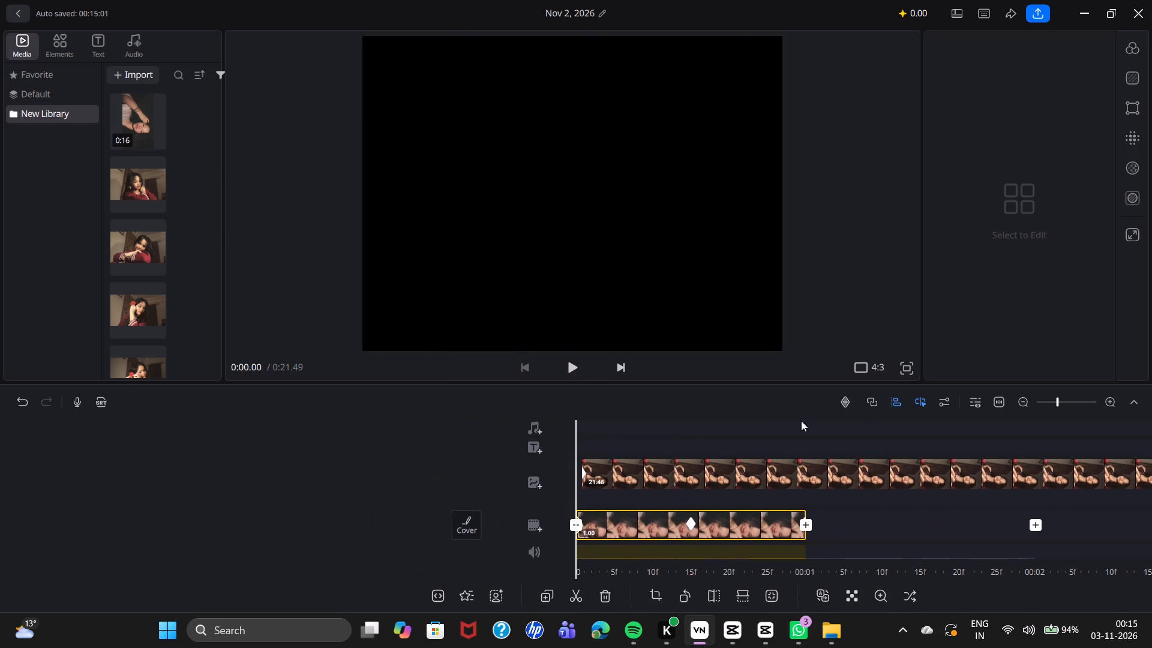
pyautogui.click(577, 379)
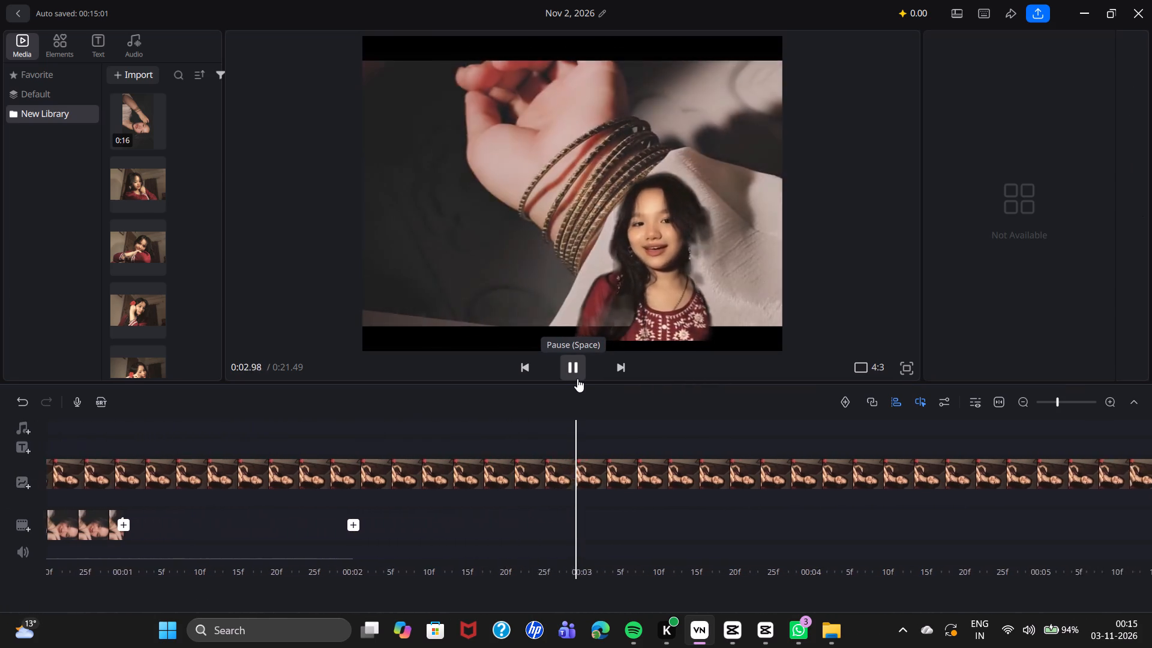
pyautogui.click(577, 379)
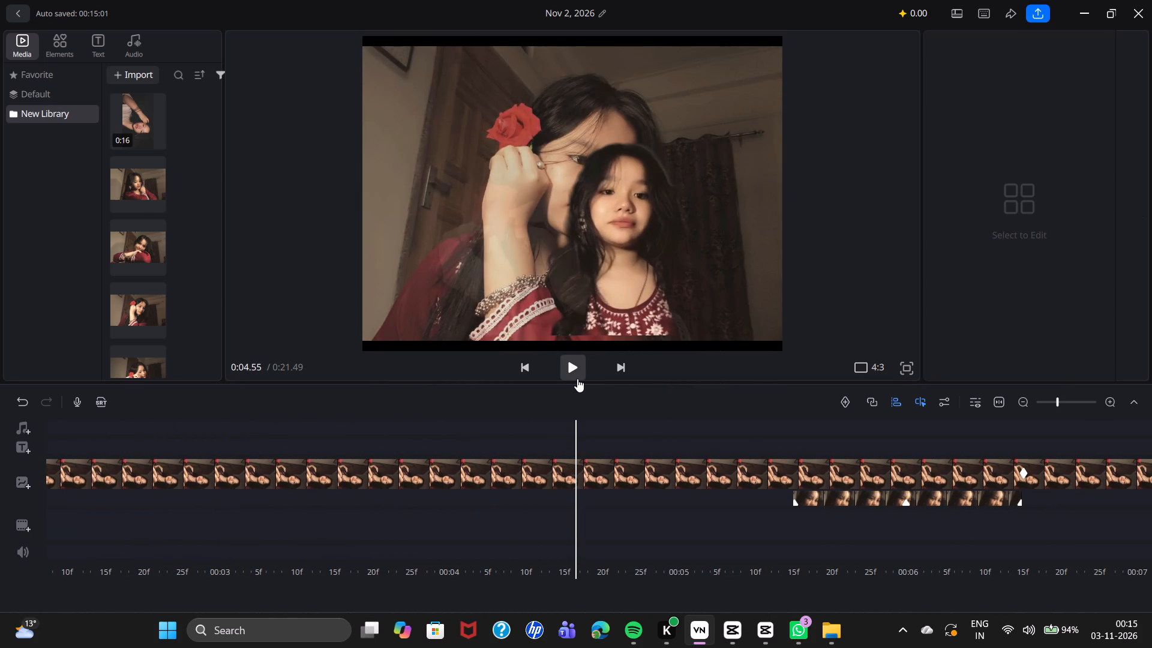
pyautogui.moveTo(557, 390); pyautogui.dragTo(659, 407)
pyautogui.moveTo(562, 412); pyautogui.dragTo(745, 421)
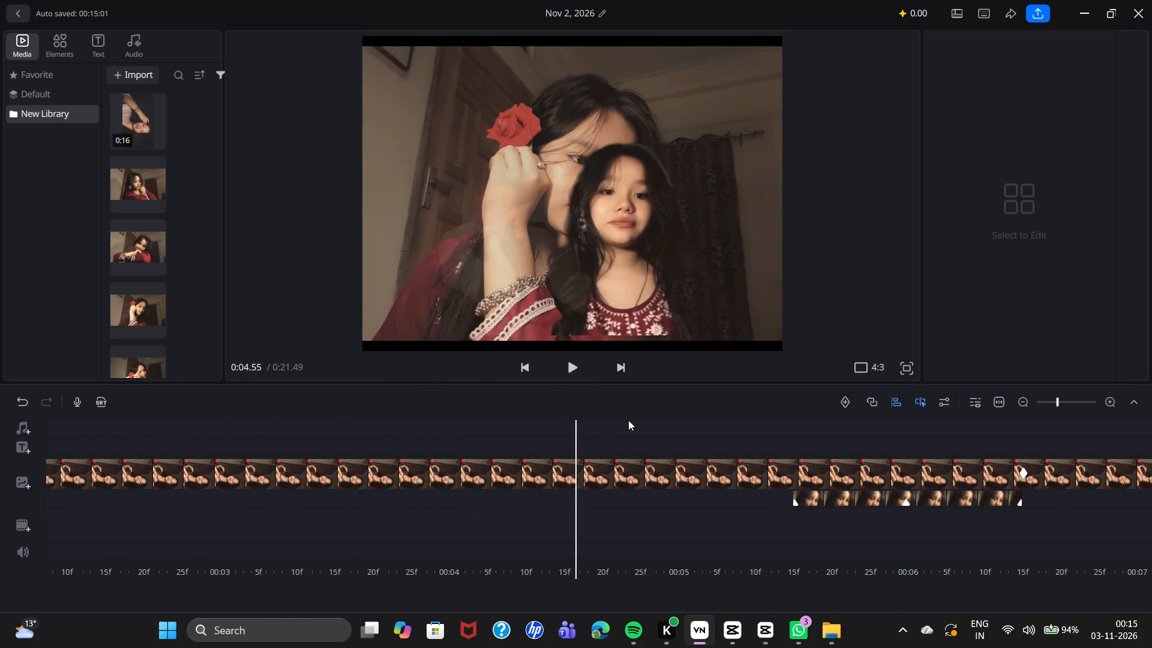
pyautogui.moveTo(596, 426); pyautogui.dragTo(644, 434)
pyautogui.moveTo(545, 409); pyautogui.dragTo(746, 452)
pyautogui.moveTo(549, 417); pyautogui.dragTo(682, 425)
pyautogui.moveTo(503, 430); pyautogui.dragTo(1078, 453)
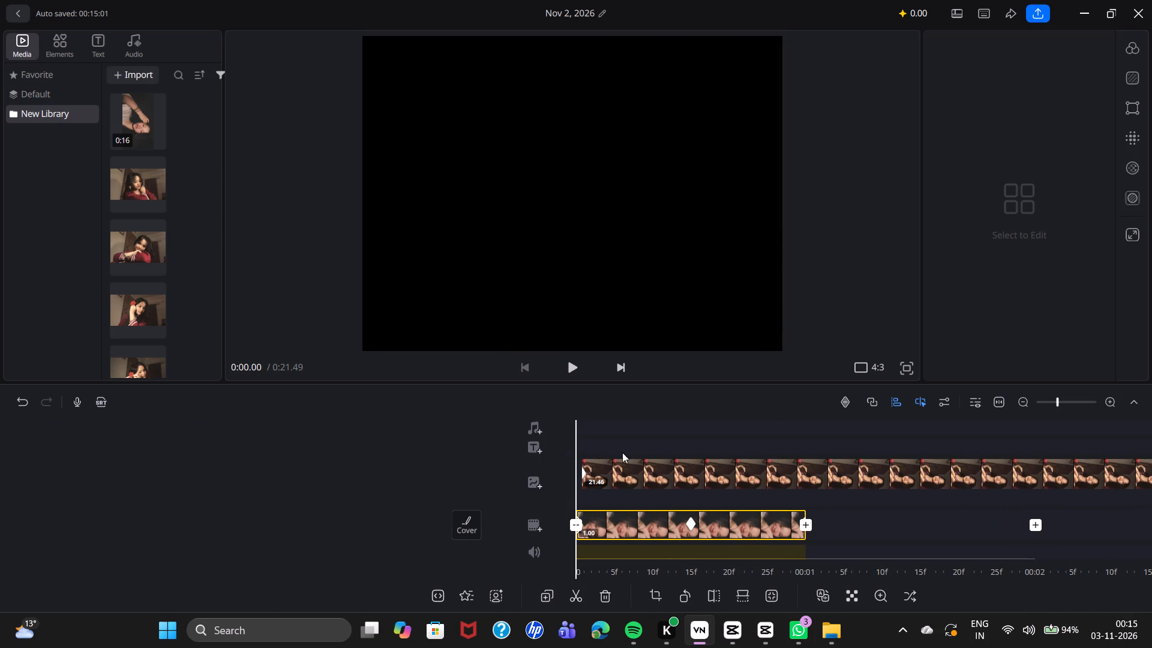
# Scrub back and forth through the first second to examine how the corner overlay appears with the first fading photo.
pyautogui.moveTo(632, 440); pyautogui.dragTo(631, 440)
pyautogui.moveTo(631, 440); pyautogui.dragTo(604, 439)
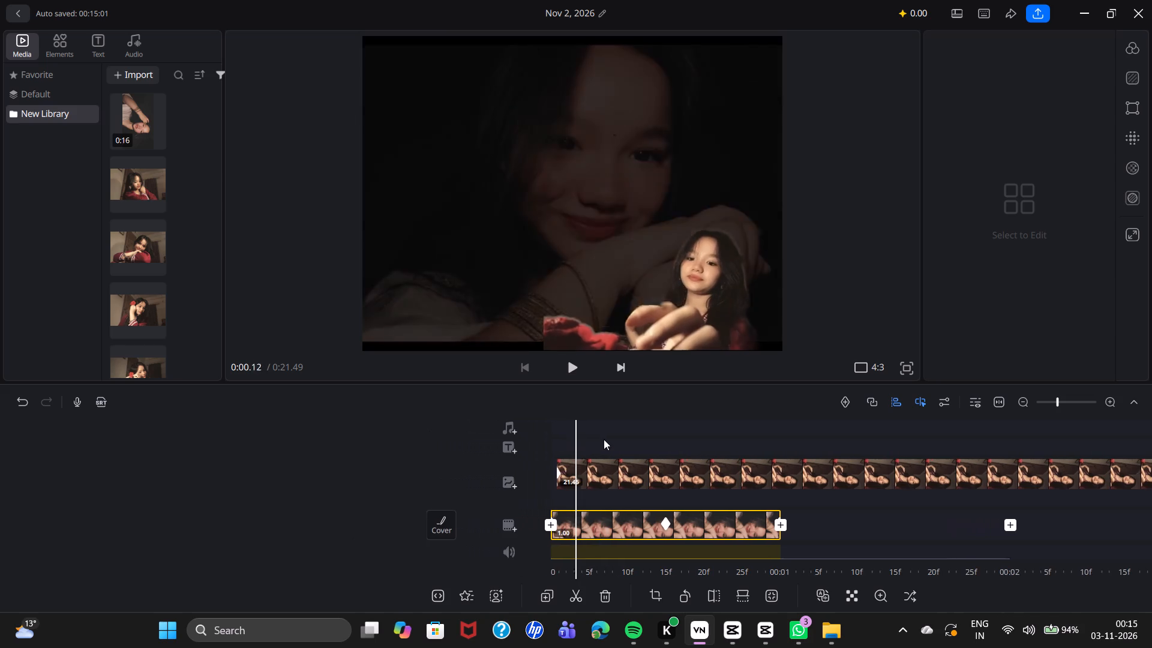
pyautogui.moveTo(604, 439); pyautogui.dragTo(530, 433)
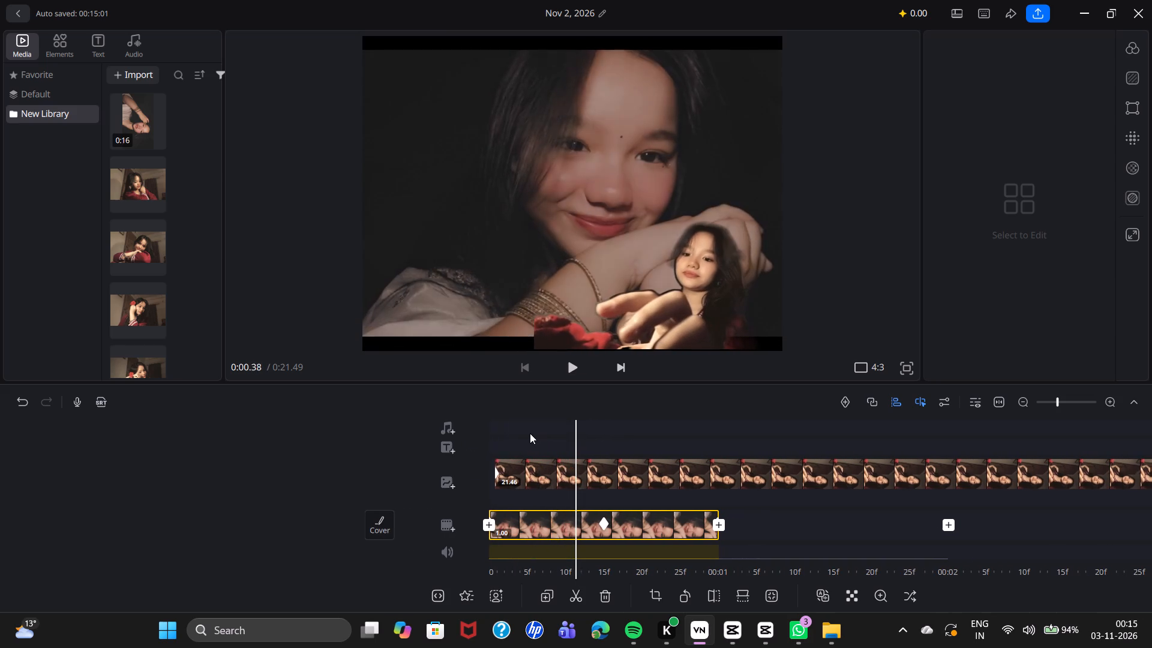
pyautogui.moveTo(530, 433); pyautogui.dragTo(655, 443)
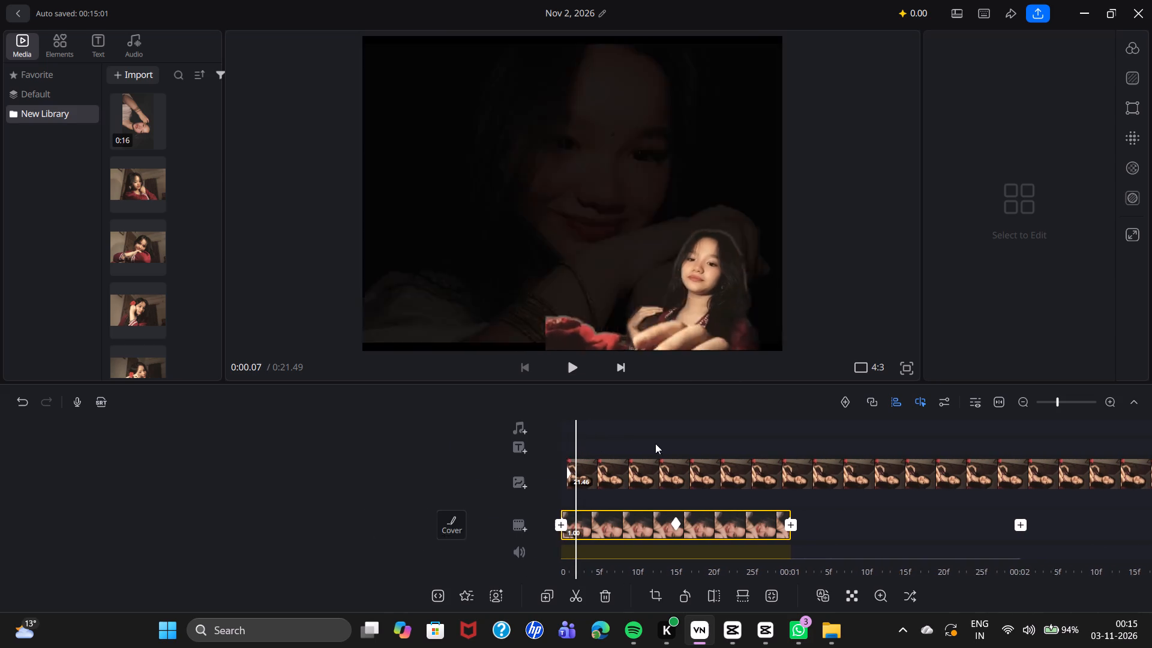
pyautogui.moveTo(655, 443); pyautogui.dragTo(595, 436)
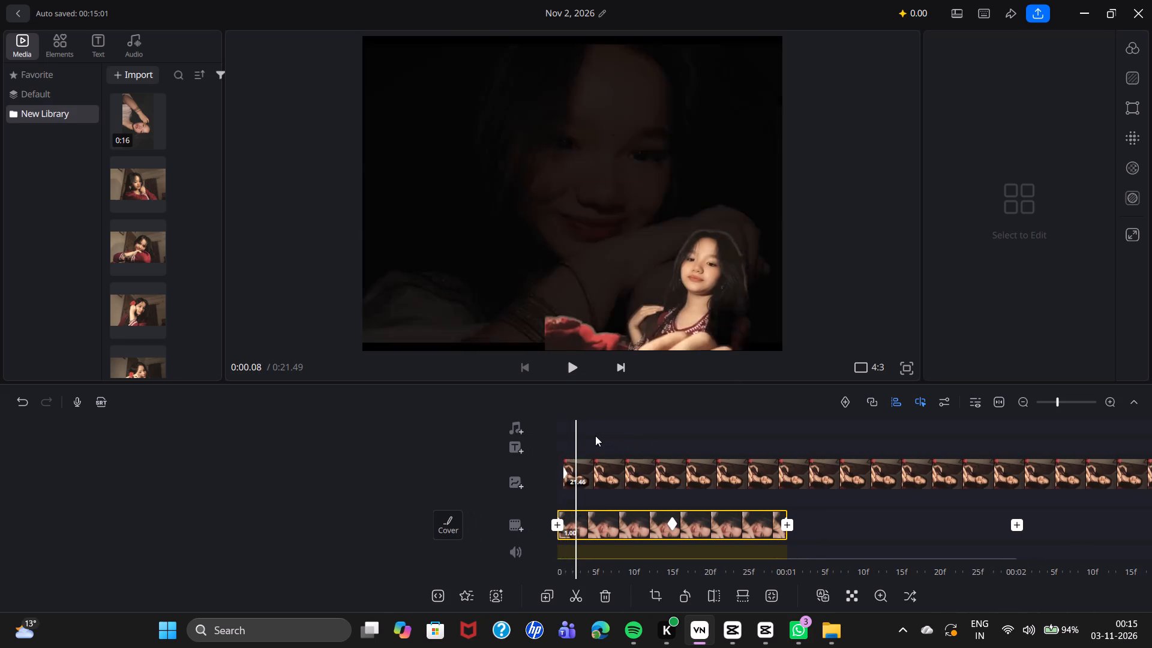
pyautogui.moveTo(595, 436); pyautogui.dragTo(626, 433)
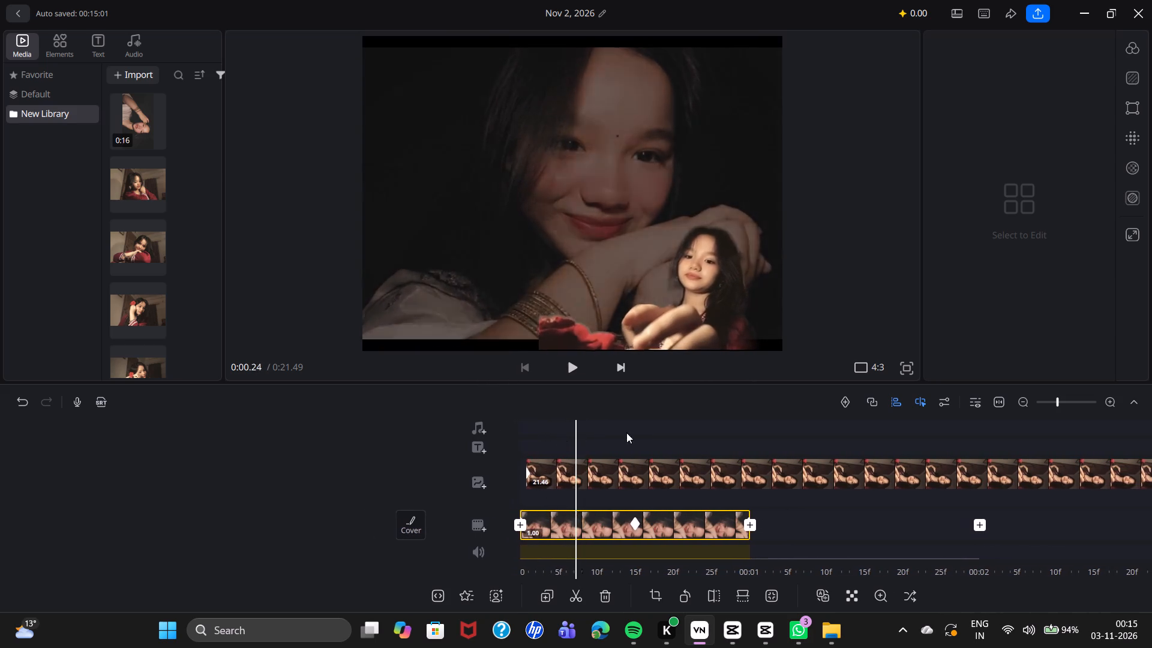
pyautogui.moveTo(626, 433); pyautogui.dragTo(893, 449)
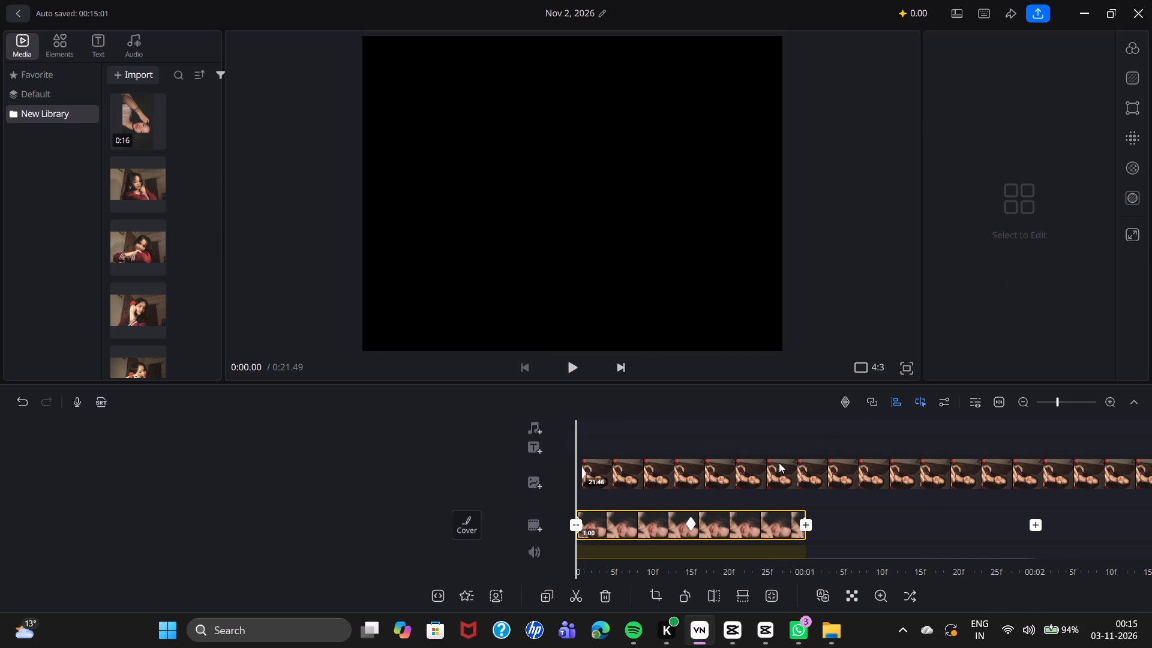
pyautogui.click(779, 463)
pyautogui.moveTo(707, 410); pyautogui.dragTo(1013, 418)
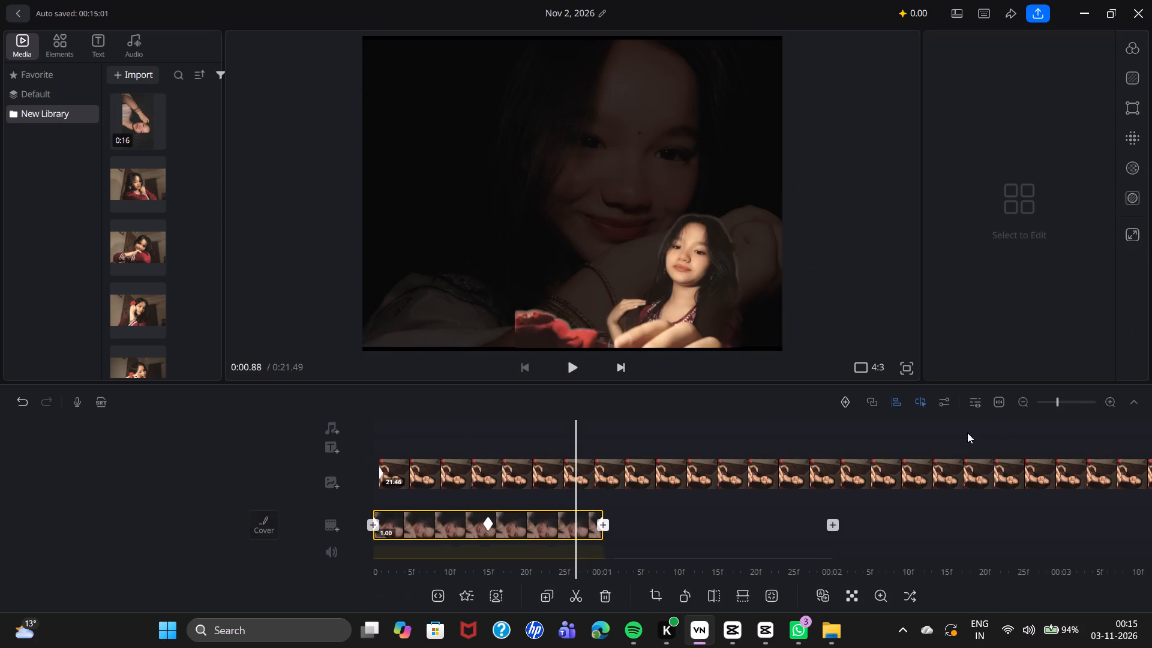
pyautogui.moveTo(806, 433); pyautogui.dragTo(1010, 428)
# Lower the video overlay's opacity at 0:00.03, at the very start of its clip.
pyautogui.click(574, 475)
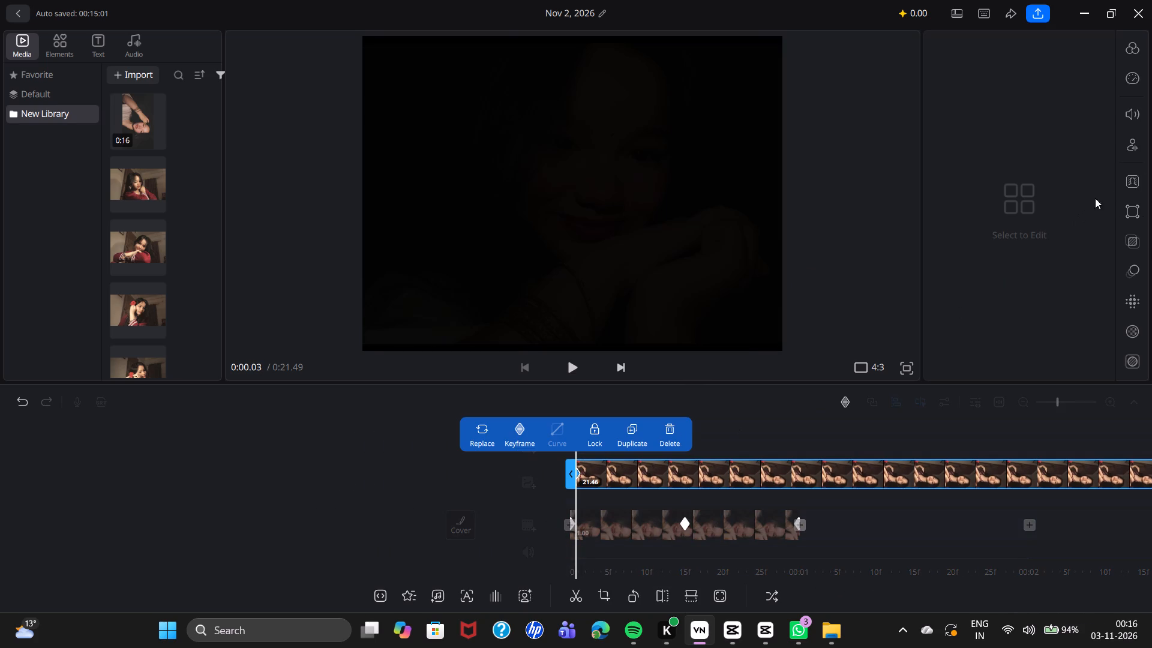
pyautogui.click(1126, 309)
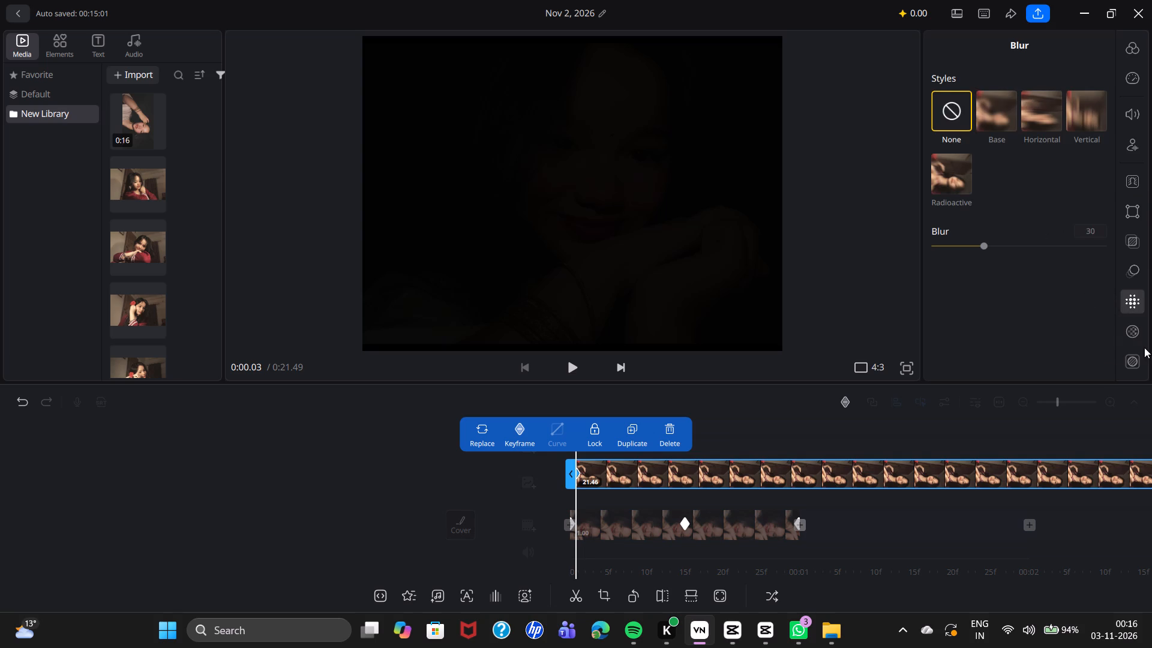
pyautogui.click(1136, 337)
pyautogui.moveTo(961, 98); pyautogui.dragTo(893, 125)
# Play the edit from the start to about 0:04.8 to check the overlay's opacity and growth.
pyautogui.click(565, 361)
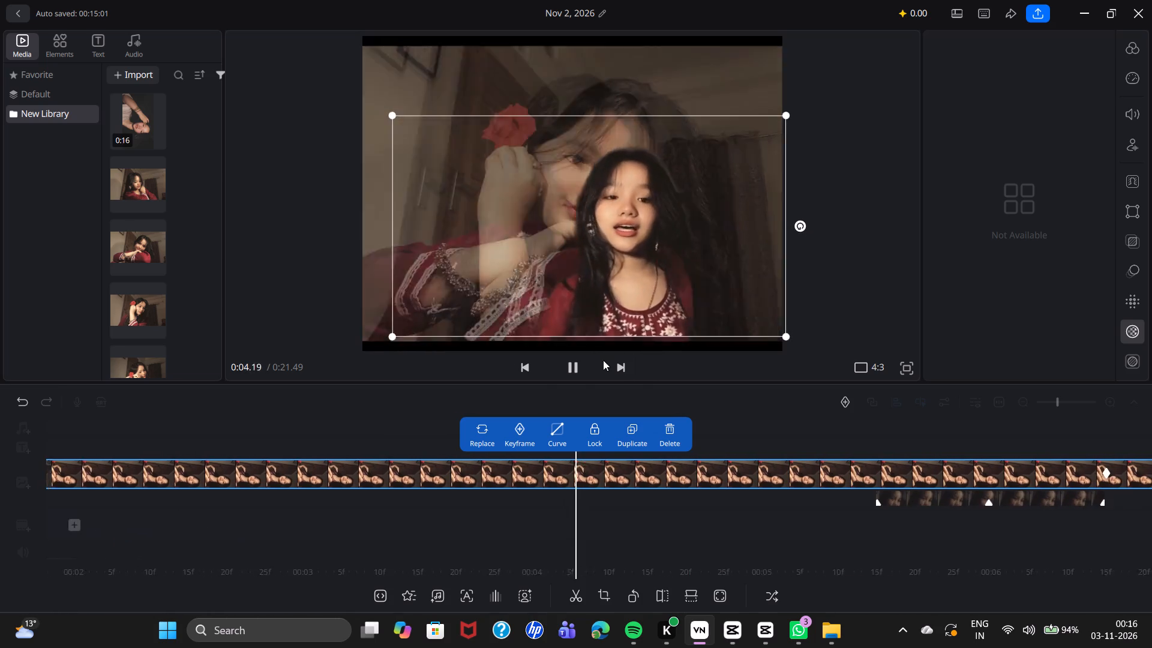
pyautogui.click(574, 359)
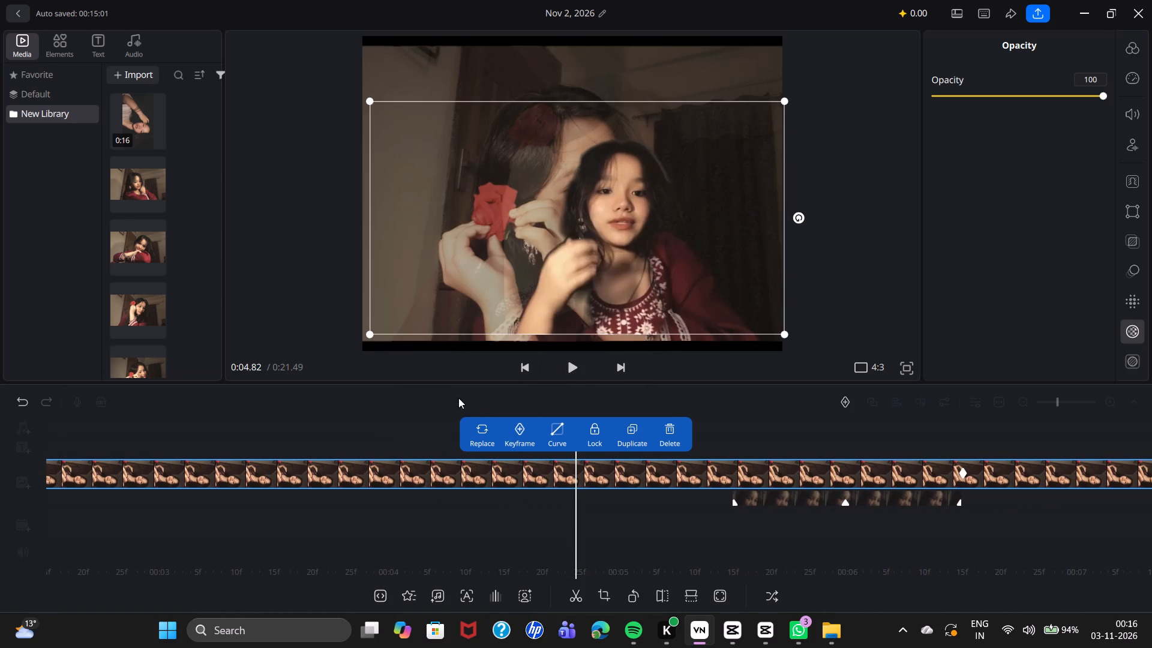
pyautogui.moveTo(427, 401); pyautogui.dragTo(523, 409)
pyautogui.moveTo(508, 398); pyautogui.dragTo(584, 410)
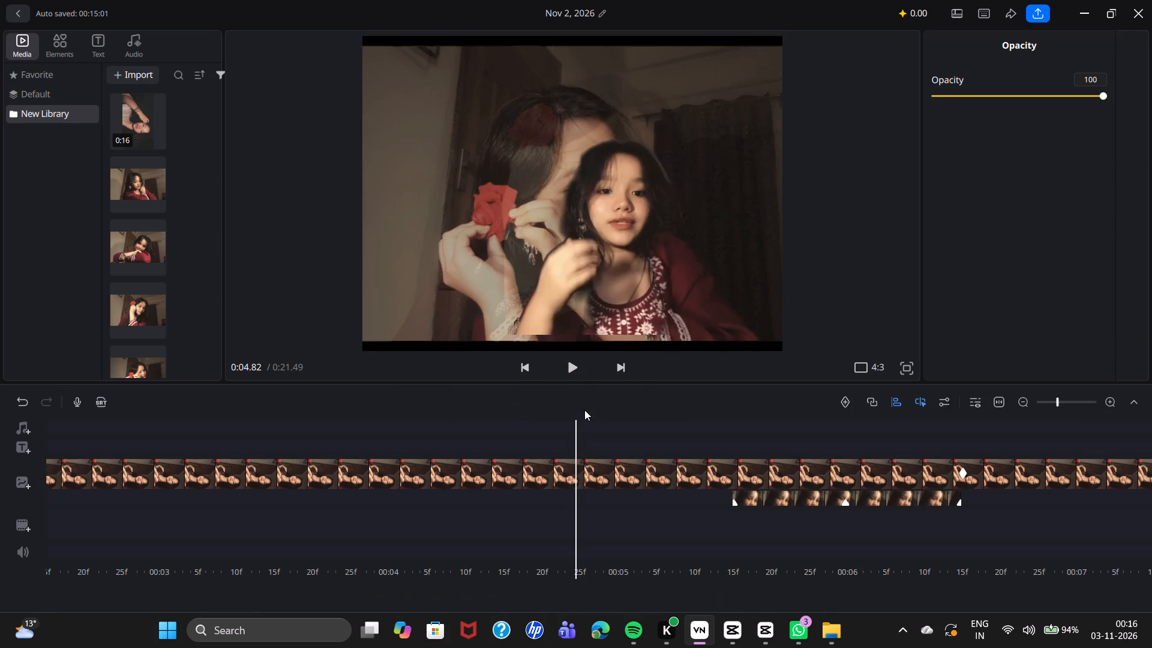
# Delete the 21.46-second video overlay from the timeline.
pyautogui.click(959, 473)
pyautogui.click(674, 430)
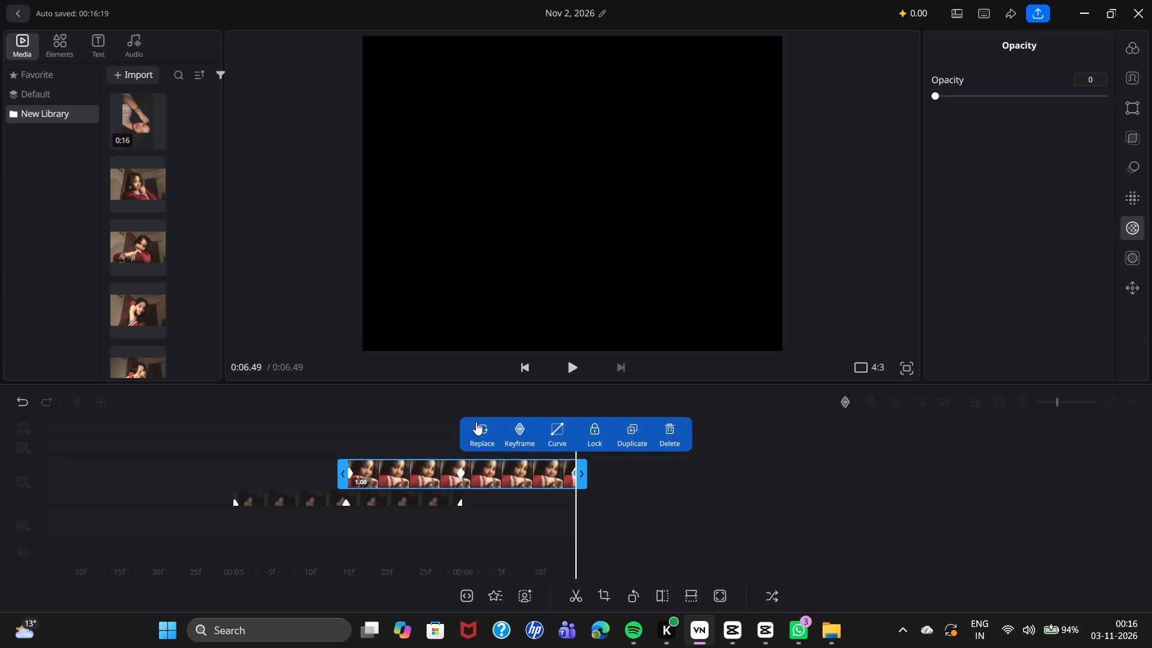
# Add the MP4 video 13 from the Documents folder as an overlay starting at 0:00.00.
pyautogui.click(463, 422)
pyautogui.moveTo(456, 423); pyautogui.dragTo(797, 459)
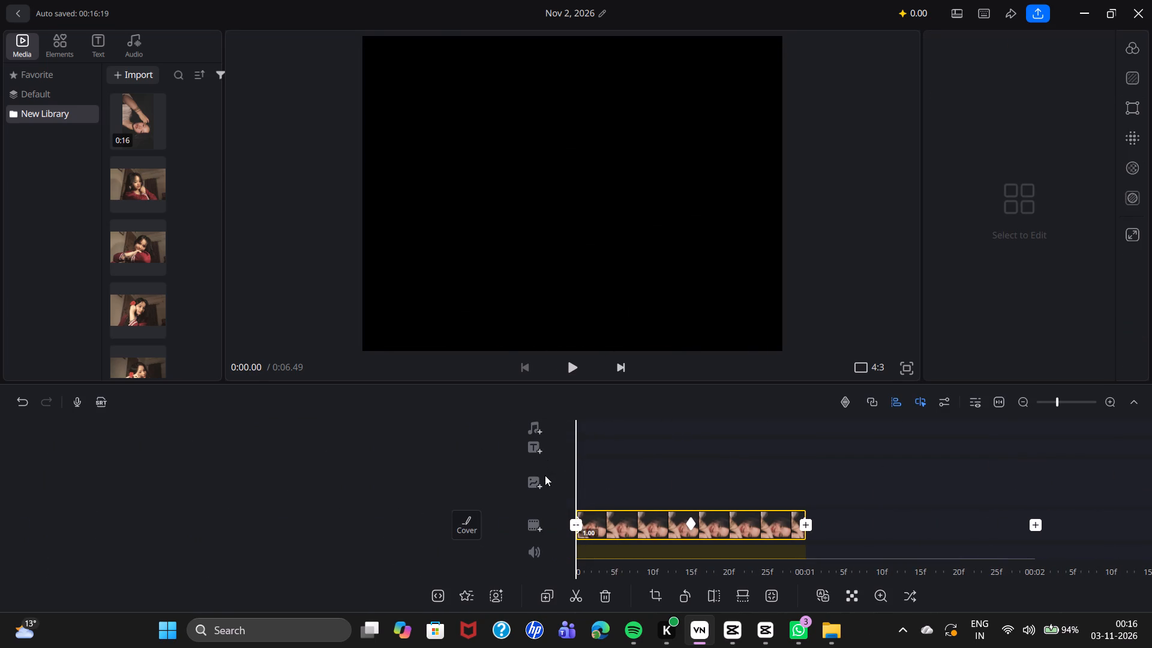
pyautogui.click(529, 476)
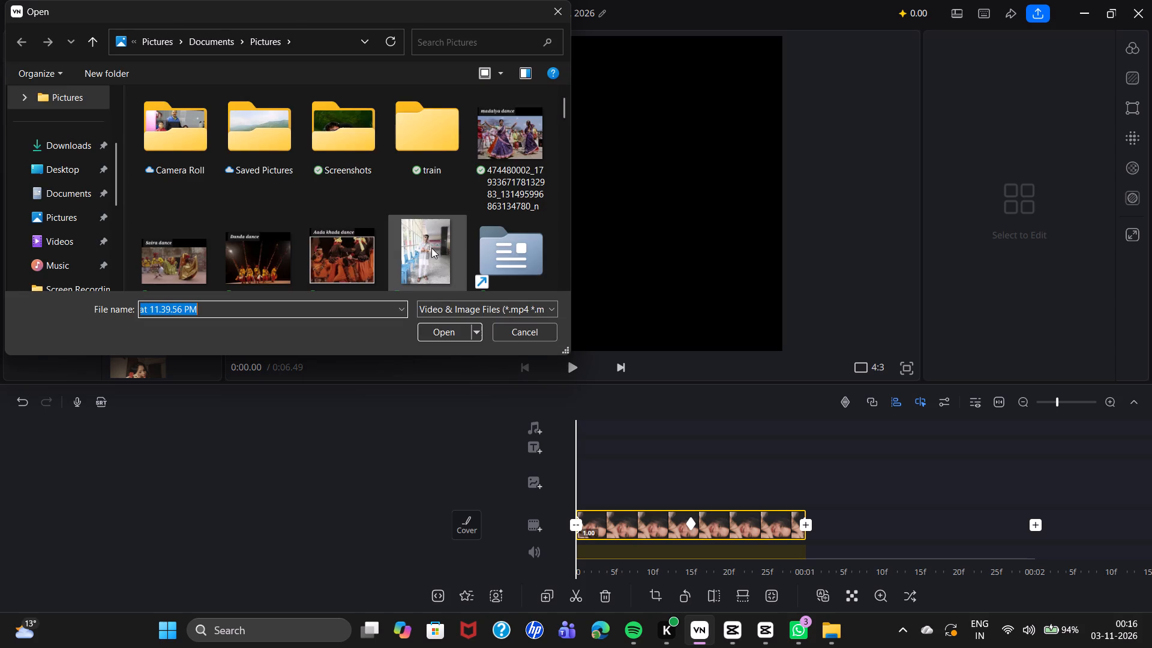
pyautogui.scroll(-6, 402, 218)
pyautogui.scroll(-13, 354, 206)
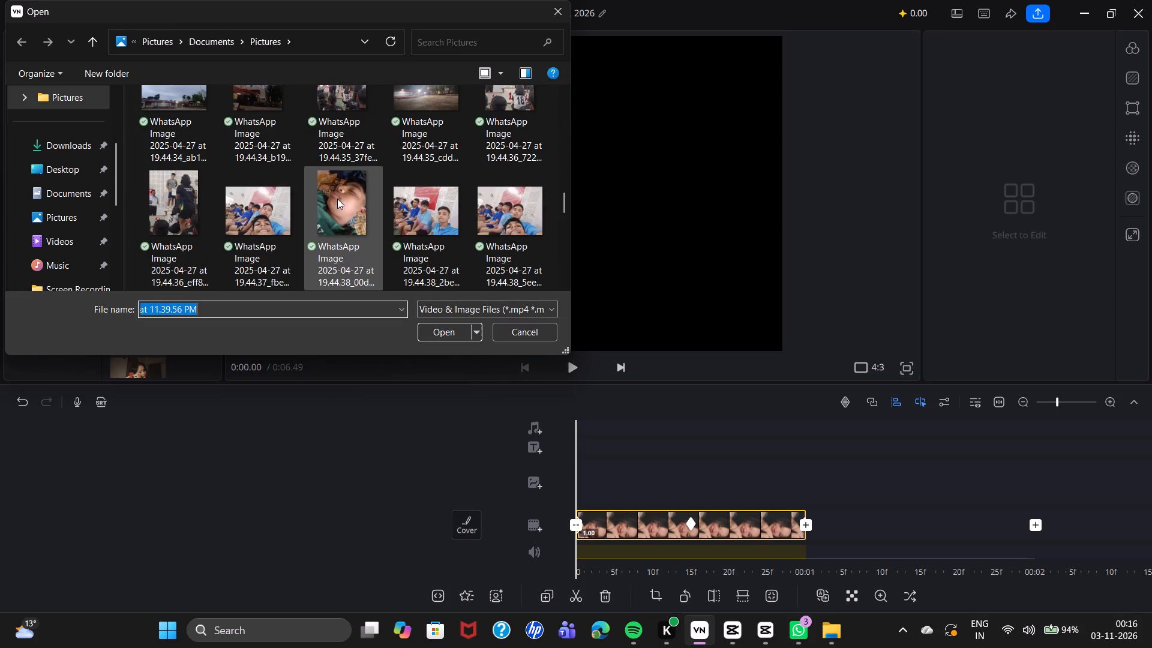
pyautogui.click(82, 219)
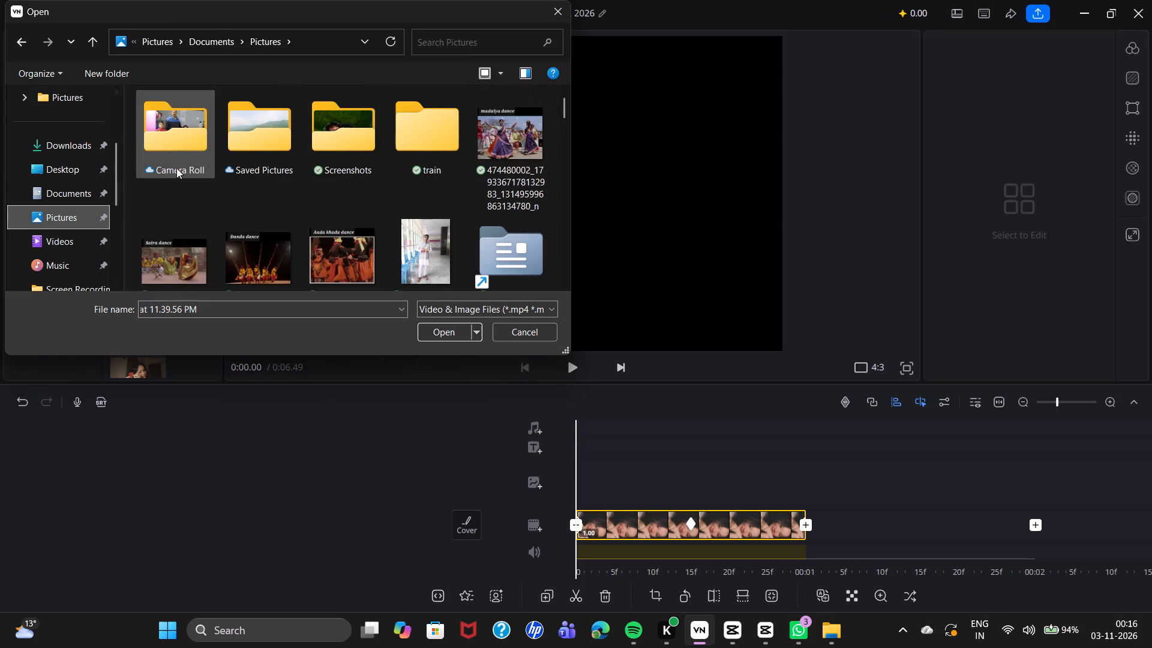
pyautogui.click(101, 184)
pyautogui.scroll(2, 204, 204)
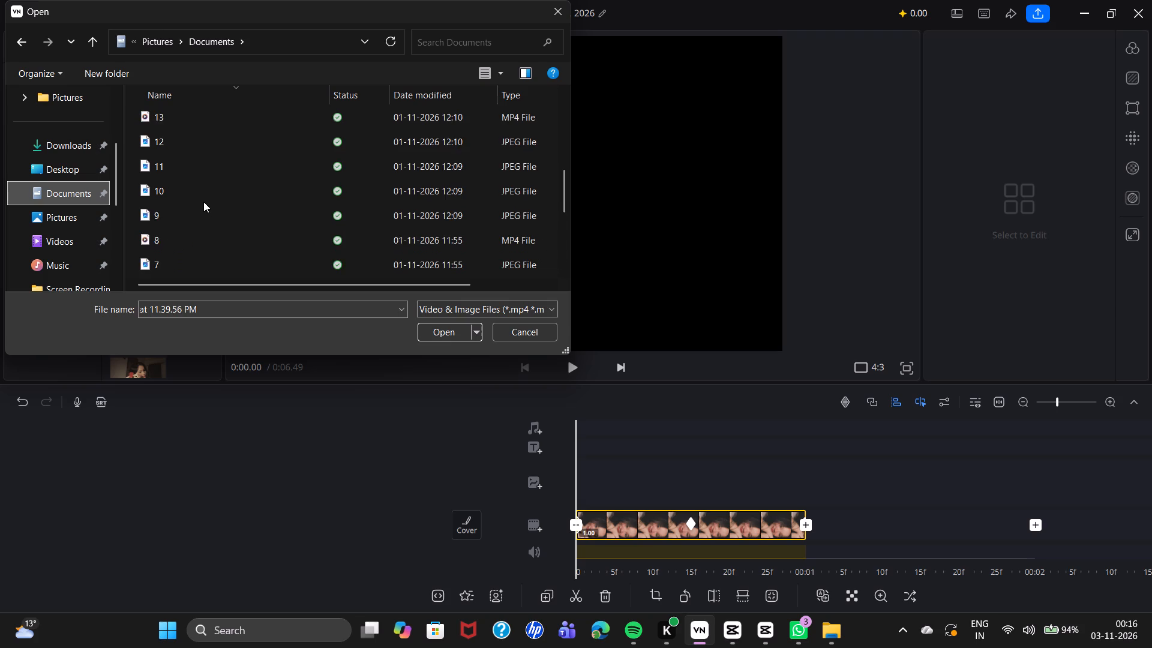
pyautogui.scroll(2, 203, 202)
pyautogui.scroll(-1, 203, 202)
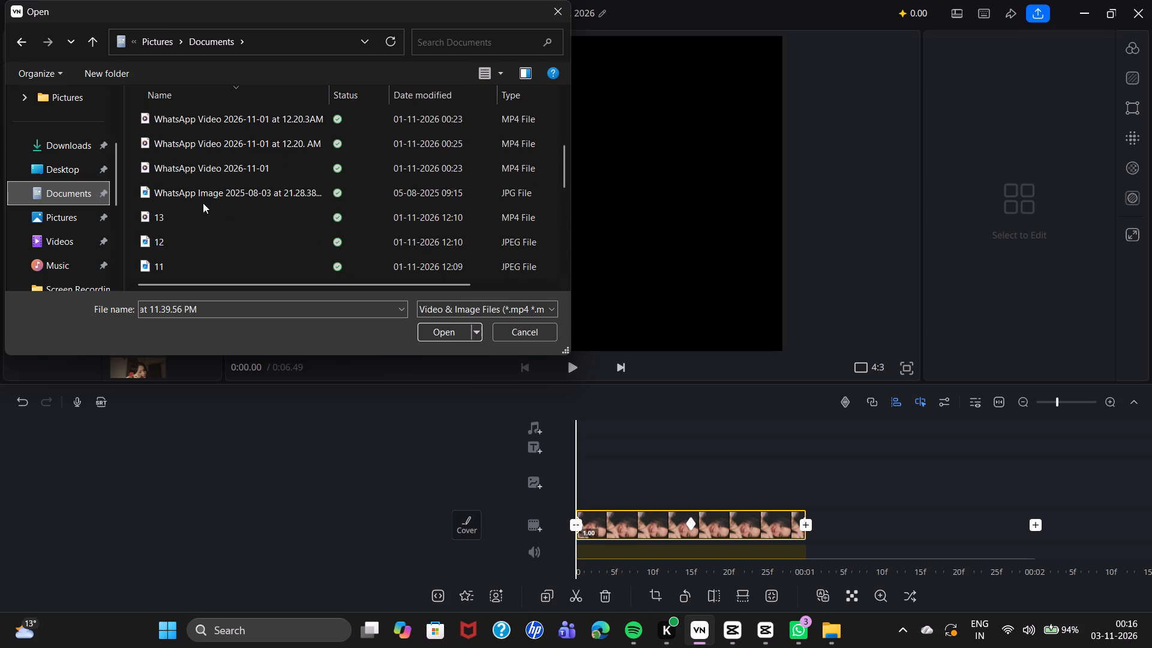
pyautogui.click(203, 211)
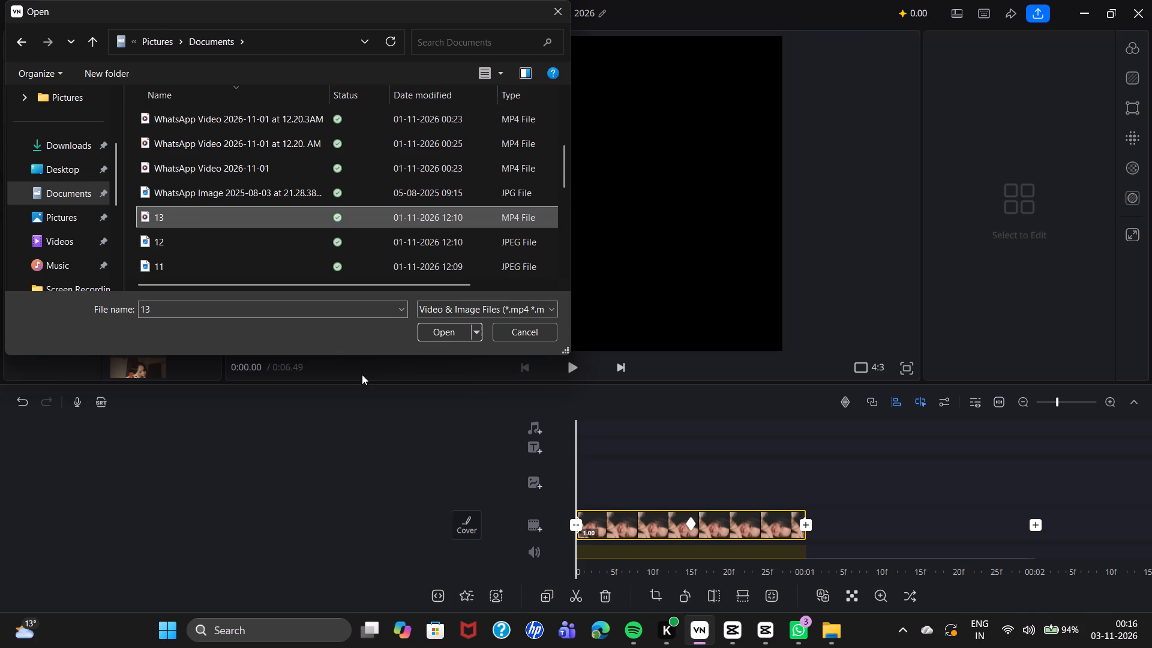
pyautogui.click(434, 335)
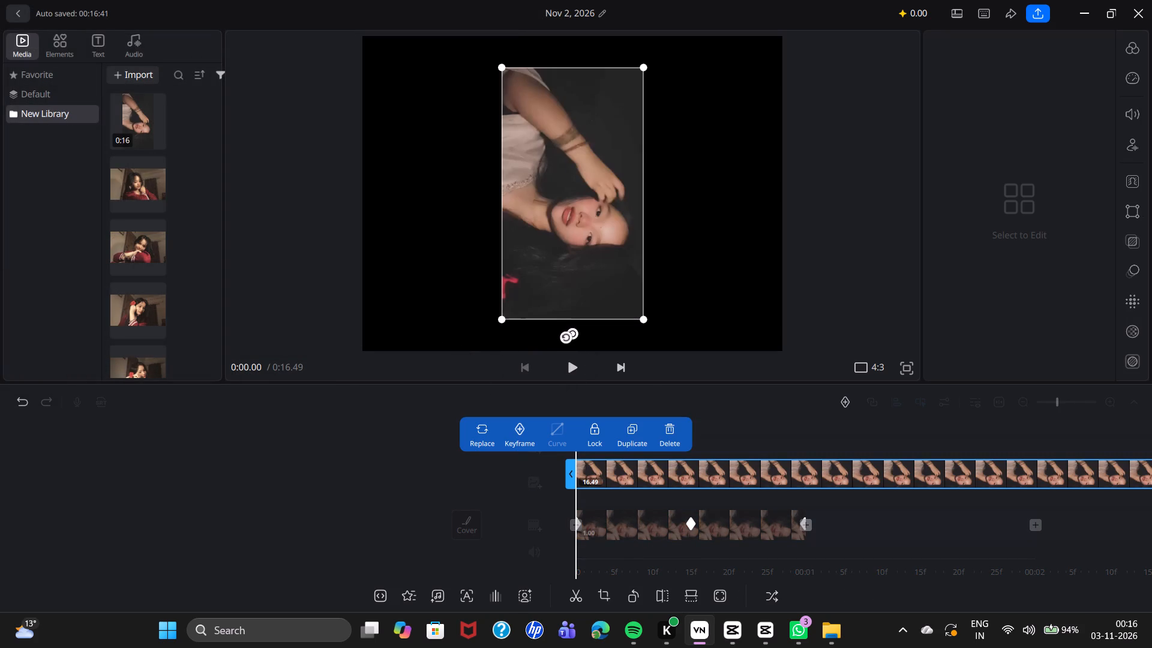
# Rotate the new video overlay a quarter turn counter-clockwise, enlarge it to about 78% of the frame's width and place it slightly above centre.
pyautogui.moveTo(570, 337); pyautogui.dragTo(751, 222)
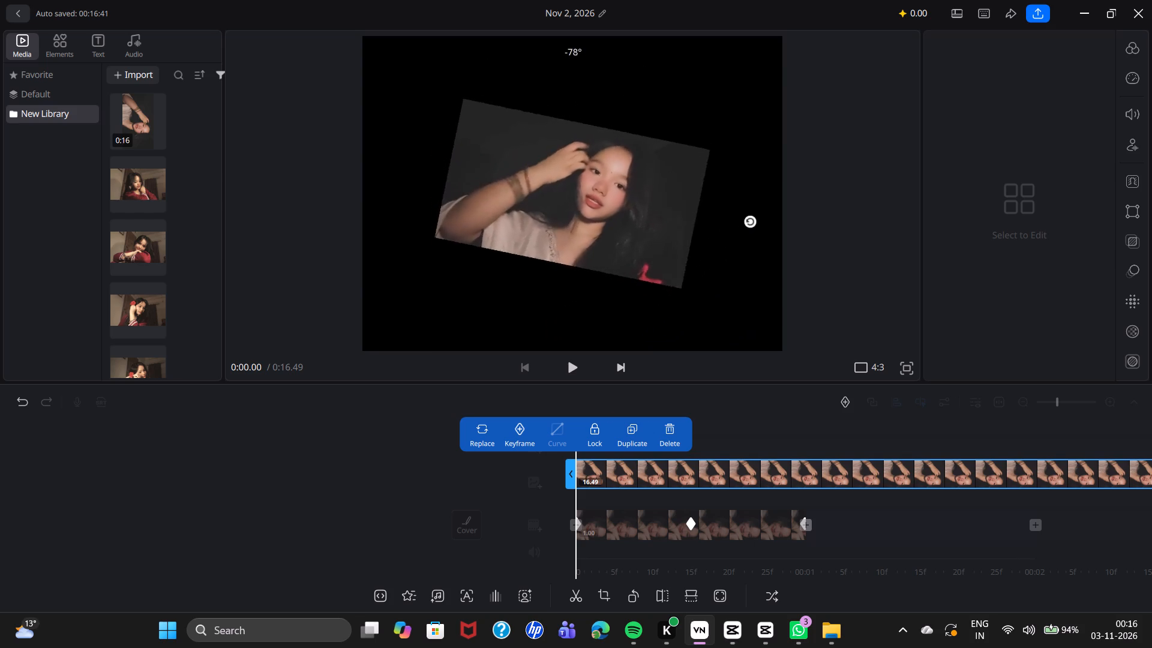
pyautogui.moveTo(751, 222); pyautogui.dragTo(766, 187)
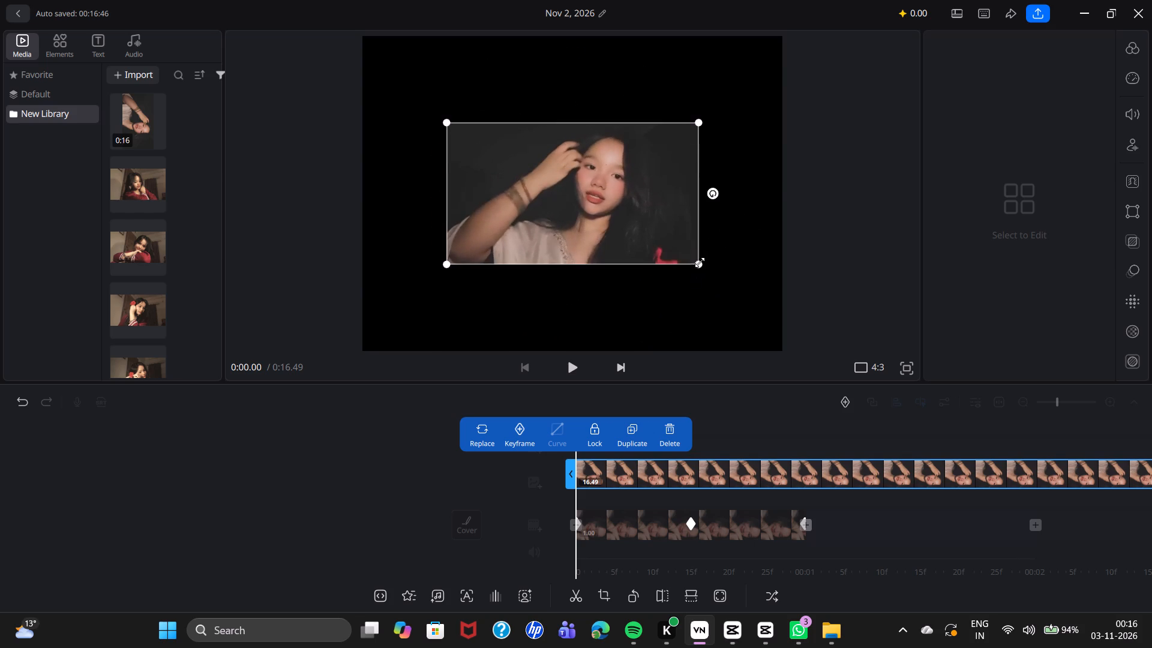
pyautogui.moveTo(698, 263); pyautogui.dragTo(776, 304)
pyautogui.moveTo(725, 270); pyautogui.dragTo(680, 236)
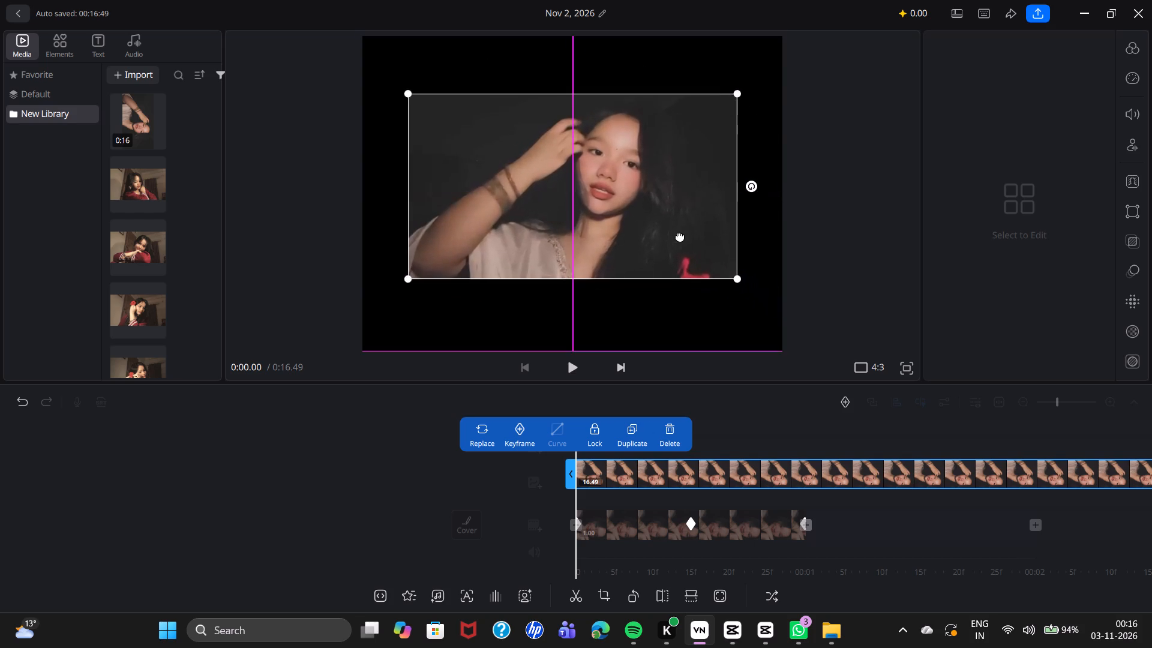
pyautogui.moveTo(680, 236); pyautogui.dragTo(673, 230)
# Play the edit from the start to about 0:04 to preview the new video overlay over the photos.
pyautogui.click(570, 362)
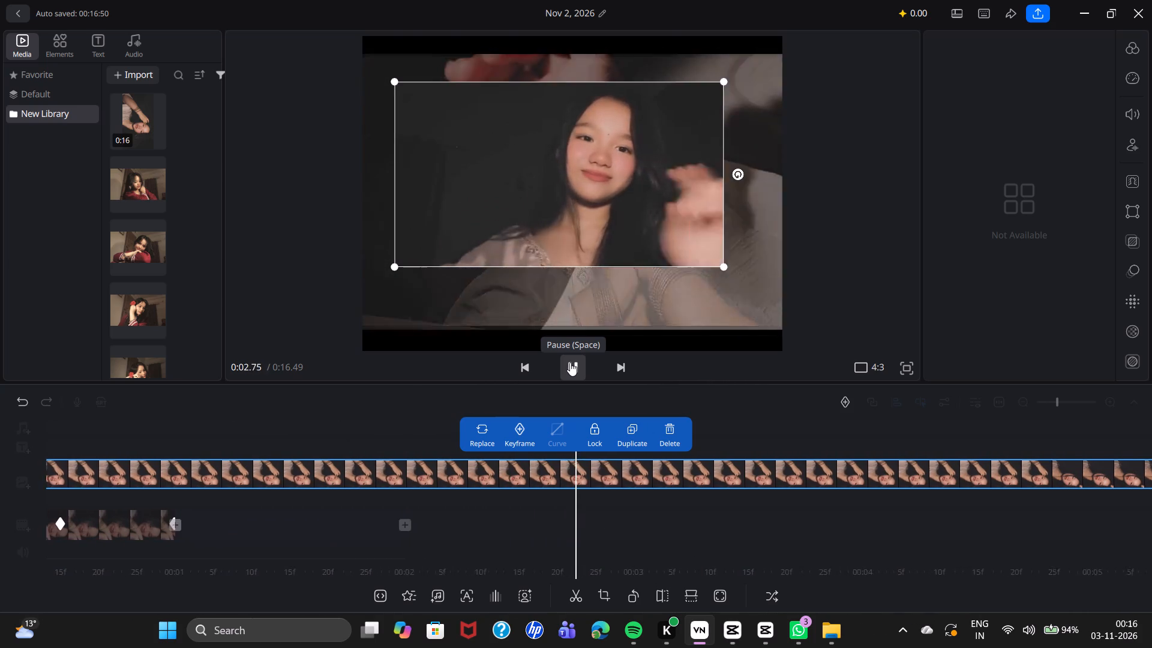
pyautogui.click(570, 362)
pyautogui.click(570, 362)
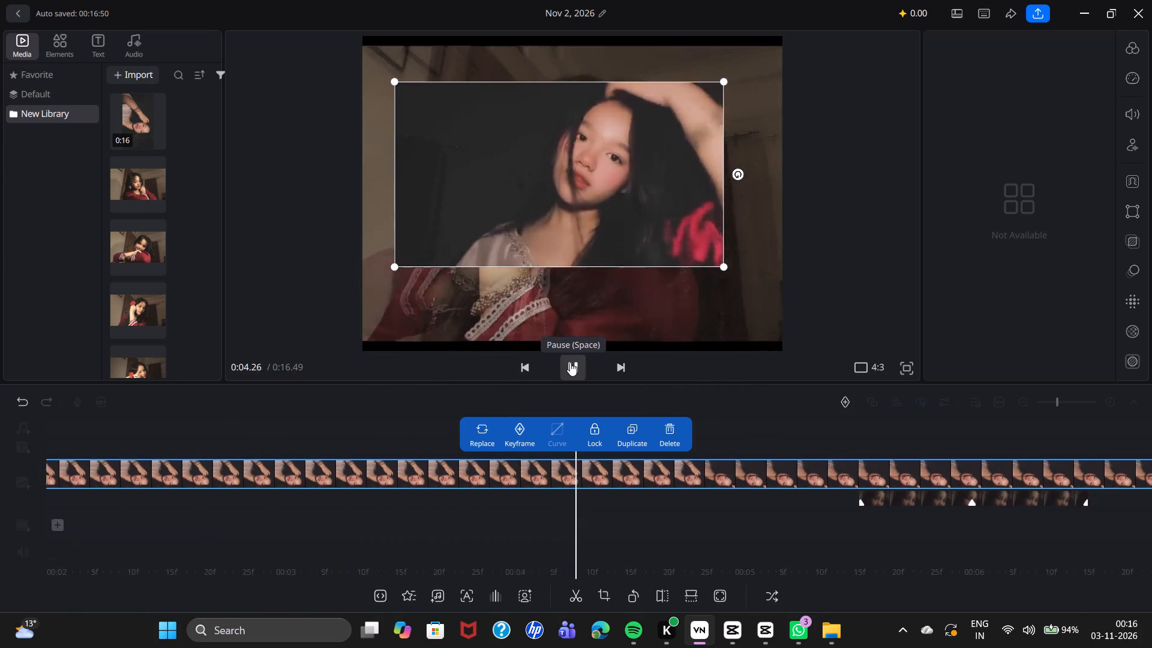
# Enlarge the video overlay to about 93% of the frame's width and place it slightly above and left of the frame's centre.
pyautogui.moveTo(723, 265); pyautogui.dragTo(742, 280)
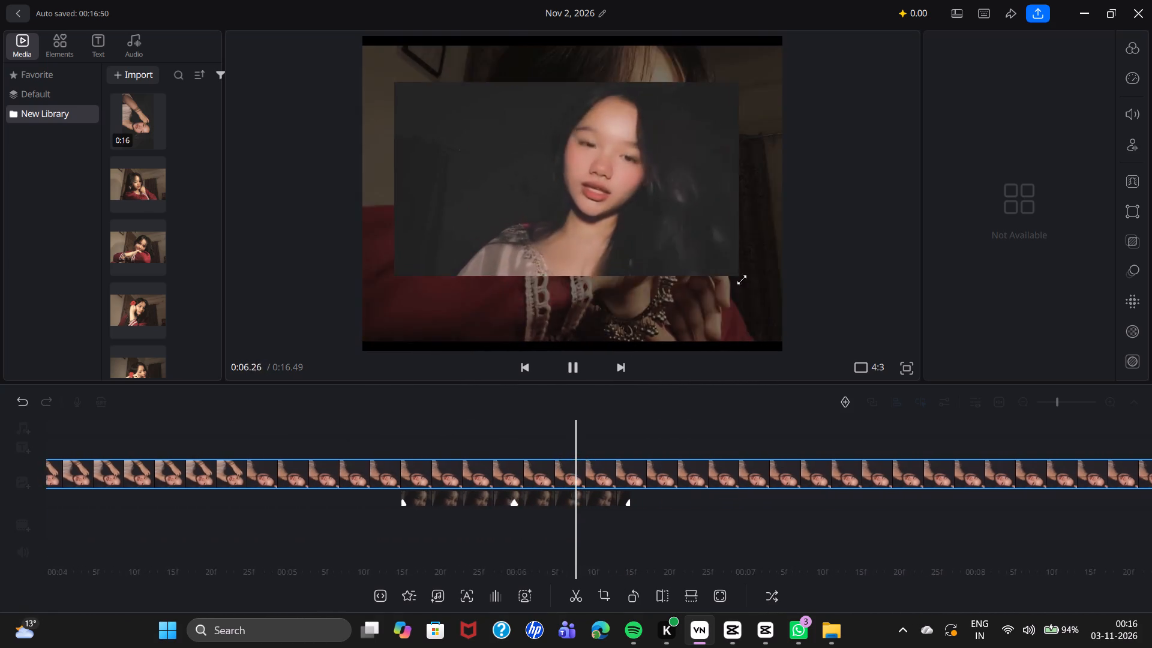
pyautogui.moveTo(742, 280); pyautogui.dragTo(788, 296)
pyautogui.moveTo(743, 274); pyautogui.dragTo(710, 263)
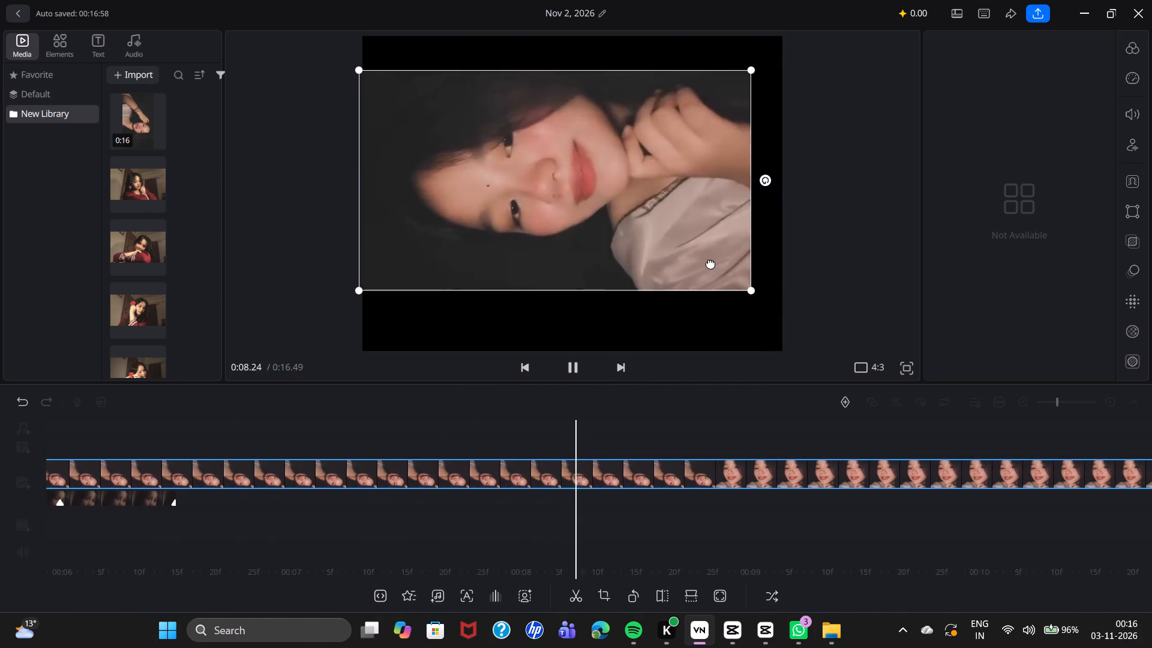
pyautogui.moveTo(710, 263); pyautogui.dragTo(715, 263)
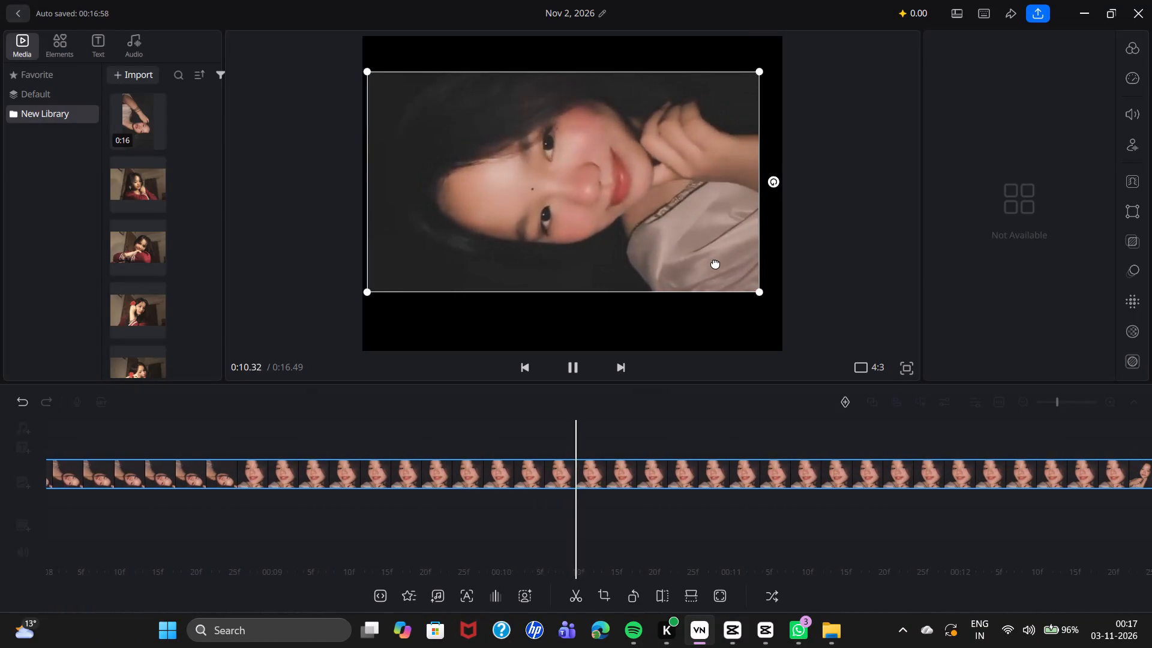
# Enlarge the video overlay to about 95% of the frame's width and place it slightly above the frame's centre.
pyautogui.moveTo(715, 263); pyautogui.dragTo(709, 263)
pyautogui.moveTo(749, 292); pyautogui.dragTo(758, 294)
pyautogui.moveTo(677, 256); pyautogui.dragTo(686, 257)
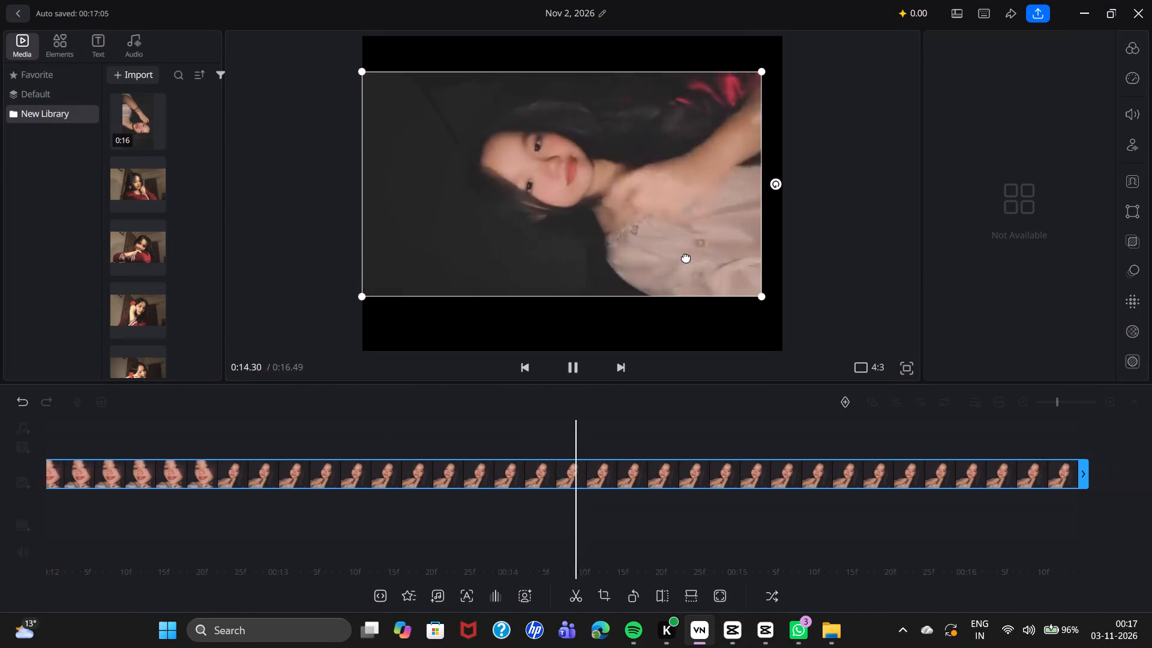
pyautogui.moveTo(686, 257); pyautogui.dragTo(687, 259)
# At 0:00.00, shrink the video overlay to about 46% of the frame's width and place it in the frame's bottom-right corner.
pyautogui.moveTo(538, 427); pyautogui.dragTo(993, 446)
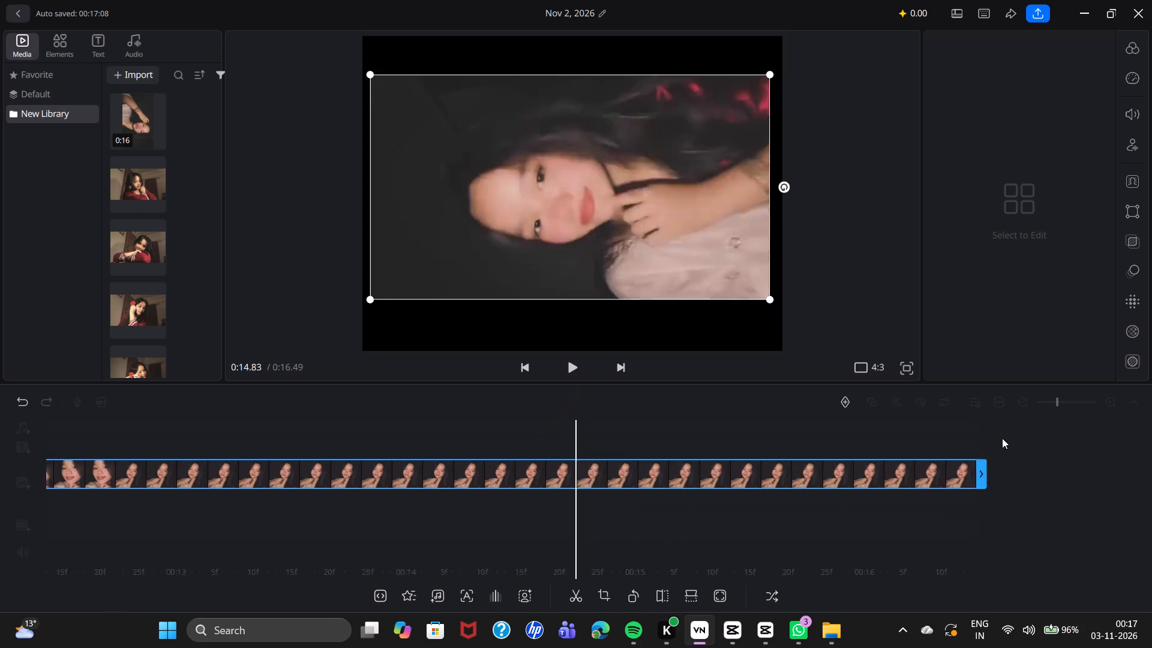
pyautogui.moveTo(644, 439); pyautogui.dragTo(936, 447)
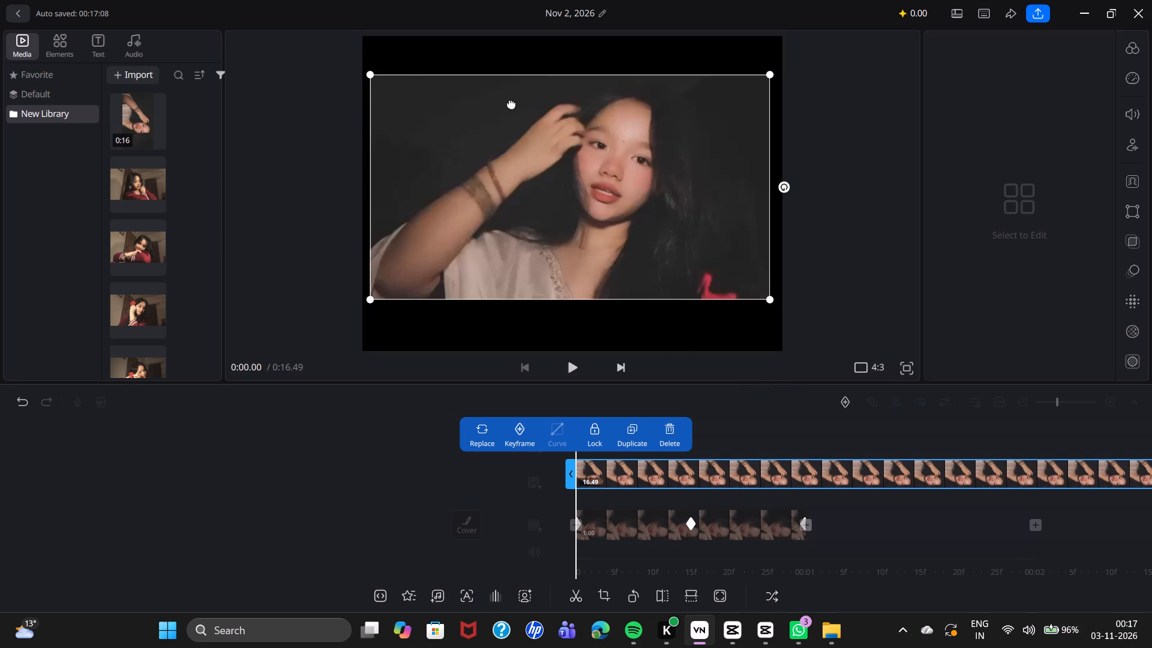
pyautogui.moveTo(369, 68); pyautogui.dragTo(388, 100)
pyautogui.moveTo(371, 74); pyautogui.dragTo(541, 226)
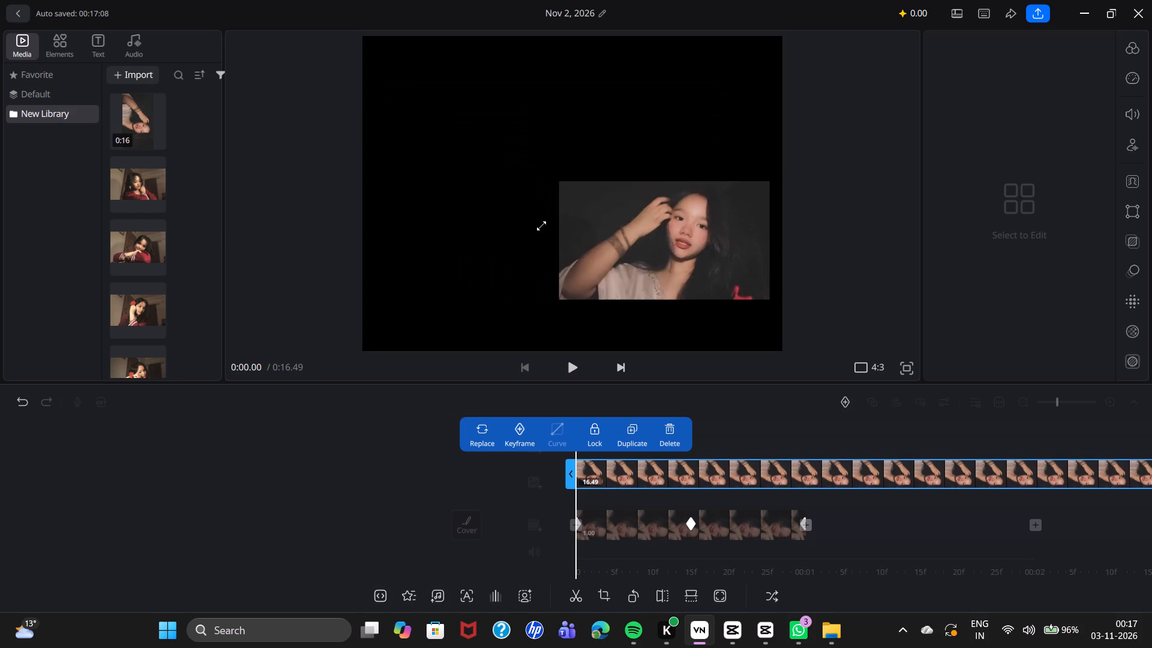
pyautogui.moveTo(541, 226); pyautogui.dragTo(557, 244)
pyautogui.moveTo(693, 221); pyautogui.dragTo(712, 269)
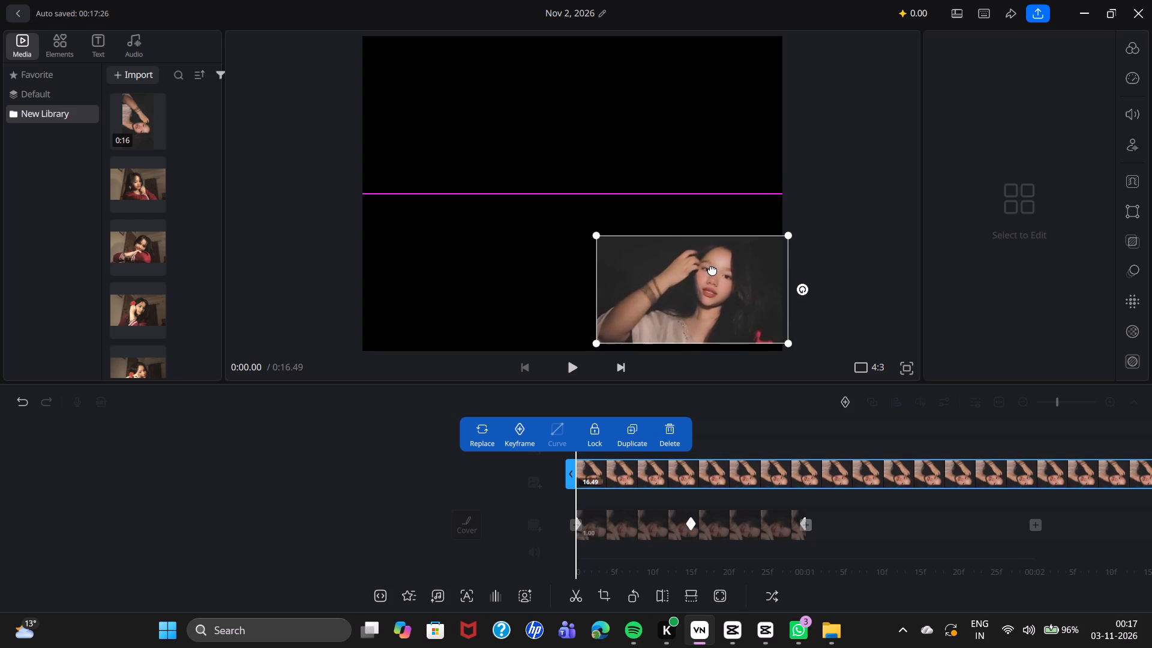
pyautogui.moveTo(712, 269); pyautogui.dragTo(712, 272)
pyautogui.click(708, 280)
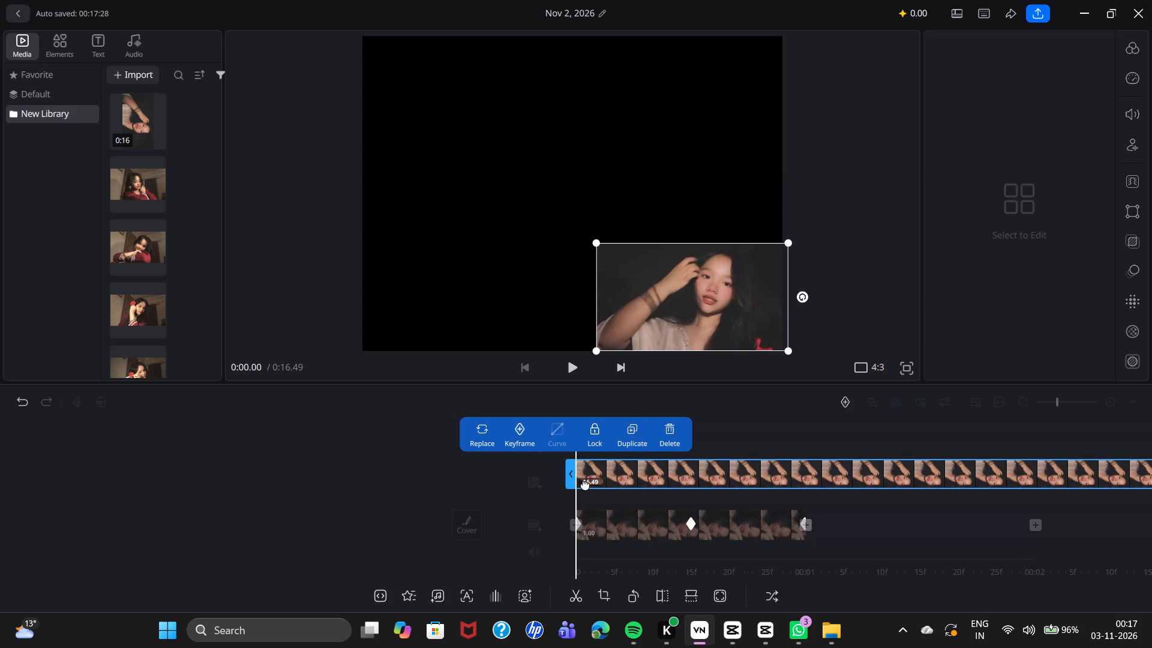
# Apply a Cutout to the video overlay with Expand set to 20 and Feather set to 100.
pyautogui.click(517, 599)
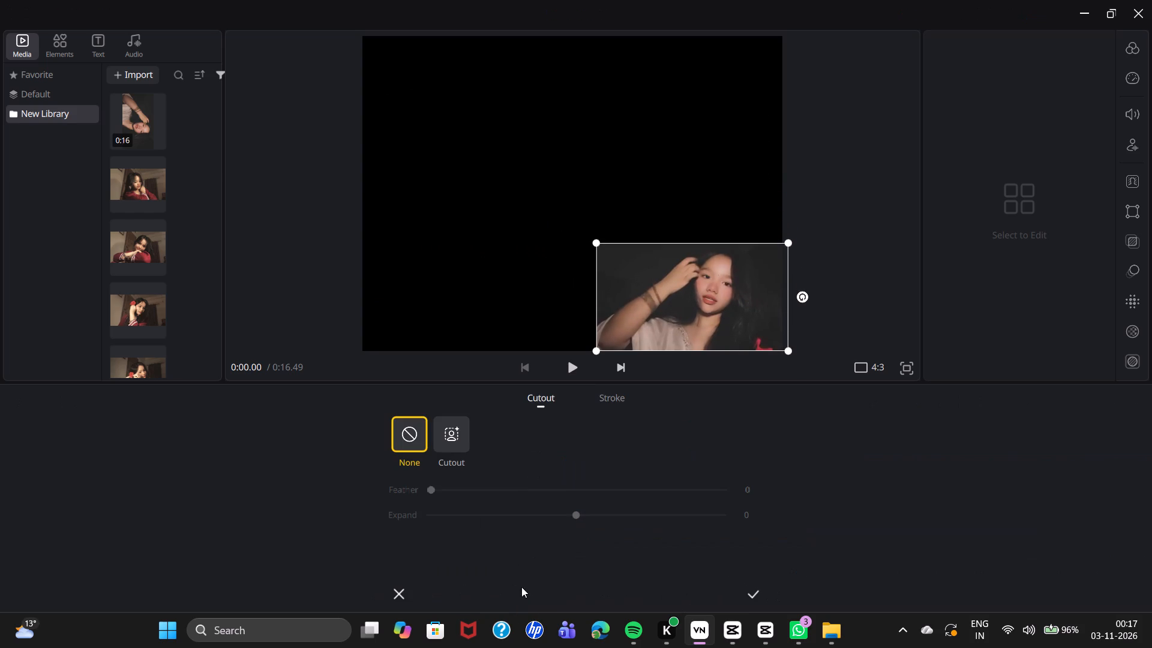
pyautogui.click(470, 423)
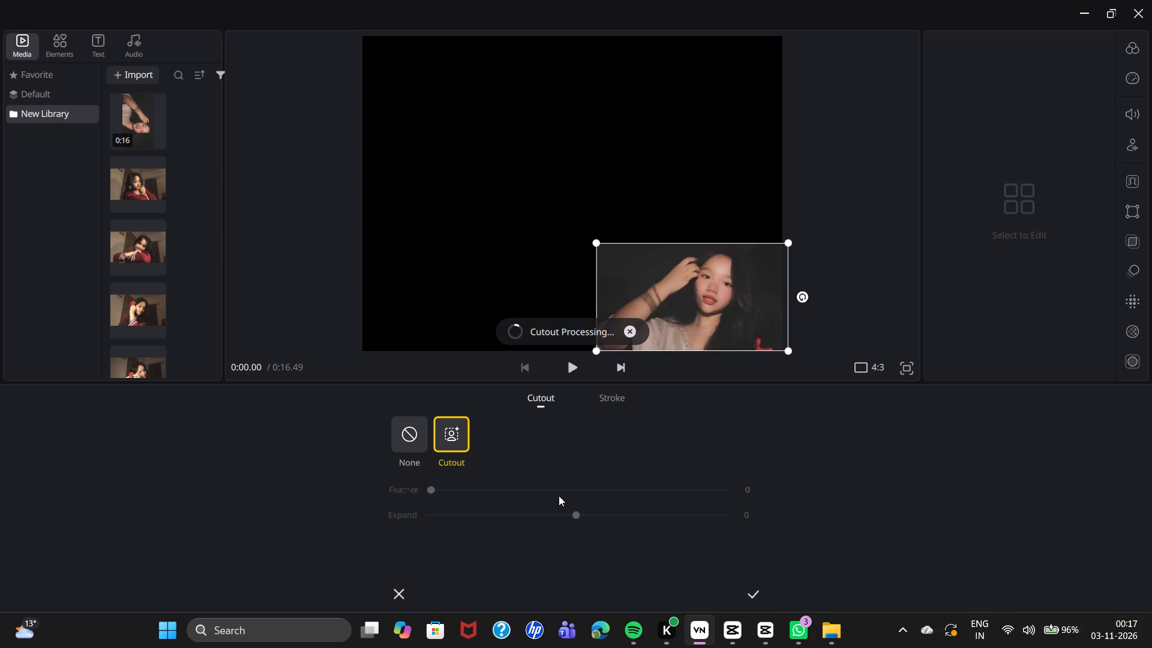
pyautogui.moveTo(580, 517); pyautogui.dragTo(594, 517)
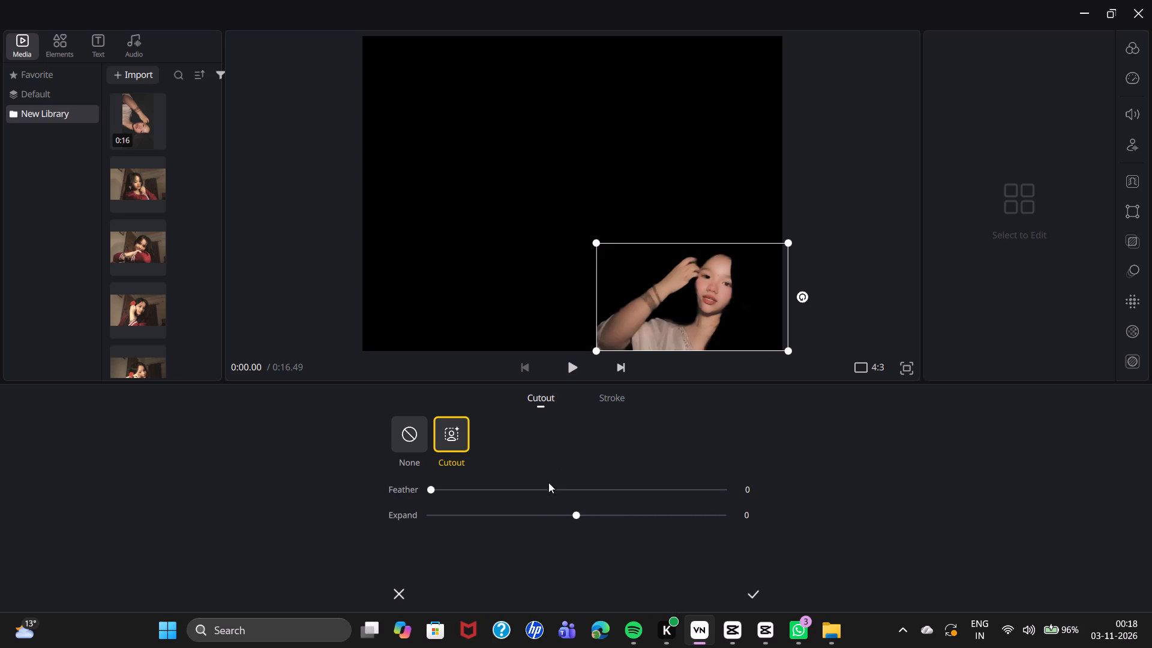
pyautogui.moveTo(576, 511); pyautogui.dragTo(610, 514)
pyautogui.click(625, 515)
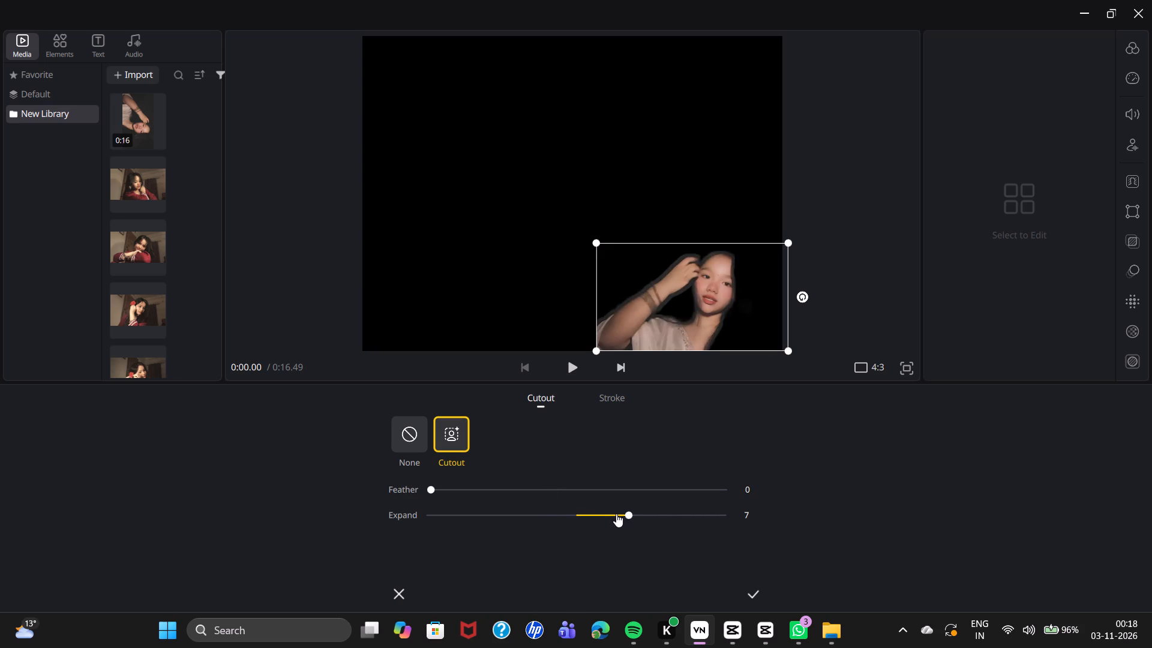
pyautogui.moveTo(628, 514); pyautogui.dragTo(822, 536)
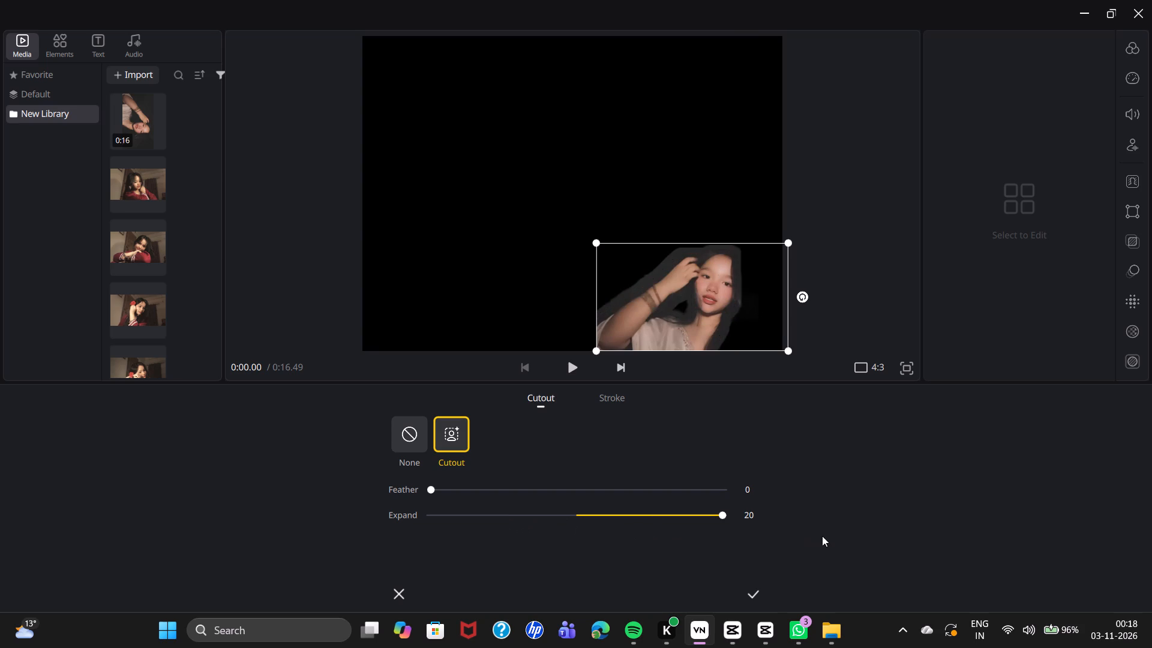
pyautogui.moveTo(822, 536); pyautogui.dragTo(831, 536)
pyautogui.moveTo(494, 483); pyautogui.dragTo(595, 499)
pyautogui.moveTo(549, 488); pyautogui.dragTo(593, 491)
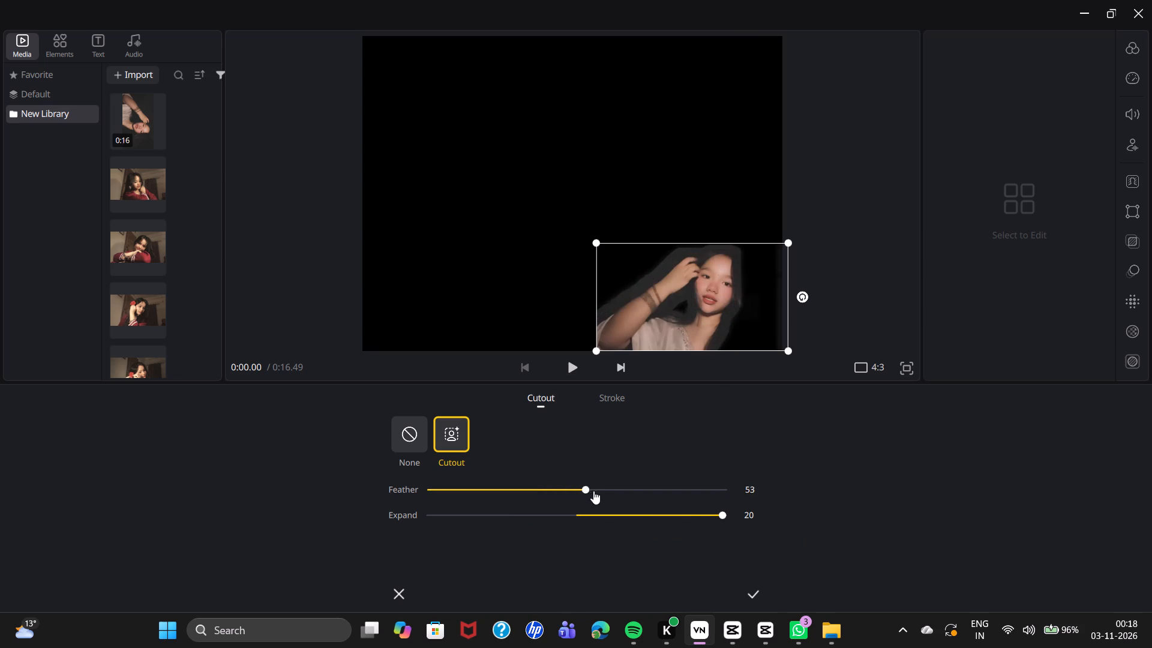
pyautogui.moveTo(593, 491); pyautogui.dragTo(1148, 547)
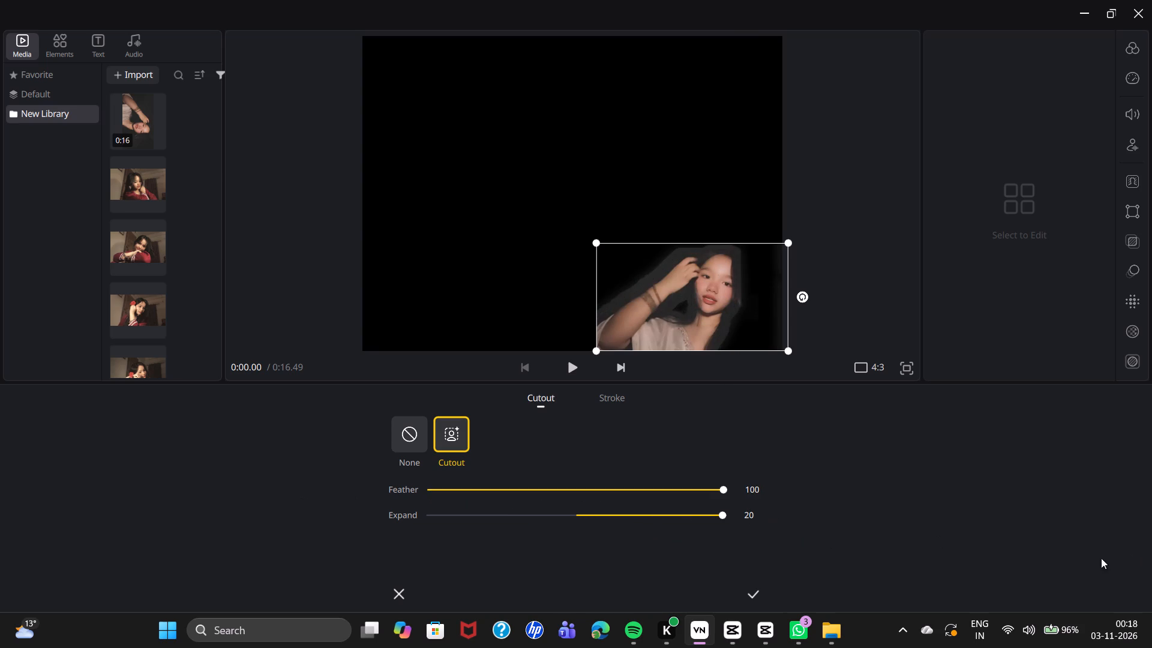
# Play the edit from the start to about 0:07.90 to preview the small corner overlay over the photos.
pyautogui.click(565, 365)
pyautogui.click(565, 365)
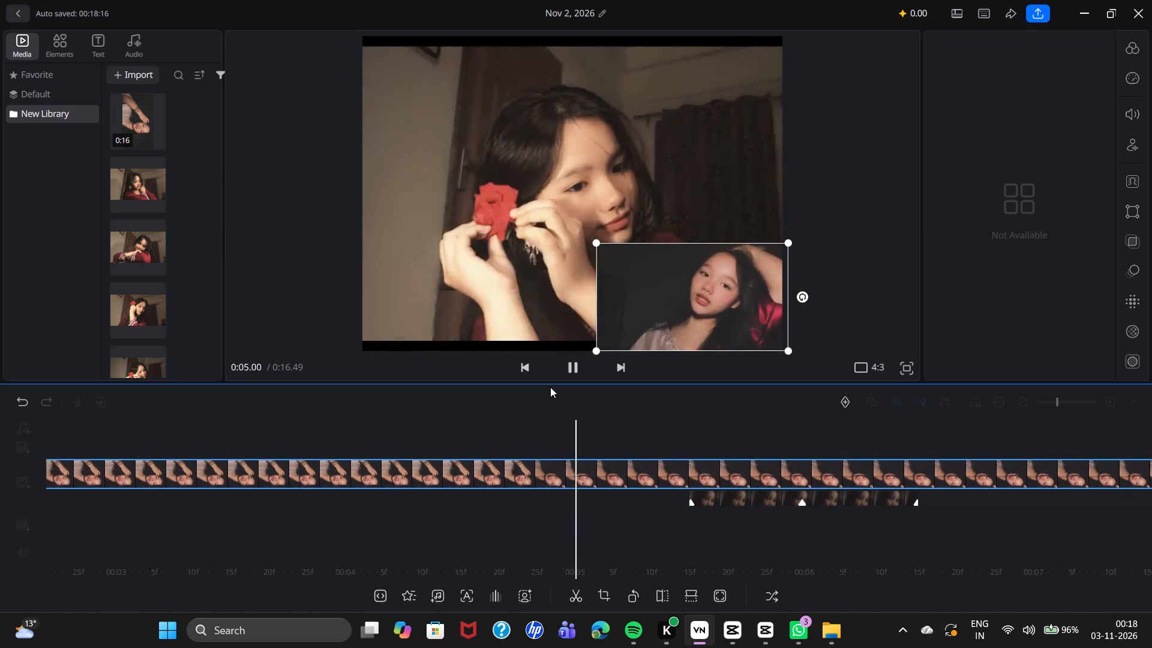
pyautogui.moveTo(542, 398); pyautogui.dragTo(620, 407)
pyautogui.moveTo(607, 416); pyautogui.dragTo(703, 422)
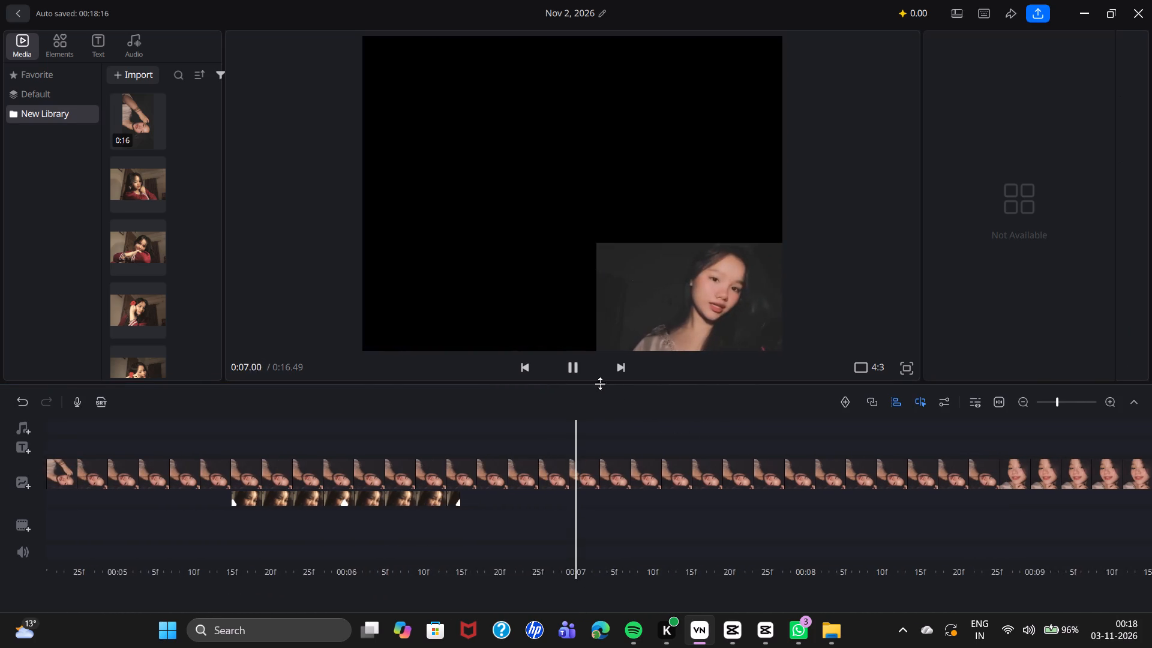
pyautogui.click(581, 368)
# Adjust the video overlay's Chroma settings to an intensity of 8 and a spill of 100.
pyautogui.click(722, 324)
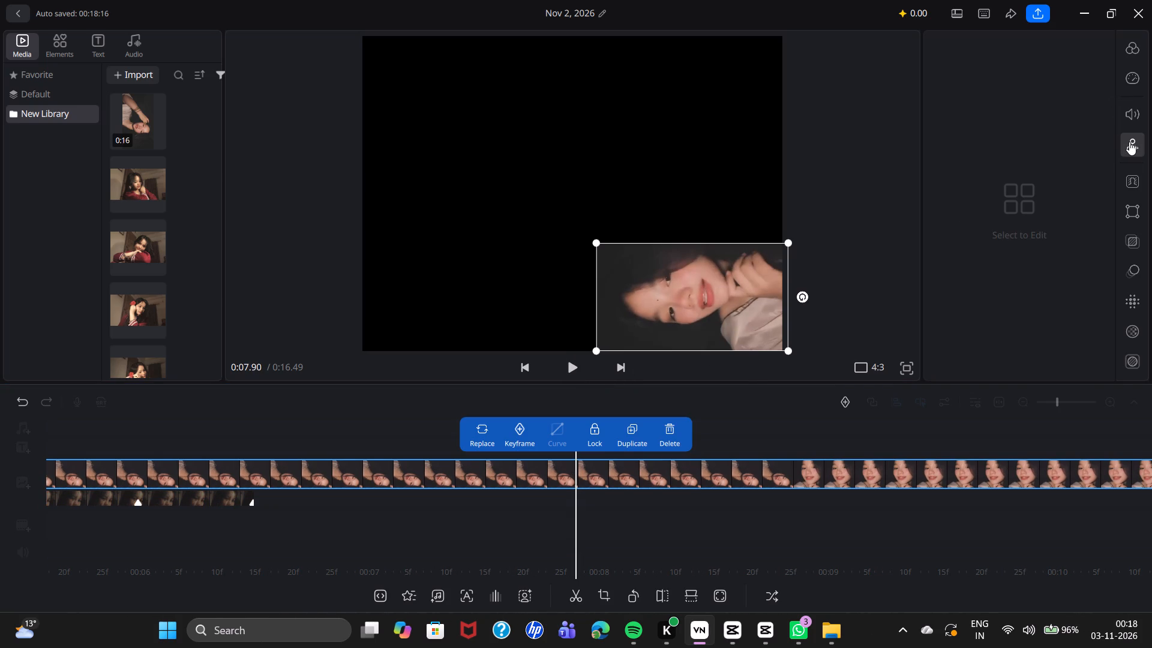
pyautogui.click(1131, 184)
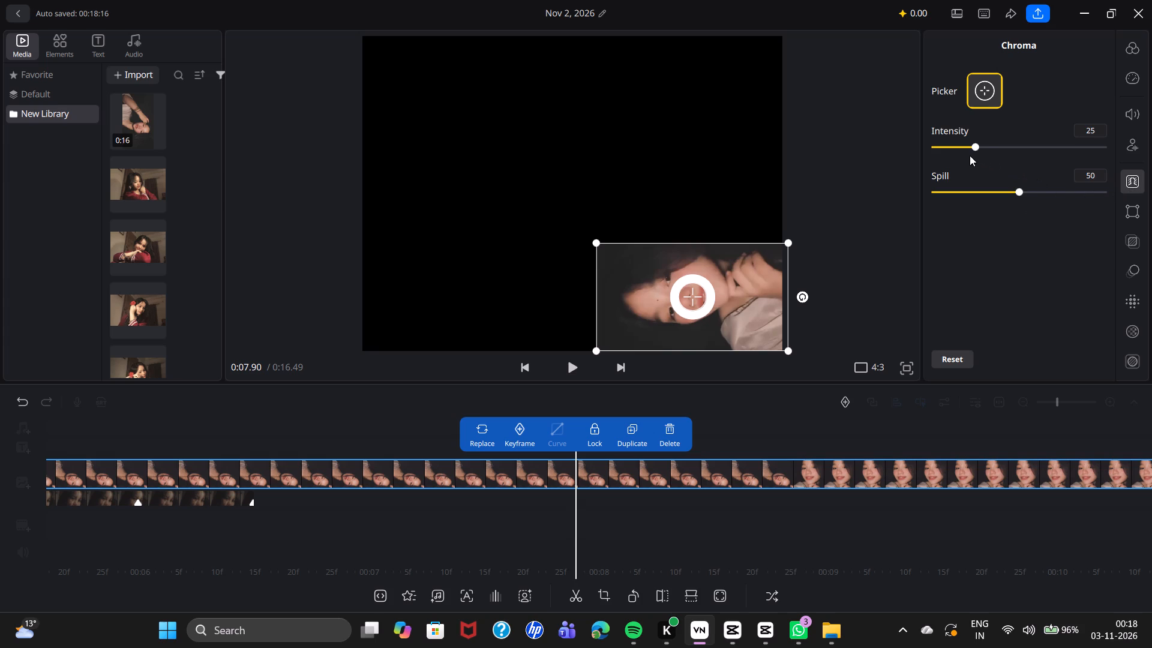
pyautogui.moveTo(970, 145); pyautogui.dragTo(960, 153)
pyautogui.moveTo(960, 153); pyautogui.dragTo(958, 154)
pyautogui.moveTo(958, 154); pyautogui.dragTo(962, 151)
pyautogui.moveTo(961, 188); pyautogui.dragTo(967, 187)
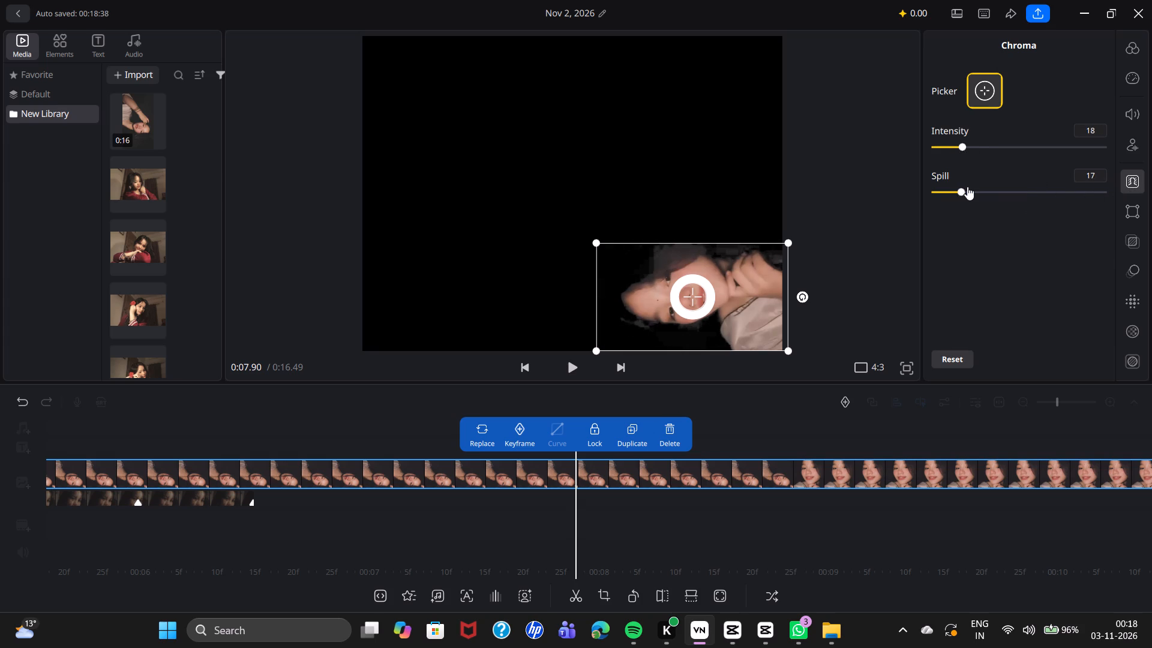
pyautogui.moveTo(967, 187); pyautogui.dragTo(902, 199)
pyautogui.moveTo(902, 199); pyautogui.dragTo(1112, 198)
pyautogui.moveTo(973, 147); pyautogui.dragTo(975, 147)
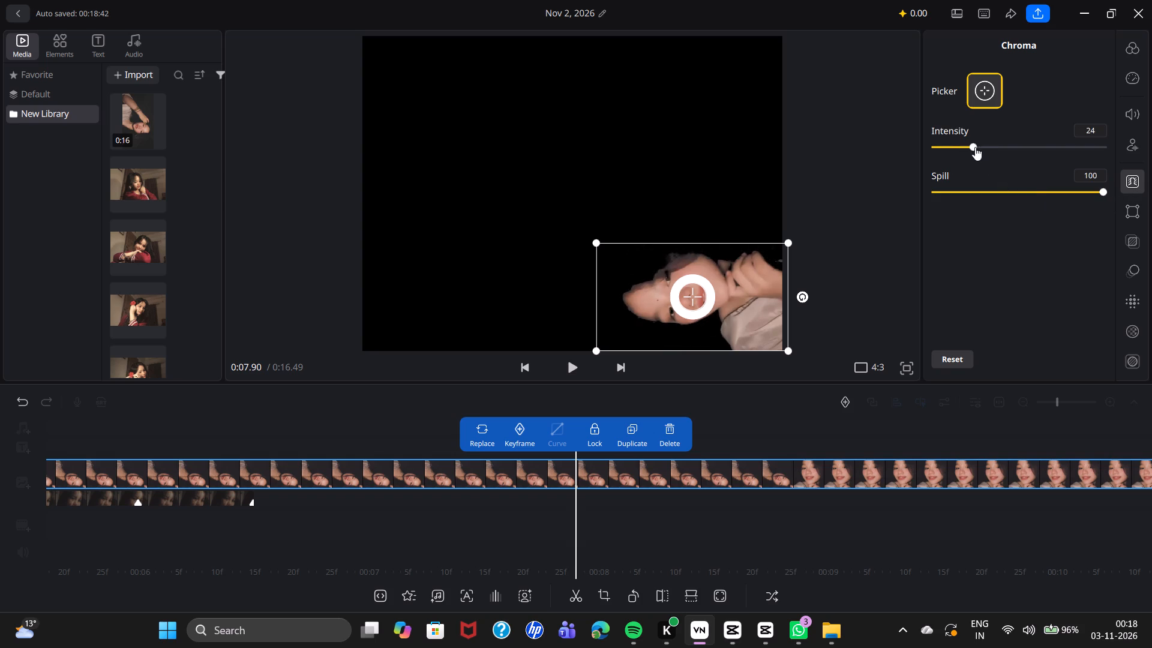
pyautogui.moveTo(975, 147); pyautogui.dragTo(979, 158)
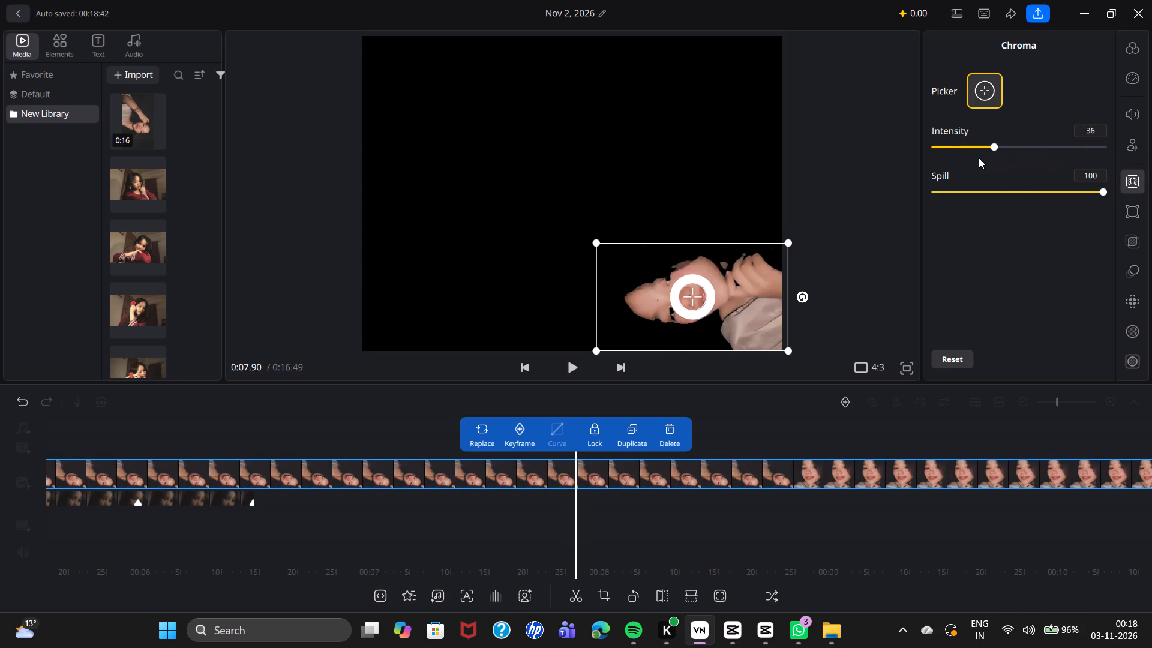
pyautogui.moveTo(979, 158); pyautogui.dragTo(946, 160)
pyautogui.moveTo(946, 160); pyautogui.dragTo(856, 168)
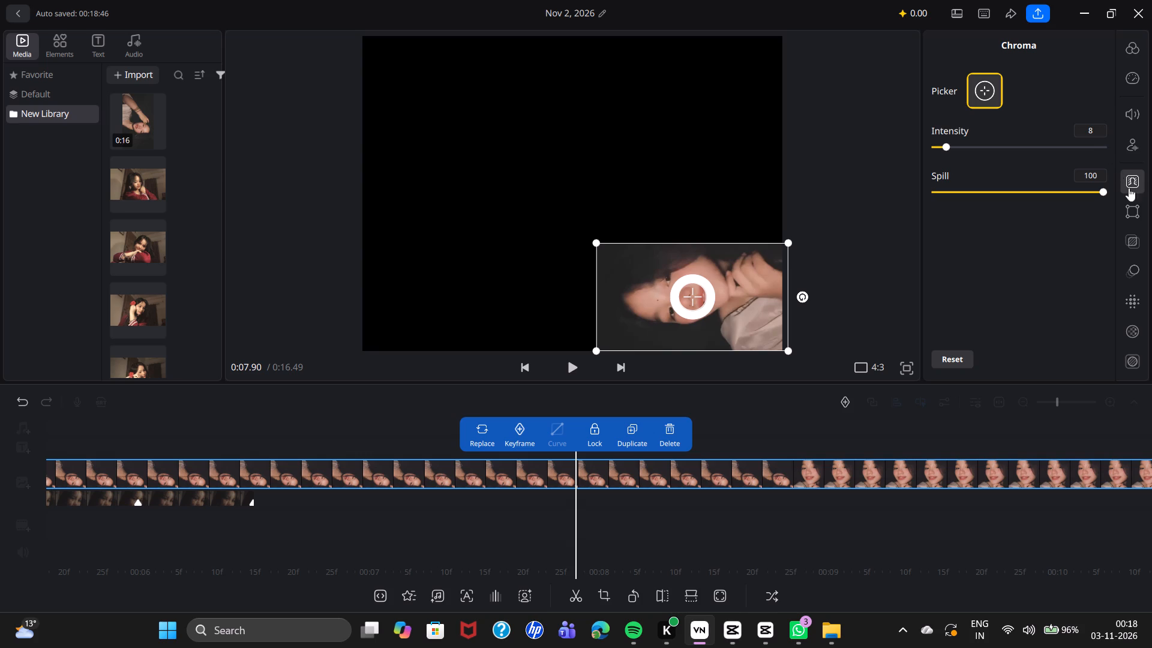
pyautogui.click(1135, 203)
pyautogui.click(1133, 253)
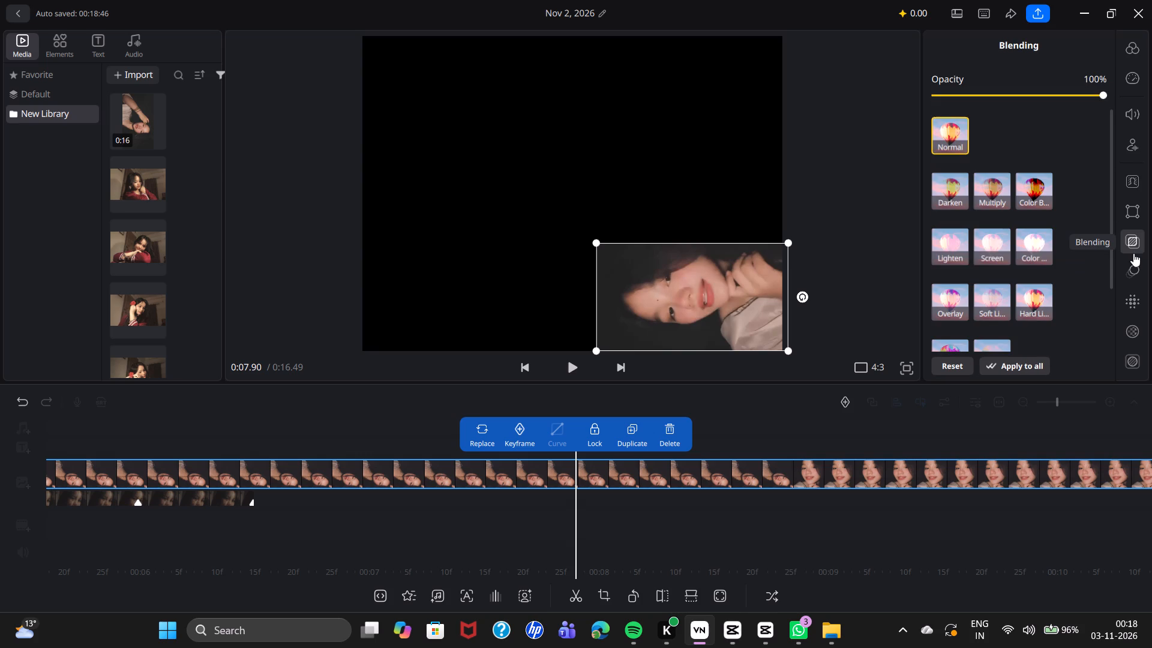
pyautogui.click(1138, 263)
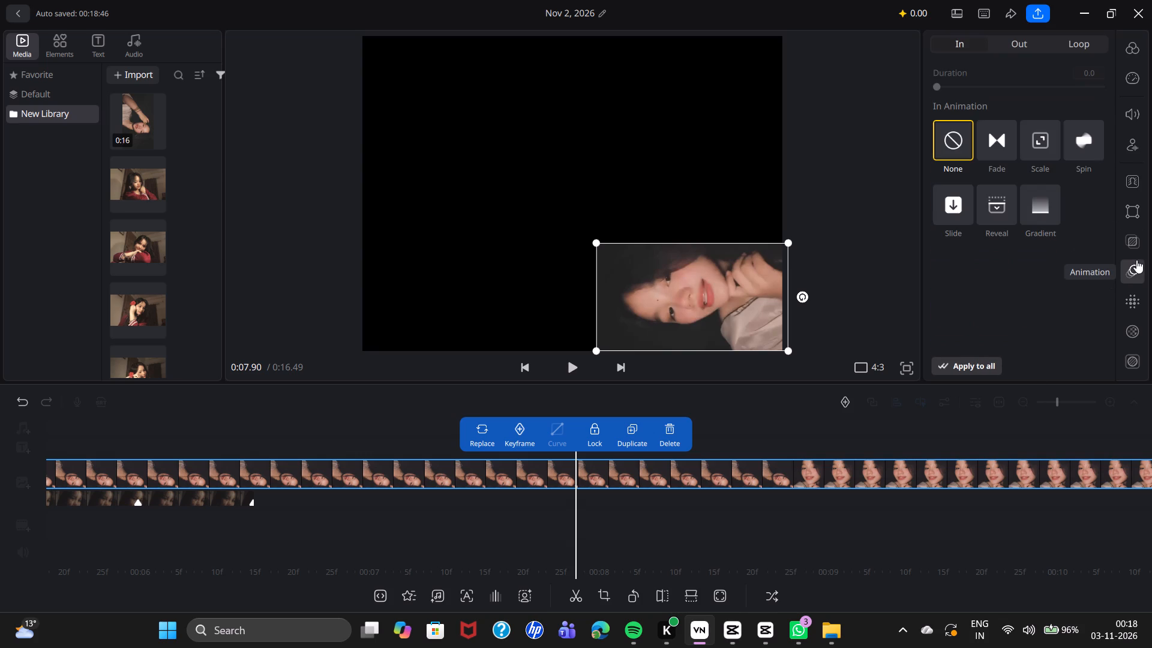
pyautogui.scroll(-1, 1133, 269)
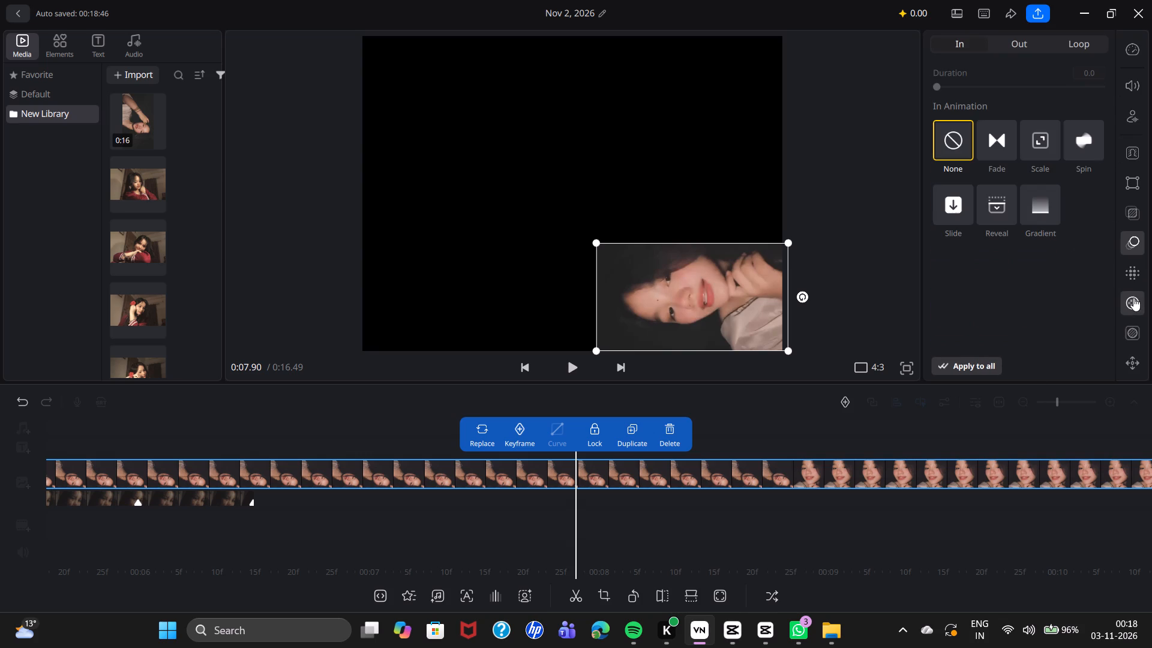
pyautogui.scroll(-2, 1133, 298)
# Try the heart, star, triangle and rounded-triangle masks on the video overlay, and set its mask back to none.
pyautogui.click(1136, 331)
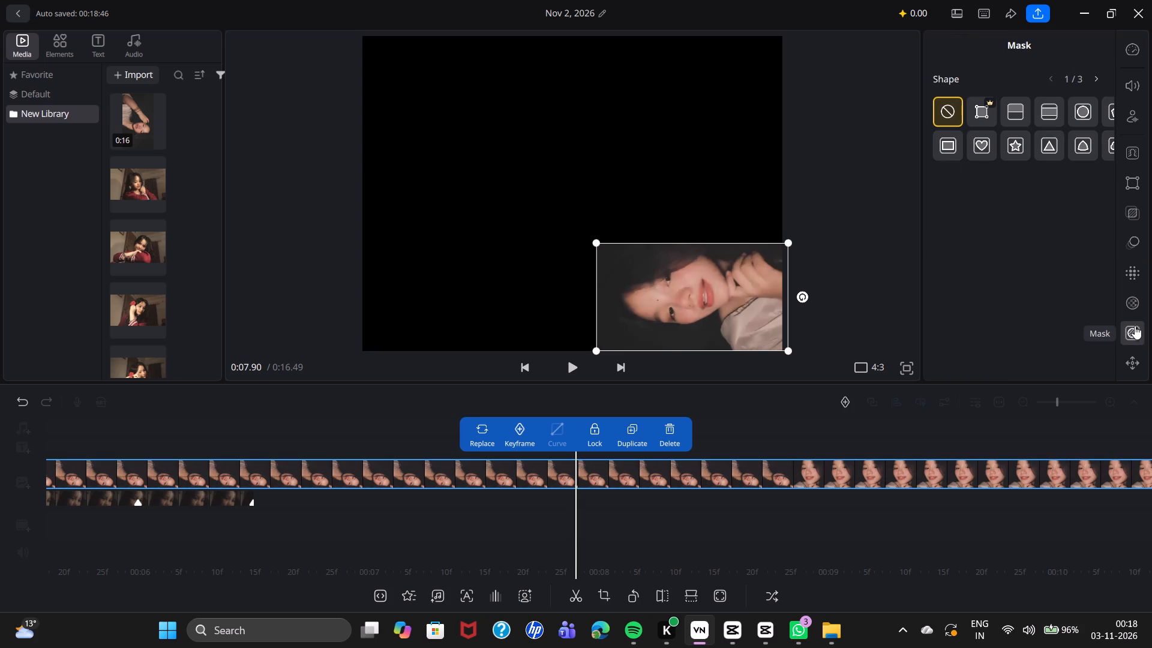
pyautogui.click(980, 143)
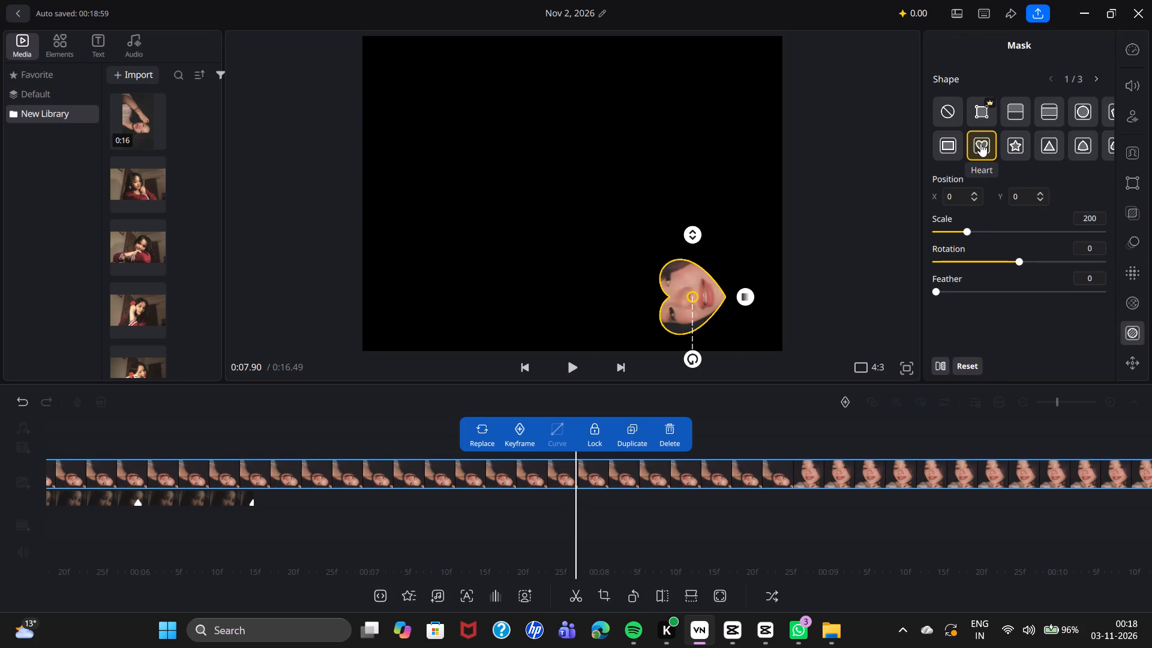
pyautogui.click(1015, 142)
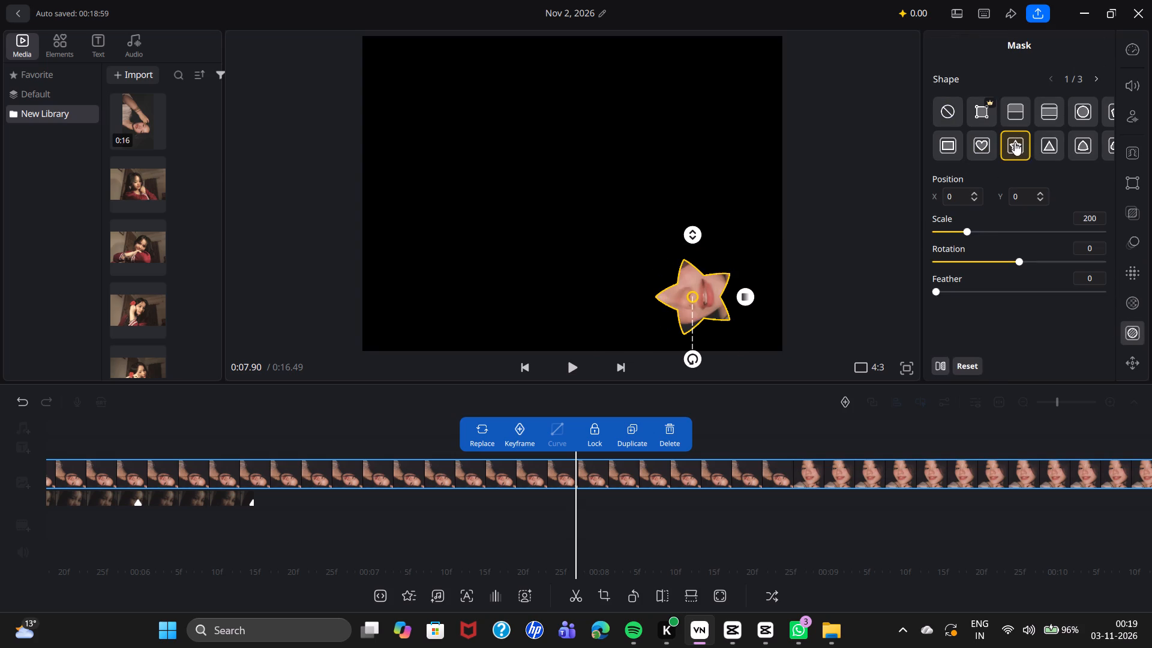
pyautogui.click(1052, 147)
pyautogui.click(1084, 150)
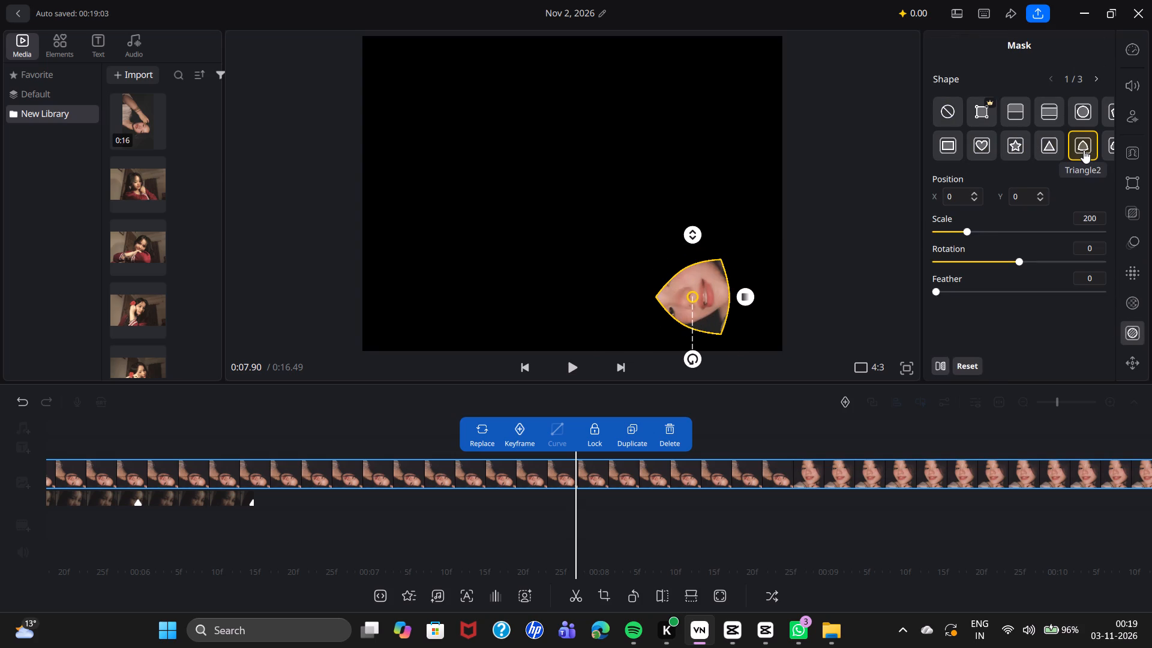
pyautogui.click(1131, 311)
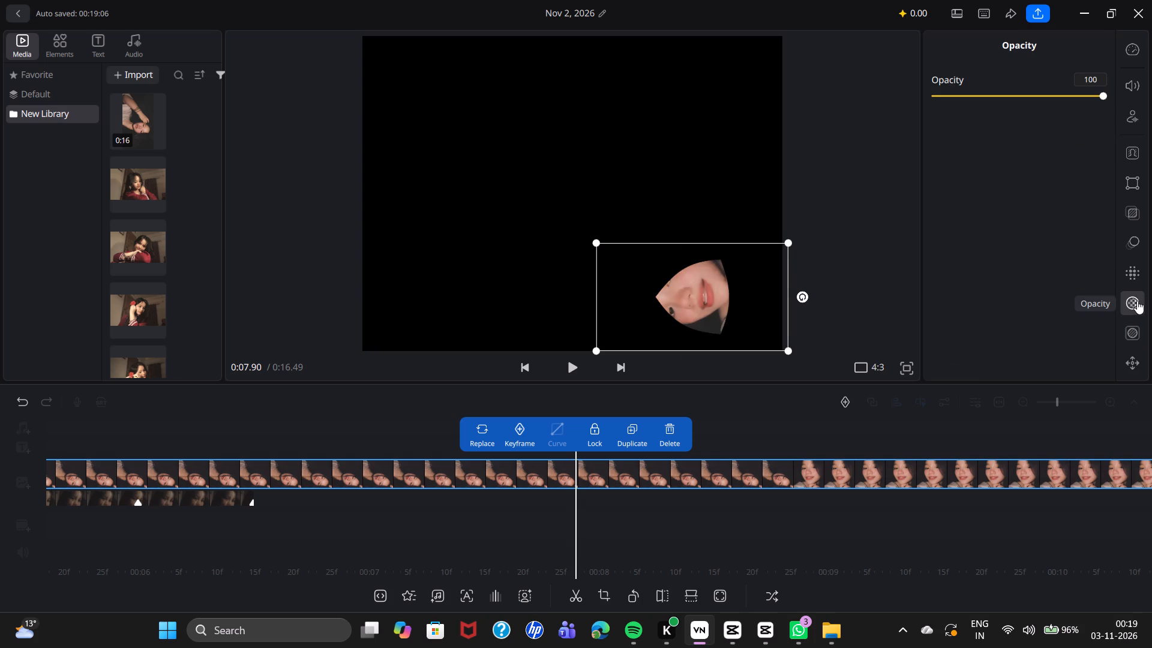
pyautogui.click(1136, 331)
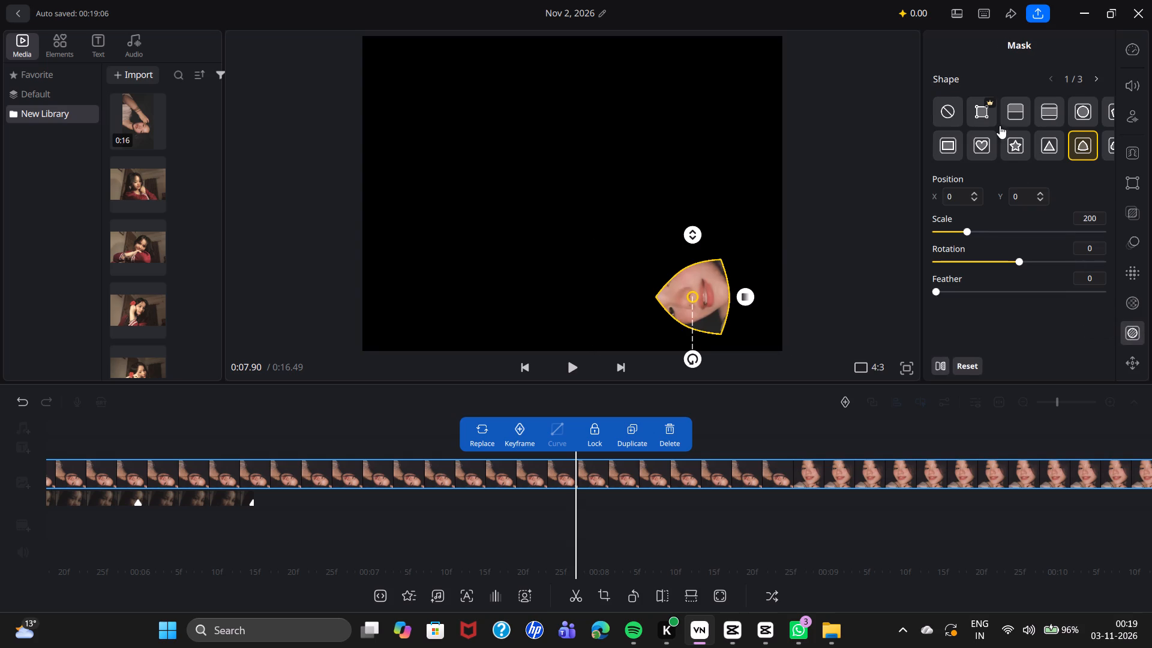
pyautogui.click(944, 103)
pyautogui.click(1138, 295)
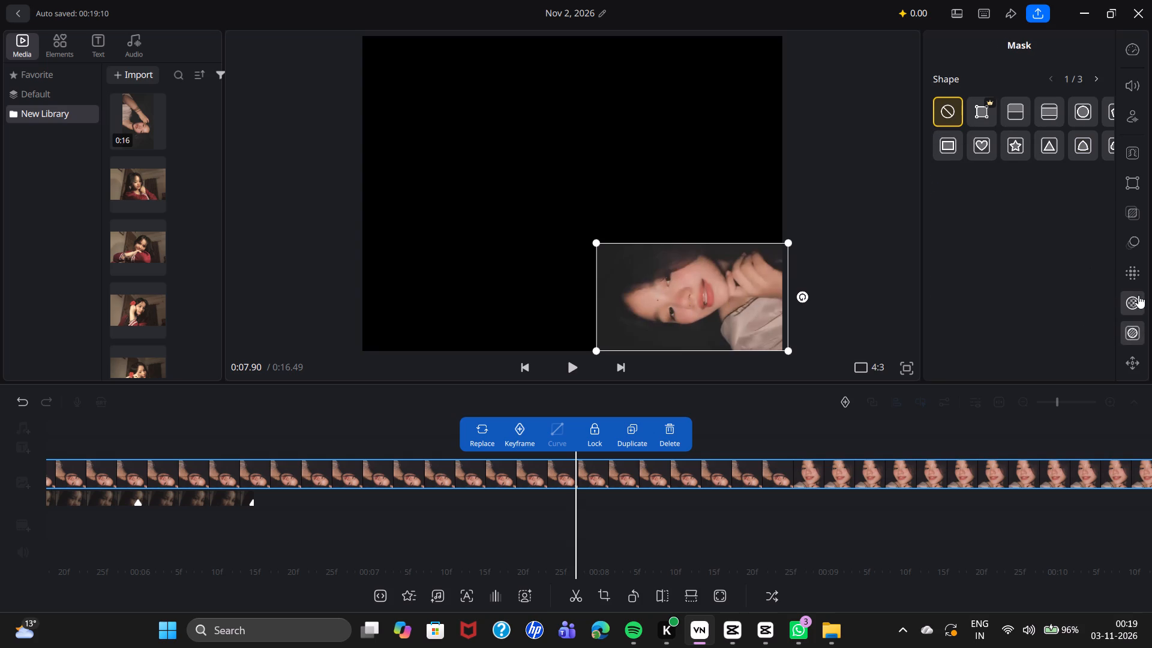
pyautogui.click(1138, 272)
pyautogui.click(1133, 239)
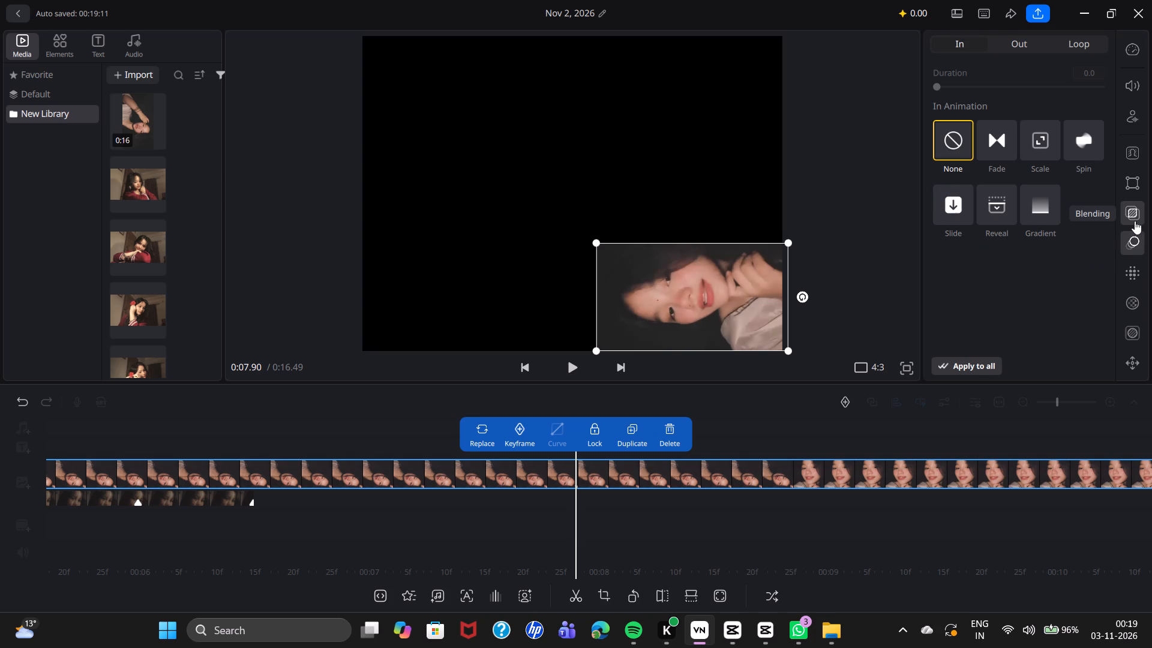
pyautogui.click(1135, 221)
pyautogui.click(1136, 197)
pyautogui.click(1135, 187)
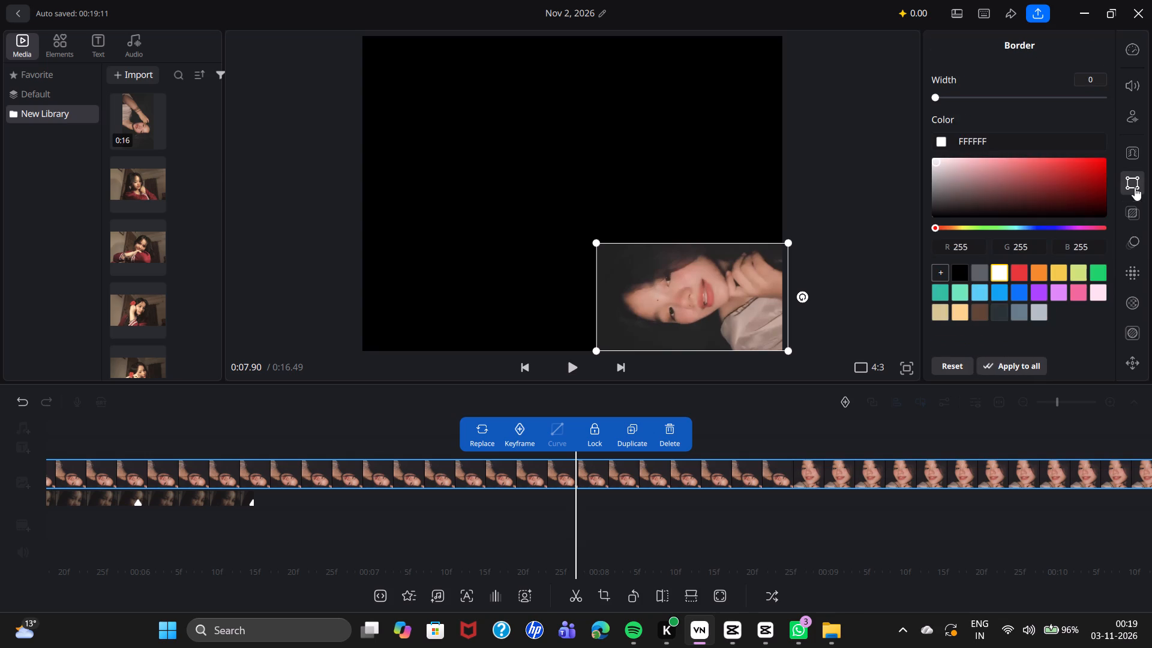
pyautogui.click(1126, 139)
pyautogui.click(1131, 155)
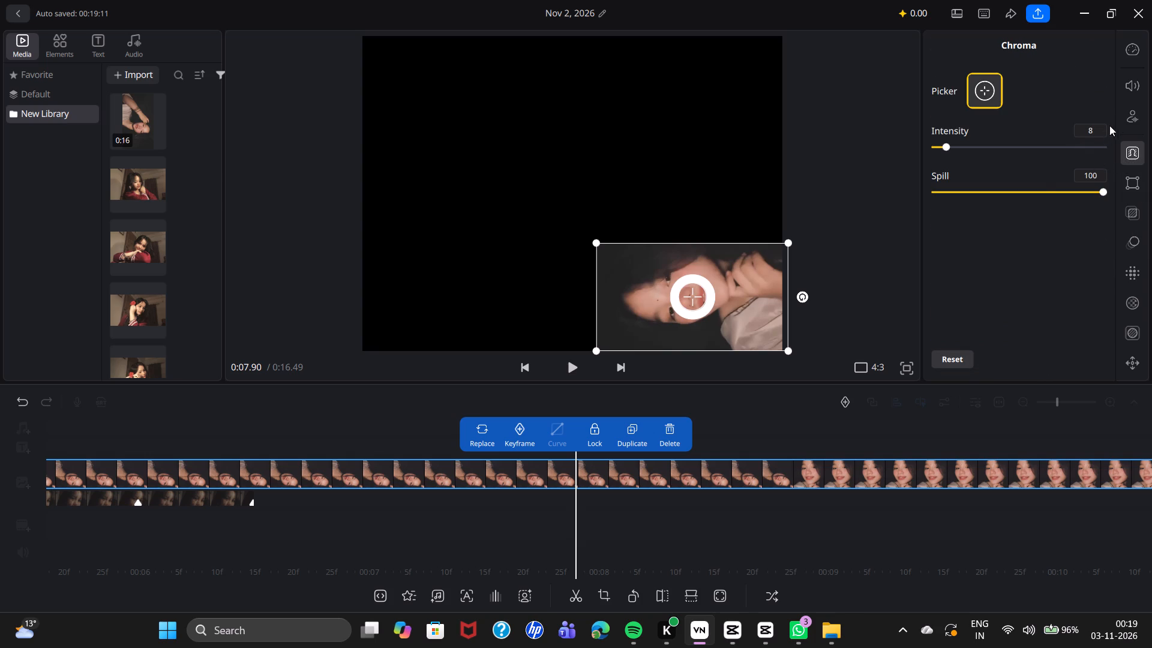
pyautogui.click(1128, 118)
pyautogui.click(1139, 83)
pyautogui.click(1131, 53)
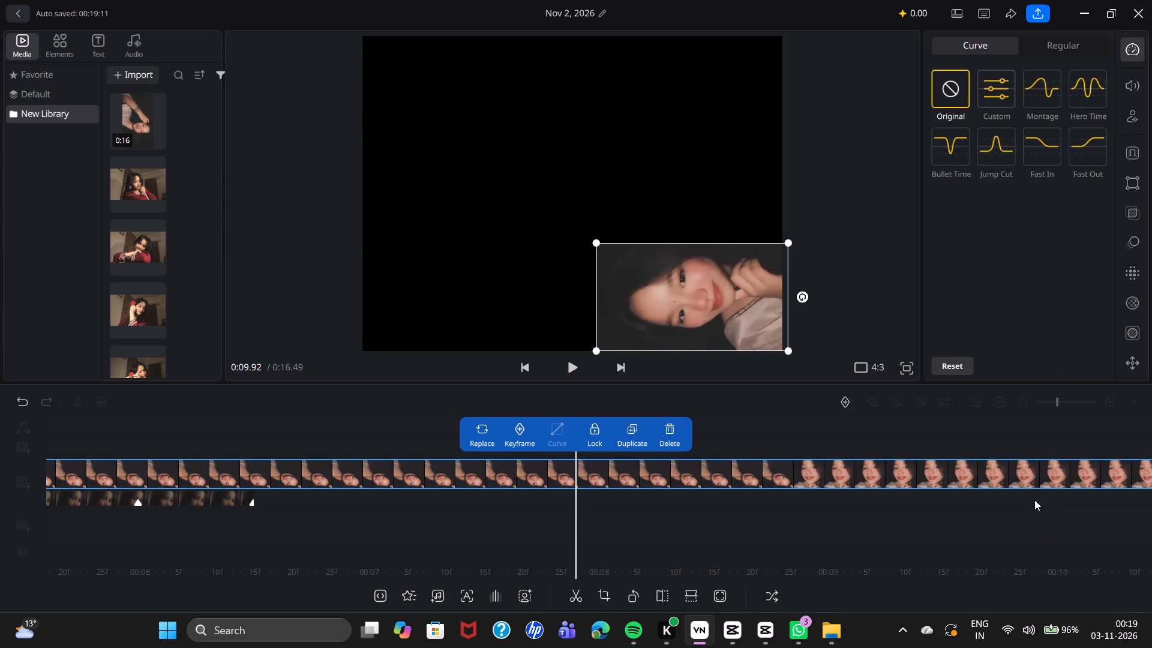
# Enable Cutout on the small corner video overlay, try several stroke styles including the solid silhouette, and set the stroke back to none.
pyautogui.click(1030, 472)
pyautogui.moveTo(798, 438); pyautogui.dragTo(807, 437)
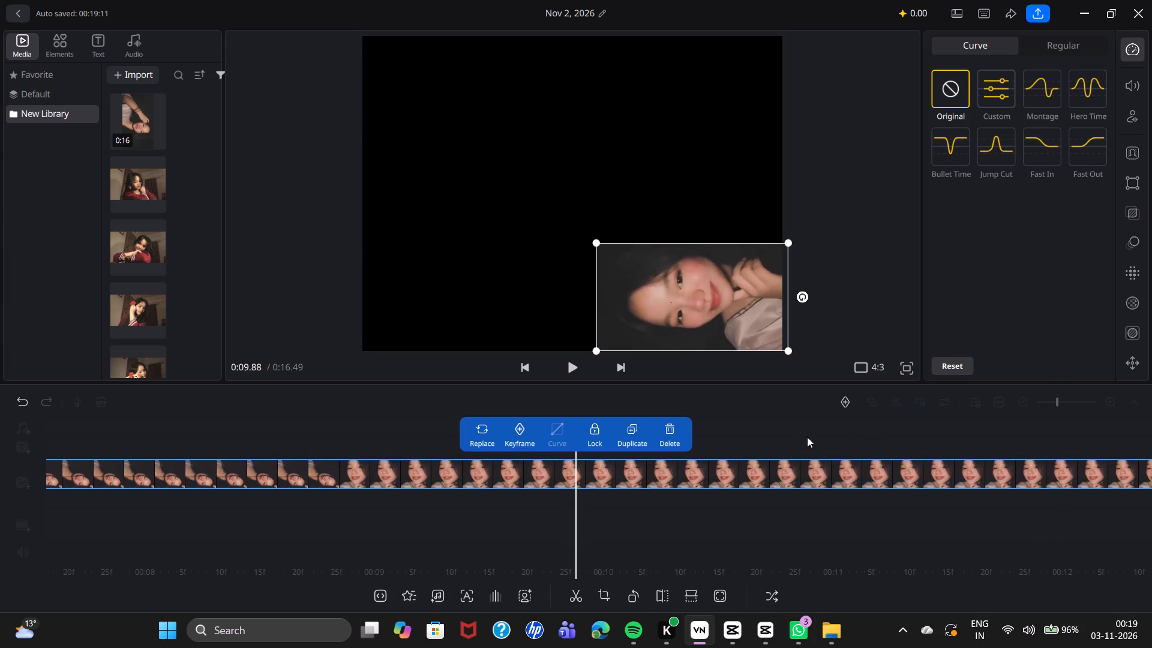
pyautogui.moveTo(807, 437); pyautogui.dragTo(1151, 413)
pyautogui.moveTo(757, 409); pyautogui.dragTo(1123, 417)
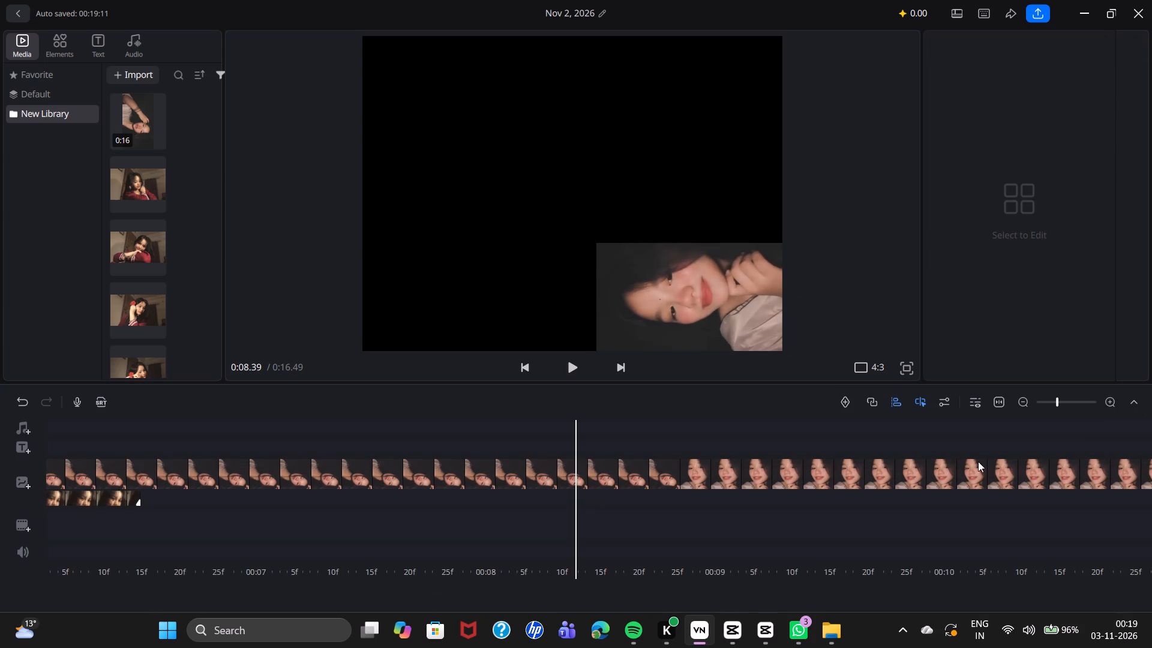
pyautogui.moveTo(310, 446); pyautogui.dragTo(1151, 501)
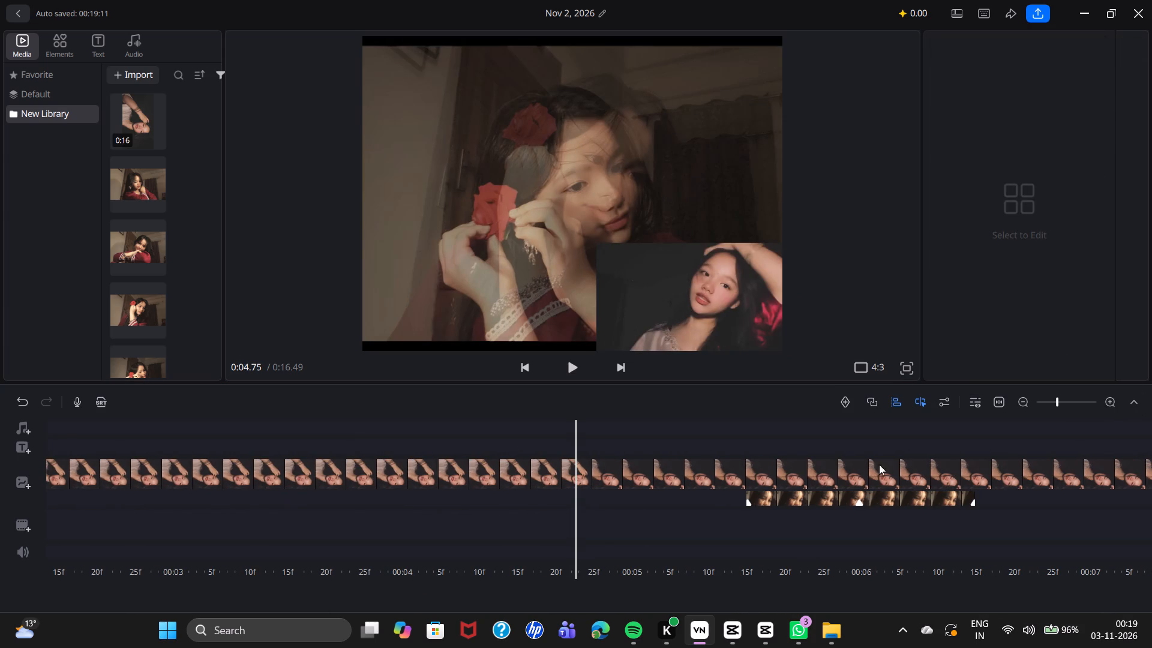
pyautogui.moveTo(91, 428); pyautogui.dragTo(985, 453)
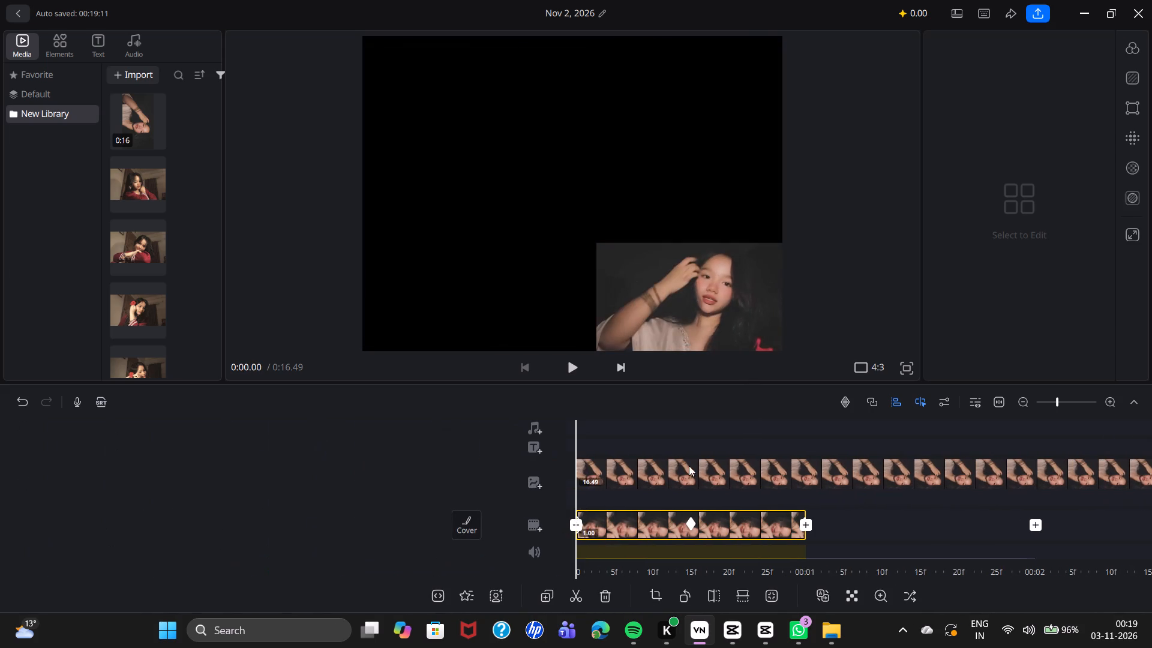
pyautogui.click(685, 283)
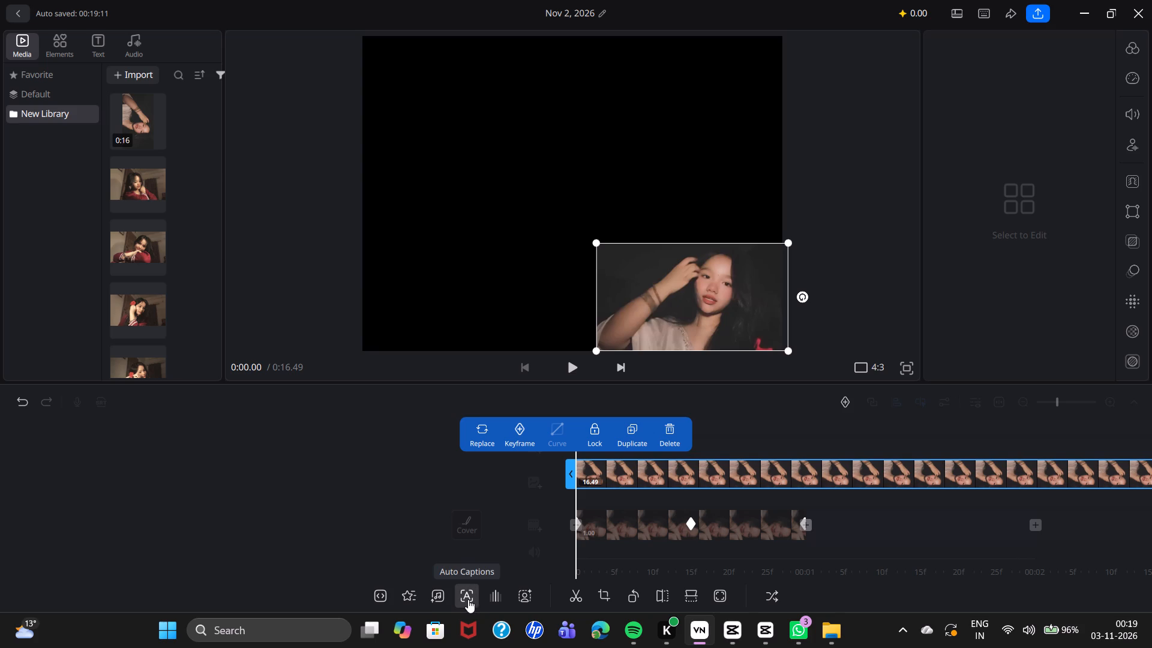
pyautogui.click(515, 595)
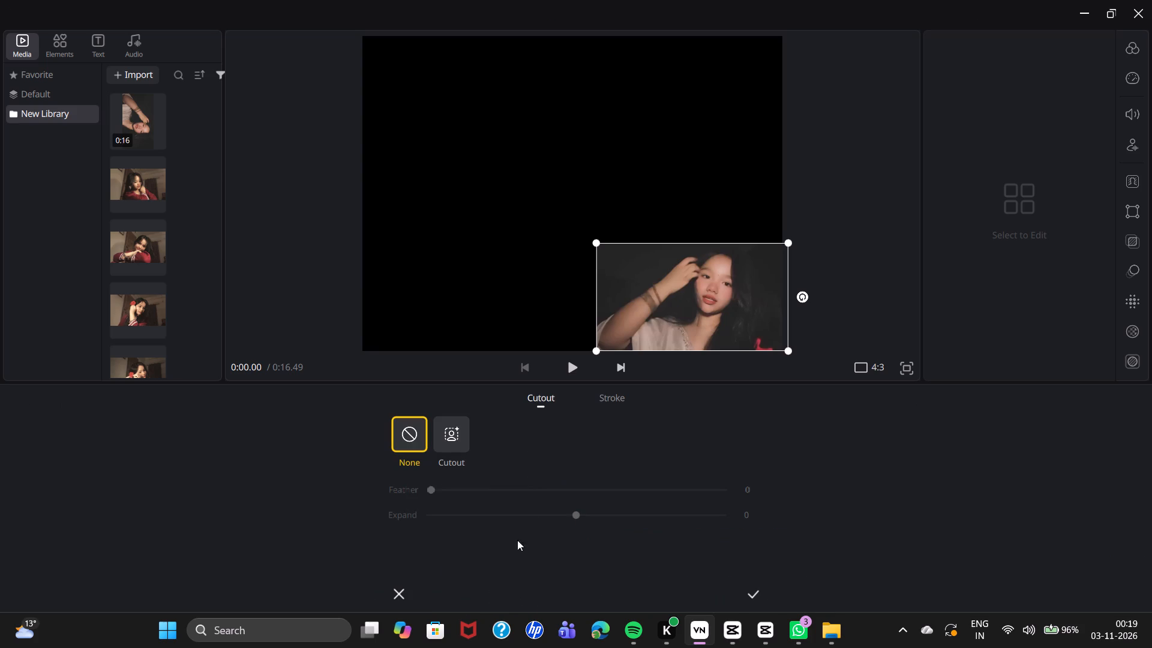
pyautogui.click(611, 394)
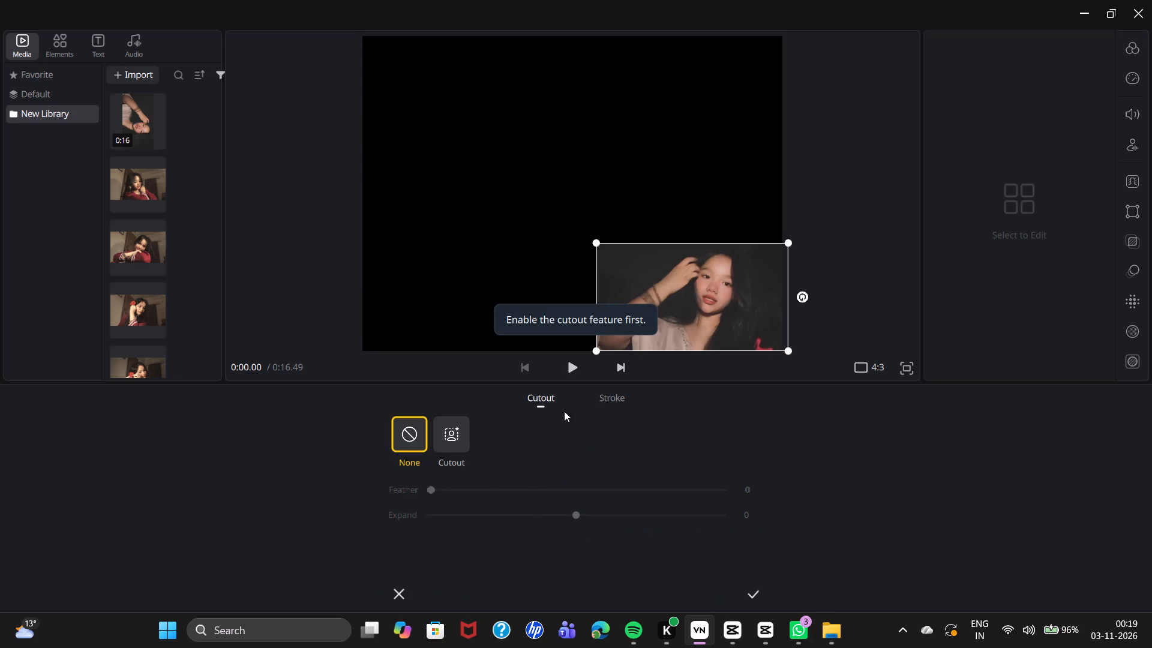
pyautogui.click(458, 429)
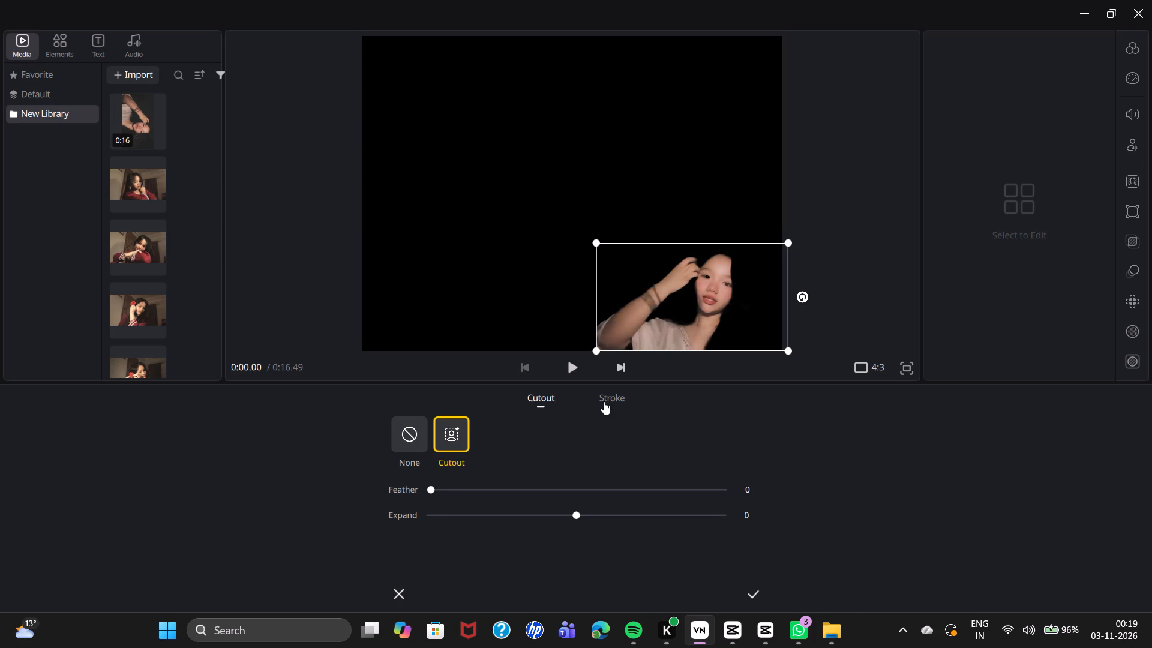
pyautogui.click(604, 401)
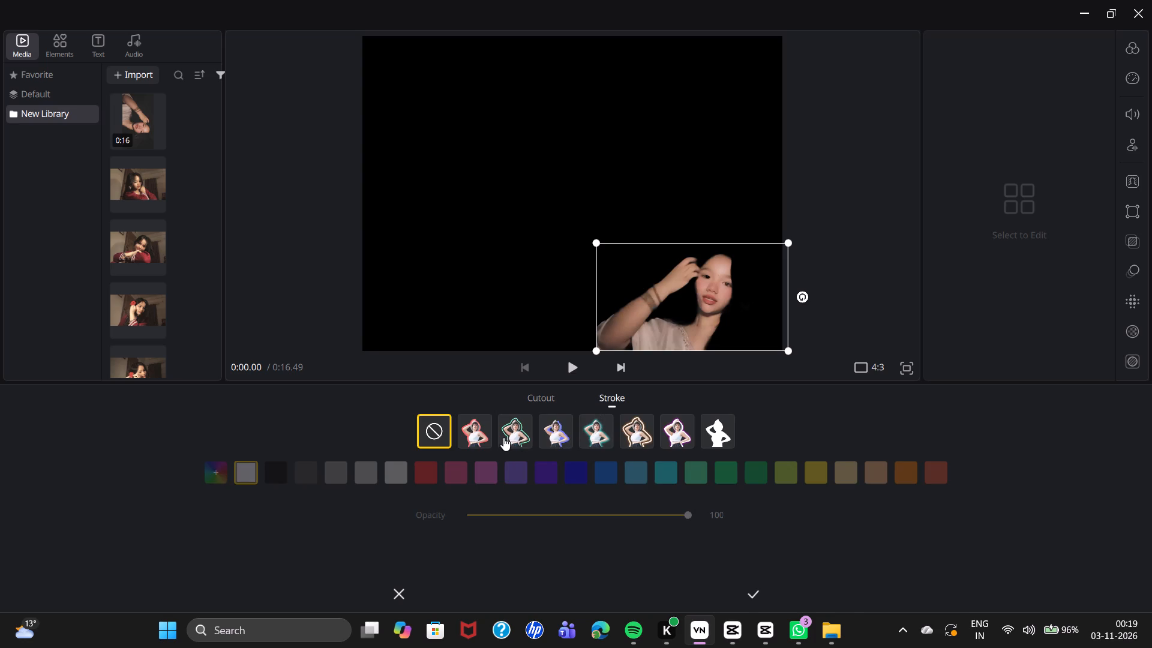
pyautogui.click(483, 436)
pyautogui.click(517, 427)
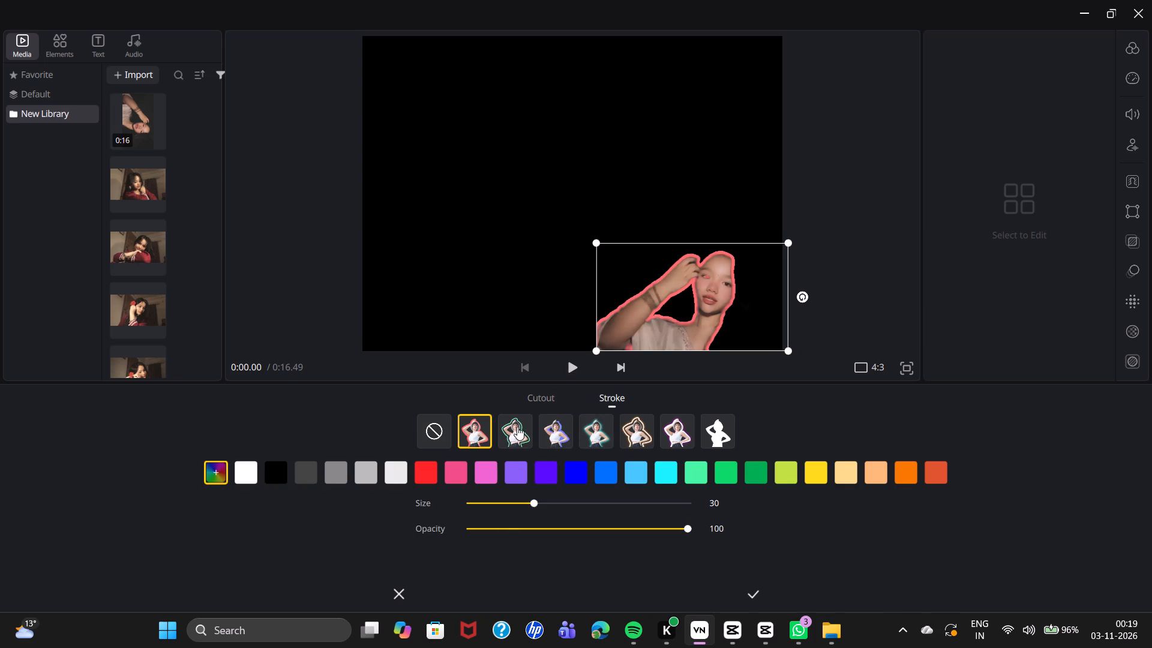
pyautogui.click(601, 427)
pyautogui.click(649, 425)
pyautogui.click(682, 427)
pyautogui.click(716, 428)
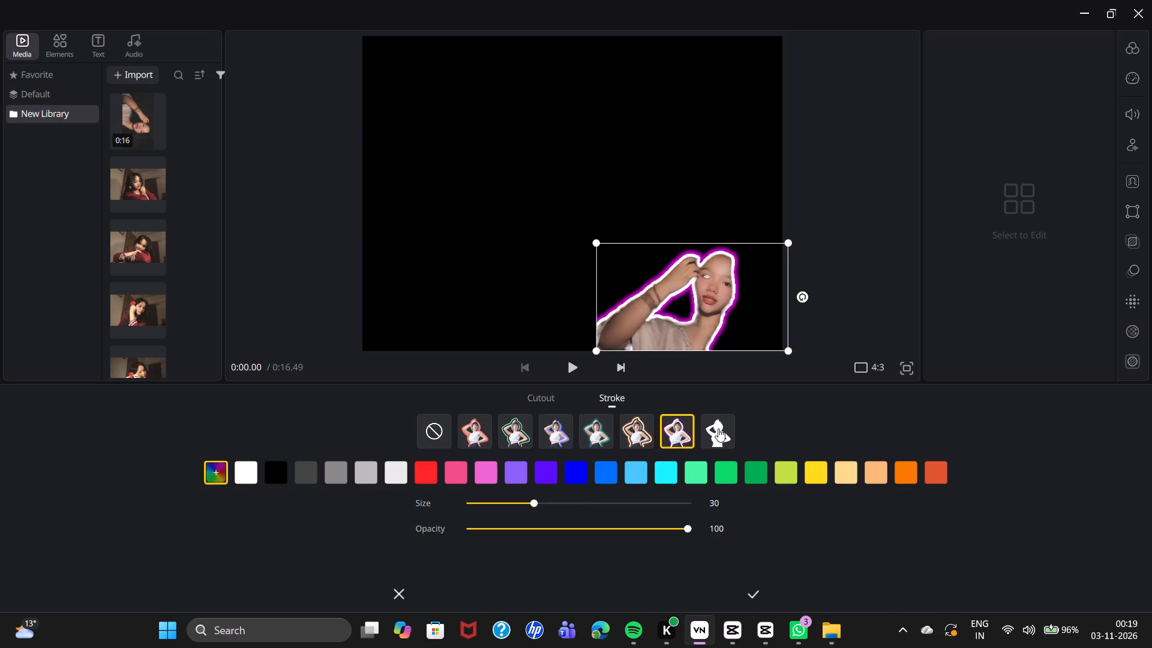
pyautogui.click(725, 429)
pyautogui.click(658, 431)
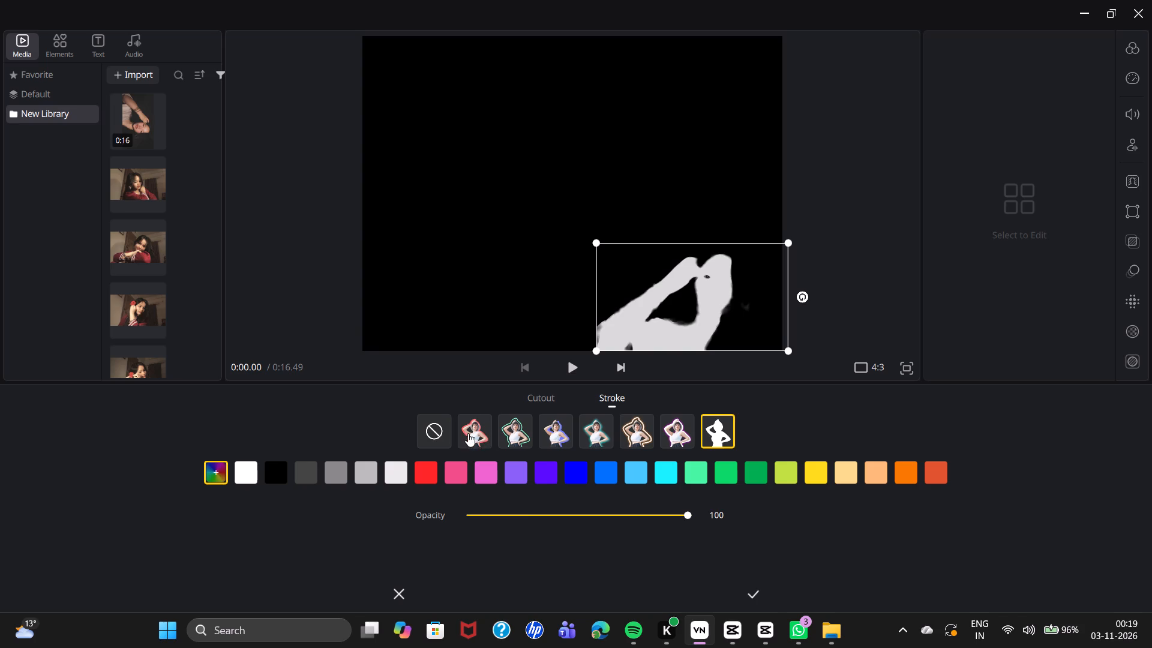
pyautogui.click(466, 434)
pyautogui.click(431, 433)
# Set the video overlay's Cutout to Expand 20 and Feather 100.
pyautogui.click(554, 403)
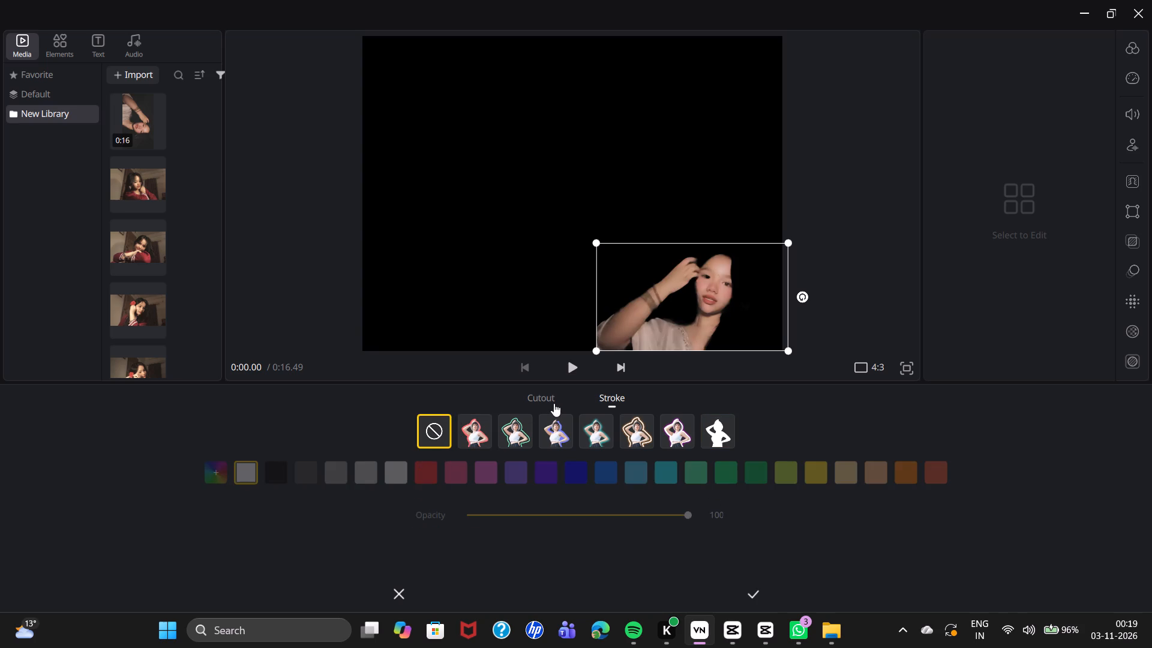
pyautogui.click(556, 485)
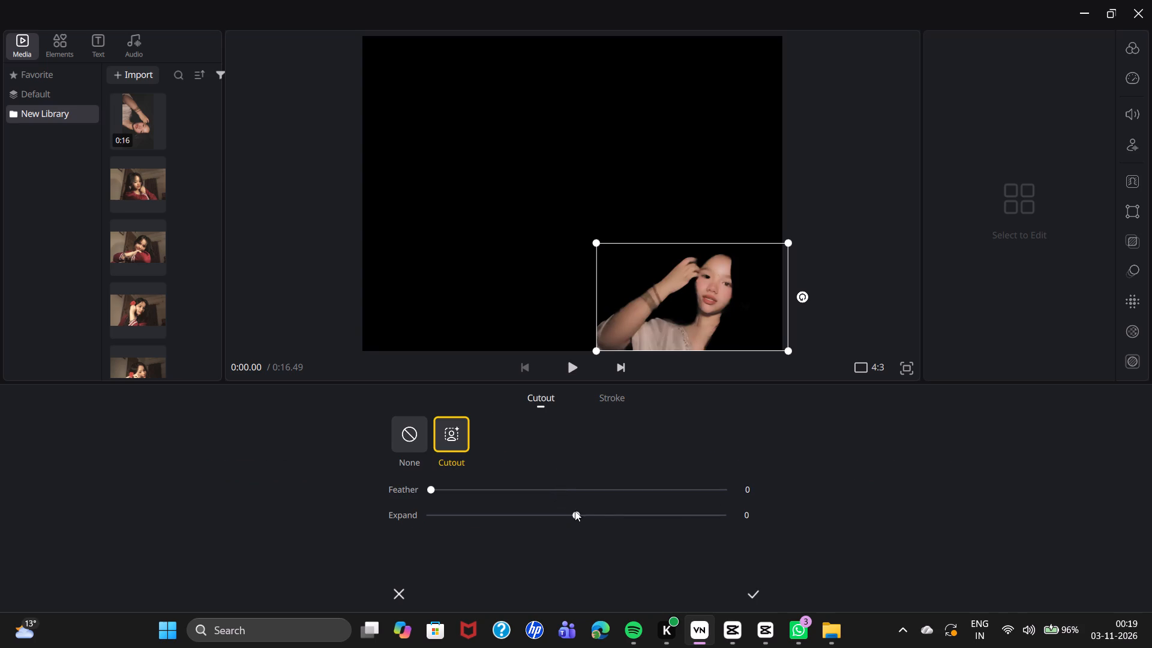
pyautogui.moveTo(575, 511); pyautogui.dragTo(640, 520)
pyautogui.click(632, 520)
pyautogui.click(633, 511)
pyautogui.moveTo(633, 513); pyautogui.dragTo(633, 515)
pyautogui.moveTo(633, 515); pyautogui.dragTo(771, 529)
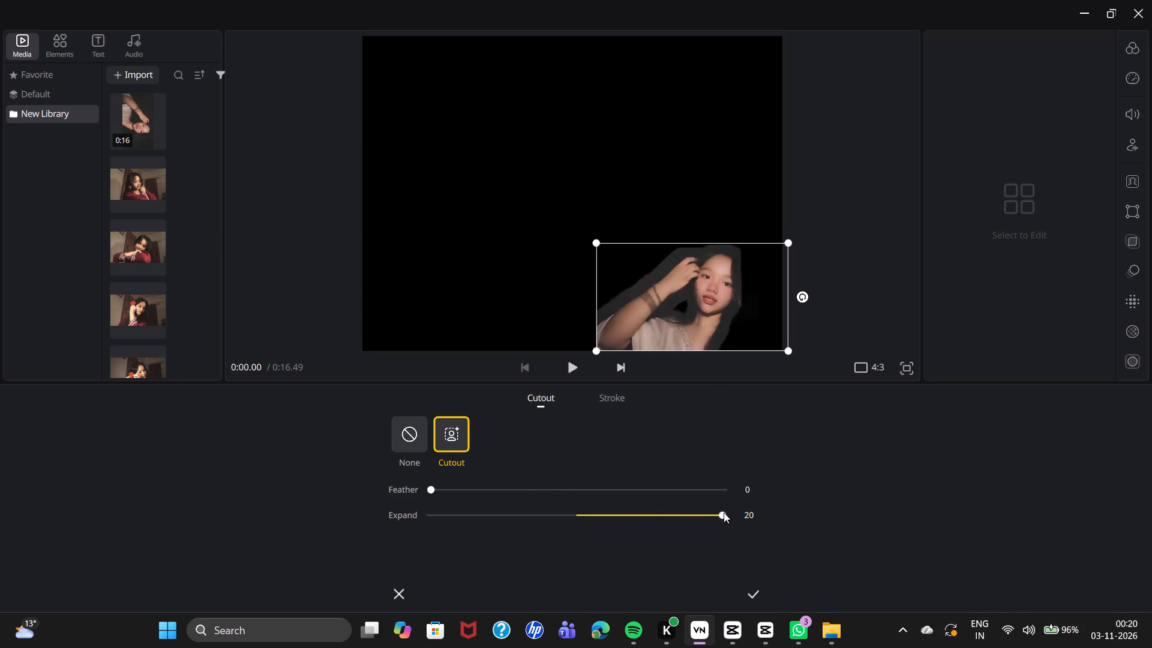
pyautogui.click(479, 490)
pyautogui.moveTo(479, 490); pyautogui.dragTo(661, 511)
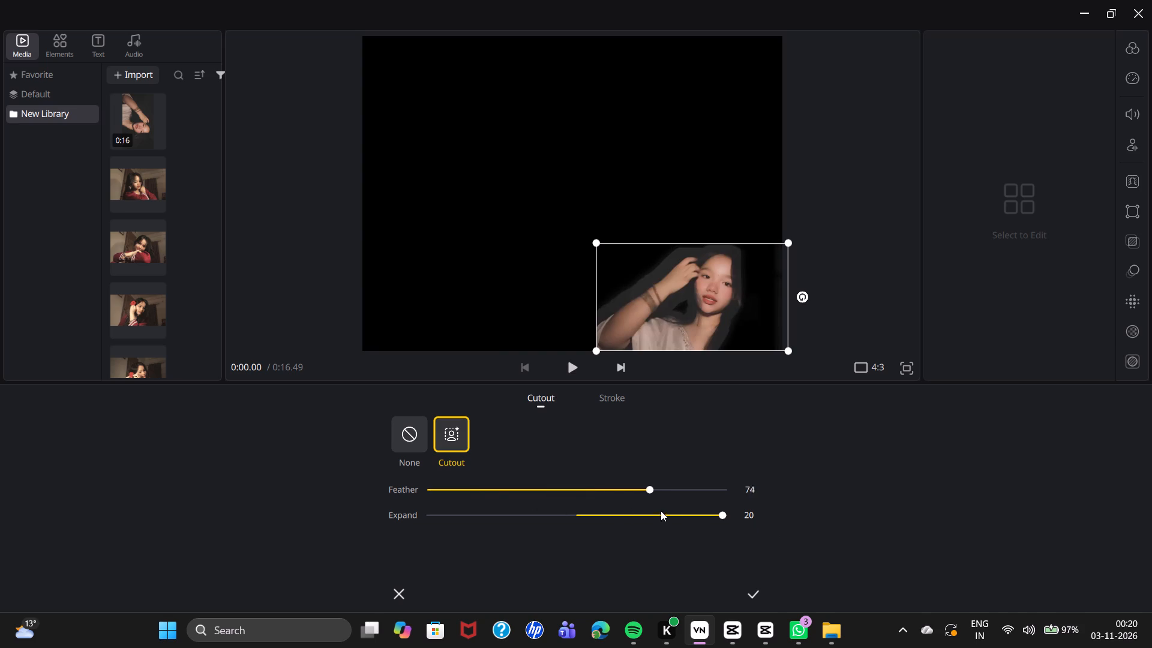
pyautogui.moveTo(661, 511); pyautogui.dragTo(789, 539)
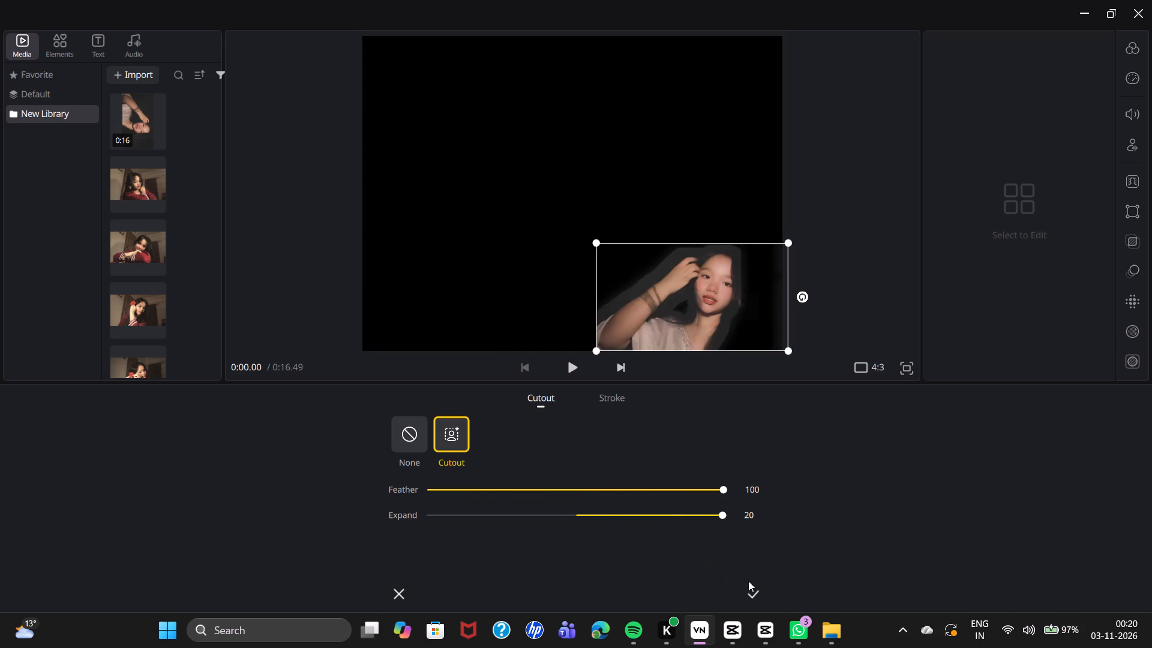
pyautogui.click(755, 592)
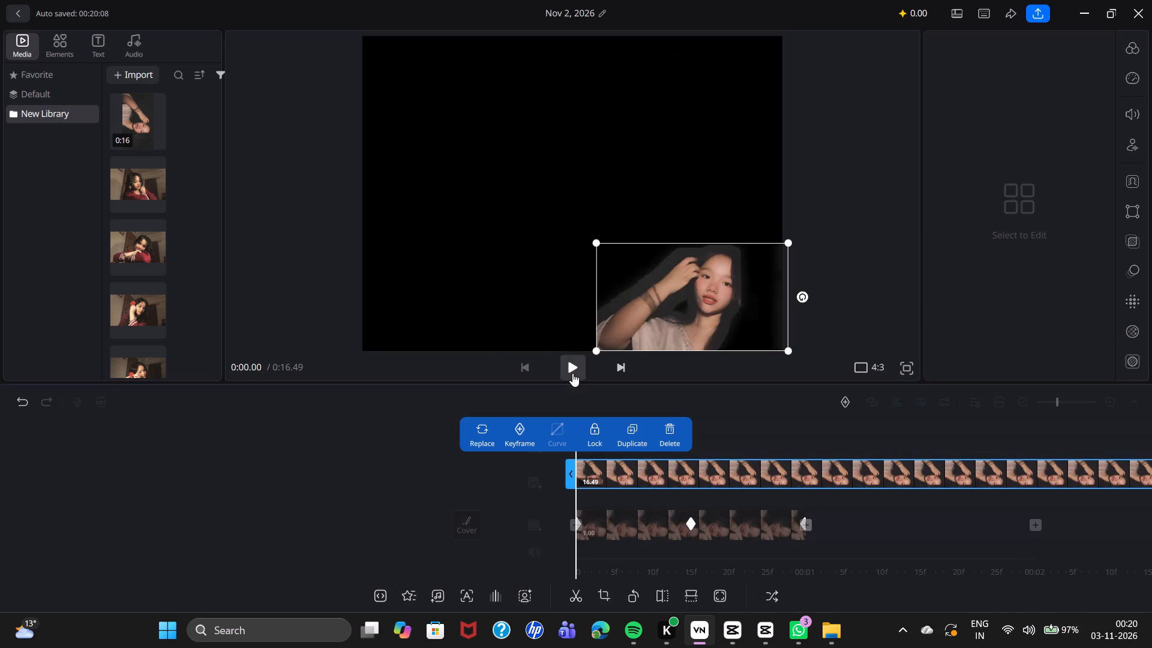
# Play the edit from the start to preview the cutout overlay over the photos.
pyautogui.click(572, 373)
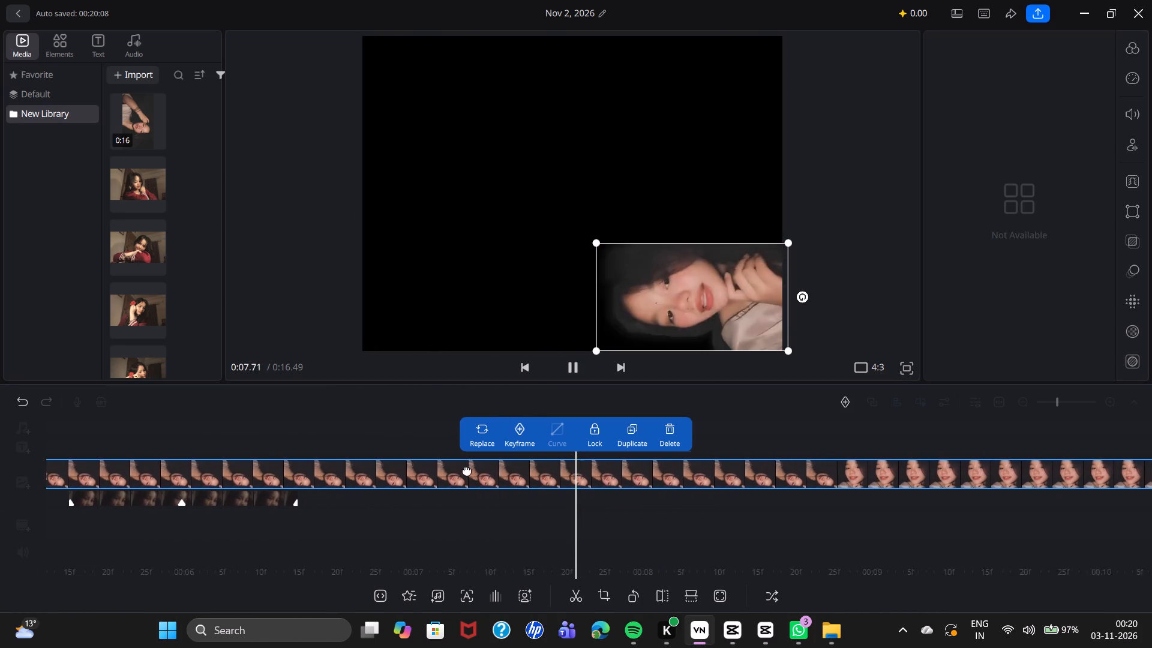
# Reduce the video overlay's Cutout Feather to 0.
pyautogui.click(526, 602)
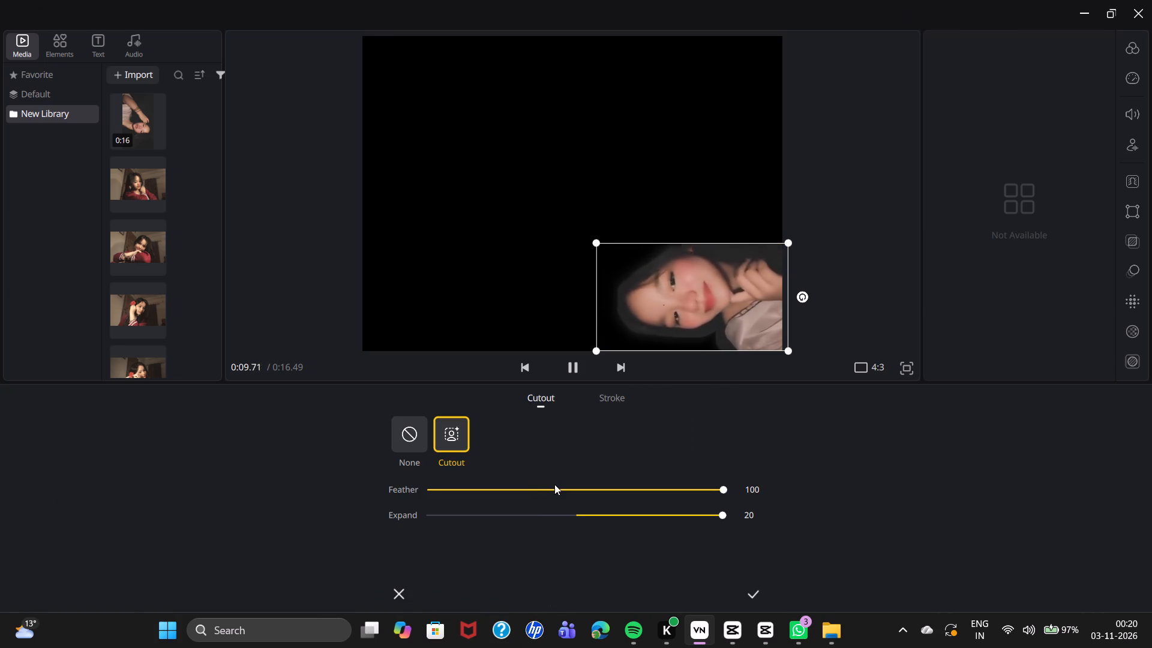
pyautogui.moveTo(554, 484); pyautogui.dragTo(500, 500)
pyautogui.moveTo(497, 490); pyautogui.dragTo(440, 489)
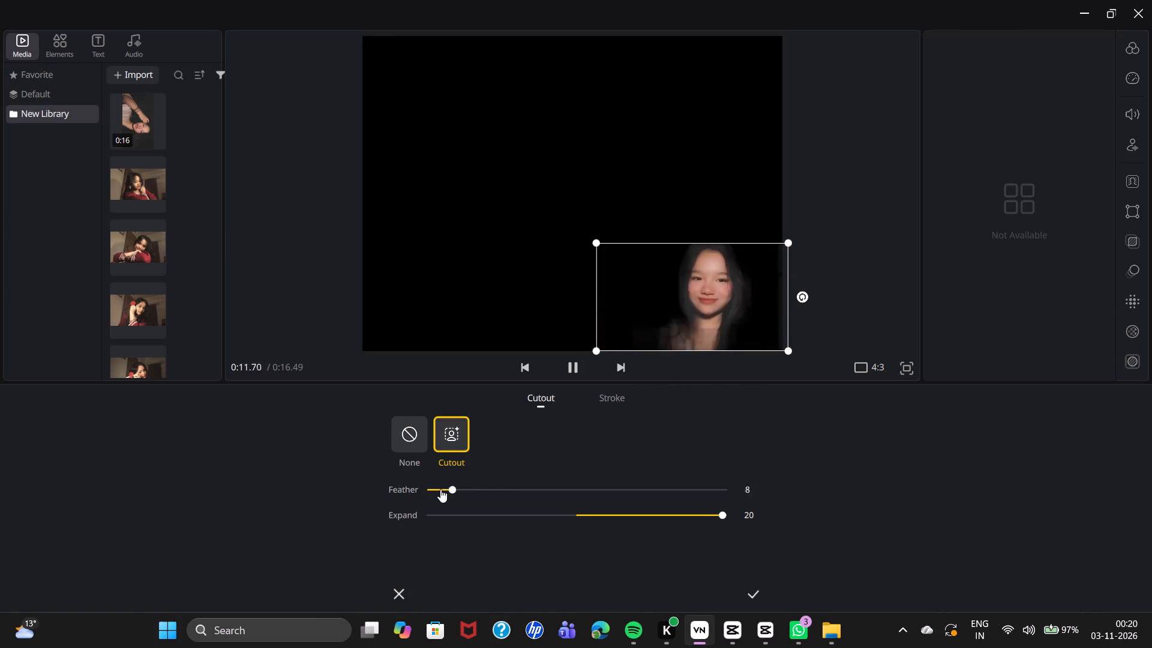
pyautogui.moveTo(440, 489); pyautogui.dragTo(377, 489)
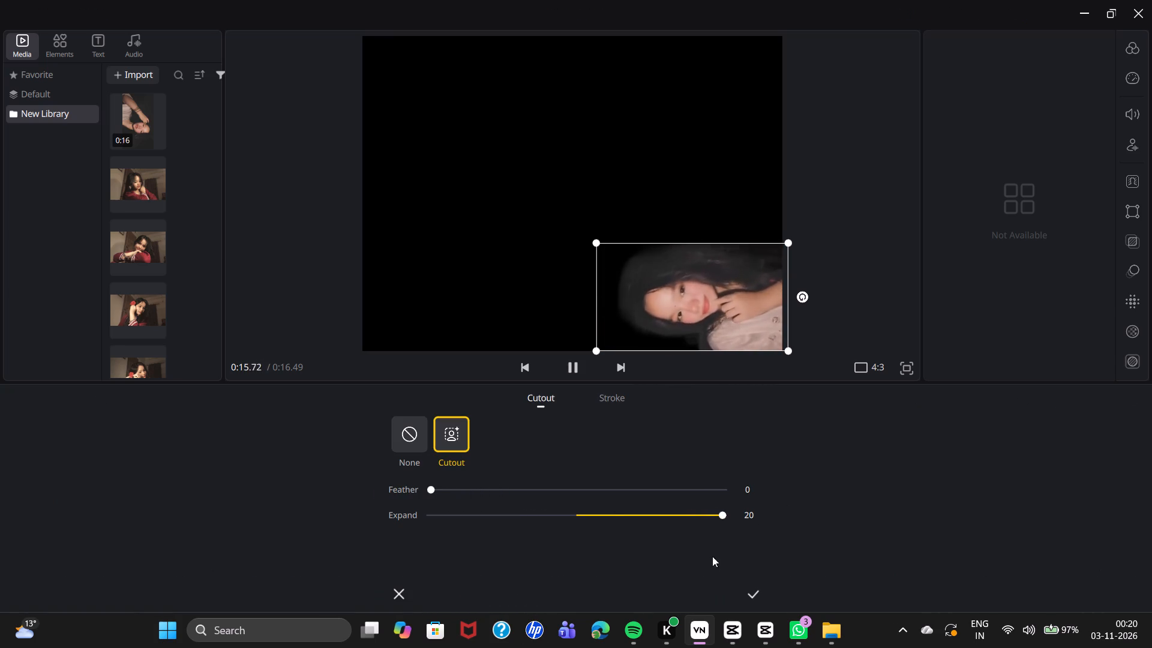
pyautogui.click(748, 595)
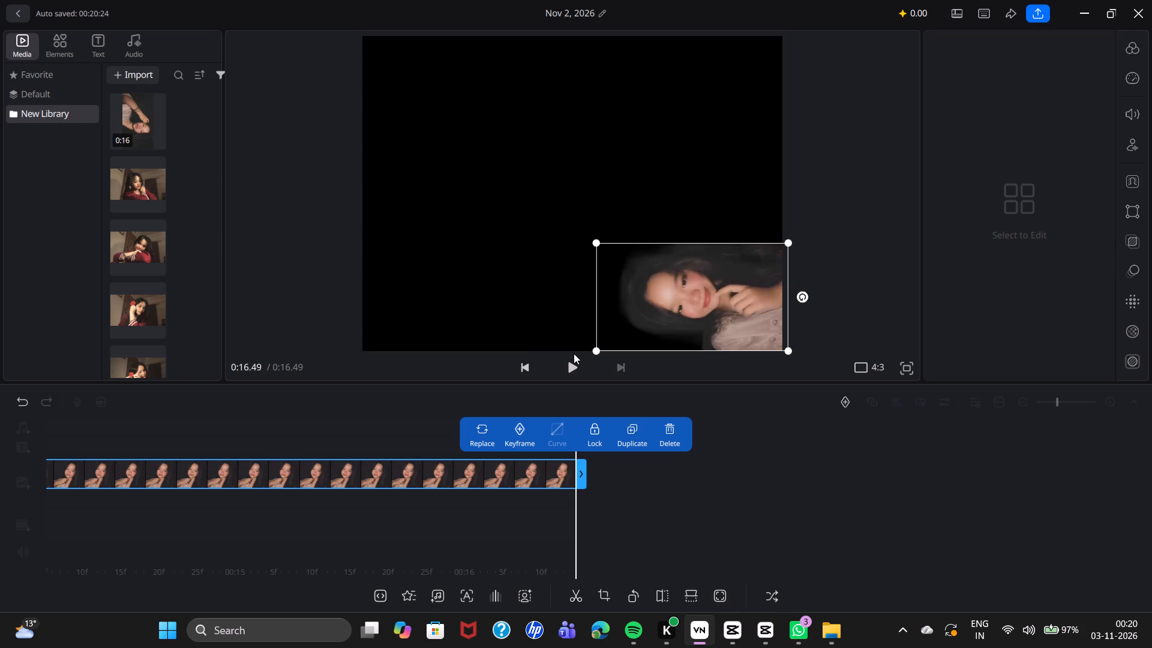
# Play the whole edit again to review the overlay's cutout without feathering.
pyautogui.click(570, 371)
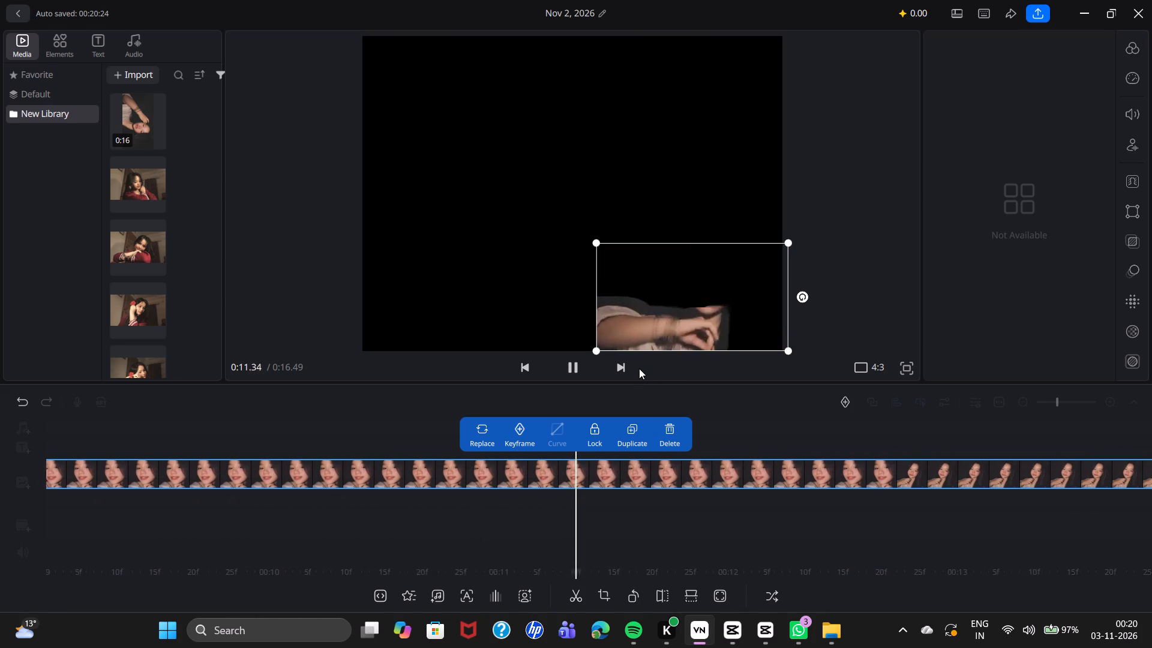
# Delete the corner video overlay from the timeline.
pyautogui.click(674, 423)
# Play the photo sequence from the start to its end at 0:06.49.
pyautogui.moveTo(360, 423); pyautogui.dragTo(578, 422)
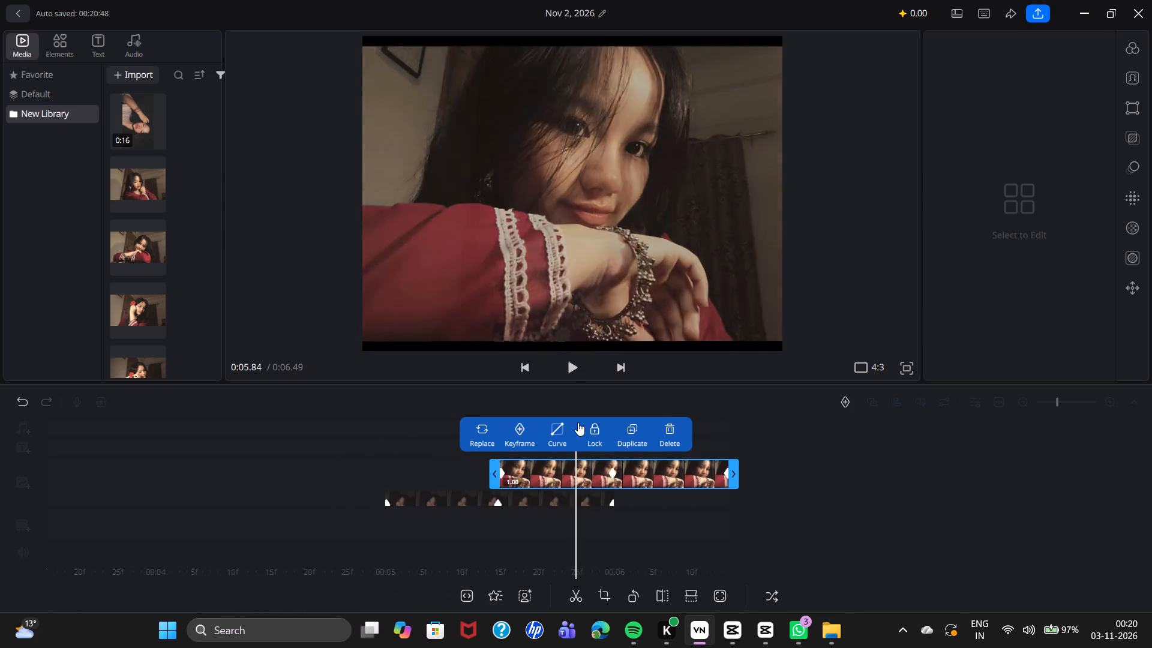
pyautogui.moveTo(578, 422); pyautogui.dragTo(1051, 354)
pyautogui.click(568, 356)
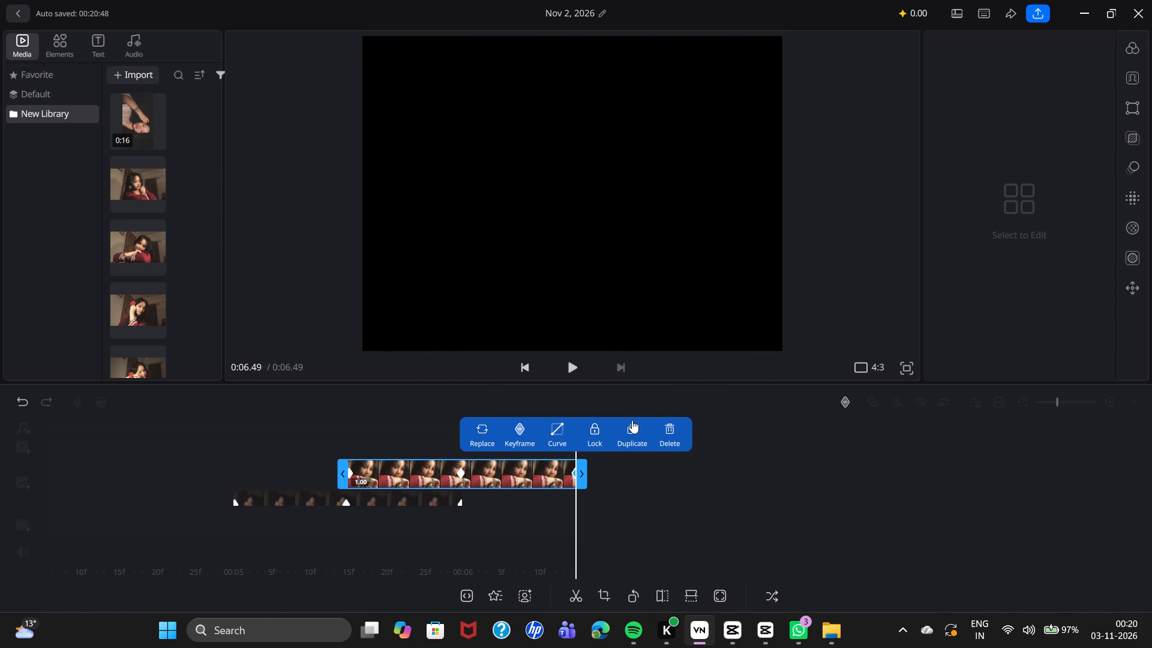
# Duplicate the last photo clip and offset the copy half a second later, starting at about 0:06.00.
pyautogui.click(625, 429)
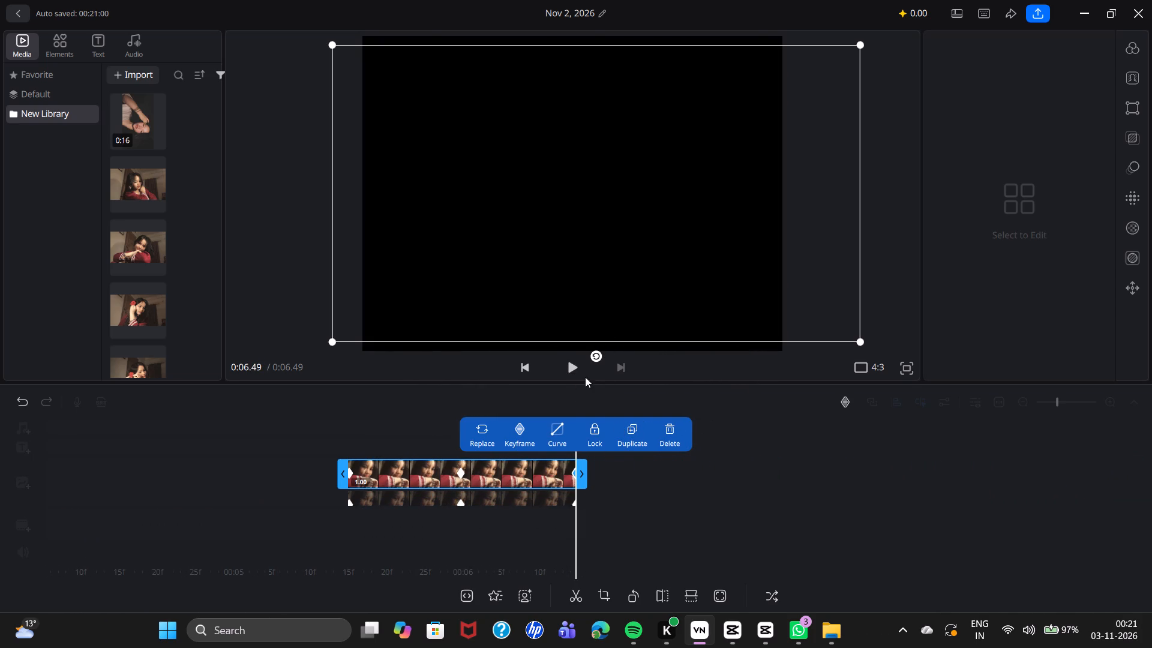
pyautogui.moveTo(431, 470); pyautogui.dragTo(518, 467)
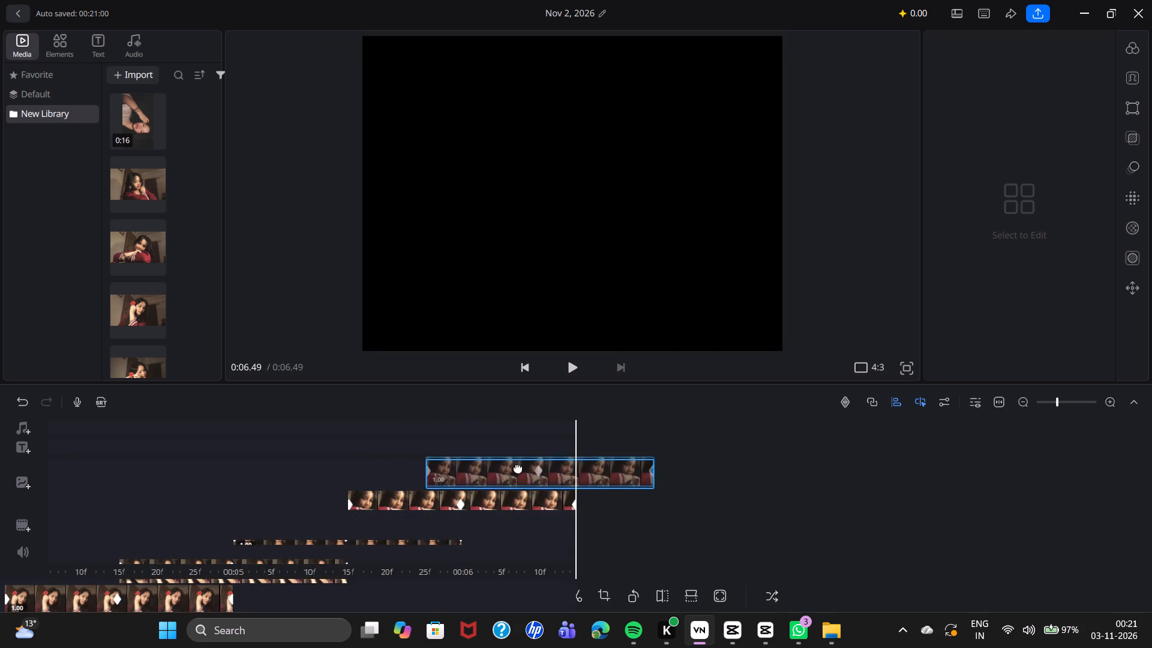
pyautogui.moveTo(518, 467); pyautogui.dragTo(532, 467)
pyautogui.click(534, 467)
pyautogui.moveTo(535, 467); pyautogui.dragTo(547, 468)
pyautogui.click(547, 468)
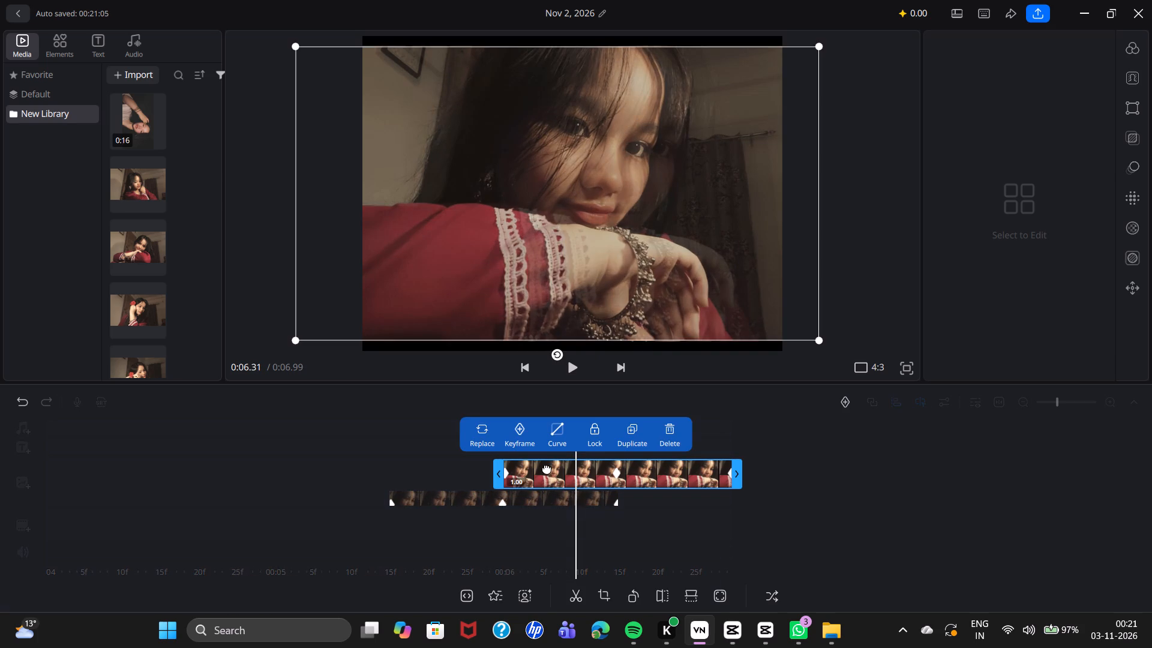
pyautogui.click(529, 476)
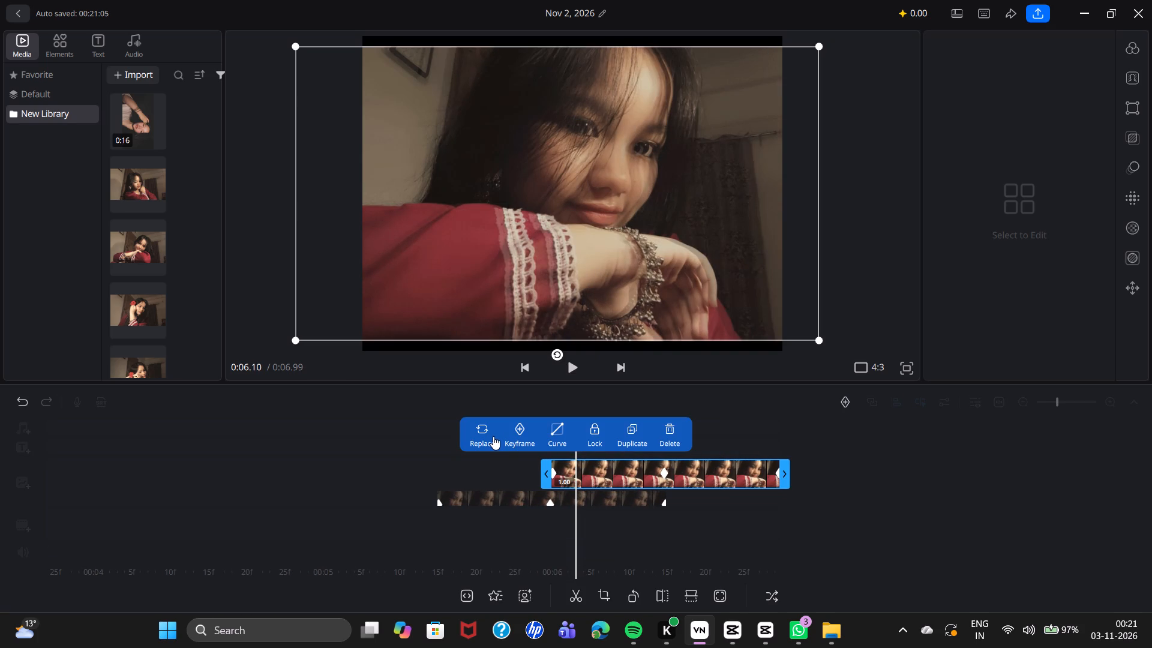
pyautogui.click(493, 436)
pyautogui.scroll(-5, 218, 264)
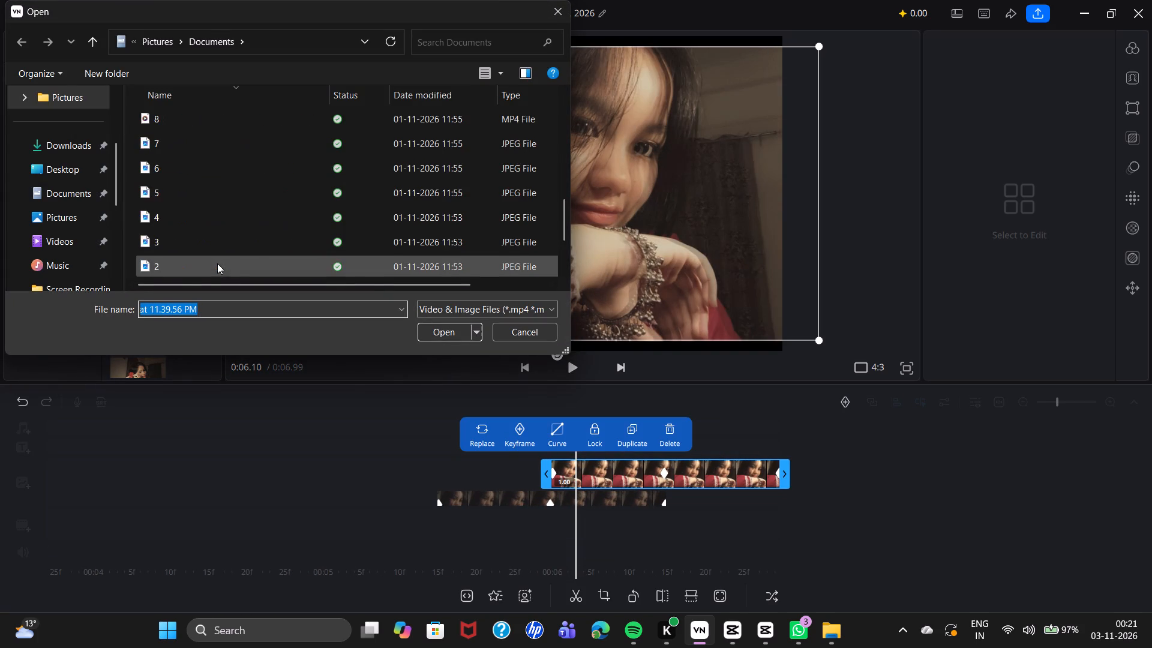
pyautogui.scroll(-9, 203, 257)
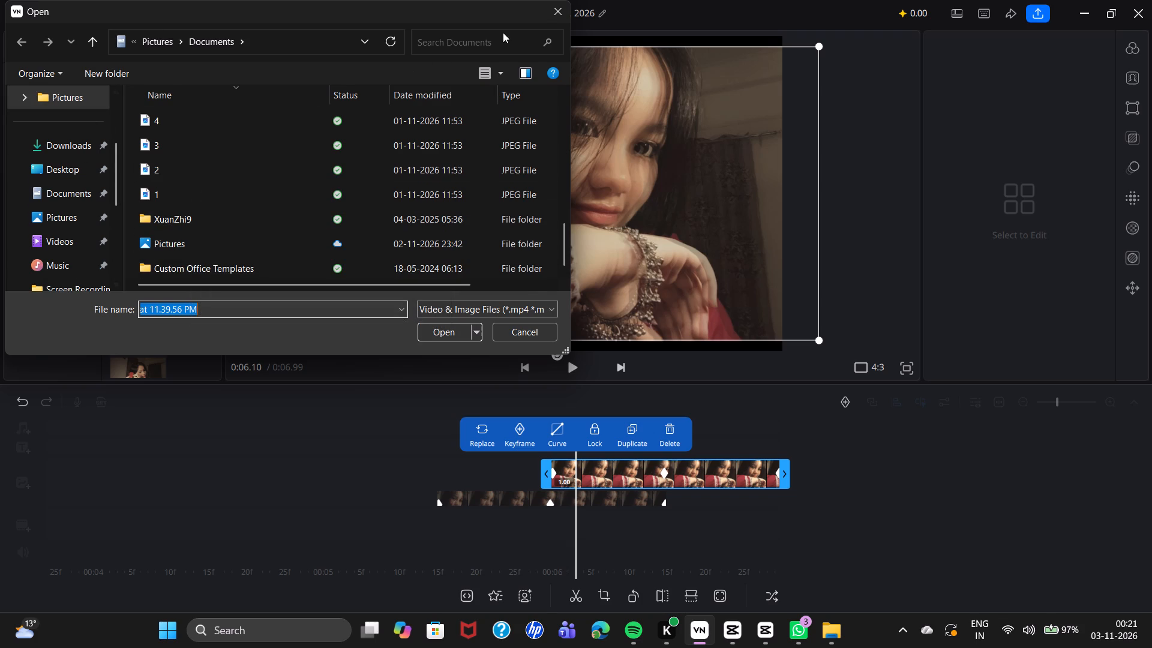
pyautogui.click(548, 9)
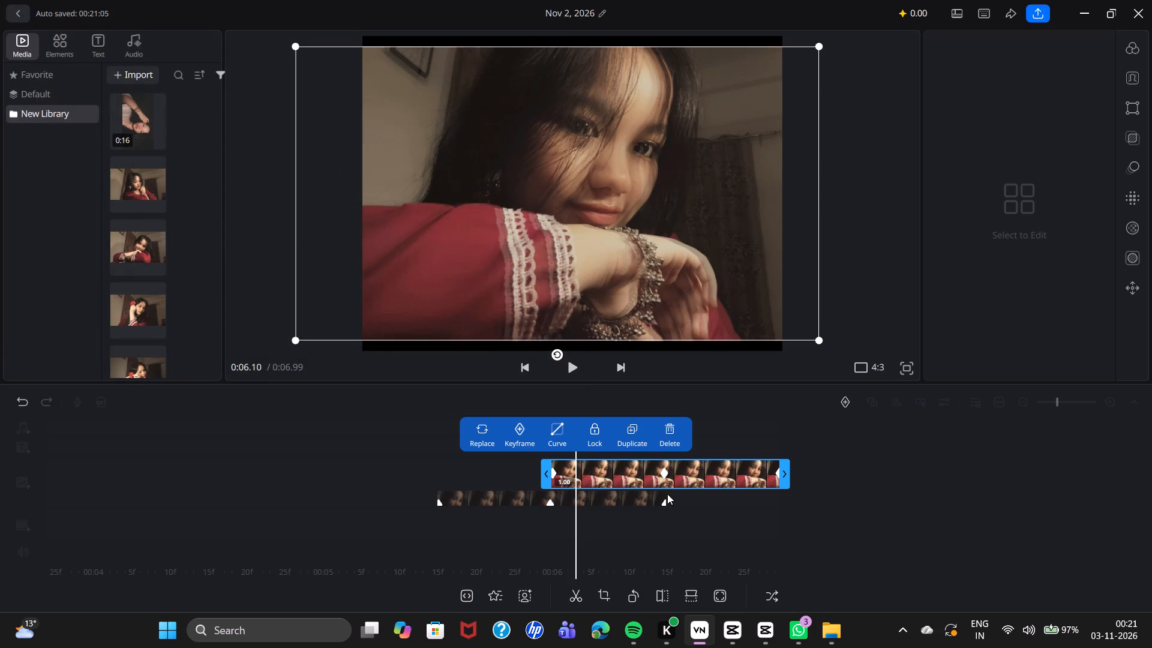
# Delete the duplicated last photo clip that starts at about 0:06.00.
pyautogui.click(672, 478)
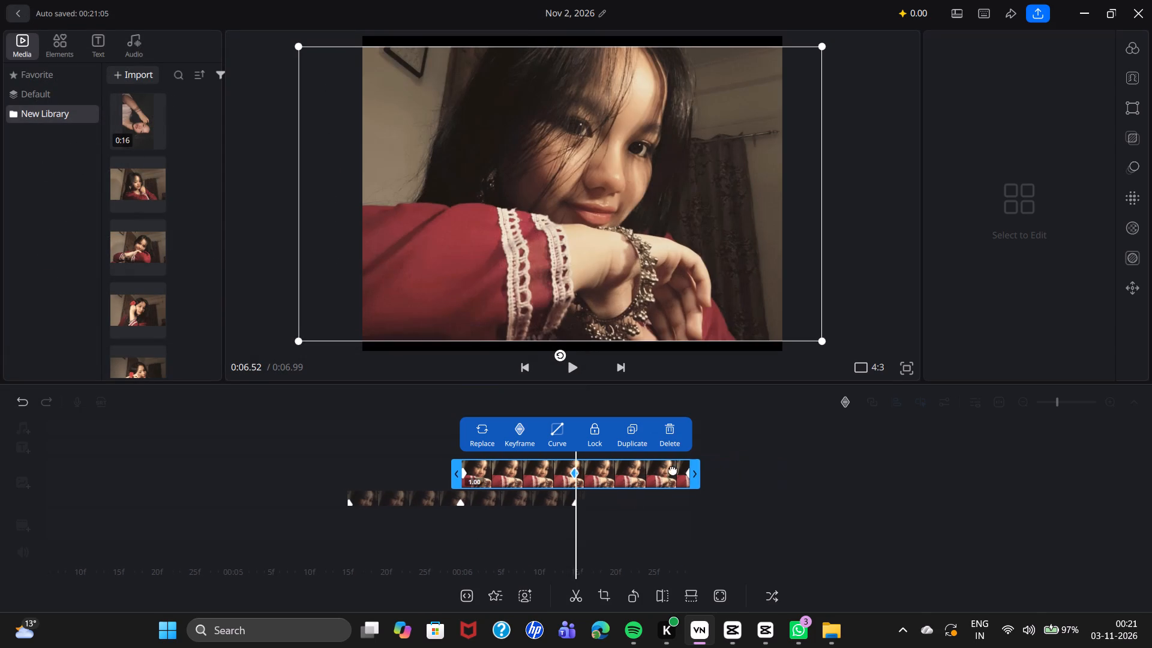
pyautogui.click(672, 431)
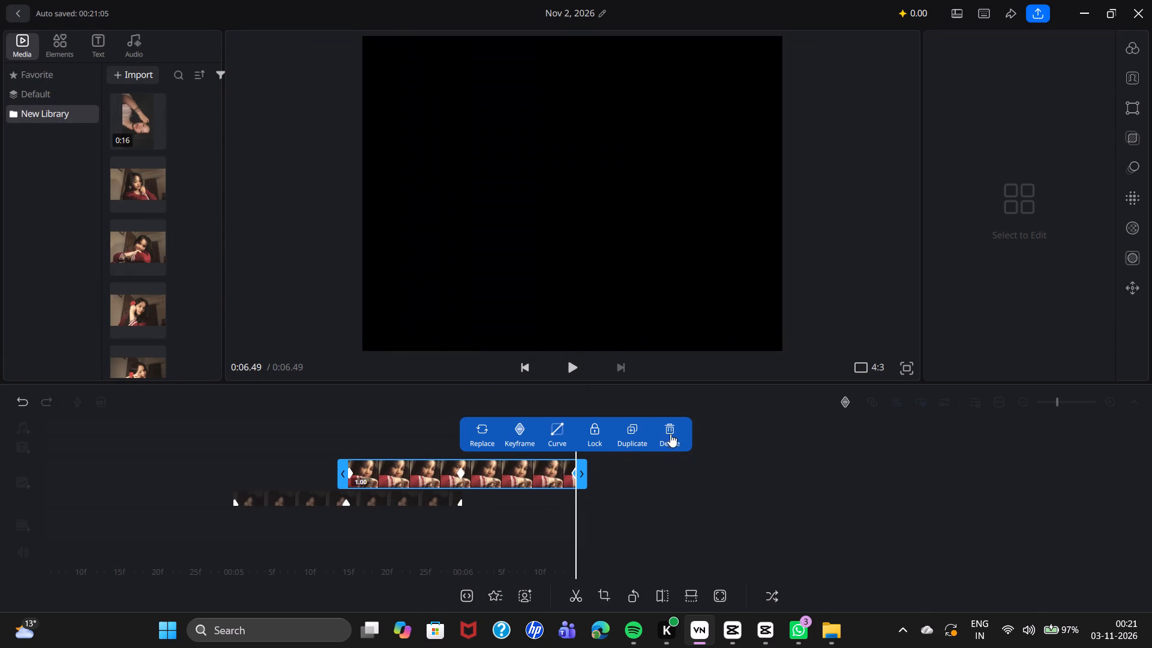
# Return to the start of the timeline and play the opening of the photo sequence, pausing at about 0:01.32.
pyautogui.moveTo(667, 494); pyautogui.dragTo(1022, 520)
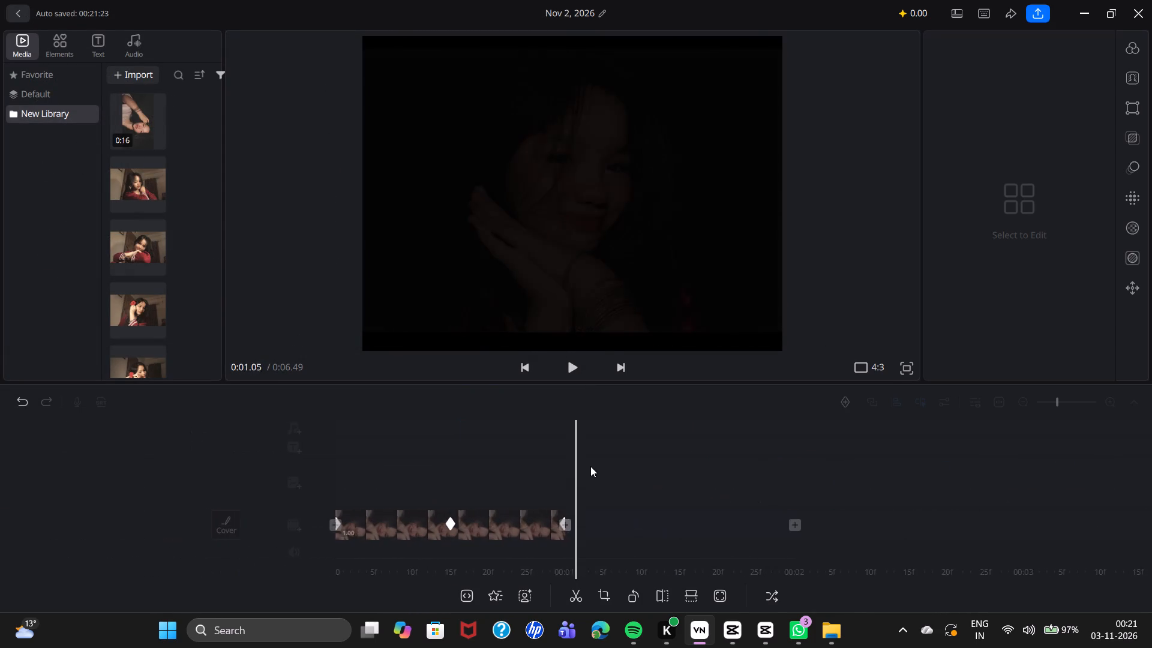
pyautogui.moveTo(590, 466); pyautogui.dragTo(899, 460)
pyautogui.click(575, 373)
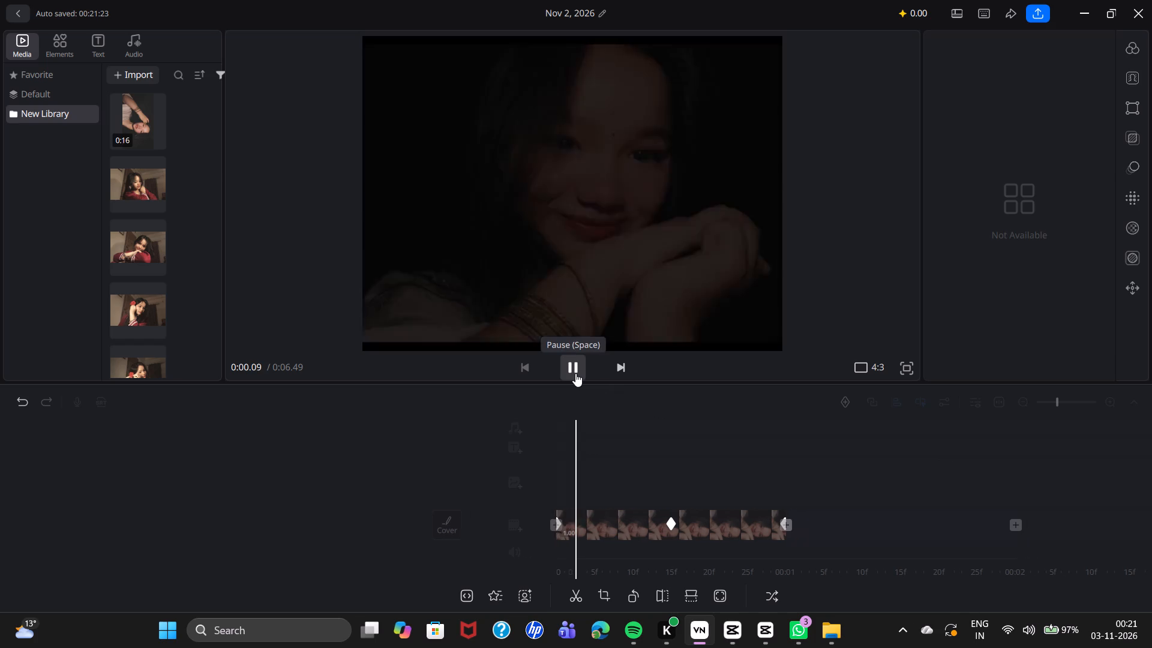
pyautogui.click(575, 373)
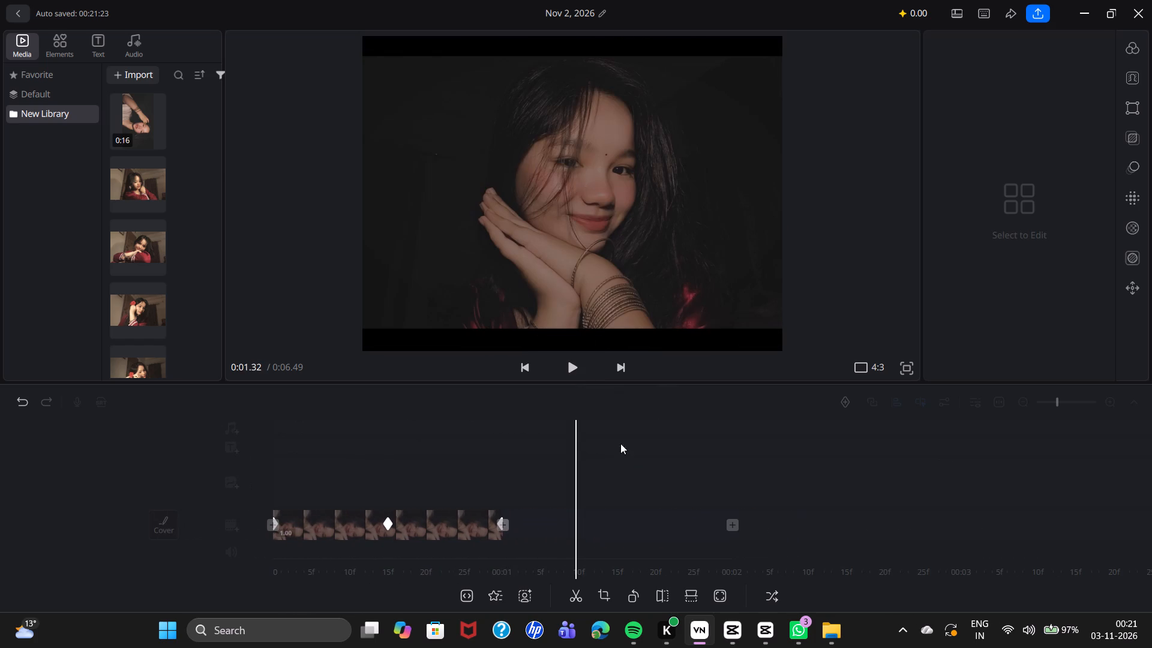
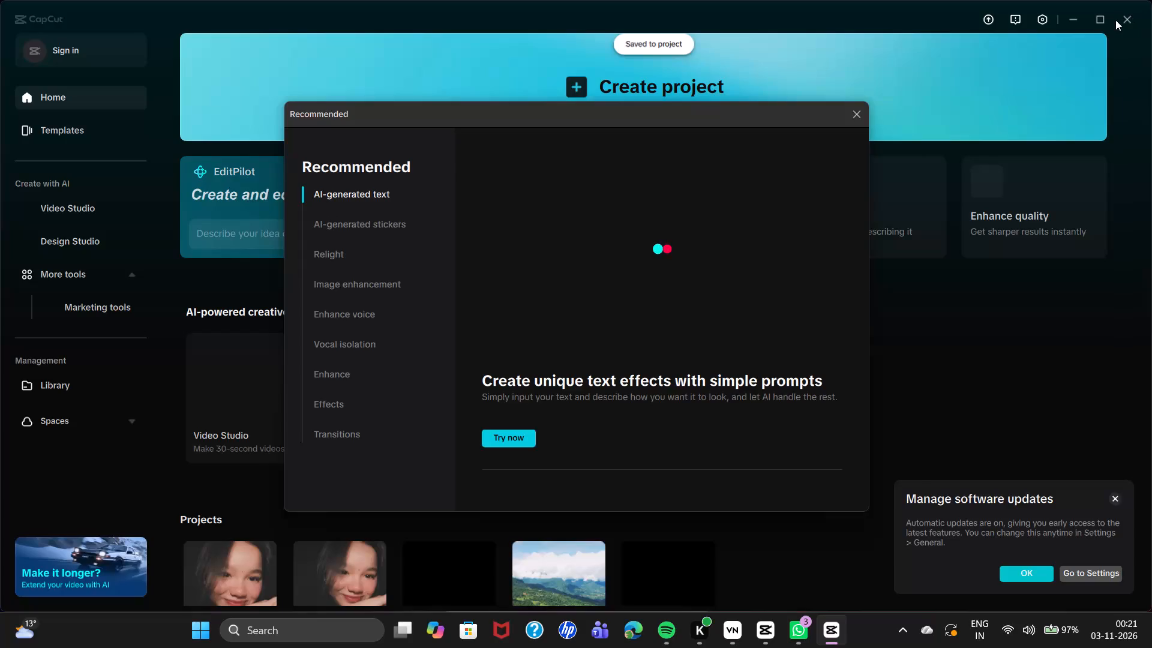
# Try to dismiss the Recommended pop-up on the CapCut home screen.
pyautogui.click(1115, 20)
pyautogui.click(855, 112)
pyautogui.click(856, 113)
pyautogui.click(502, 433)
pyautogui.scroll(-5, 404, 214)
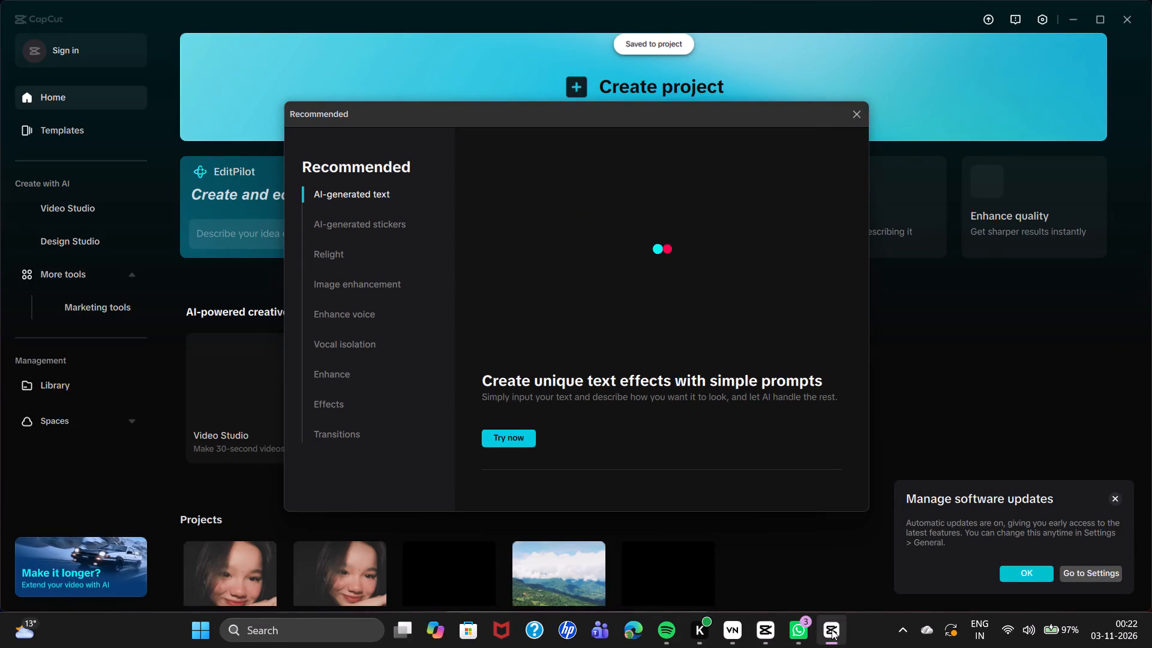
# Try to close the CapCut home window together with its Recommended pop-up.
pyautogui.rightClick(832, 629)
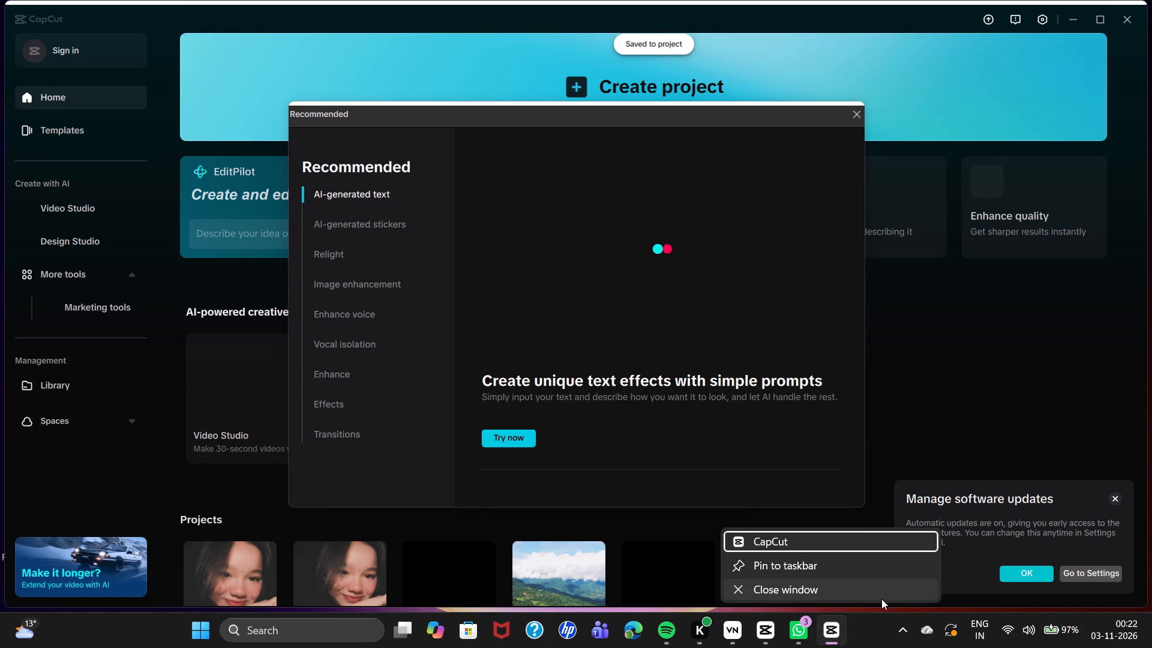
pyautogui.click(836, 596)
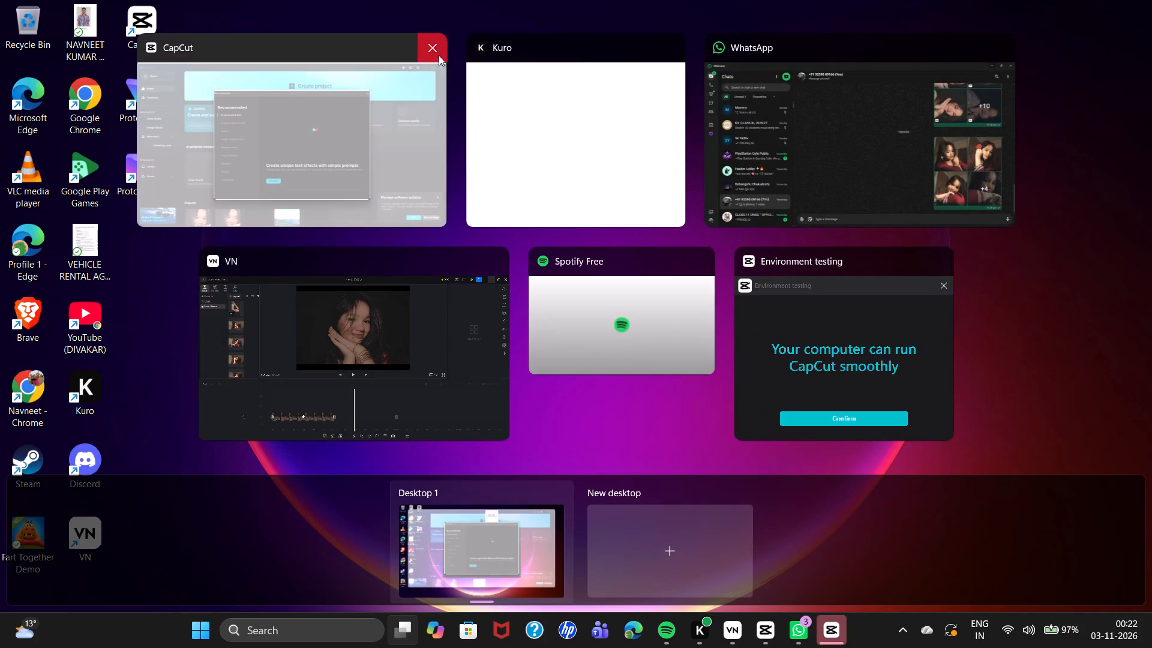
pyautogui.click(436, 38)
pyautogui.click(436, 38)
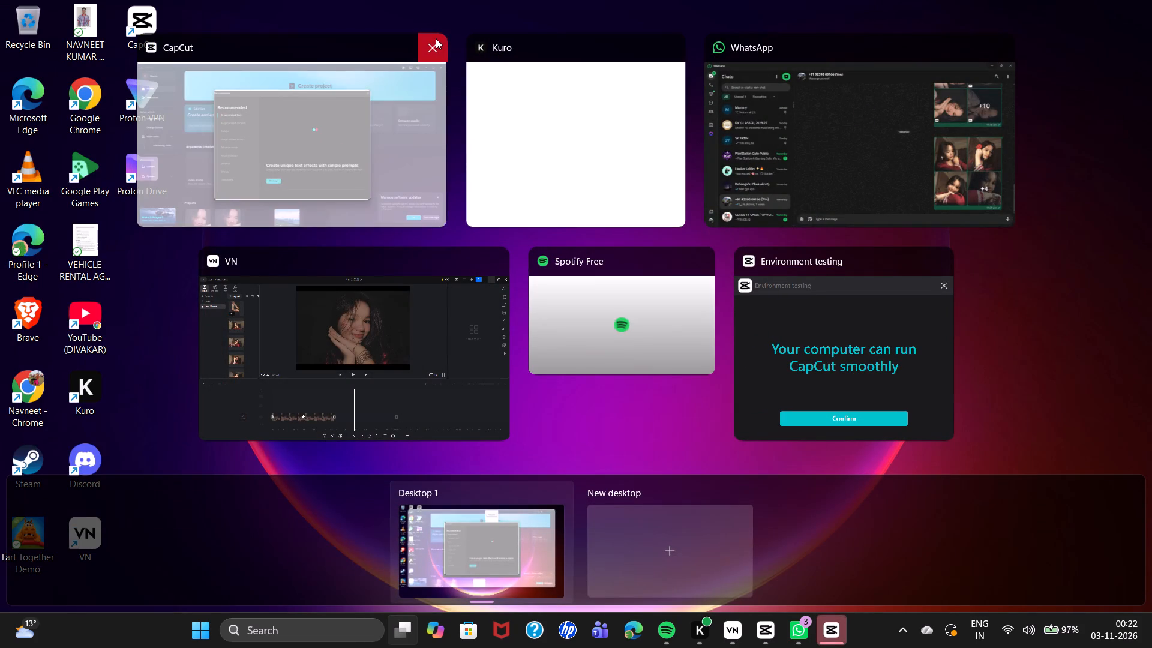